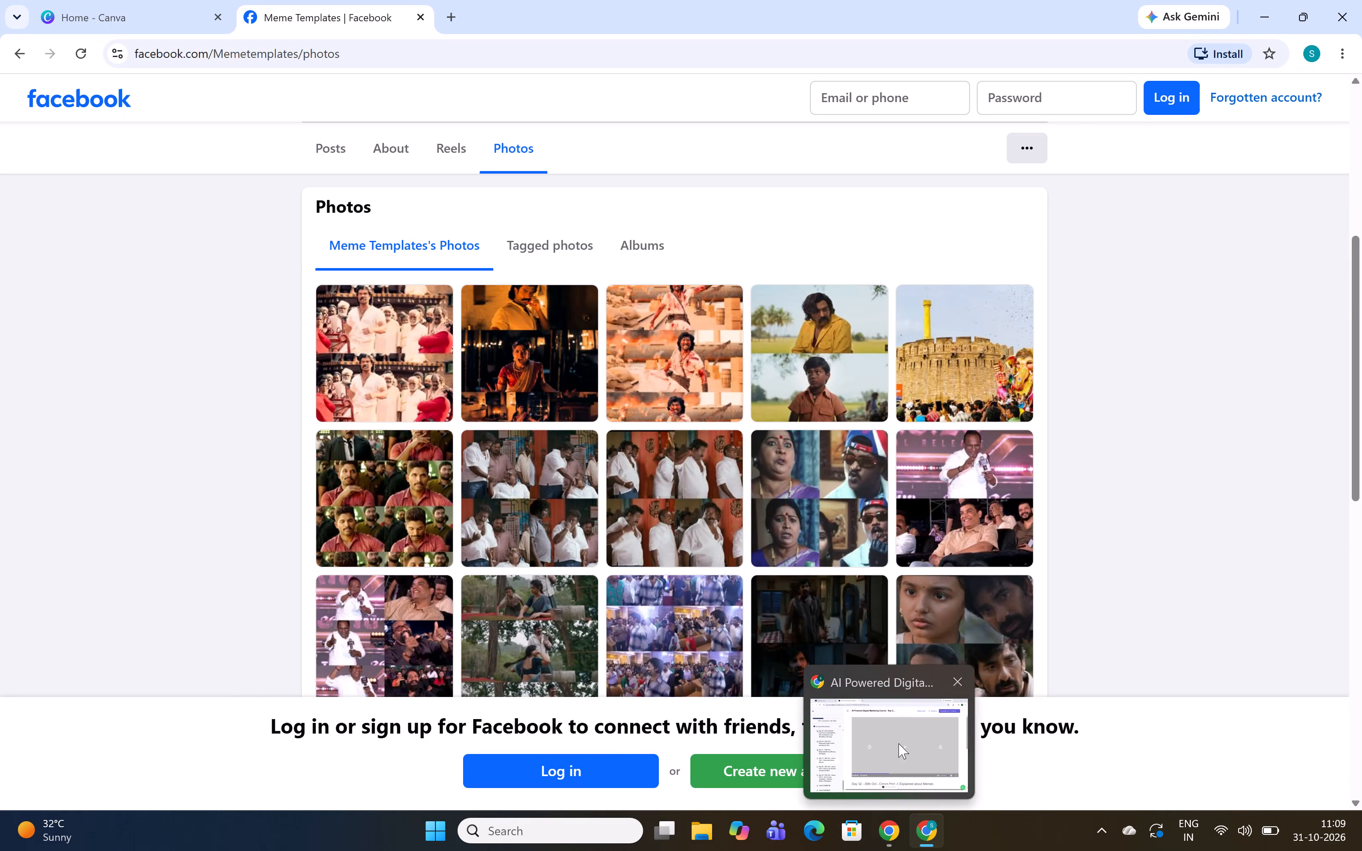
Switch to the course window and skim forward through the Day 32 Canva memes lesson to where the meme image is placed, pausing there.
{"action": "left_click", "coordinate": [898, 743]}
{"action": "left_click", "coordinate": [818, 436]}
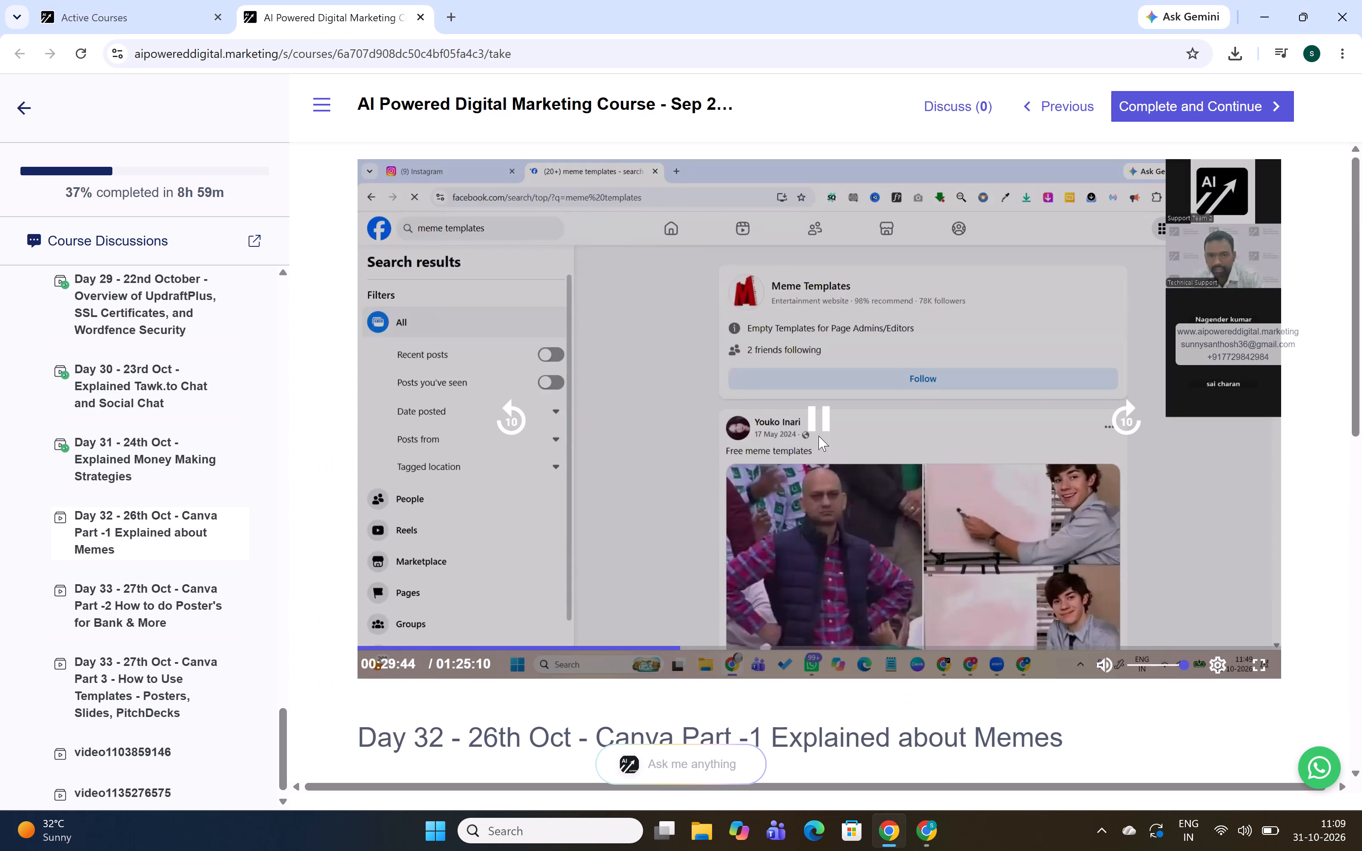
{"action": "key", "text": "Right"}
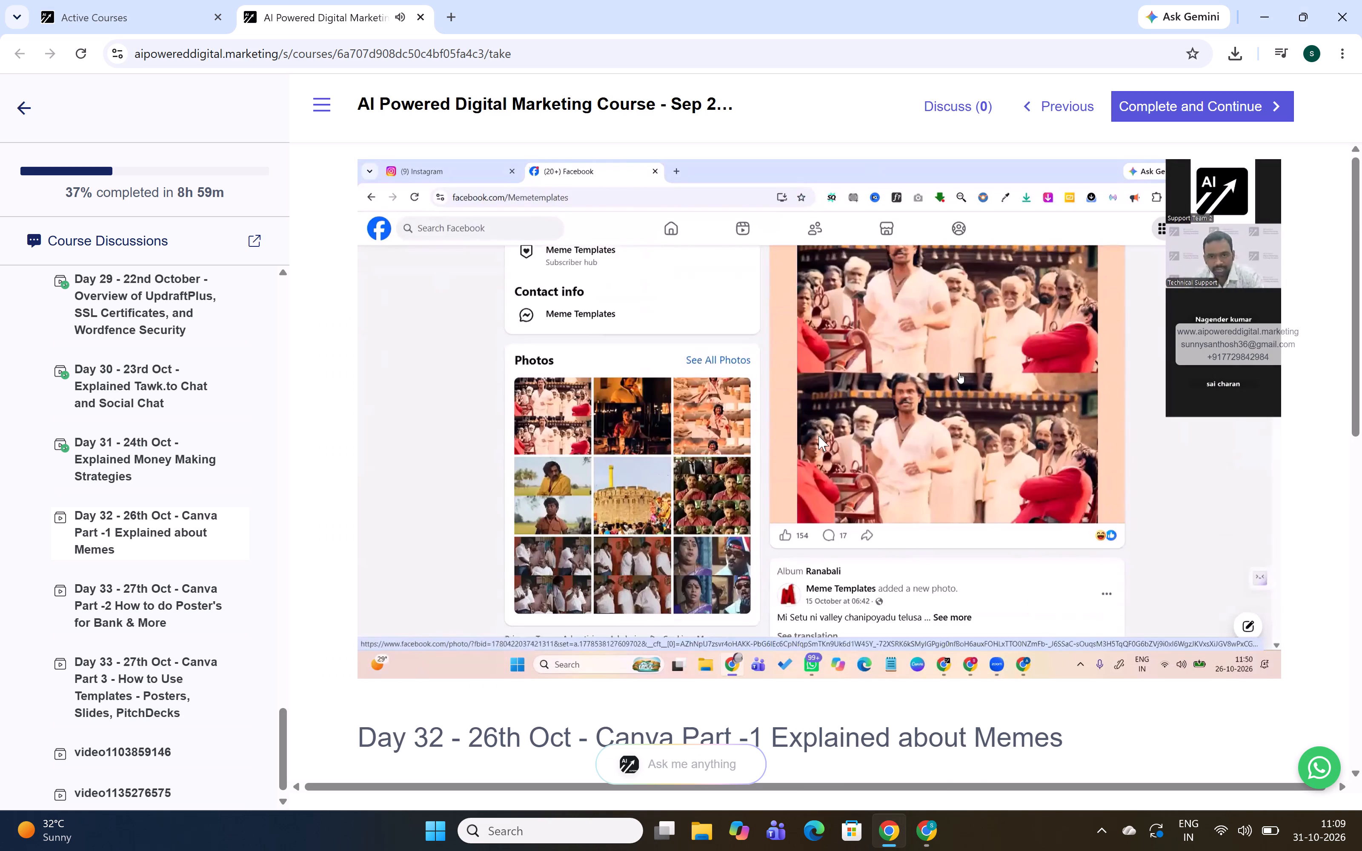
{"action": "key", "text": "Right"}
{"action": "key", "text": "Right"}
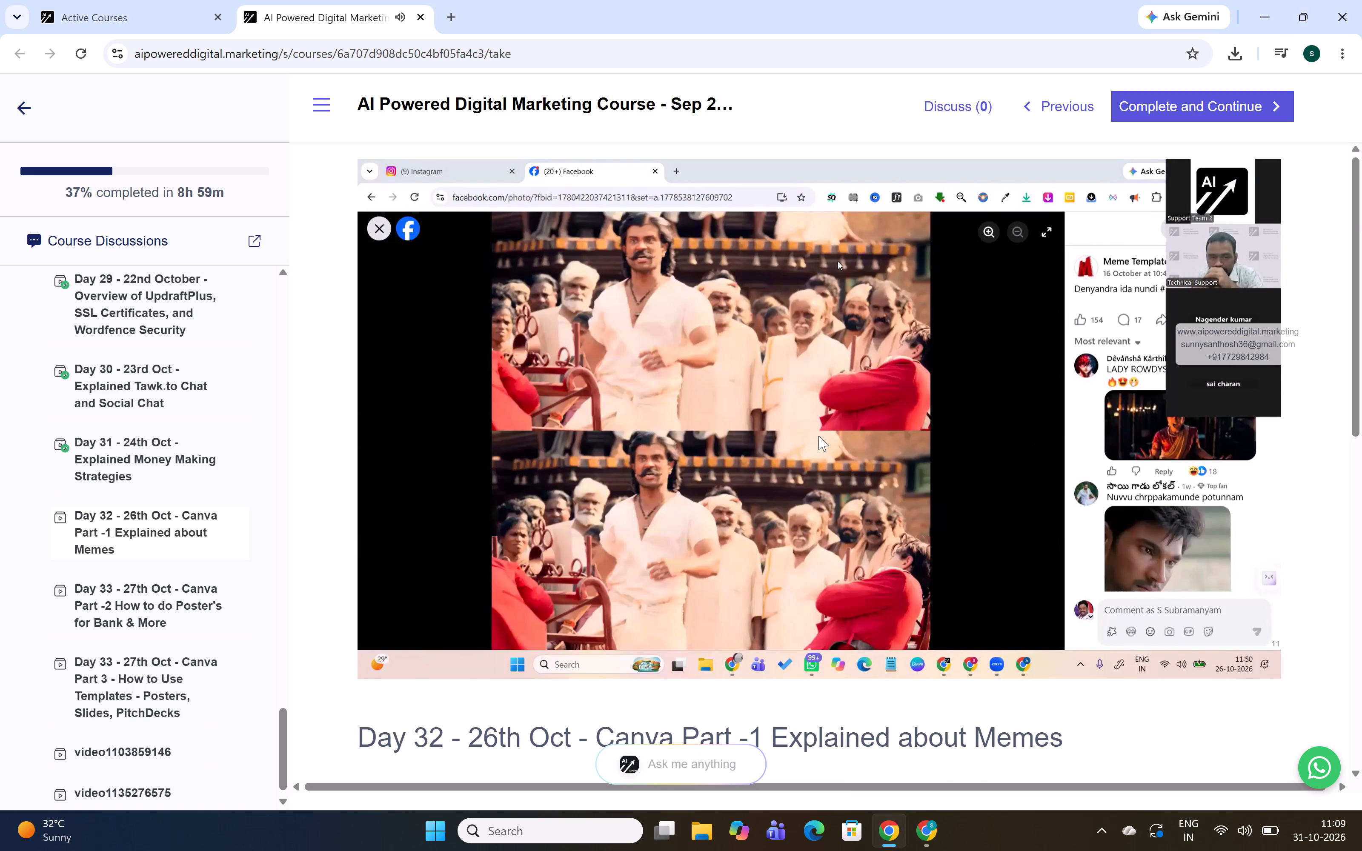
{"action": "key", "text": "Right"}
{"action": "key", "text": "Right"}
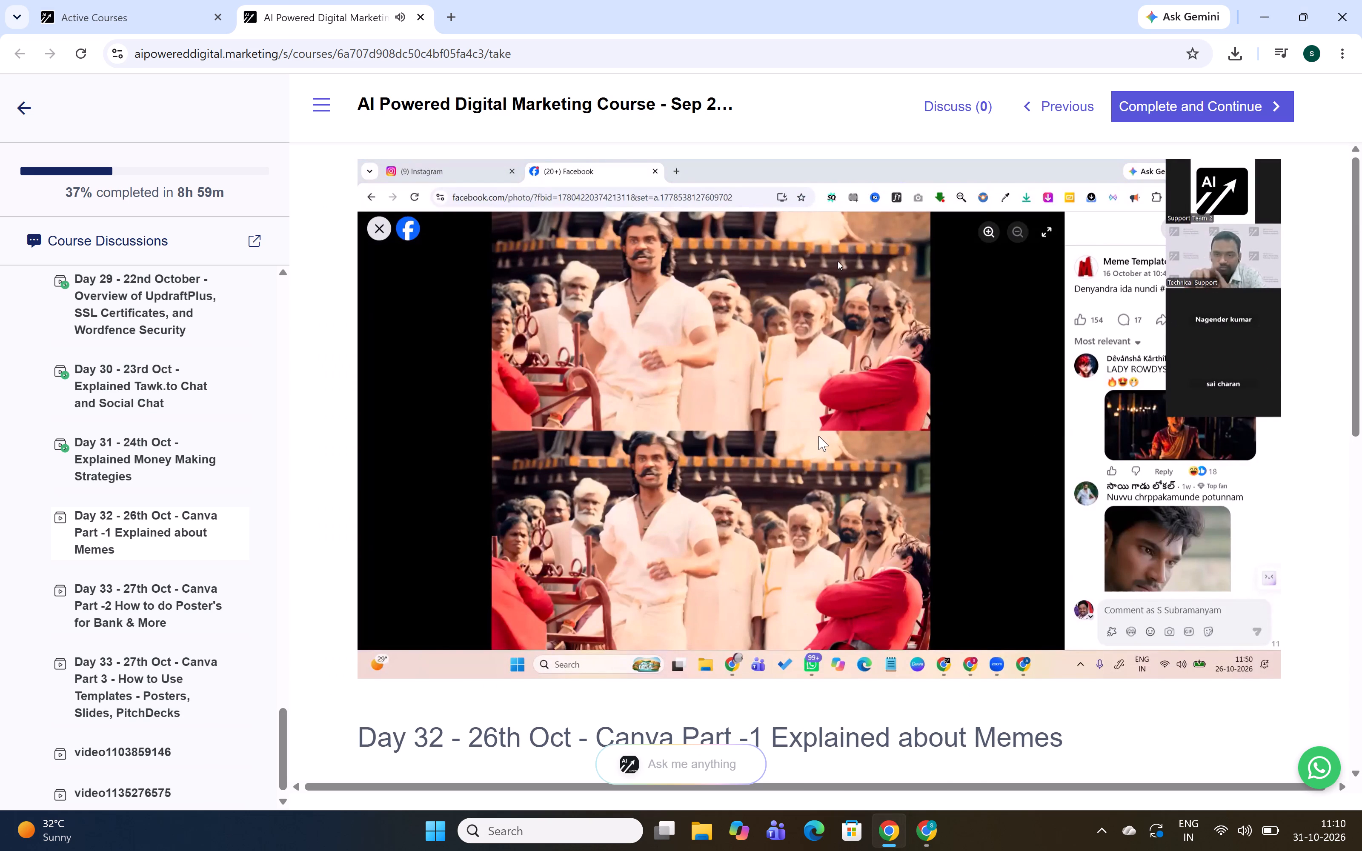
{"action": "key", "text": "Right"}
{"action": "key", "text": "Right"}
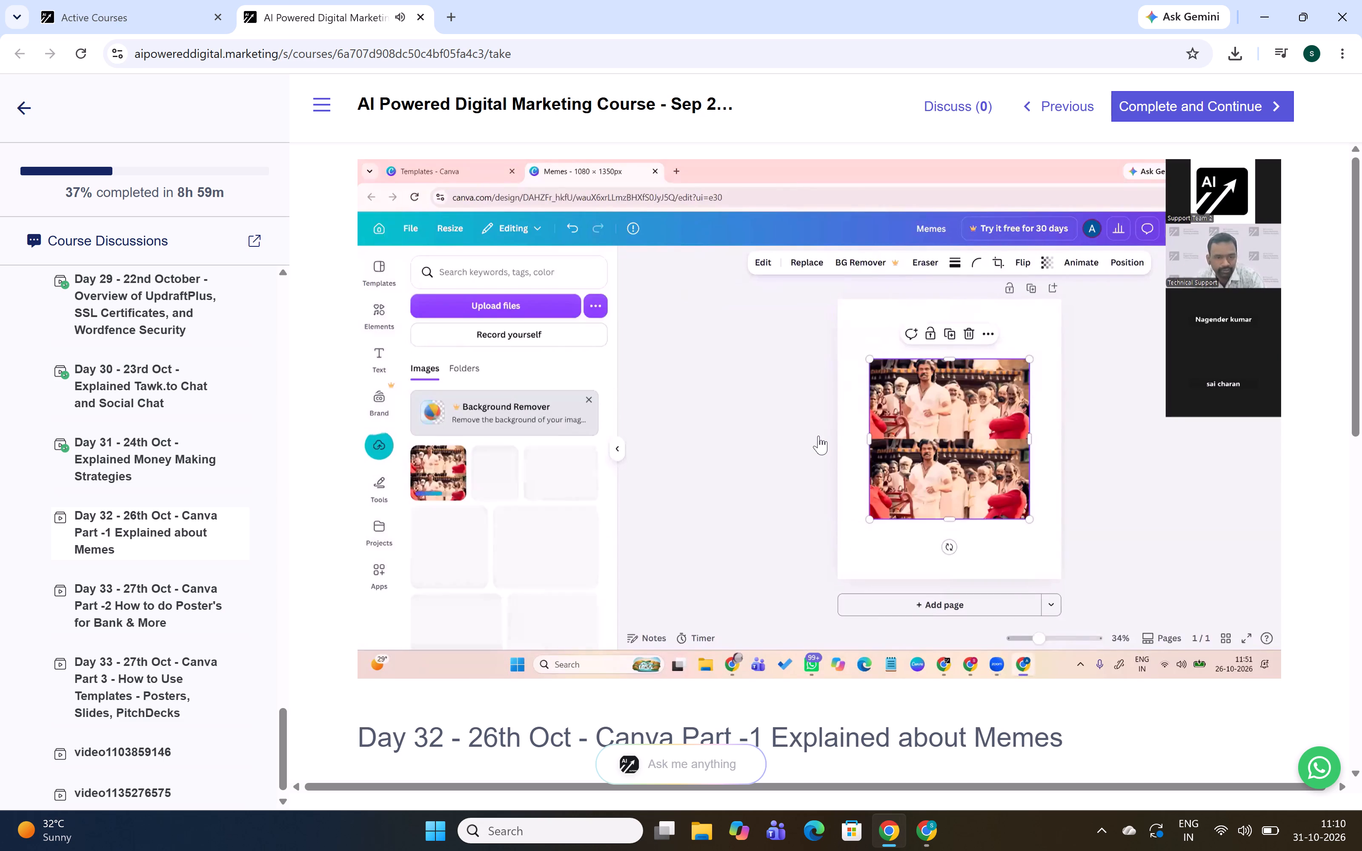
{"action": "key", "text": "Left"}
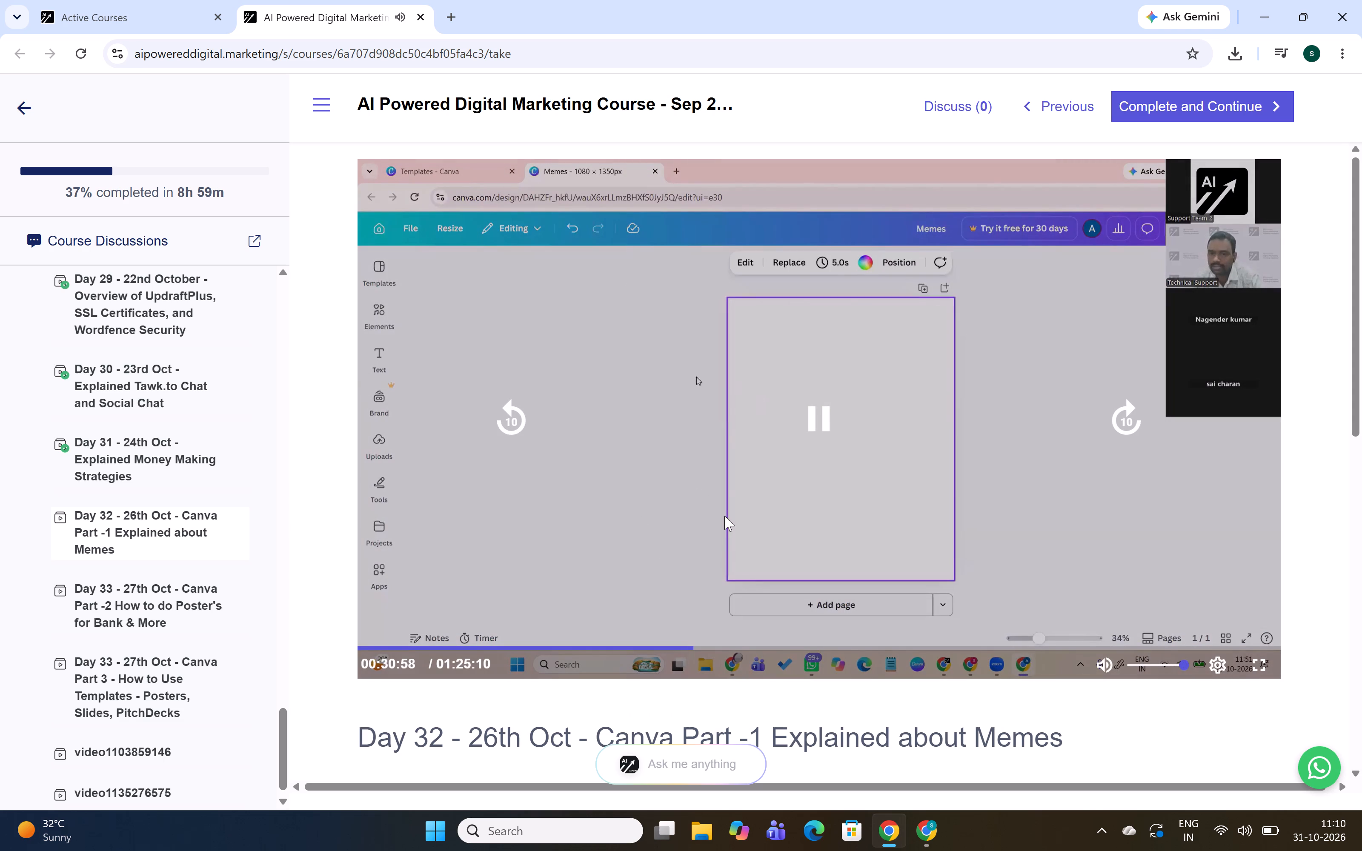
{"action": "left_click", "coordinate": [826, 417]}
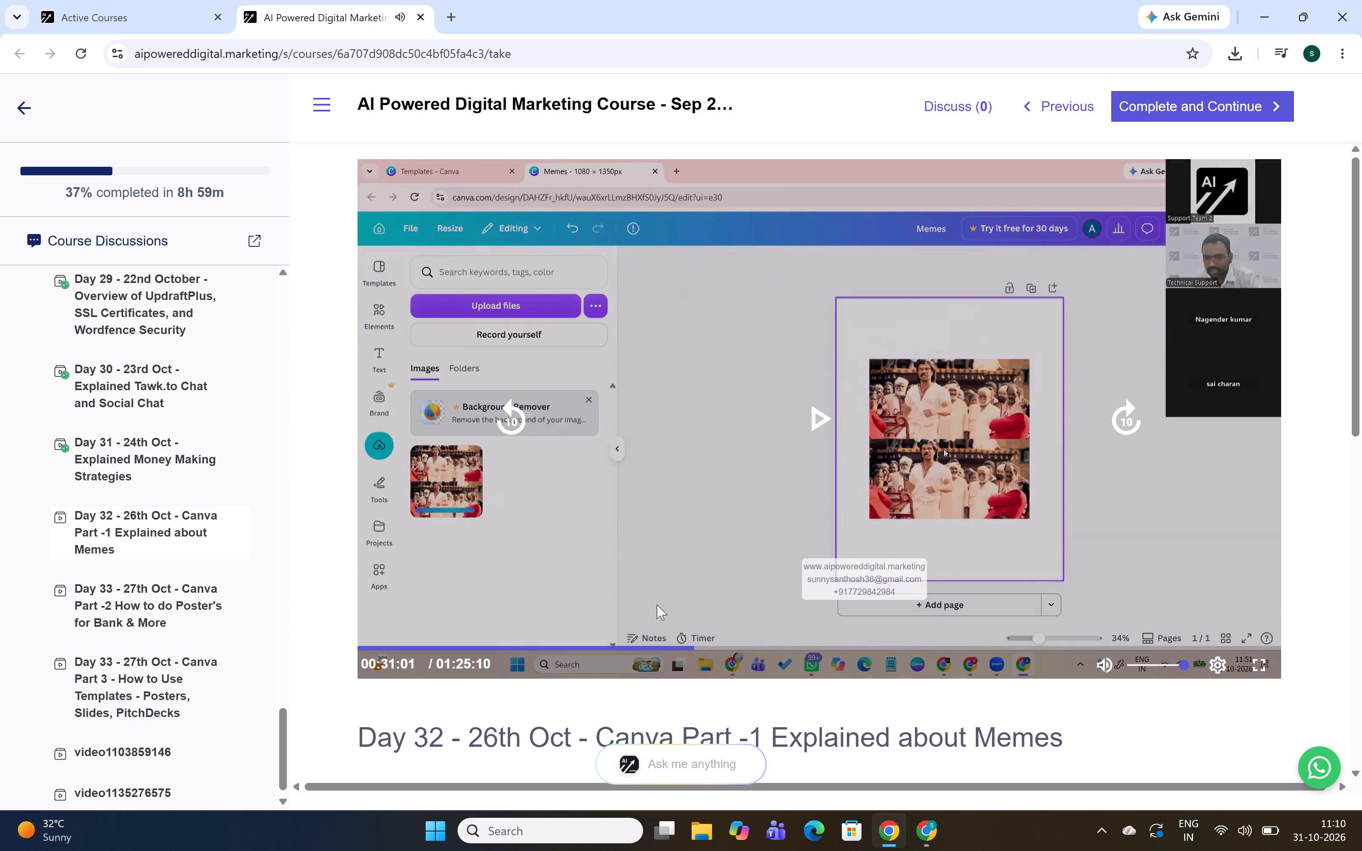
Rewind the Day 32 lesson to the part on creating a custom-size Canva design, watch the dimensions entered, and pause.
{"action": "left_click", "coordinate": [668, 646]}
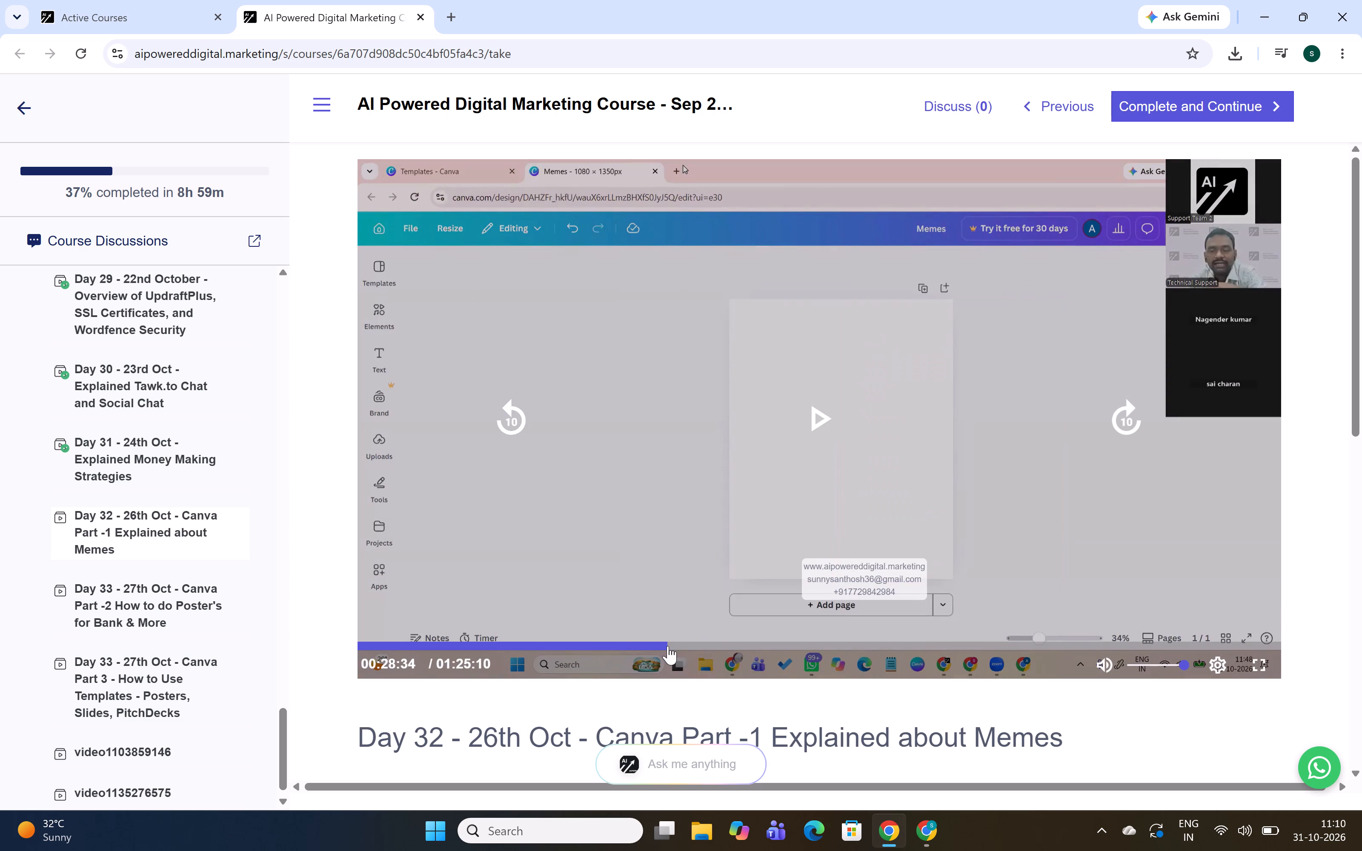
{"action": "left_click", "coordinate": [664, 539]}
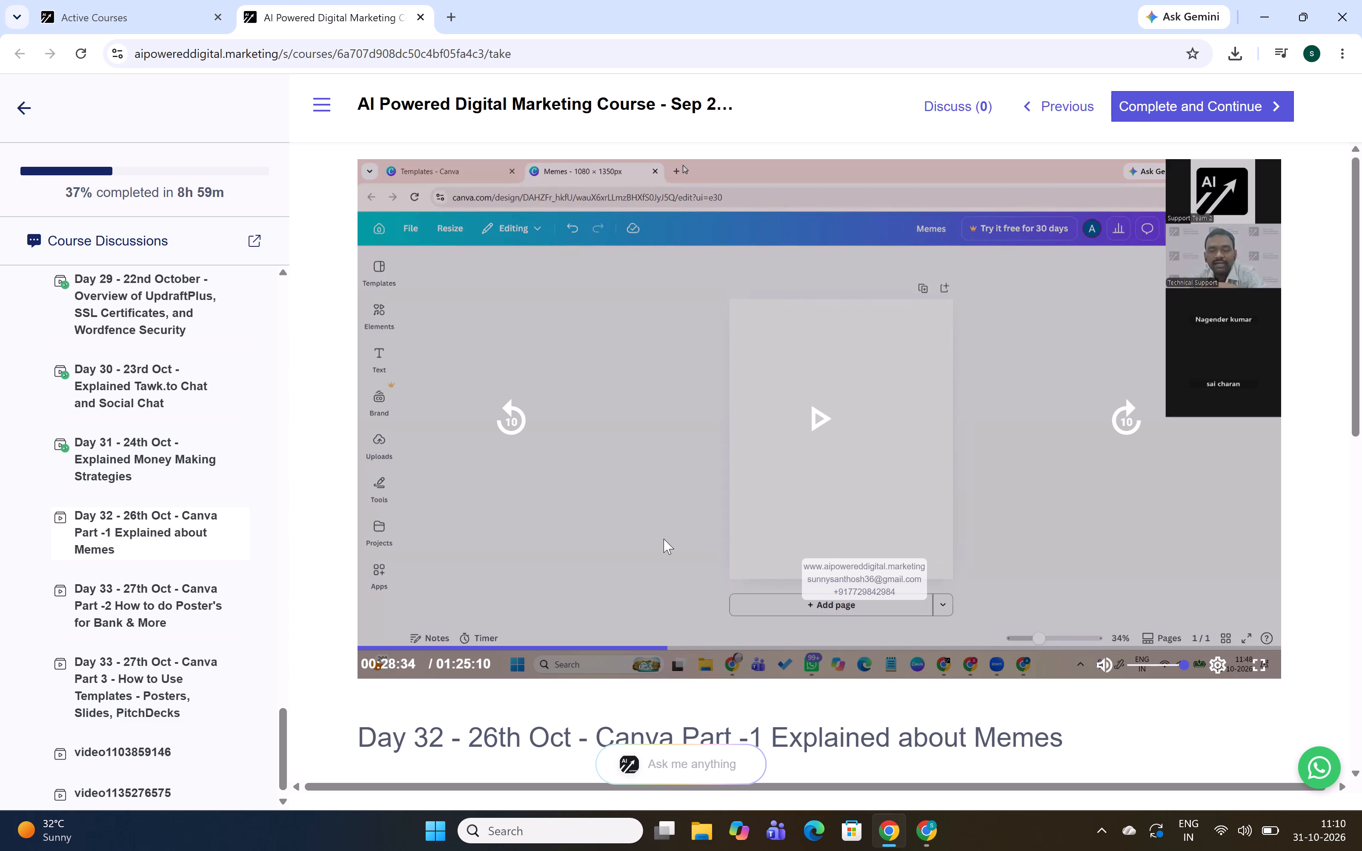
{"action": "left_click", "coordinate": [799, 418]}
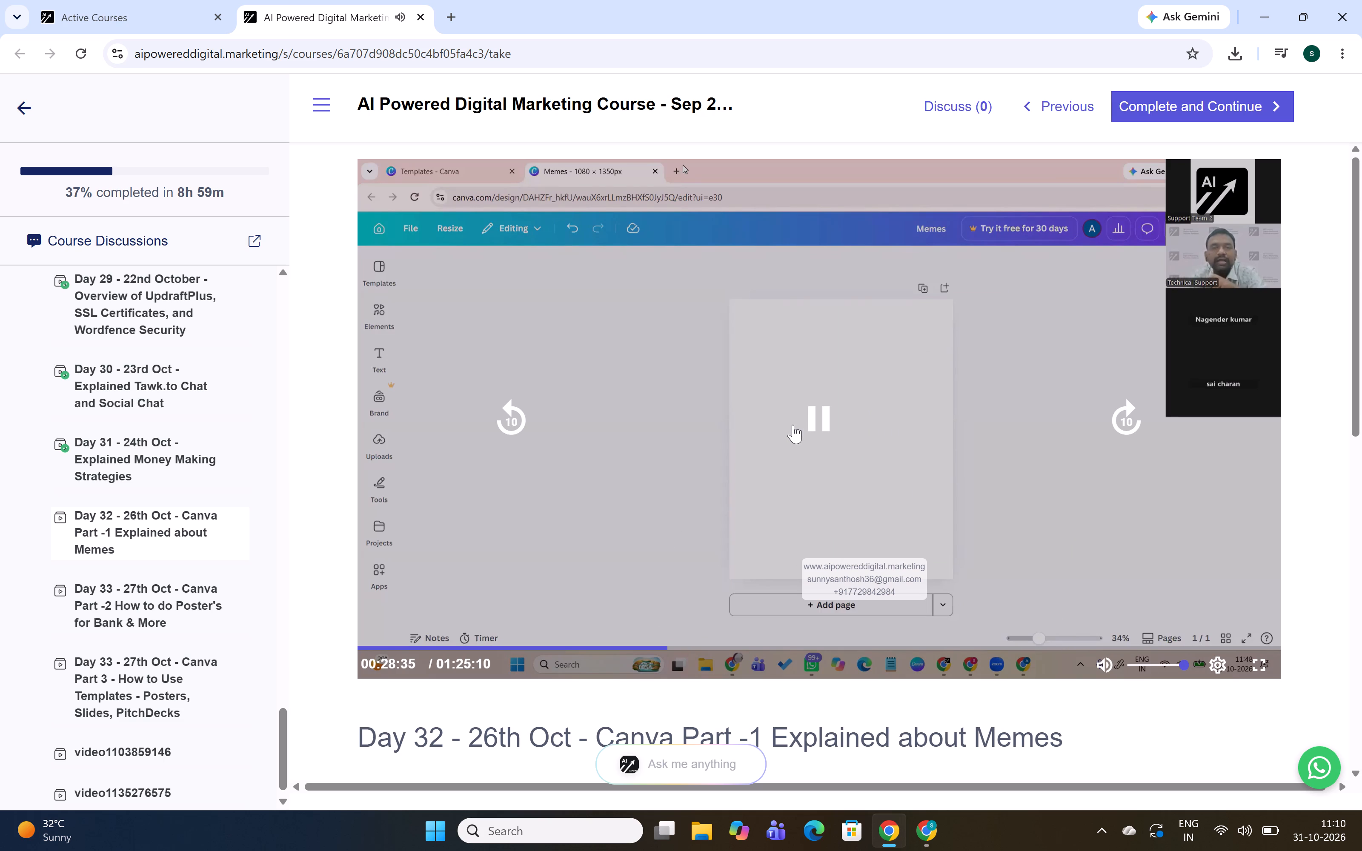
{"action": "key", "text": "Left"}
{"action": "key", "text": "Left"}
{"action": "key", "text": "Left"}
{"action": "key", "text": "Left"}
{"action": "key", "text": "Left"}
{"action": "key", "text": "Left"}
{"action": "key", "text": "Left"}
{"action": "key", "text": "Left"}
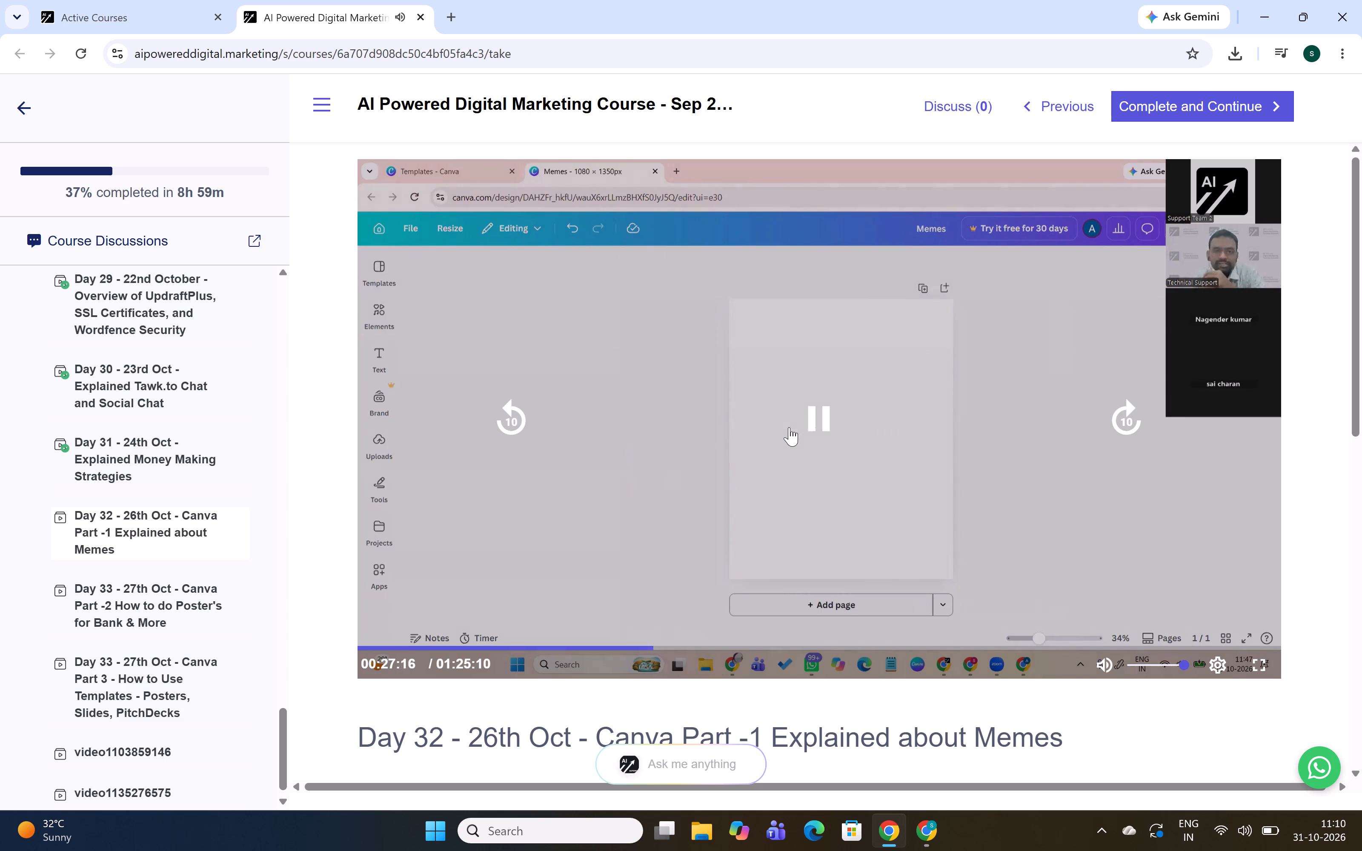
{"action": "key", "text": "Left"}
{"action": "key", "text": "Left"}
{"action": "key", "text": "Left"}
{"action": "key", "text": "Left"}
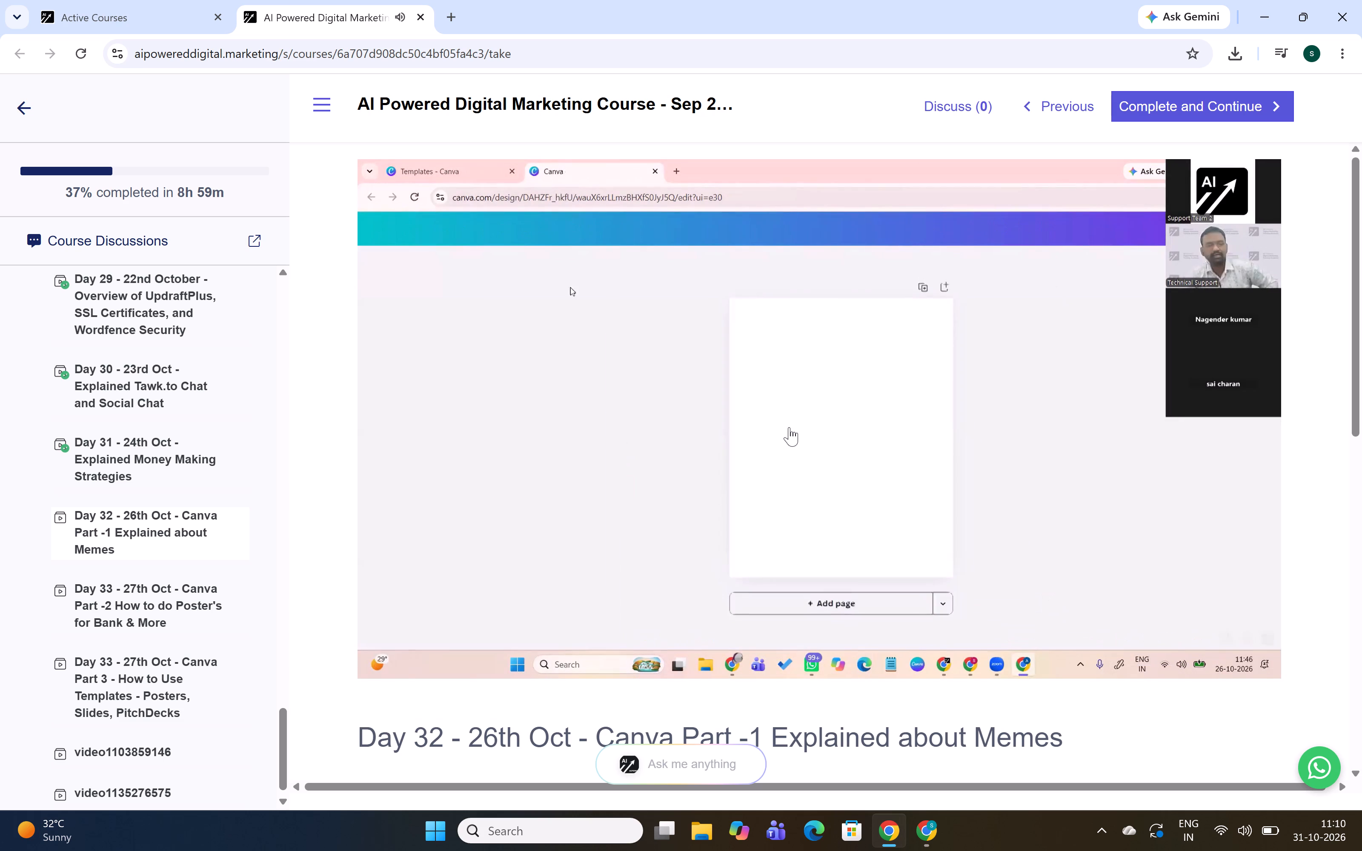
{"action": "key", "text": "Left"}
{"action": "key", "text": "Left"}
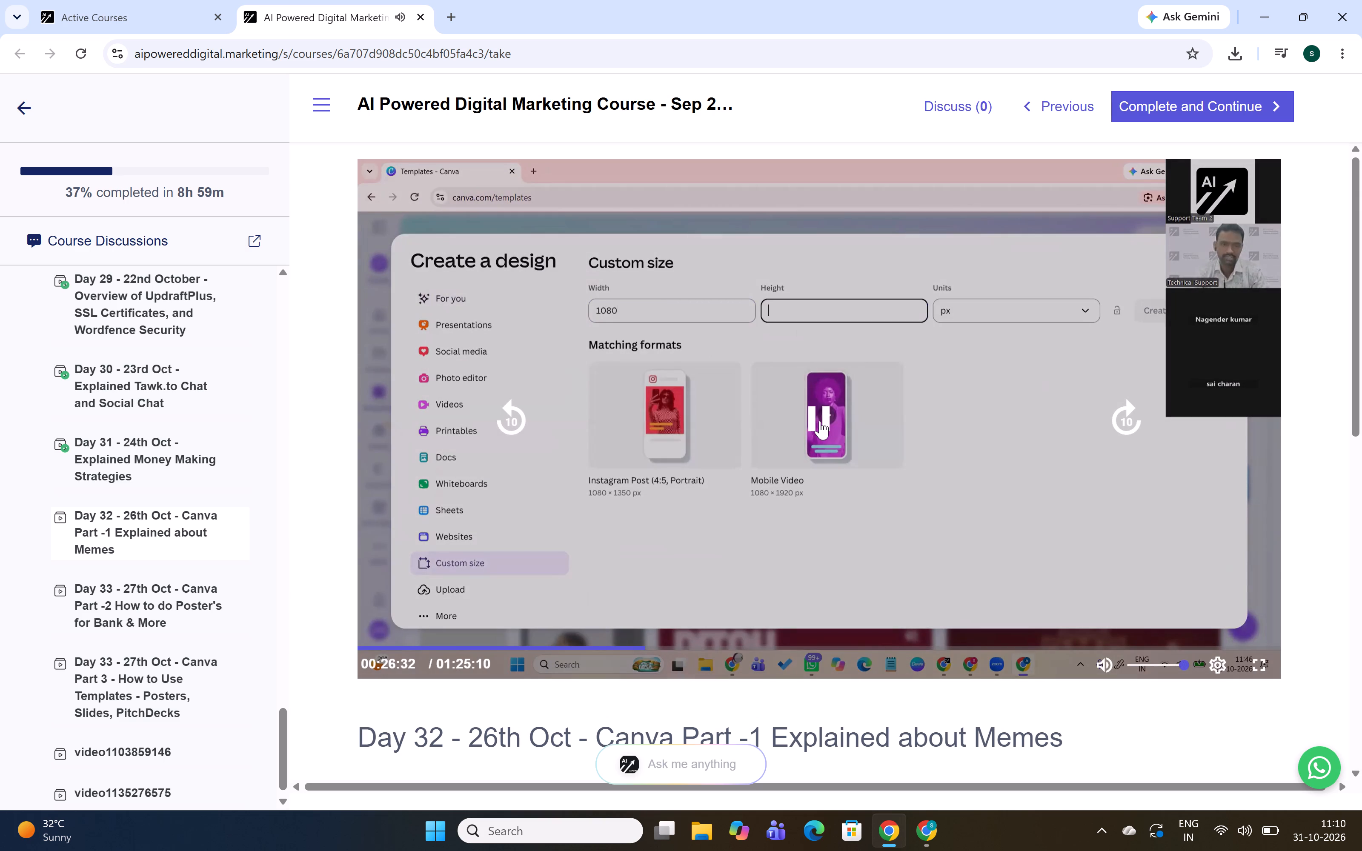
{"action": "left_click", "coordinate": [820, 420]}
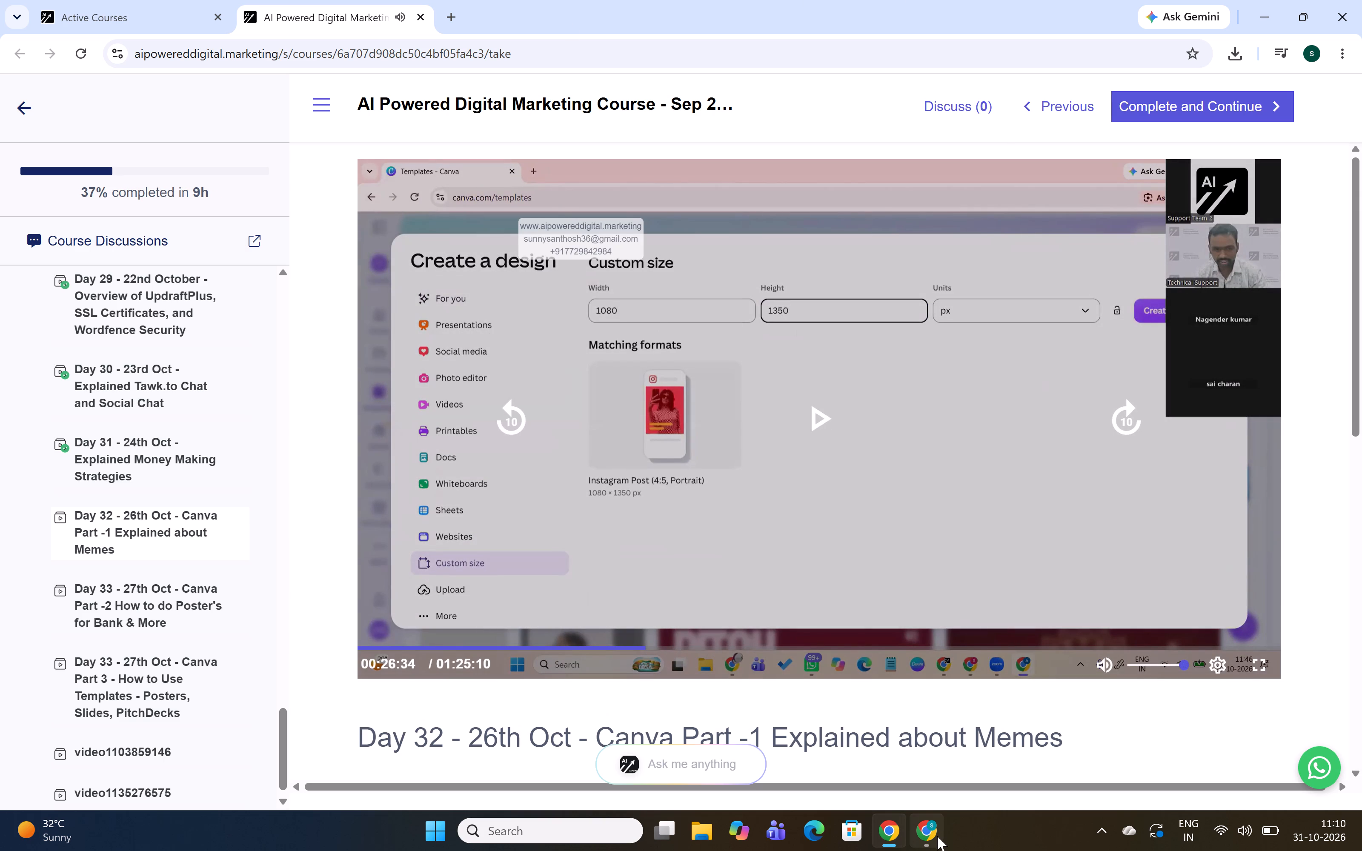
Switch back to the practice browser window and open the Projects page in Canva.
{"action": "left_click", "coordinate": [930, 731]}
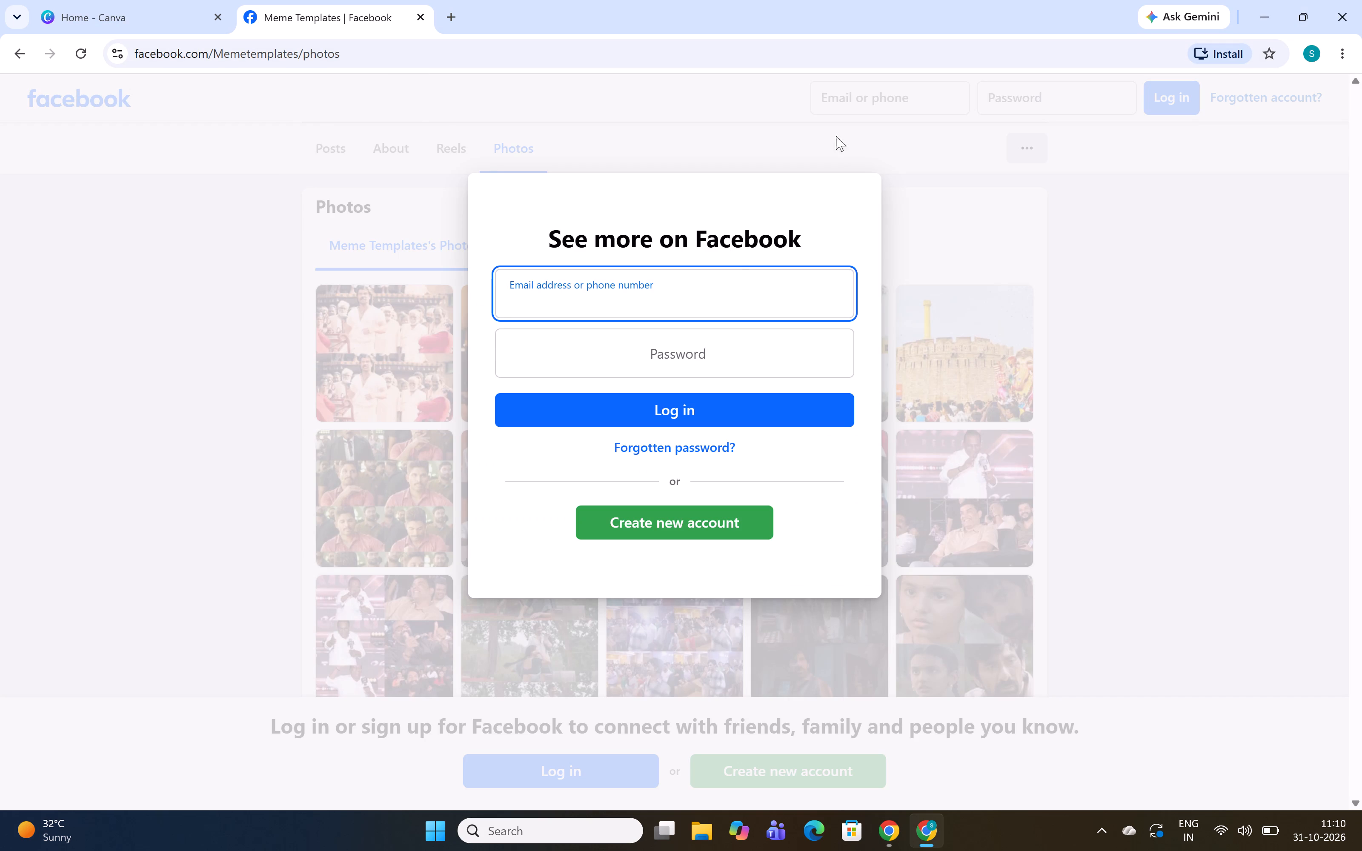
{"action": "left_click", "coordinate": [884, 203]}
{"action": "left_click", "coordinate": [153, 11]}
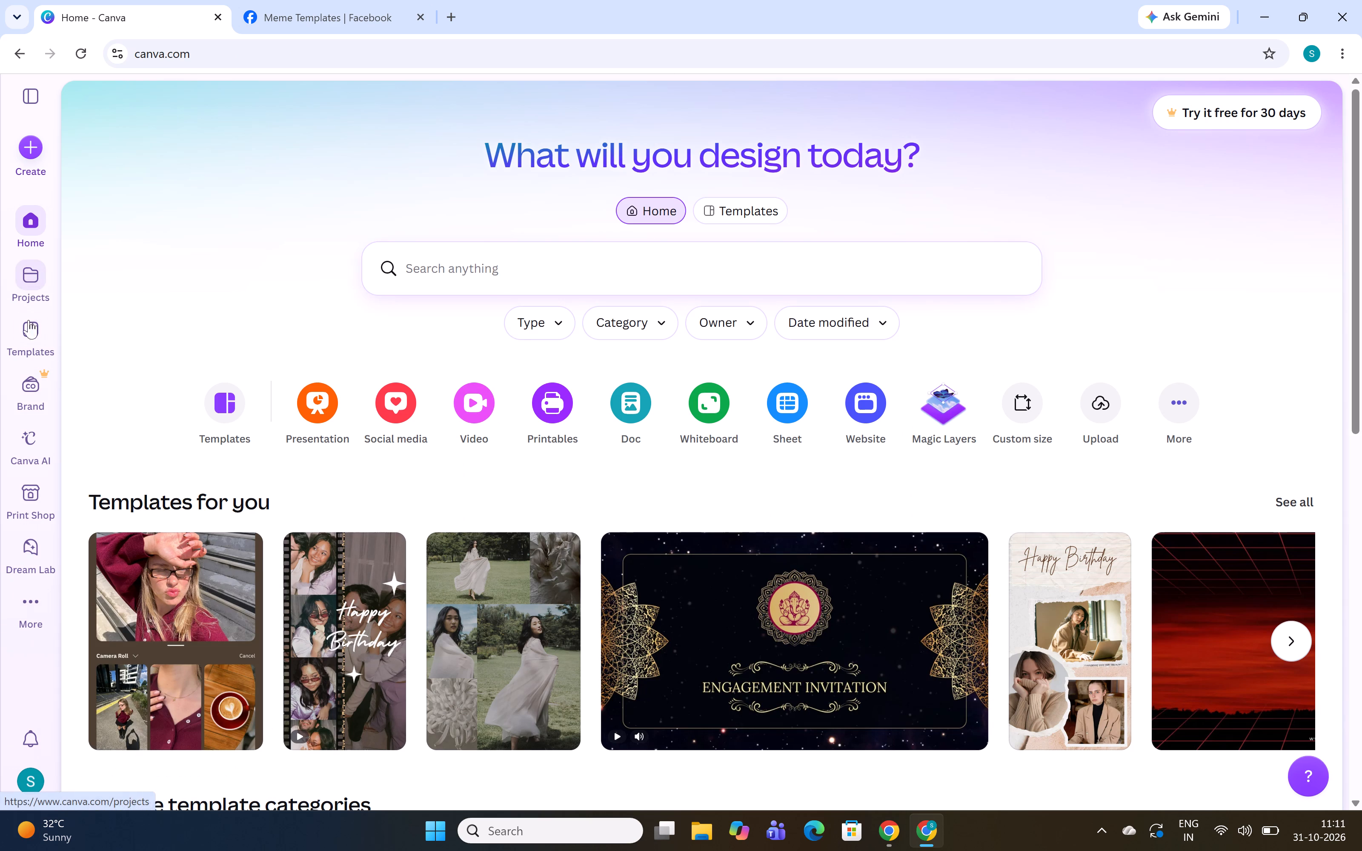
{"action": "left_click", "coordinate": [30, 285]}
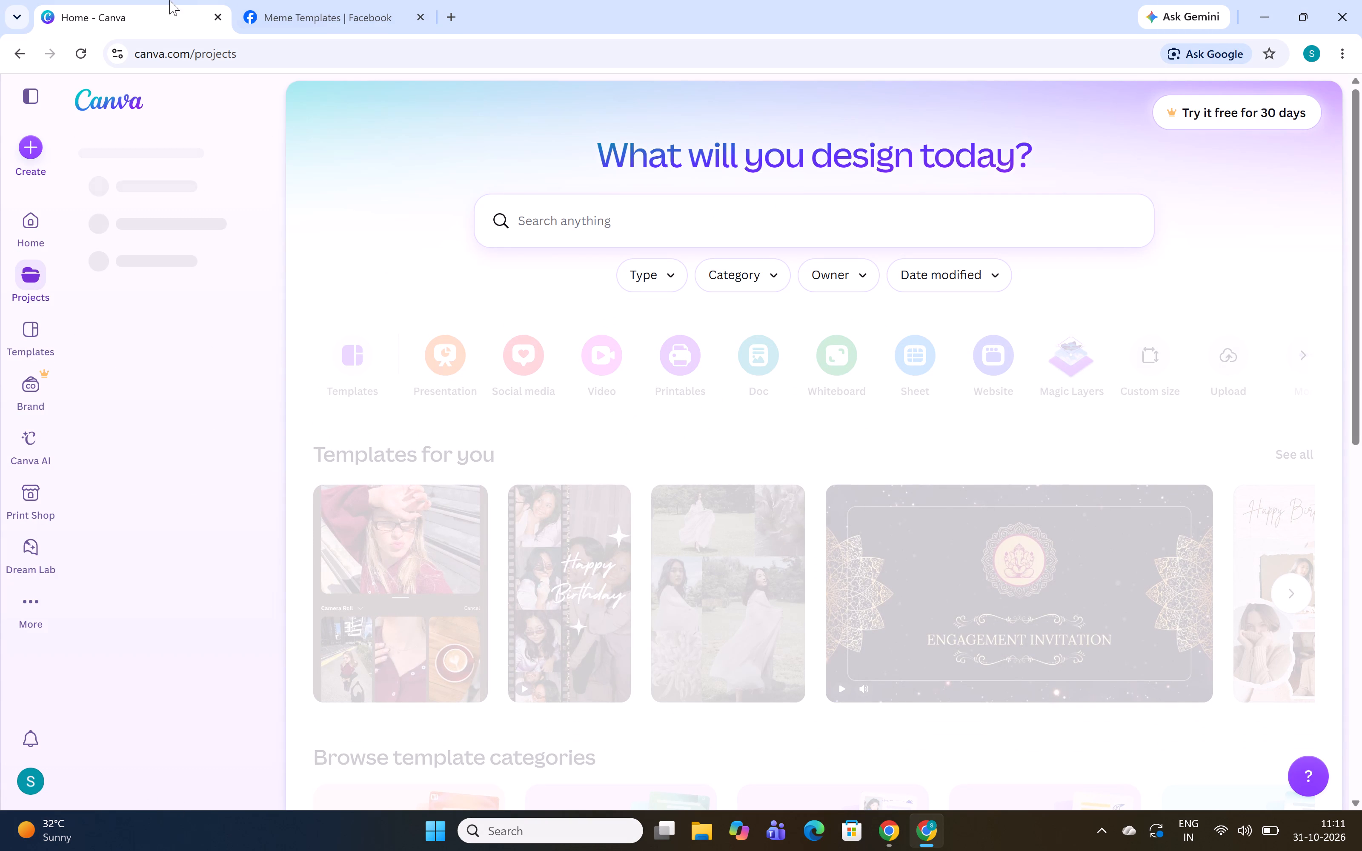
{"action": "left_click", "coordinate": [325, 14]}
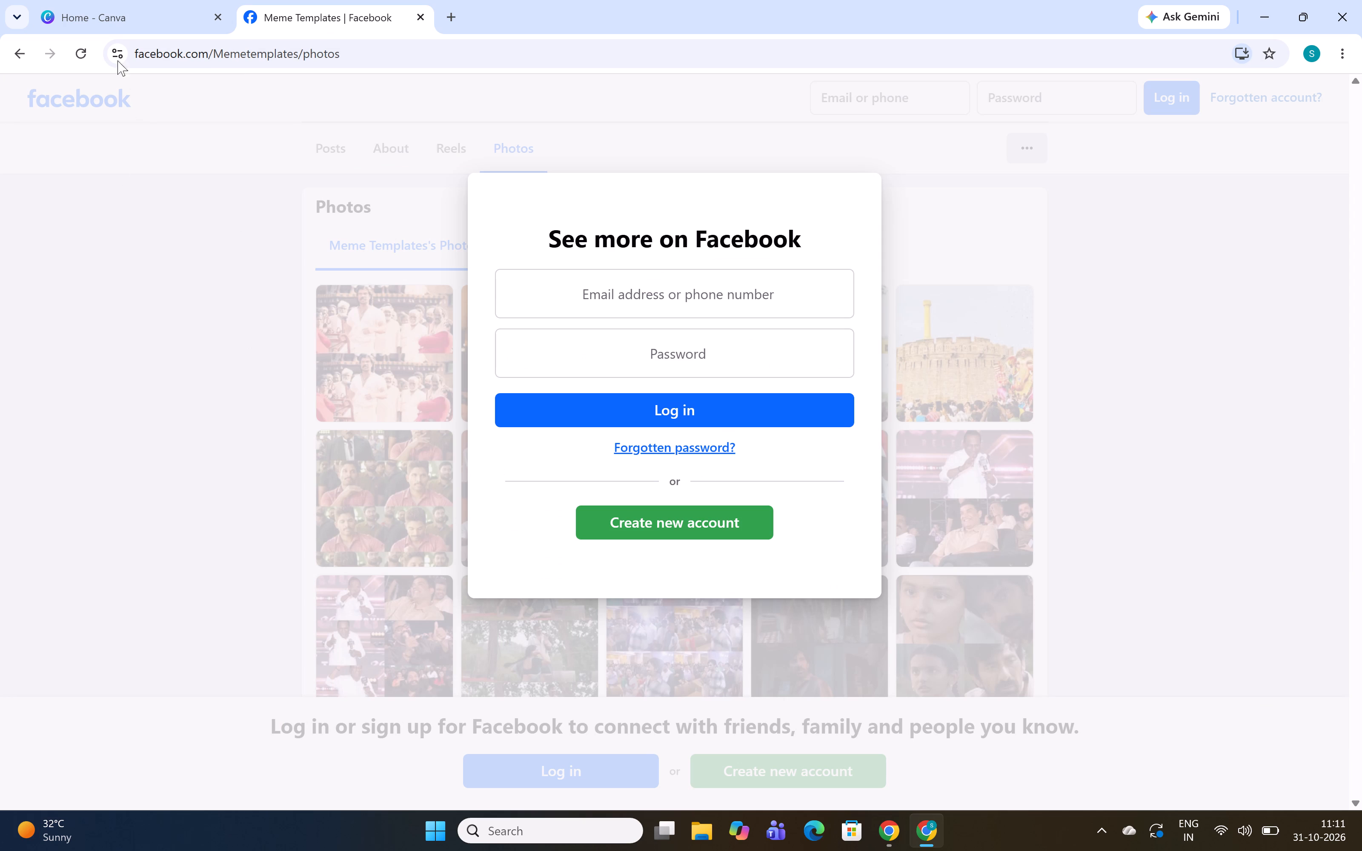
{"action": "left_click", "coordinate": [16, 47]}
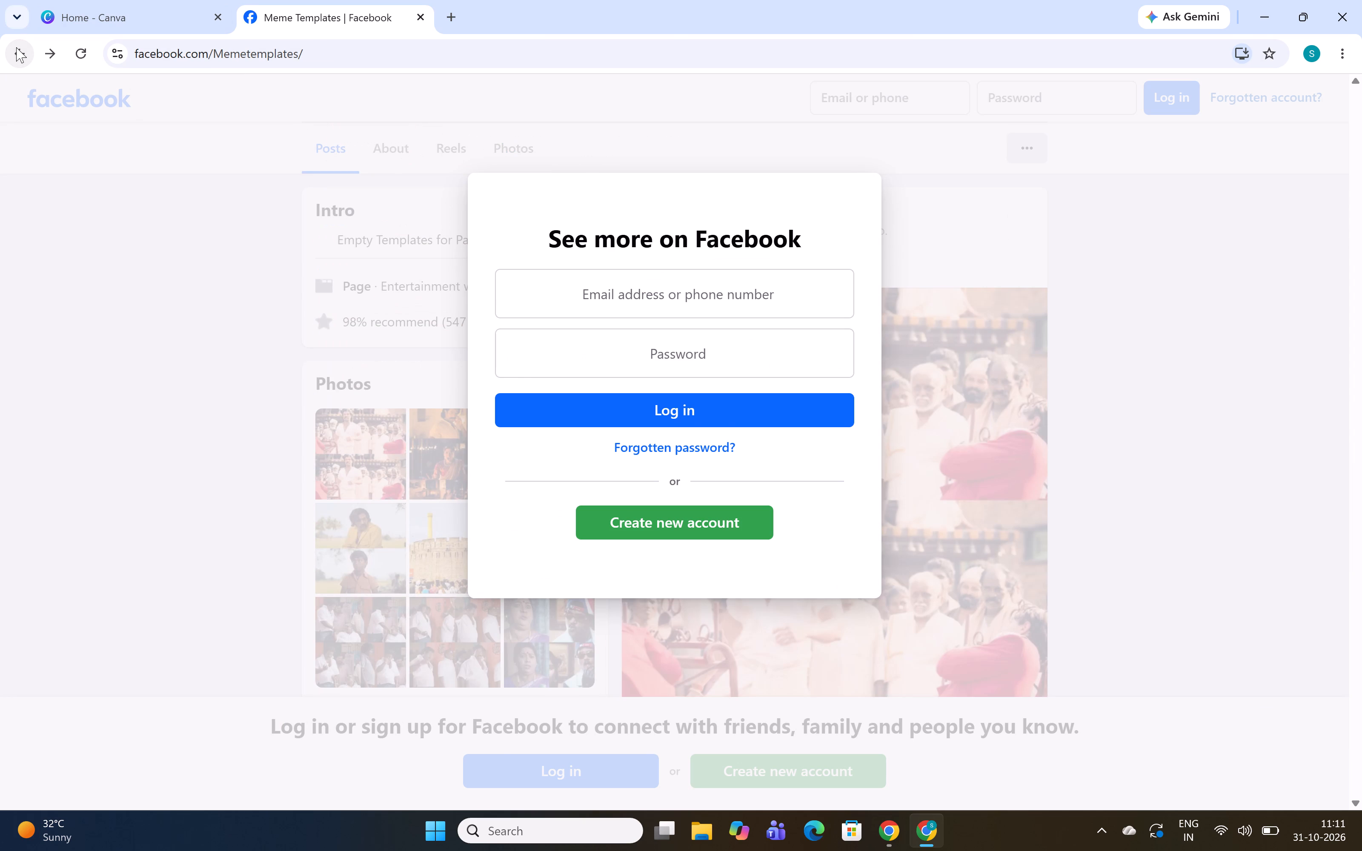
{"action": "left_click", "coordinate": [16, 47]}
{"action": "left_click", "coordinate": [388, 263]}
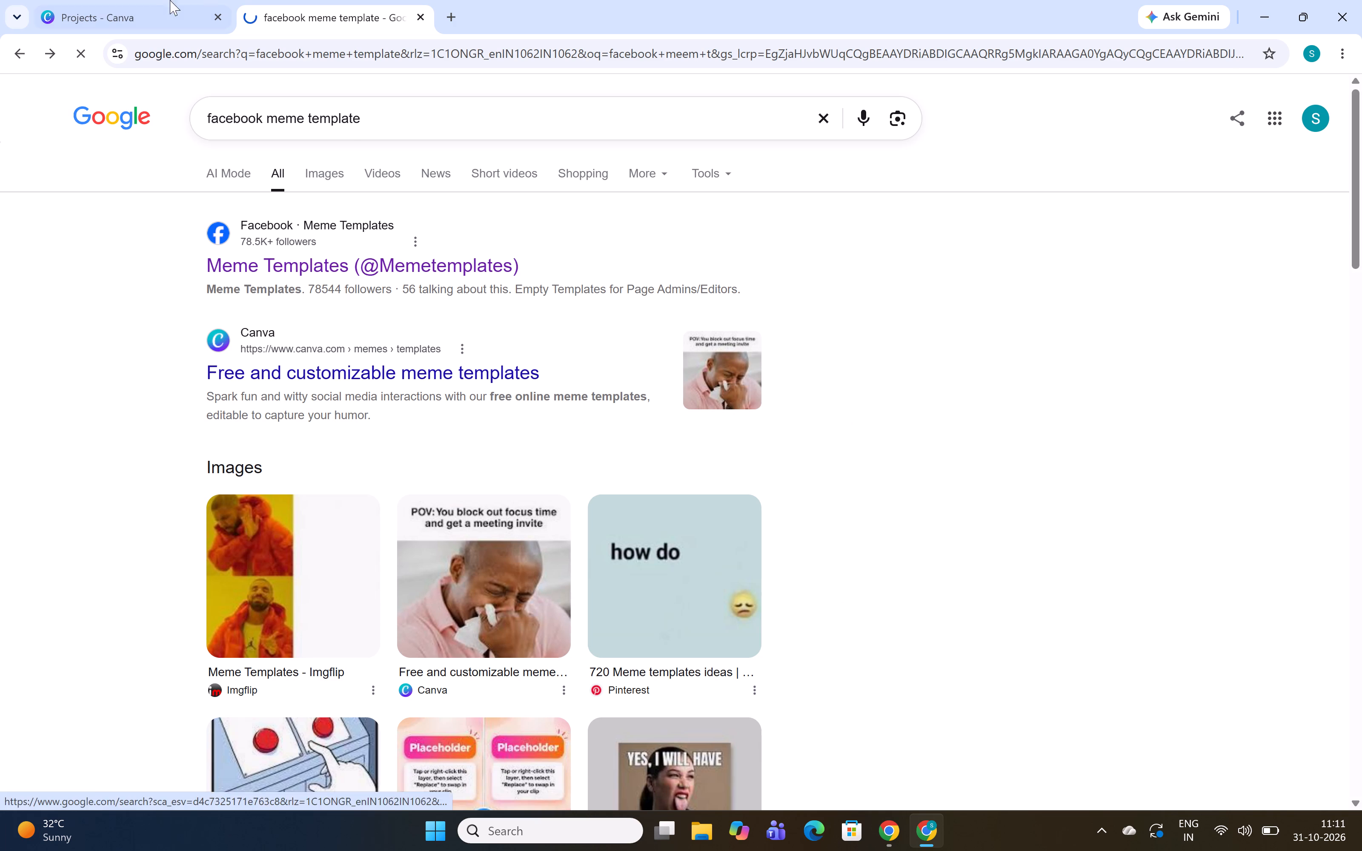
In Canva, start a new custom-size design and set its width to 1080 px and height to 1350 px.
{"action": "left_click", "coordinate": [140, 17]}
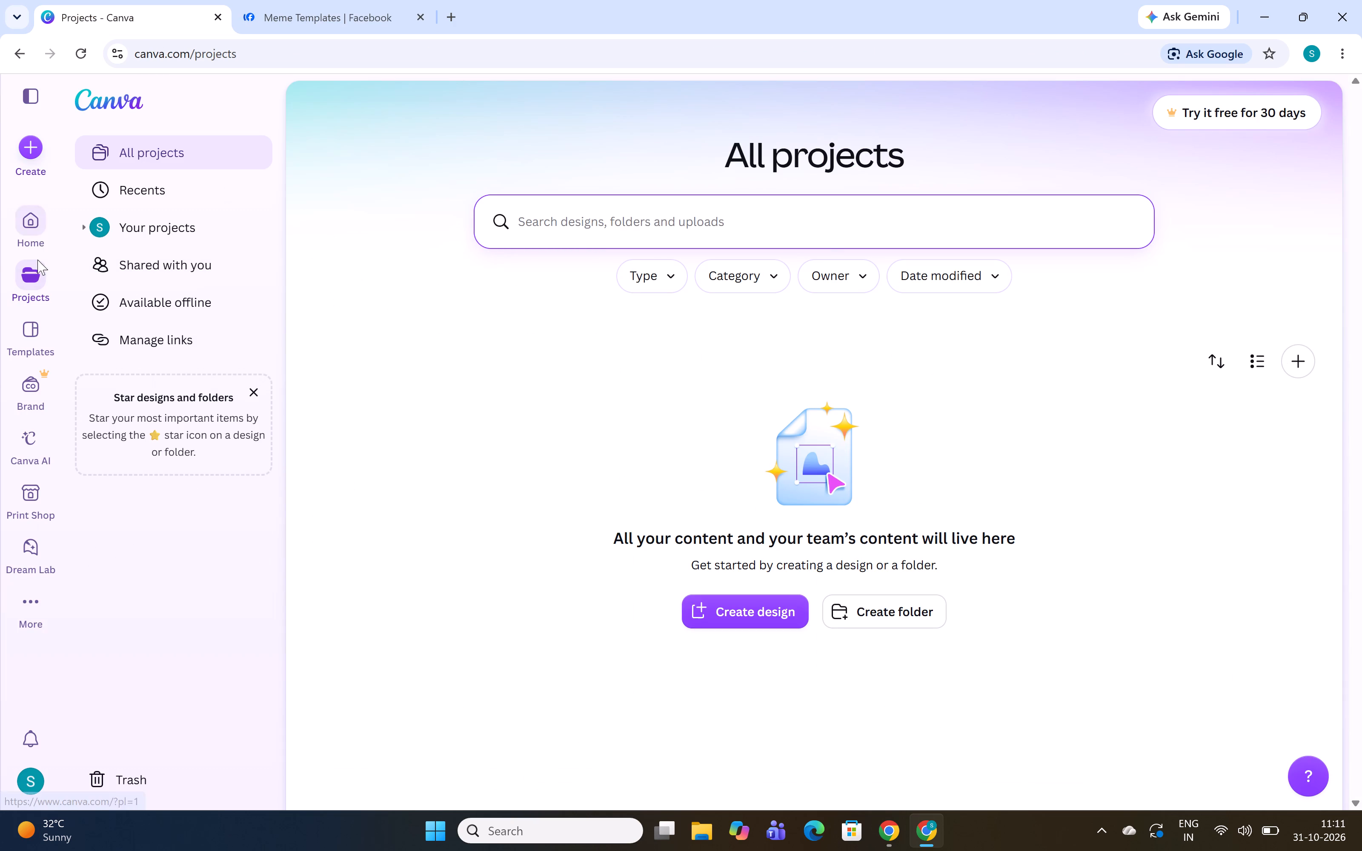
{"action": "left_click", "coordinate": [26, 152]}
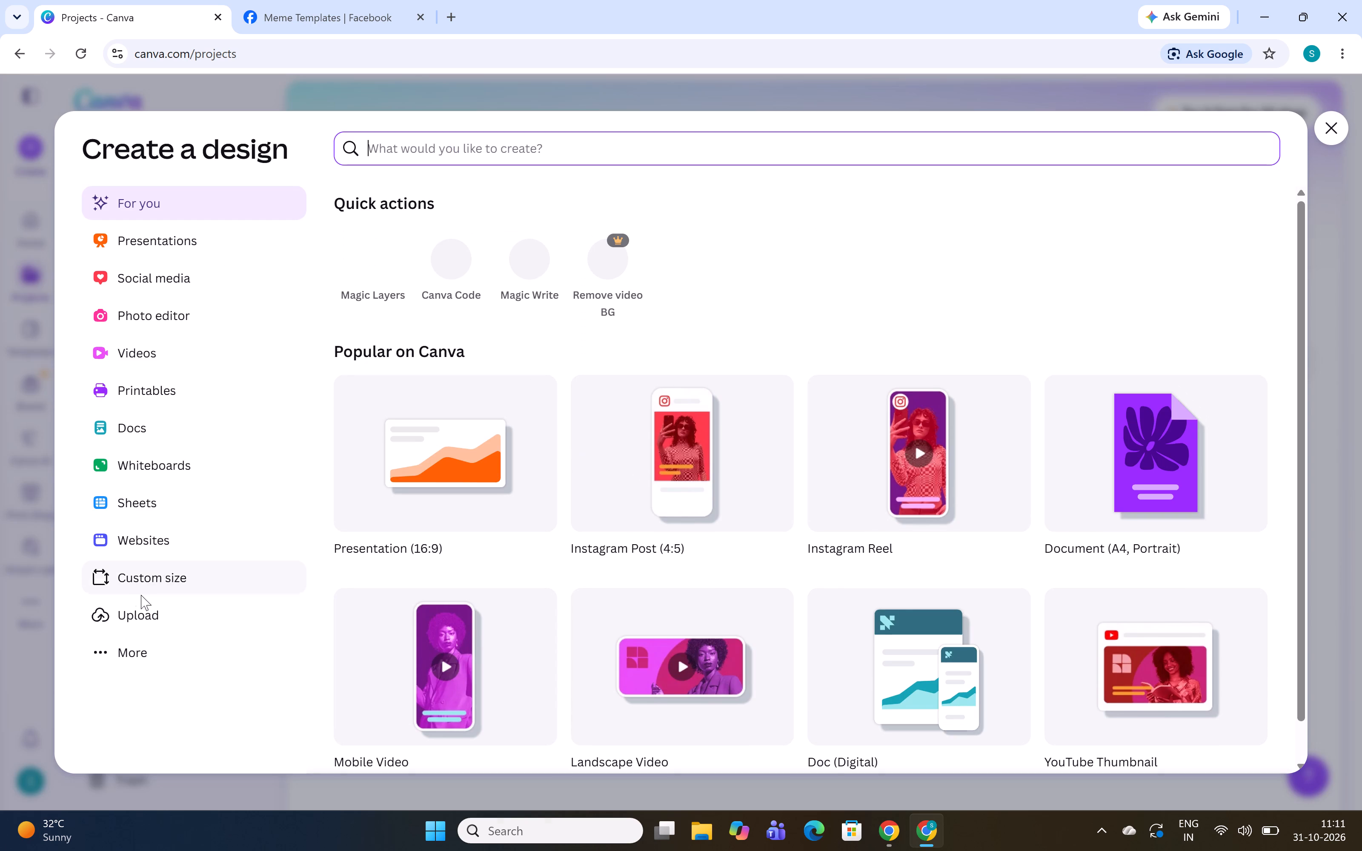
{"action": "left_click", "coordinate": [148, 581]}
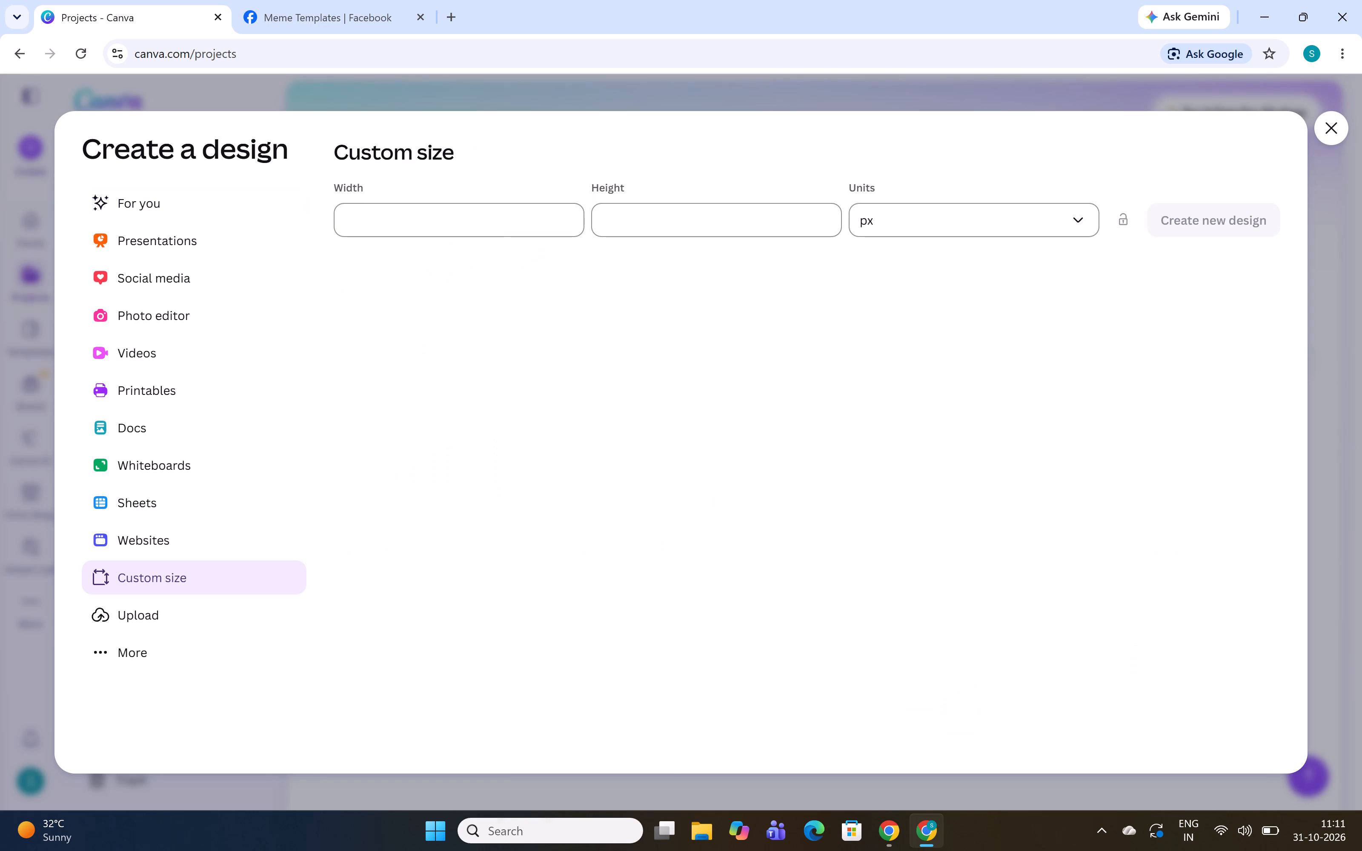
{"action": "left_click", "coordinate": [483, 224]}
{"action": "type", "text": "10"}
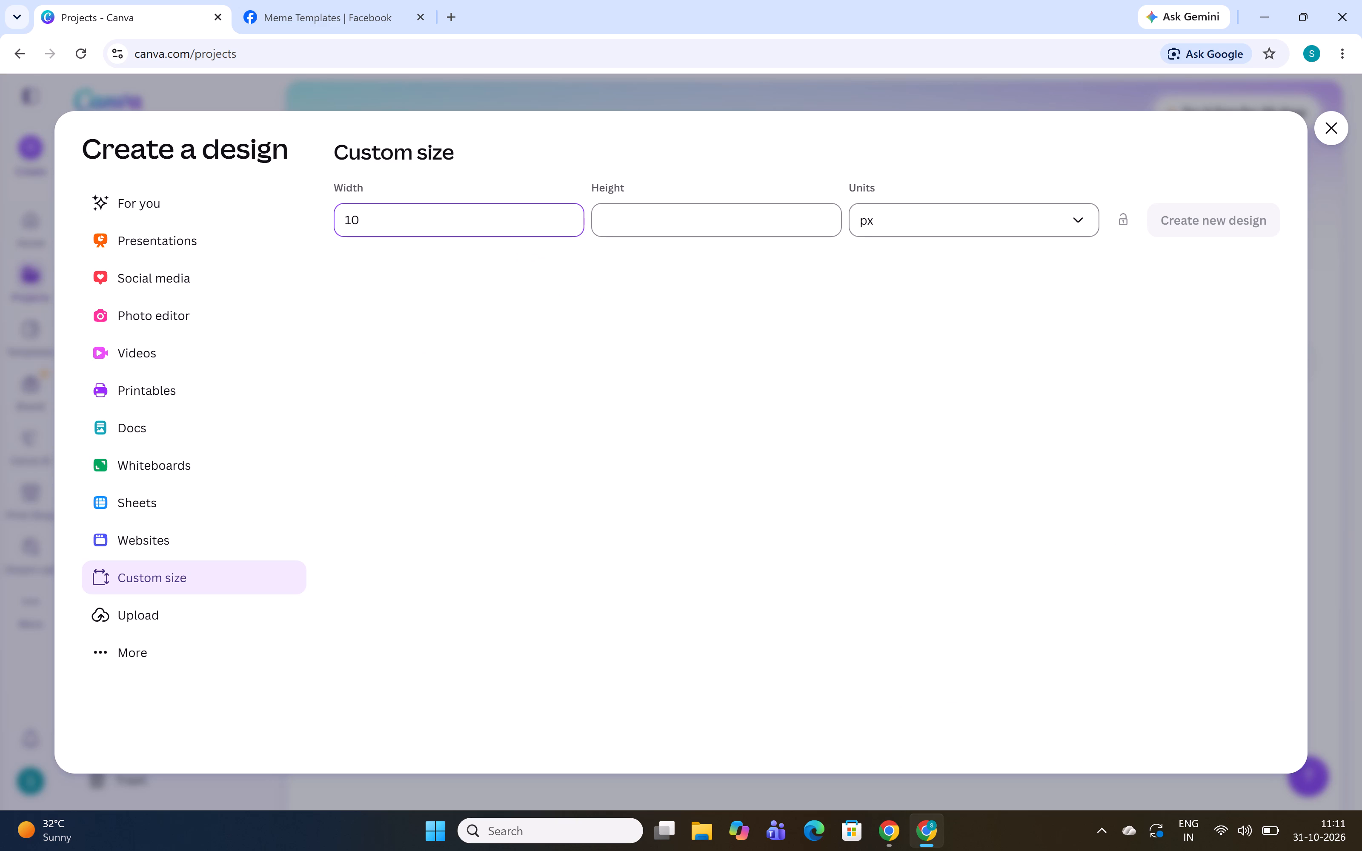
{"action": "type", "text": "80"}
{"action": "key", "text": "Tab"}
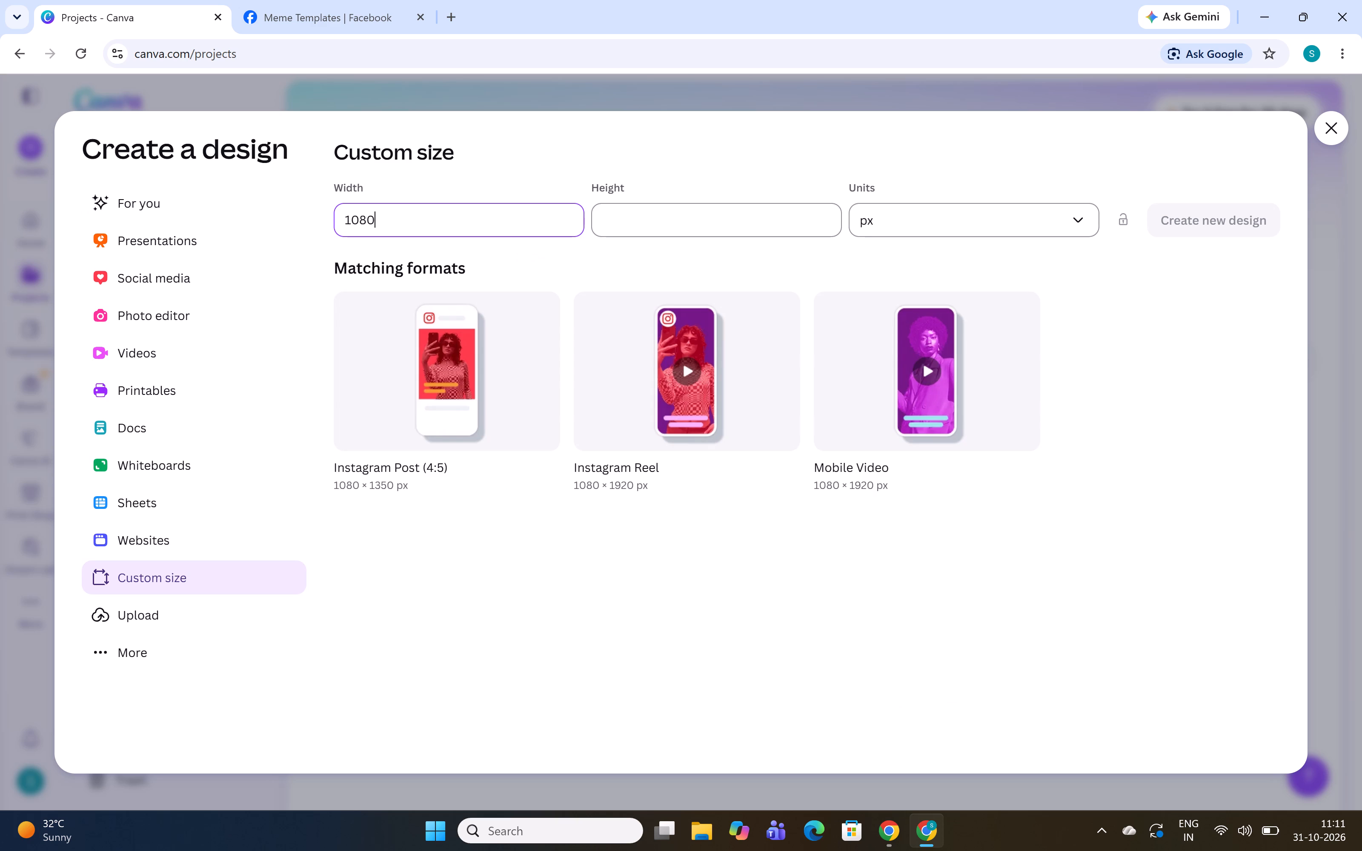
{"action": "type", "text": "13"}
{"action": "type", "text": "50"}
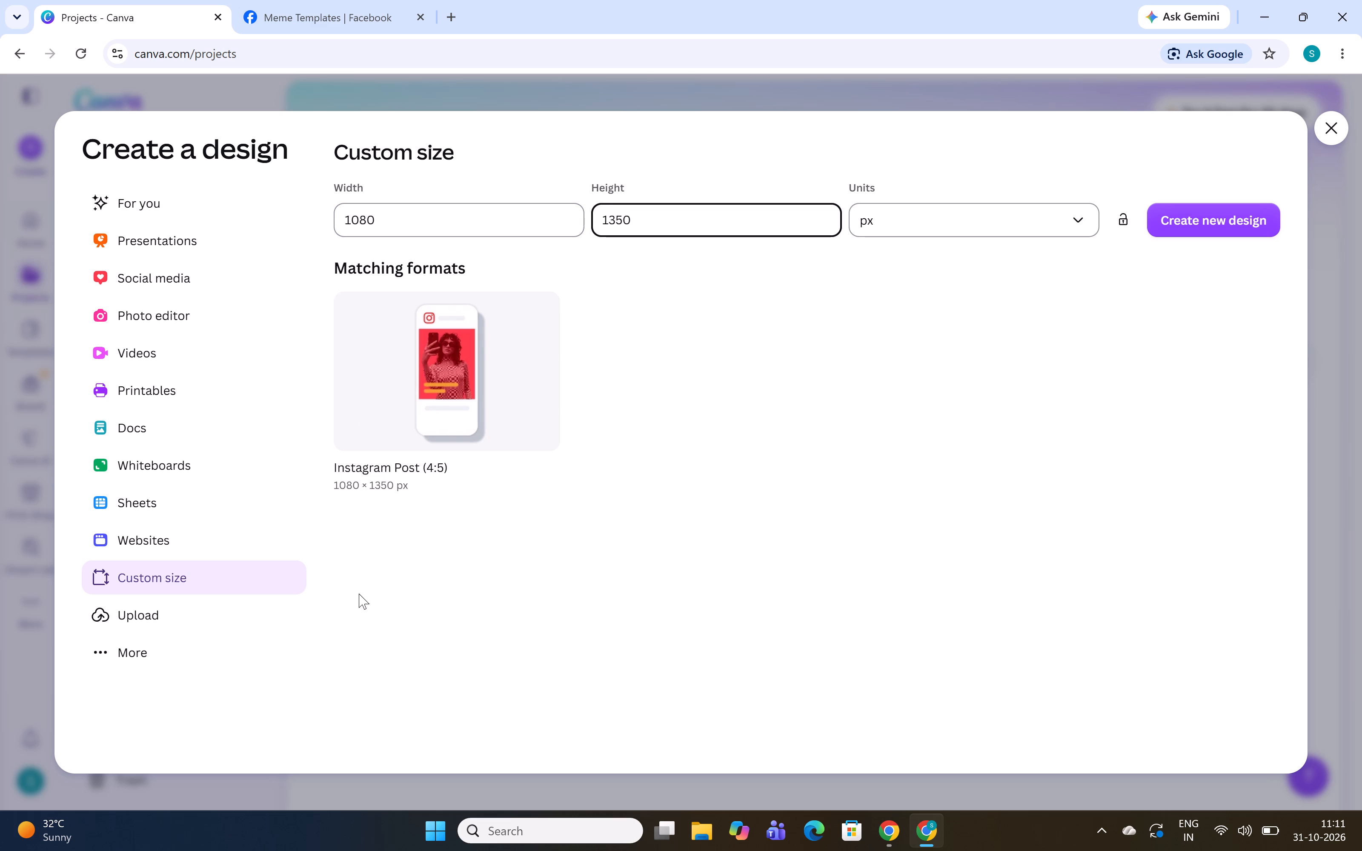
Return to the Day 32 lesson and skim forward past the Facebook meme image being copied to the blank Canva design, pausing there.
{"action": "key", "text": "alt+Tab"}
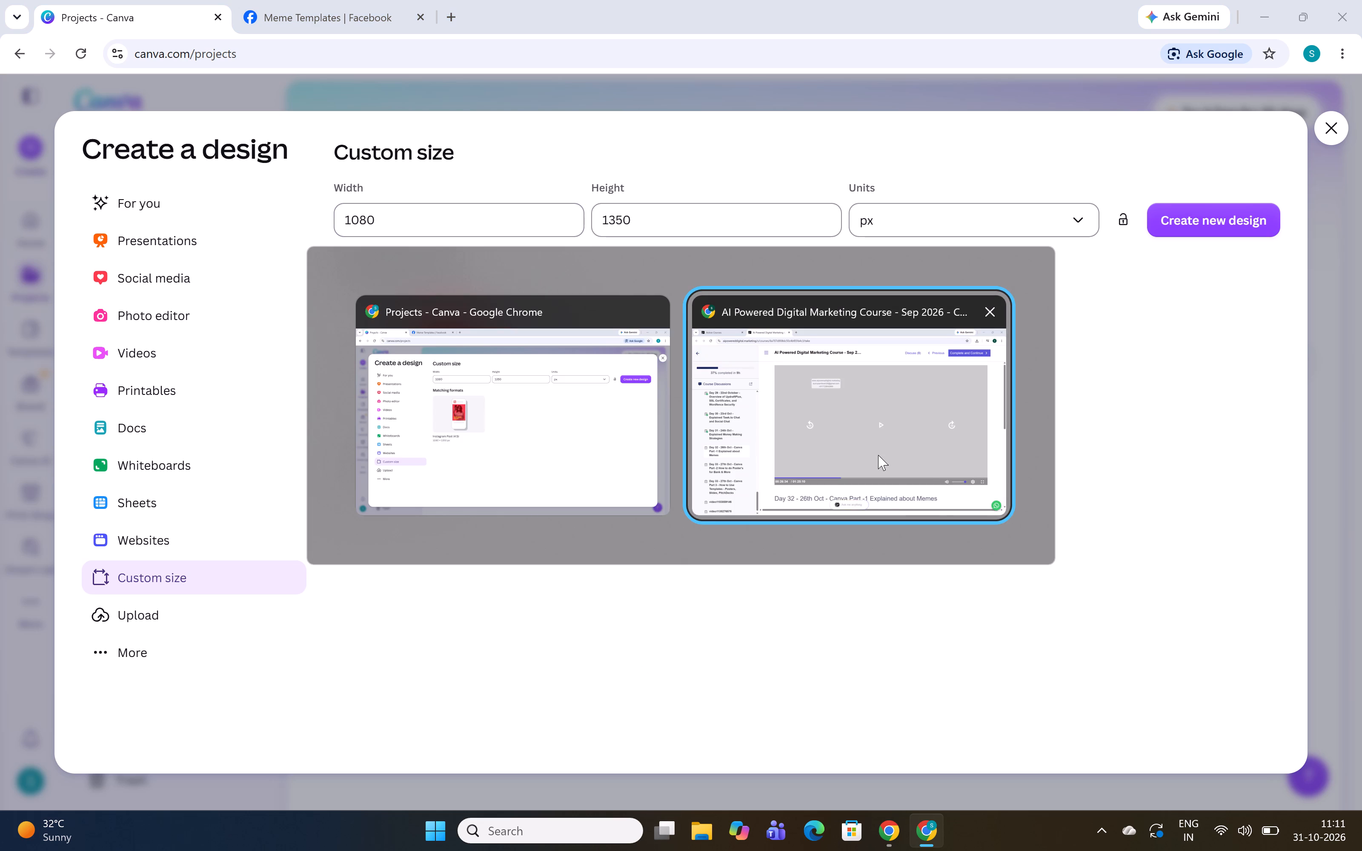
{"action": "left_click", "coordinate": [877, 452]}
{"action": "left_click", "coordinate": [821, 423]}
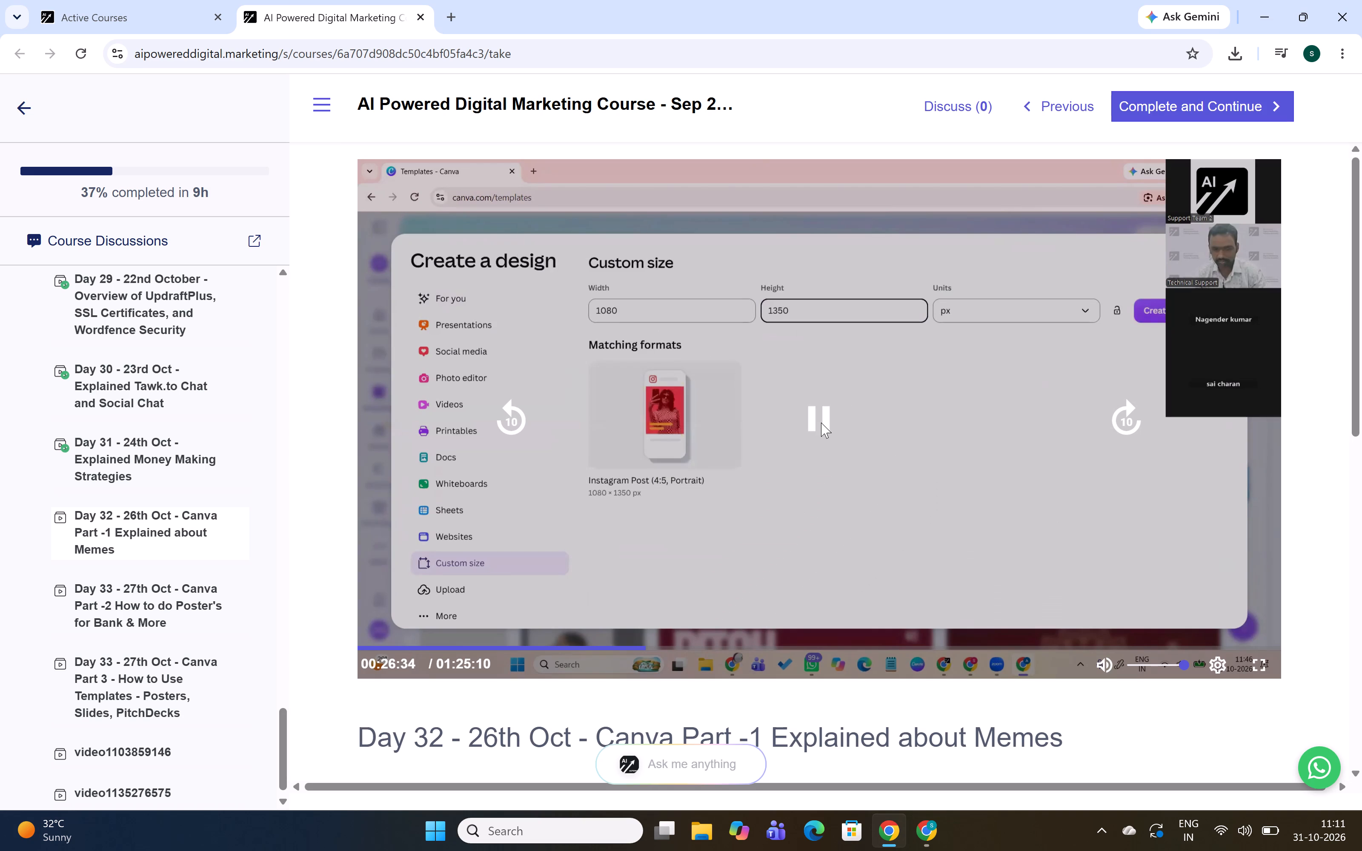
{"action": "key", "text": "Right"}
{"action": "key", "text": "Right"}
{"action": "key", "text": "Right"}
{"action": "key", "text": "Right"}
{"action": "key", "text": "Right"}
{"action": "key", "text": "Right"}
{"action": "key", "text": "Right"}
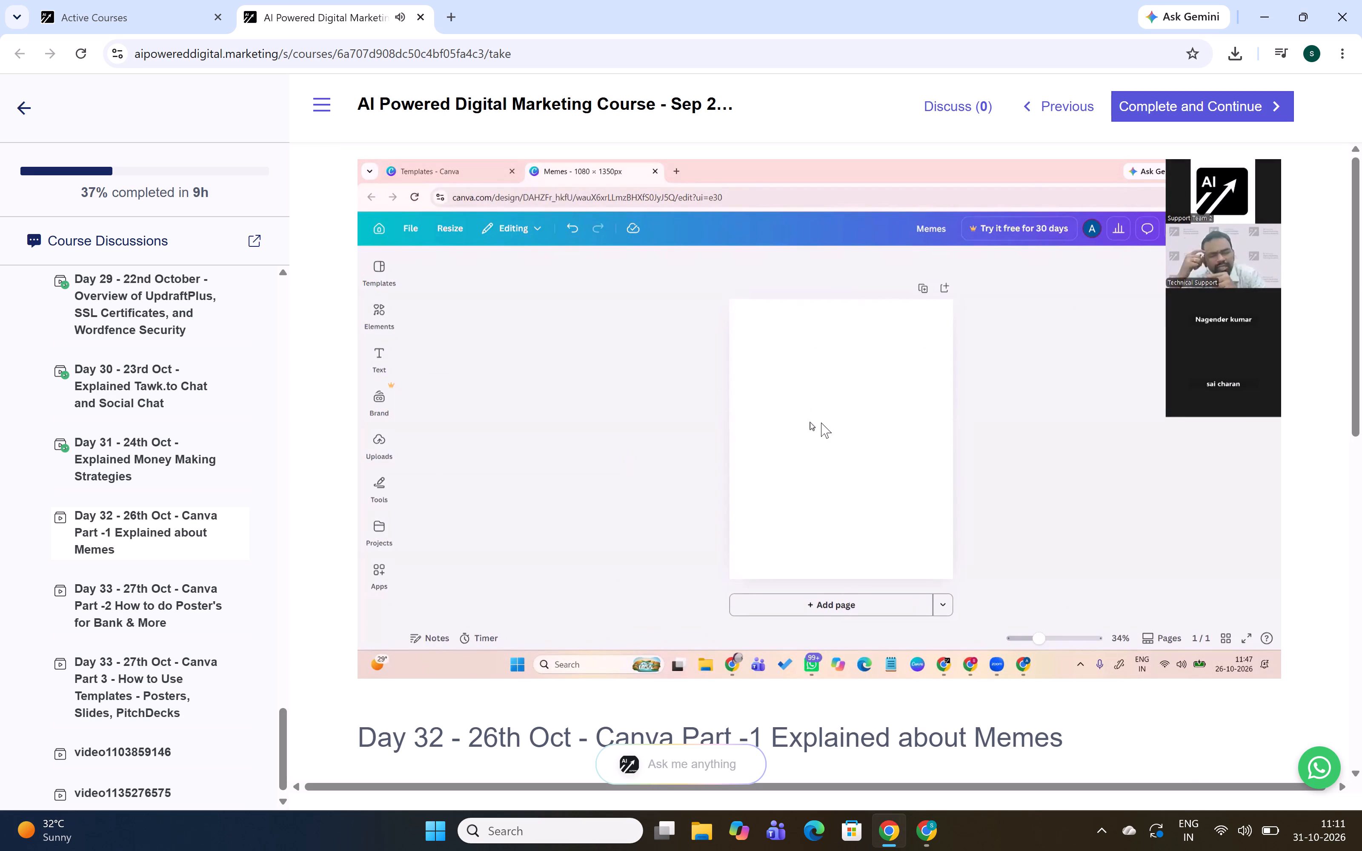
{"action": "key", "text": "Right"}
{"action": "key", "text": "Right"}
{"action": "key", "text": "Right"}
{"action": "key", "text": "Right"}
{"action": "key", "text": "Right"}
{"action": "key", "text": "Right"}
{"action": "key", "text": "Right"}
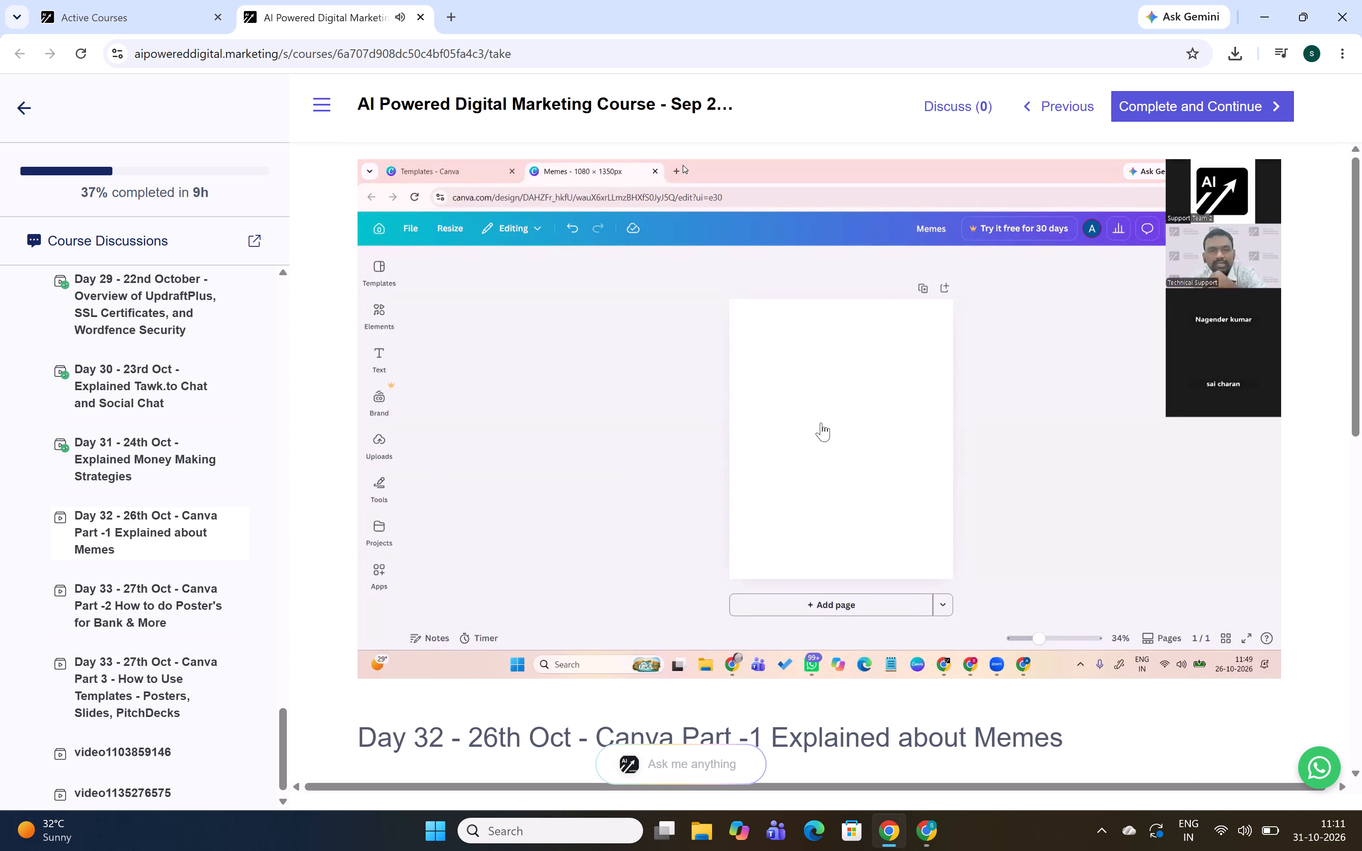
{"action": "key", "text": "Right"}
{"action": "key", "text": "Right"}
{"action": "key", "text": "Right"}
{"action": "key", "text": "Right"}
{"action": "key", "text": "Right"}
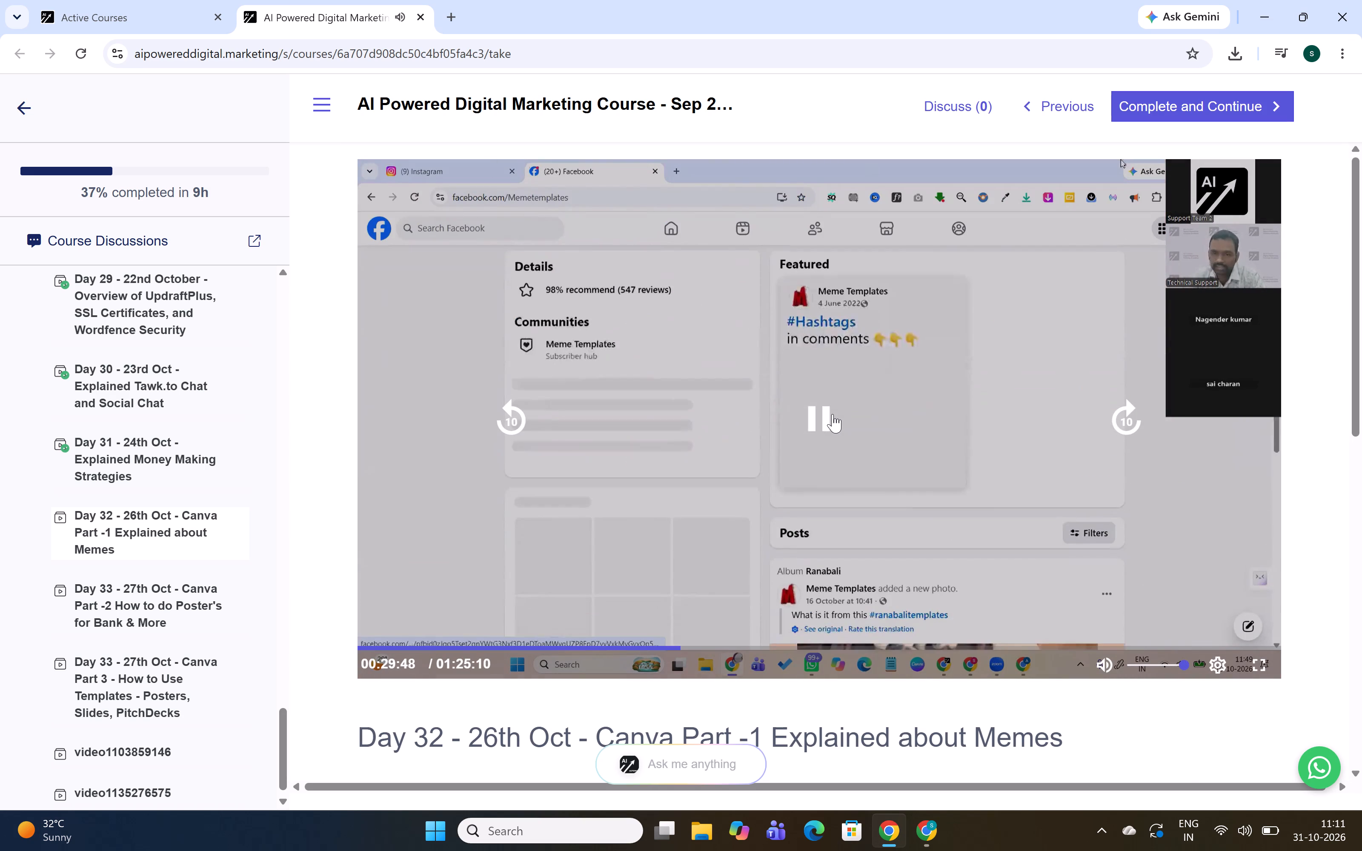
{"action": "key", "text": "Right"}
{"action": "key", "text": "Right"}
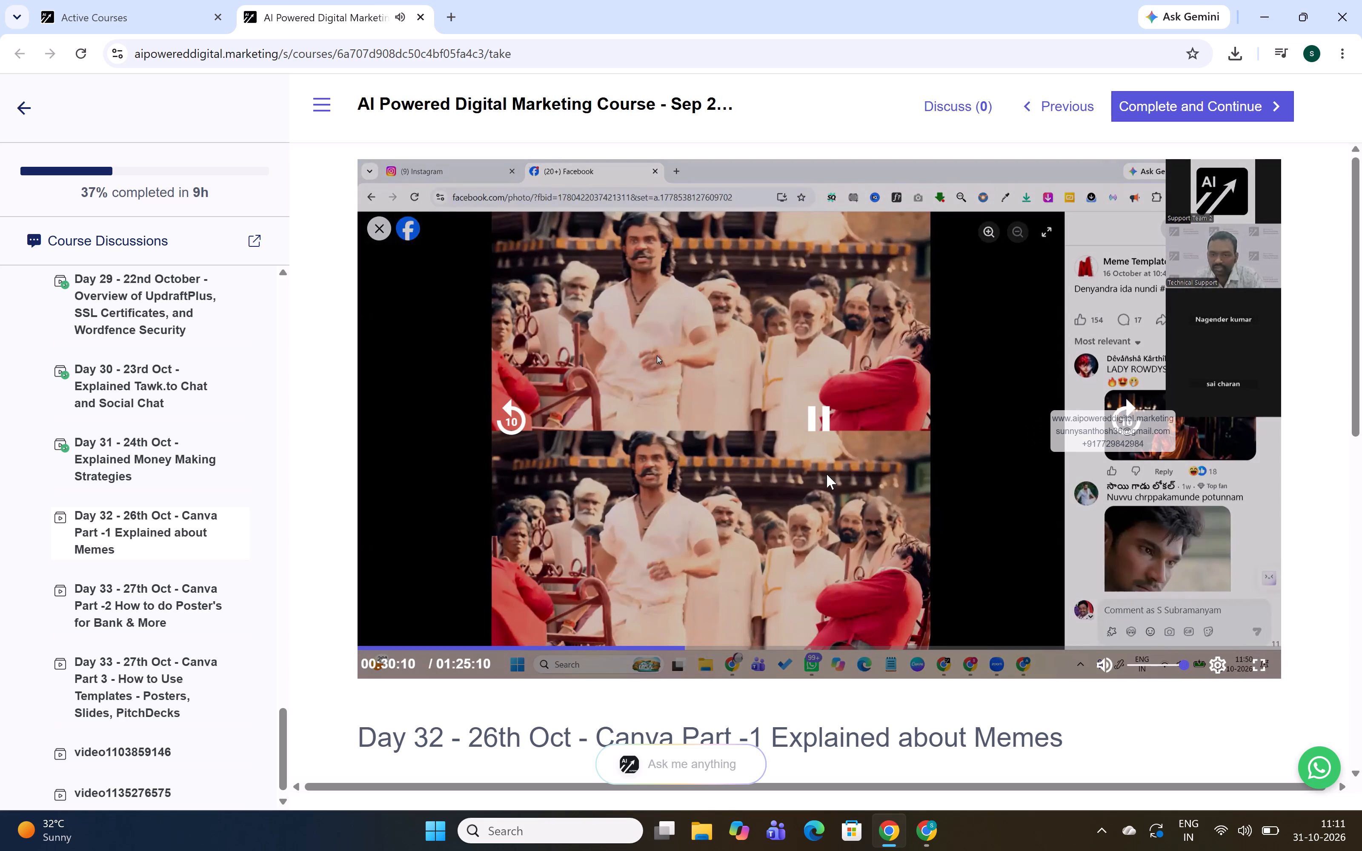
{"action": "key", "text": "Right"}
{"action": "key", "text": "Right"}
{"action": "key", "text": "Right"}
{"action": "key", "text": "Right"}
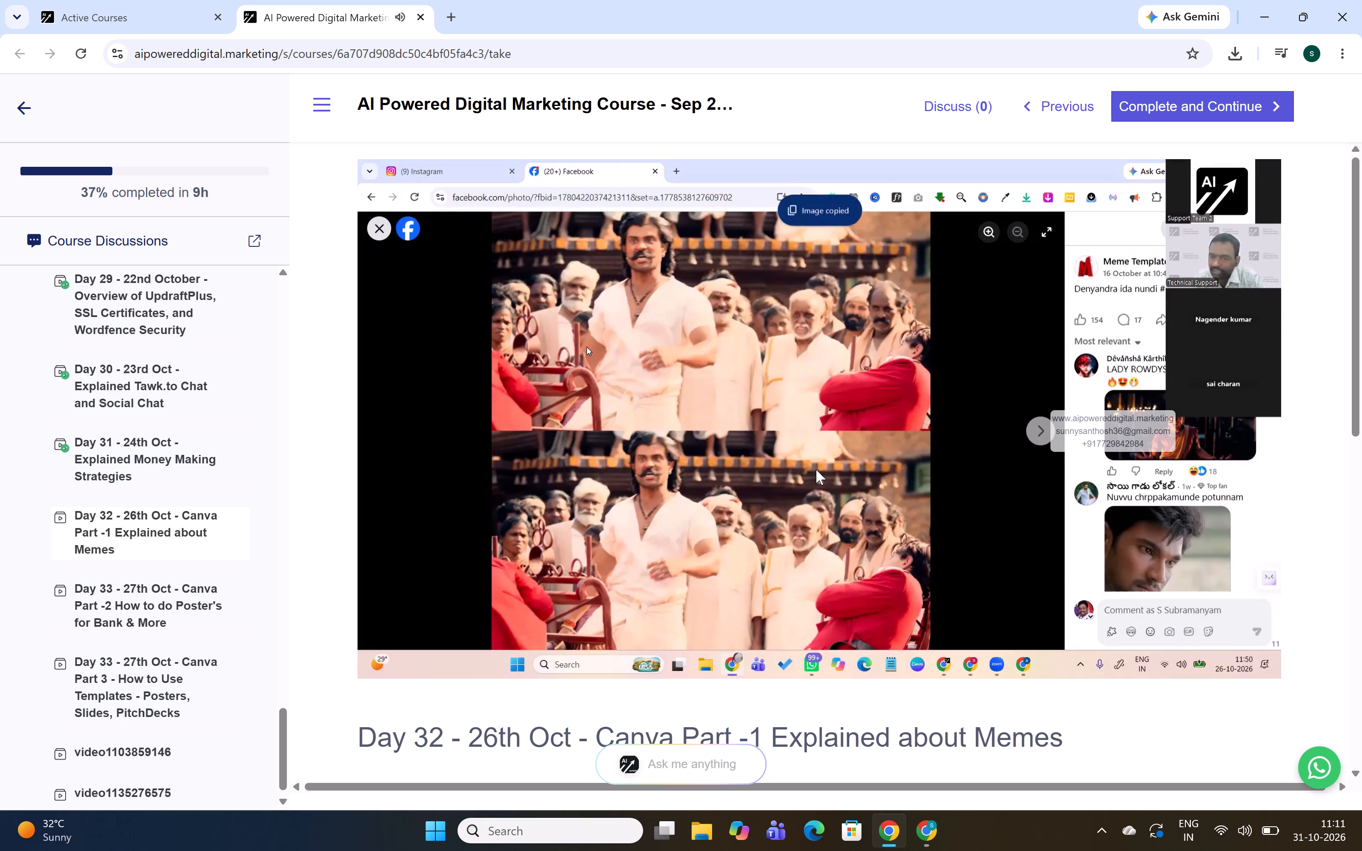
{"action": "left_click", "coordinate": [928, 467]}
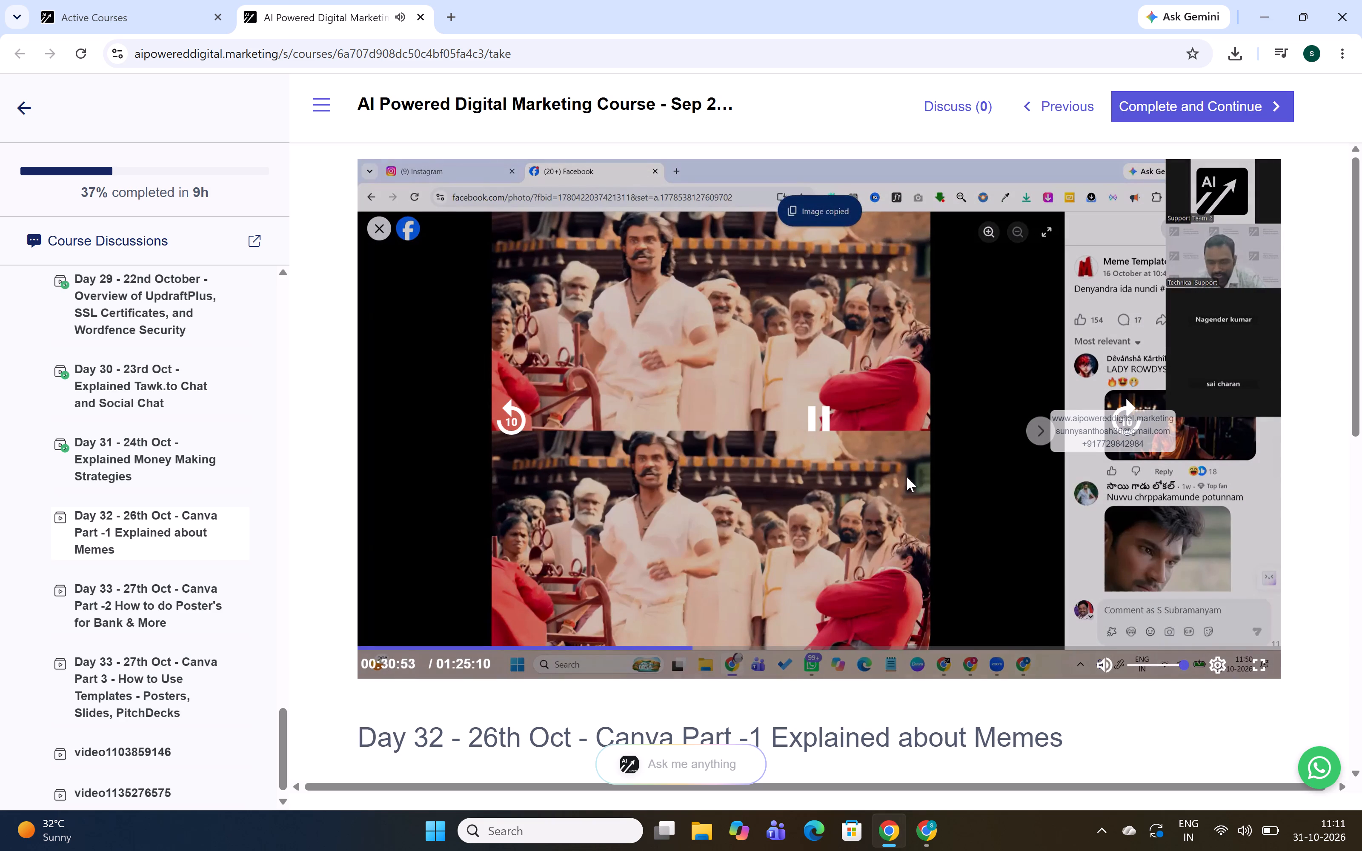
{"action": "left_click", "coordinate": [824, 419]}
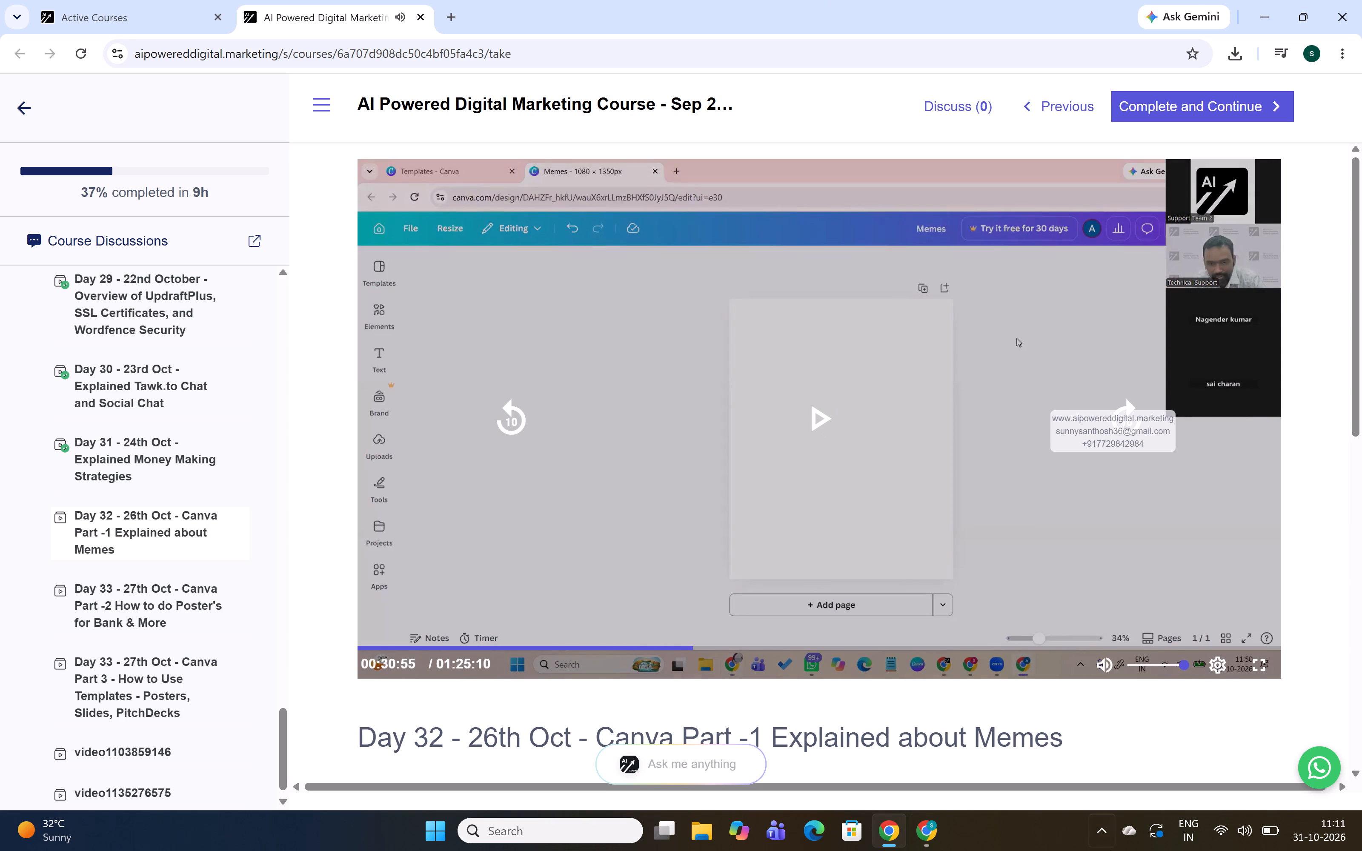
Switch back to the practice browser window and create the blank 1080 × 1350 px design in Canva.
{"action": "left_click", "coordinate": [933, 734]}
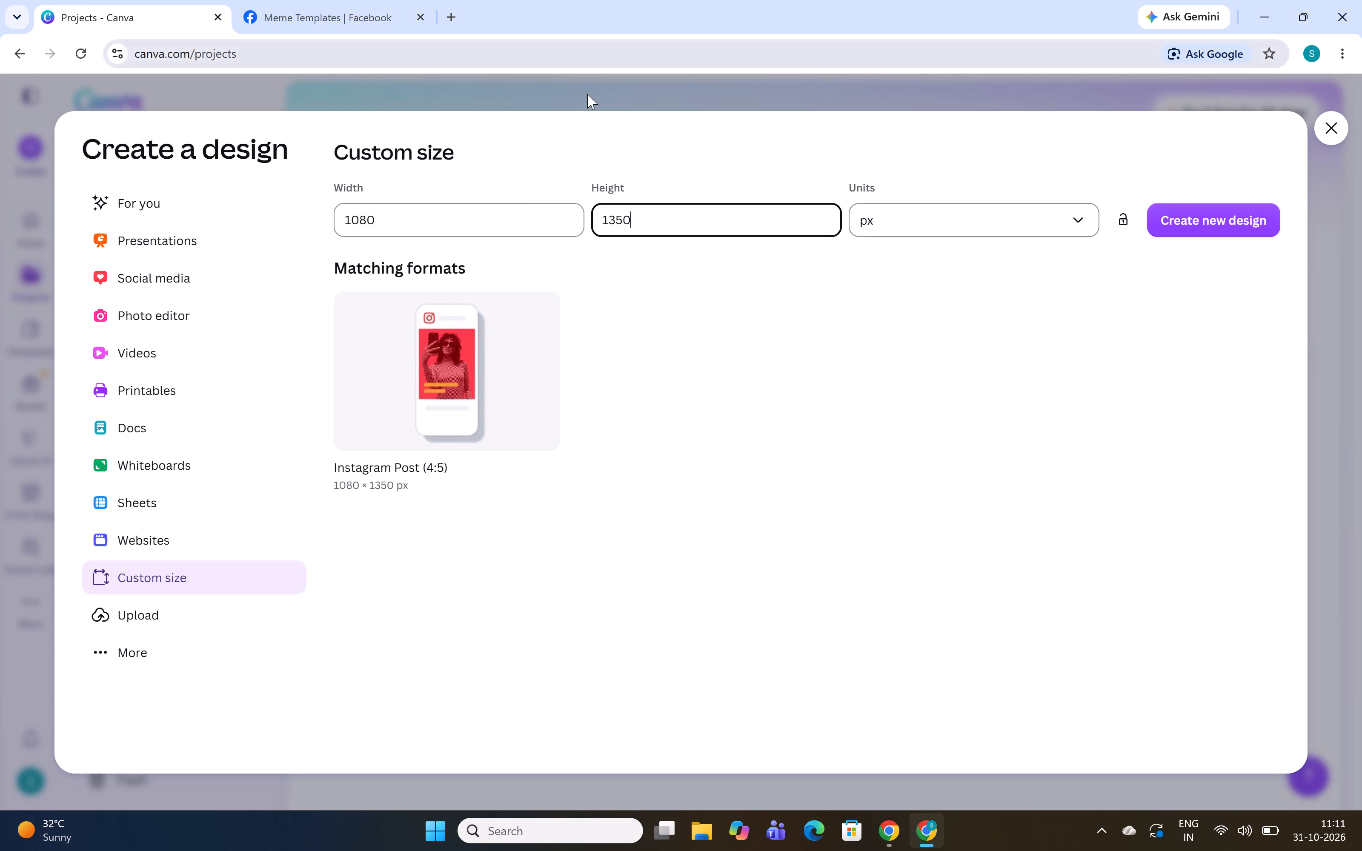
{"action": "left_click", "coordinate": [1188, 222]}
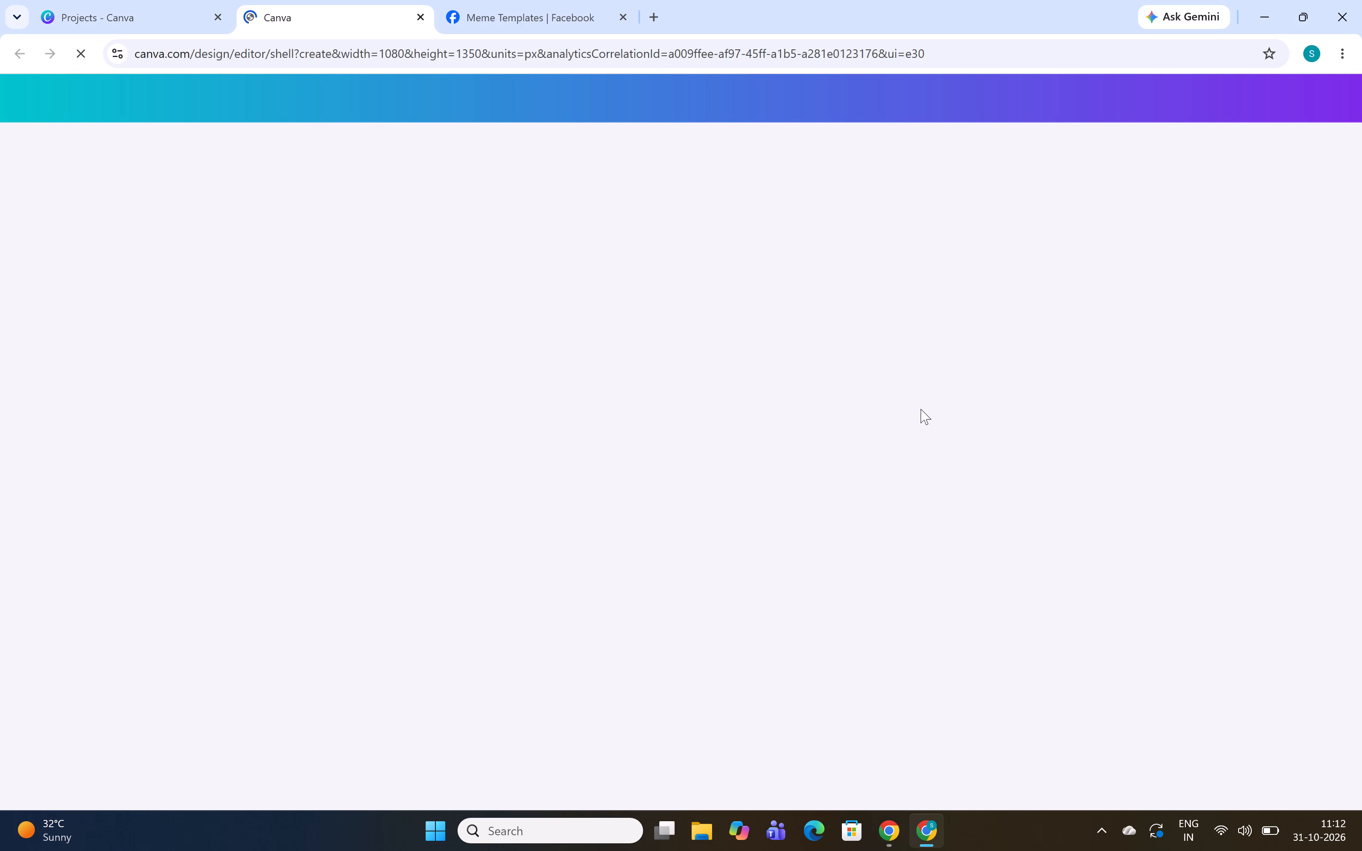
On Facebook's Meme Templates page, open the first image in the Photos section, the 16 October #ranabalitemplates post, and copy it.
{"action": "left_click", "coordinate": [491, 6]}
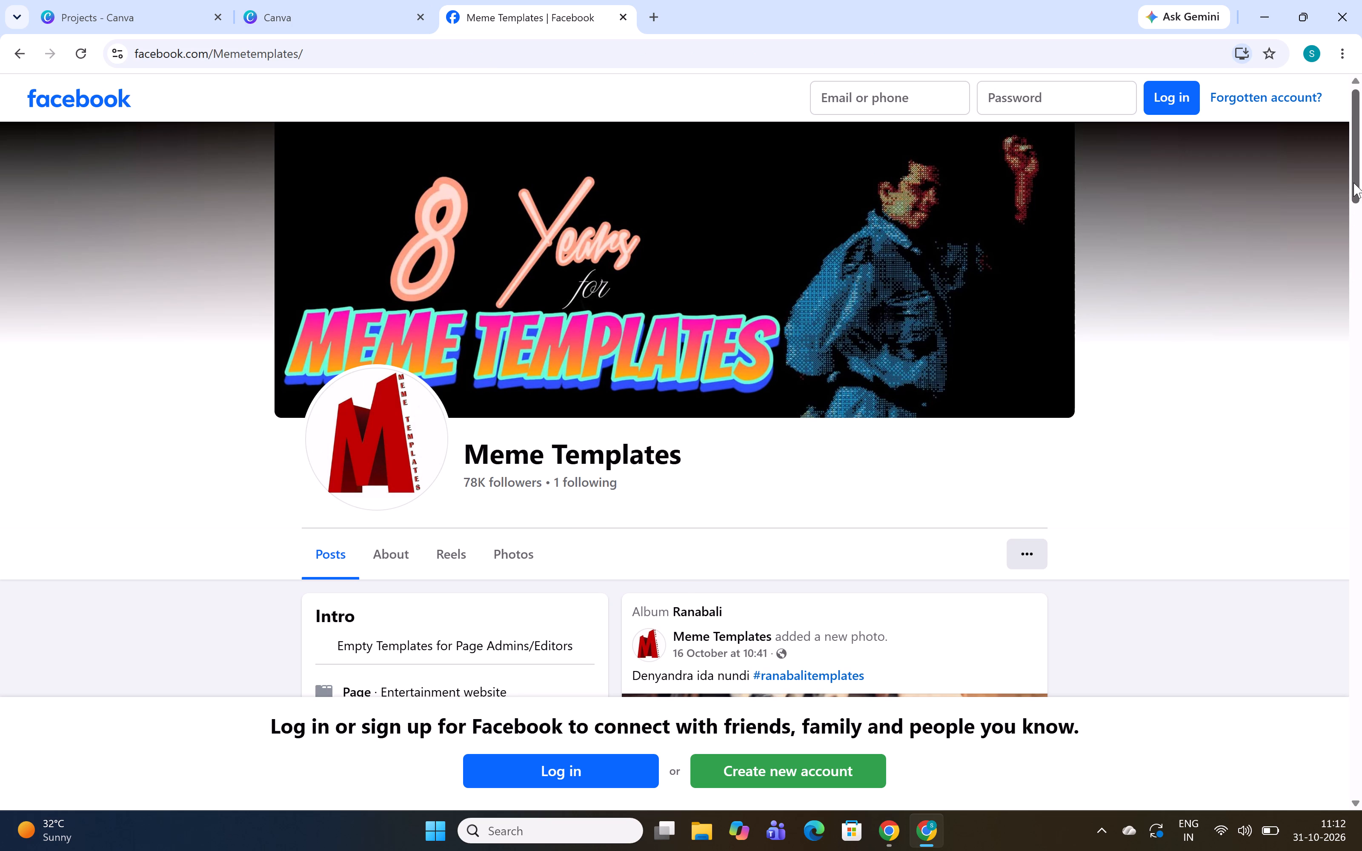
{"action": "left_click_drag", "start_coordinate": [1353, 183], "coordinate": [1356, 274]}
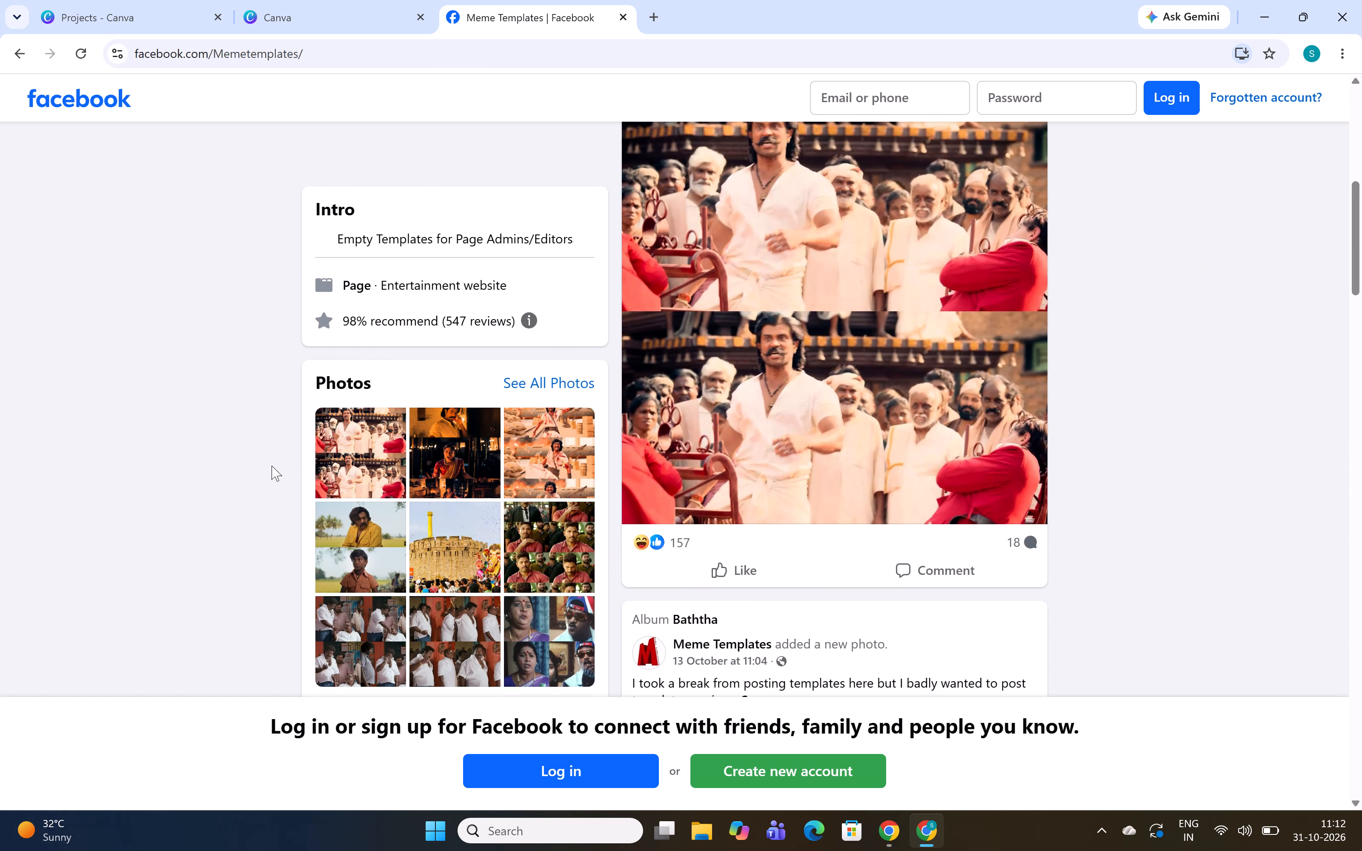
{"action": "left_click", "coordinate": [380, 459]}
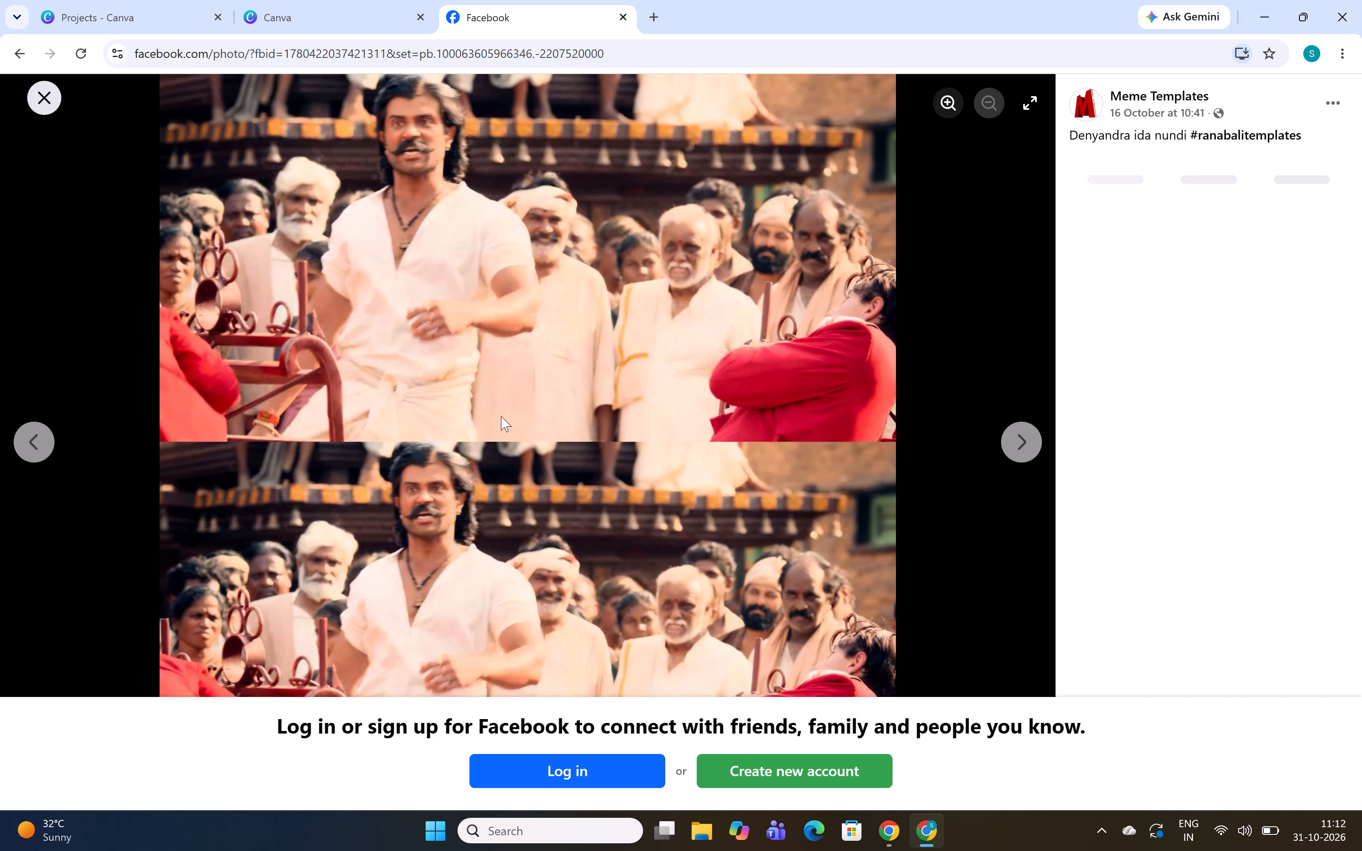
{"action": "right_click", "coordinate": [519, 432]}
{"action": "left_click", "coordinate": [591, 501]}
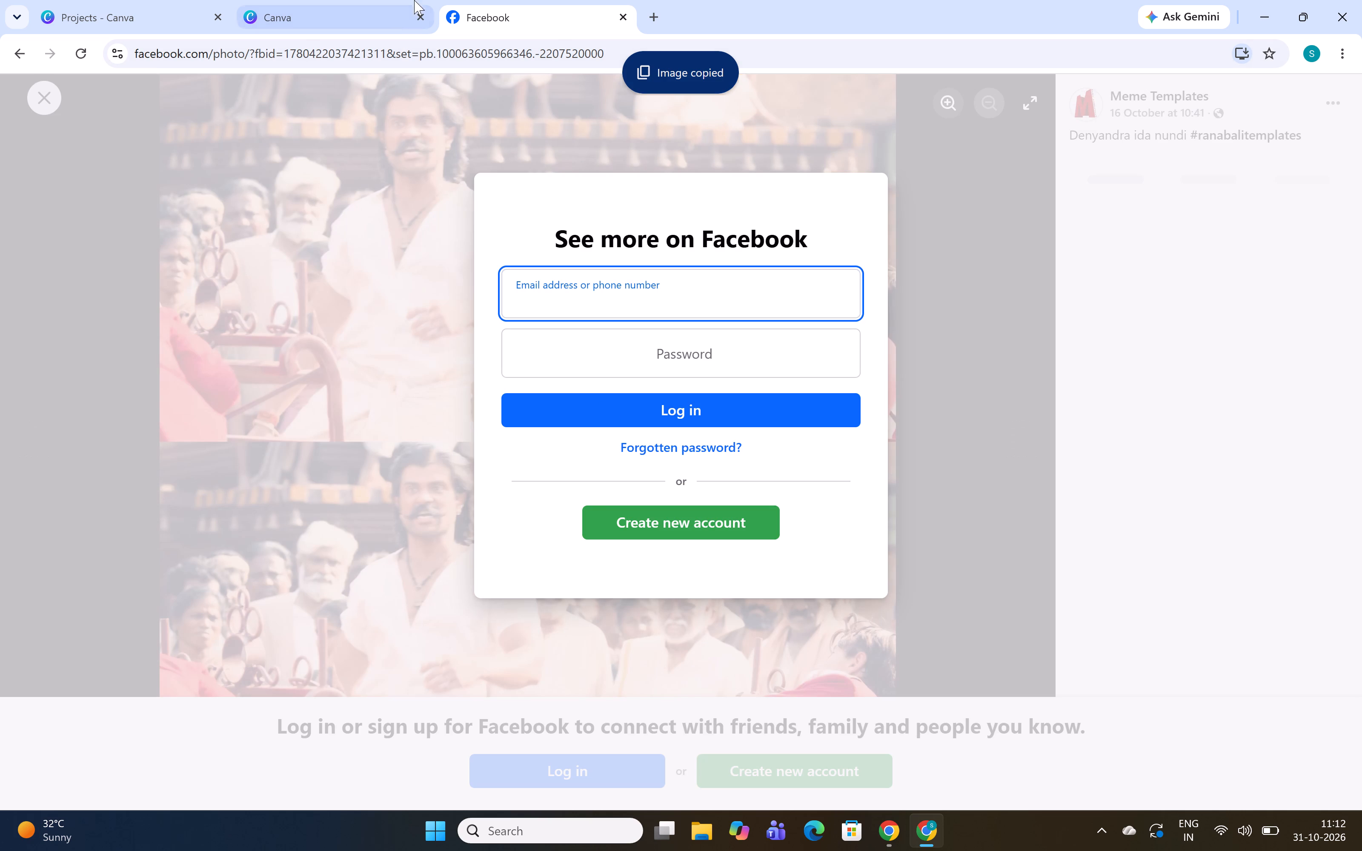
Return to the new Canva design and paste the copied meme template image onto its blank page.
{"action": "left_click", "coordinate": [338, 7]}
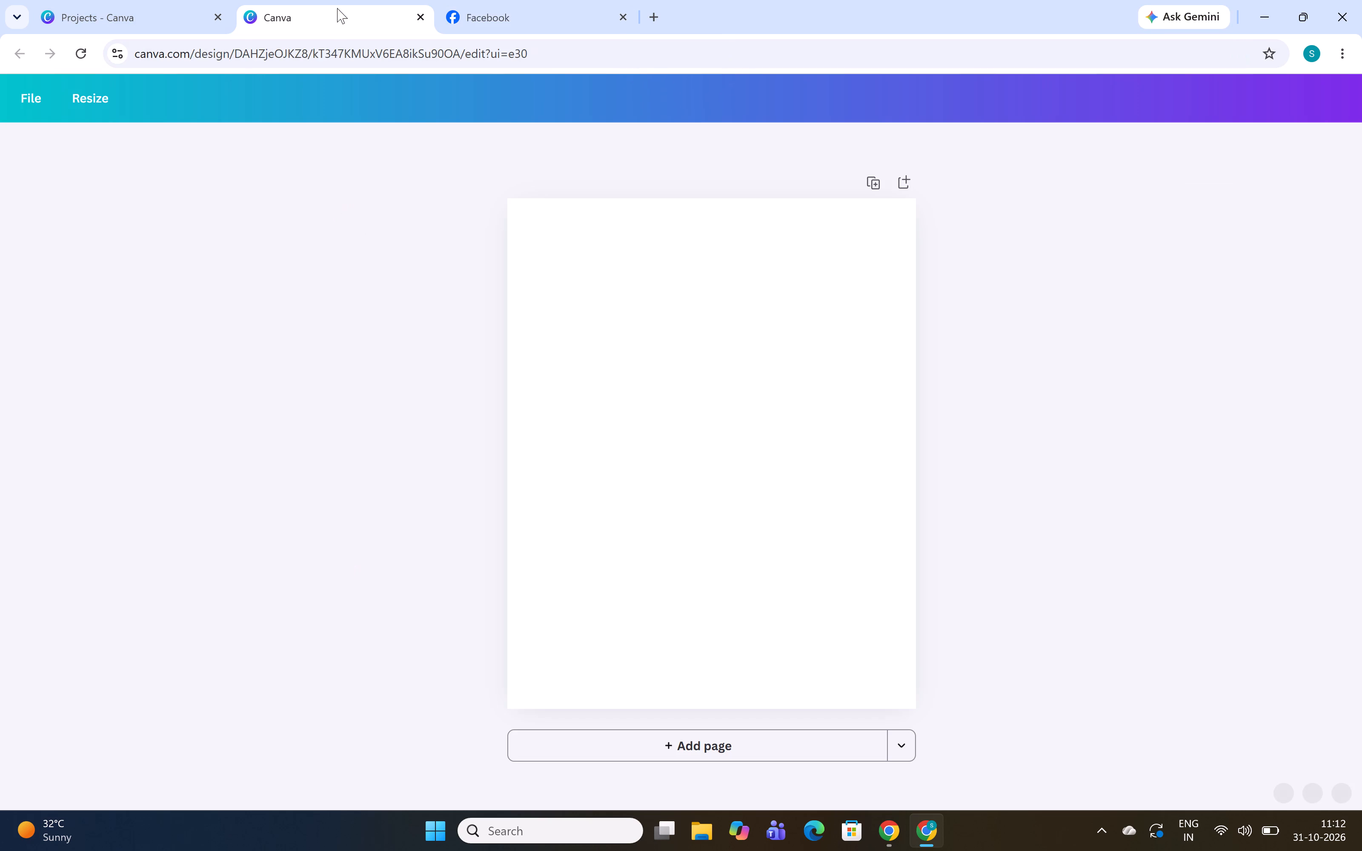
{"action": "left_click", "coordinate": [624, 407]}
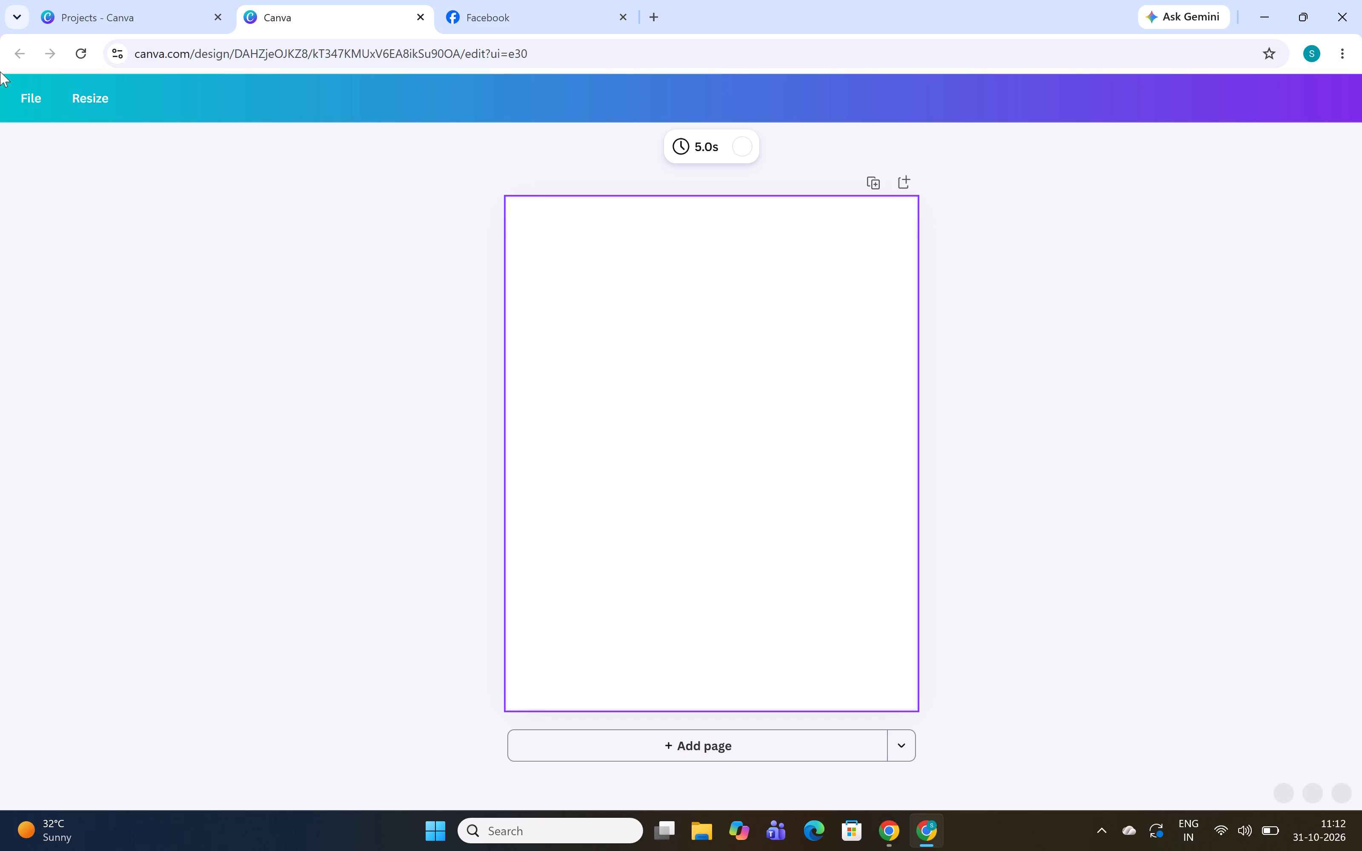
{"action": "left_click", "coordinate": [26, 103]}
{"action": "left_click", "coordinate": [776, 477]}
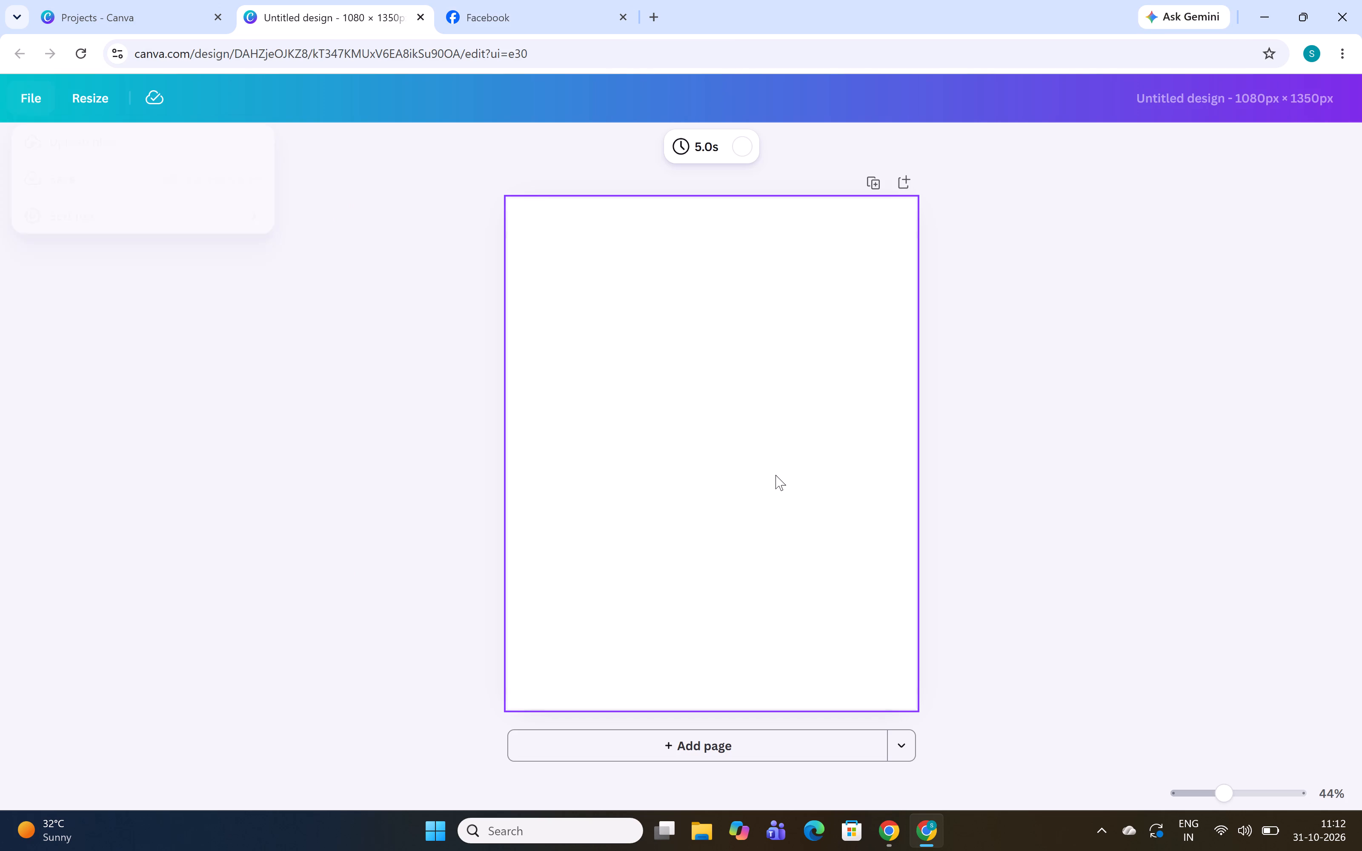
{"action": "key", "text": "ctrl+v"}
Switch back to the Canva Projects page.
{"action": "left_click", "coordinate": [112, 32]}
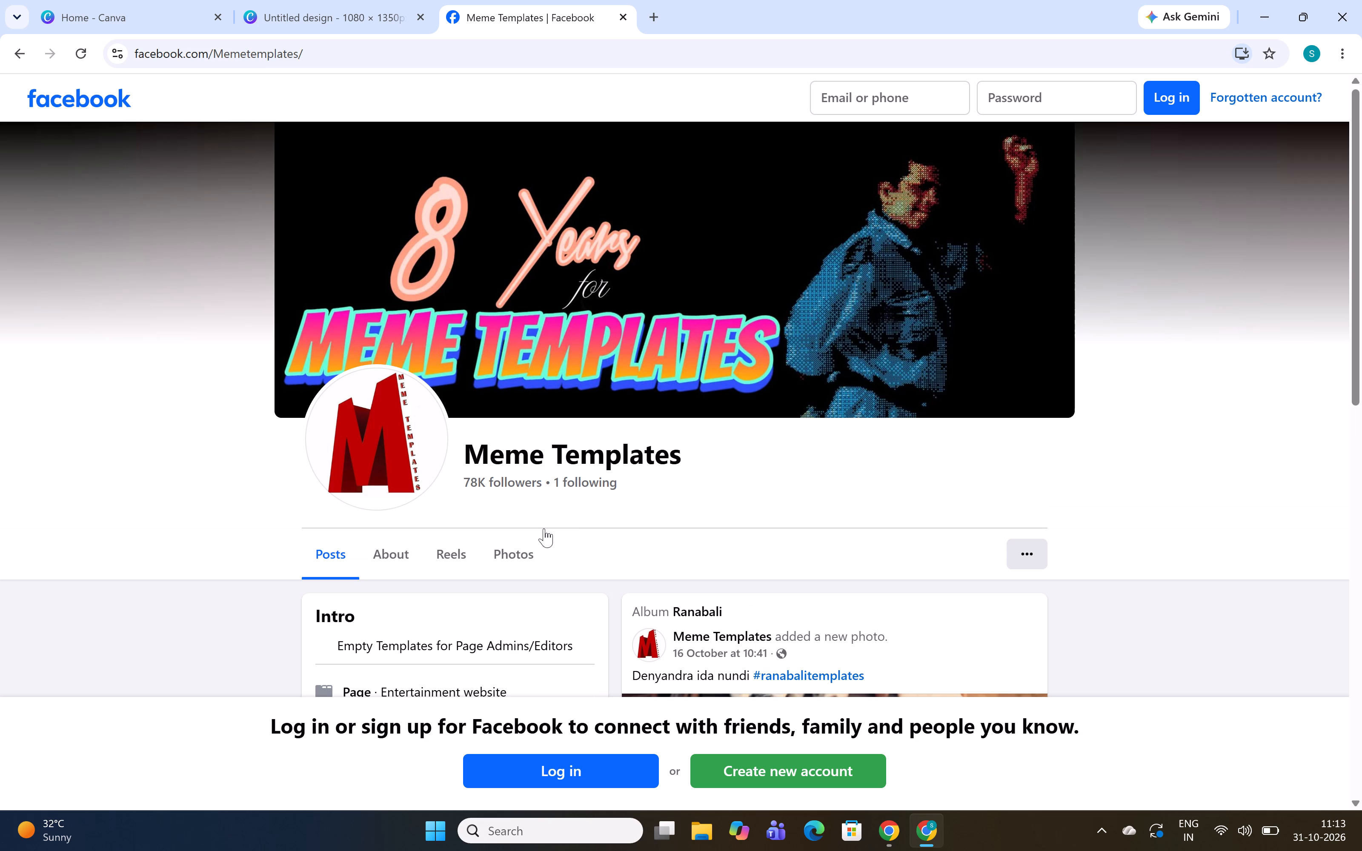
On Facebook's Meme Templates page, open the first image in the Photos section, the 16 October #ranabalitemplates post, and copy it.
{"action": "left_click_drag", "start_coordinate": [1350, 370], "coordinate": [1361, 533]}
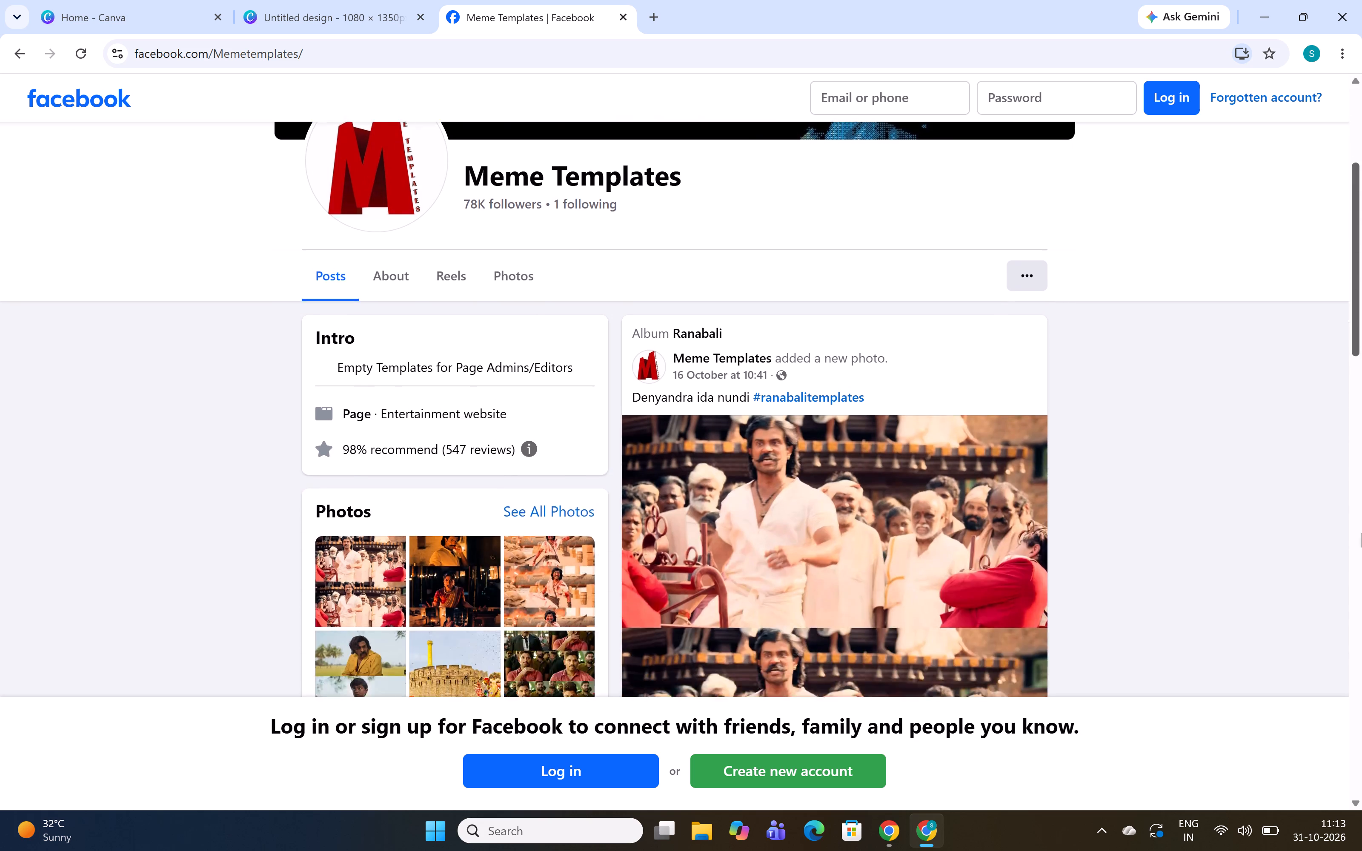
{"action": "left_click_drag", "start_coordinate": [1361, 533], "coordinate": [1360, 547]}
{"action": "left_click", "coordinate": [534, 380]}
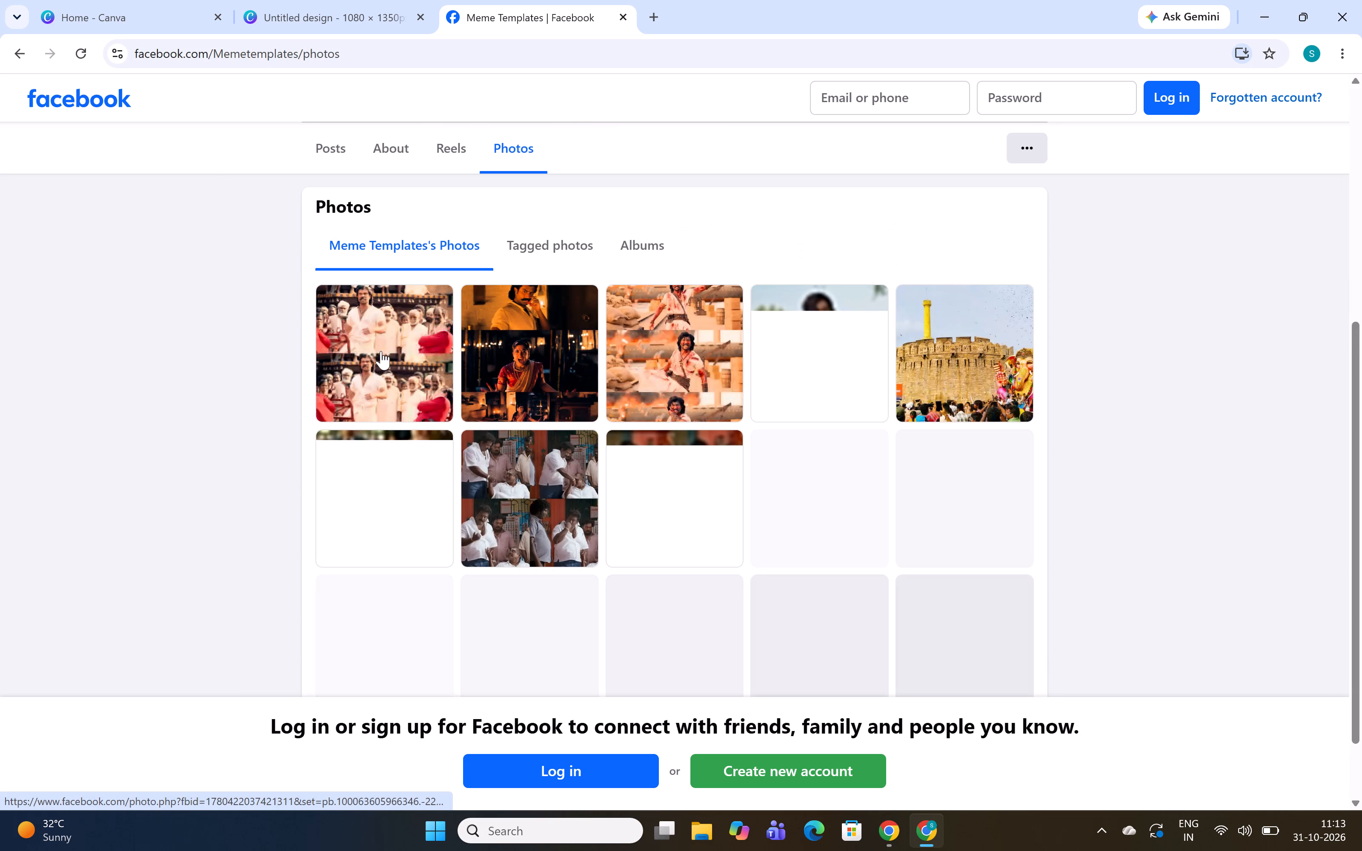
{"action": "left_click", "coordinate": [381, 351]}
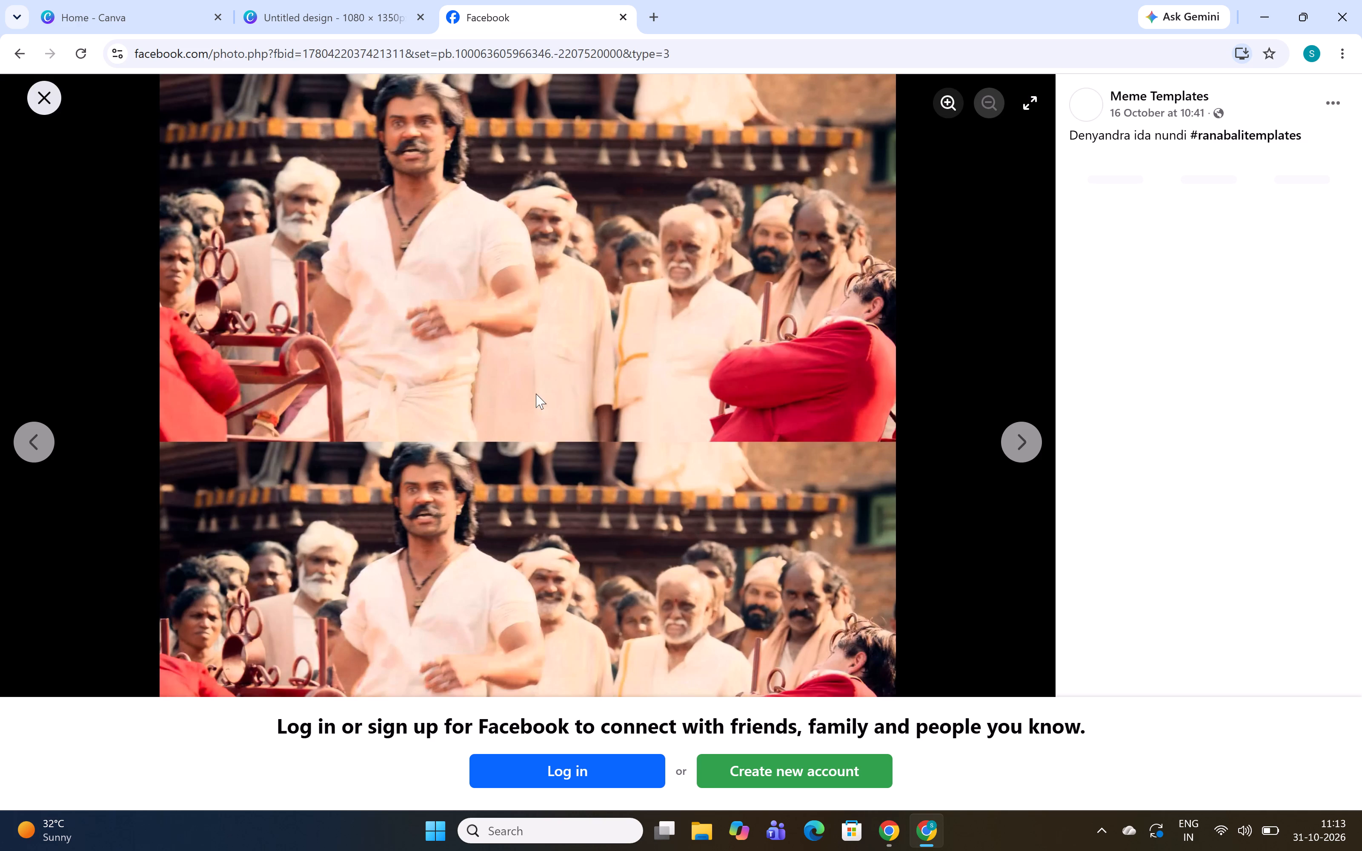
{"action": "right_click", "coordinate": [529, 389]}
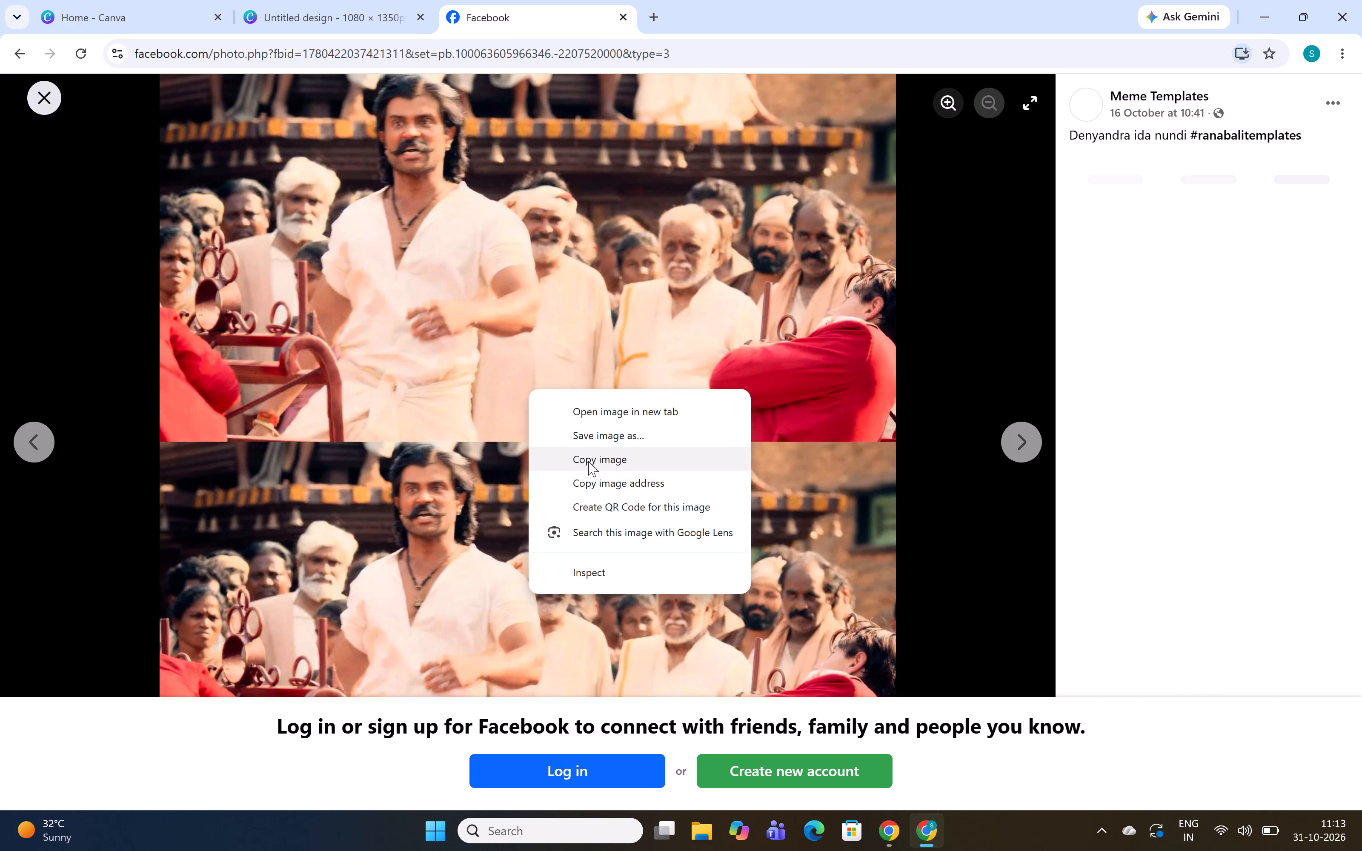
{"action": "left_click", "coordinate": [589, 461]}
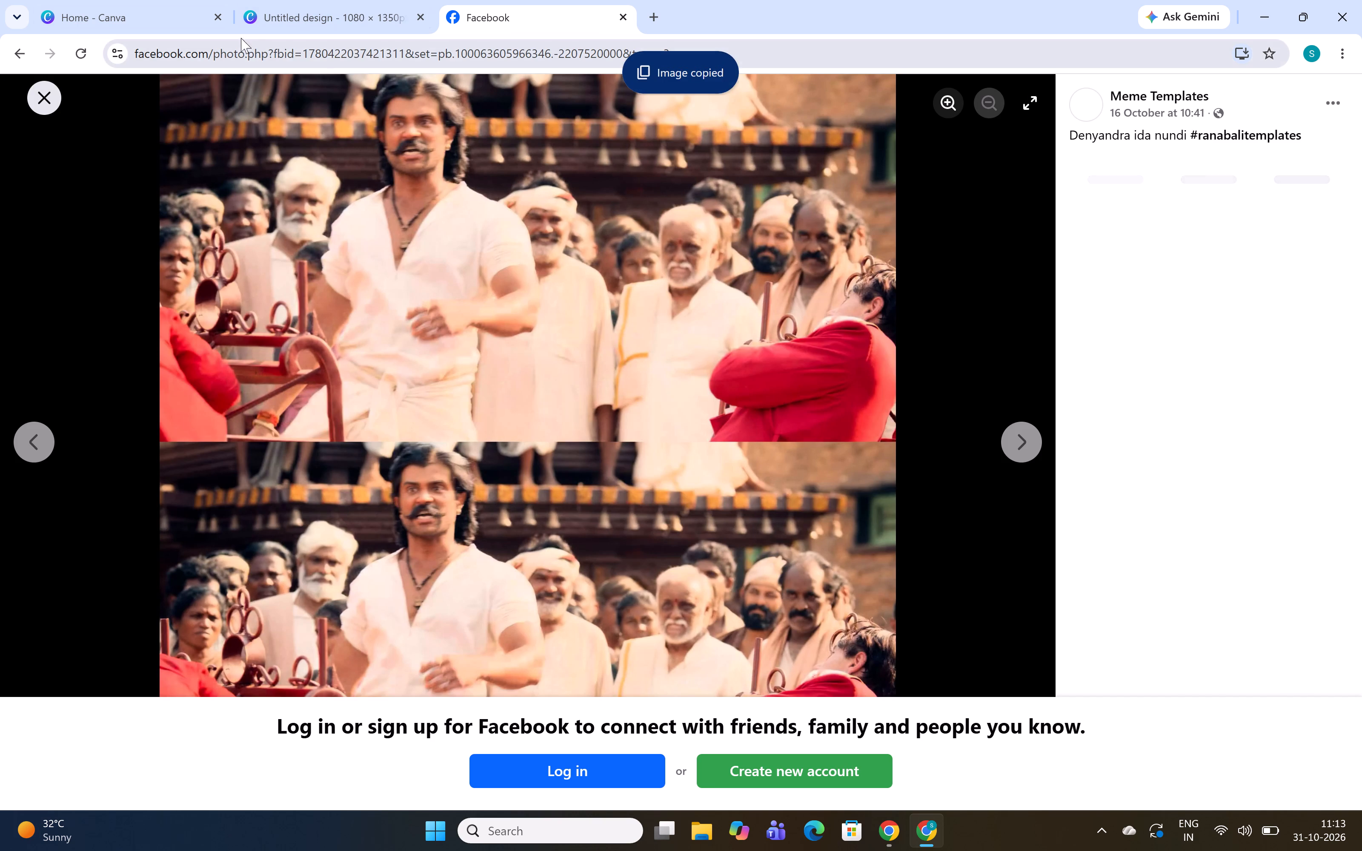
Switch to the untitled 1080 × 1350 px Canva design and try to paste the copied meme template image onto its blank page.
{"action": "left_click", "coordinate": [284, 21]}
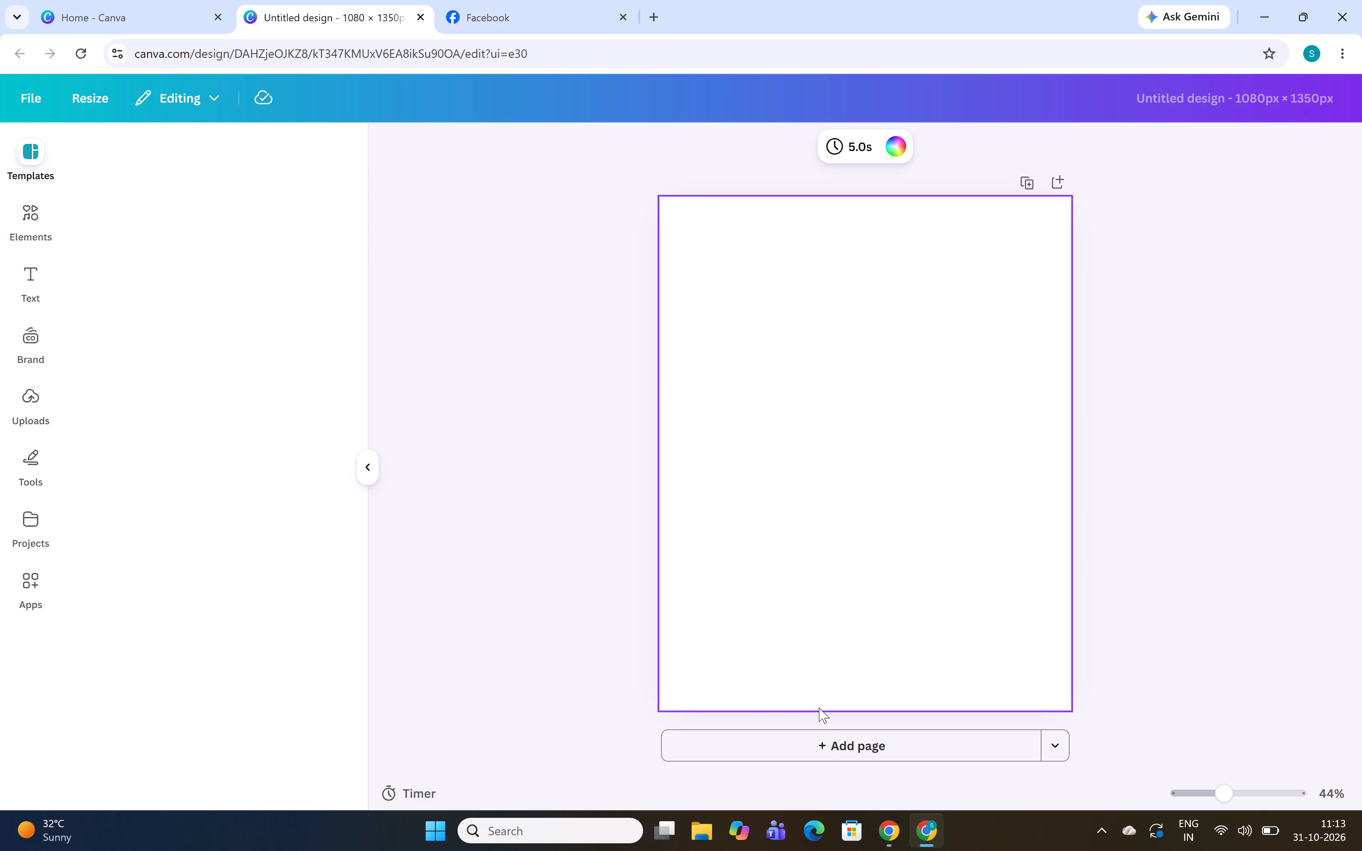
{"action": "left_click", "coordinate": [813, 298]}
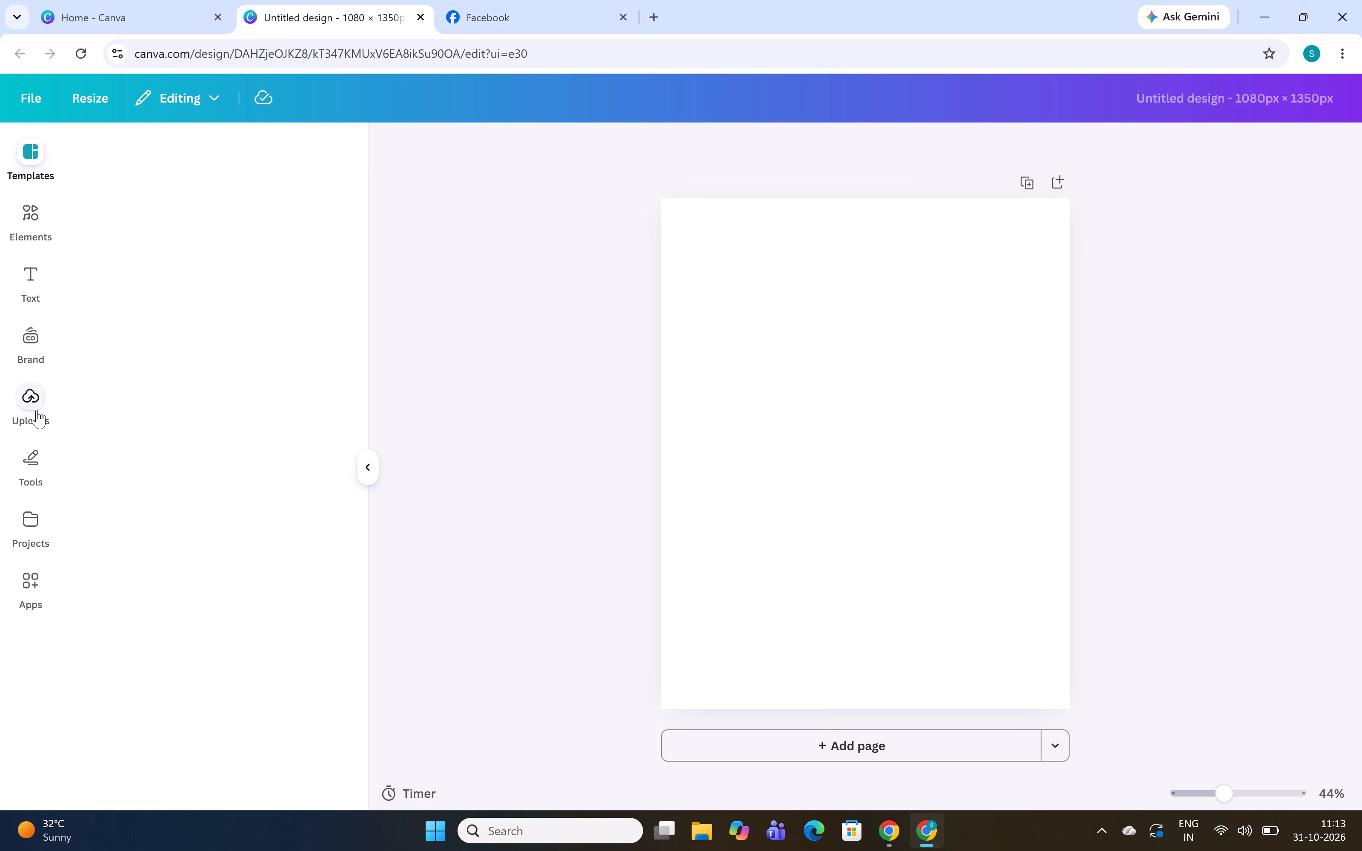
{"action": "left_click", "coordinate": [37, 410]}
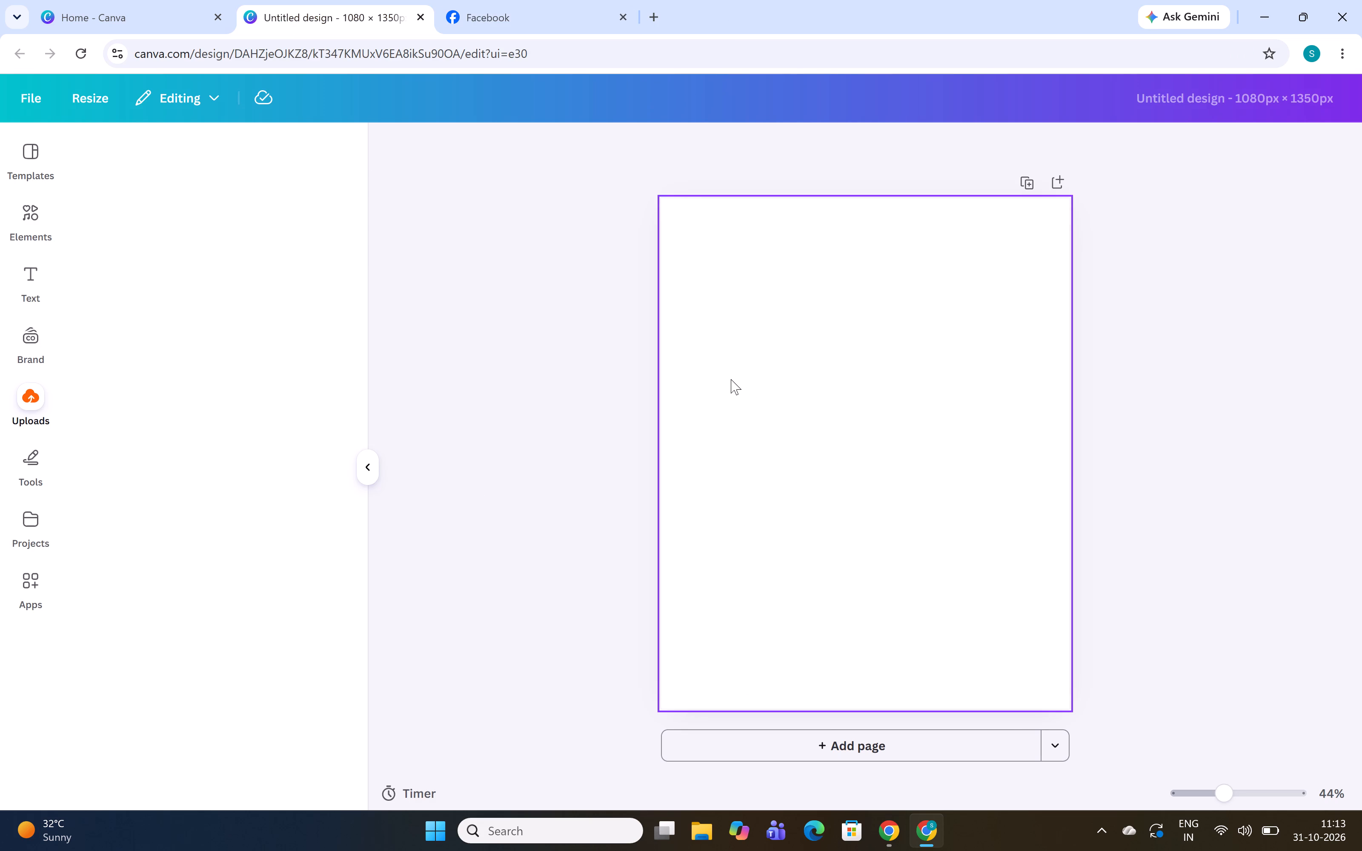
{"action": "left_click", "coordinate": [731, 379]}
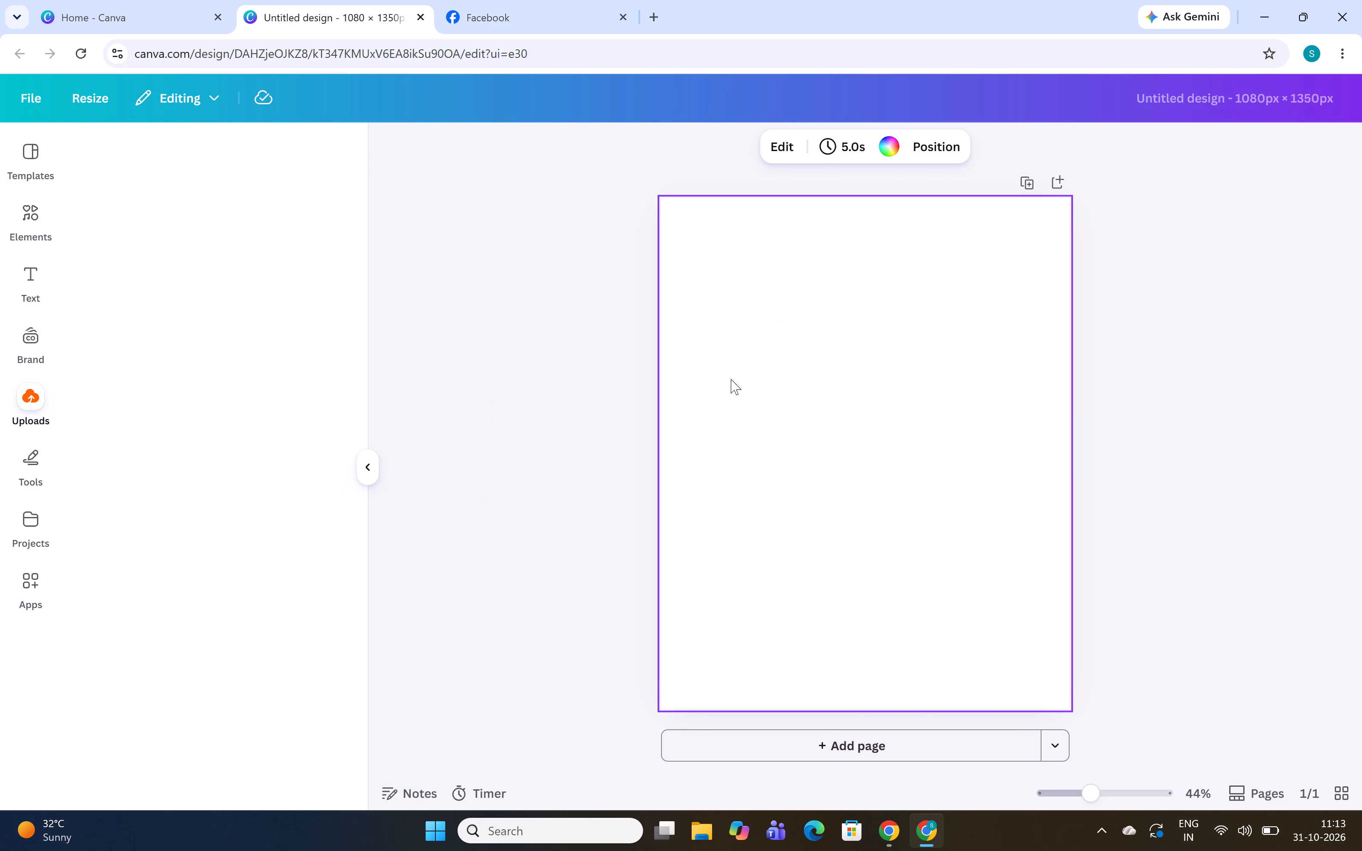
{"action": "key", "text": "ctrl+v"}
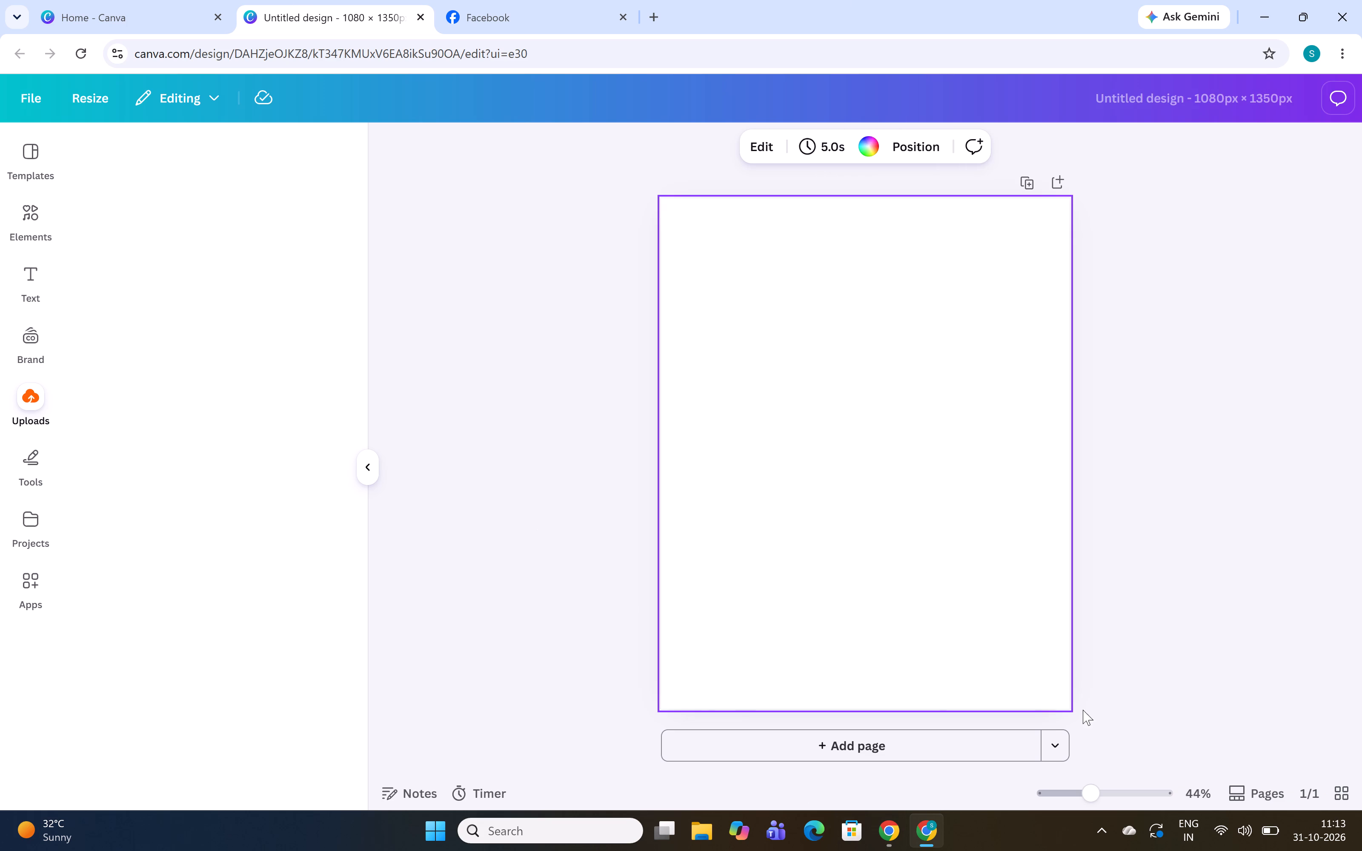
Return to the opened Facebook photo and save the meme template image as a JPEG in the Downloads folder.
{"action": "left_click", "coordinate": [524, 24]}
{"action": "right_click", "coordinate": [431, 373]}
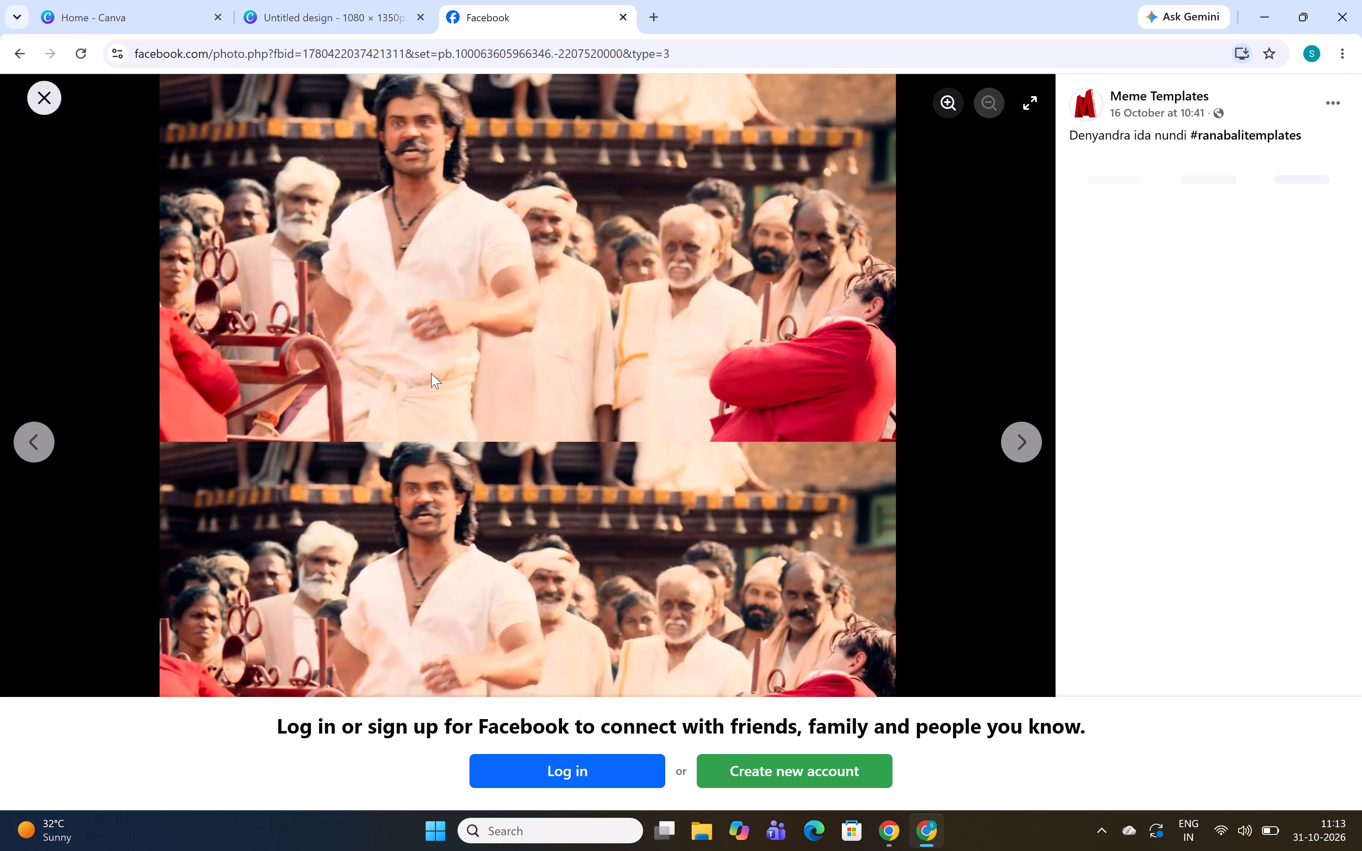
{"action": "left_click", "coordinate": [507, 430]}
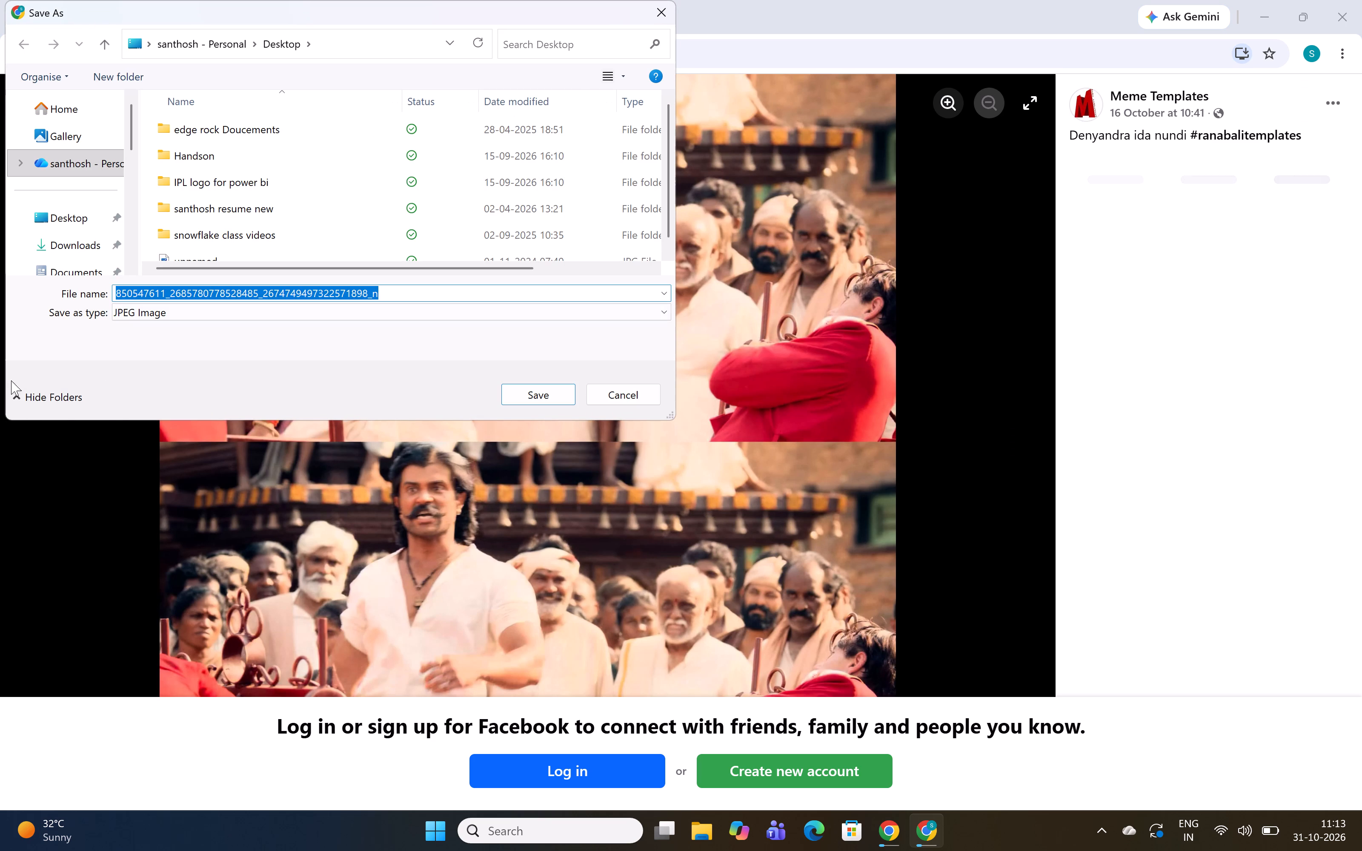
{"action": "left_click", "coordinate": [69, 240]}
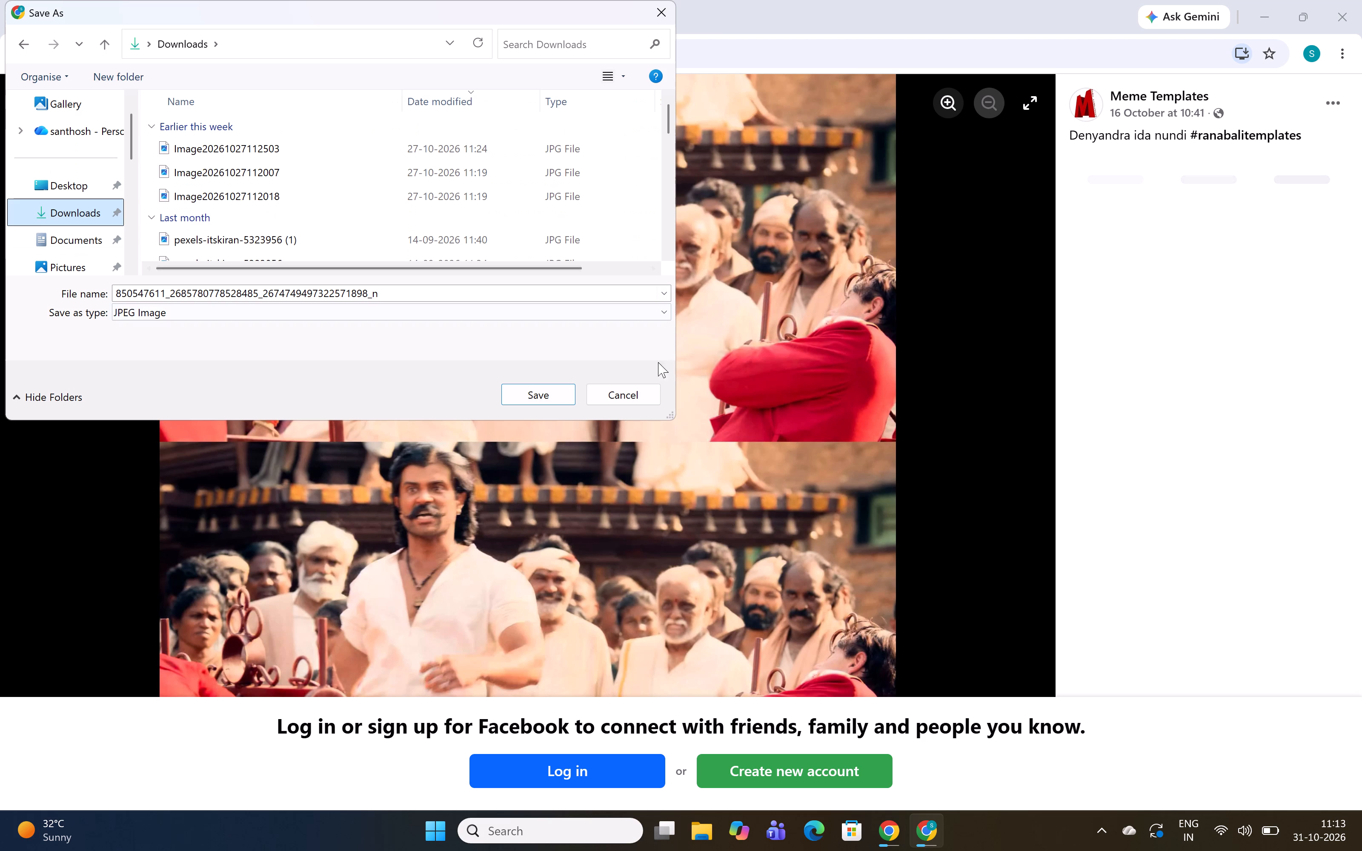
{"action": "left_click", "coordinate": [548, 398]}
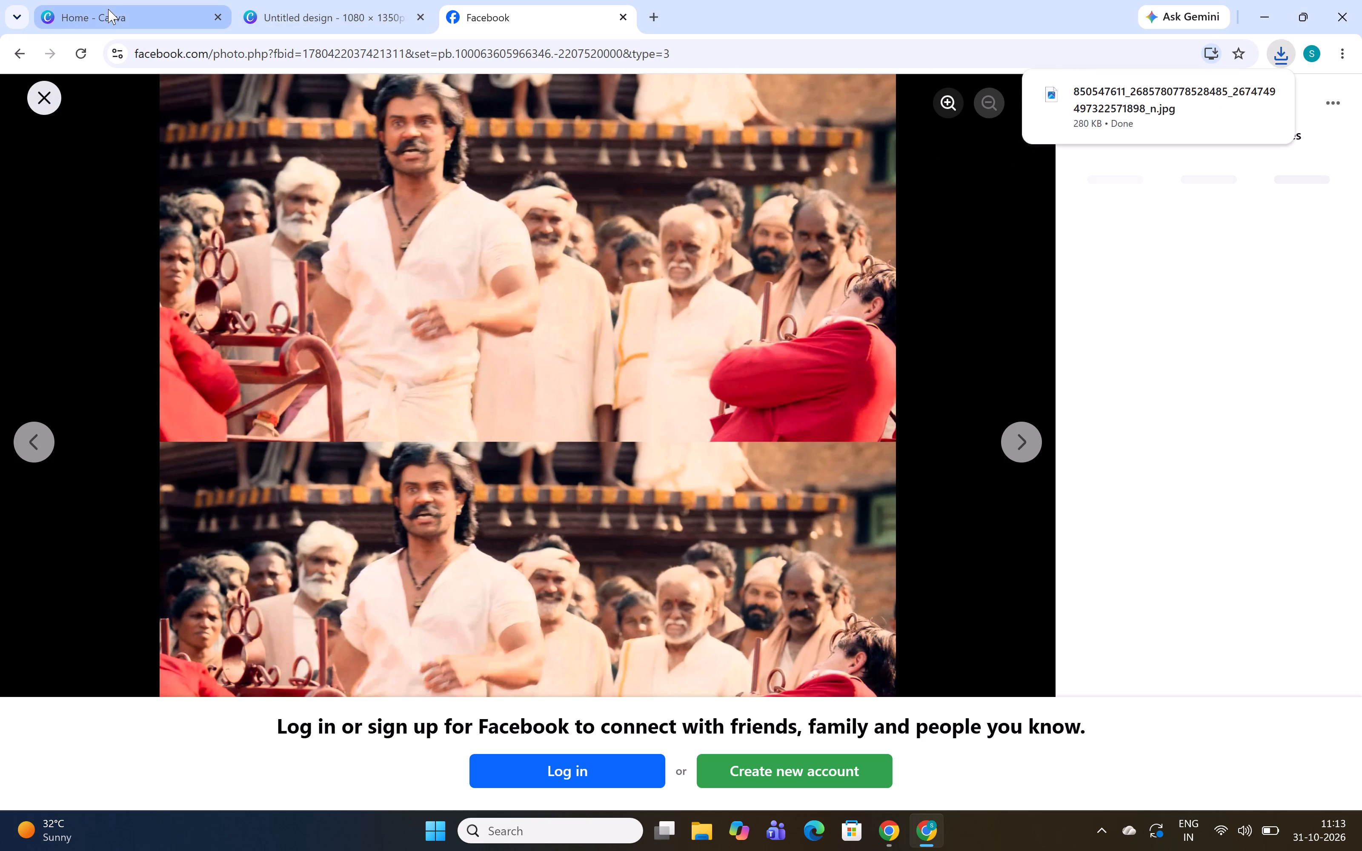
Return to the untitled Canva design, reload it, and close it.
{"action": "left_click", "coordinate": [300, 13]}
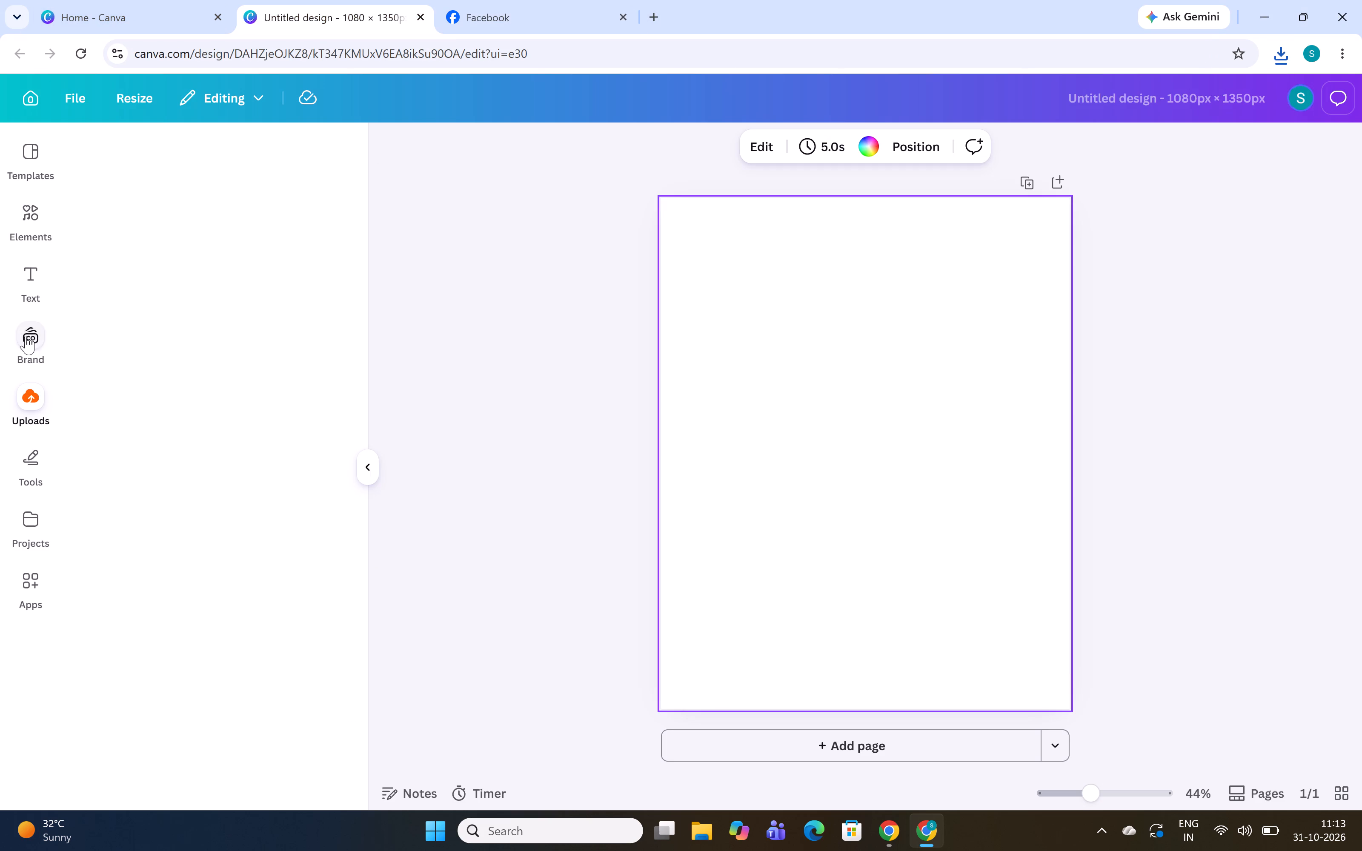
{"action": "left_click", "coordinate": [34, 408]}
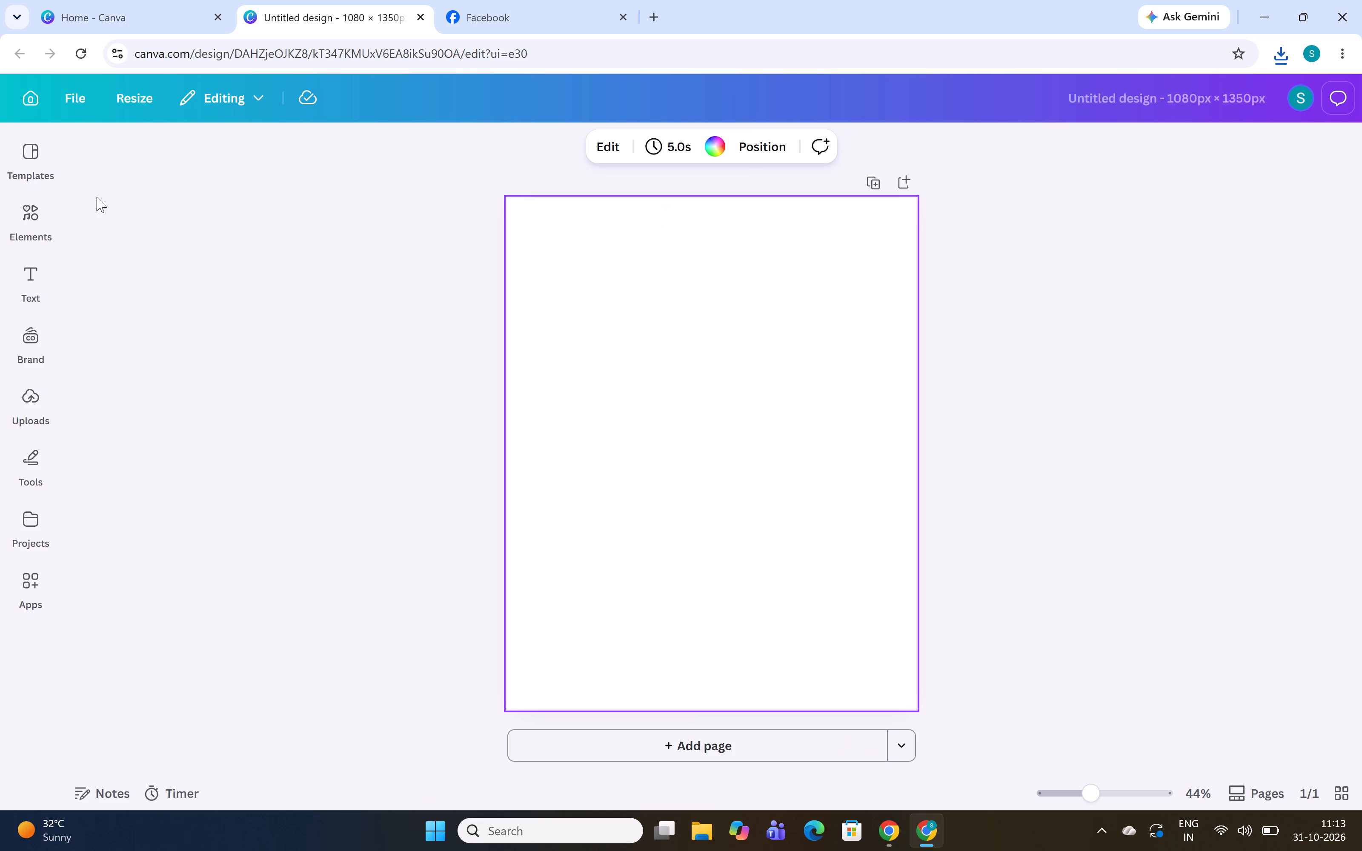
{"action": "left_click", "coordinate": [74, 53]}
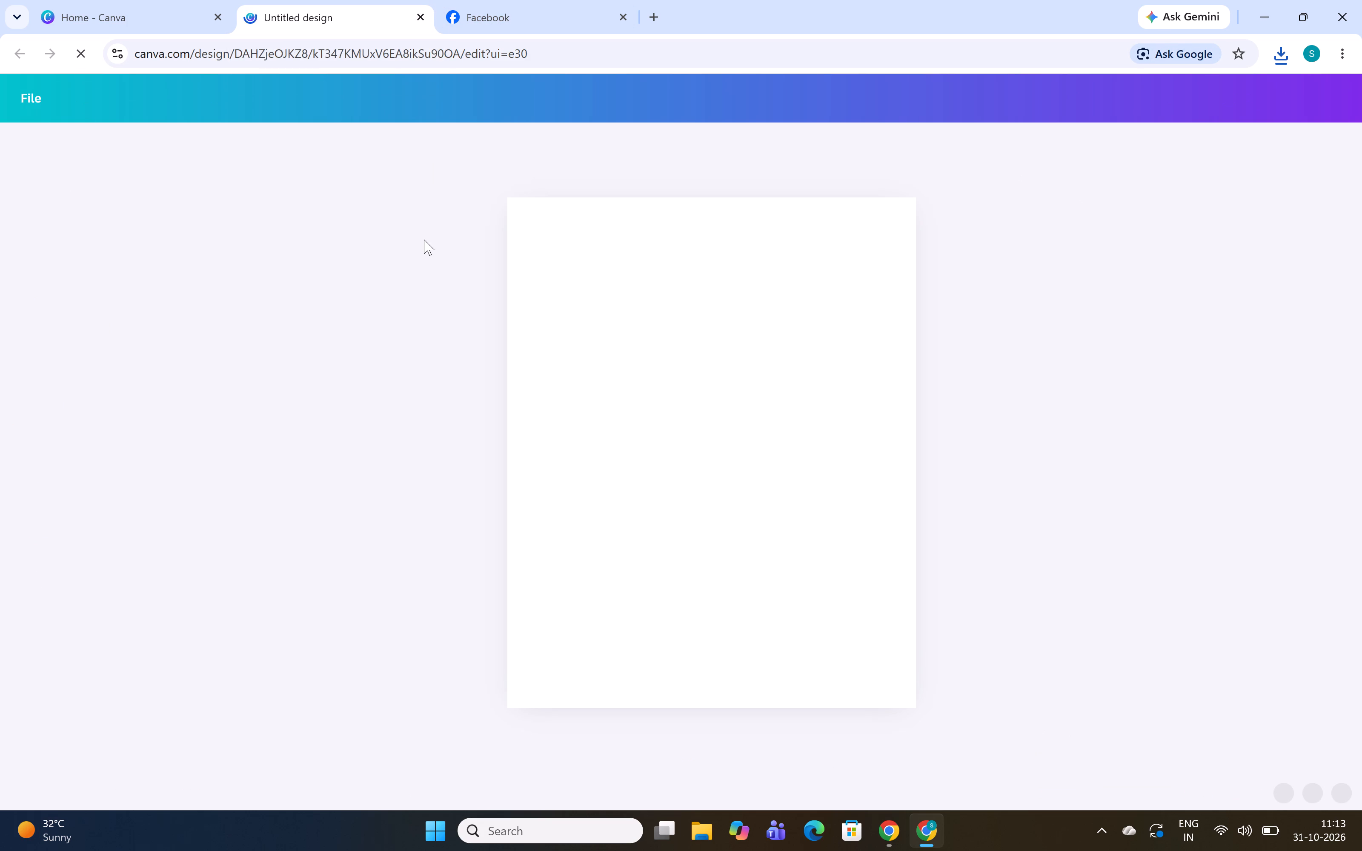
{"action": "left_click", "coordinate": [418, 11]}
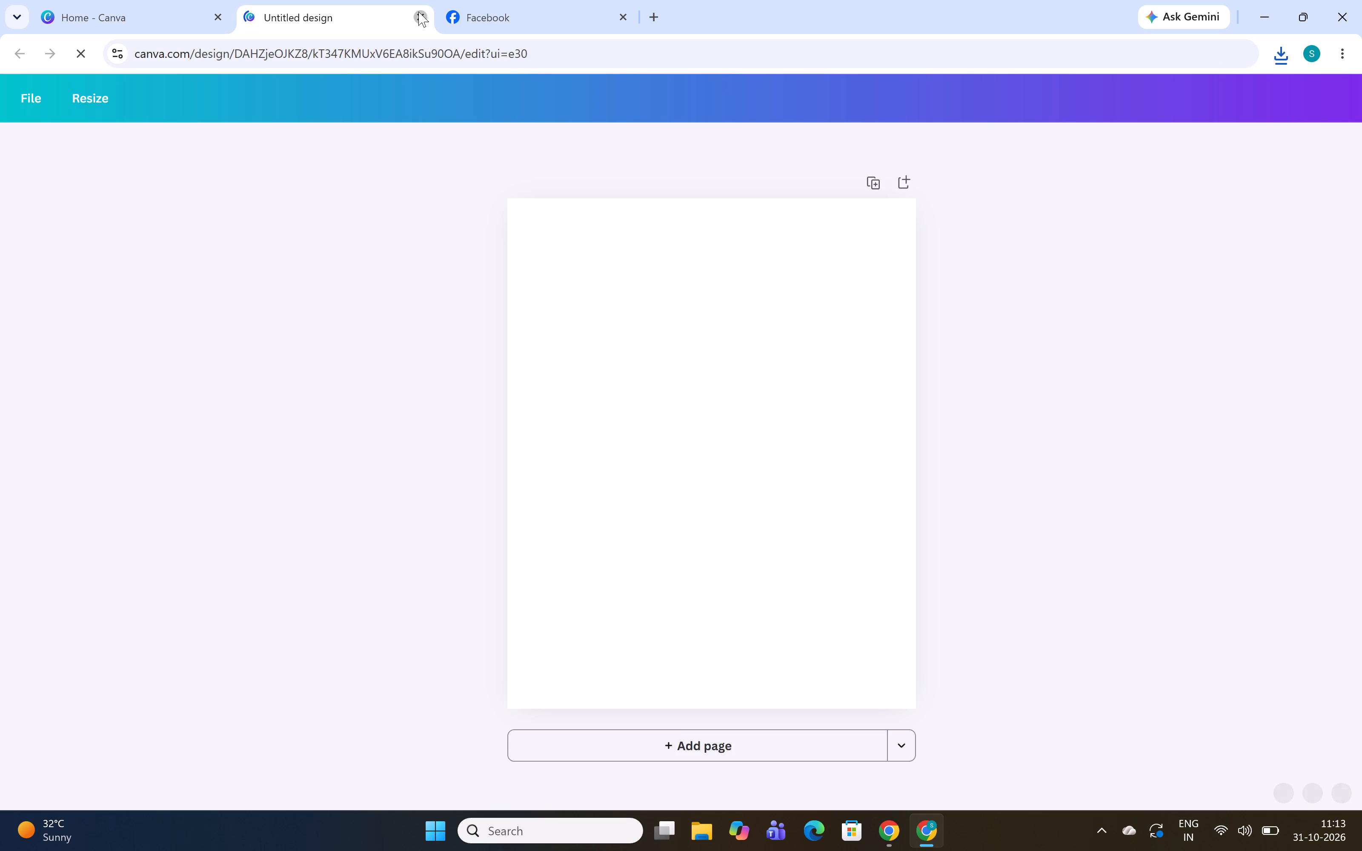
From the Canva home page, create a new blank custom-size design of 1080 × 1350 px.
{"action": "left_click", "coordinate": [86, 9]}
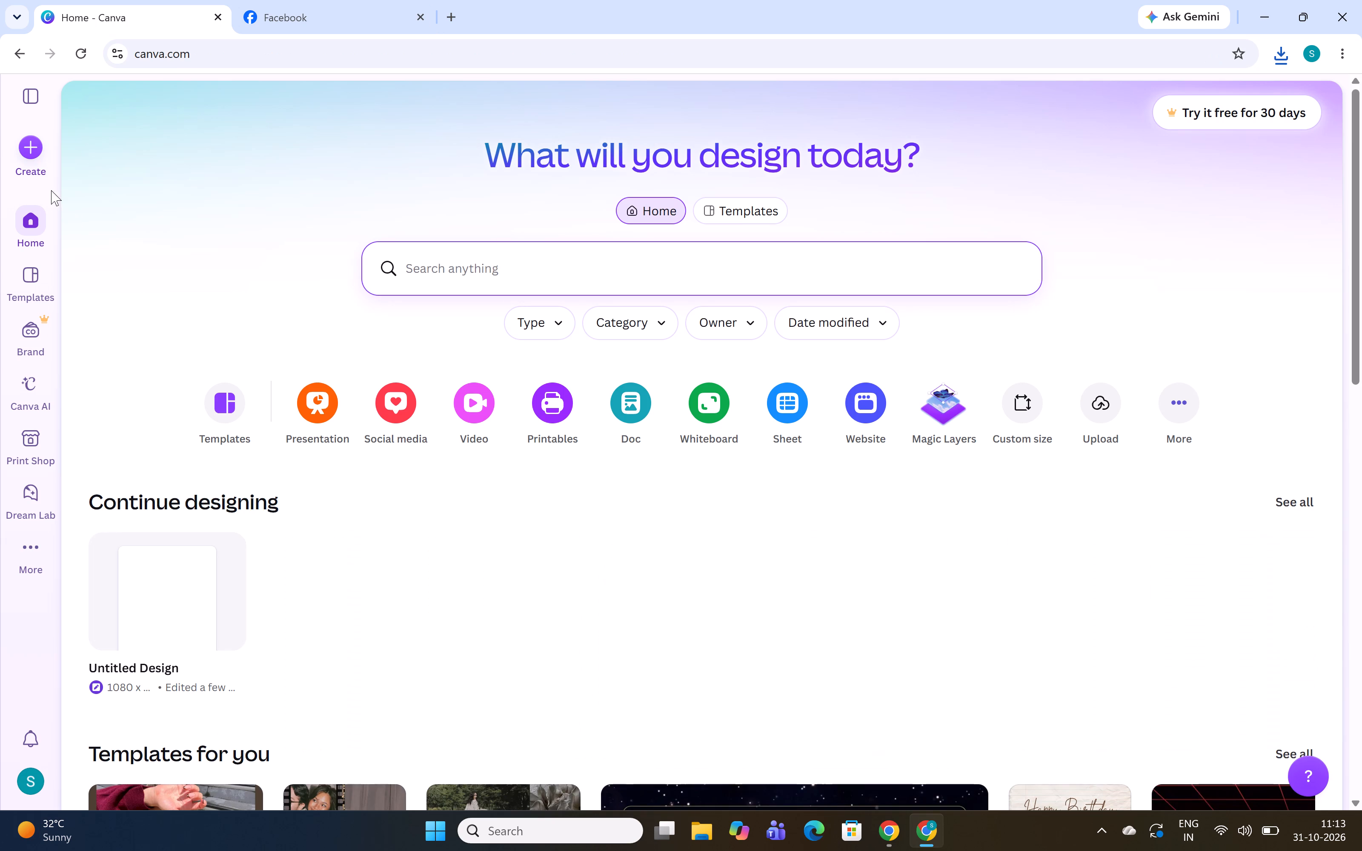
{"action": "left_click", "coordinate": [37, 157]}
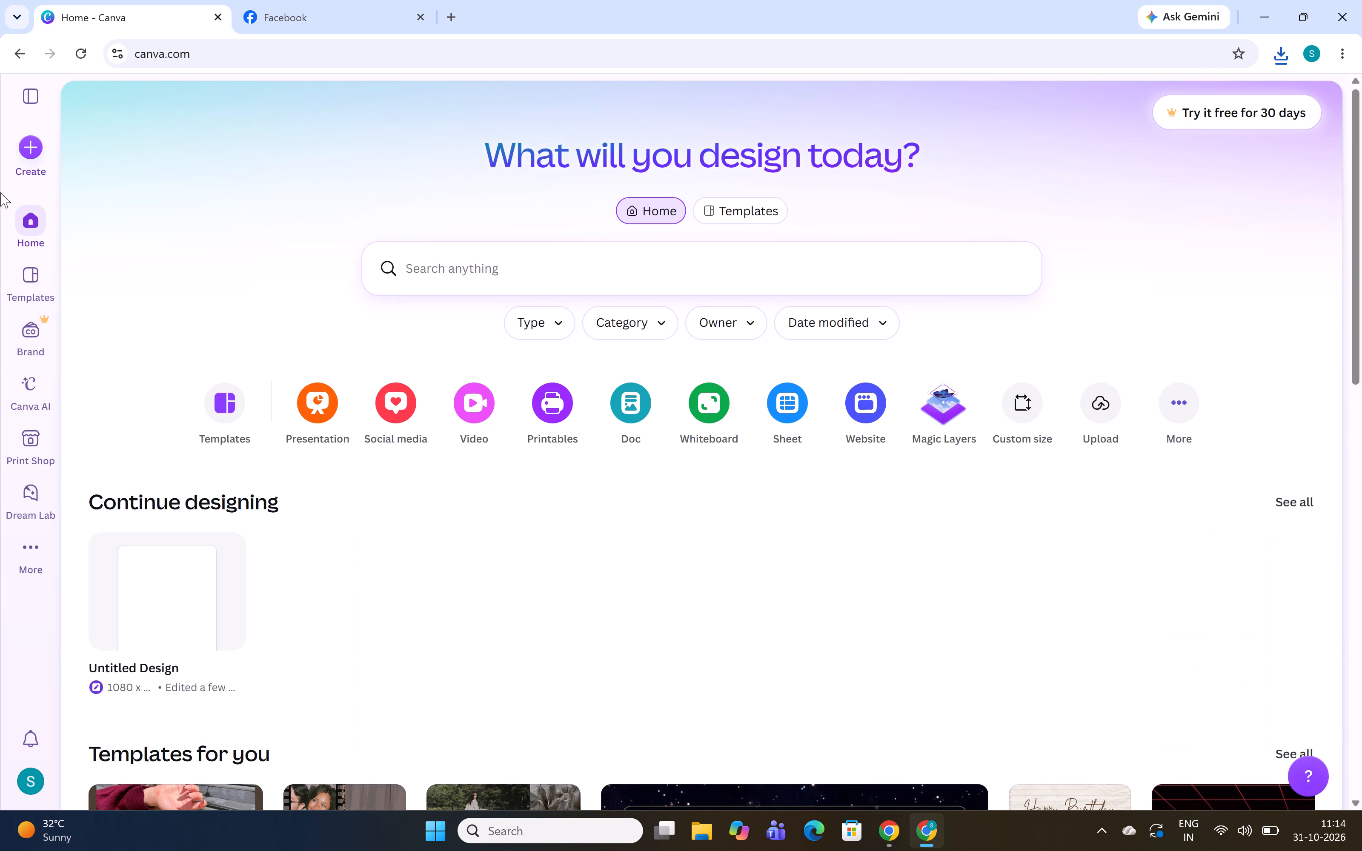
{"action": "left_click", "coordinate": [21, 156]}
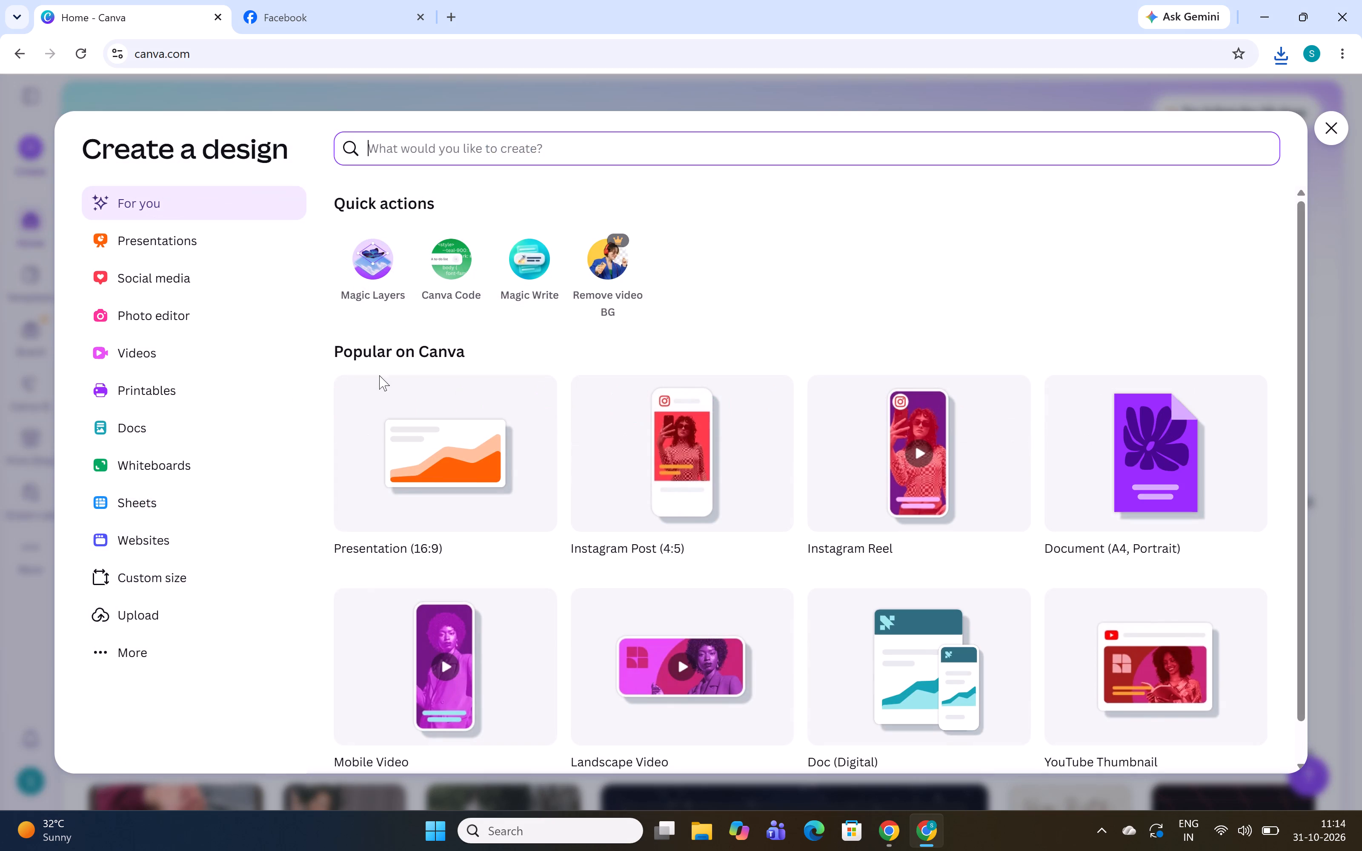
{"action": "left_click", "coordinate": [129, 583]}
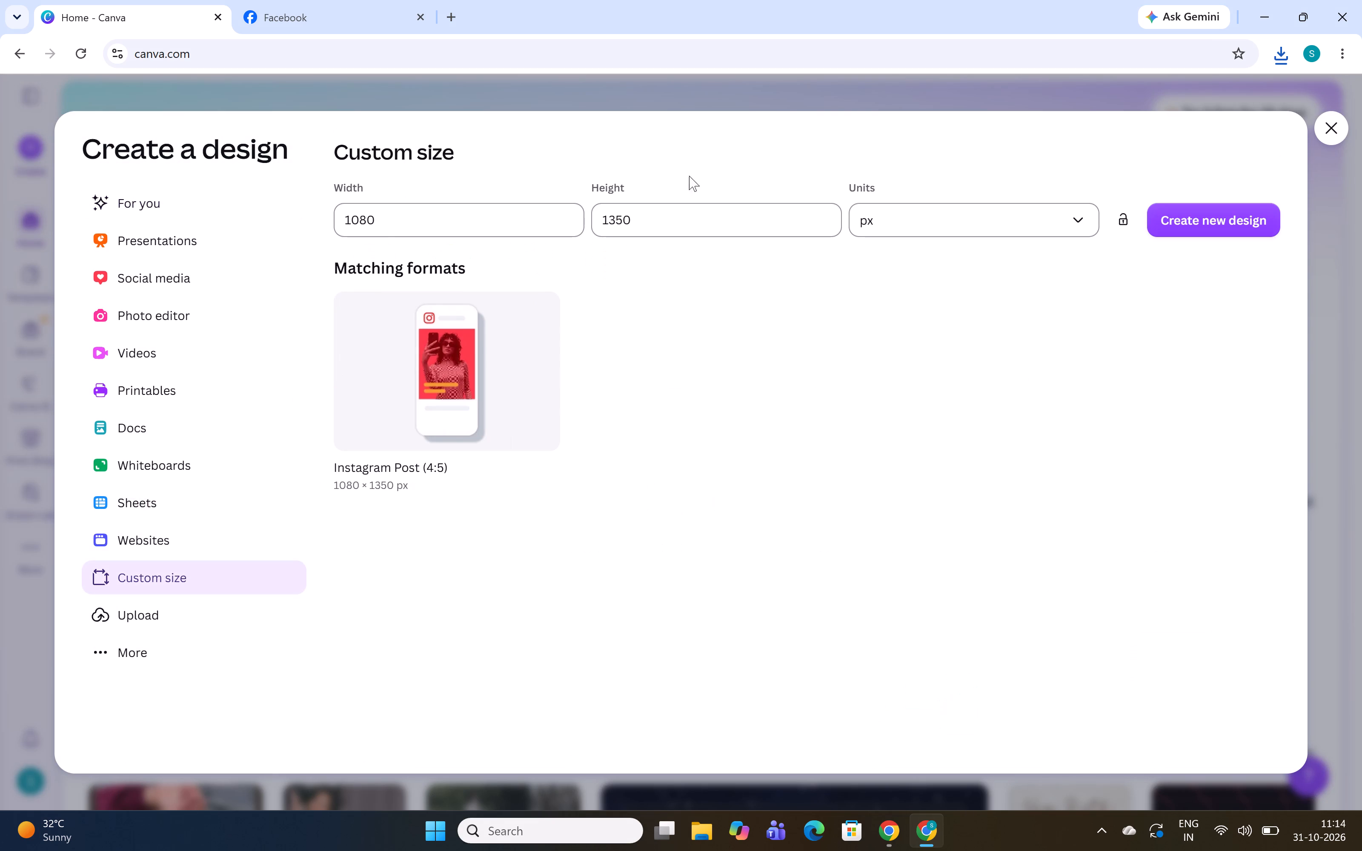
{"action": "left_click", "coordinate": [1203, 226]}
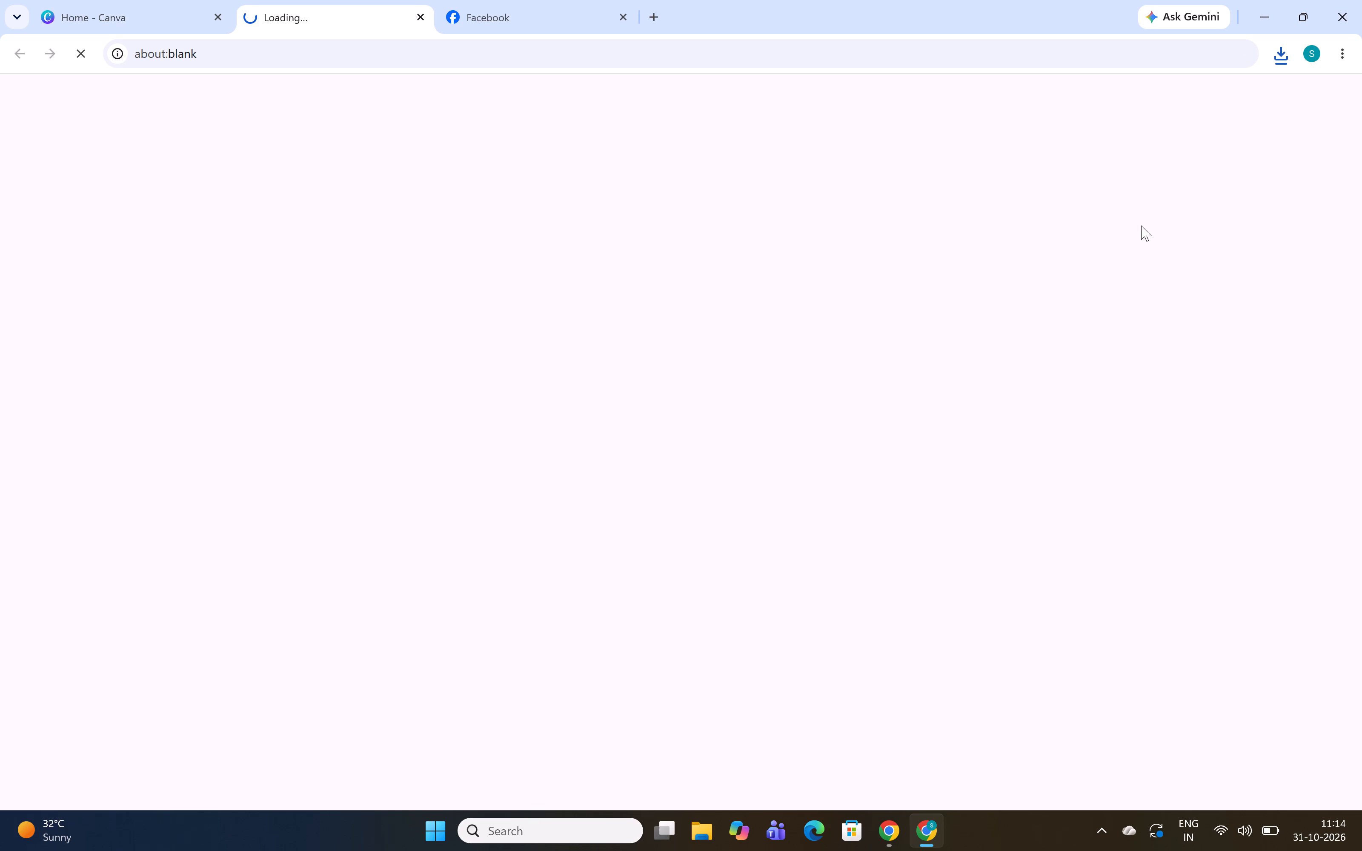
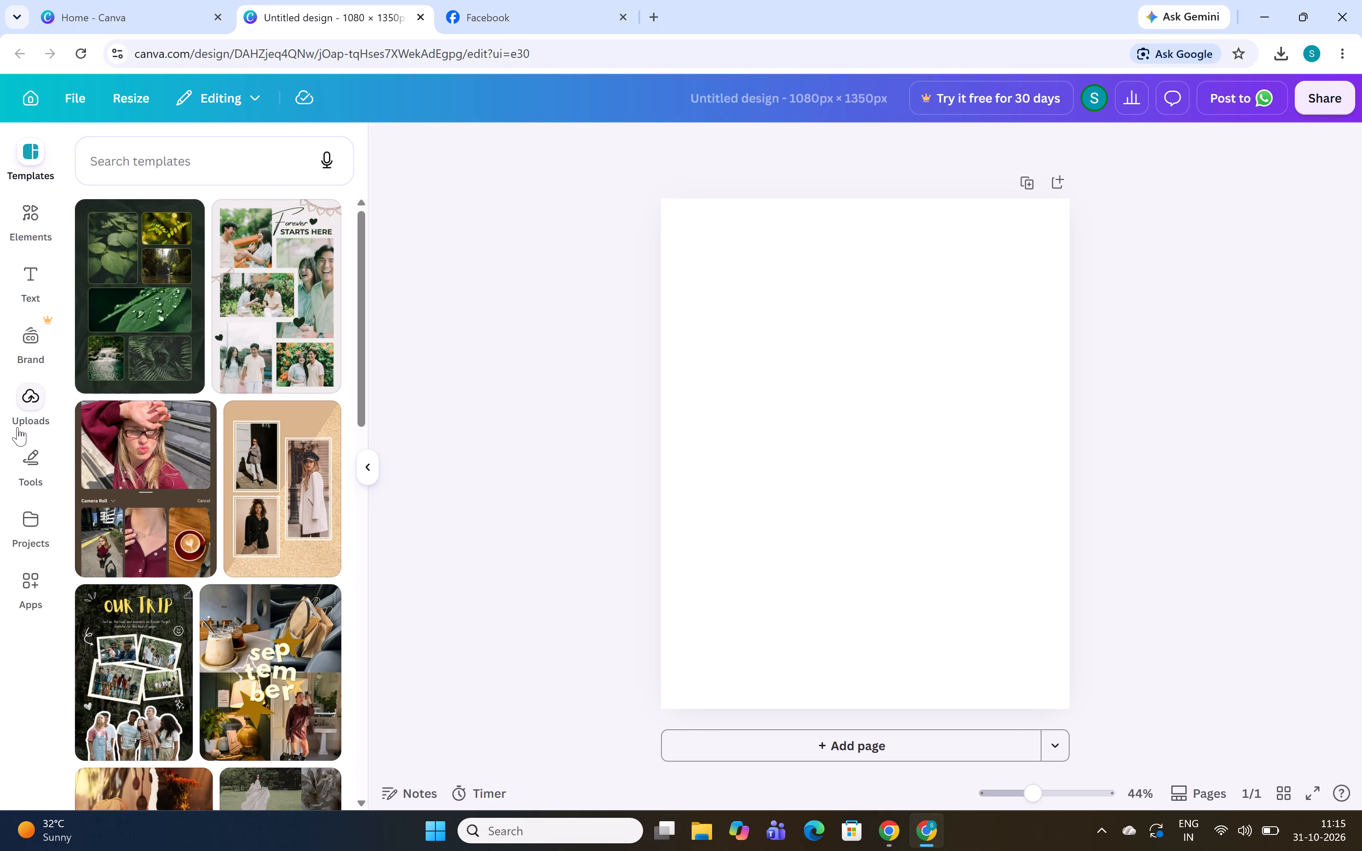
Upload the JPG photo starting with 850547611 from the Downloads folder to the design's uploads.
{"action": "left_click", "coordinate": [37, 394]}
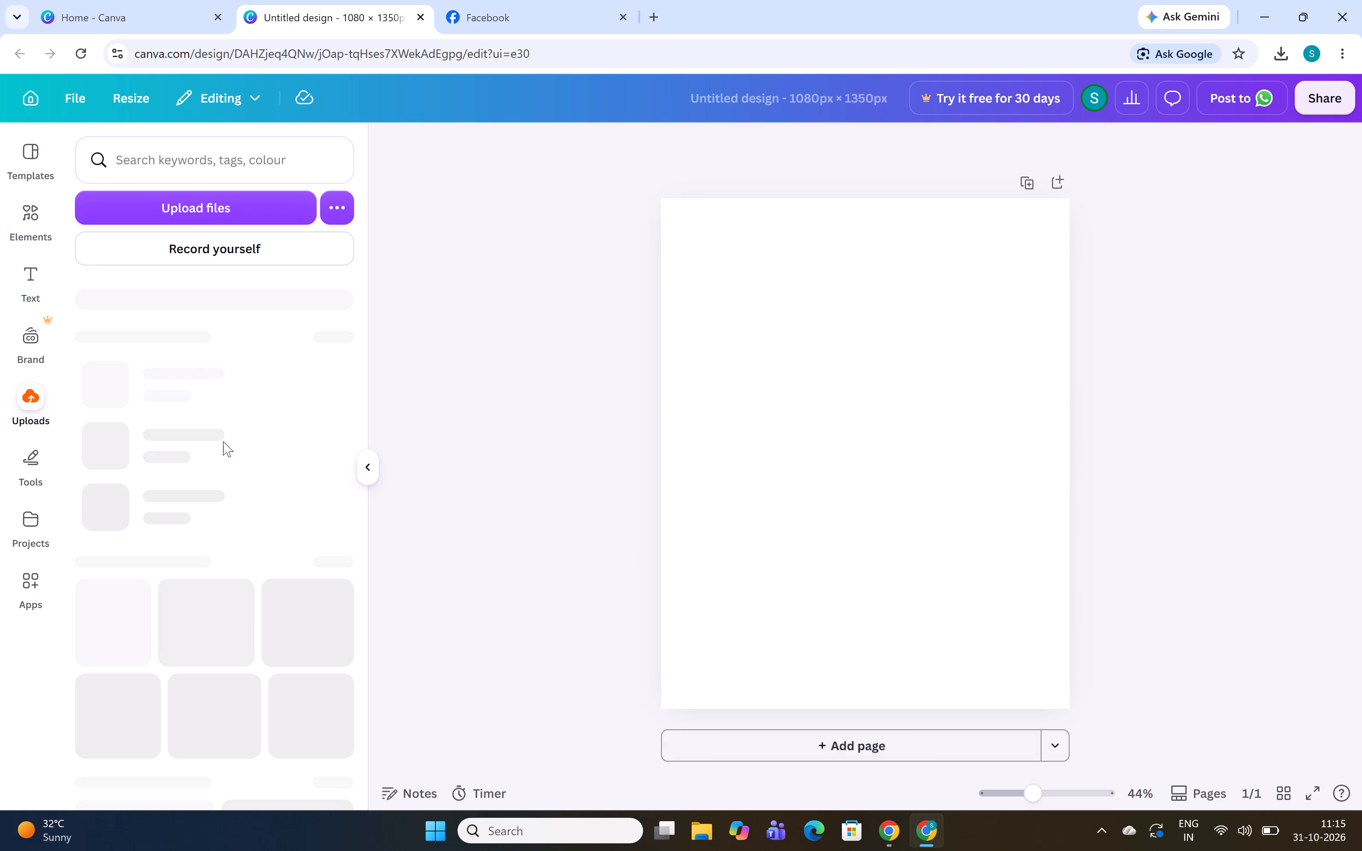
{"action": "left_click", "coordinate": [198, 197]}
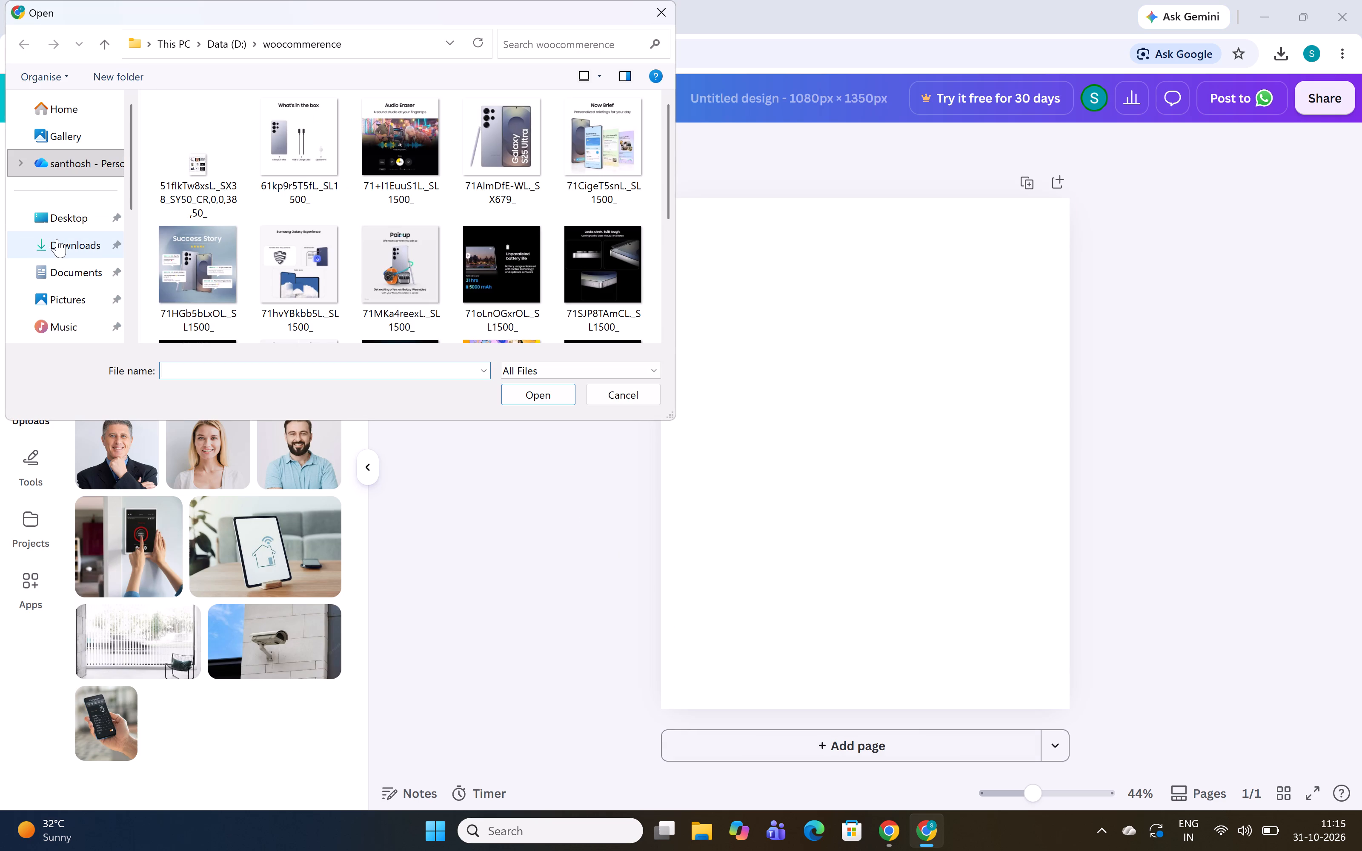
{"action": "left_click", "coordinate": [57, 239]}
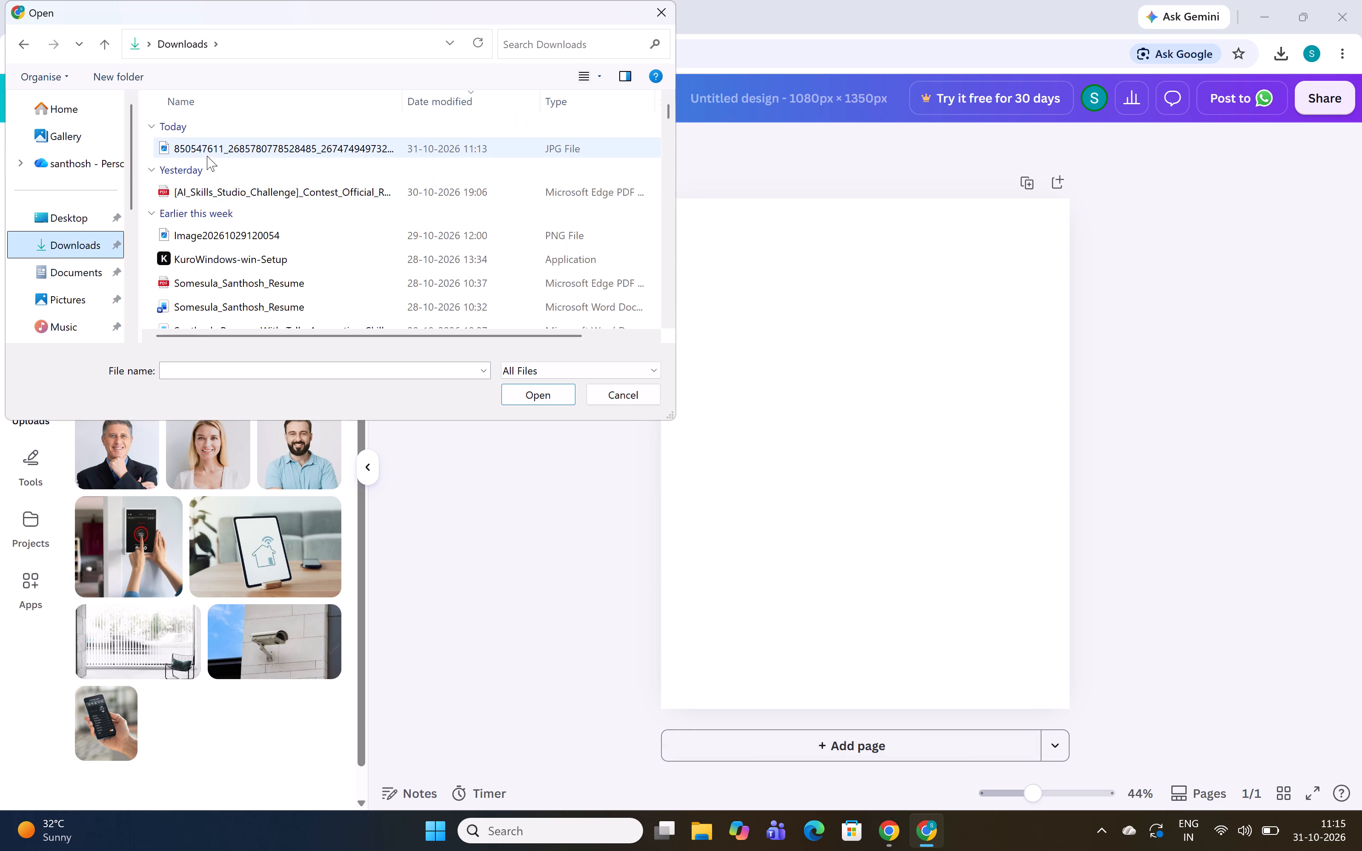
{"action": "left_click", "coordinate": [207, 156]}
{"action": "left_click", "coordinate": [539, 400]}
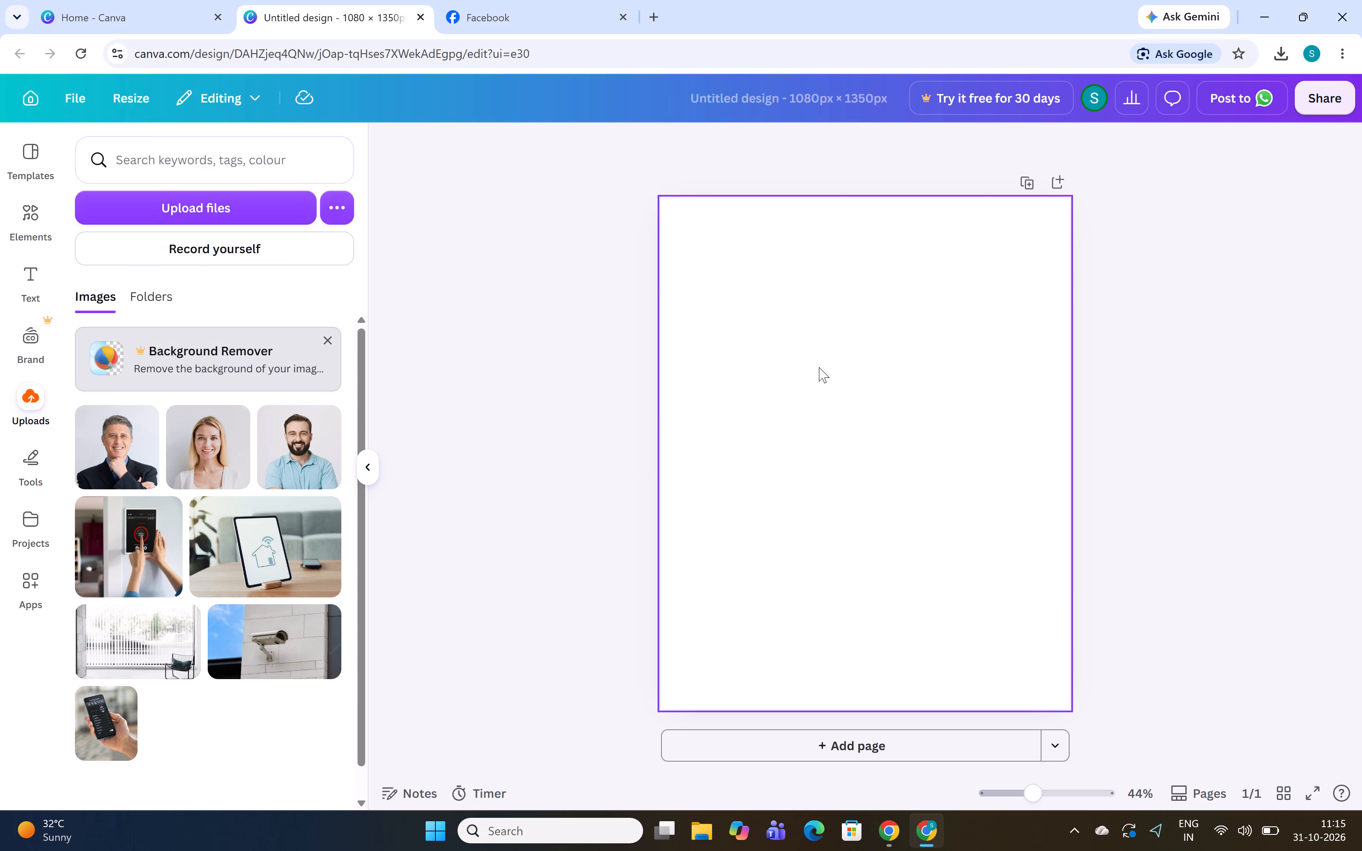
{"action": "left_click", "coordinate": [326, 426]}
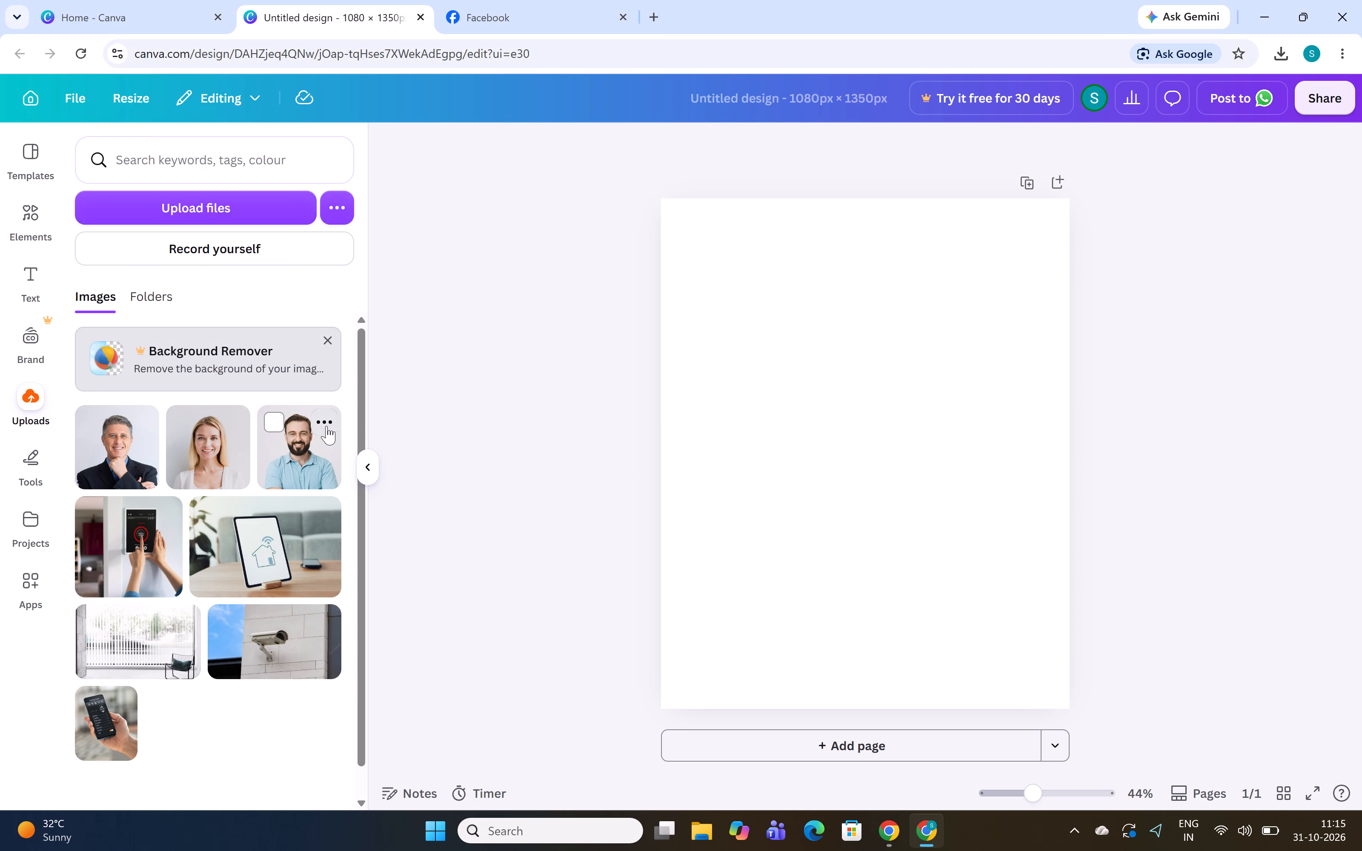
{"action": "left_click", "coordinate": [433, 346]}
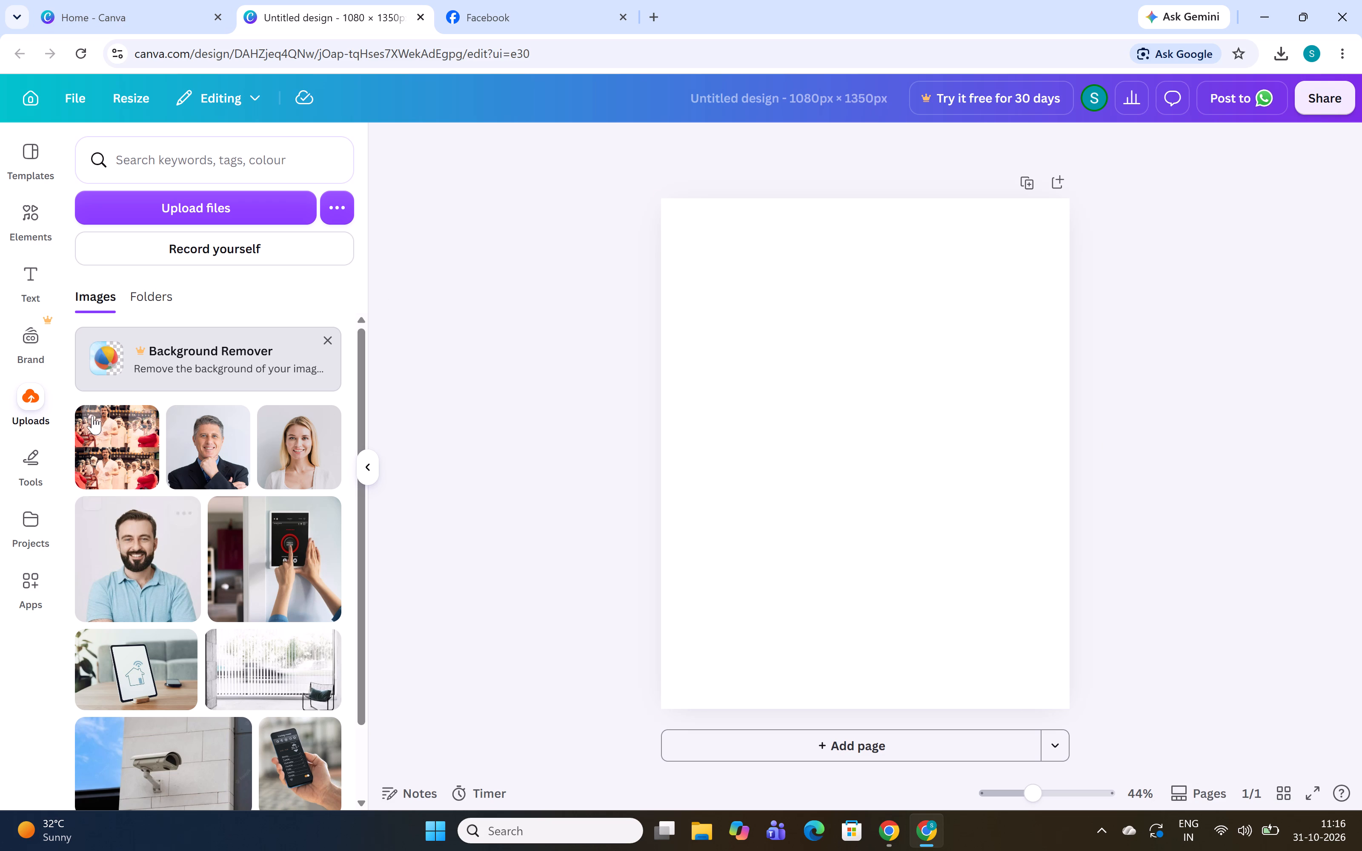
Place the uploaded two-panel movie photo on the blank 1080 × 1350 px page, near its centre.
{"action": "left_click_drag", "start_coordinate": [107, 443], "coordinate": [782, 379]}
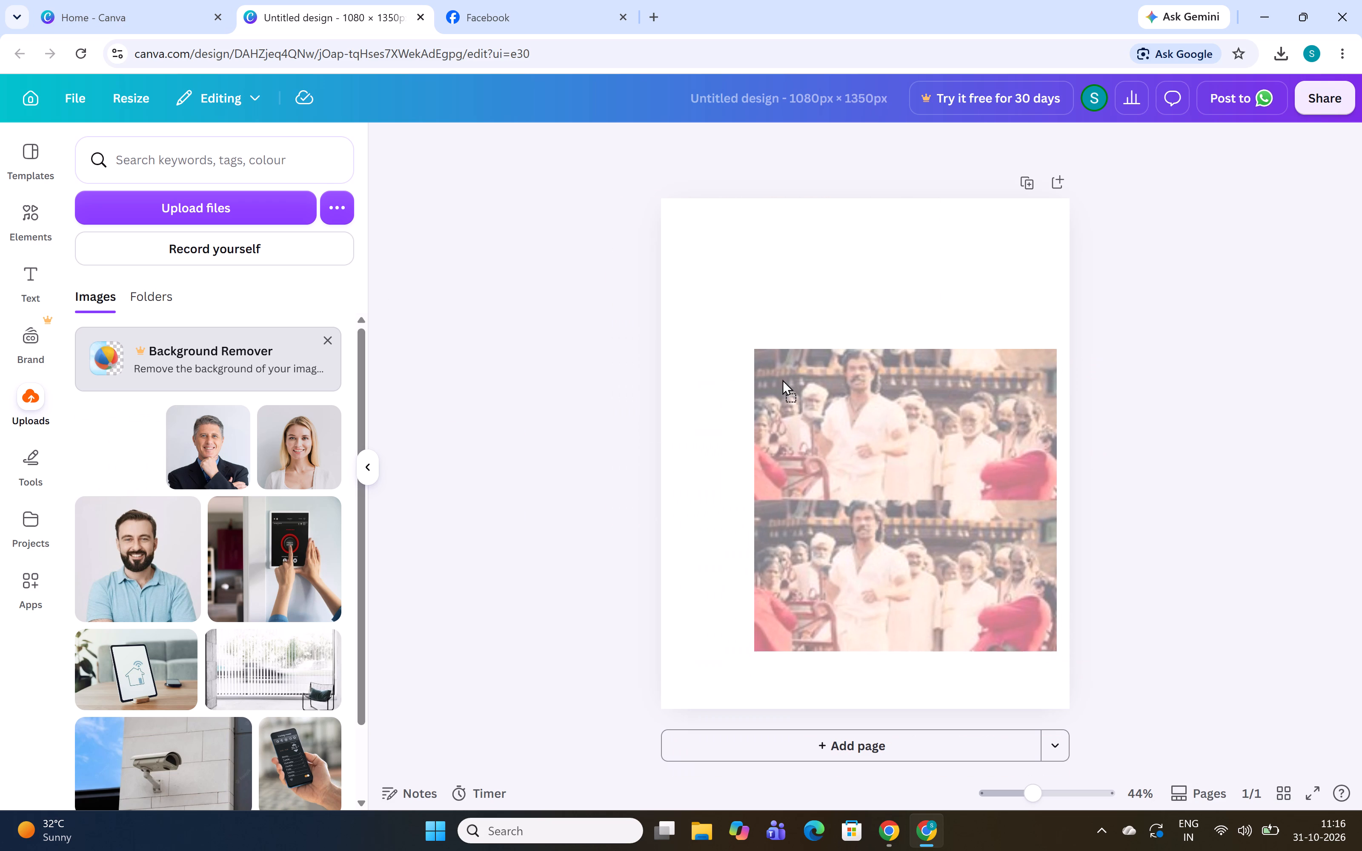
{"action": "left_click_drag", "start_coordinate": [782, 379], "coordinate": [757, 351]}
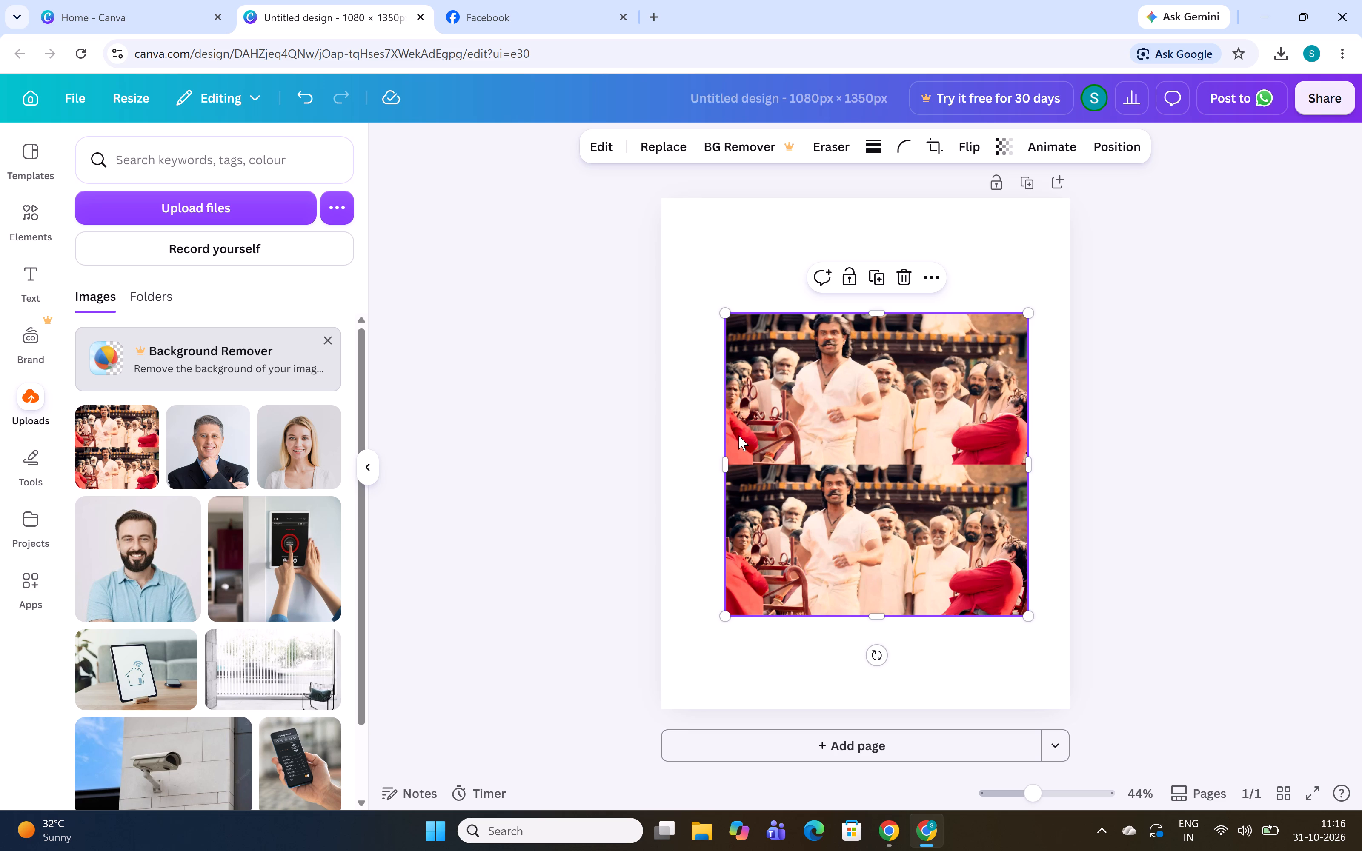
Consult the next part of the Canva memes lesson video, and set the placed photo as the page background in the Canva design.
{"action": "key", "text": "alt+Tab"}
{"action": "left_click", "coordinate": [816, 416]}
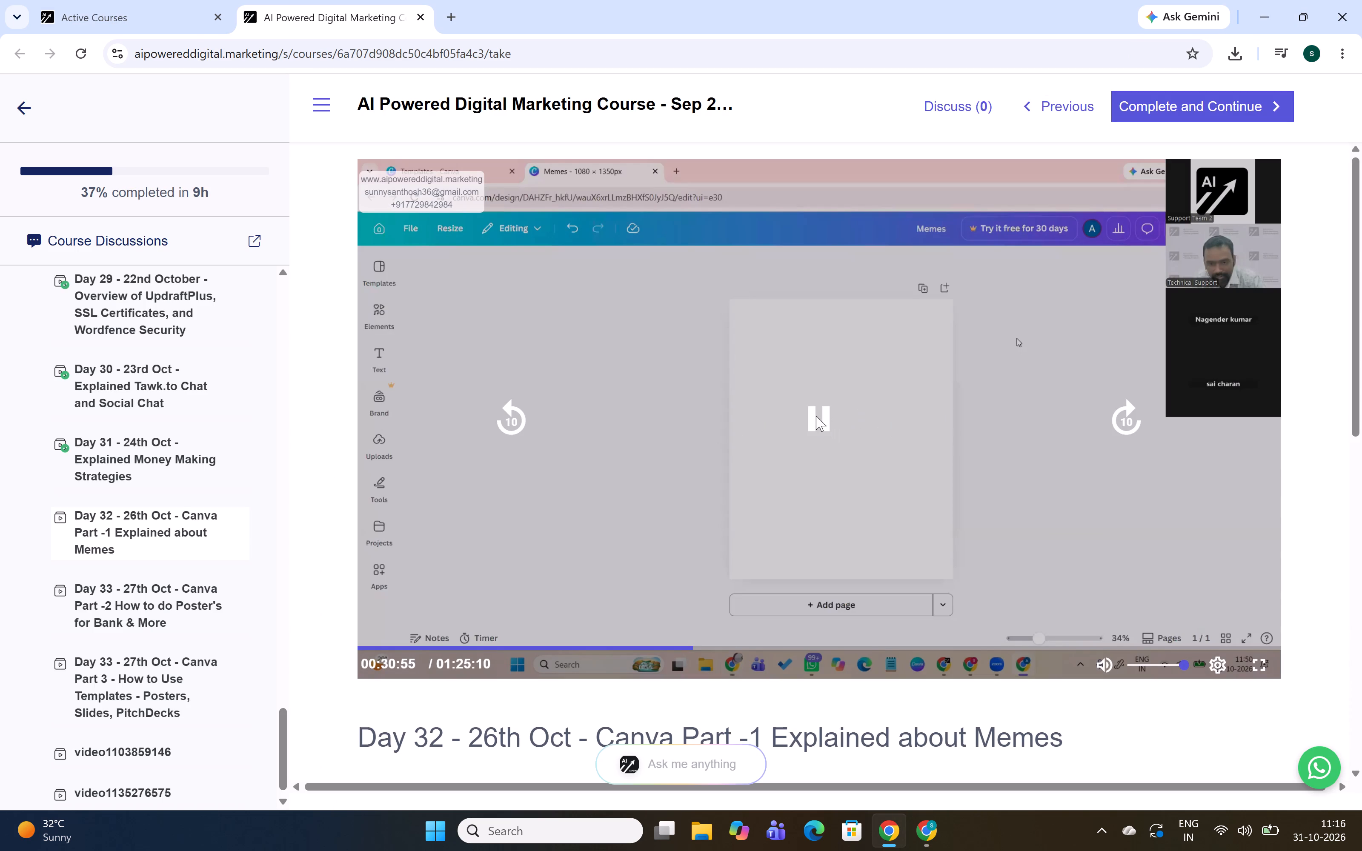
{"action": "key", "text": "Right"}
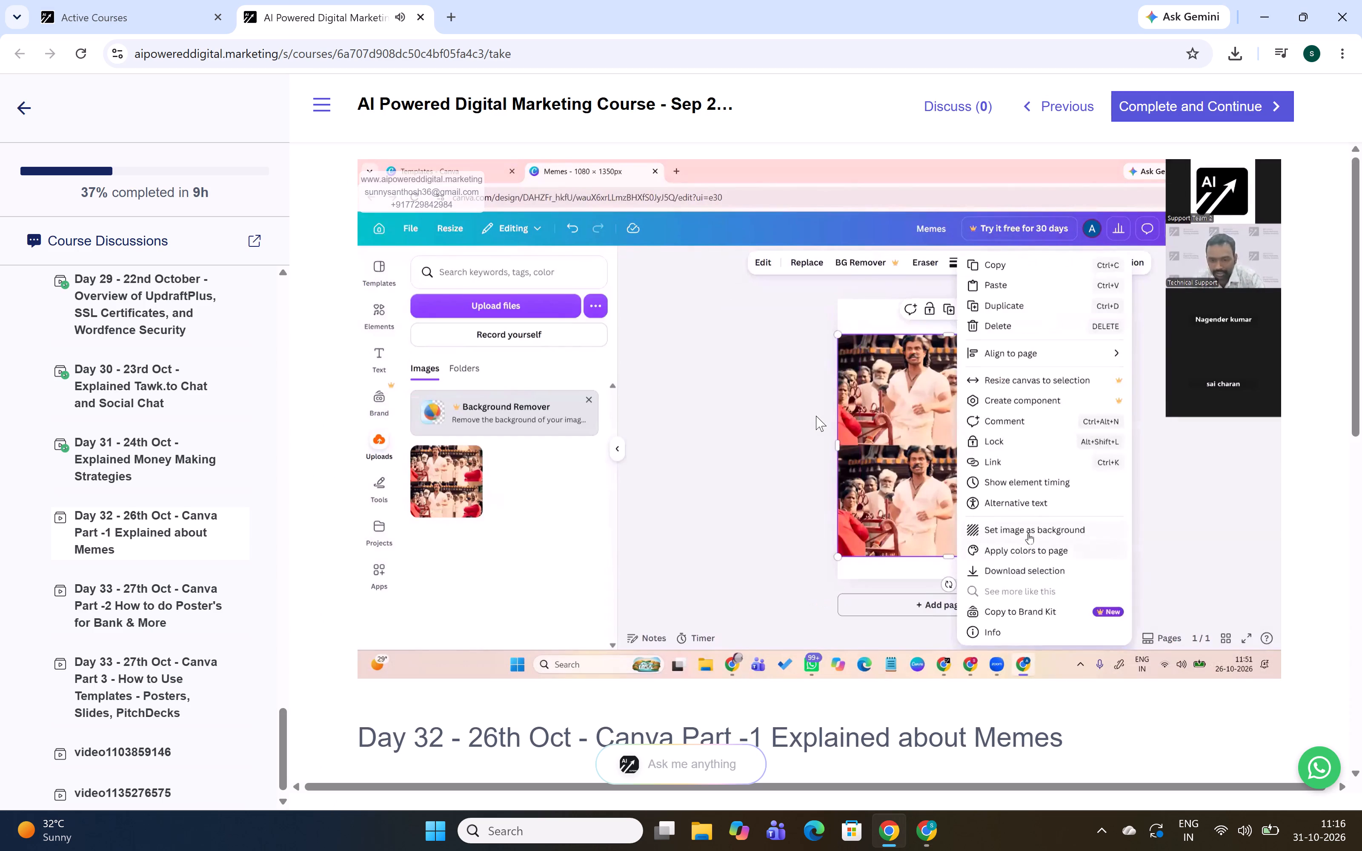
{"action": "left_click", "coordinate": [914, 426]}
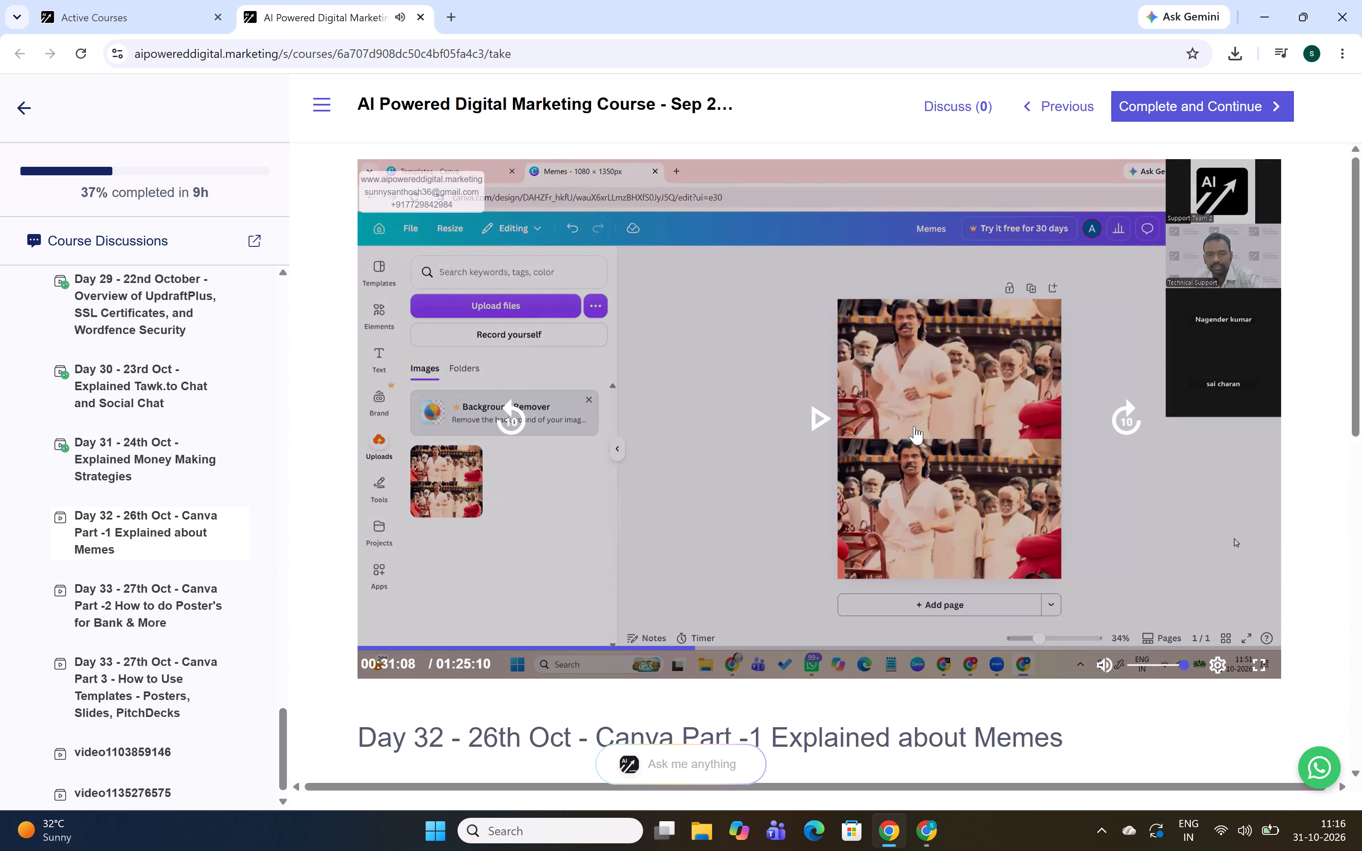
{"action": "key", "text": "alt+Tab"}
{"action": "right_click", "coordinate": [861, 415]}
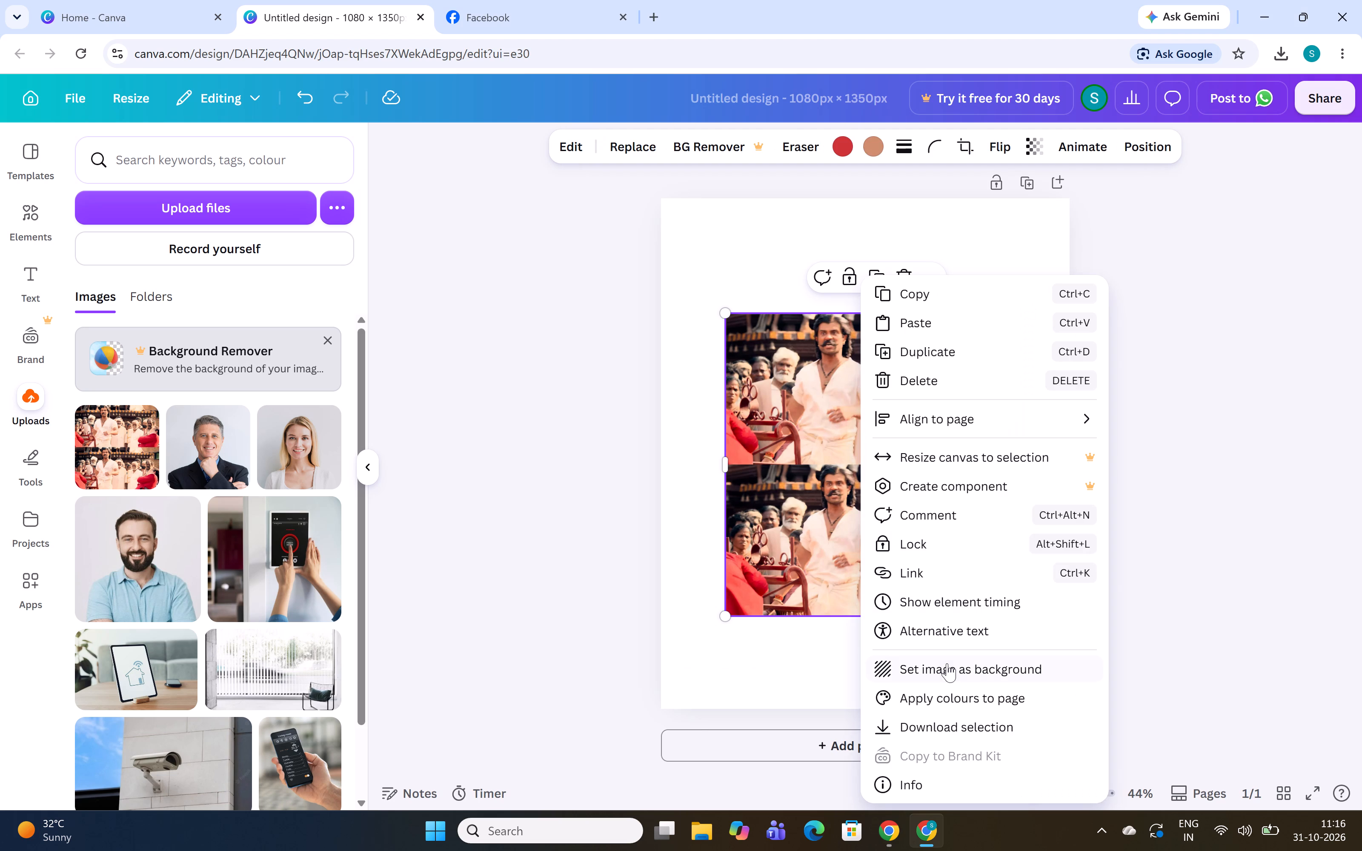
{"action": "left_click", "coordinate": [947, 669]}
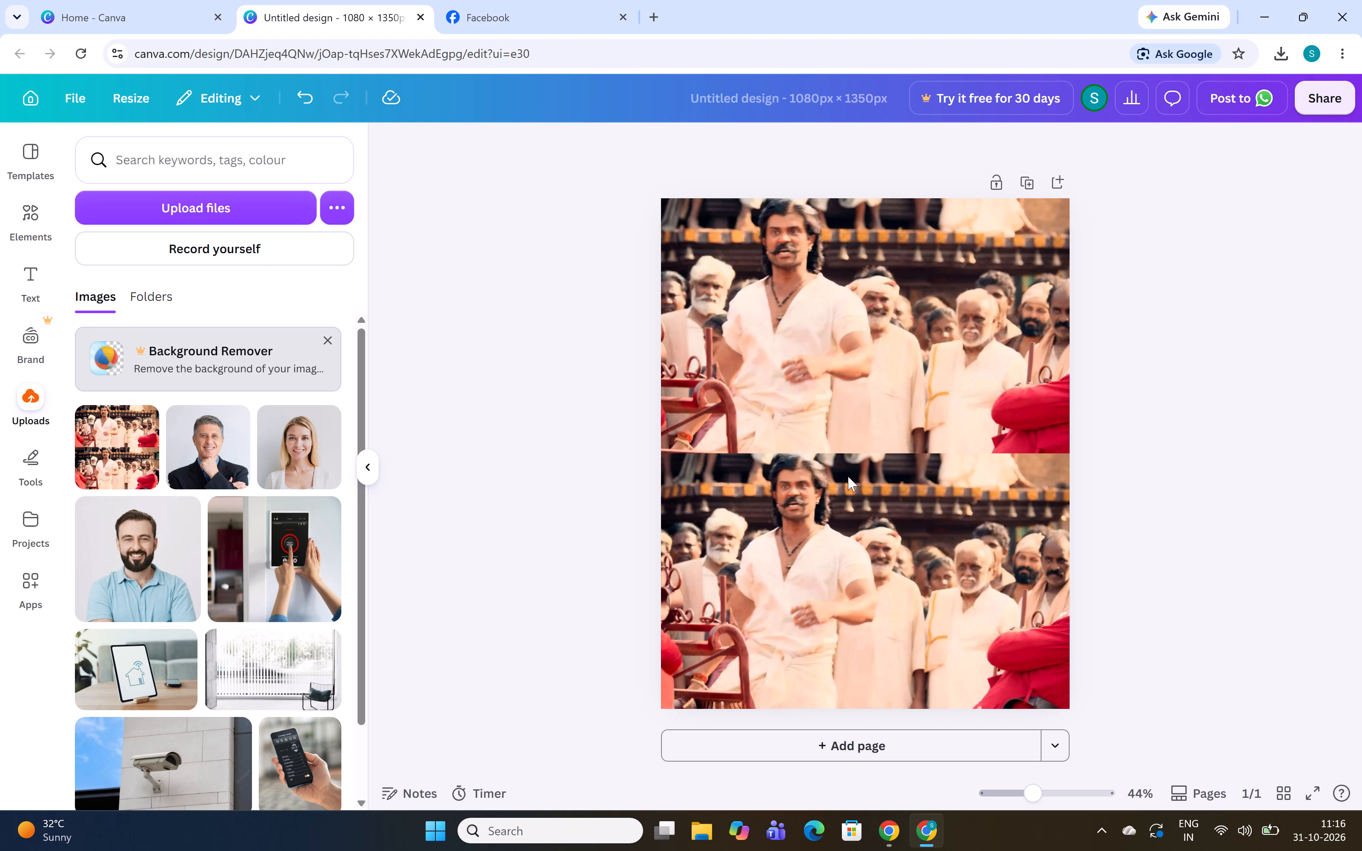
Switch to the Day 32 lesson video and skim how the meme caption is added and given a background effect, pausing there.
{"action": "key", "text": "alt+Tab"}
{"action": "left_click", "coordinate": [804, 423]}
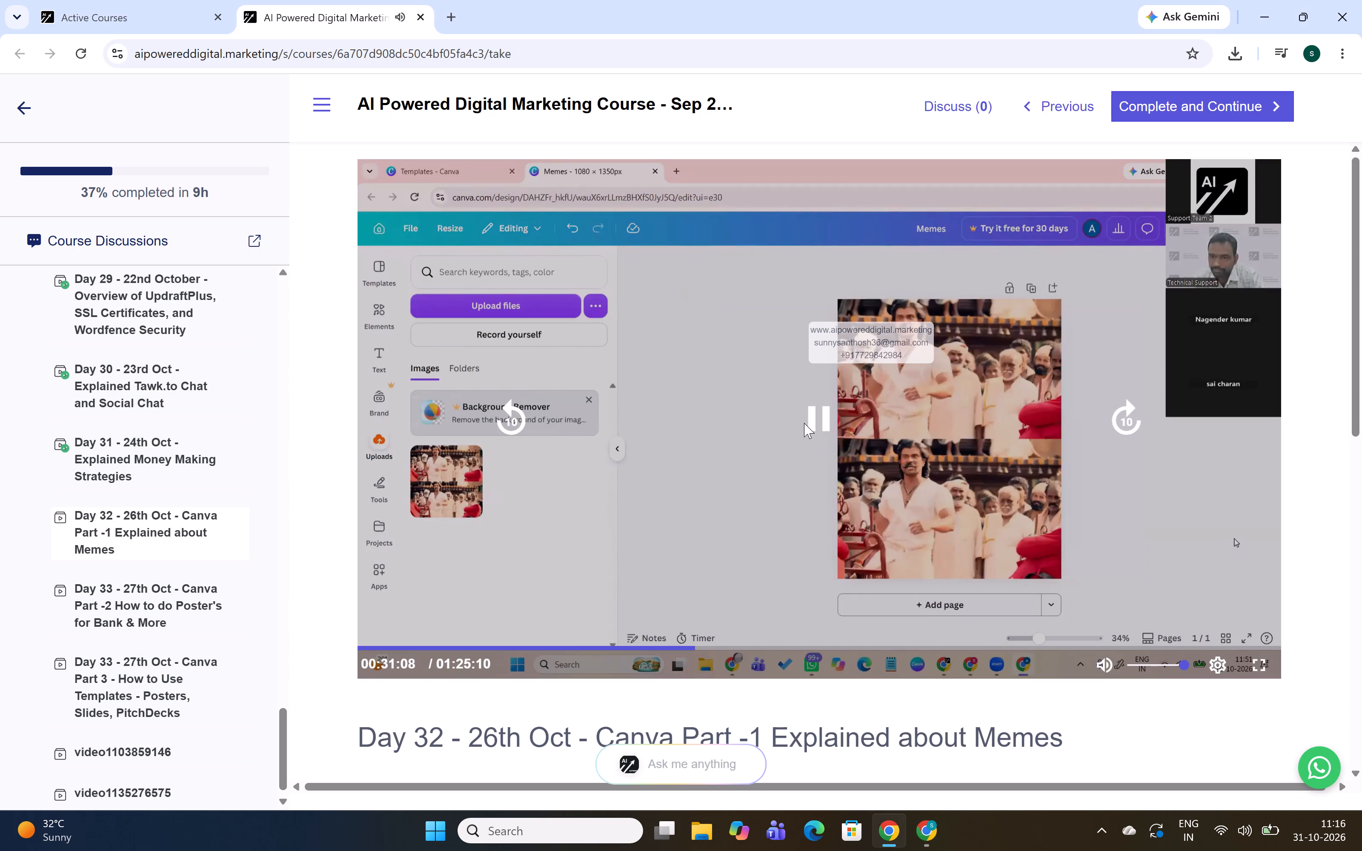
{"action": "key", "text": "Right"}
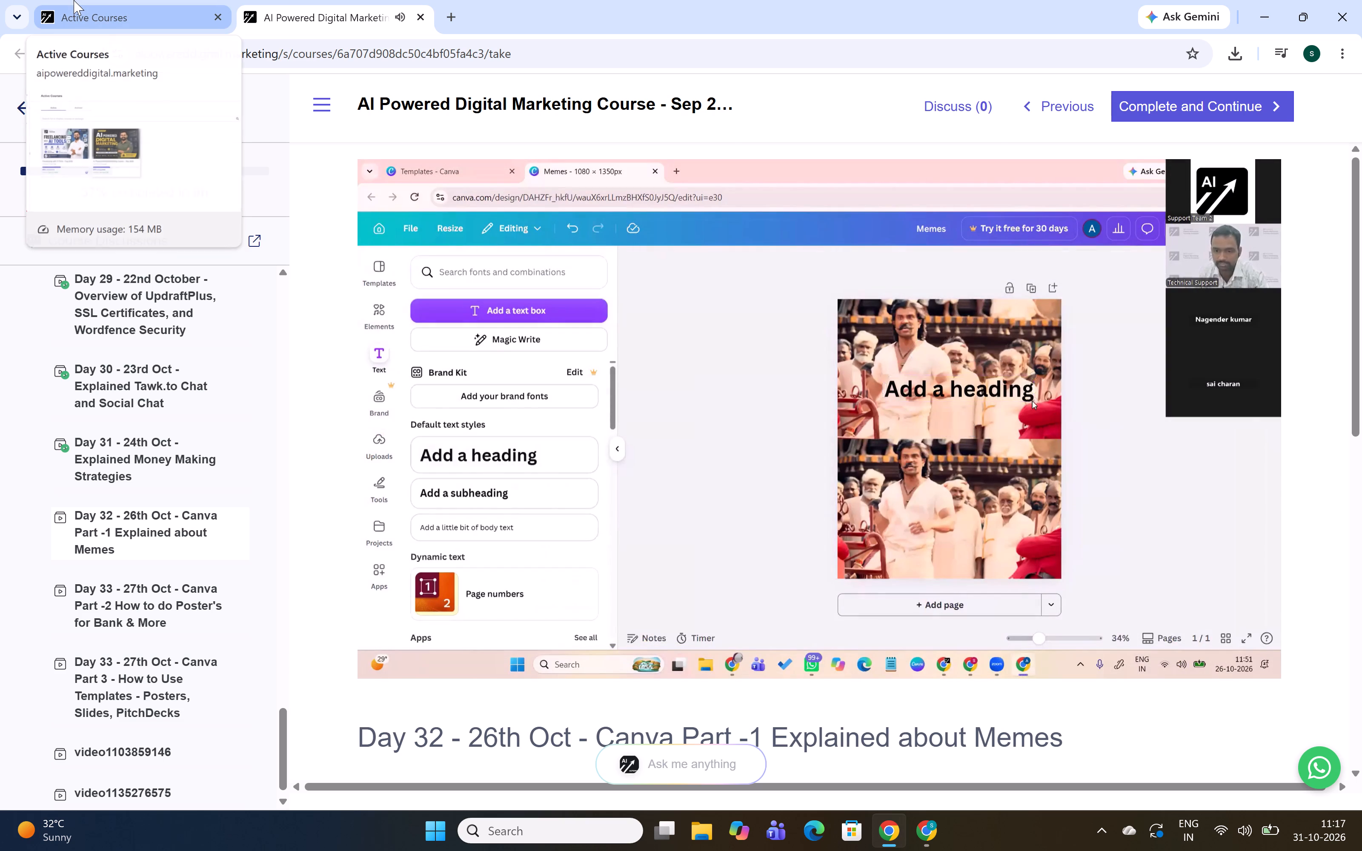
{"action": "key", "text": "Right"}
{"action": "key", "text": "Right"}
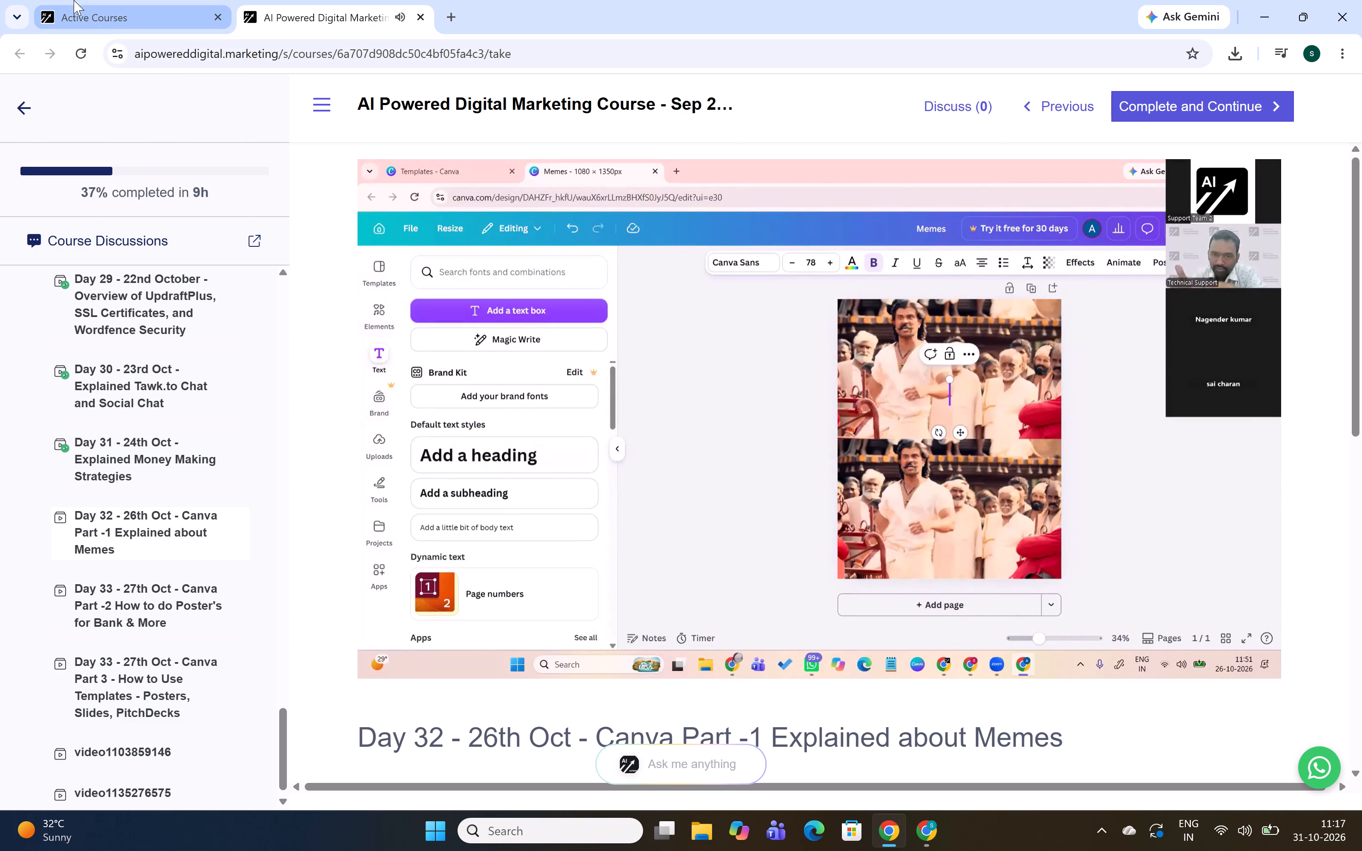
{"action": "key", "text": "Right"}
{"action": "key", "text": "Right"}
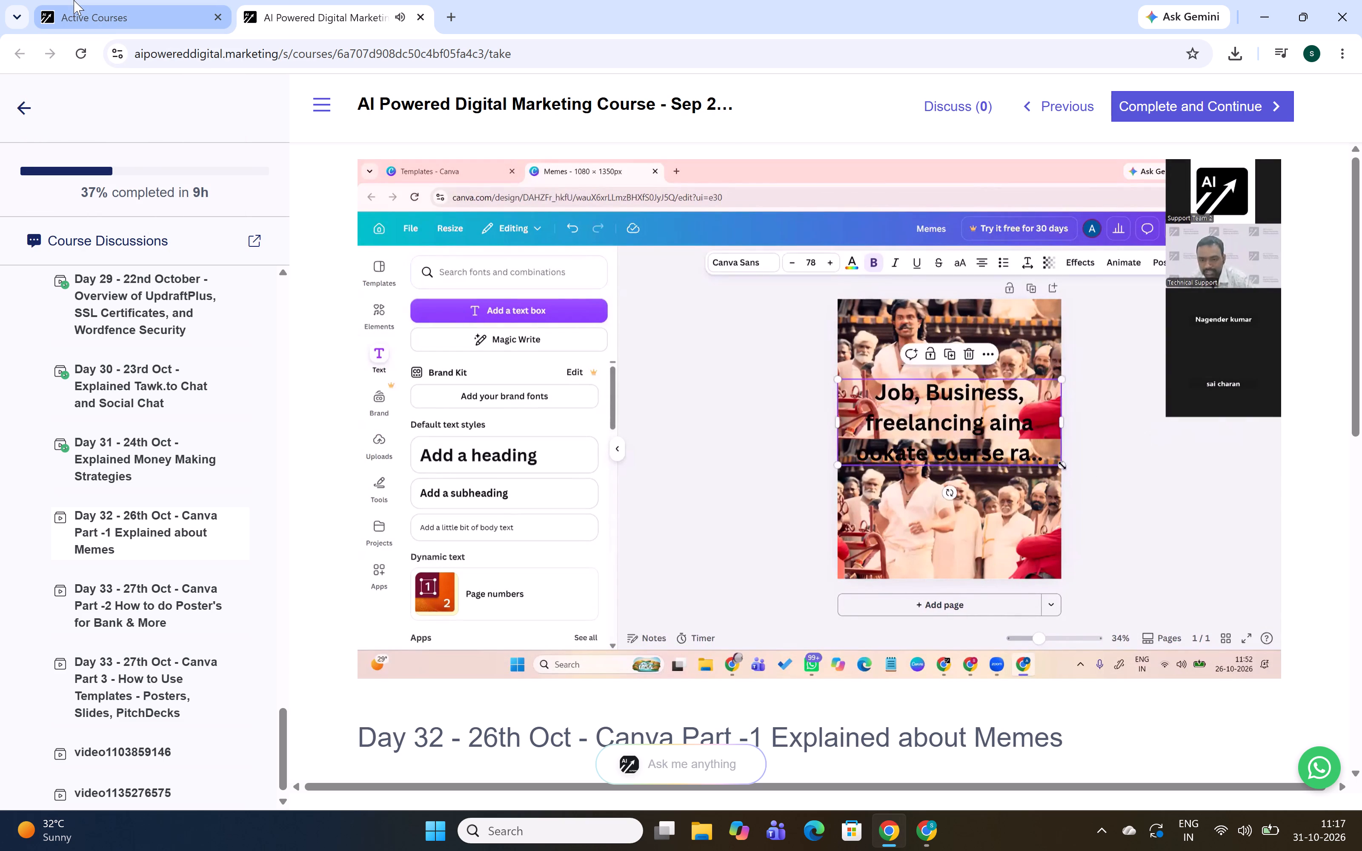
{"action": "key", "text": "Right"}
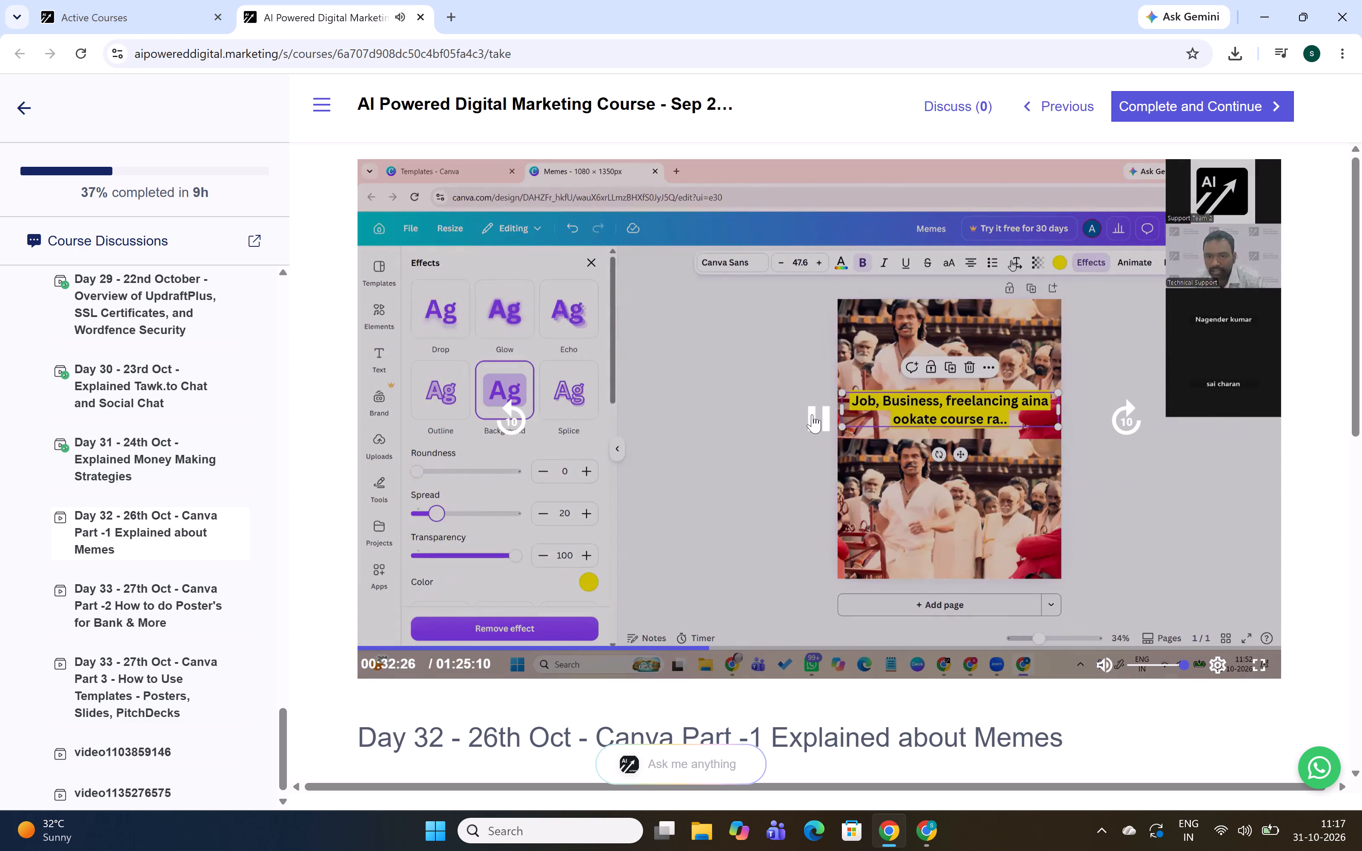
{"action": "left_click", "coordinate": [812, 414]}
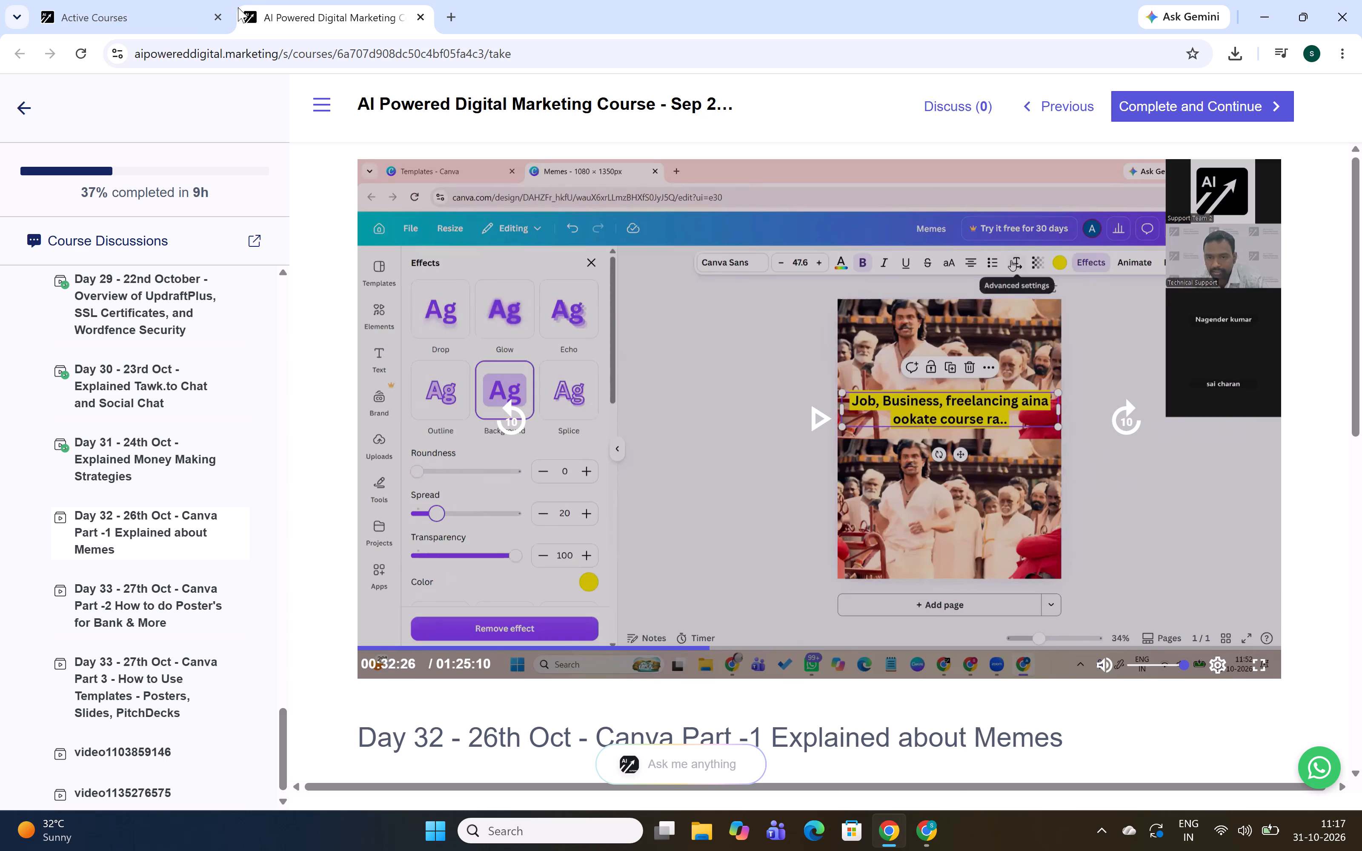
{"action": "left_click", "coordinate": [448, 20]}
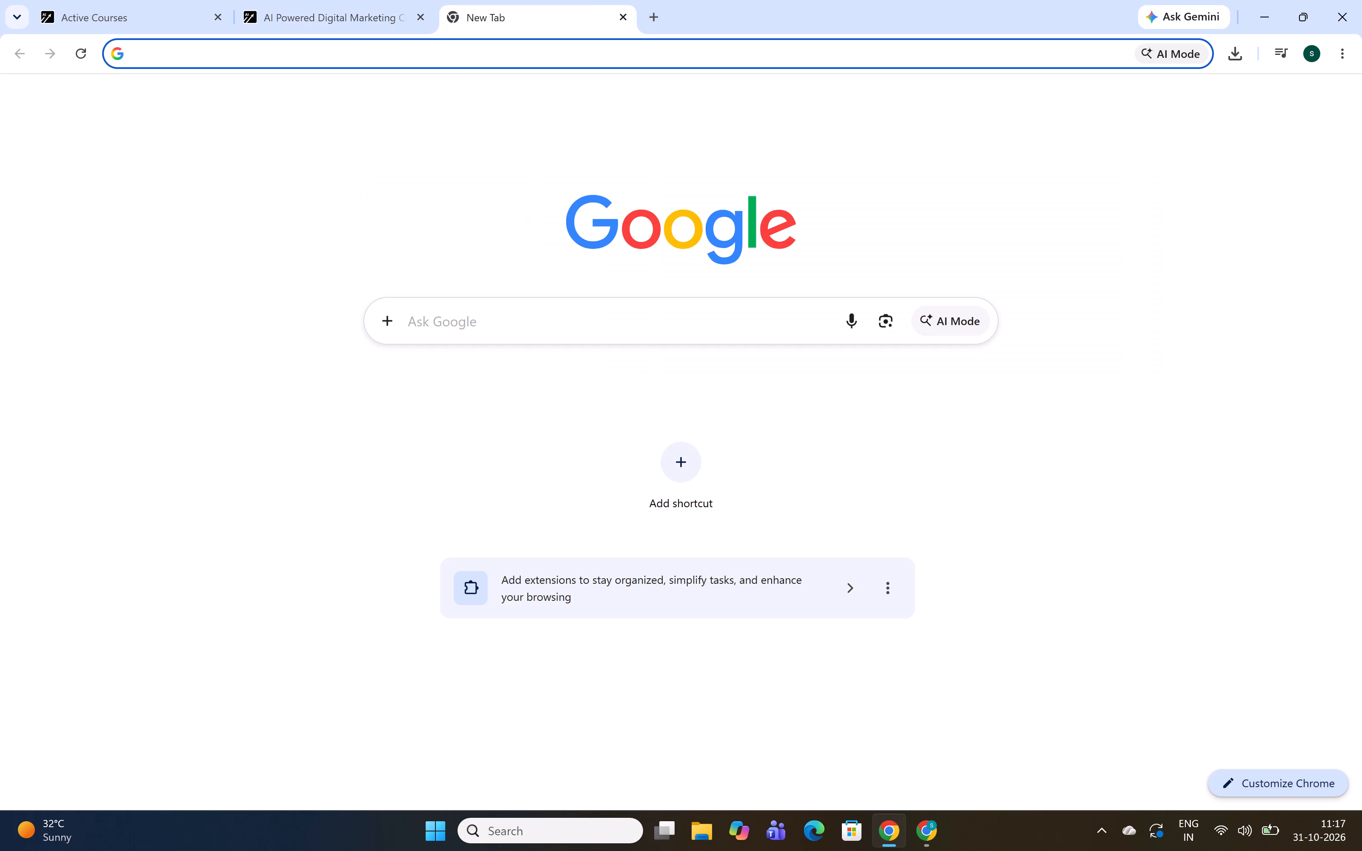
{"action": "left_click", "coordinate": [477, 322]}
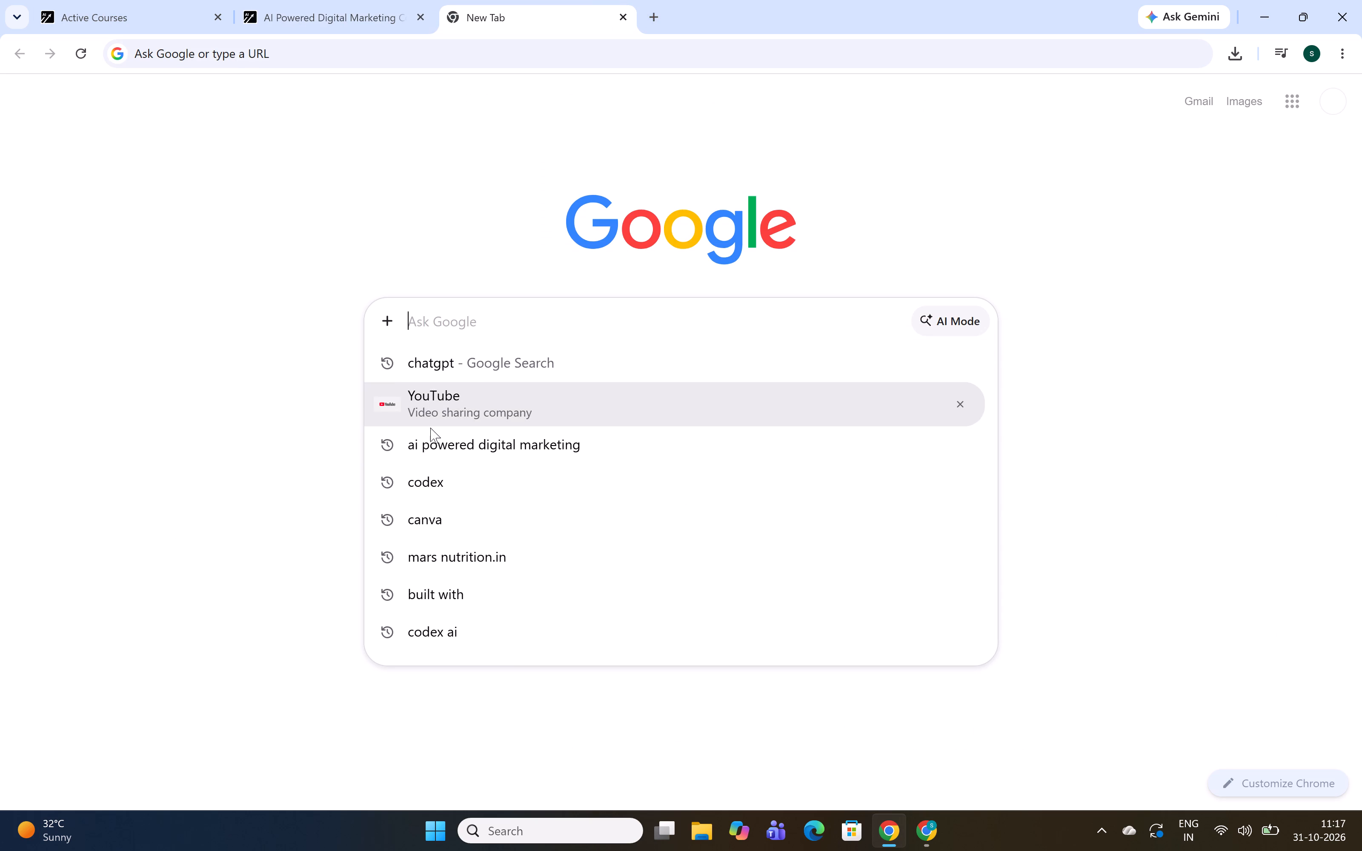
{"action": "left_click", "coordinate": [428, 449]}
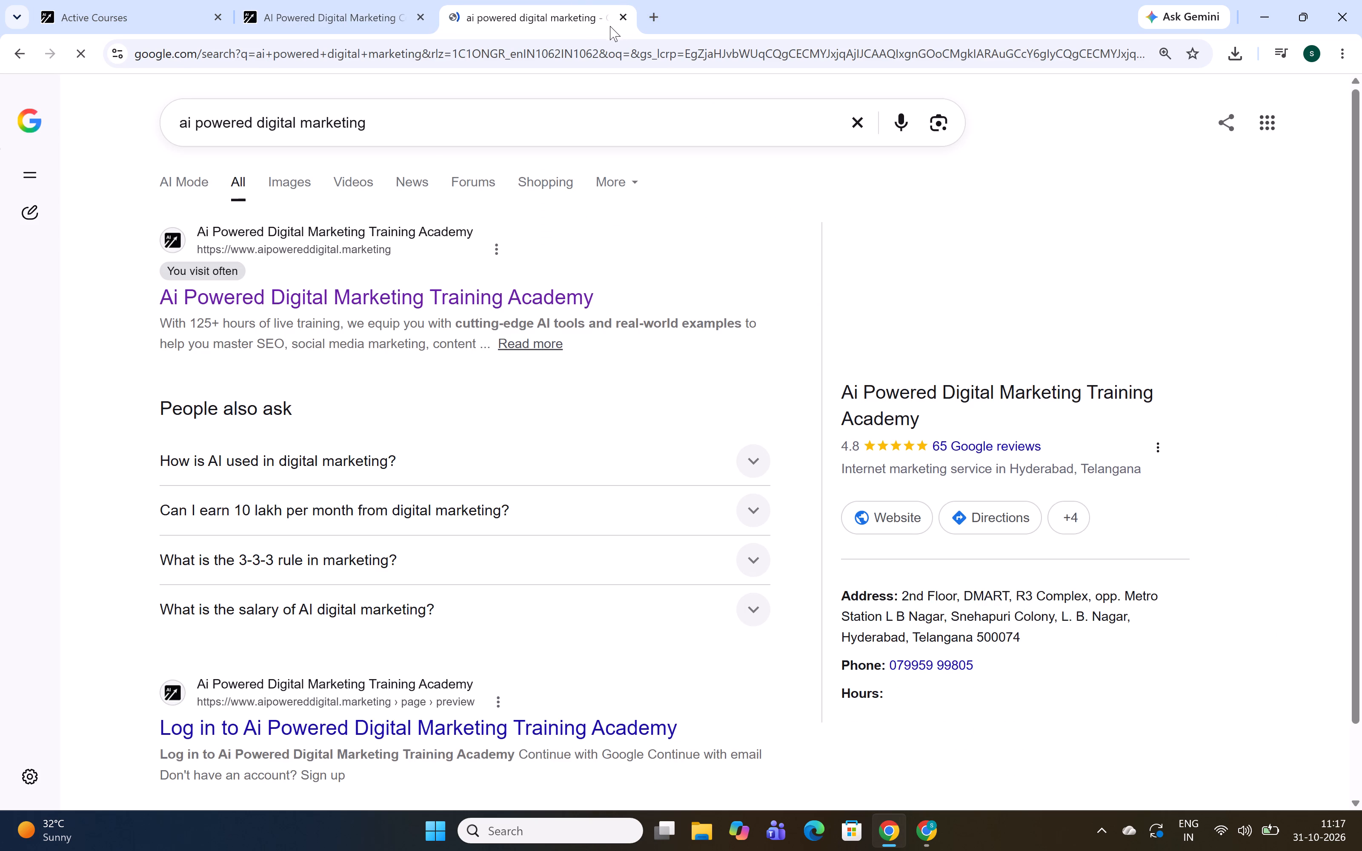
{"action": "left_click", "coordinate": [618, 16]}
{"action": "left_click", "coordinate": [452, 16]}
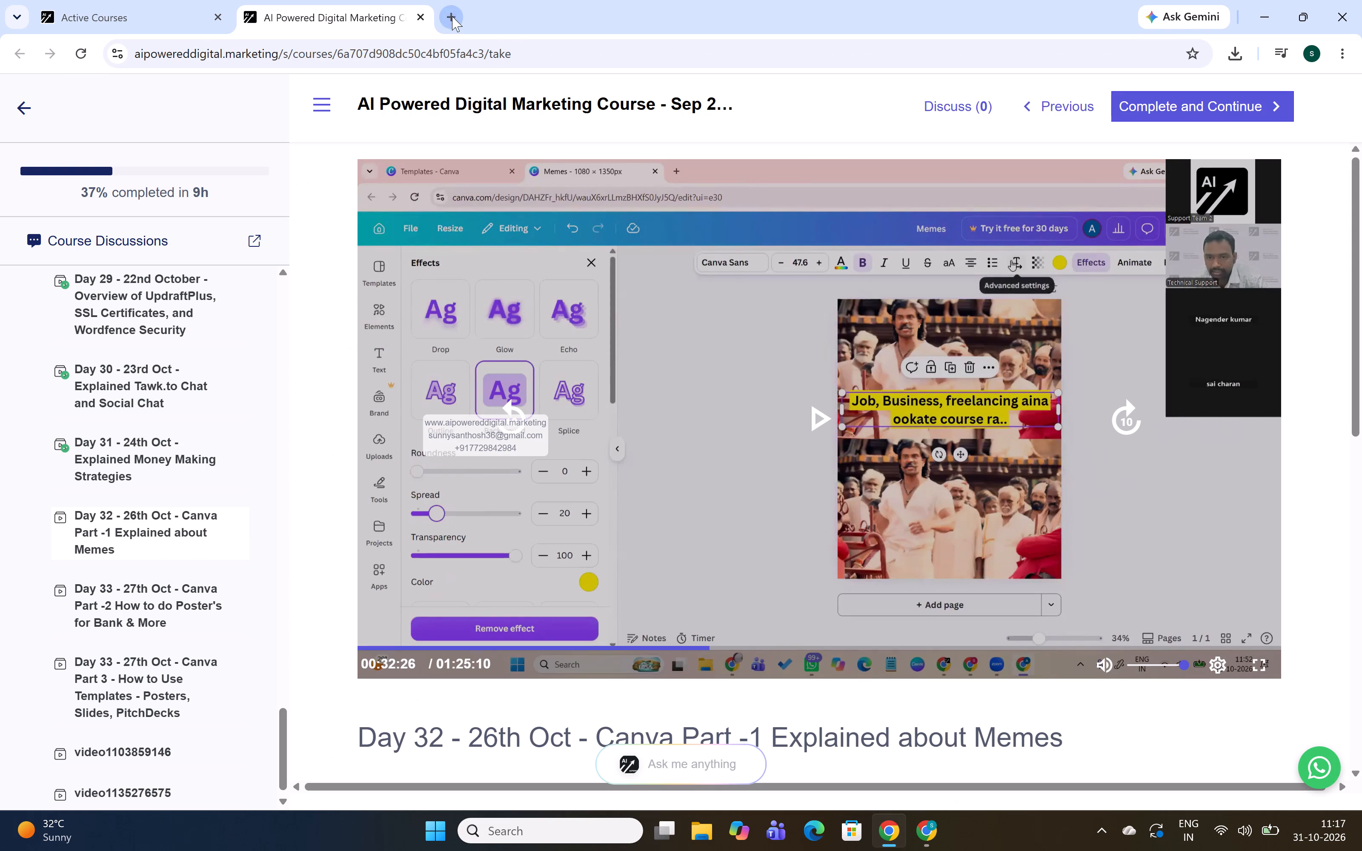
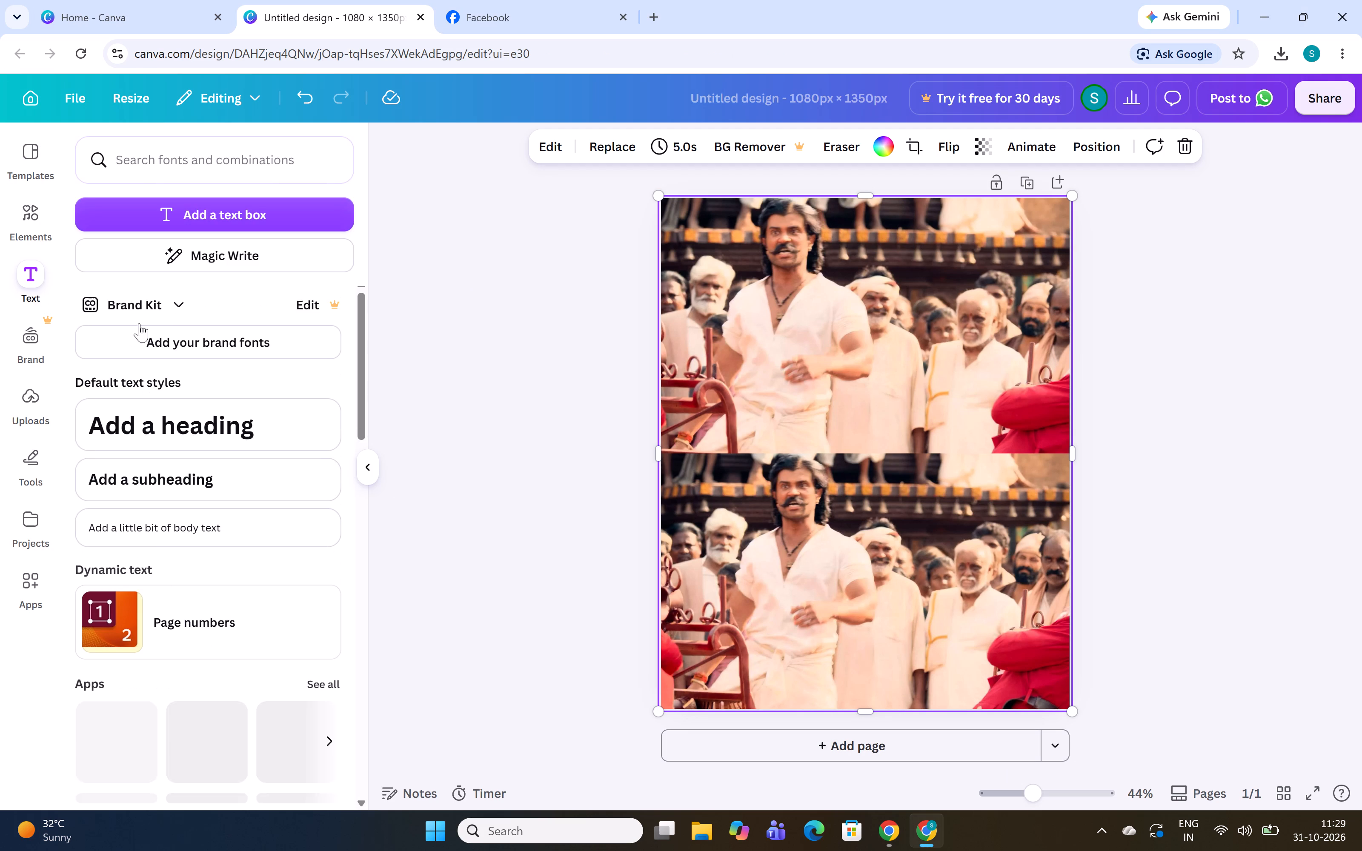
{"action": "left_click", "coordinate": [221, 425]}
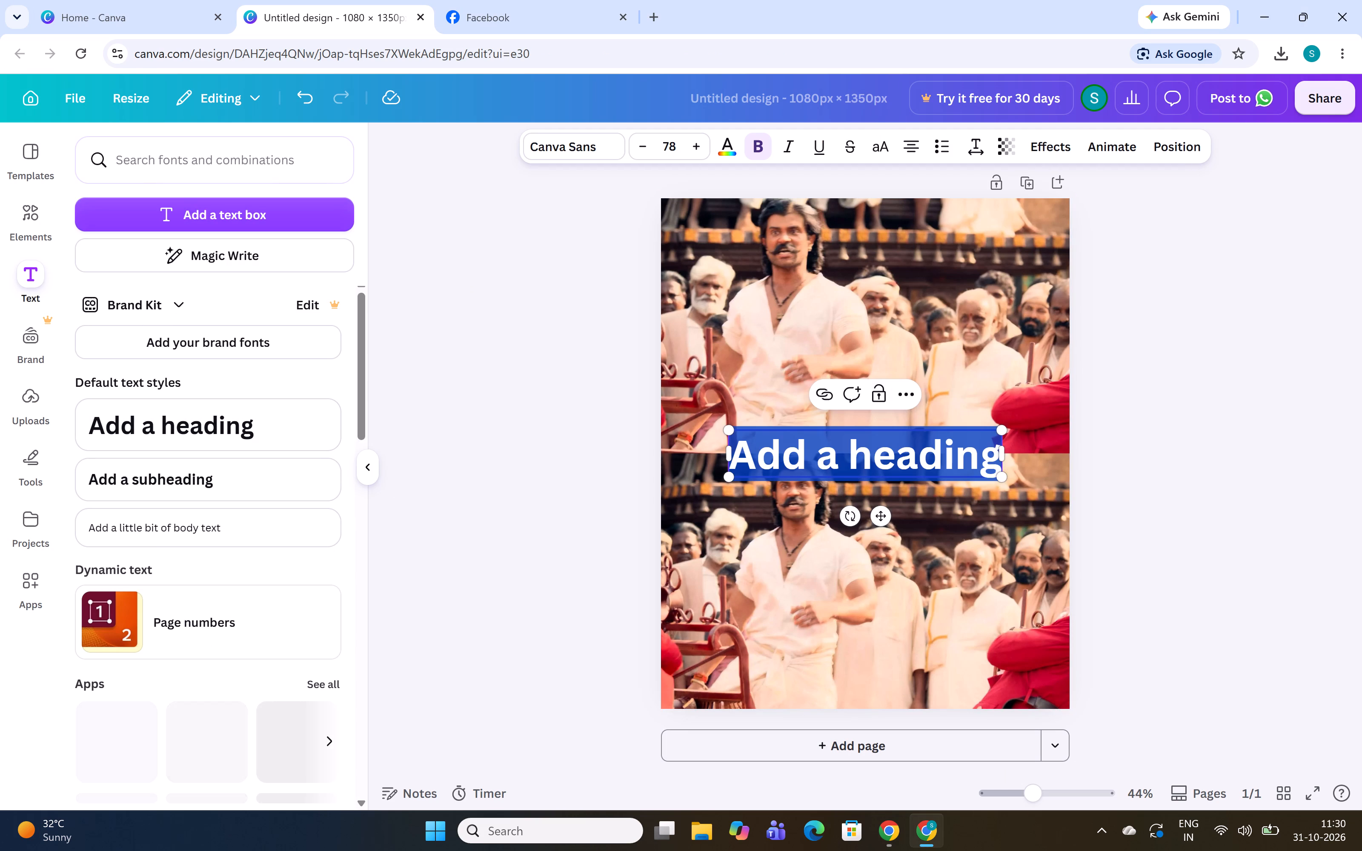
{"action": "key", "text": "BackSpace"}
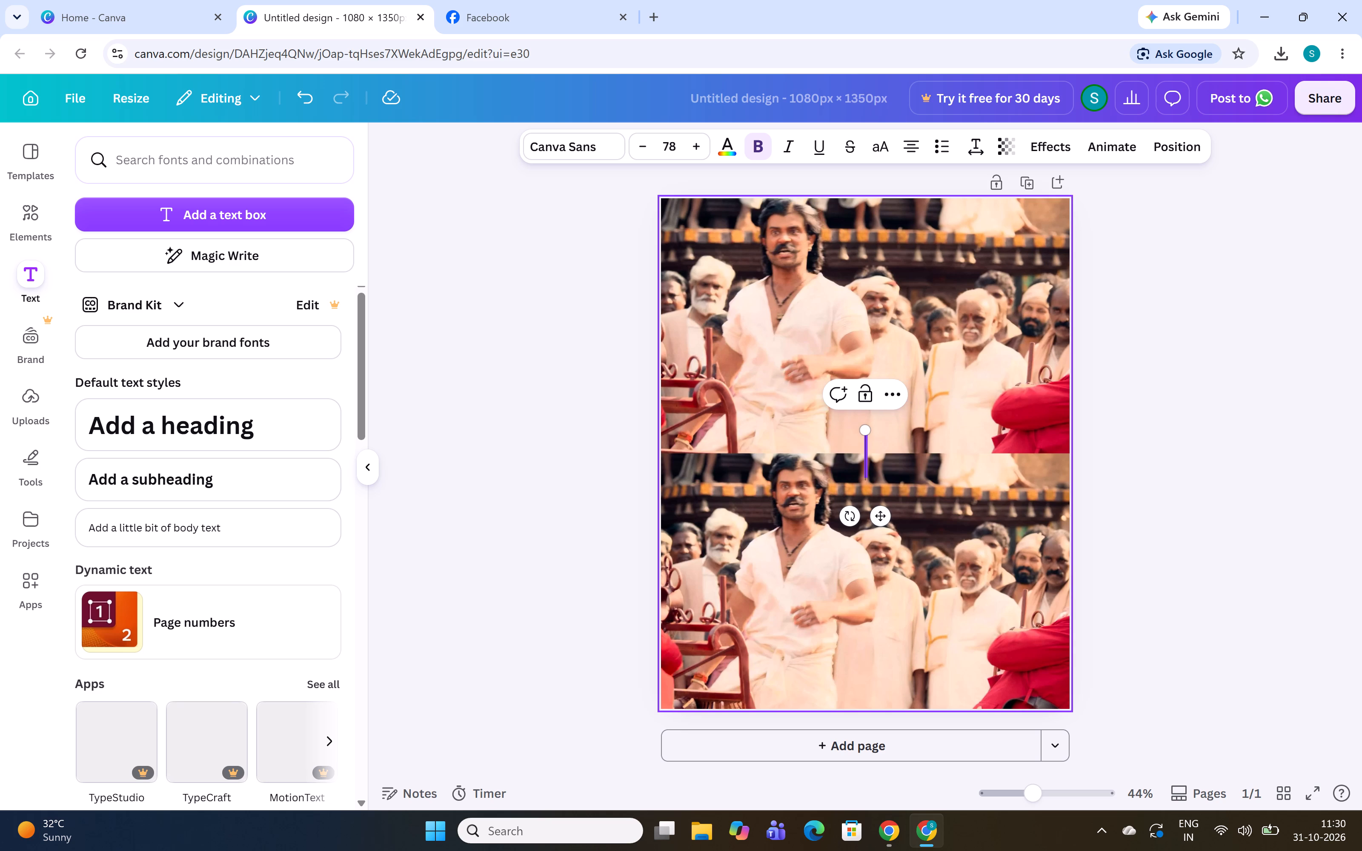
{"action": "key", "text": "shift+j"}
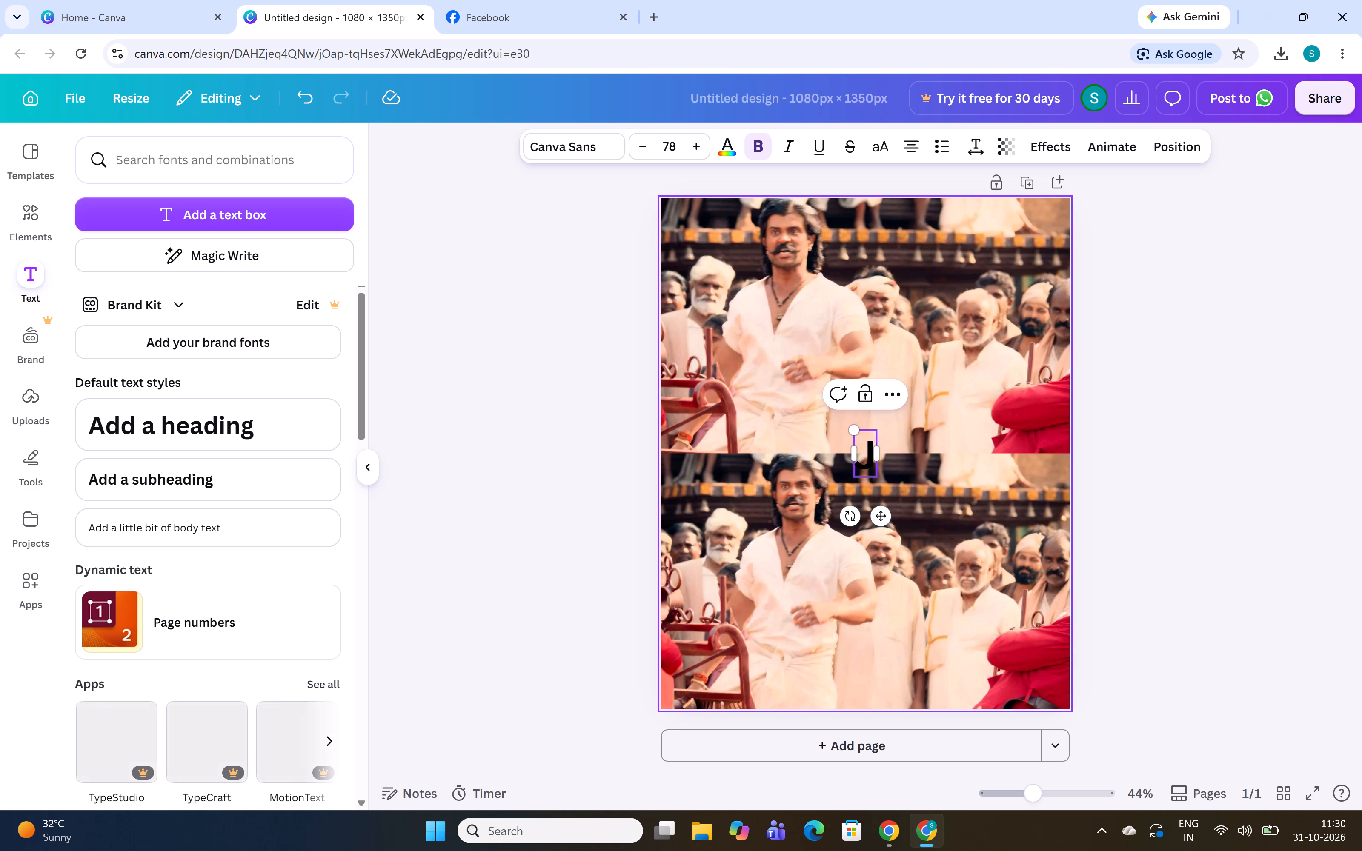
{"action": "type", "text": "ob"}
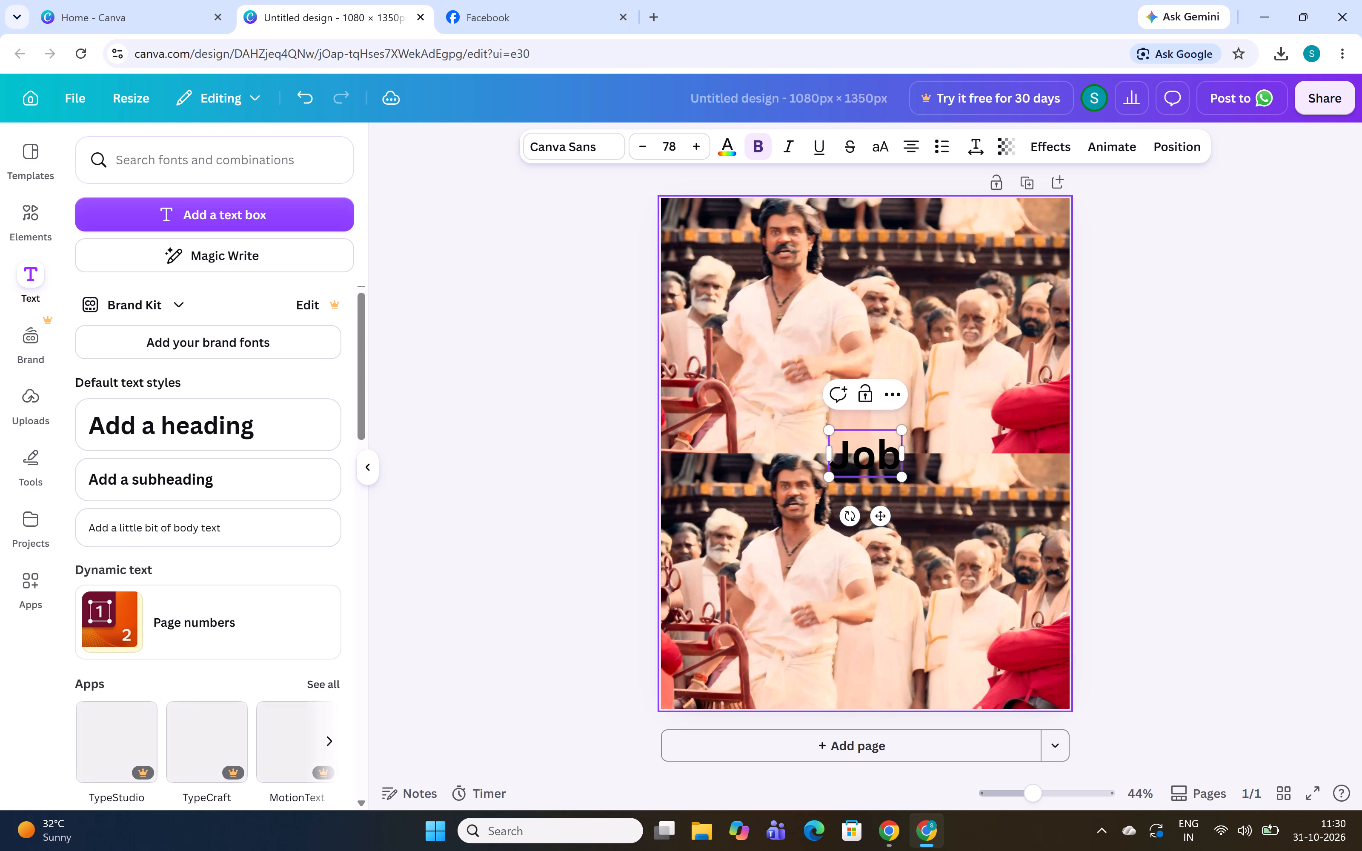
{"action": "key", "text": "space"}
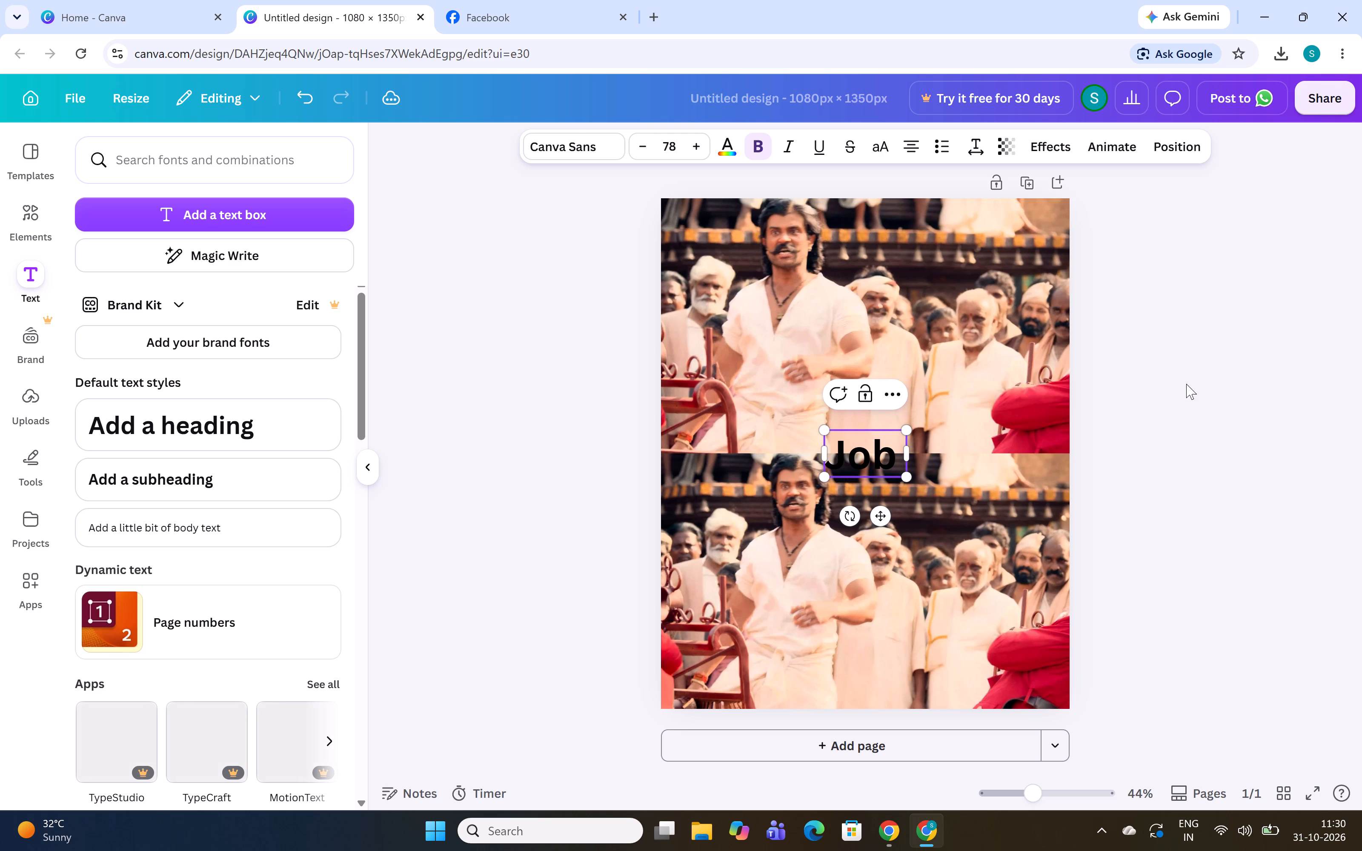
Continue the heading with ",Business,", checking the wording against the captioned meme in the paused Canva lesson.
{"action": "key", "text": "alt+Tab"}
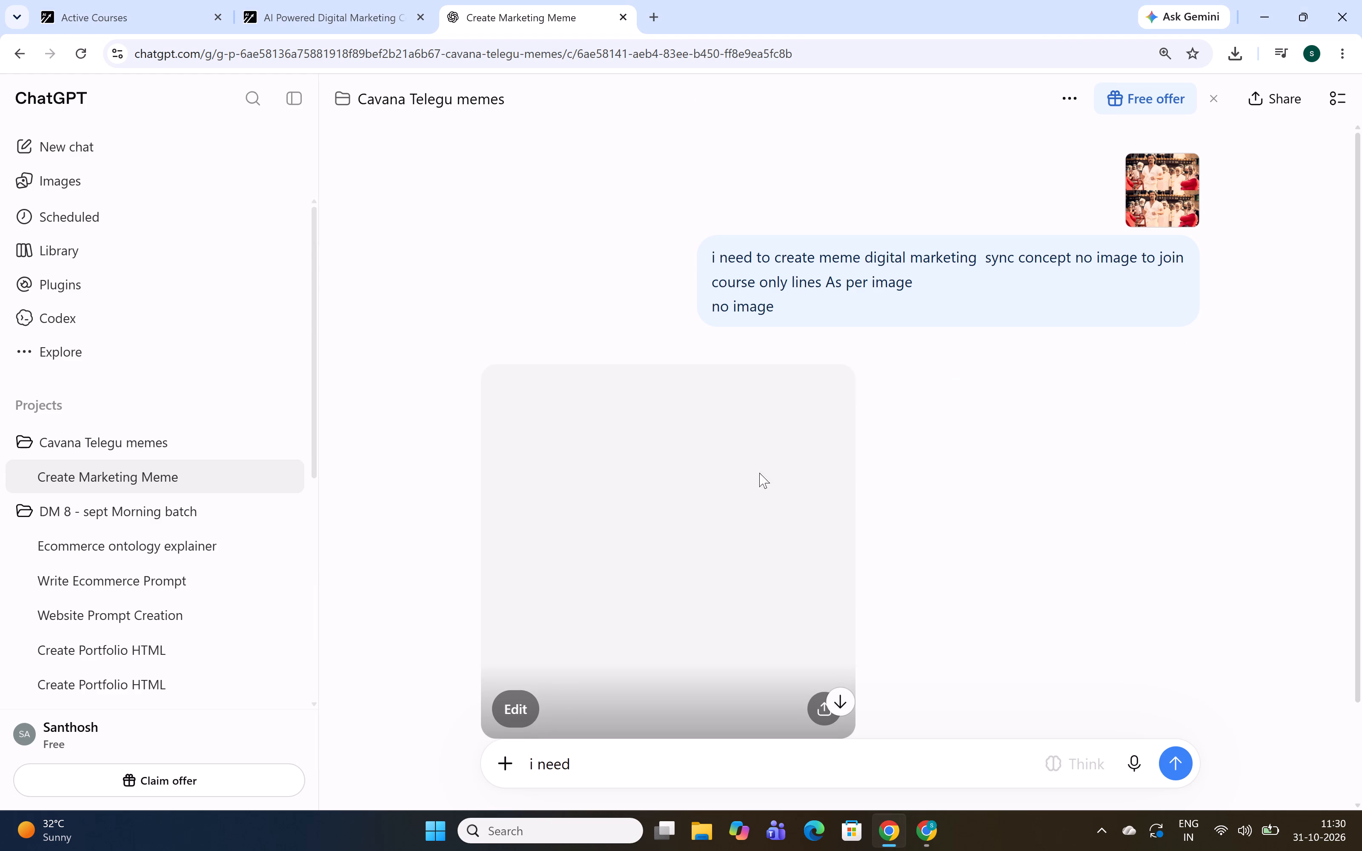
{"action": "left_click", "coordinate": [333, 16]}
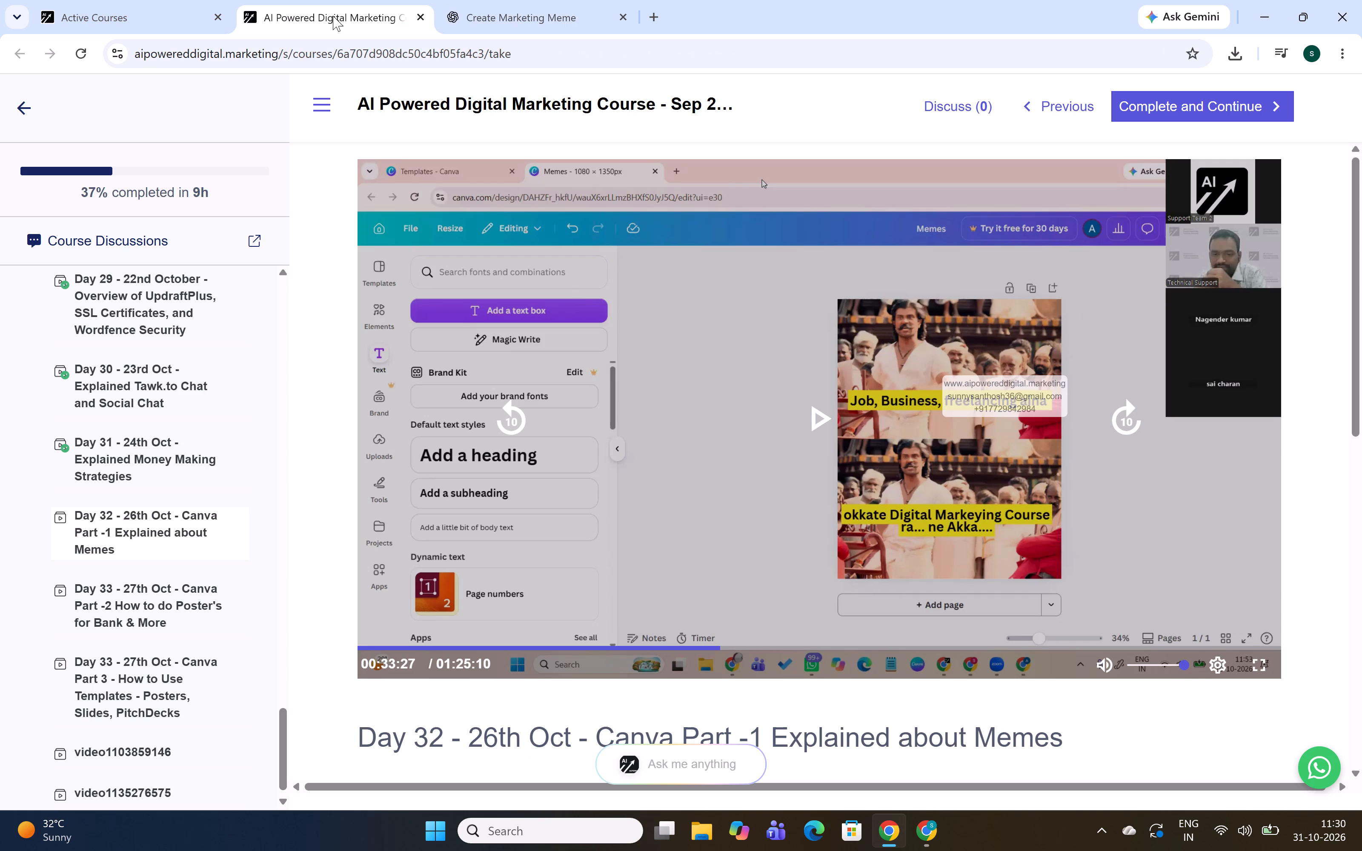
{"action": "key", "text": "alt+Tab"}
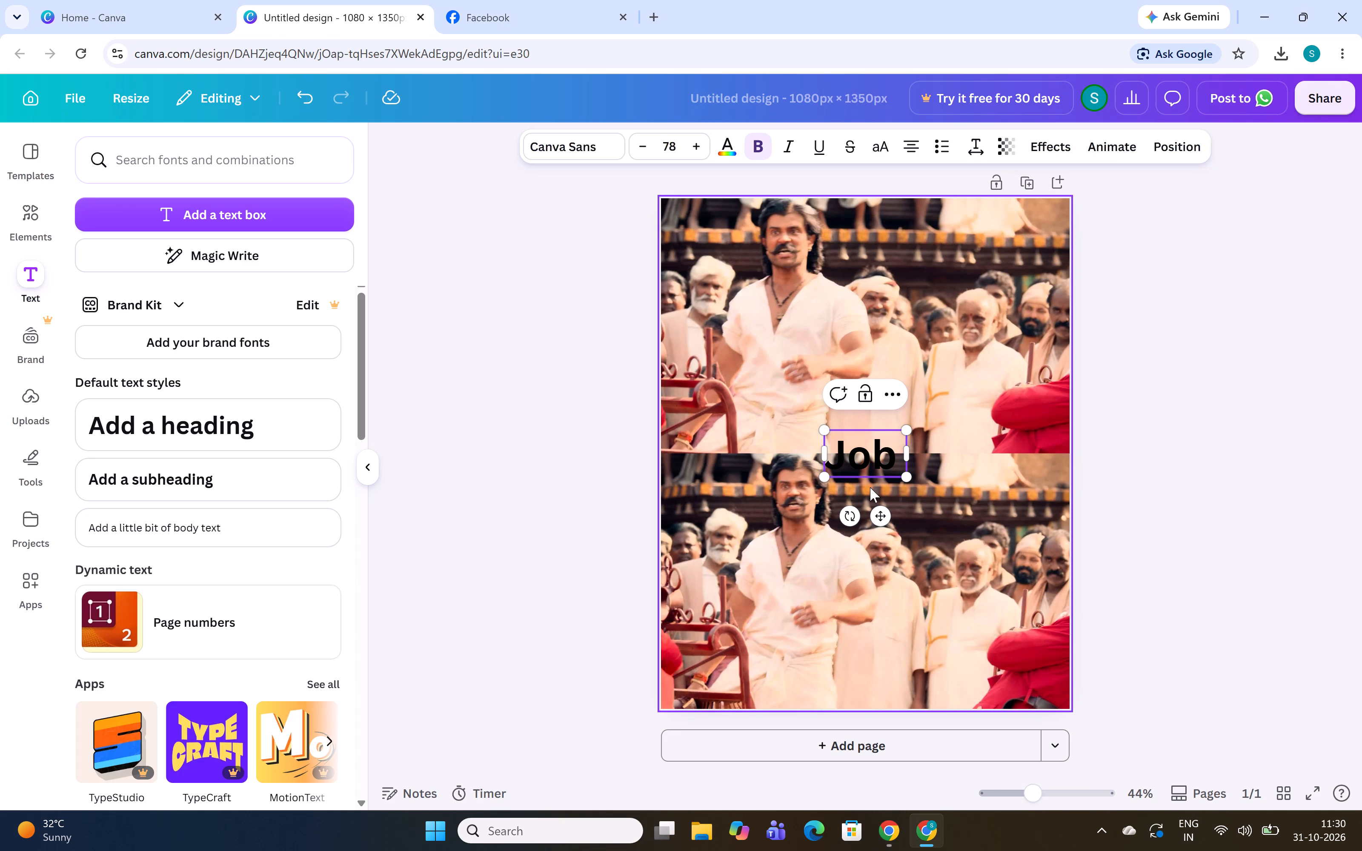
{"action": "key", "text": "comma"}
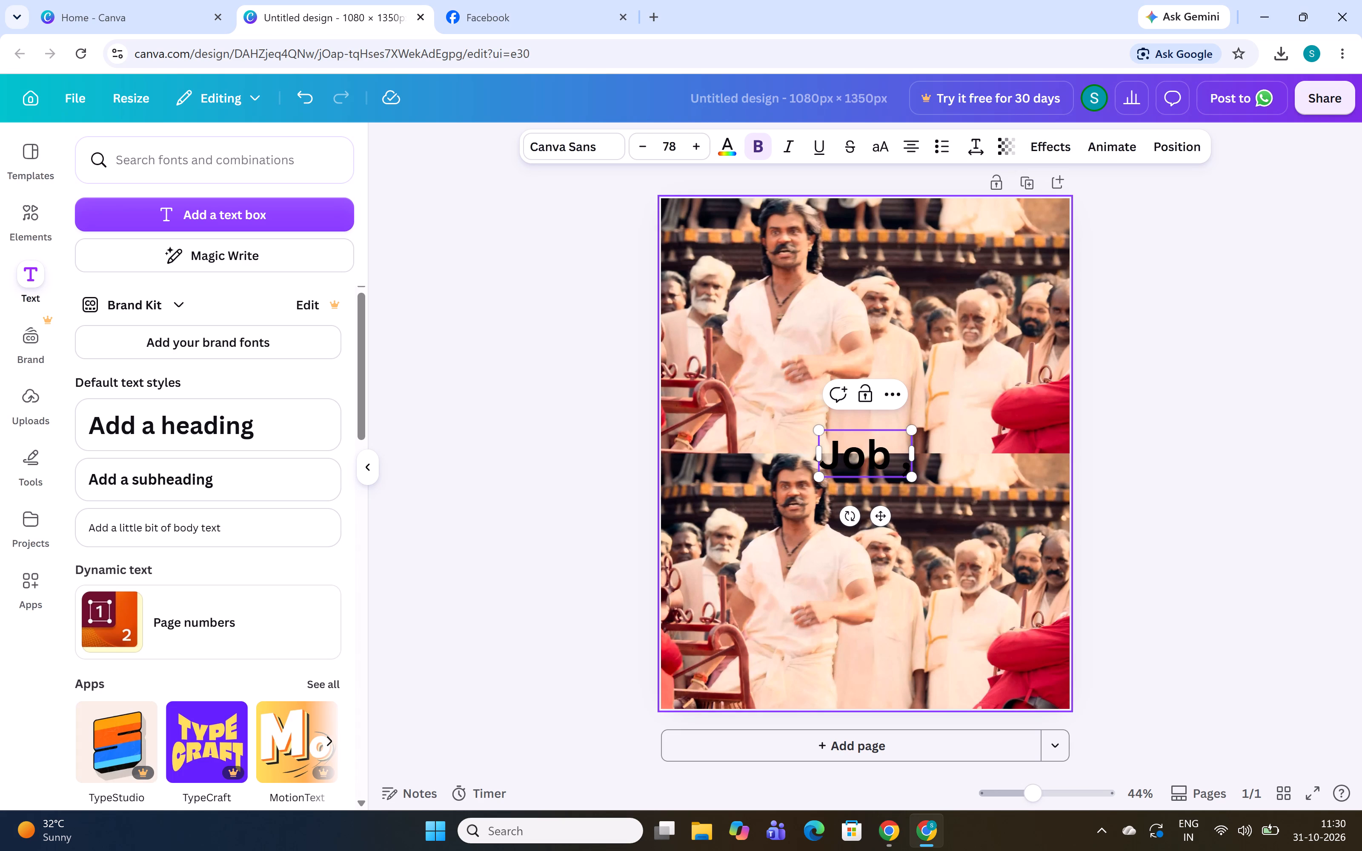
{"action": "key", "text": "shift+b"}
{"action": "key", "text": "u"}
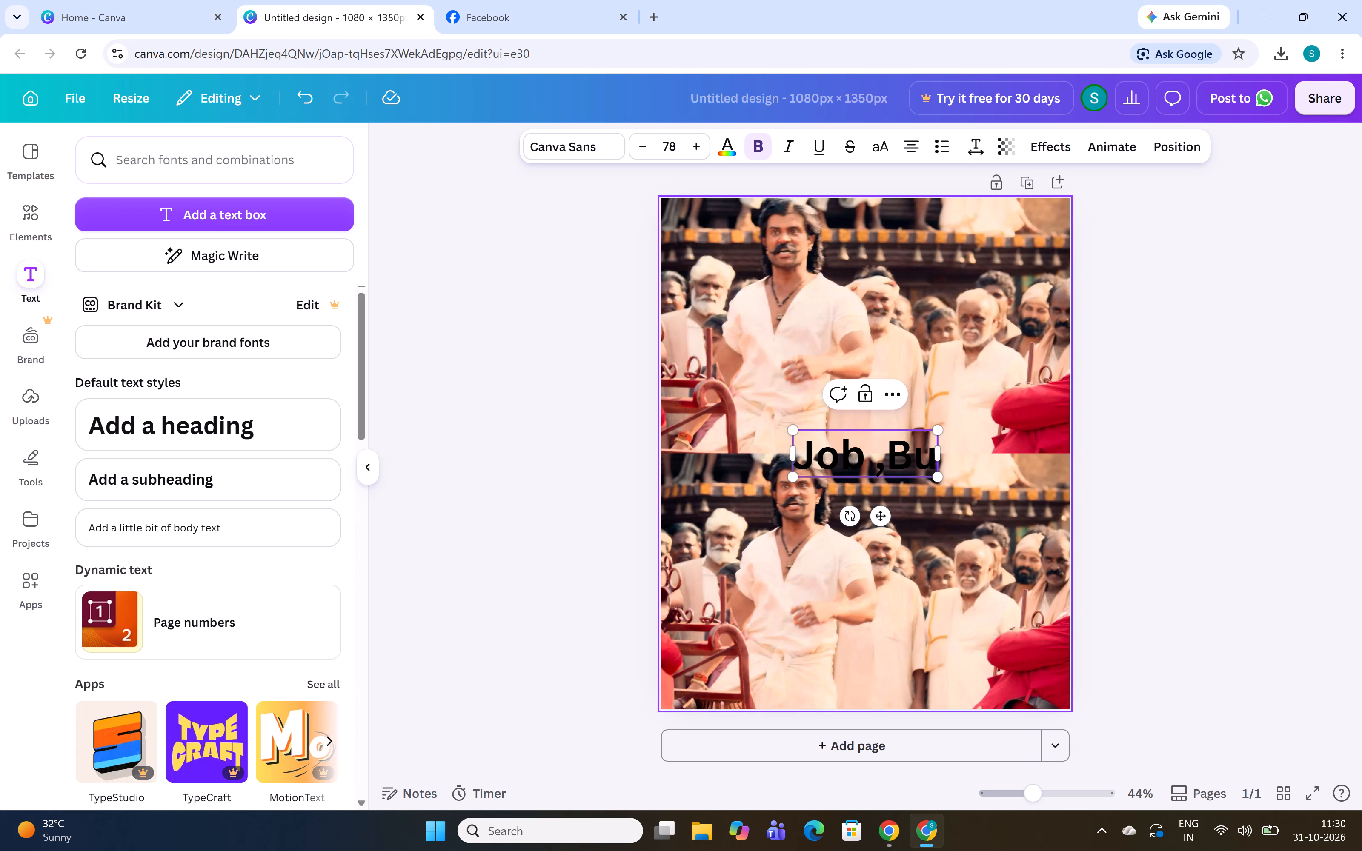
{"action": "key", "text": "alt+Tab"}
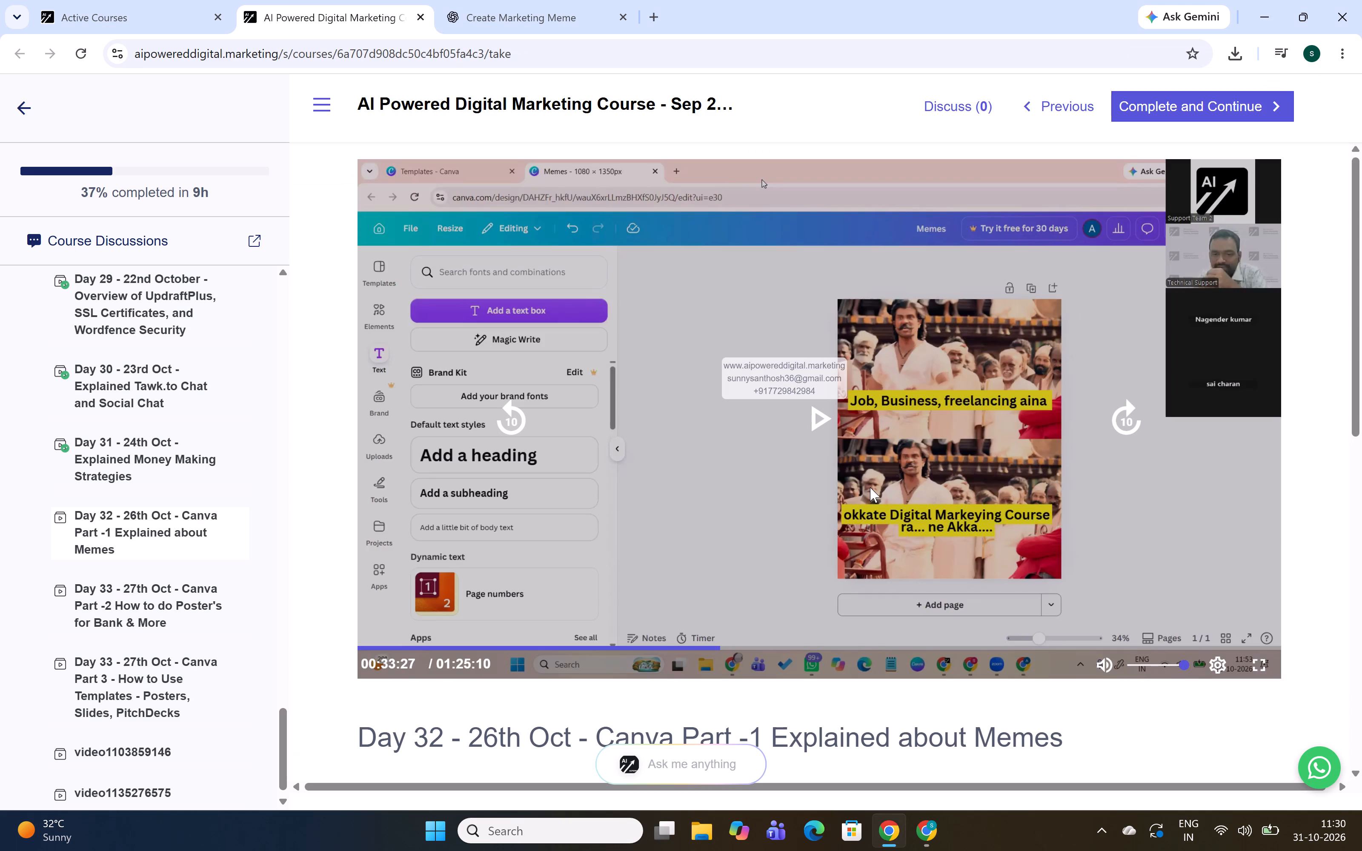
{"action": "key", "text": "alt+Tab"}
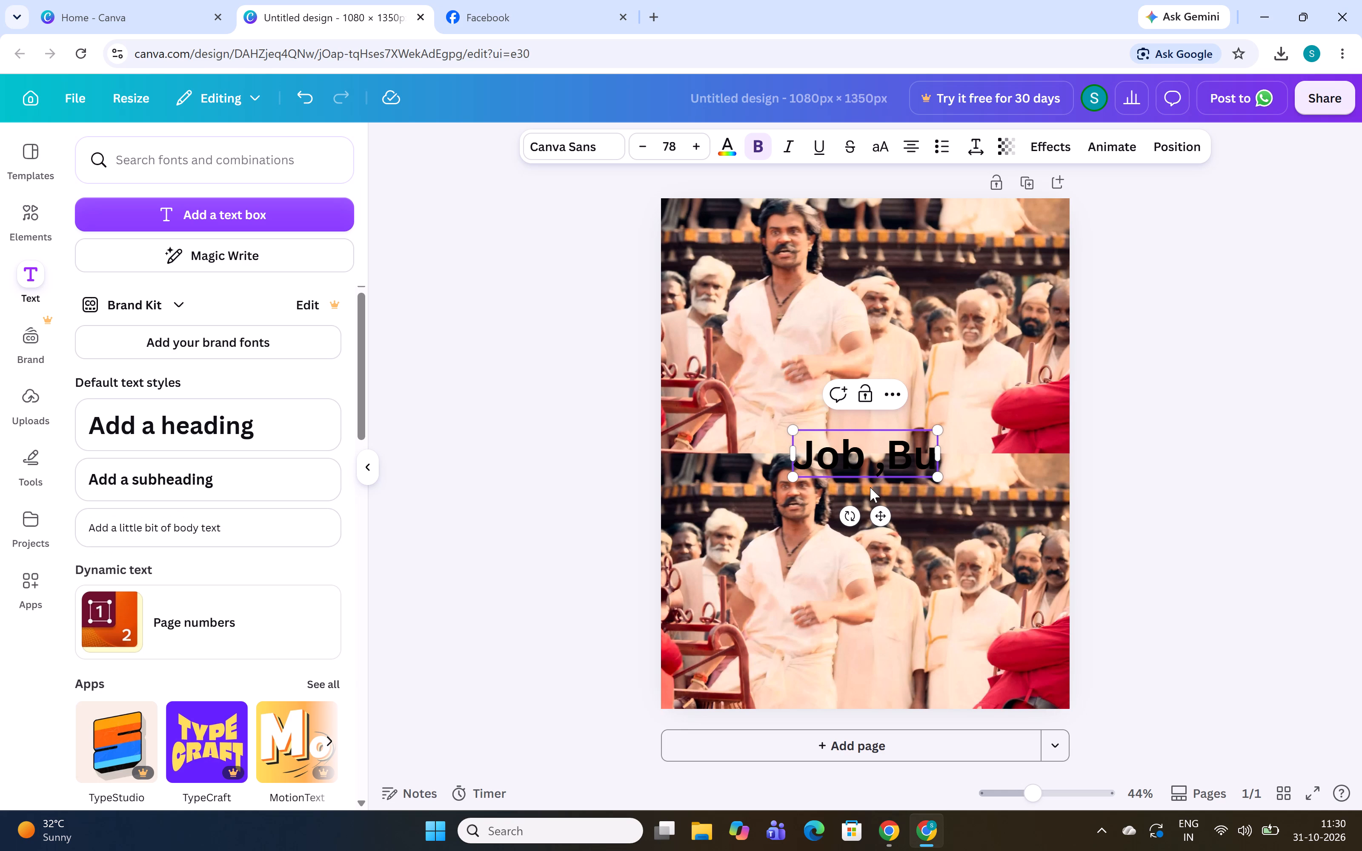
{"action": "type", "text": "siness"}
{"action": "key", "text": "alt+Tab"}
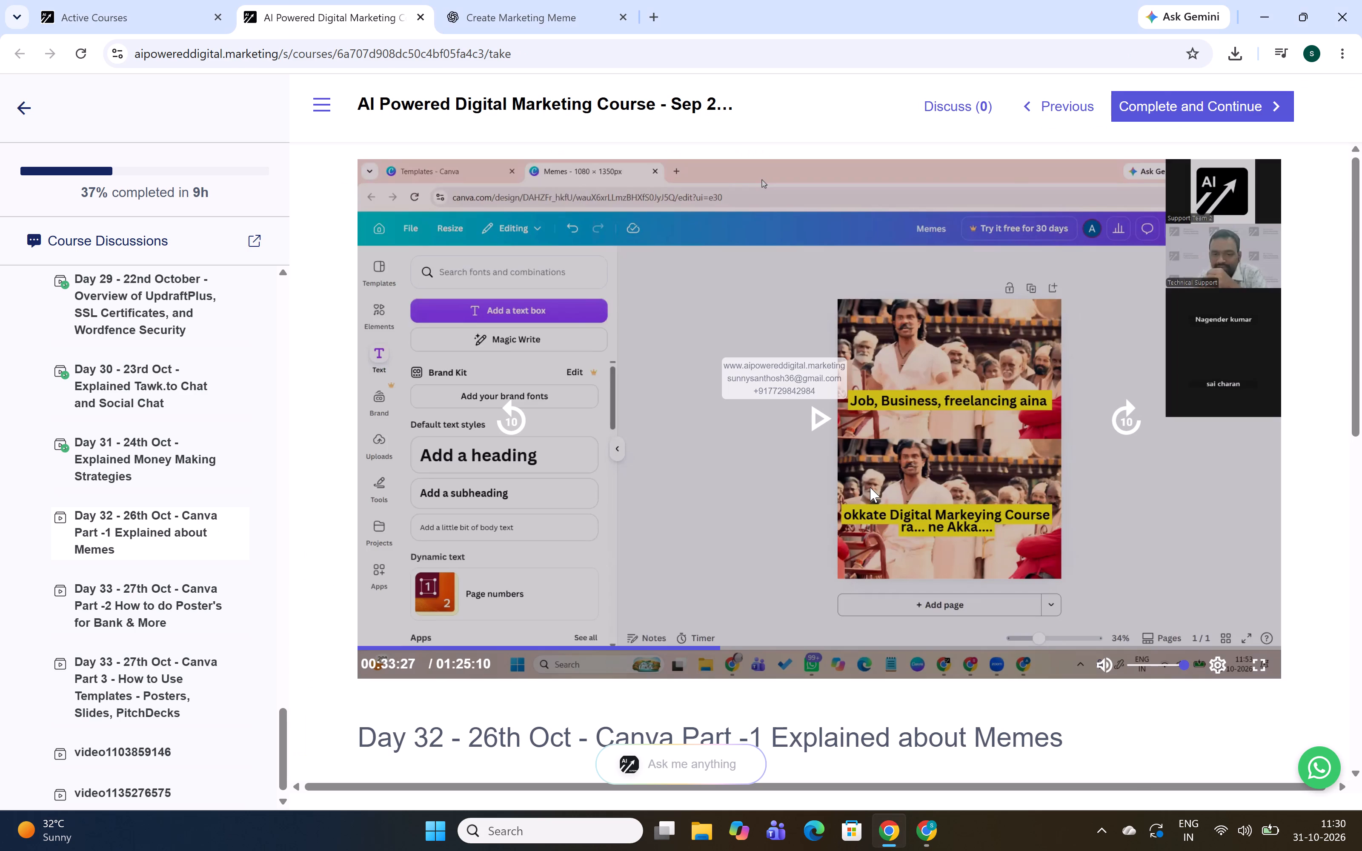
{"action": "key", "text": "alt+Tab"}
{"action": "key", "text": "comma"}
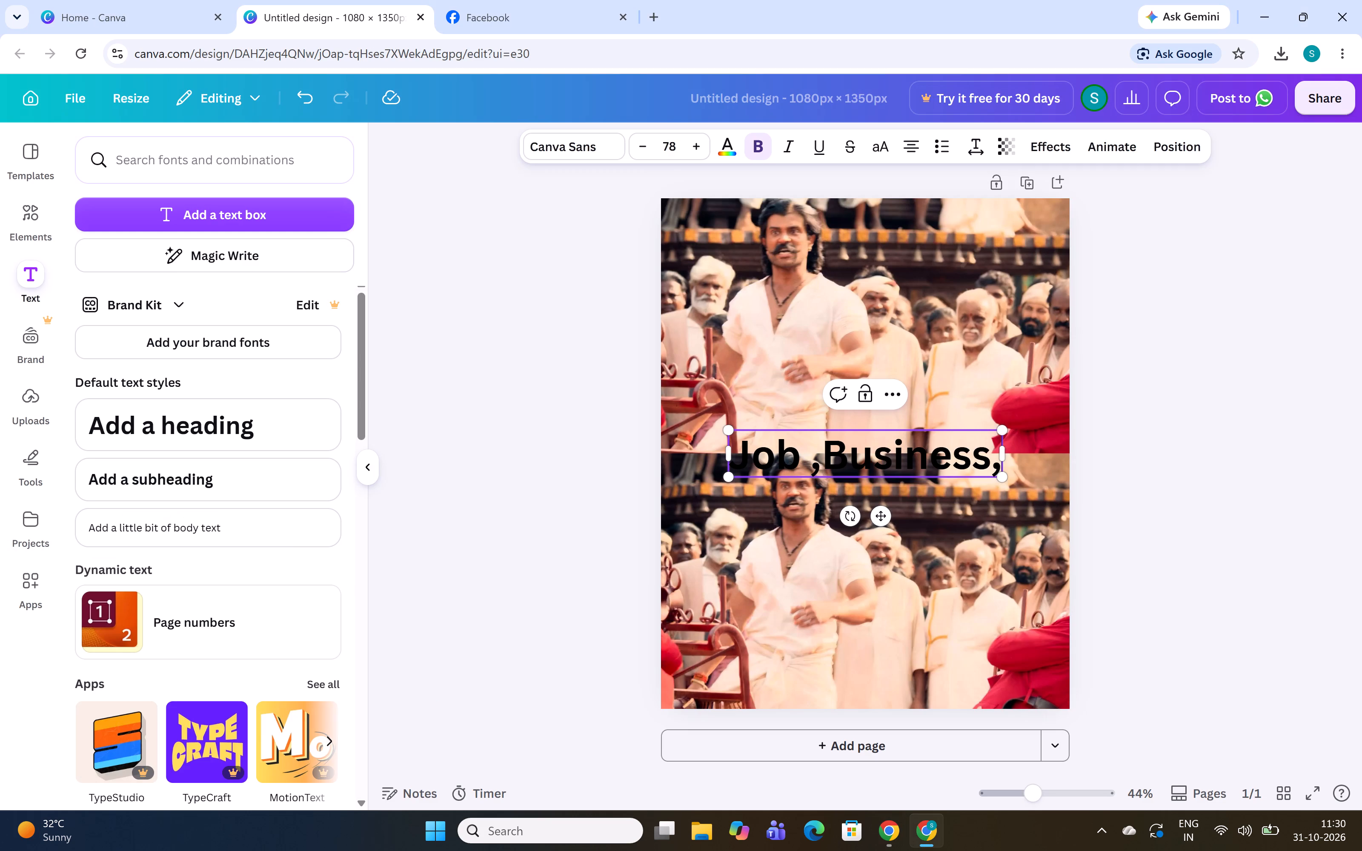
Complete the heading with "Freelancing aina", checking the wording against the lesson's upper meme caption.
{"action": "key", "text": "shift+f"}
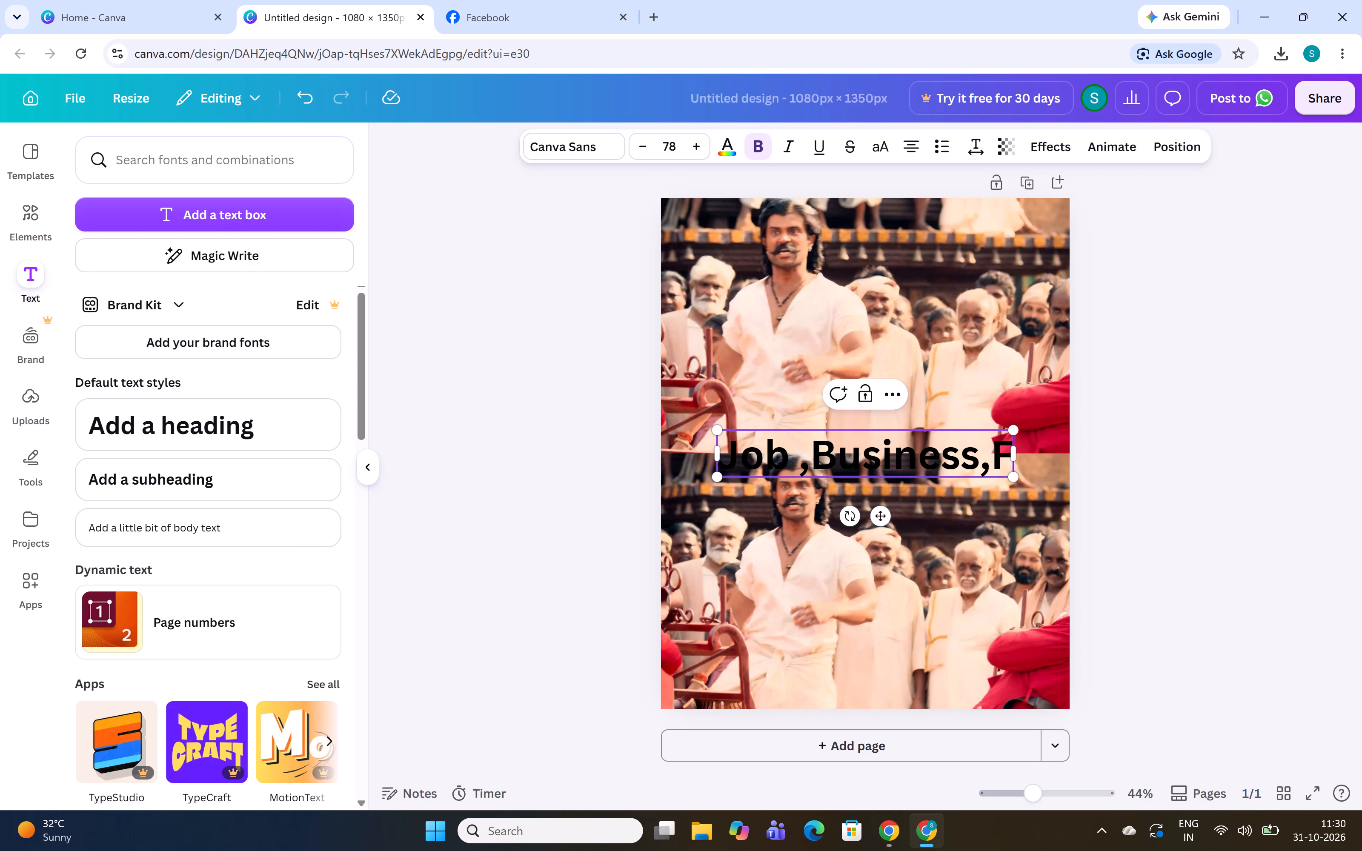
{"action": "key", "text": "e"}
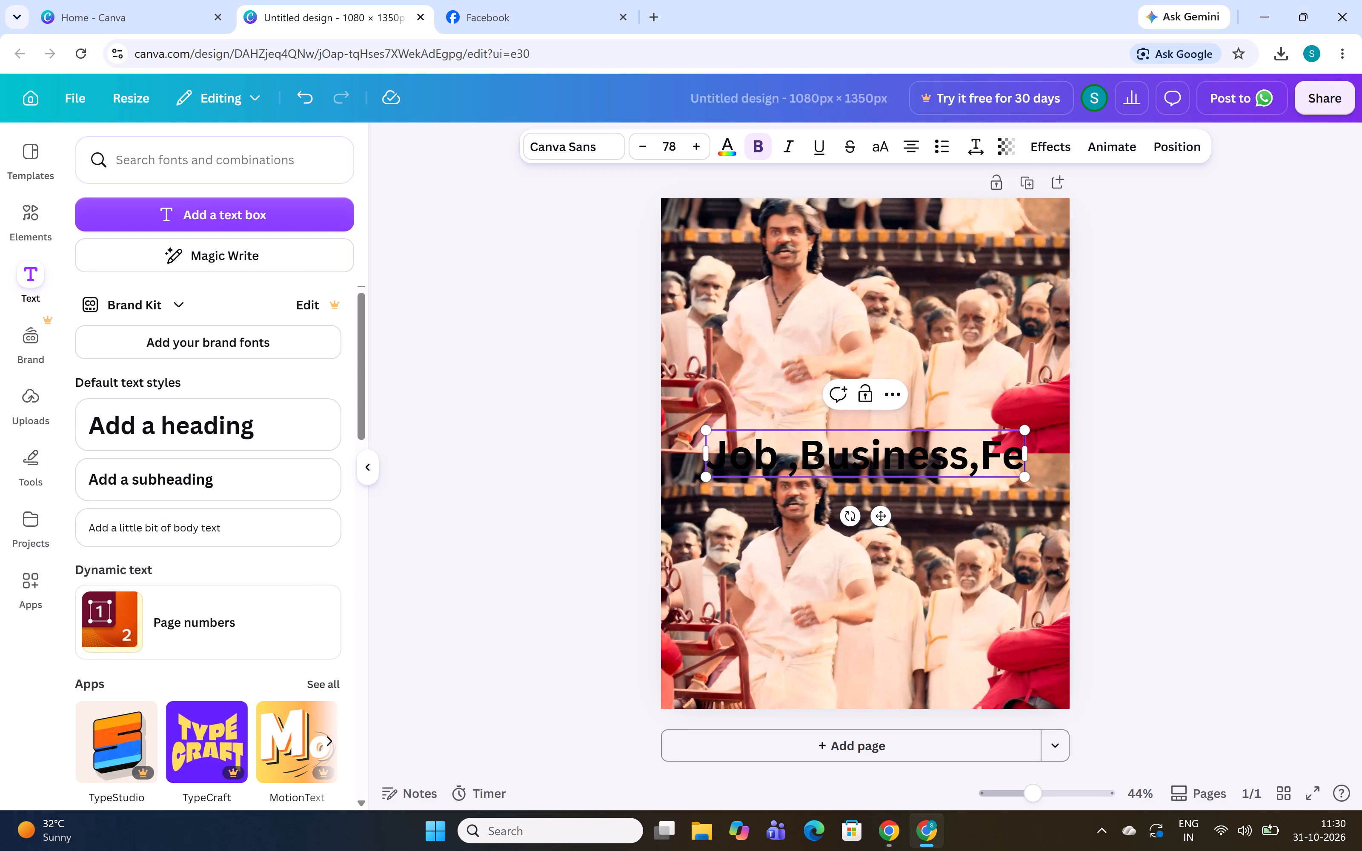
{"action": "key", "text": "BackSpace"}
{"action": "type", "text": "re"}
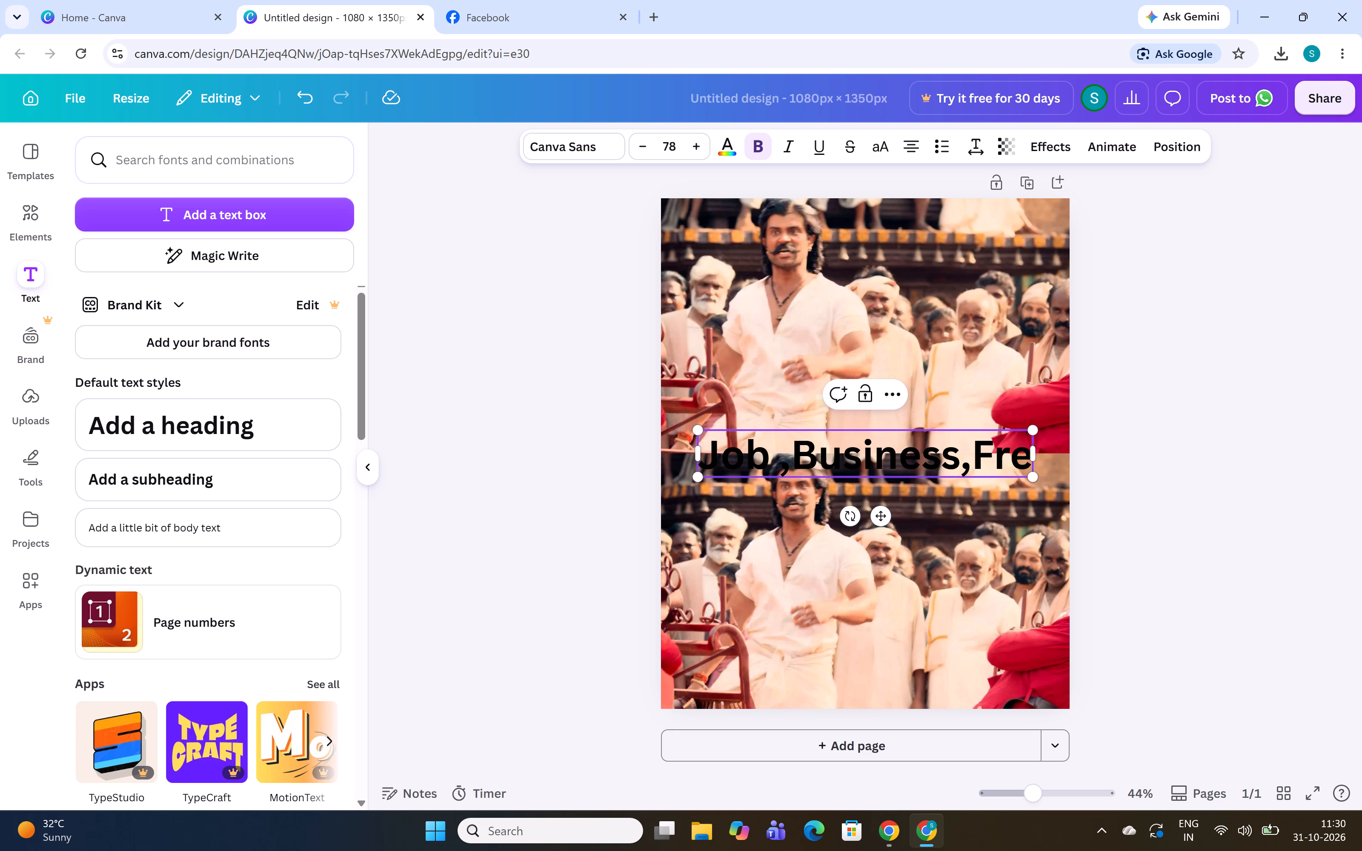
{"action": "type", "text": "ela"}
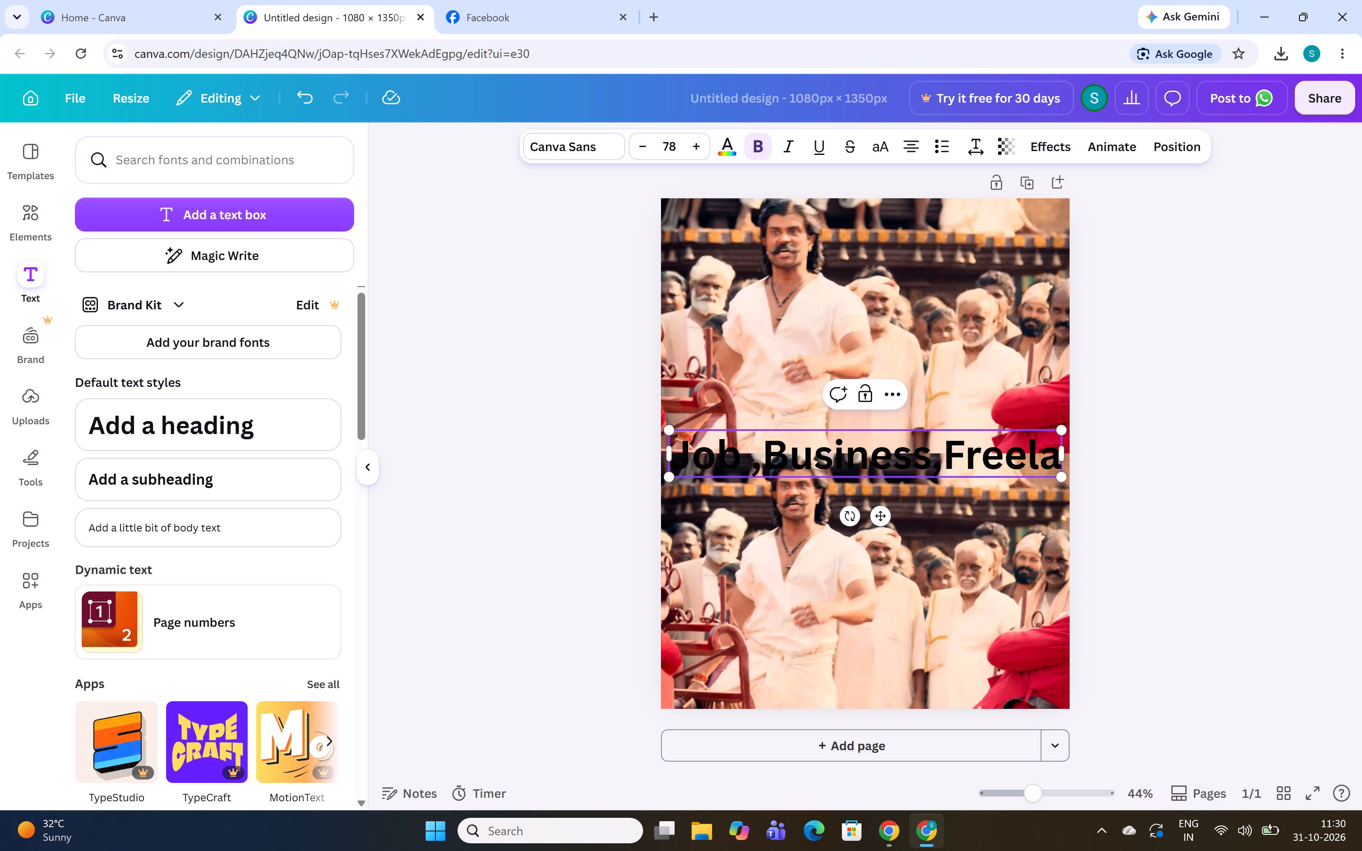
{"action": "type", "text": "ncing"}
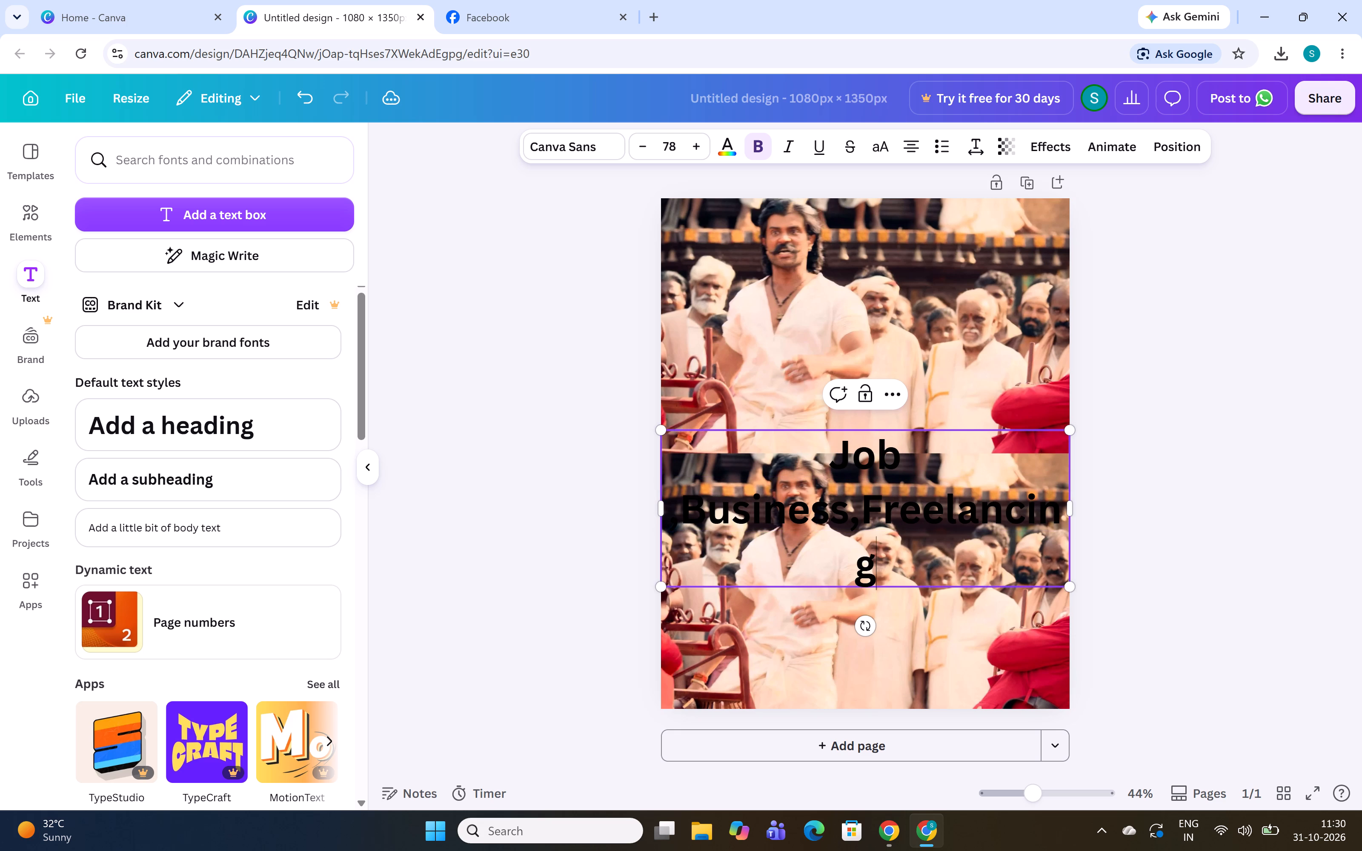
{"action": "key", "text": "space"}
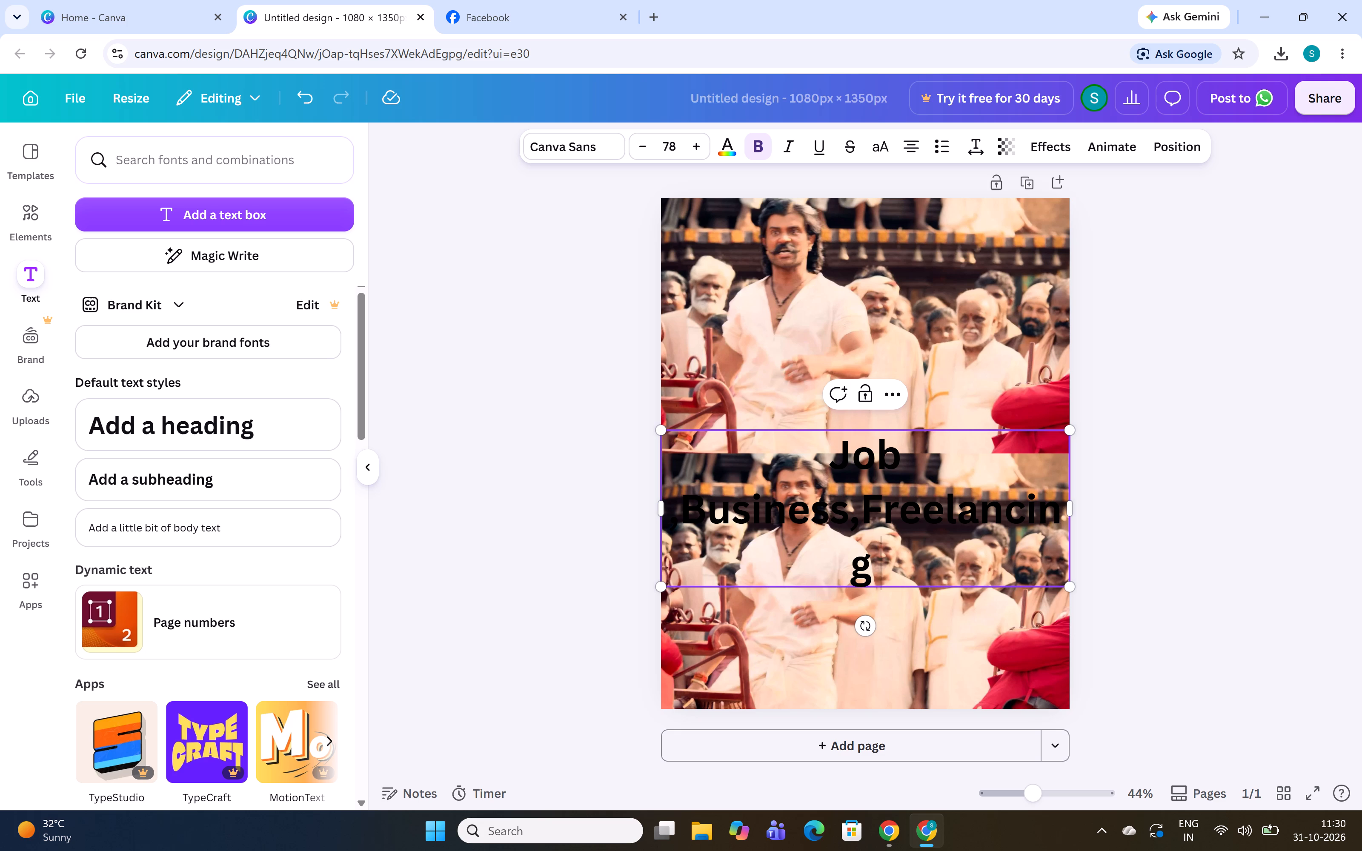
{"action": "key", "text": "alt+Tab"}
{"action": "key", "text": "alt+Tab"}
{"action": "key", "text": "a"}
{"action": "type", "text": "ina"}
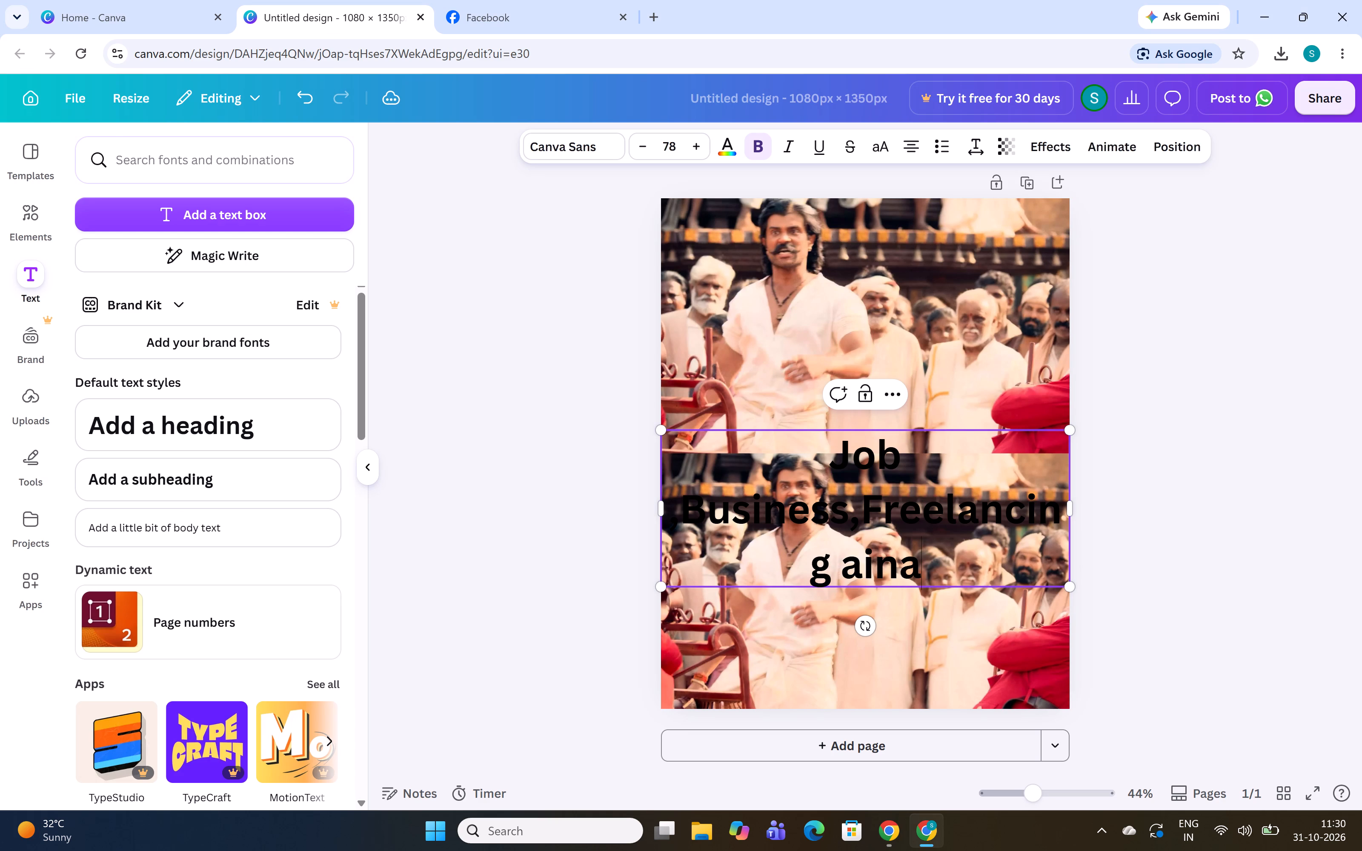
{"action": "key", "text": "alt+Tab"}
{"action": "key", "text": "alt+Tab"}
Scale the heading down to about size 27.2 and widen its text box to about 617 so the caption fits one line.
{"action": "left_click_drag", "start_coordinate": [1067, 585], "coordinate": [934, 466]}
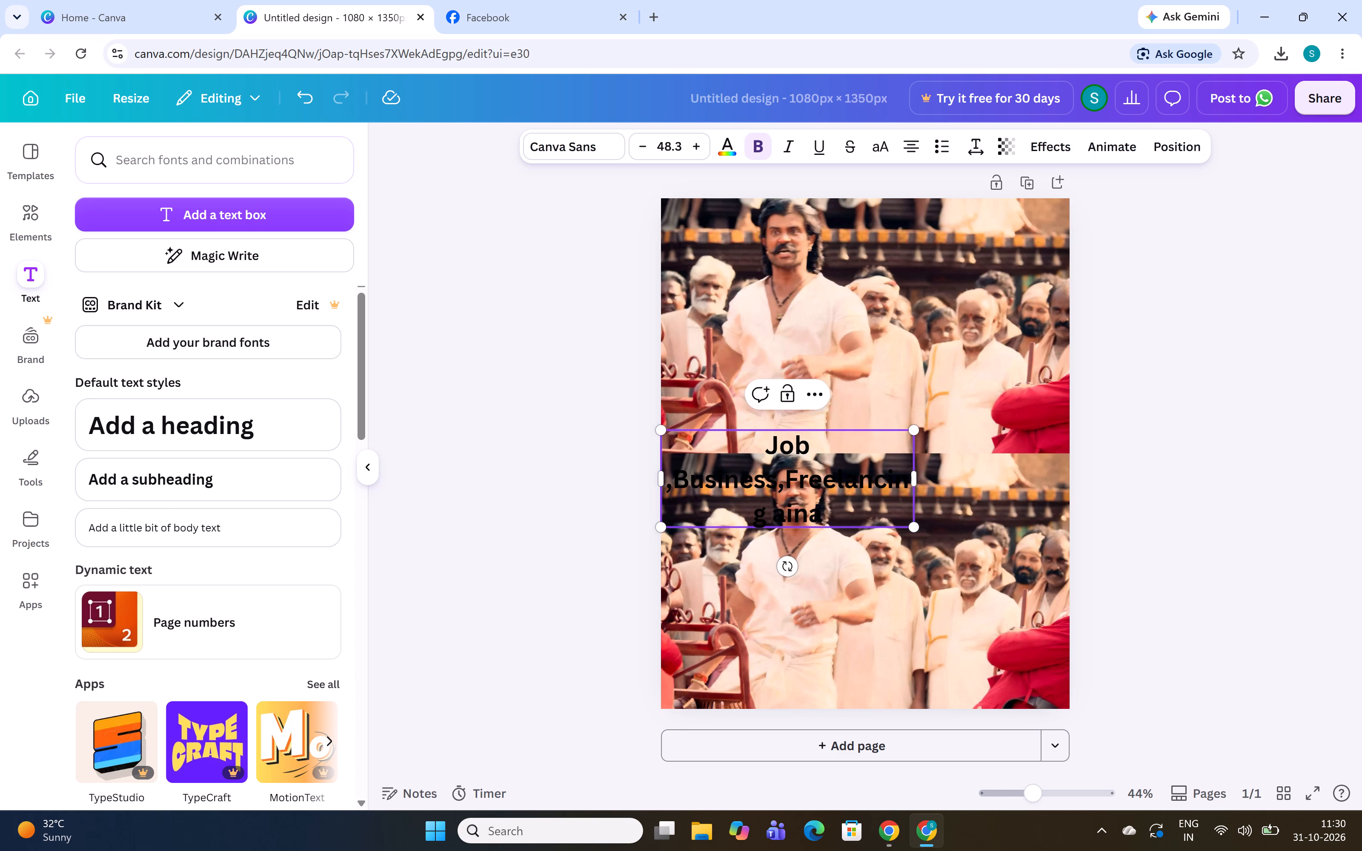
{"action": "left_click_drag", "start_coordinate": [818, 459], "coordinate": [836, 397]}
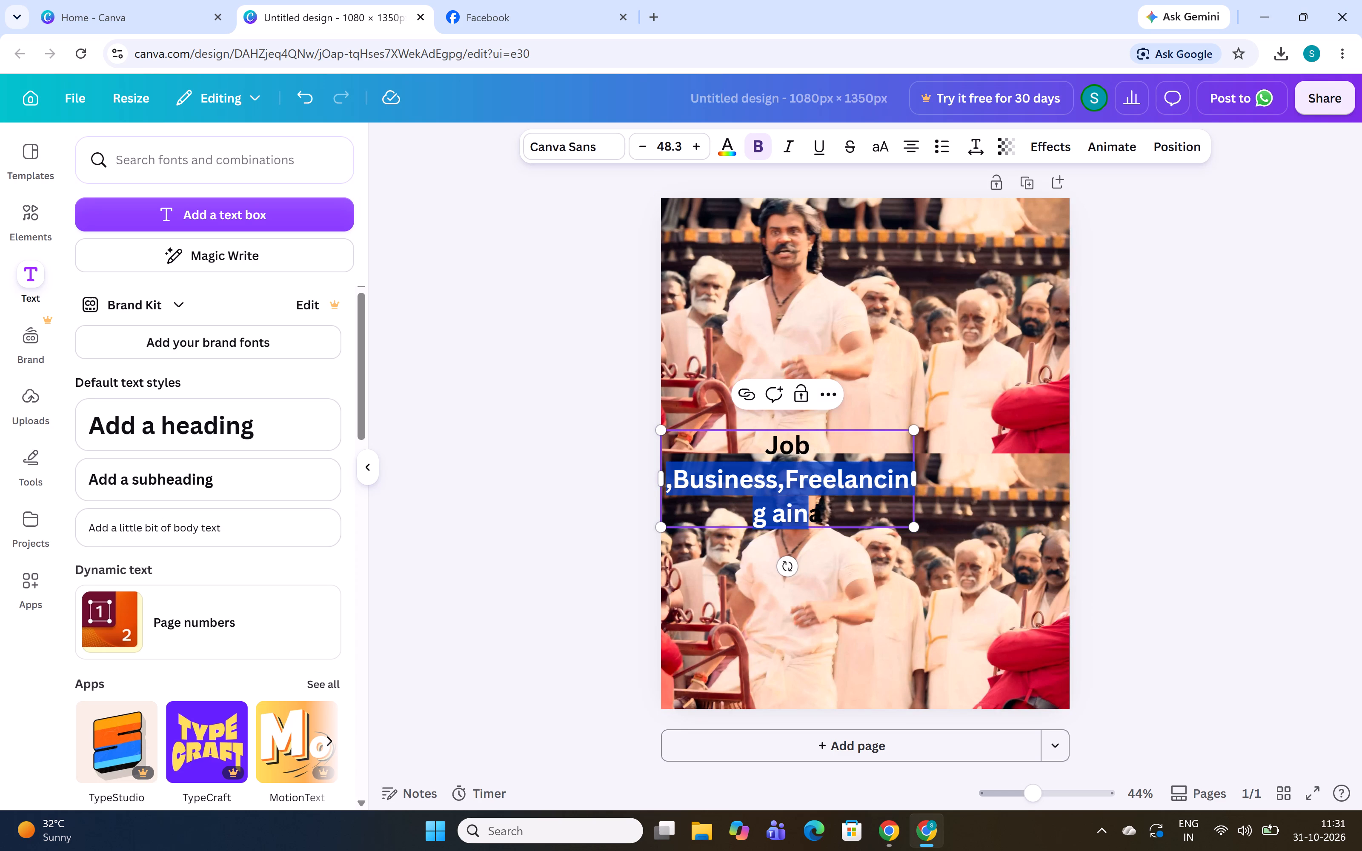
{"action": "left_click_drag", "start_coordinate": [917, 528], "coordinate": [854, 448]}
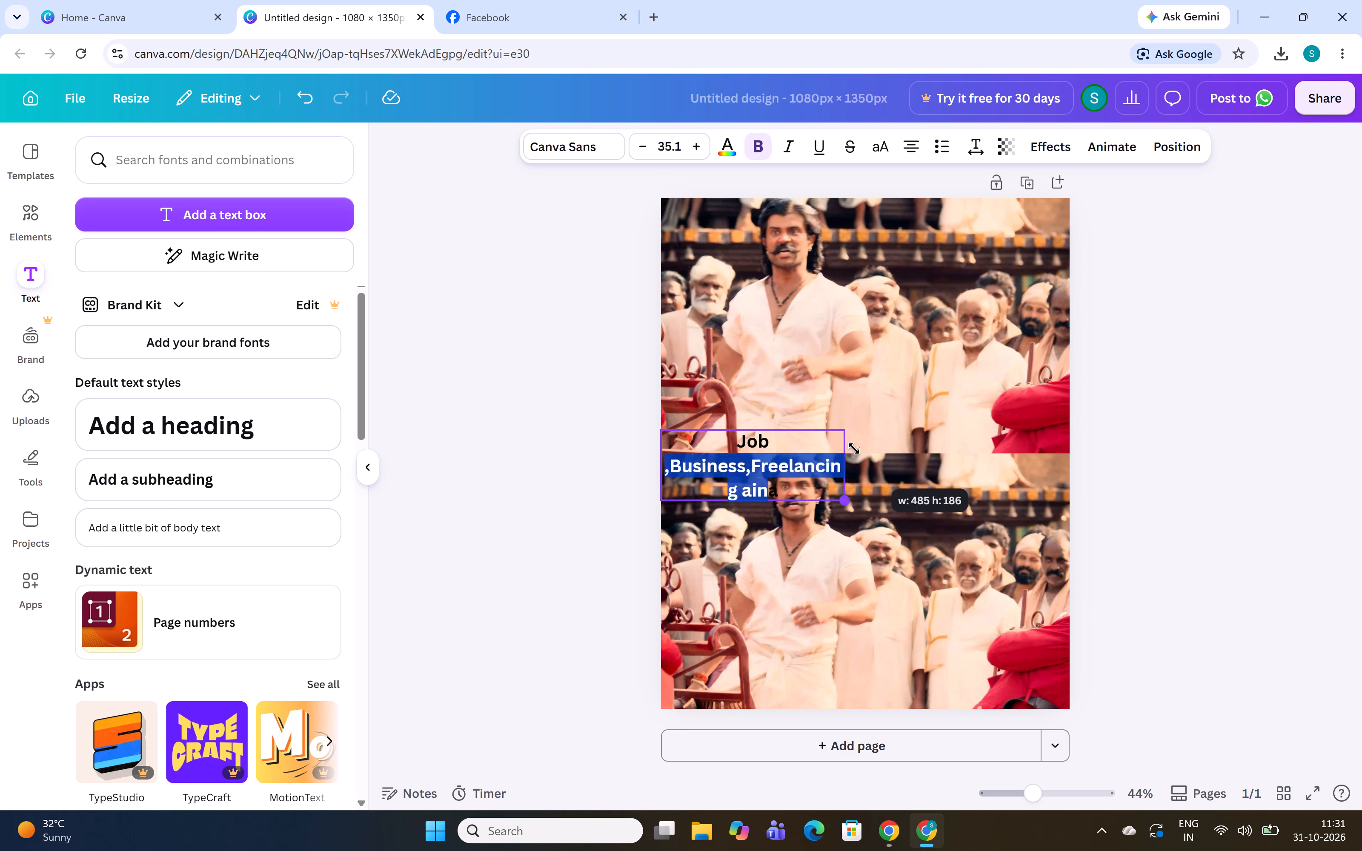
{"action": "left_click_drag", "start_coordinate": [854, 448], "coordinate": [829, 426]}
{"action": "left_click_drag", "start_coordinate": [804, 452], "coordinate": [896, 459]}
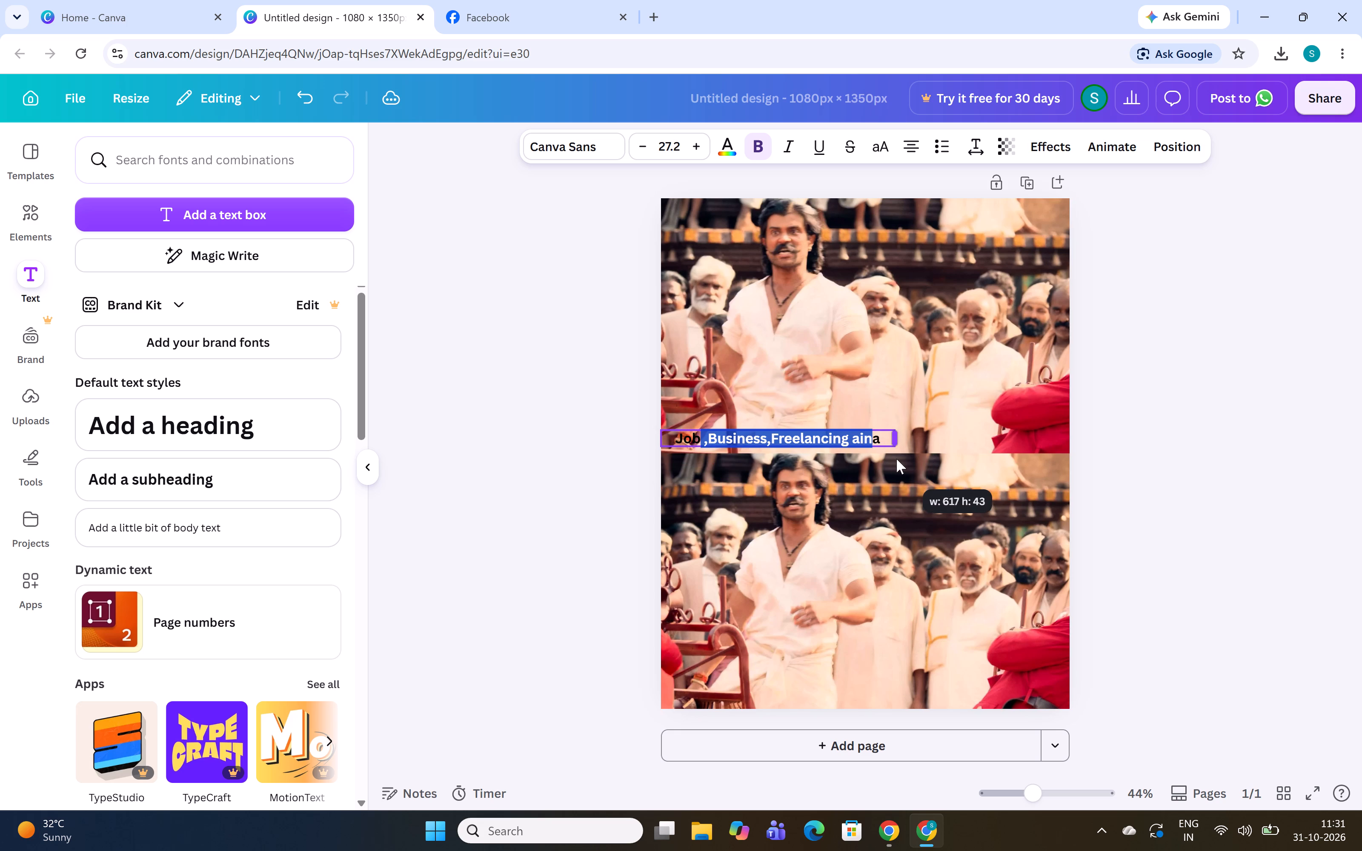
{"action": "left_click_drag", "start_coordinate": [896, 459], "coordinate": [897, 458]}
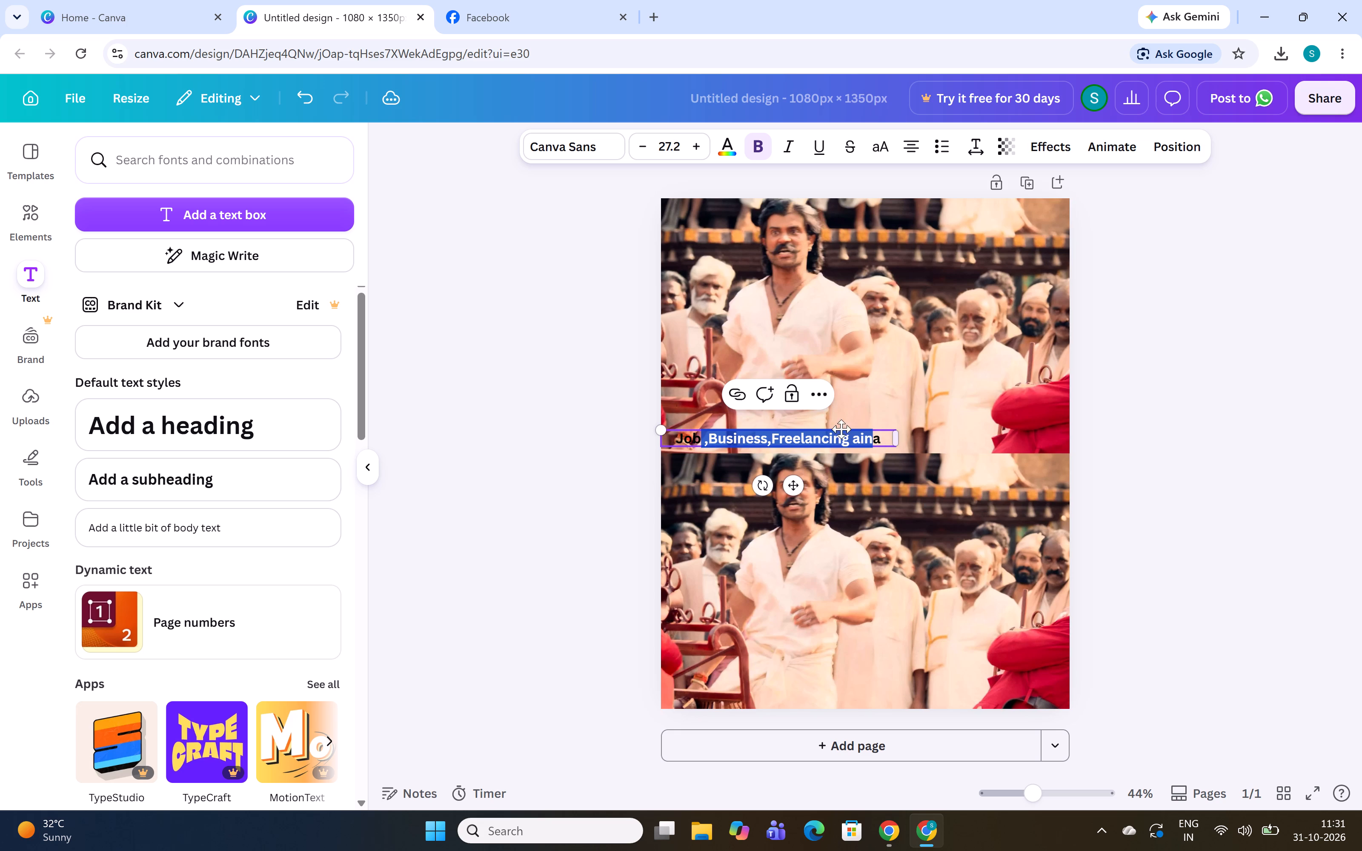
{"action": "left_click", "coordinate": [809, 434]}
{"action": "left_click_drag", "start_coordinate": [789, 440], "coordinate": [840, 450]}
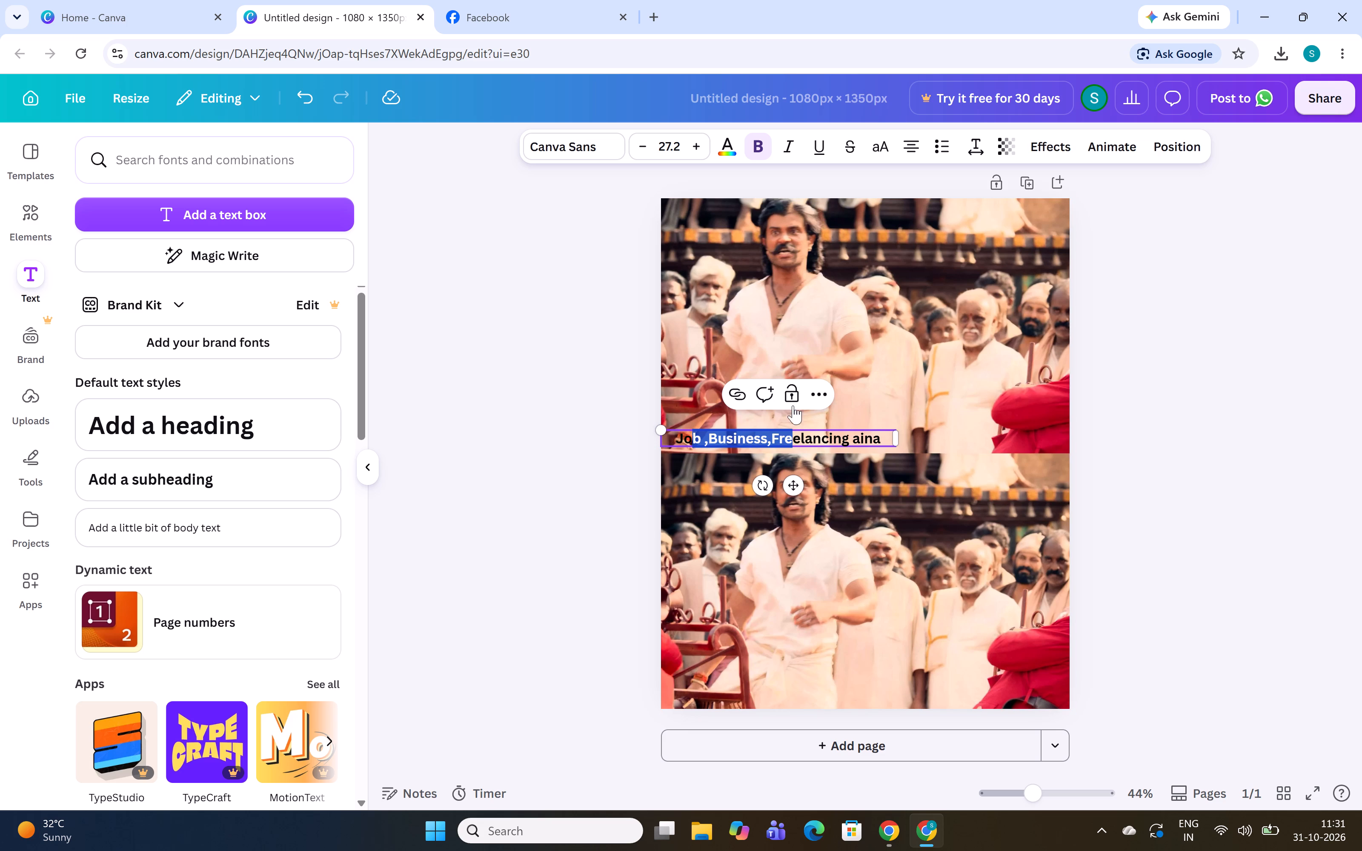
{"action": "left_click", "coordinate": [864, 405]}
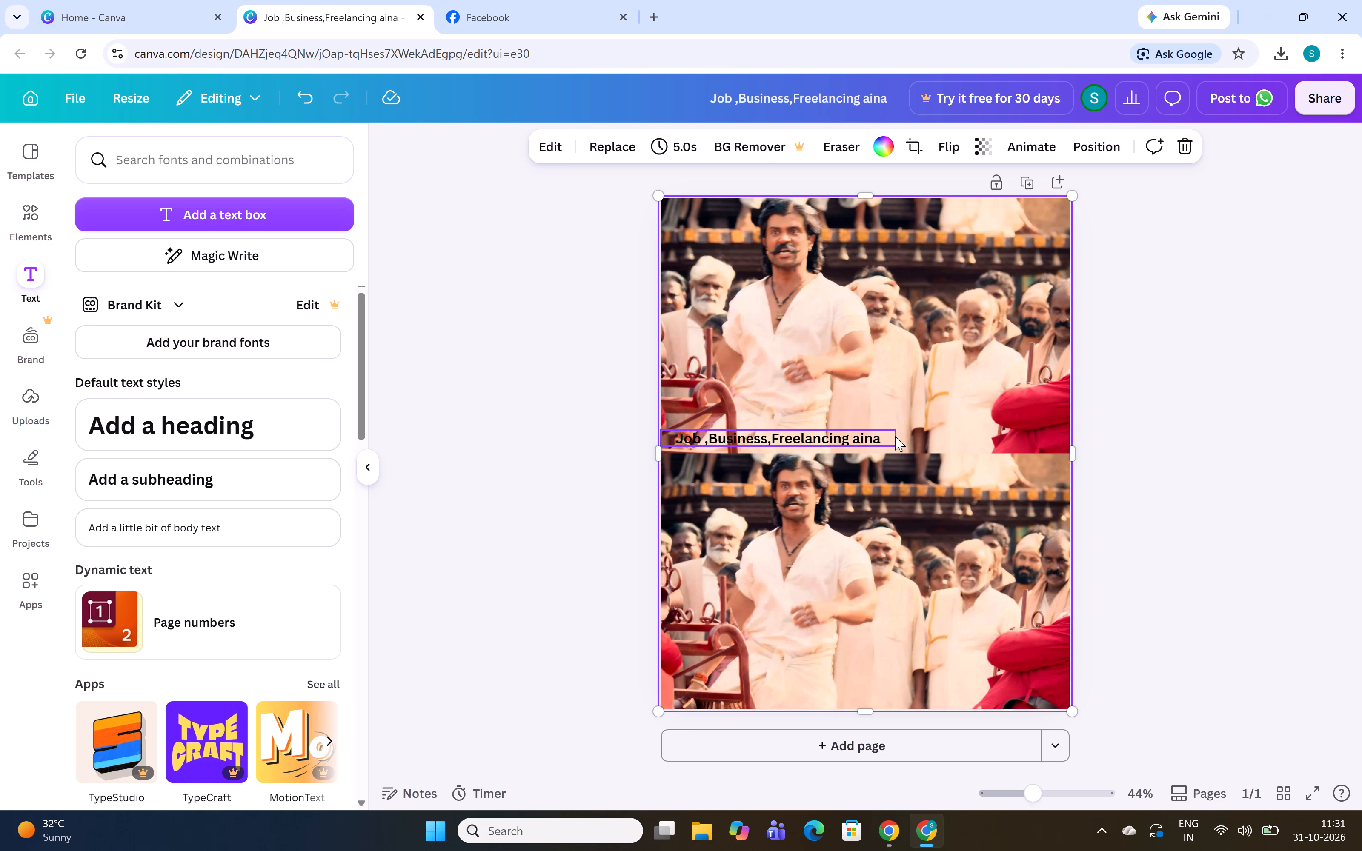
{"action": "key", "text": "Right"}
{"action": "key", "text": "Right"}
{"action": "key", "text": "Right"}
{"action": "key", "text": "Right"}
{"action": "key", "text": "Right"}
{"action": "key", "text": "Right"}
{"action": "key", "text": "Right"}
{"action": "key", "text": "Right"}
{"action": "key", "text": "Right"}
Nudge the "Job ,Business,Freelancing aina" caption rightward, away from the photo's left edge and closer to the middle.
{"action": "left_click", "coordinate": [718, 435]}
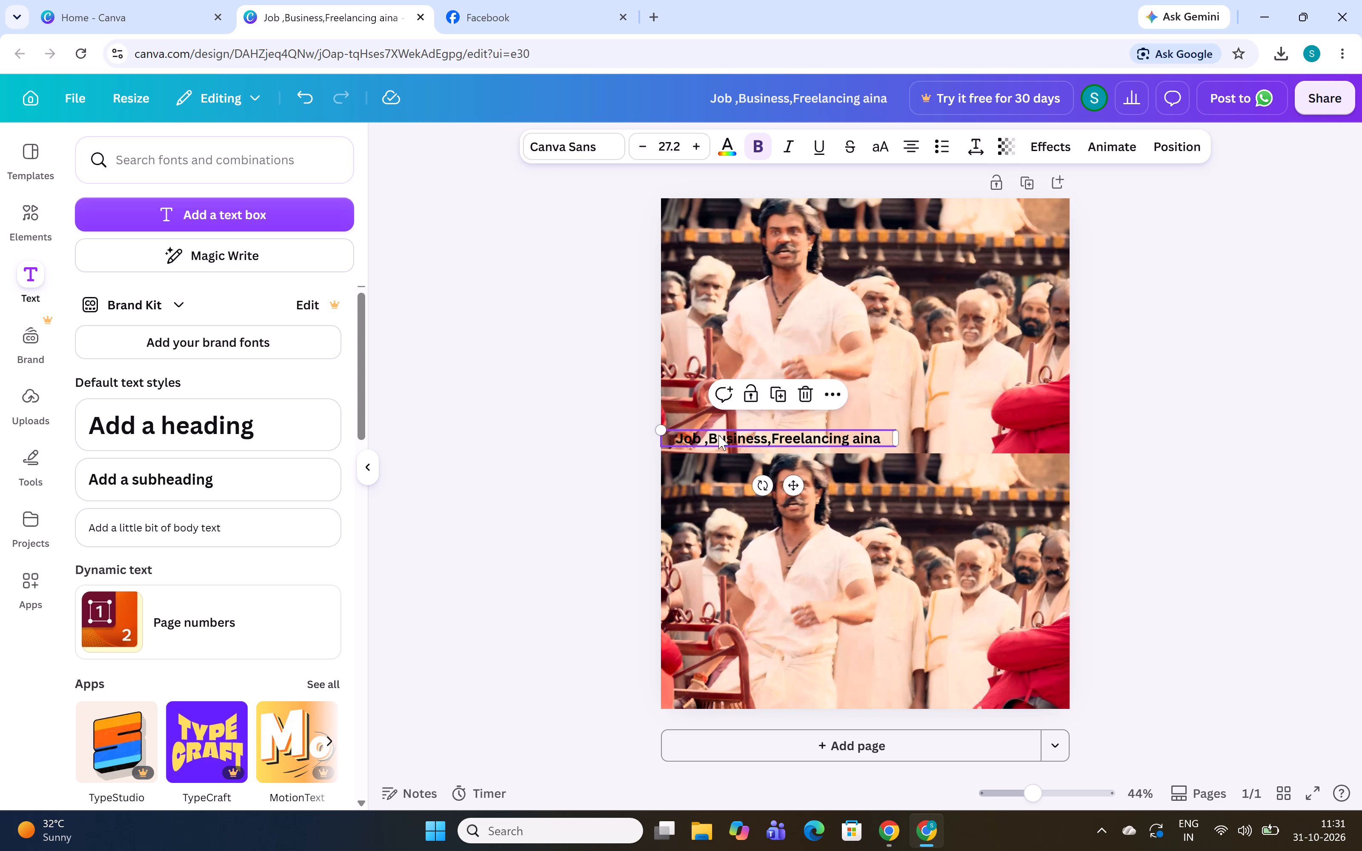
{"action": "key", "text": "Right"}
{"action": "key", "text": "Right"}
{"action": "key", "text": "Right"}
{"action": "key", "text": "Right"}
{"action": "key", "text": "Right"}
{"action": "key", "text": "Right"}
{"action": "key", "text": "Right"}
{"action": "key", "text": "Right"}
{"action": "key", "text": "Right"}
{"action": "key", "text": "Right"}
{"action": "key", "text": "Right"}
{"action": "key", "text": "Right"}
{"action": "key", "text": "Right"}
{"action": "key", "text": "Right"}
{"action": "key", "text": "Right"}
{"action": "key", "text": "Right"}
{"action": "key", "text": "Right"}
{"action": "key", "text": "Right"}
{"action": "key", "text": "Right"}
{"action": "key", "text": "Right"}
{"action": "key", "text": "Right"}
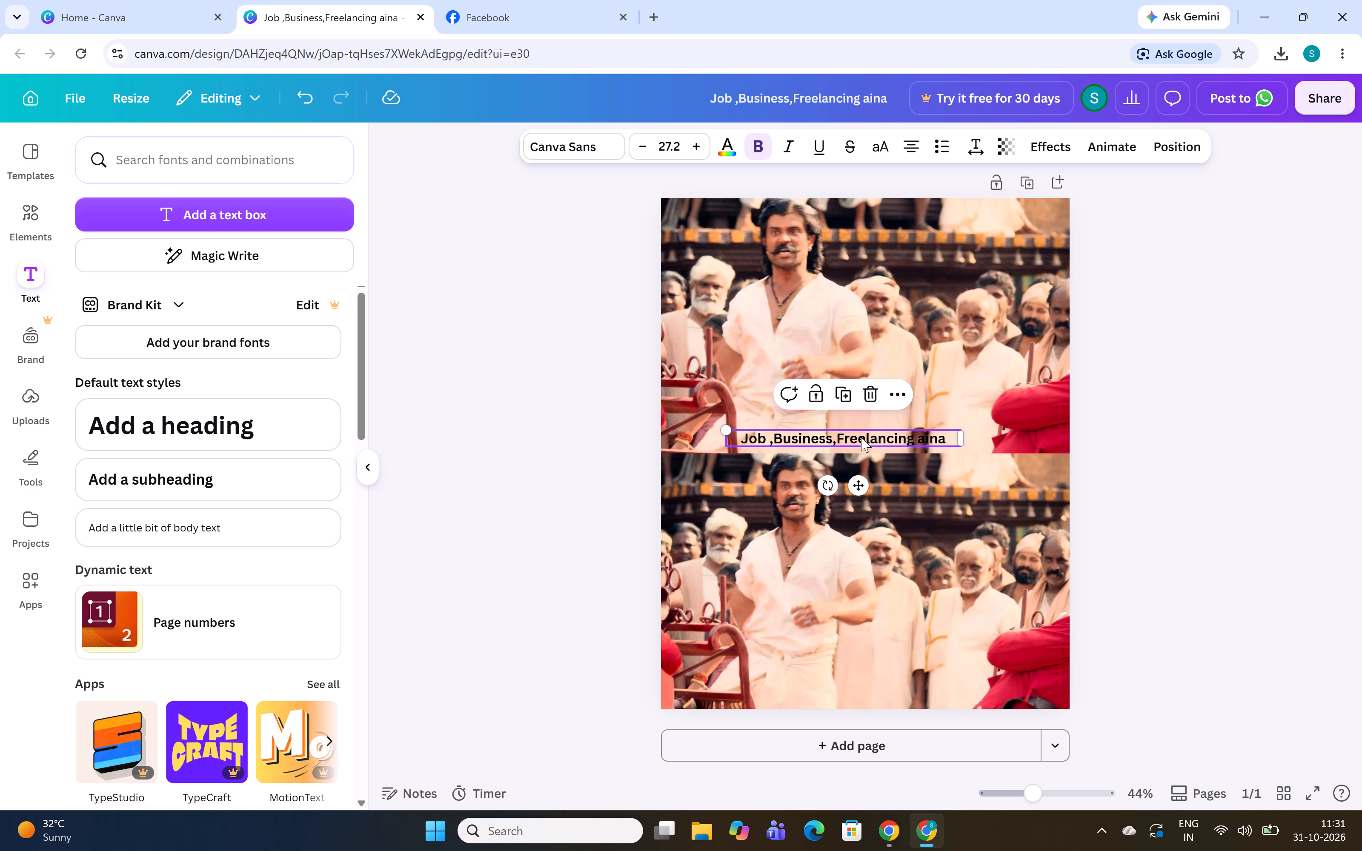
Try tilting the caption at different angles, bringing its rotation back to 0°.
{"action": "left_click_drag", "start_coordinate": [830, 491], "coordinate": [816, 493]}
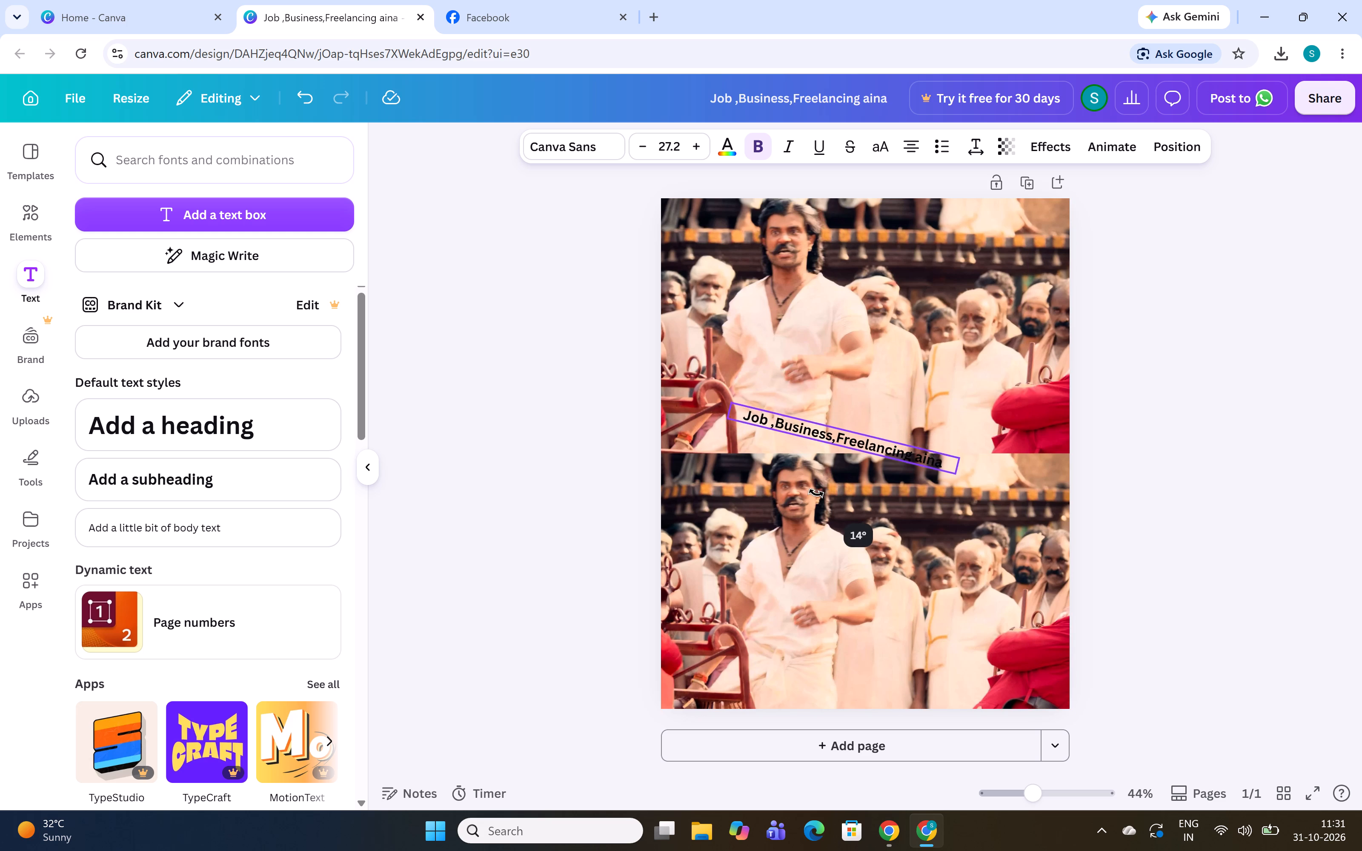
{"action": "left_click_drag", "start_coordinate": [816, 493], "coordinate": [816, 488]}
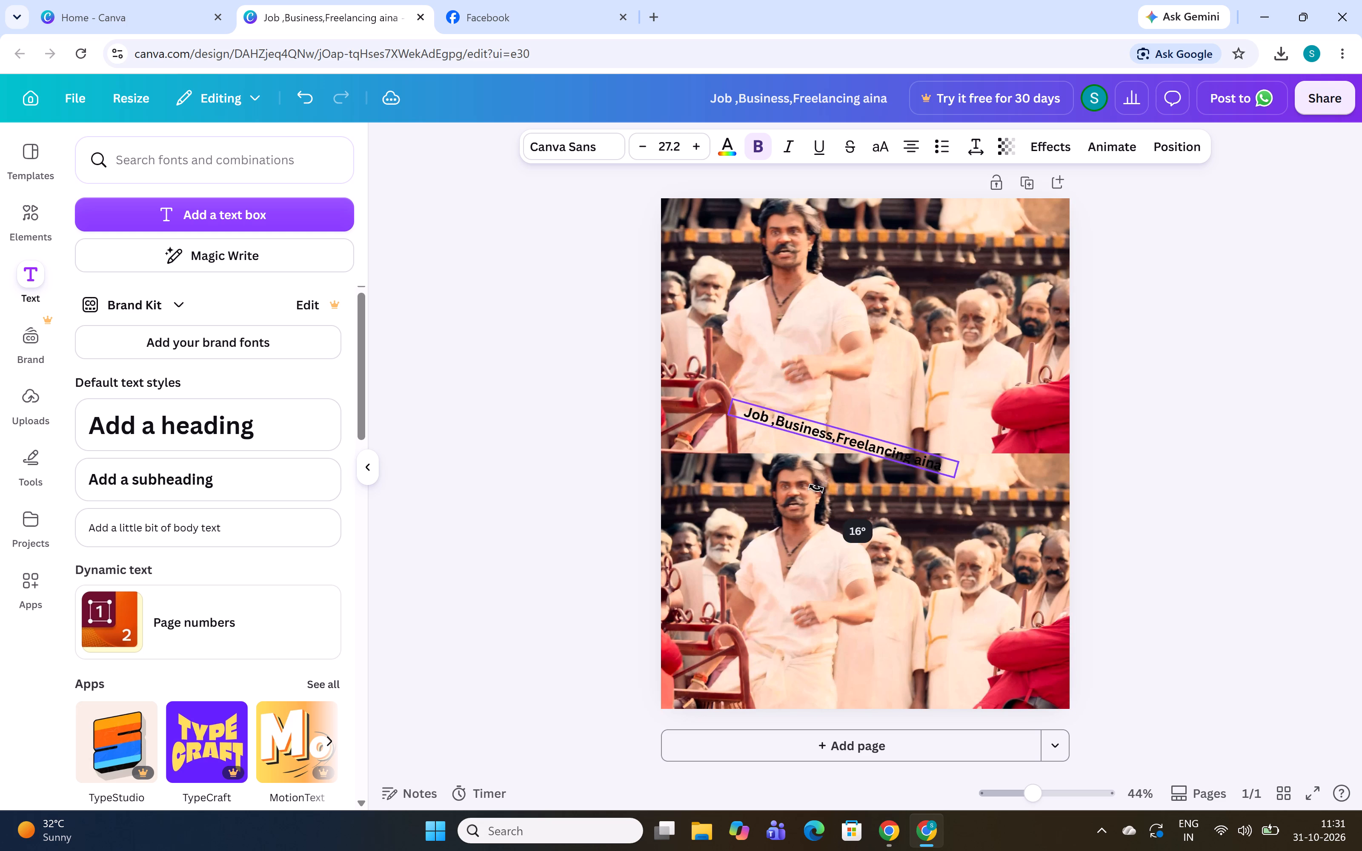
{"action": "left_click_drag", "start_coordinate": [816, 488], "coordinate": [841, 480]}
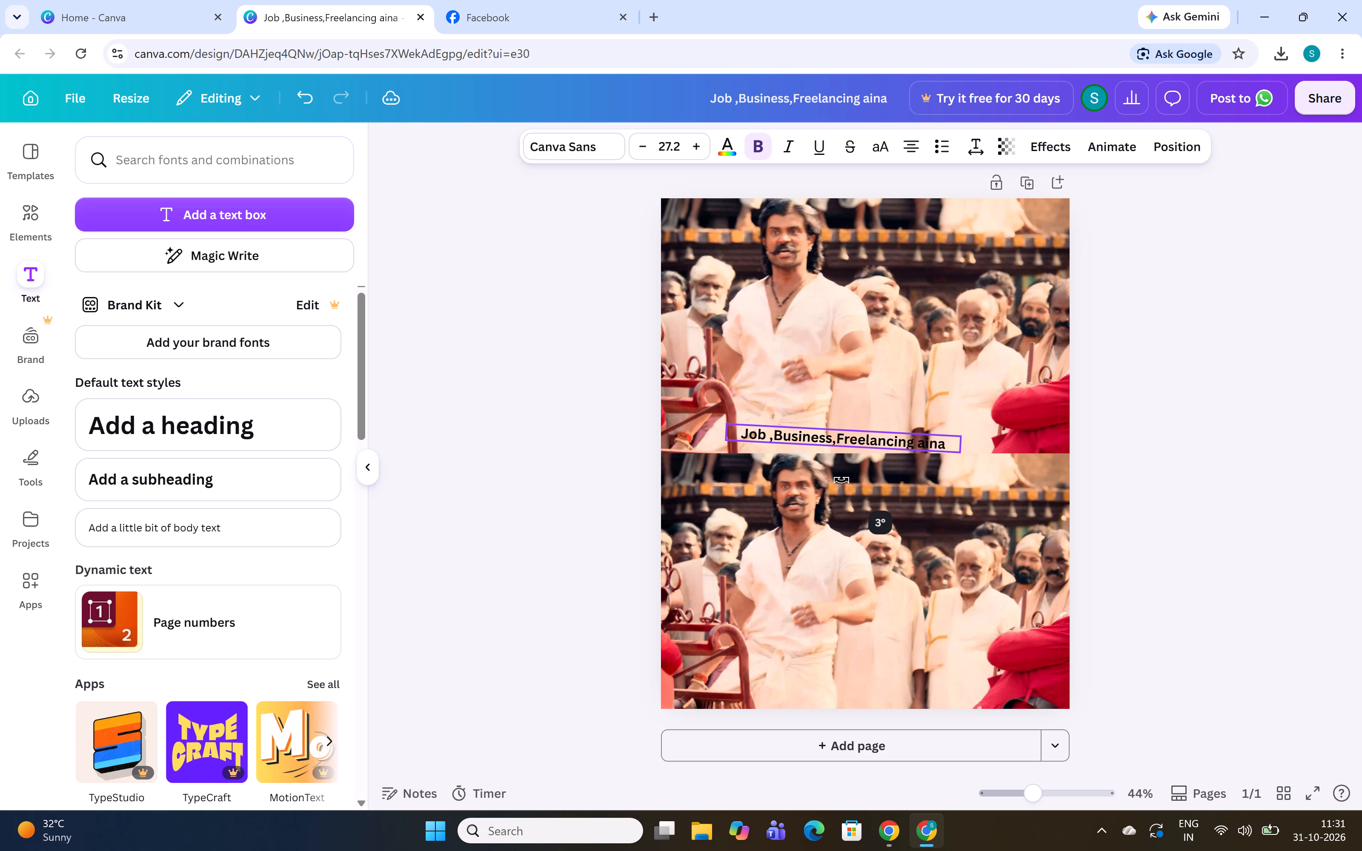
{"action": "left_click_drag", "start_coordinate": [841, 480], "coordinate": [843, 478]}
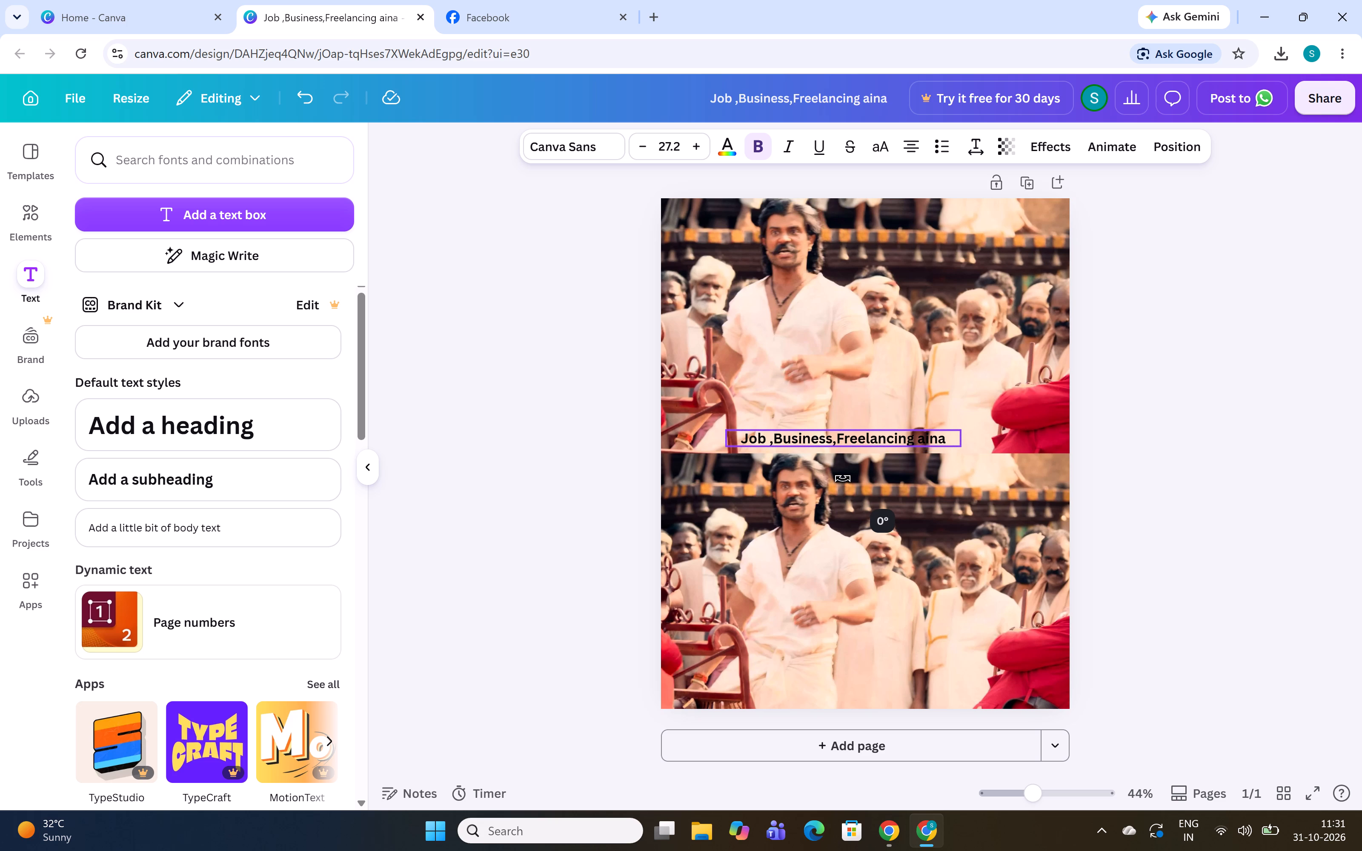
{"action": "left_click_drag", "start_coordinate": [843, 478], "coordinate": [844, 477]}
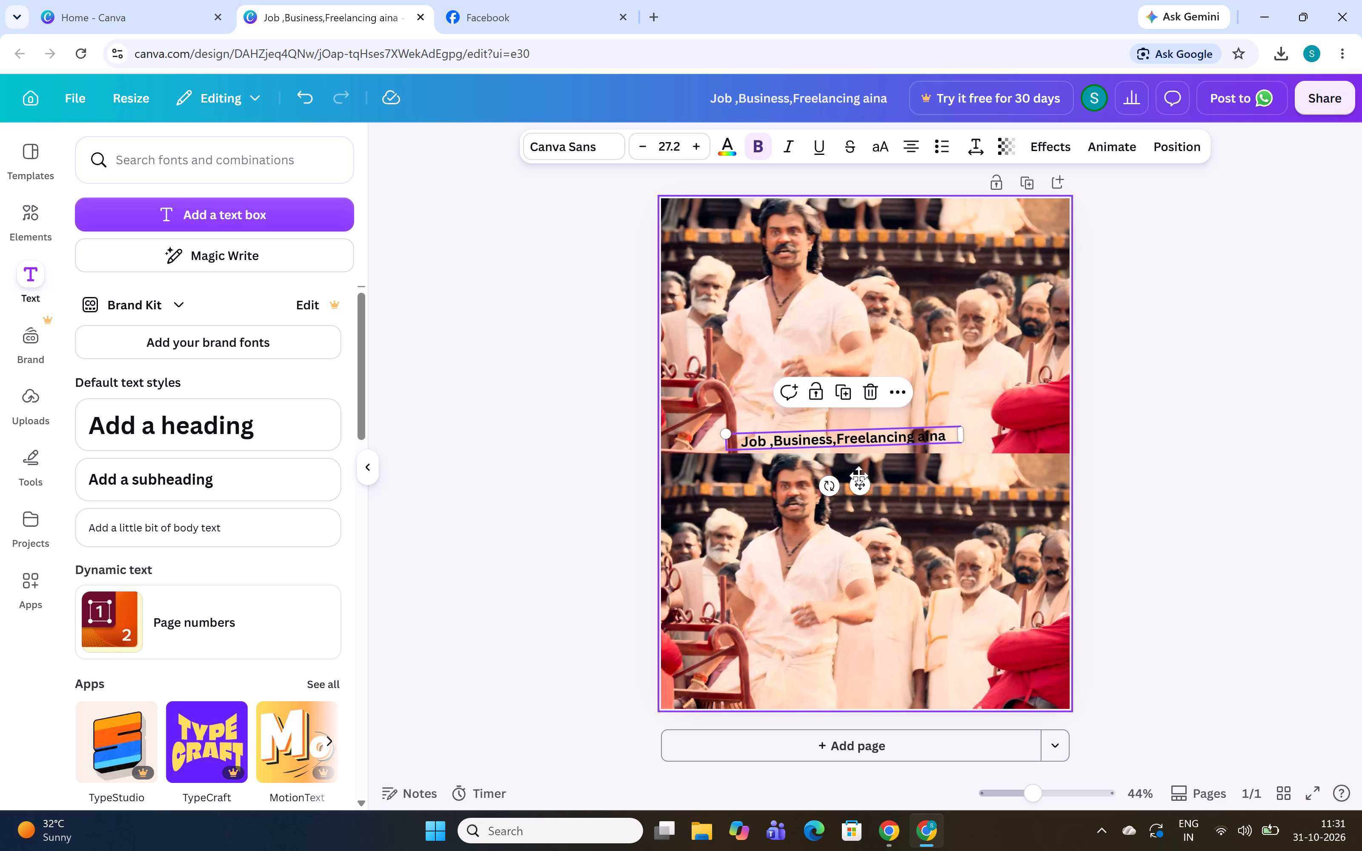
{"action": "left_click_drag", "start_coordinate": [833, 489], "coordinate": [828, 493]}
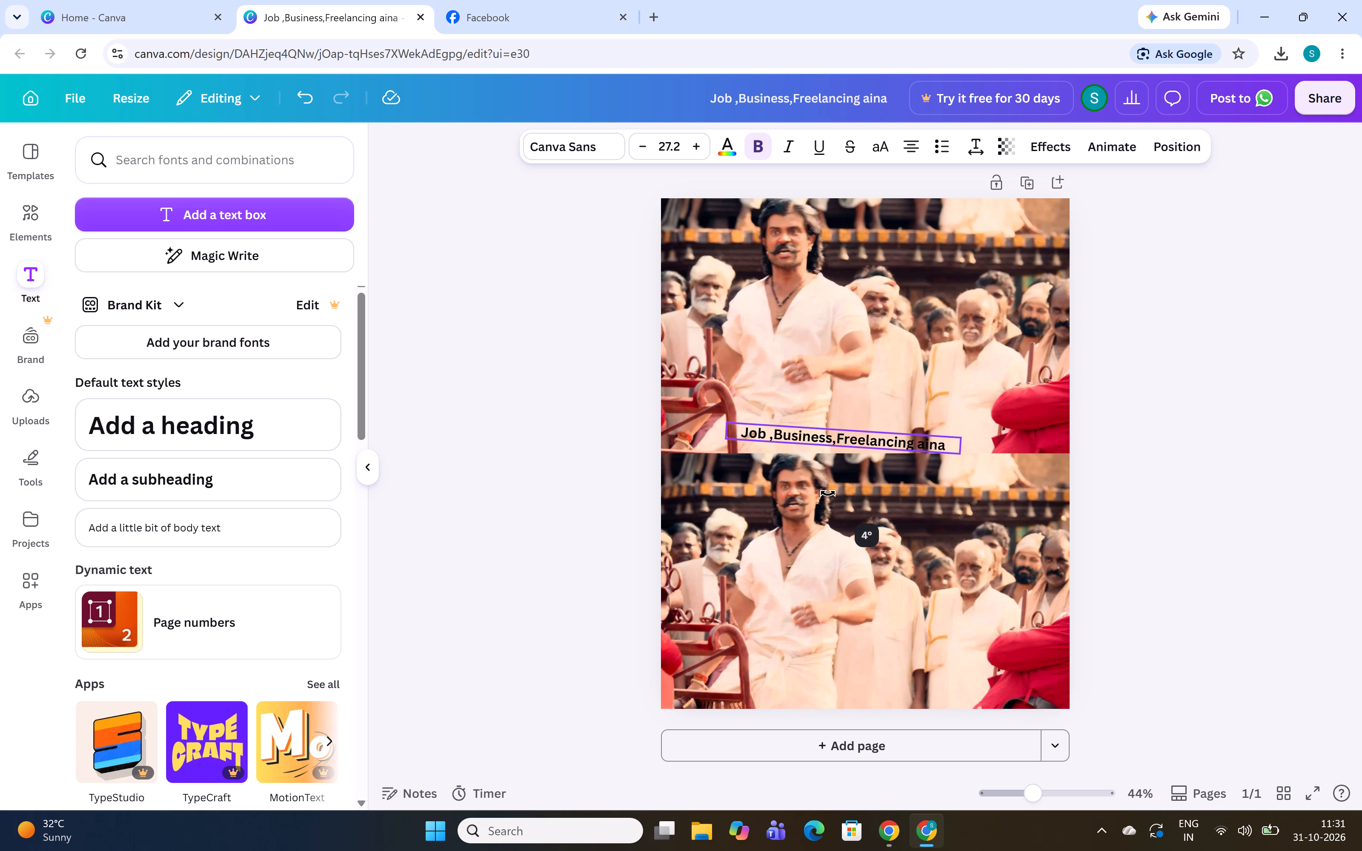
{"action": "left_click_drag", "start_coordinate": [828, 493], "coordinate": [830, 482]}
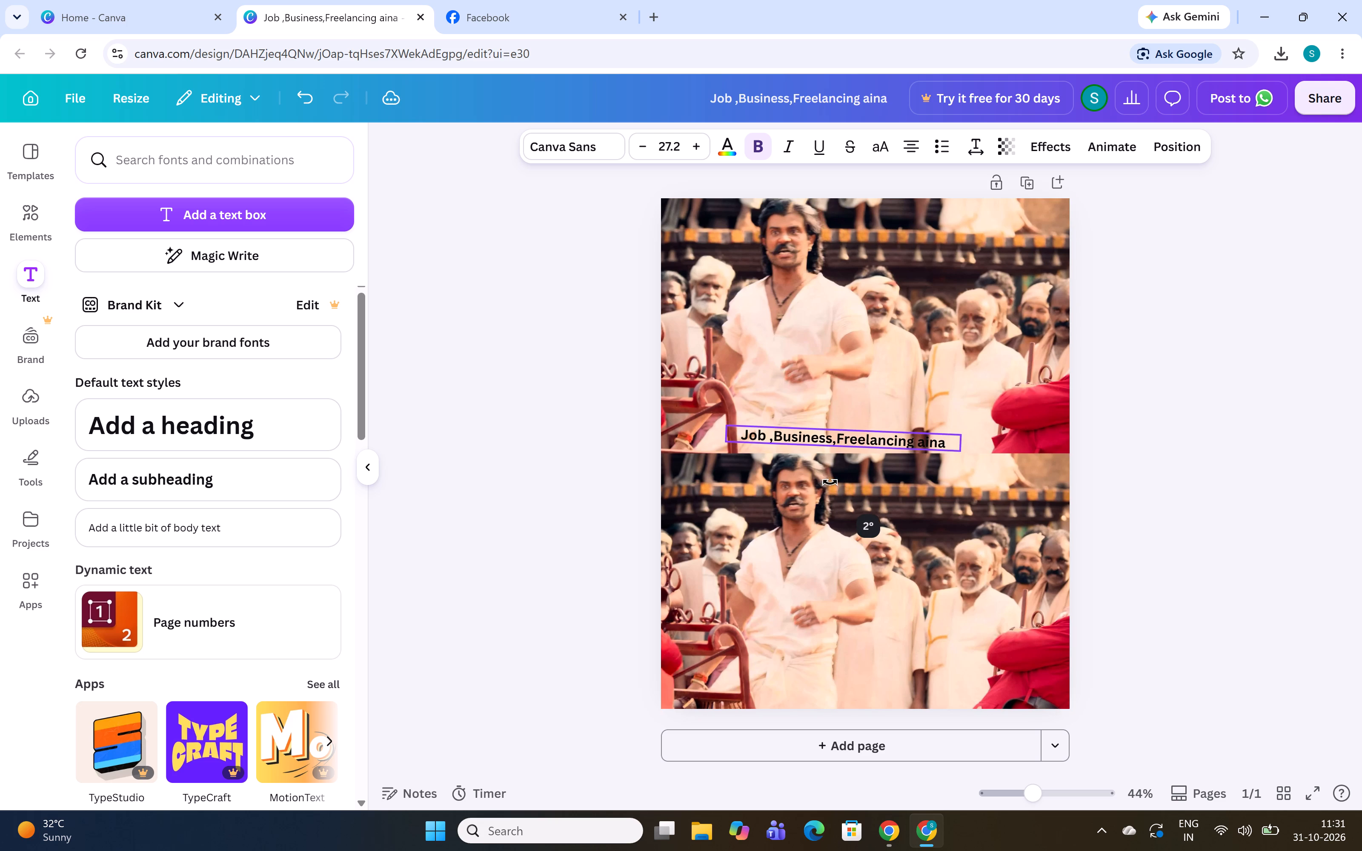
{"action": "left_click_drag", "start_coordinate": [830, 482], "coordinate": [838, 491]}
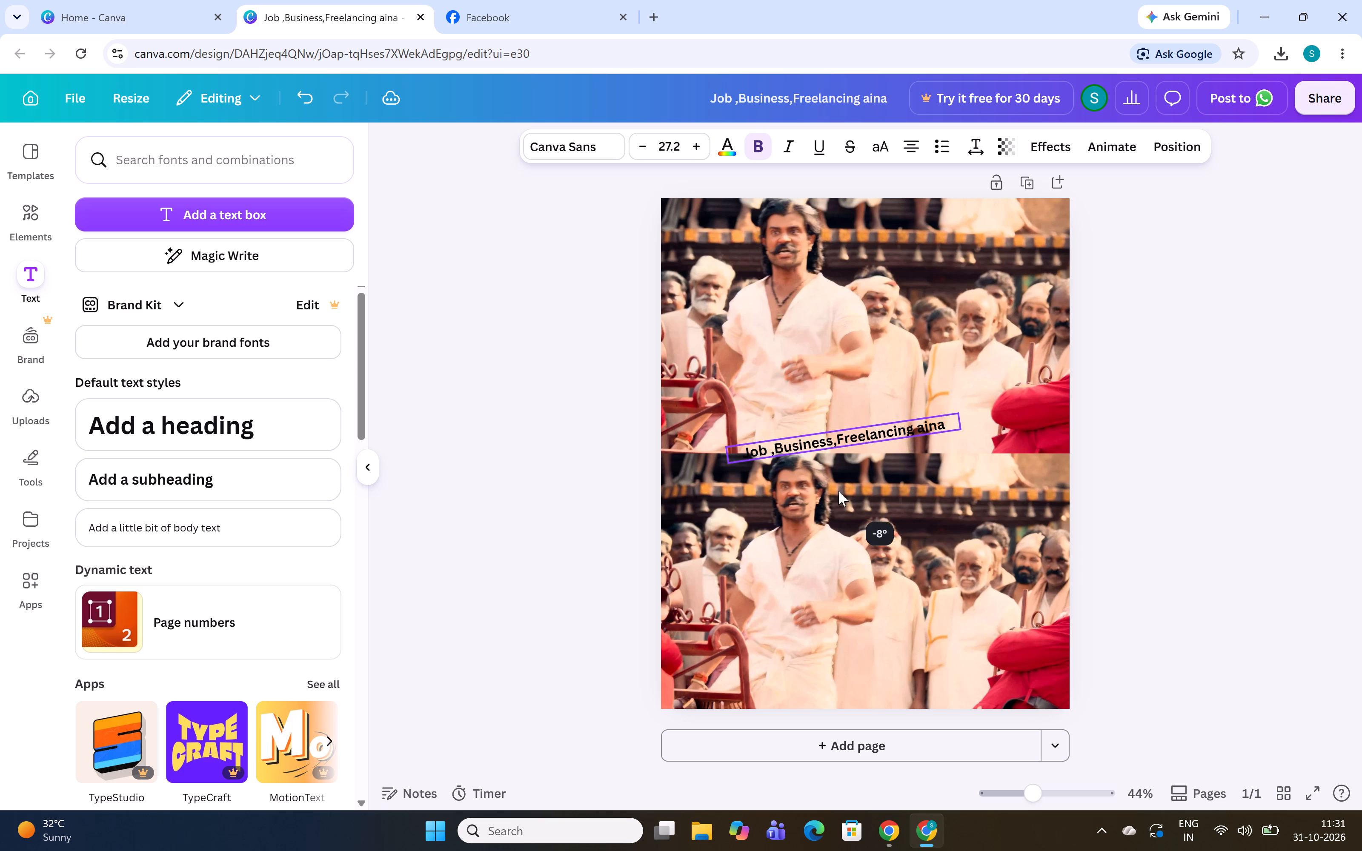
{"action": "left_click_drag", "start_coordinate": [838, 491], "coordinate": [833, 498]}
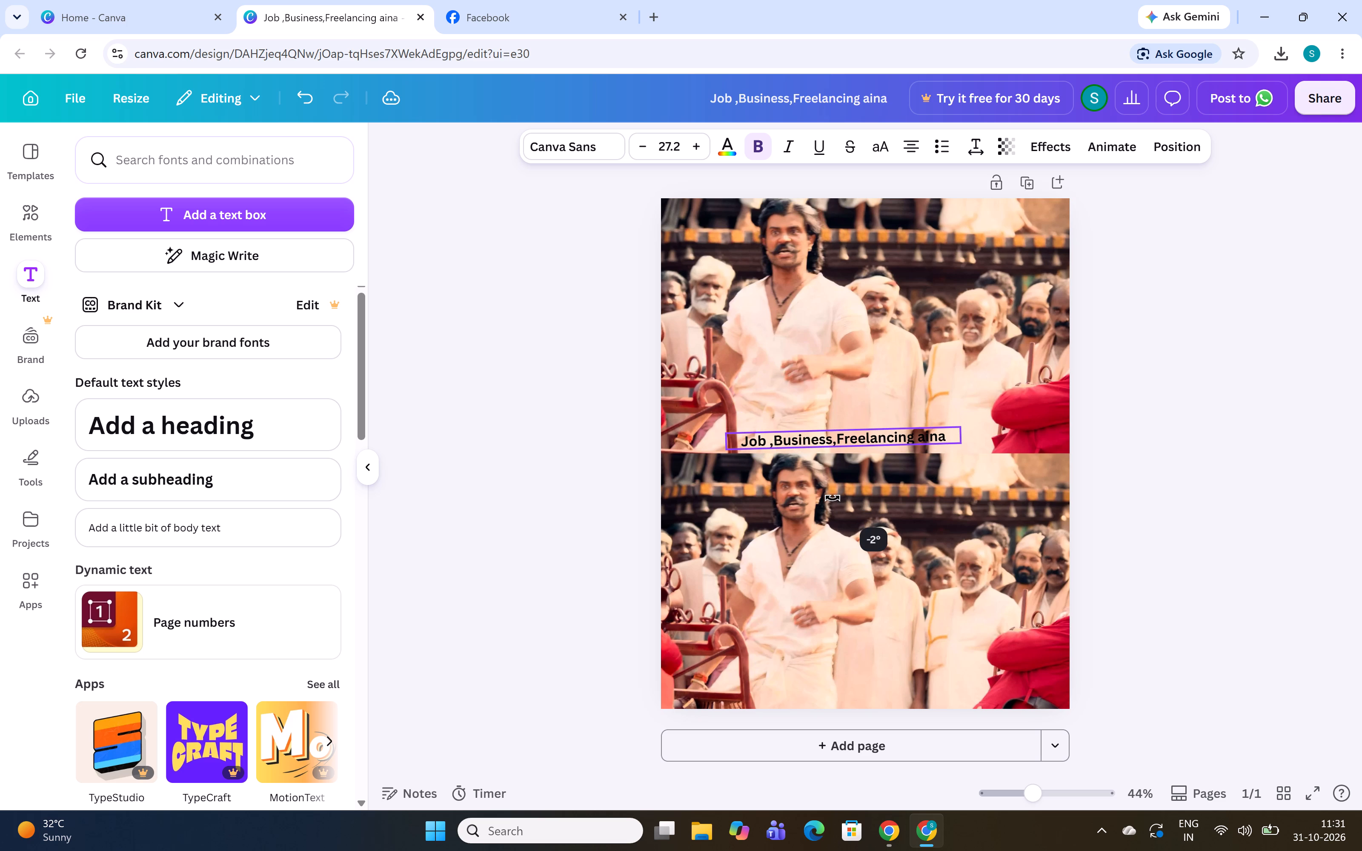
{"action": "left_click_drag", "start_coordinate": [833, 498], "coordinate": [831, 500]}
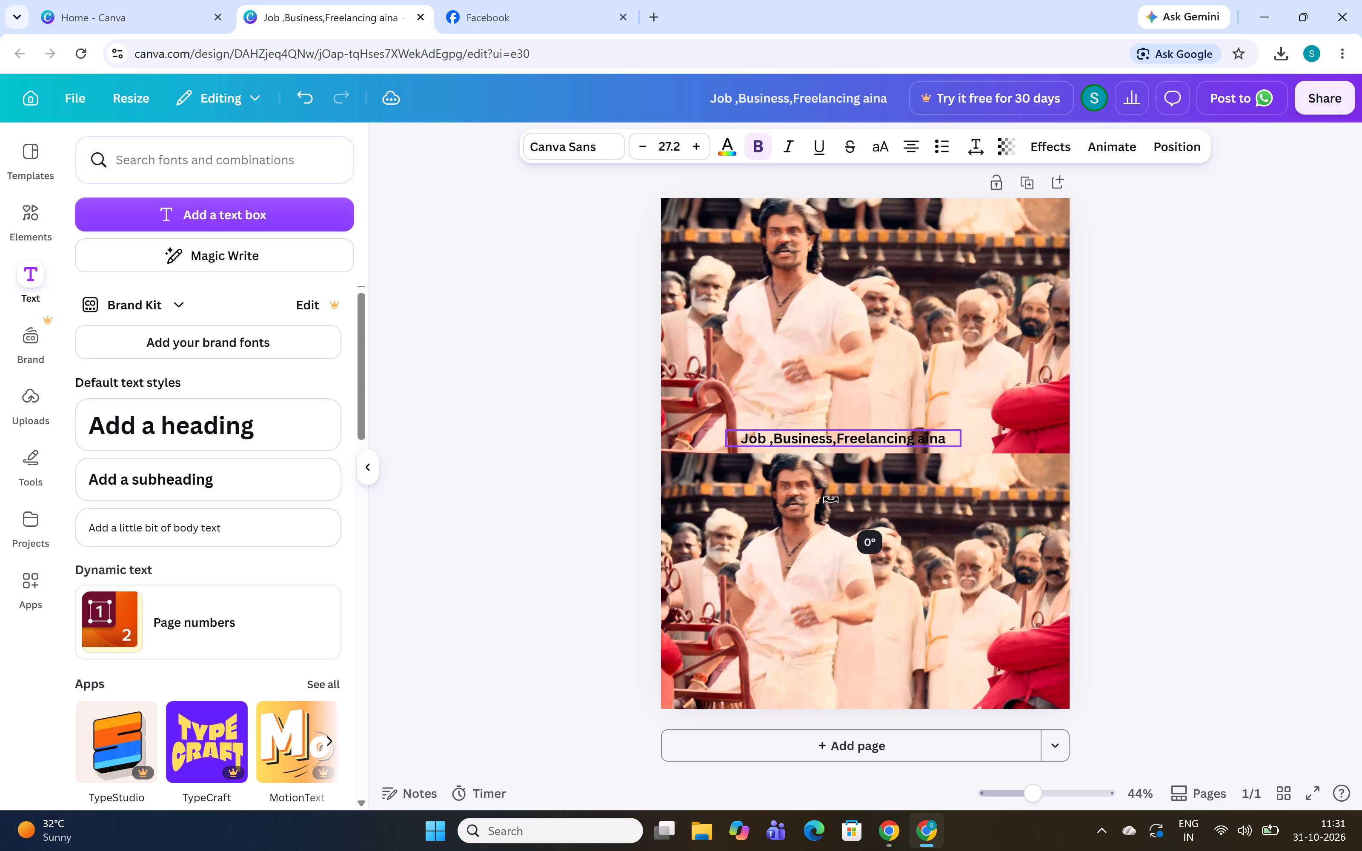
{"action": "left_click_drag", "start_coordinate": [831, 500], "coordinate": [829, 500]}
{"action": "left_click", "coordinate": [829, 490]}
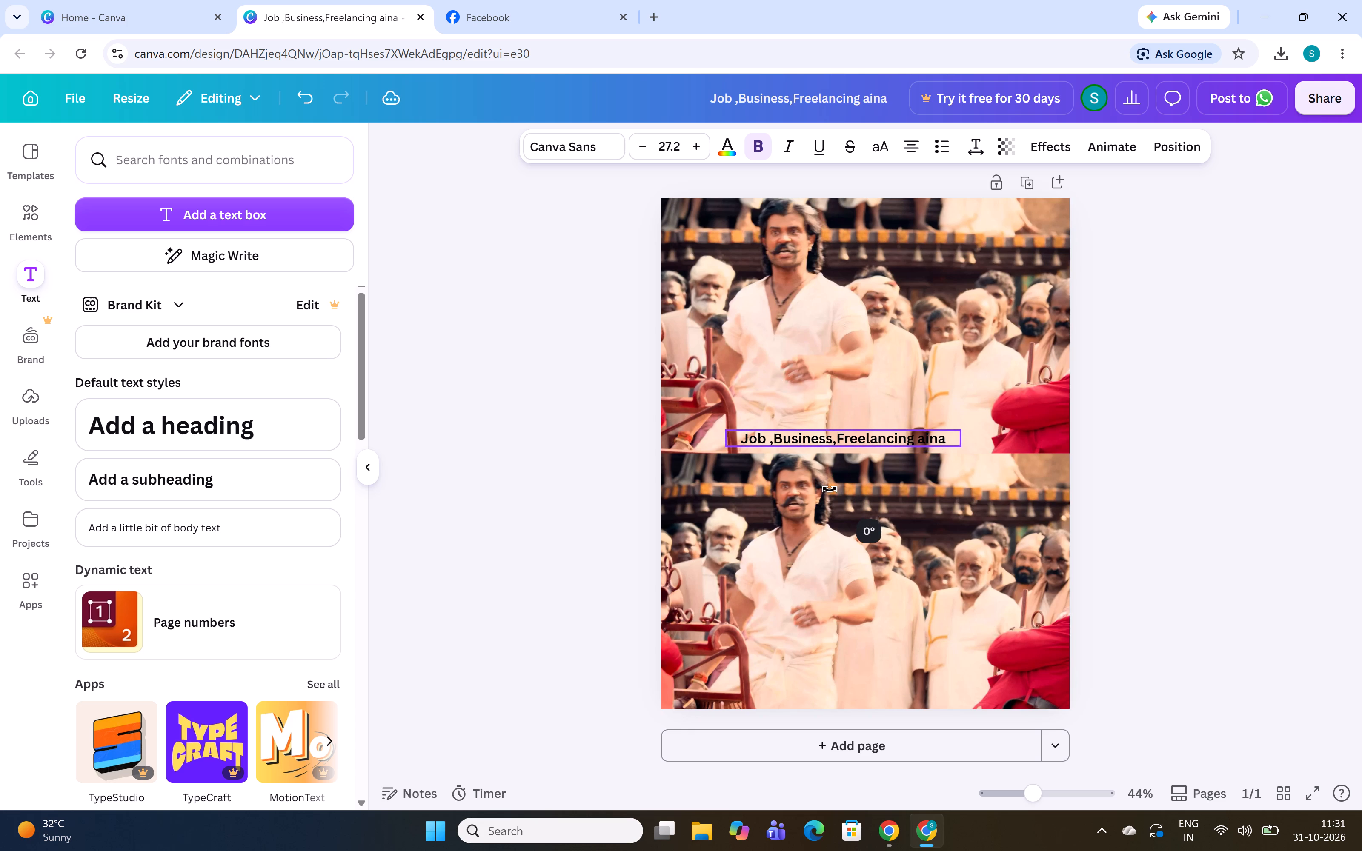
Widen the caption's text box so it spans most of the photo's width.
{"action": "left_click_drag", "start_coordinate": [962, 437], "coordinate": [1070, 452]}
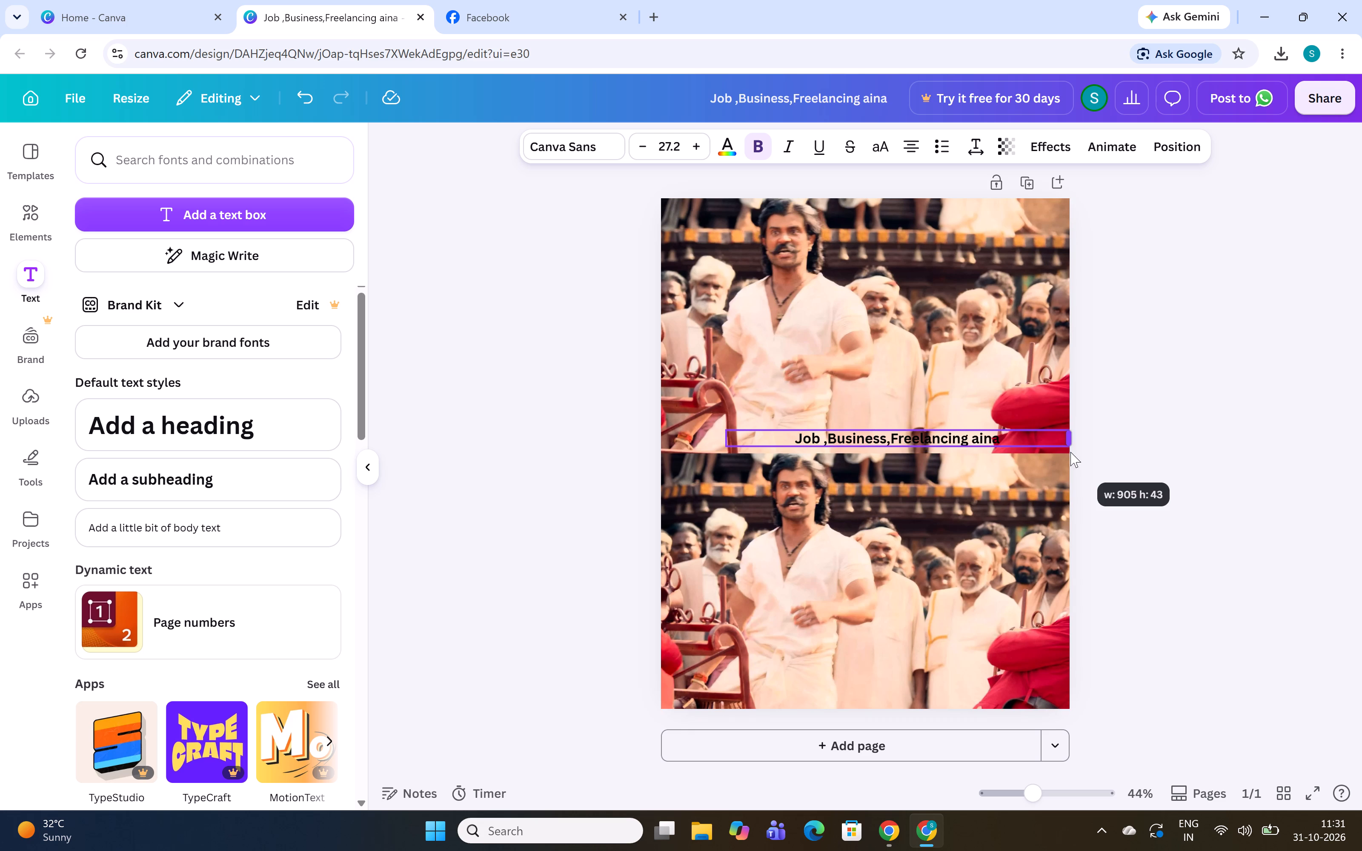
{"action": "left_click_drag", "start_coordinate": [1070, 452], "coordinate": [1053, 453]}
Centre the caption horizontally on the page, just above the bottom edge of the upper photo.
{"action": "left_click_drag", "start_coordinate": [844, 439], "coordinate": [824, 446]}
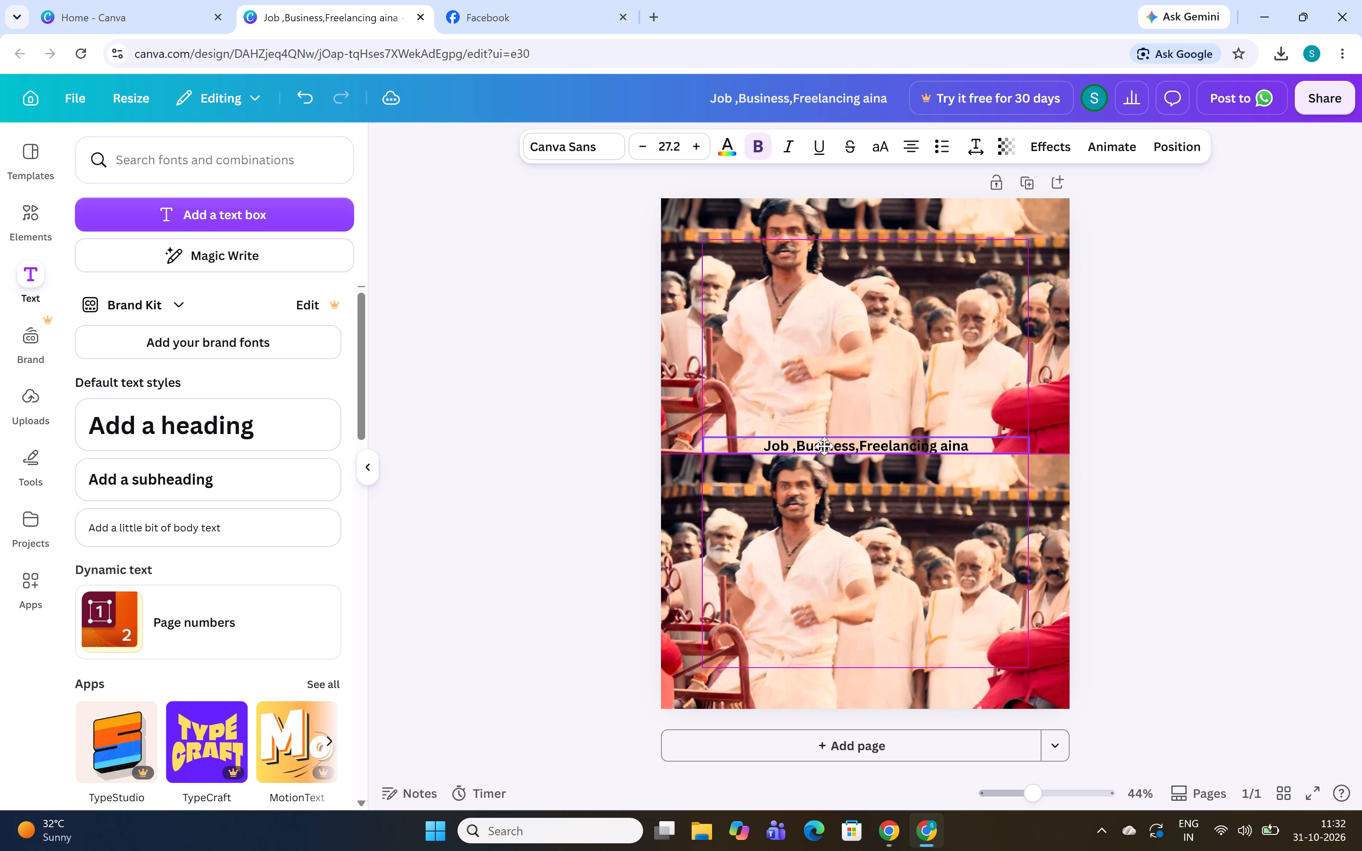
{"action": "left_click_drag", "start_coordinate": [824, 446], "coordinate": [818, 440]}
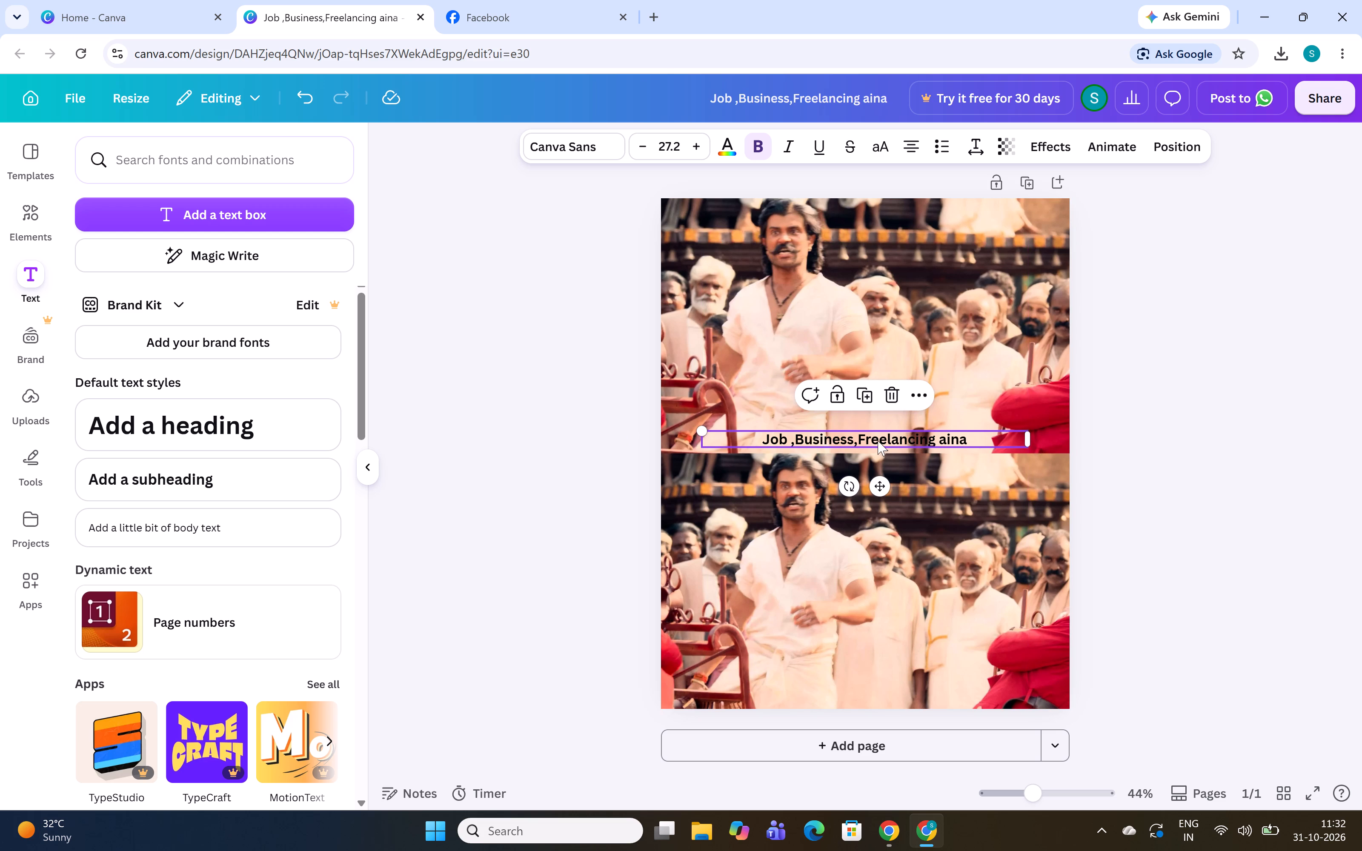
{"action": "left_click", "coordinate": [825, 437]}
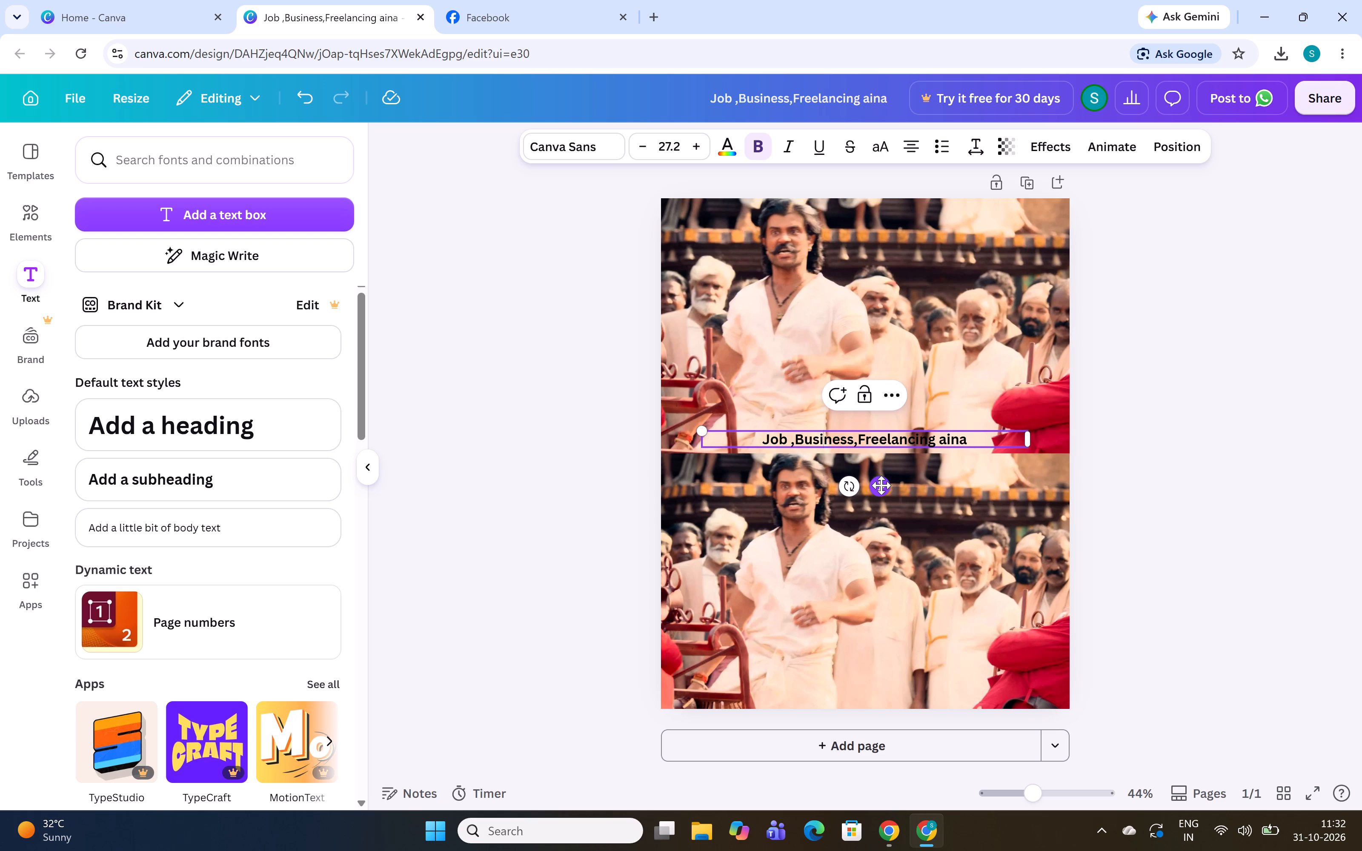
{"action": "left_click_drag", "start_coordinate": [881, 485], "coordinate": [888, 481]}
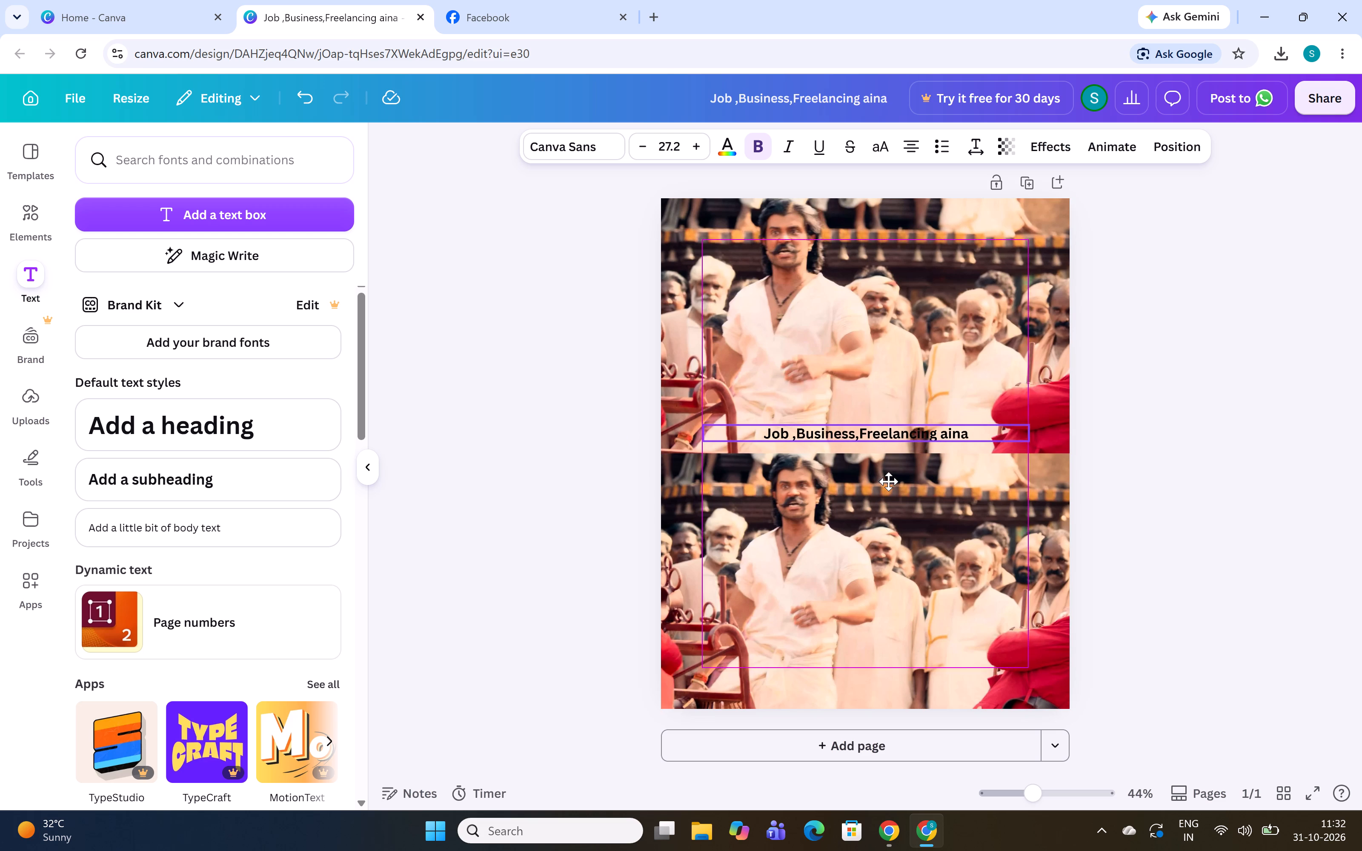
{"action": "left_click_drag", "start_coordinate": [888, 481], "coordinate": [887, 471]}
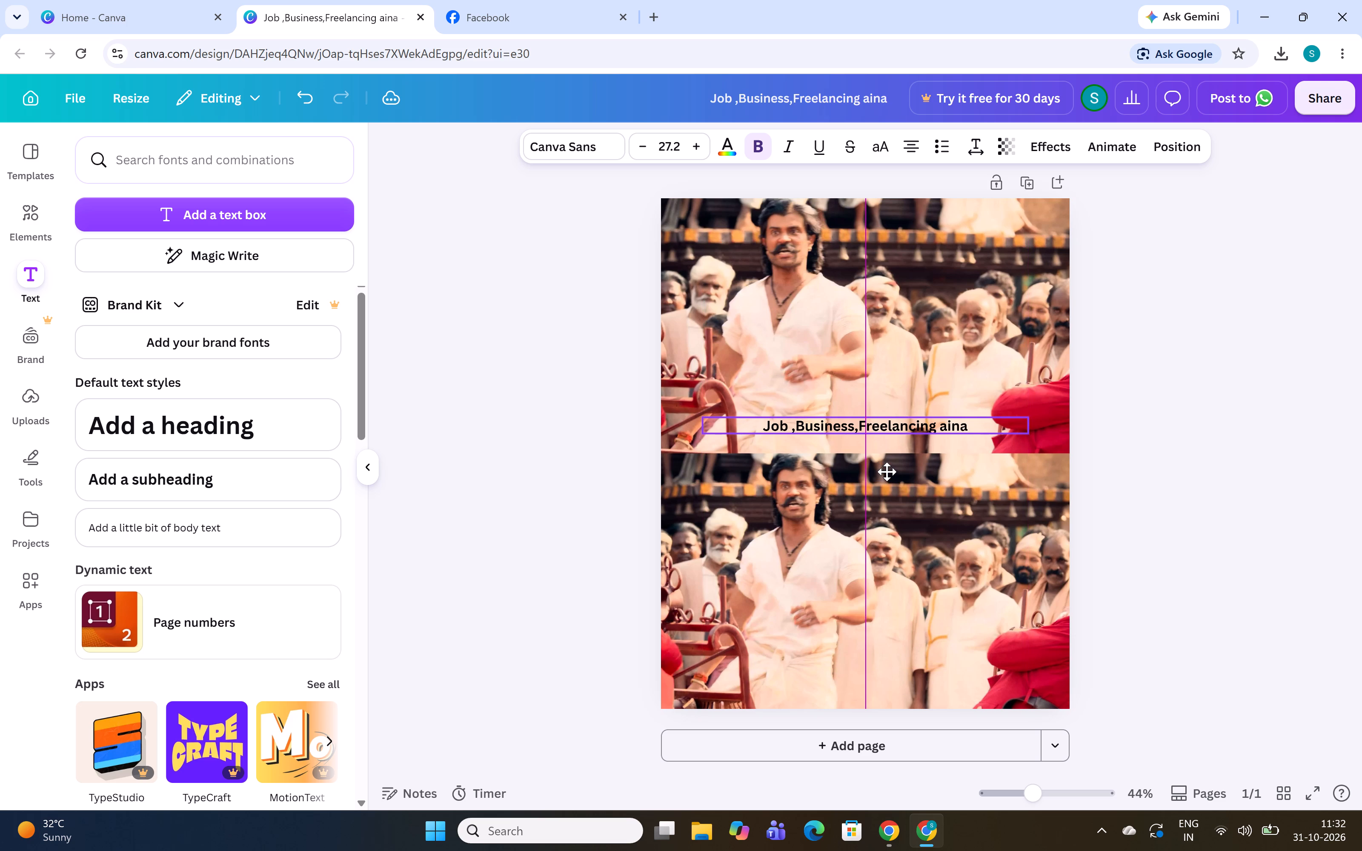
{"action": "left_click_drag", "start_coordinate": [887, 471], "coordinate": [885, 472]}
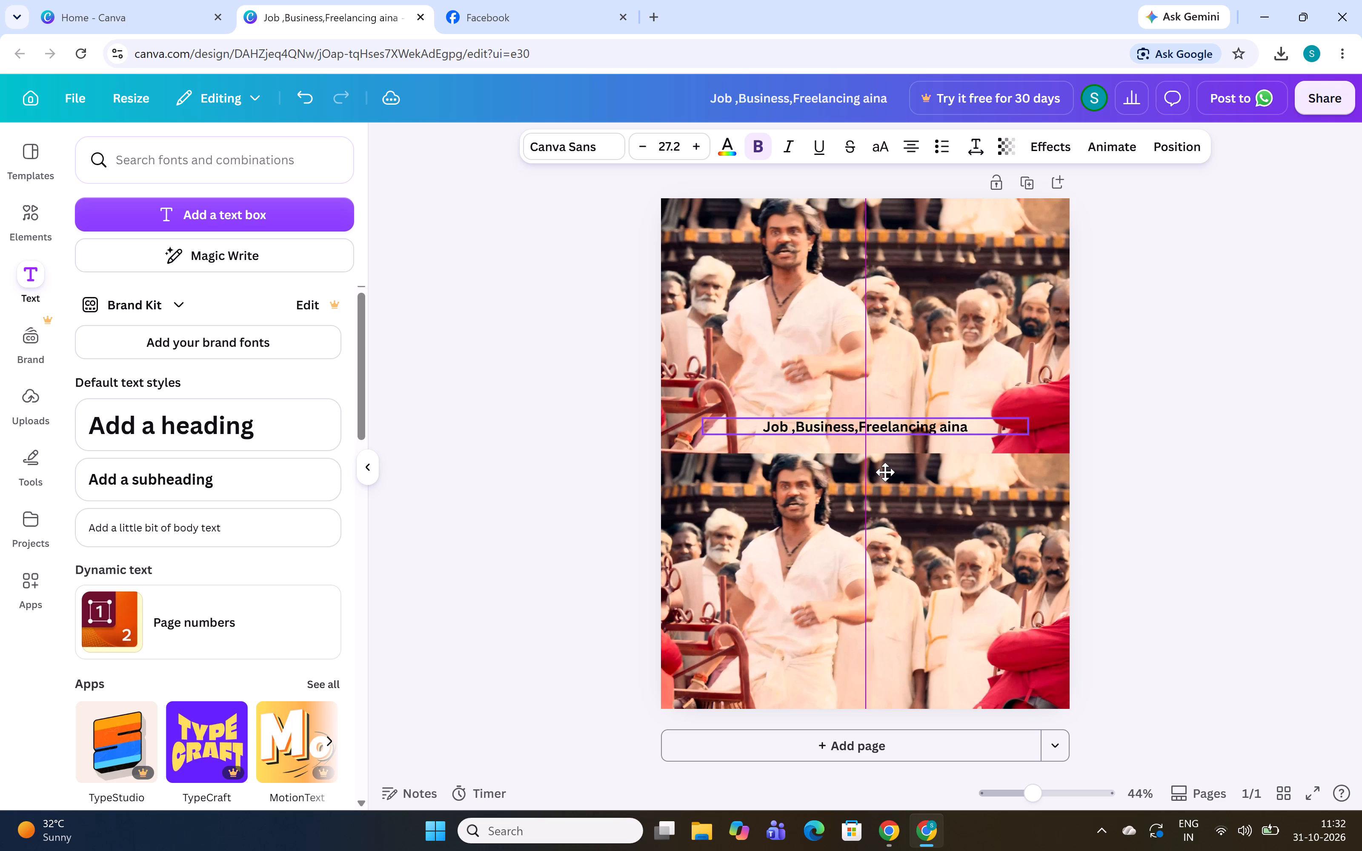
{"action": "left_click_drag", "start_coordinate": [885, 472], "coordinate": [882, 473]}
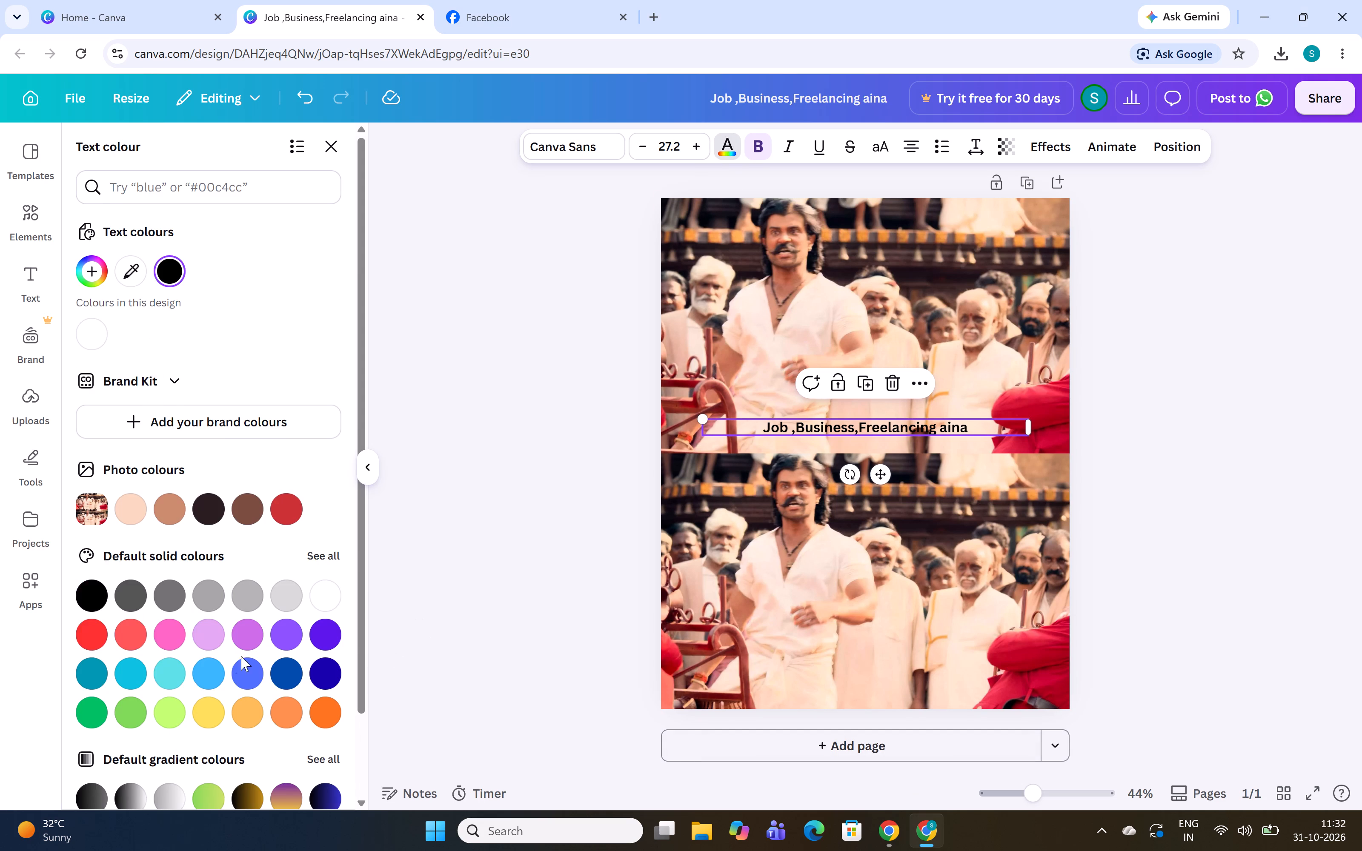
{"action": "left_click", "coordinate": [205, 713]}
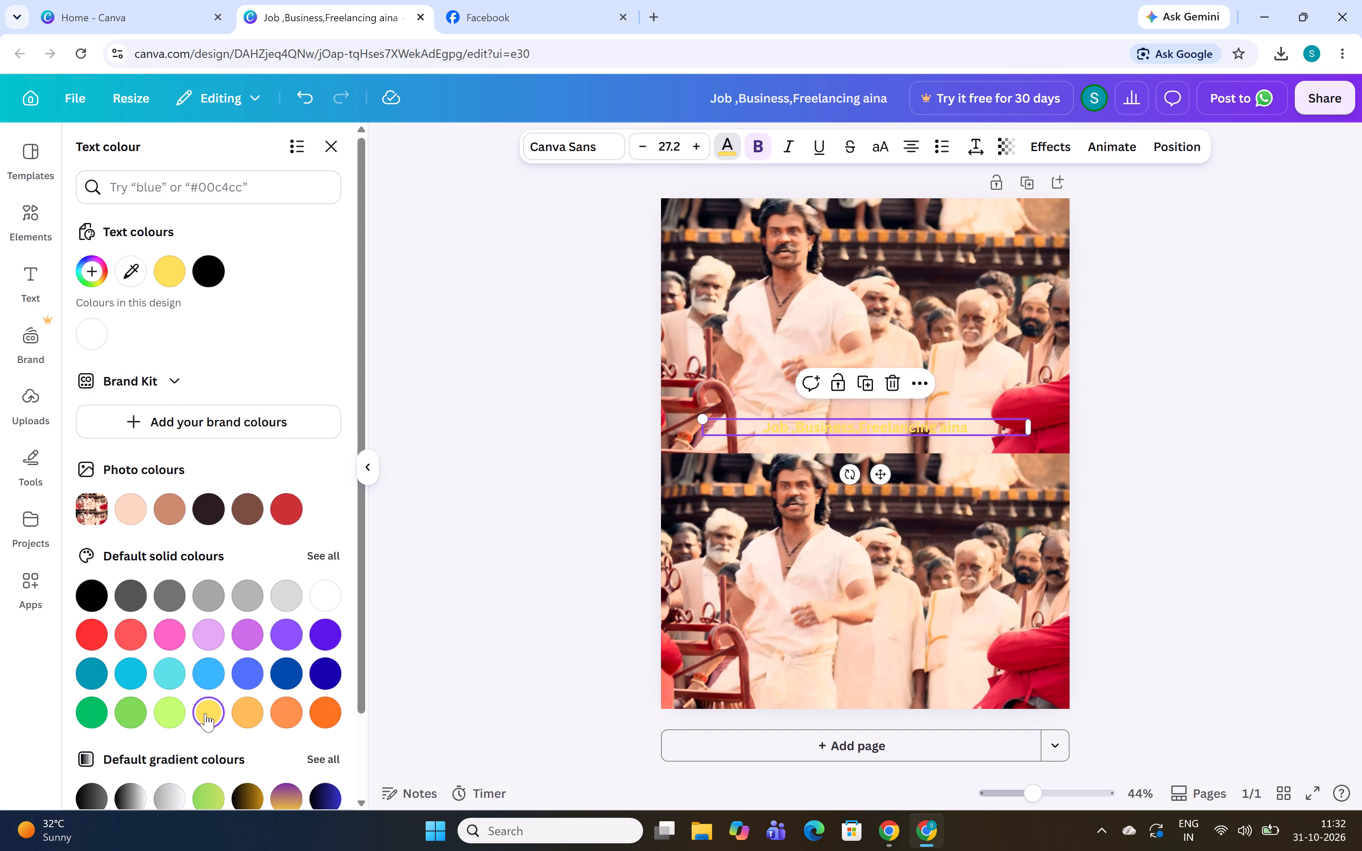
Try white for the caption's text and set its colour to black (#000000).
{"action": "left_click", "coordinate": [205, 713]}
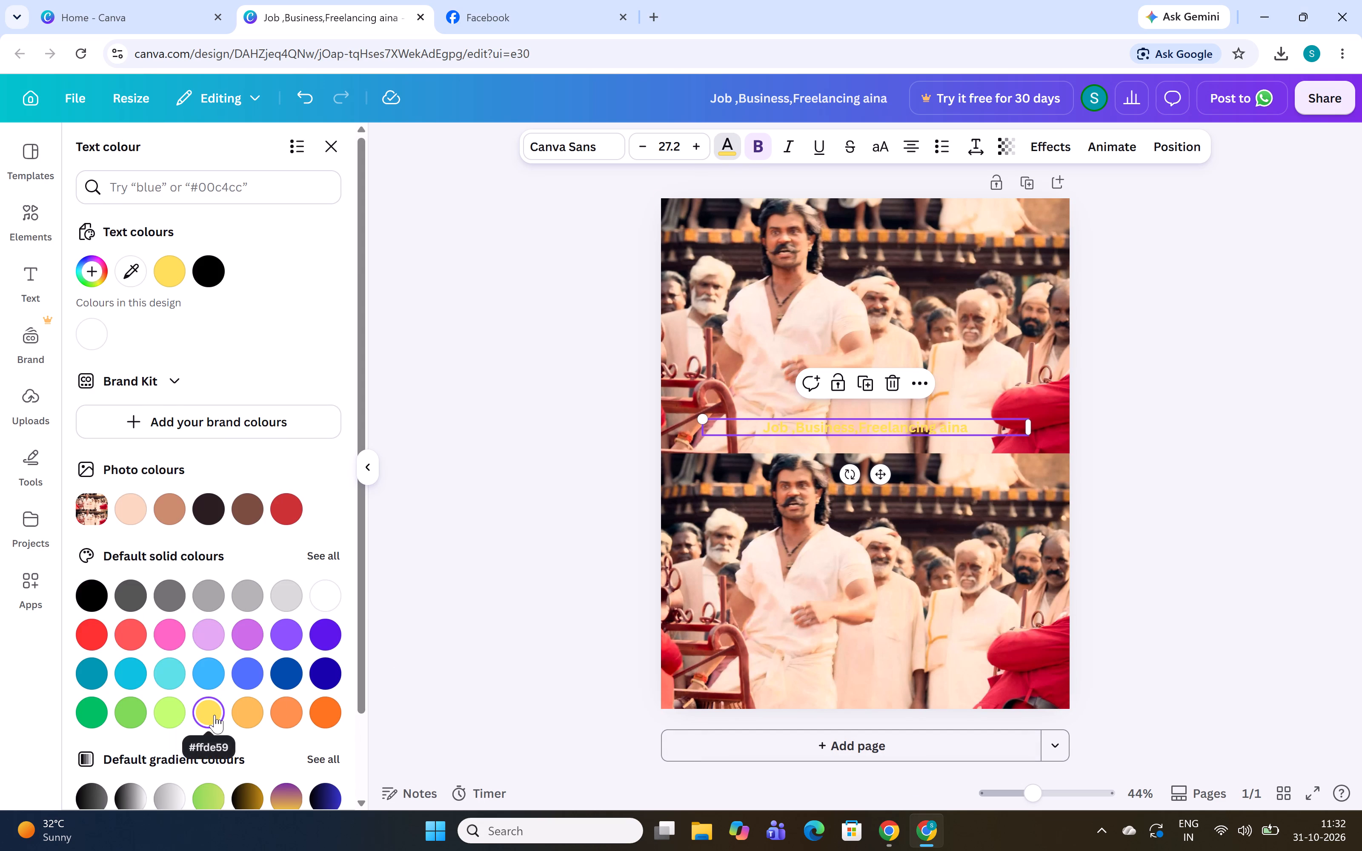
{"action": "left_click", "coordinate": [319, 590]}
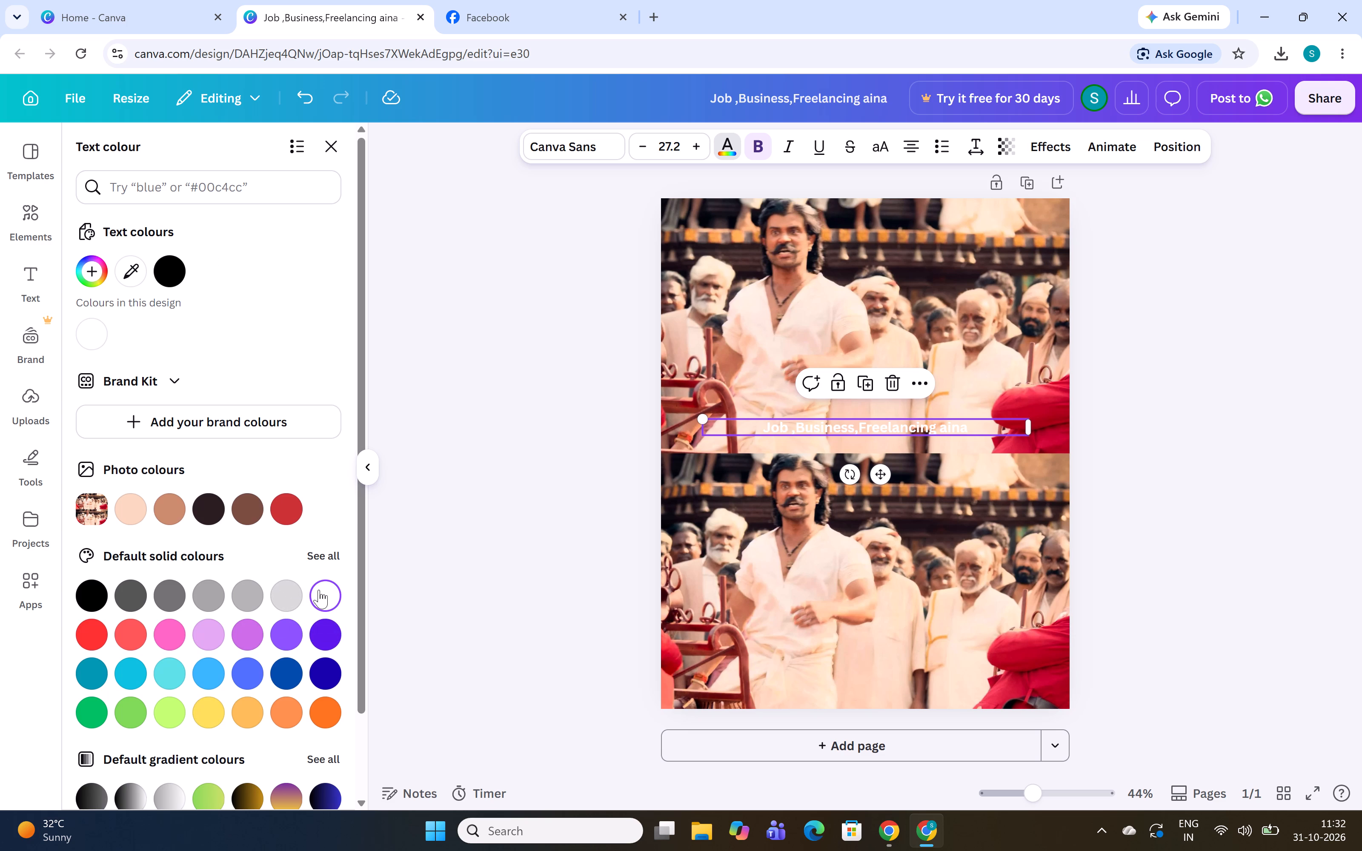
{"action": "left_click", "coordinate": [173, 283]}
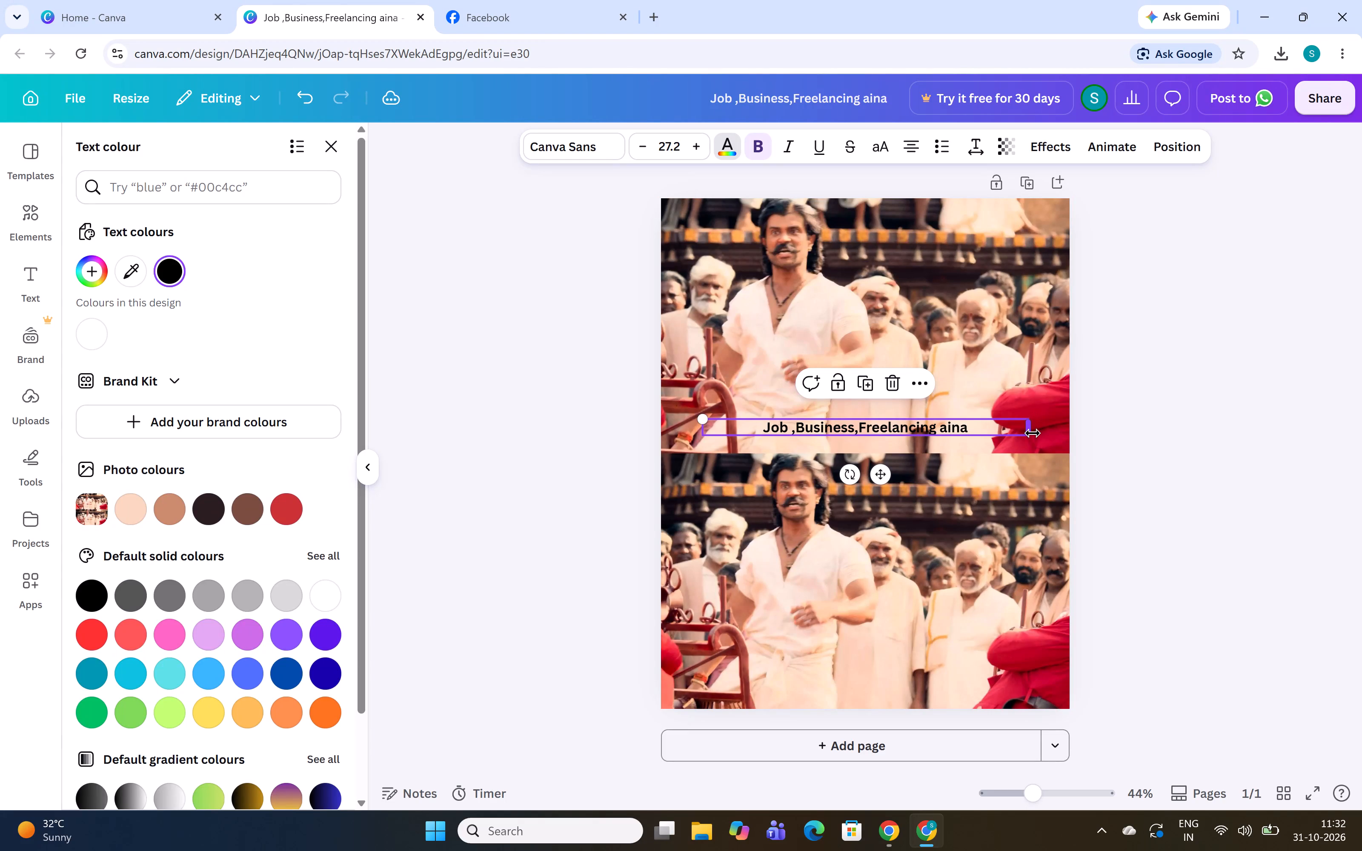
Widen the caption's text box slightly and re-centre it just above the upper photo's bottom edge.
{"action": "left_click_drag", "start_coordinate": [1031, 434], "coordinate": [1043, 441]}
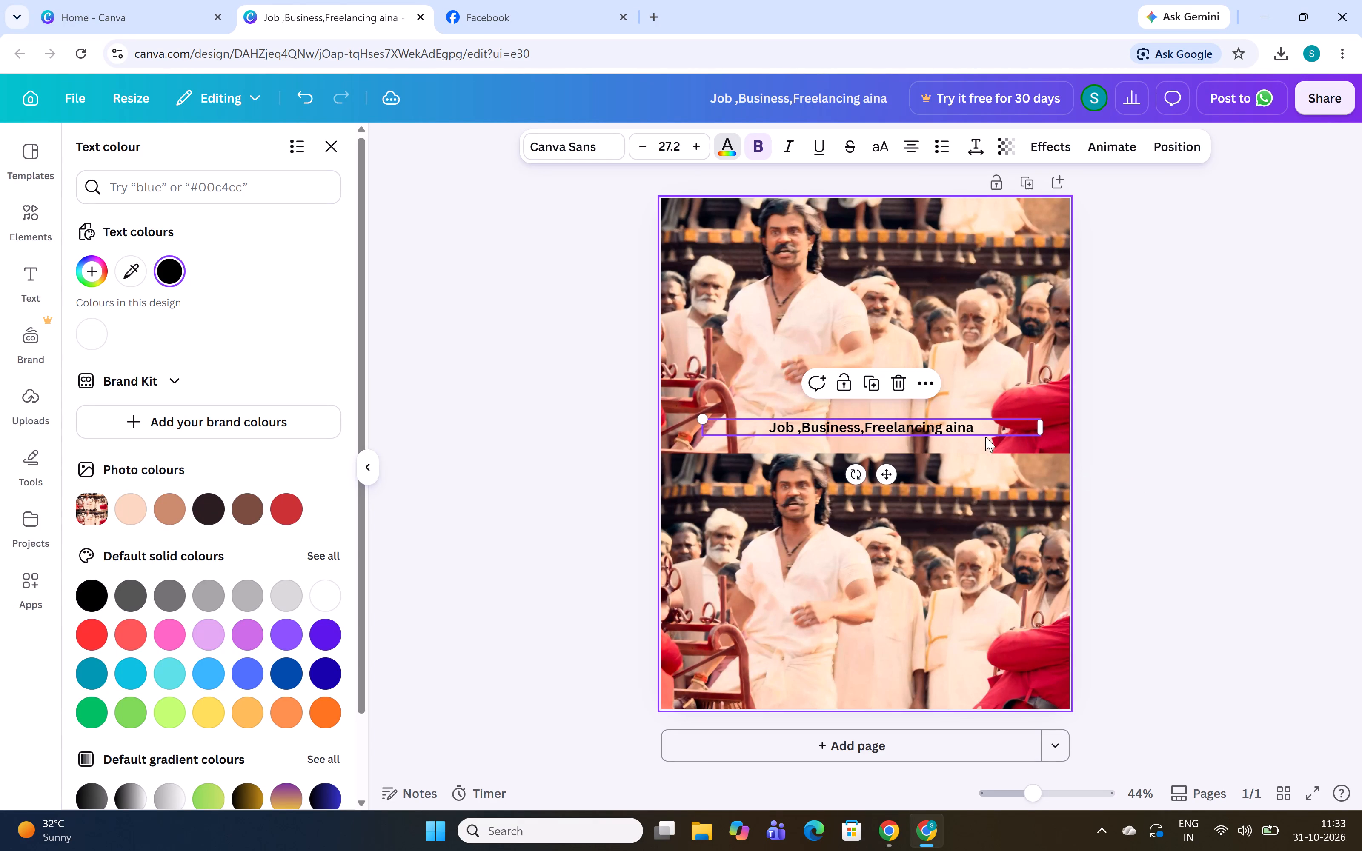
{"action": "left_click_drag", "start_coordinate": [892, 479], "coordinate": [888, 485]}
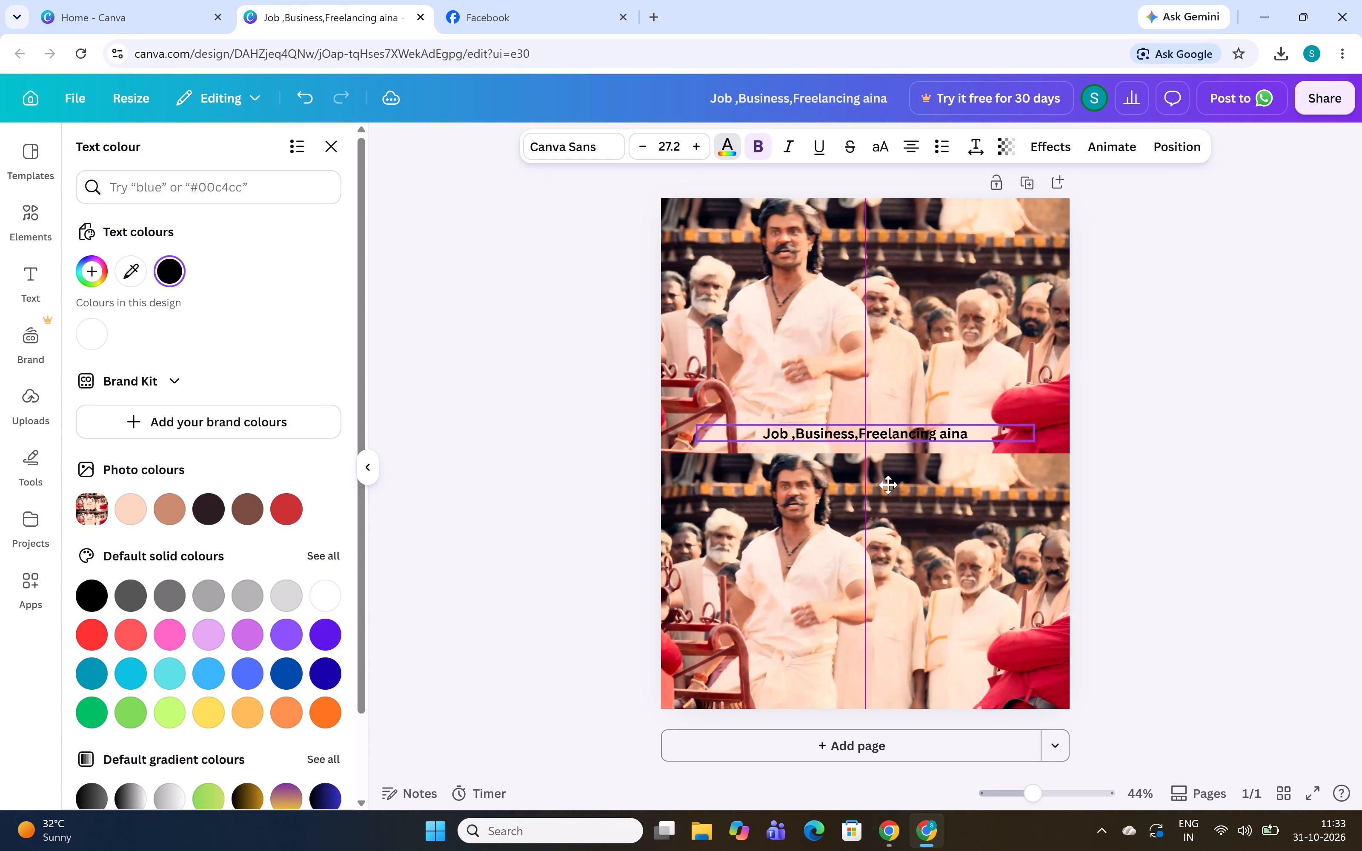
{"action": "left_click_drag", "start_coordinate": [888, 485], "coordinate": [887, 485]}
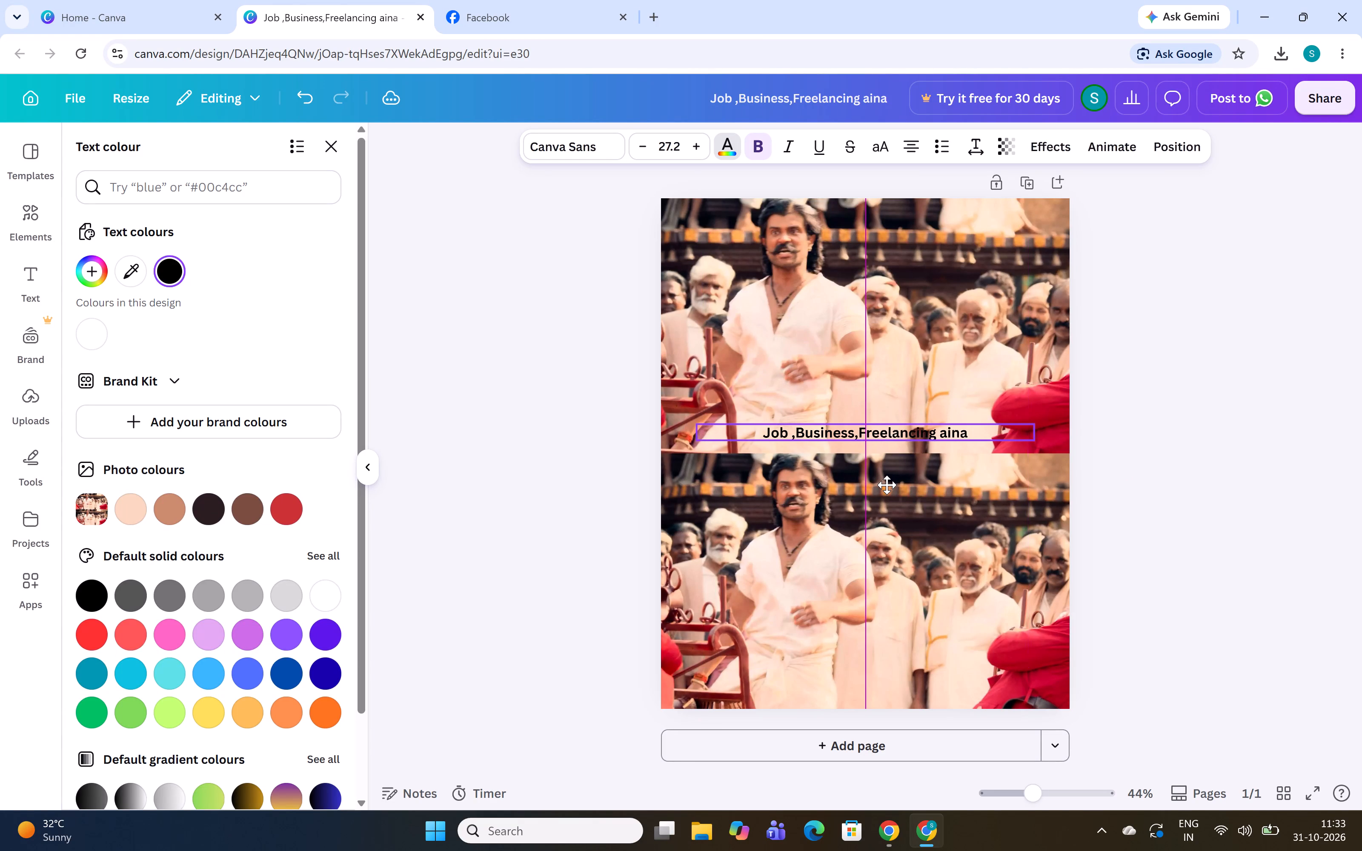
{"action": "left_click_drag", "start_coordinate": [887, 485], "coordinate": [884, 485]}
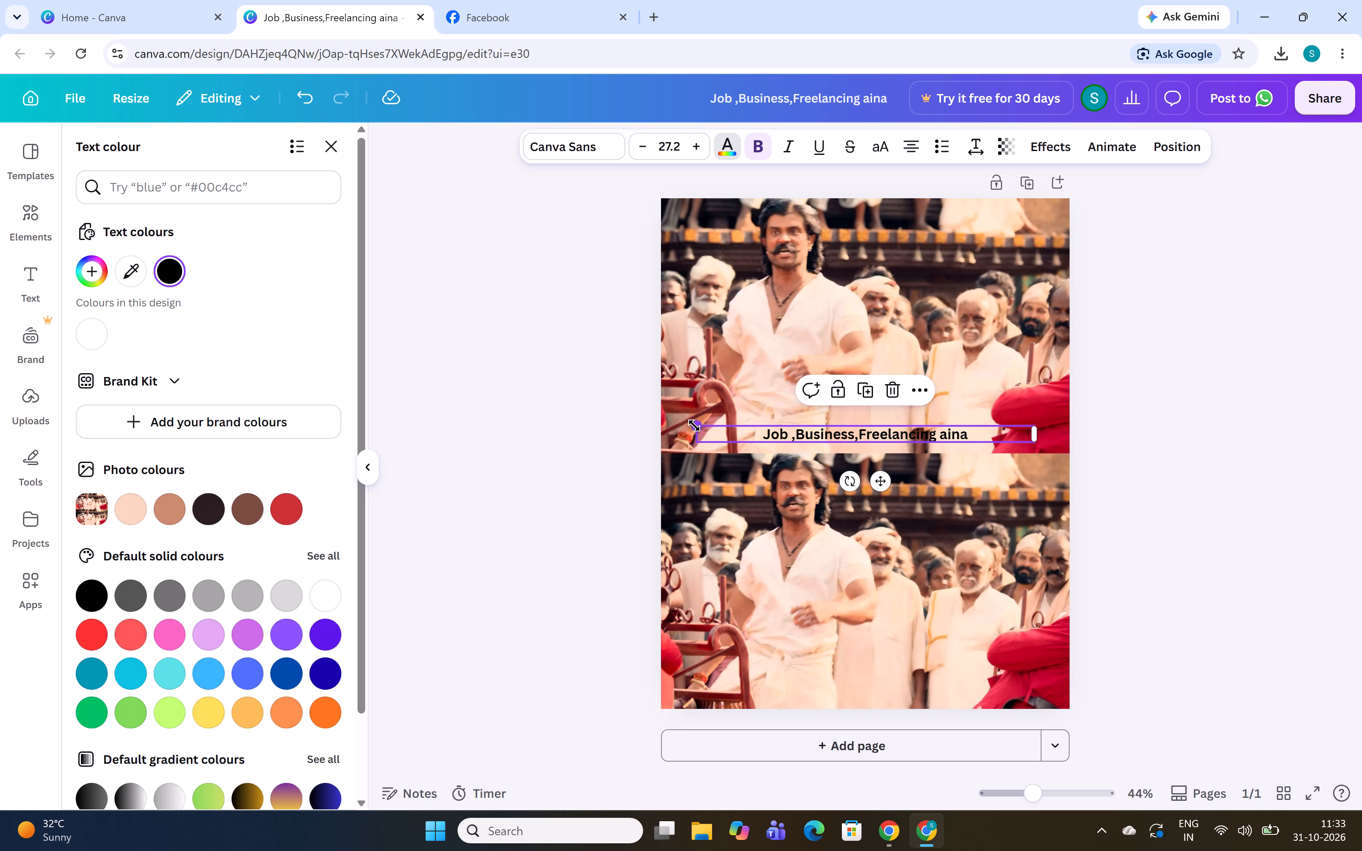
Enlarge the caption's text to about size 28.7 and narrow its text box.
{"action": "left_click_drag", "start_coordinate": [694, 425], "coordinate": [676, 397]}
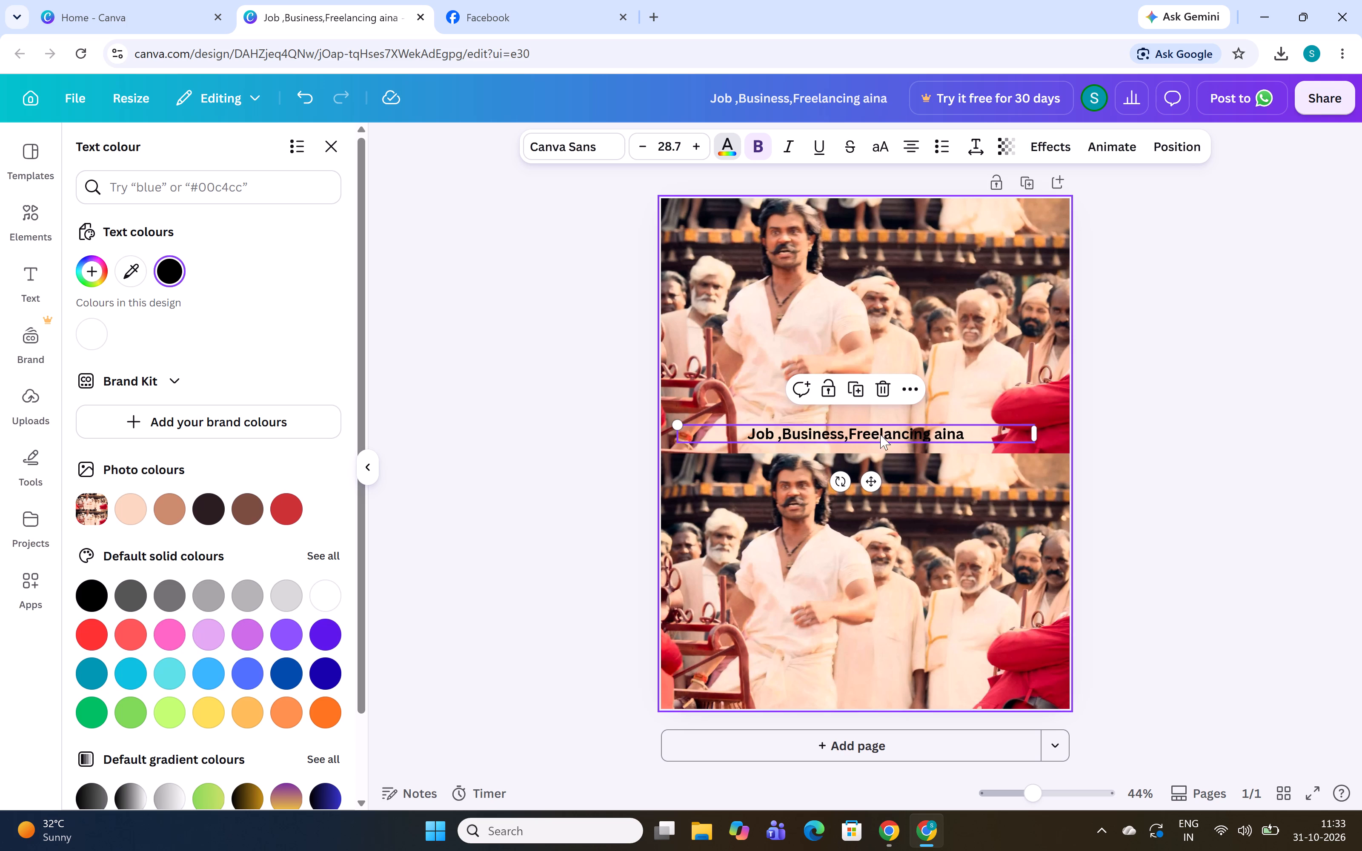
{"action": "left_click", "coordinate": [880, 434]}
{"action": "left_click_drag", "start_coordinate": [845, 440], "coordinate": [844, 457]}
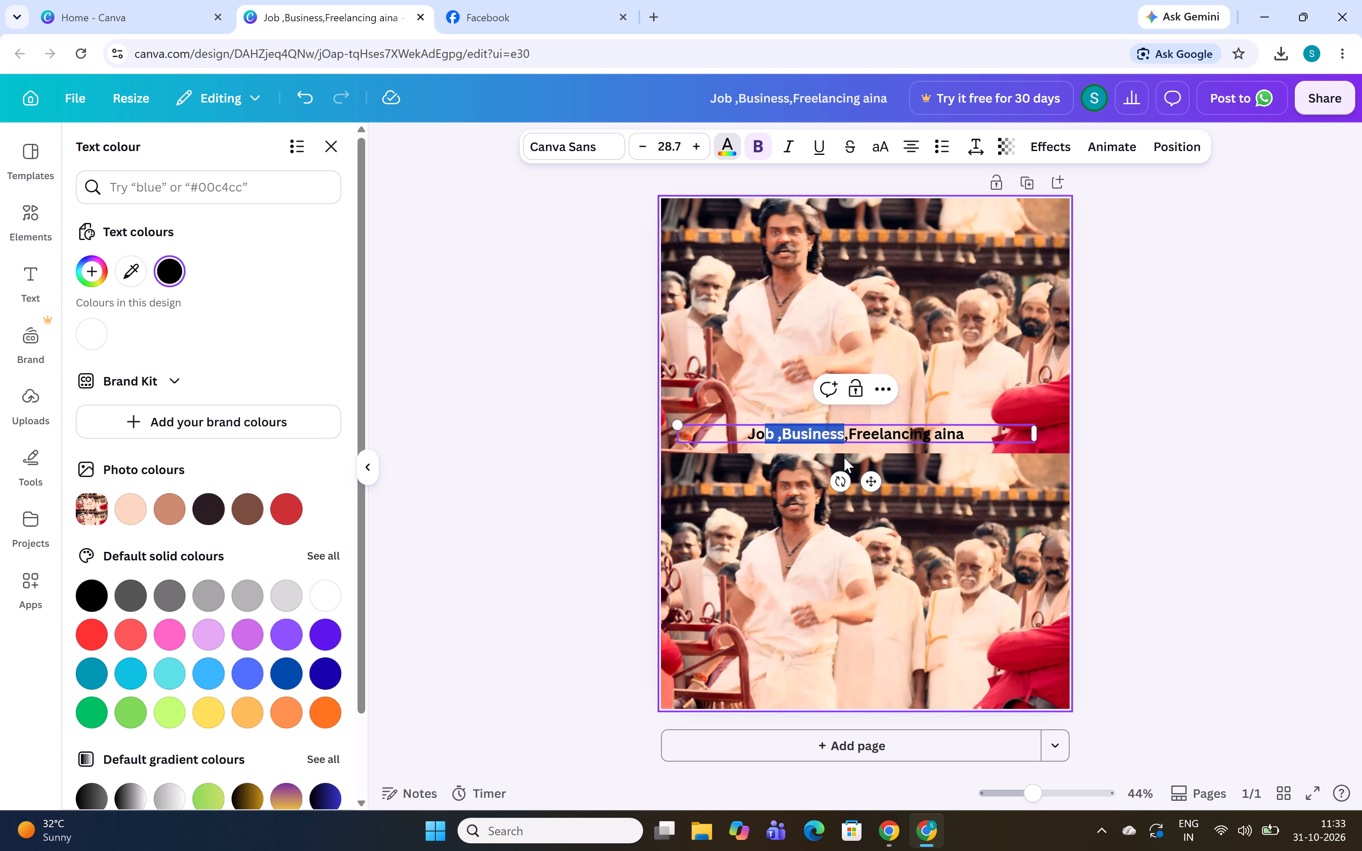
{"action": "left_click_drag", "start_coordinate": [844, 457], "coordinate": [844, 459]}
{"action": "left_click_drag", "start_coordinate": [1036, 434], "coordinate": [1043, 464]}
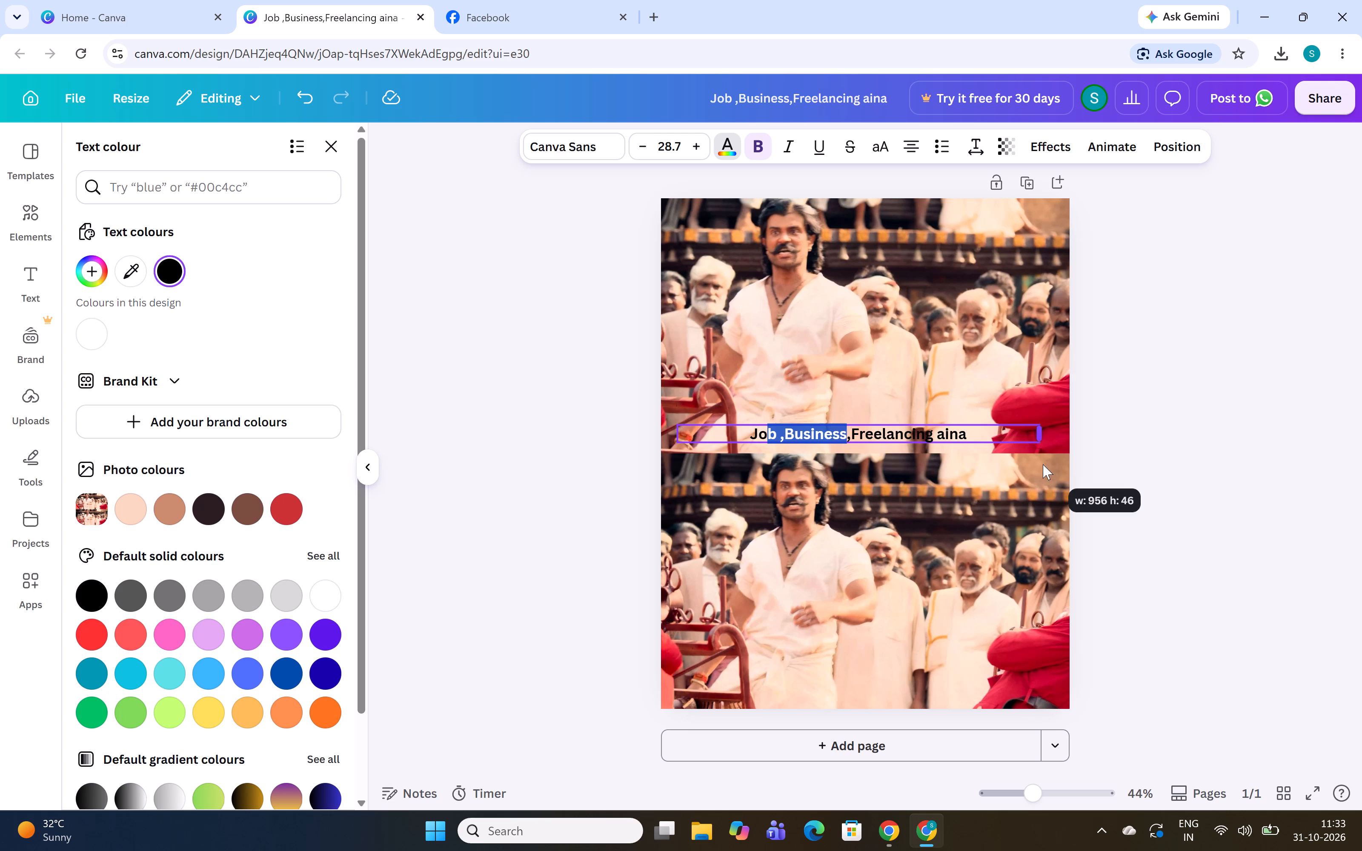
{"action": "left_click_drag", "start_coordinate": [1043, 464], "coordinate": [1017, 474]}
Copy the caption "Job ,Business,Freelancing aina" and remove its text box from the page.
{"action": "left_click", "coordinate": [966, 434]}
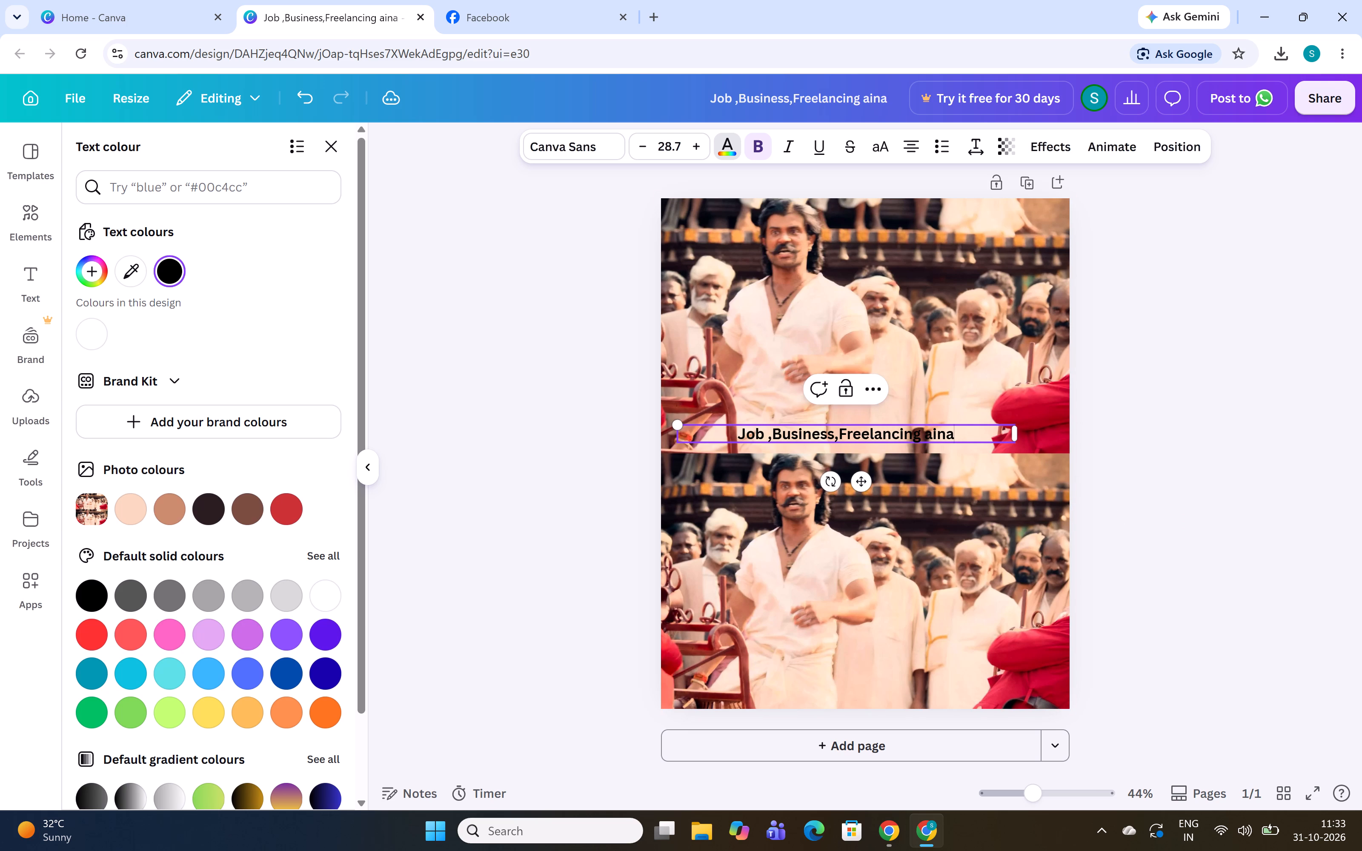
{"action": "key", "text": "ctrl+a"}
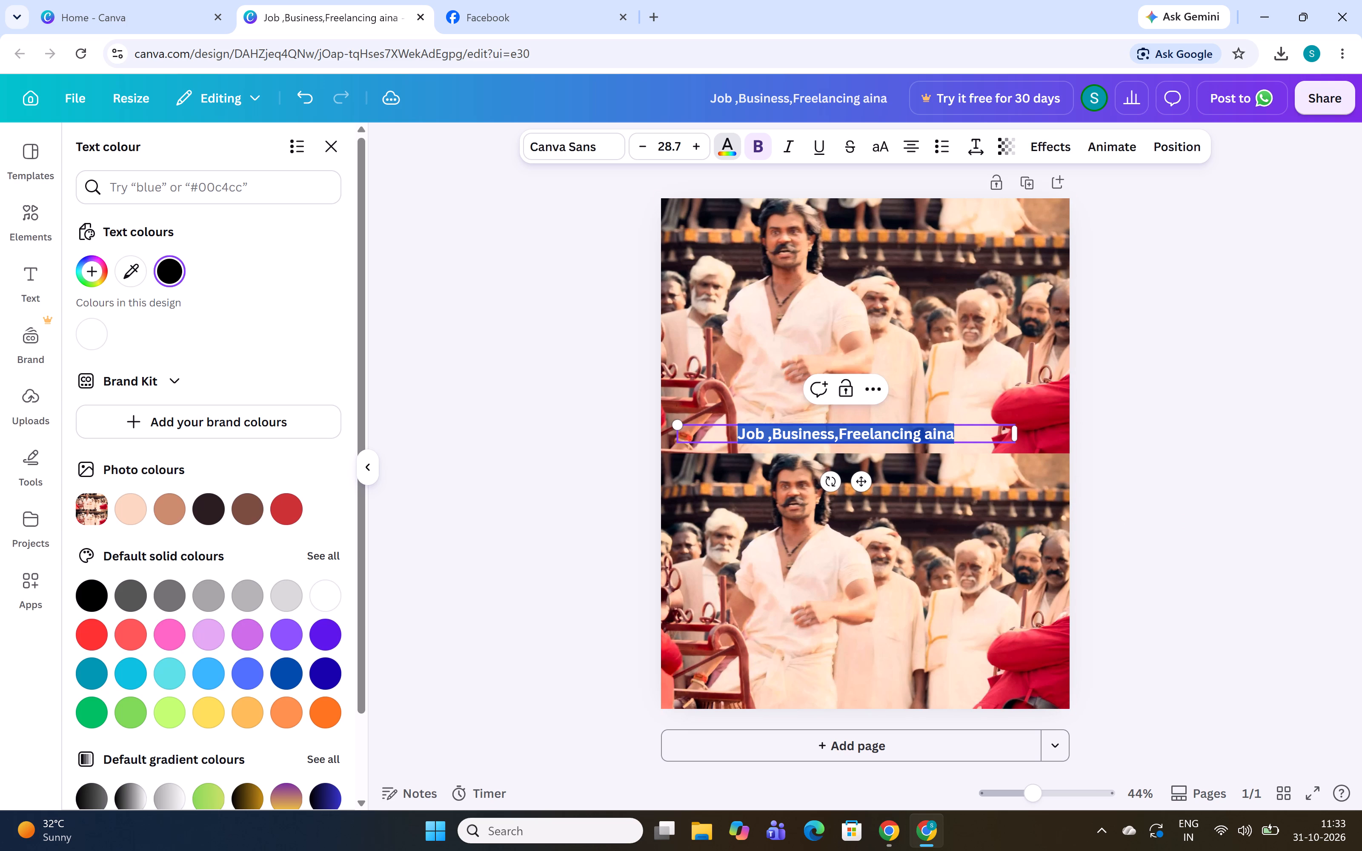
{"action": "key", "text": "ctrl+c"}
{"action": "key", "text": "Delete"}
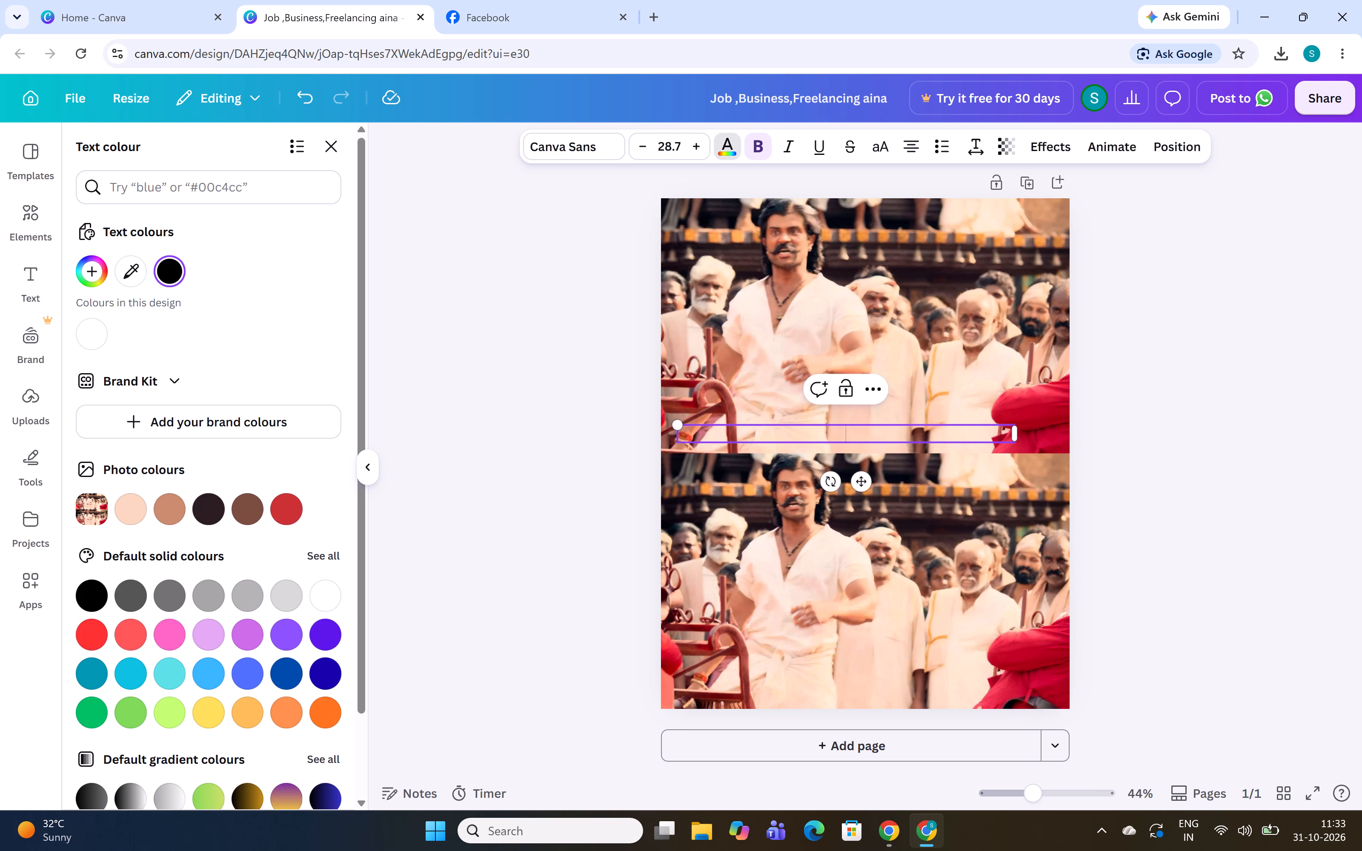
{"action": "left_click", "coordinate": [873, 383]}
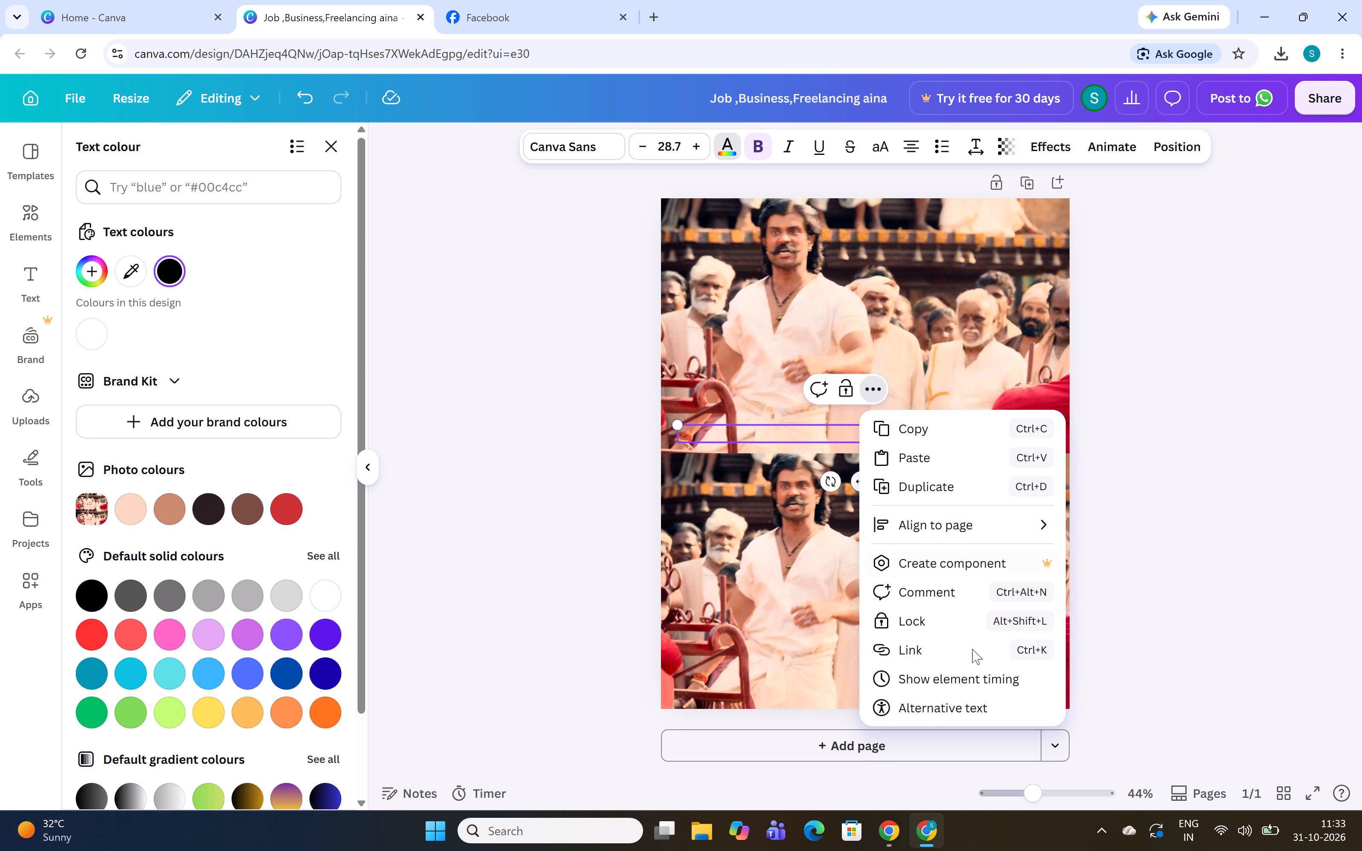
{"action": "right_click", "coordinate": [878, 391]}
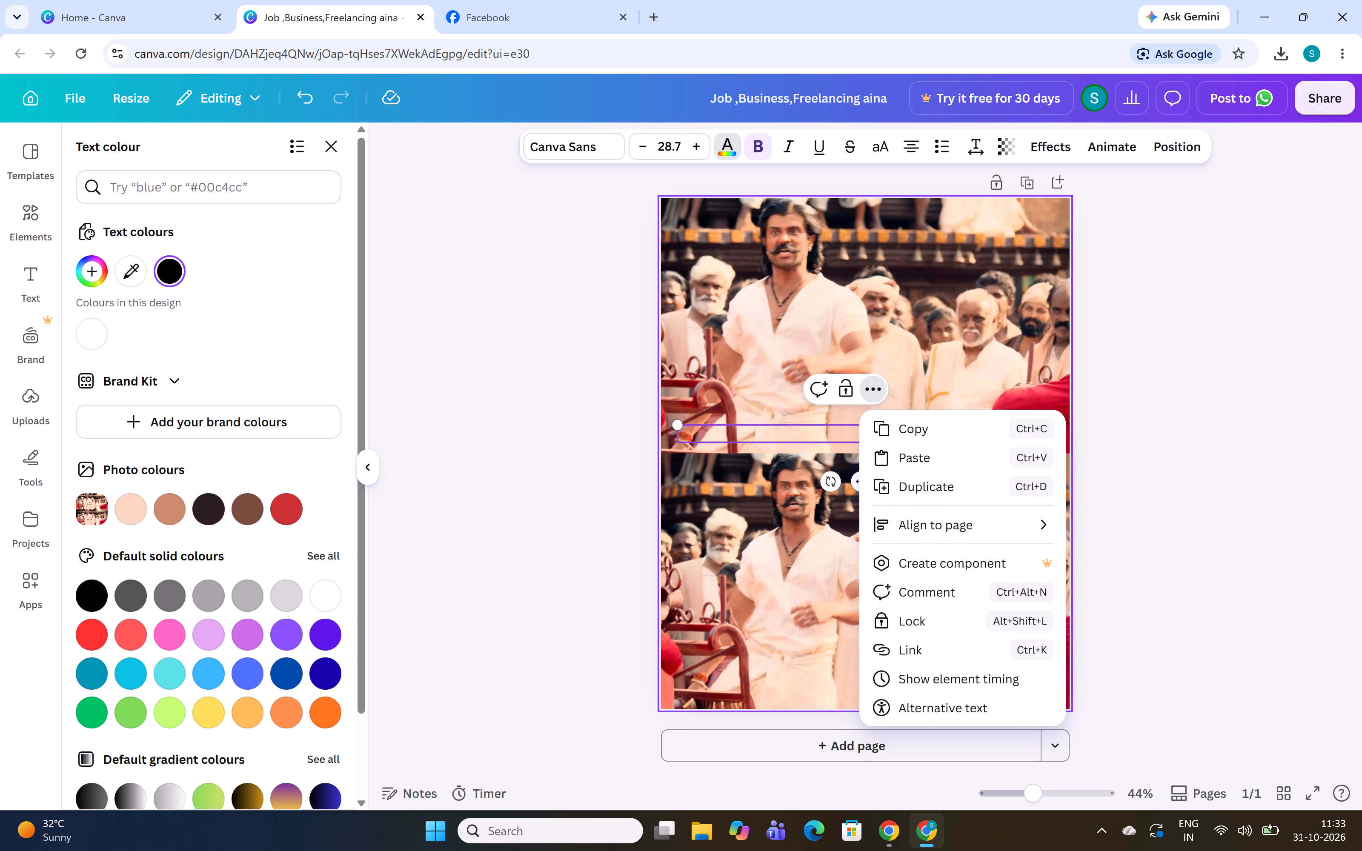
{"action": "right_click", "coordinate": [784, 442]}
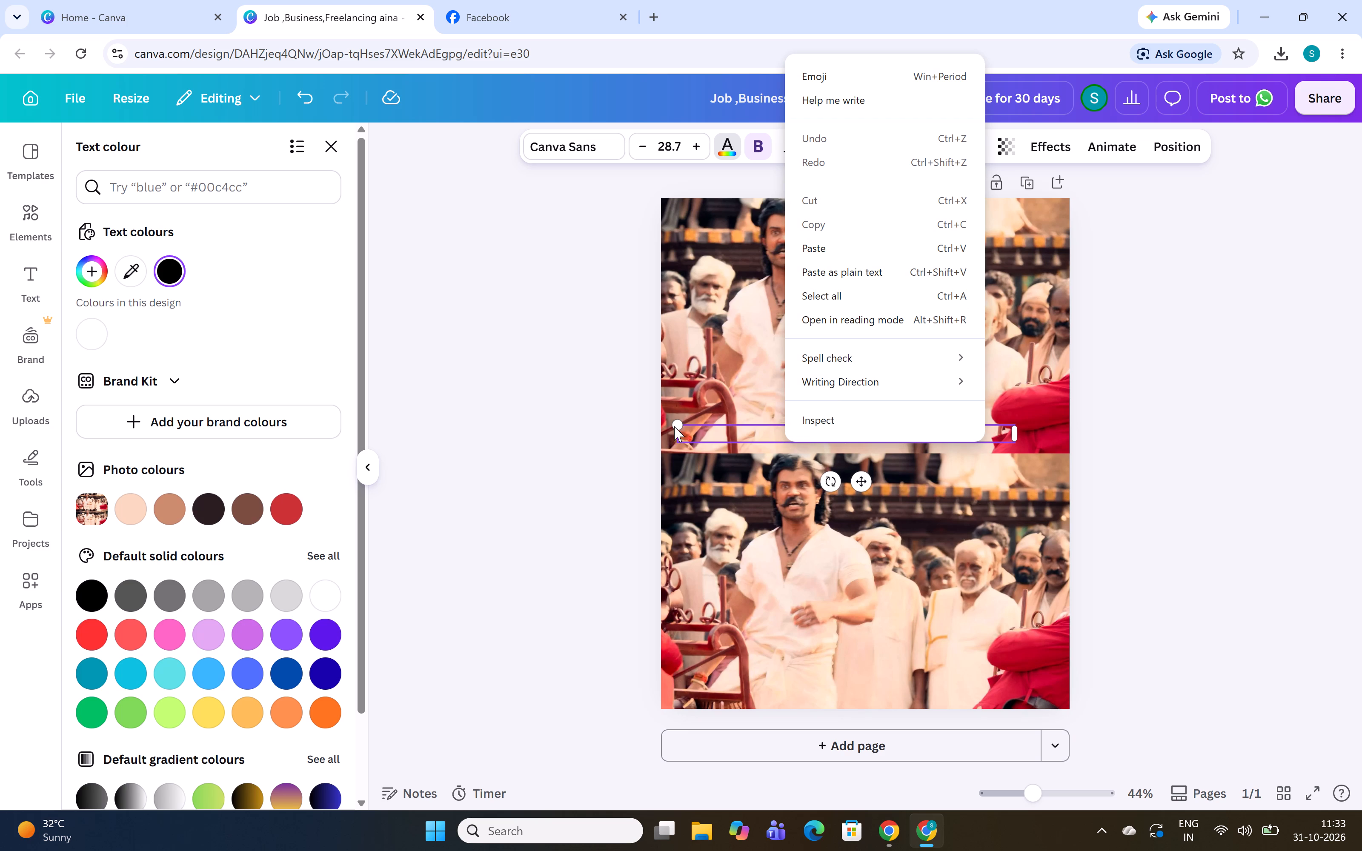
{"action": "left_click_drag", "start_coordinate": [675, 425], "coordinate": [961, 422]}
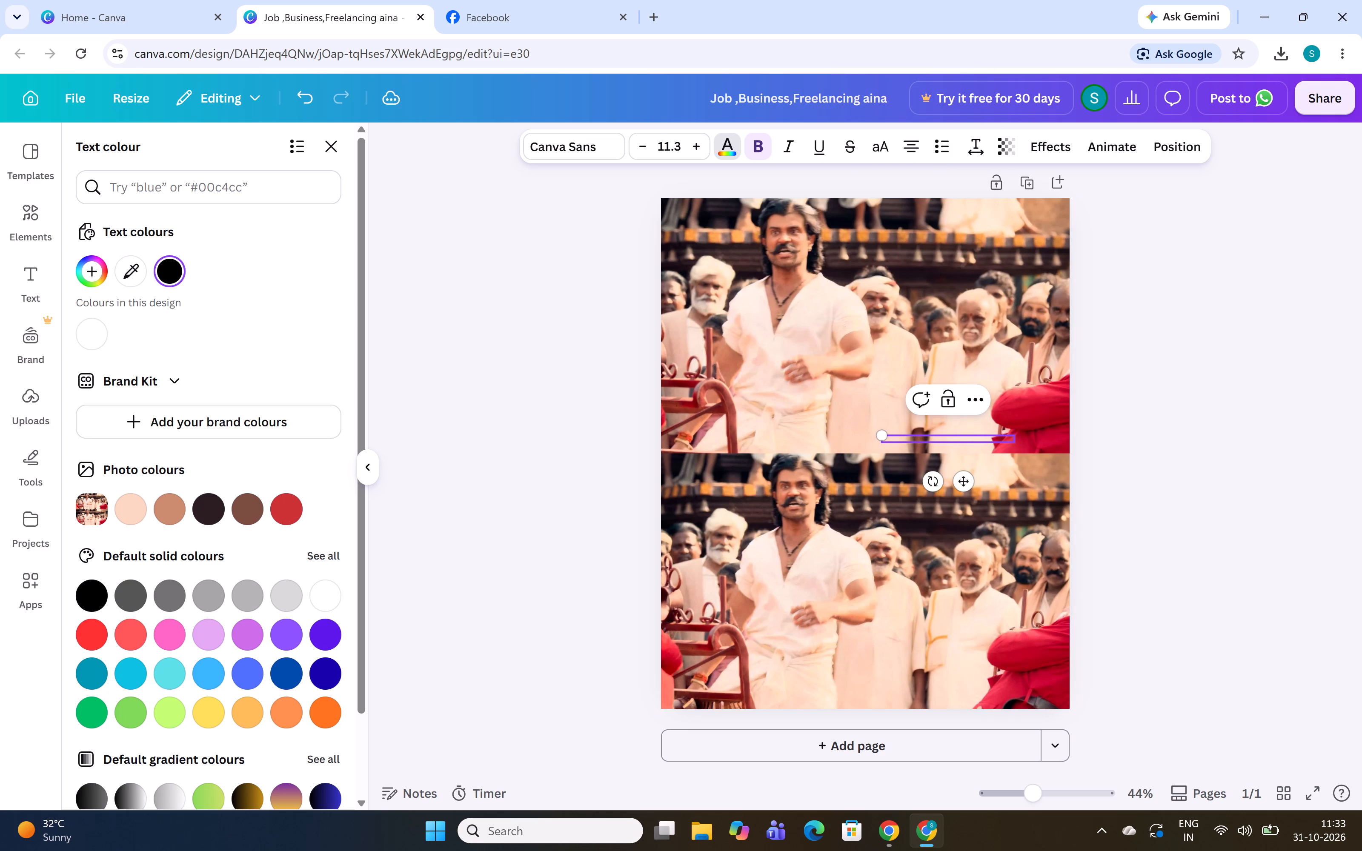
{"action": "right_click", "coordinate": [942, 440]}
{"action": "left_click", "coordinate": [856, 412]}
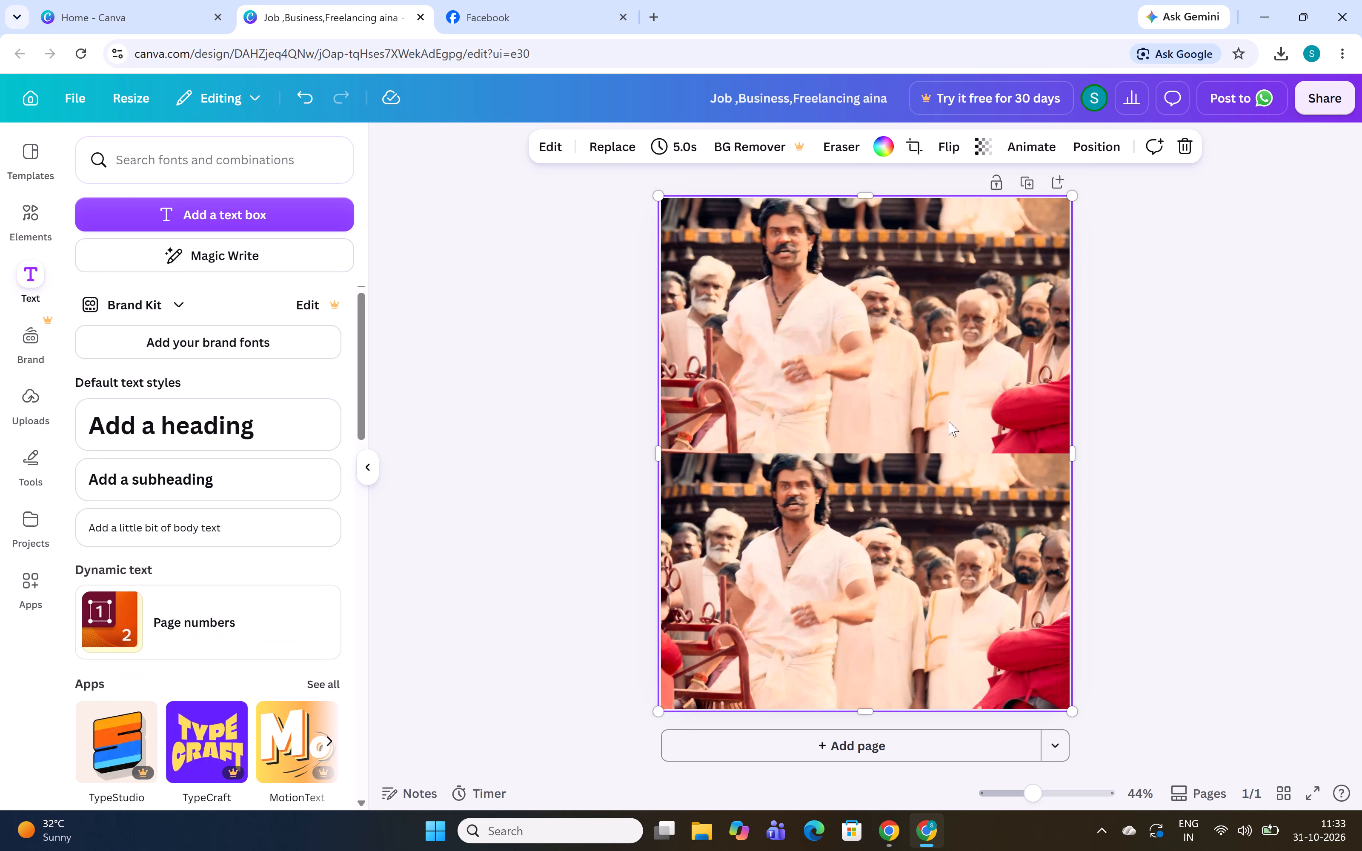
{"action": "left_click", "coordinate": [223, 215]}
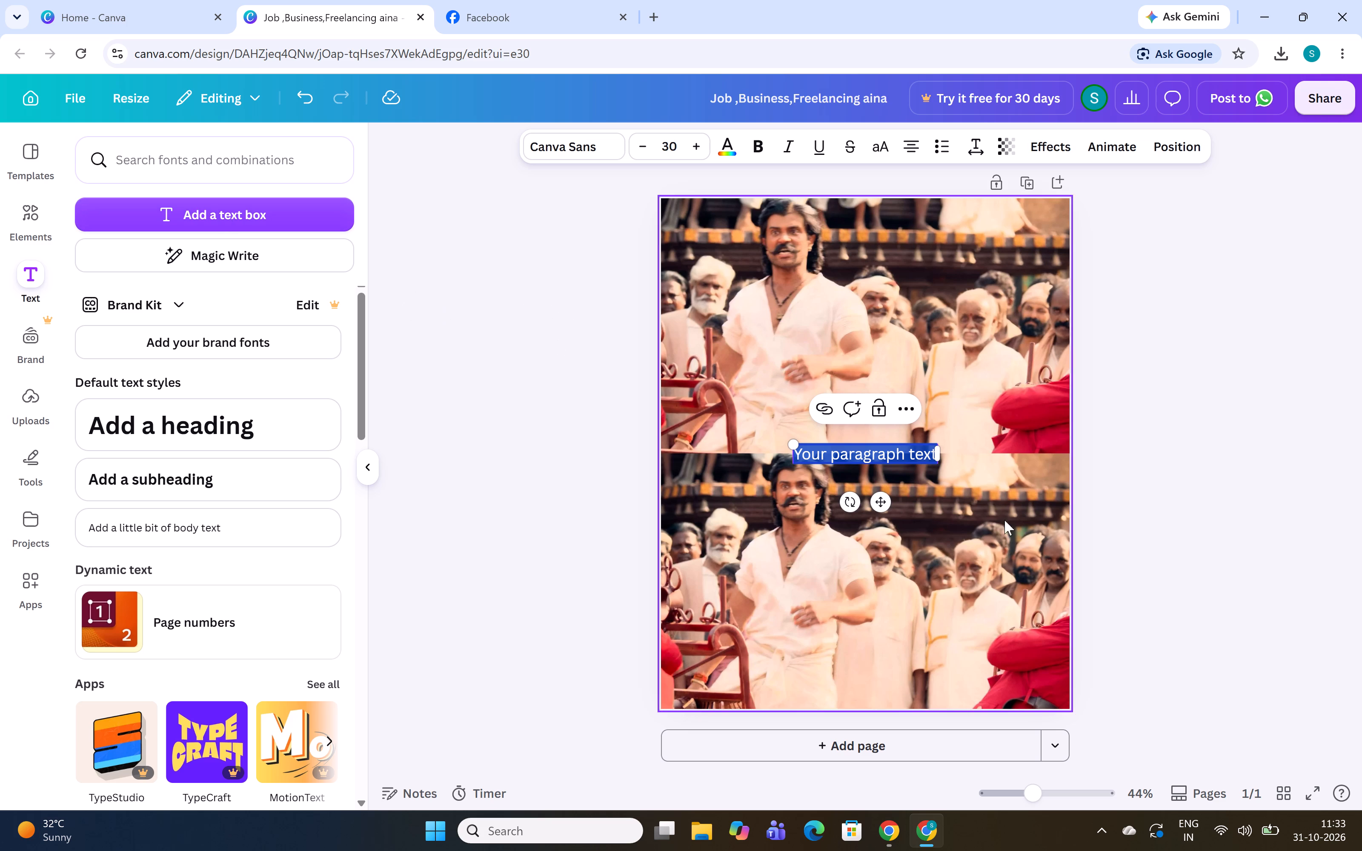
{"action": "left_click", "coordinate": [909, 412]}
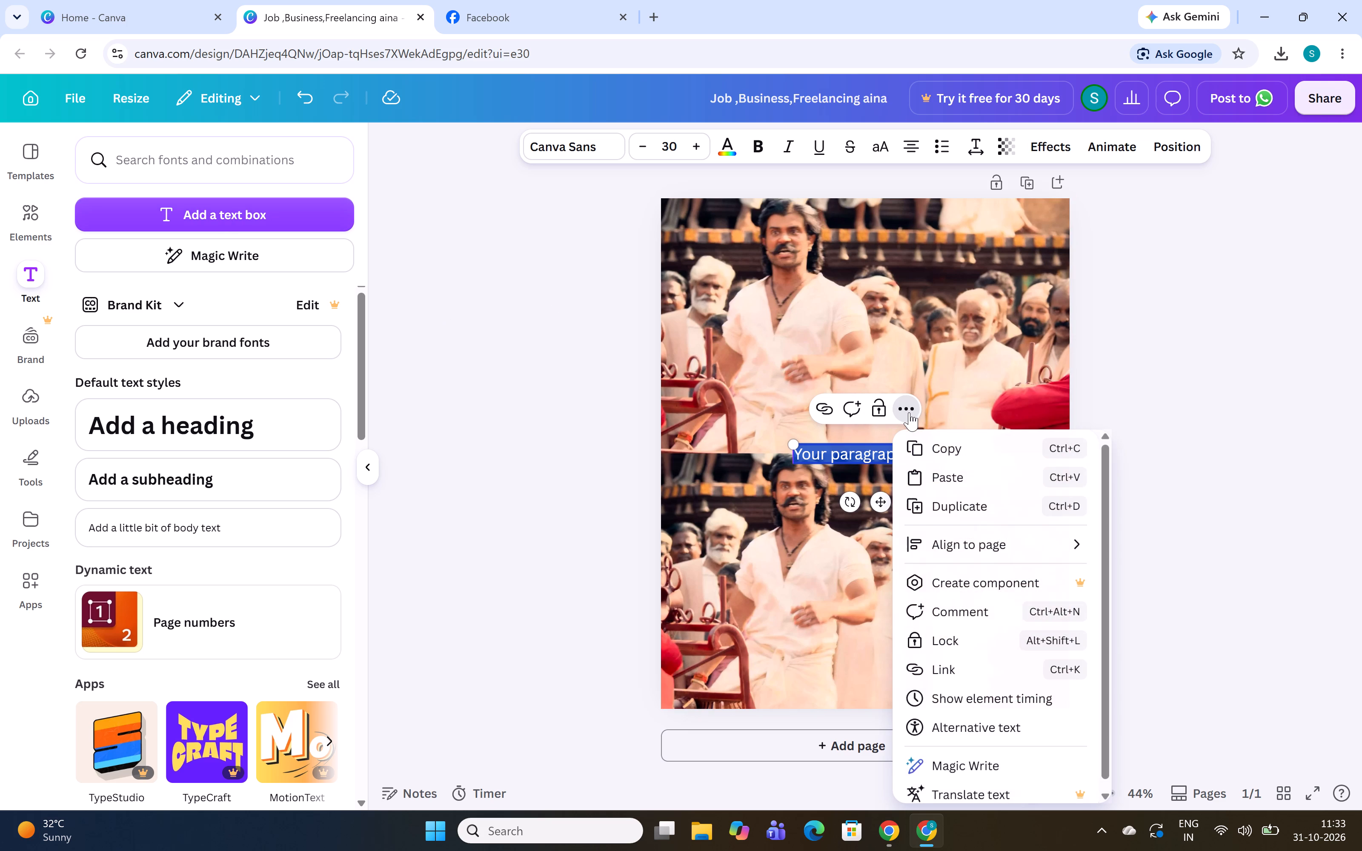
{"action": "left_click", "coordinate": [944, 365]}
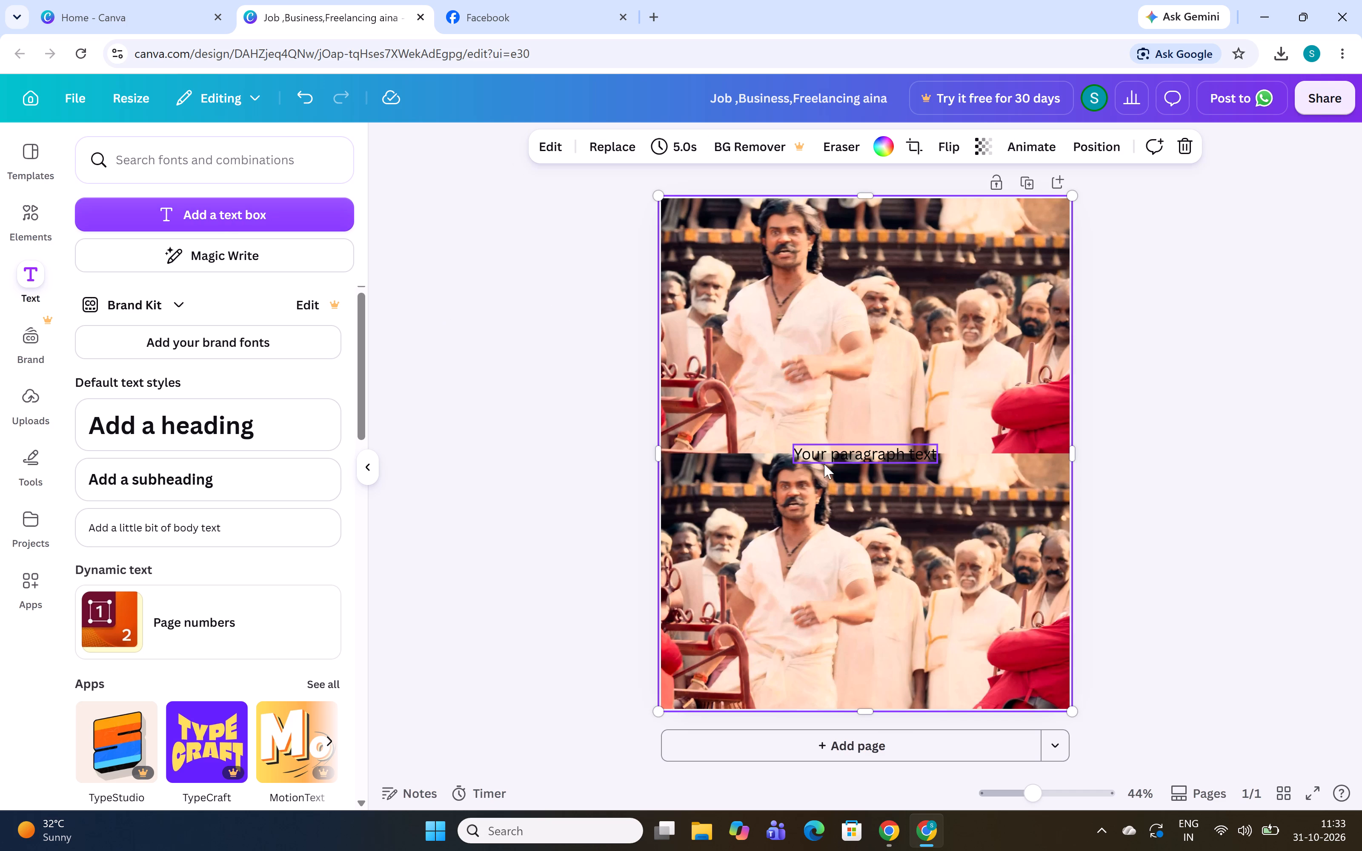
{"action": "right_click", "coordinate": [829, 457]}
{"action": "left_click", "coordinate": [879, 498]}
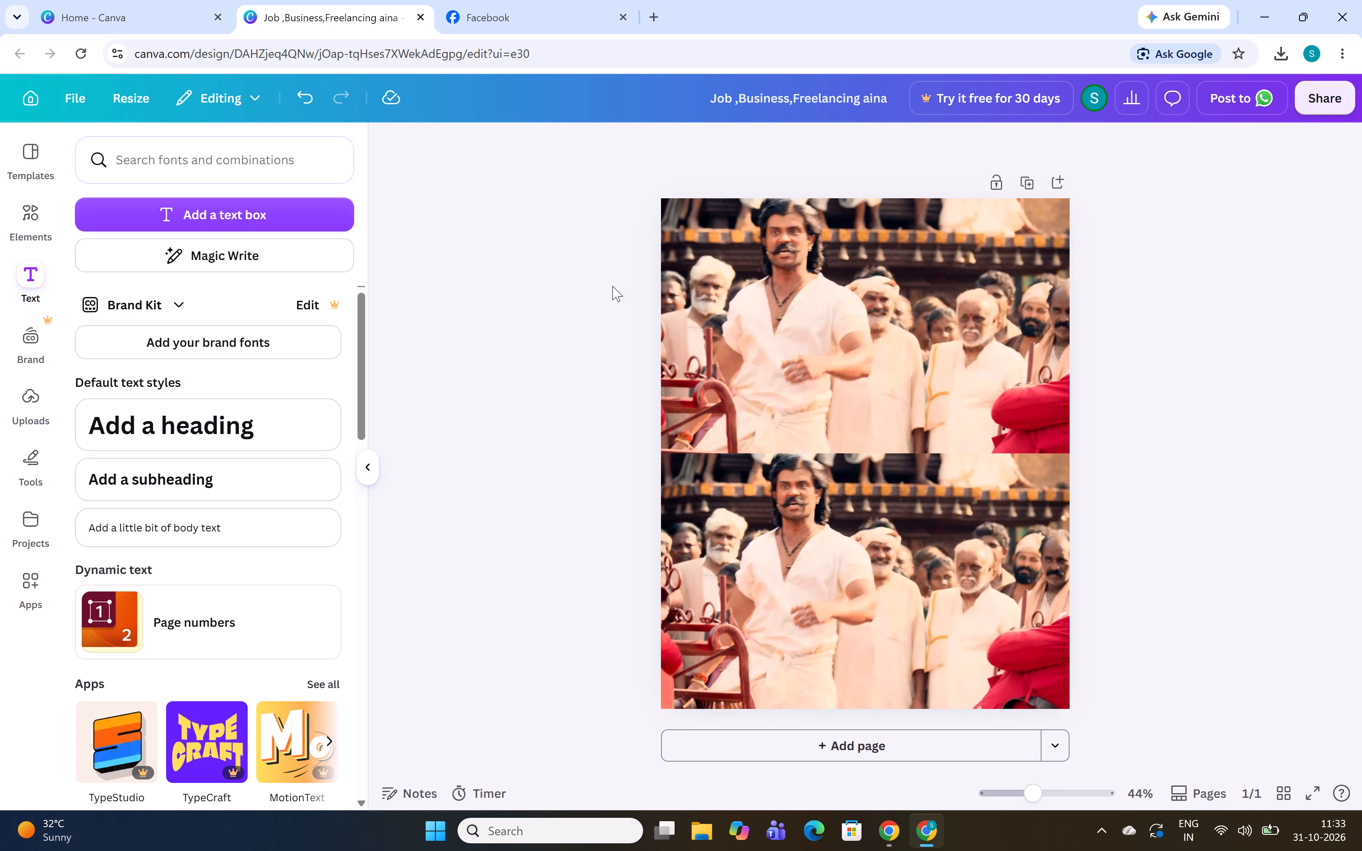
Add a heading in the default text style to the page.
{"action": "left_click", "coordinate": [193, 421]}
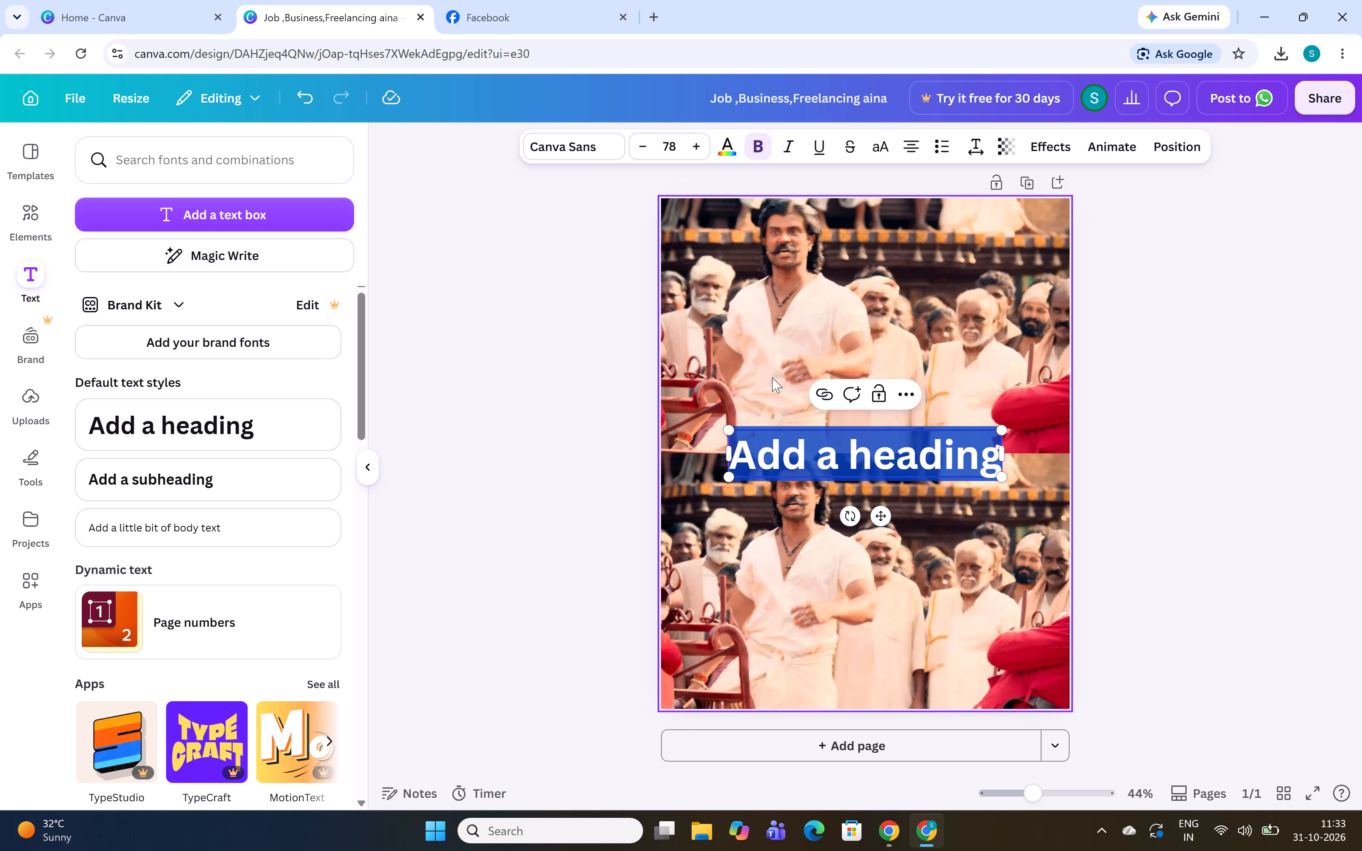
Switch to the Canva memes lesson, rewind to where the heading is added, and pause to check how the caption is made.
{"action": "left_click", "coordinate": [887, 742]}
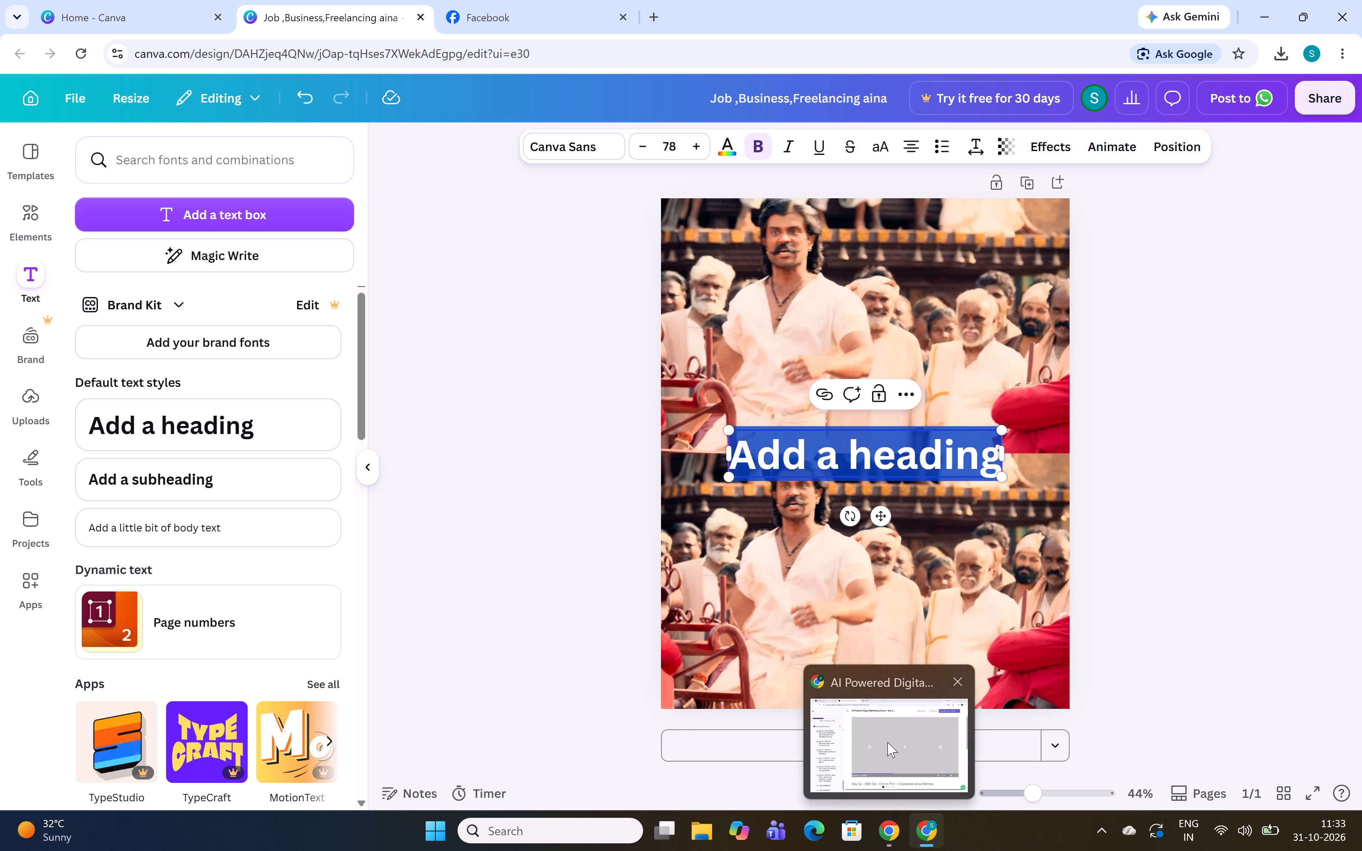
{"action": "left_click", "coordinate": [819, 419]}
{"action": "key", "text": "Left"}
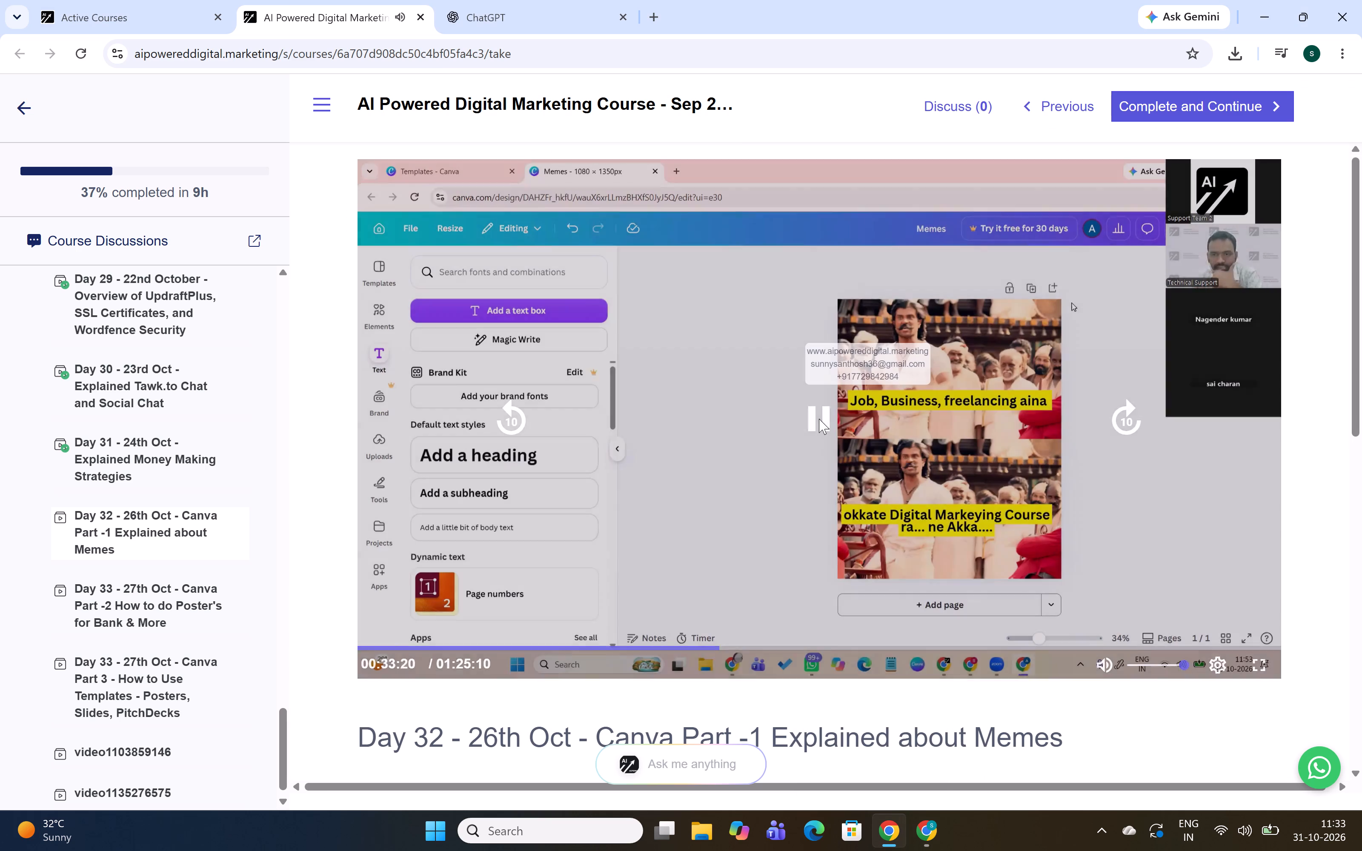
{"action": "key", "text": "Left"}
{"action": "key", "text": "Left"}
{"action": "key", "text": "Left"}
{"action": "key", "text": "Left"}
{"action": "key", "text": "Left"}
{"action": "key", "text": "Left"}
{"action": "key", "text": "Left"}
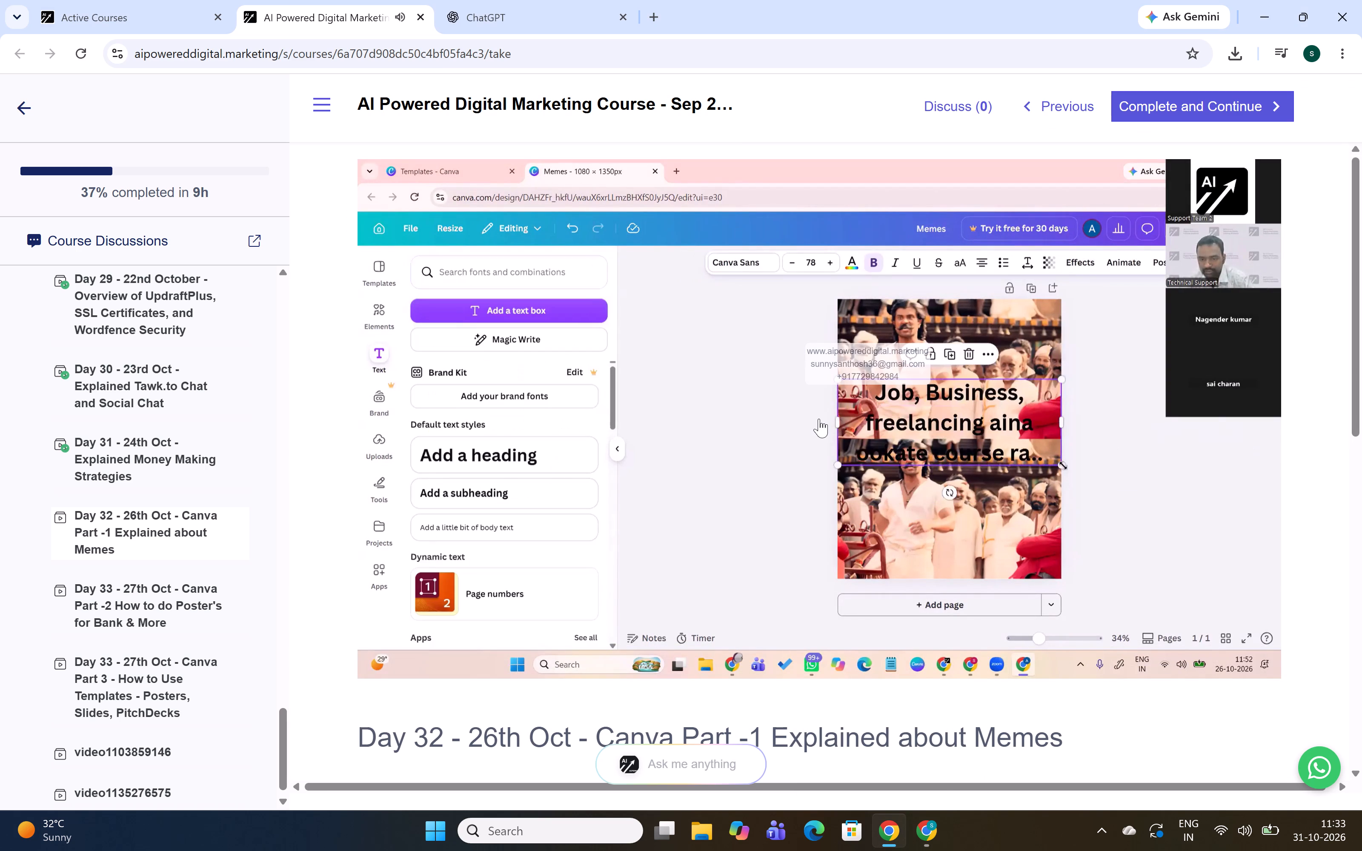
{"action": "key", "text": "Left"}
{"action": "key", "text": "Left"}
{"action": "key", "text": "Left"}
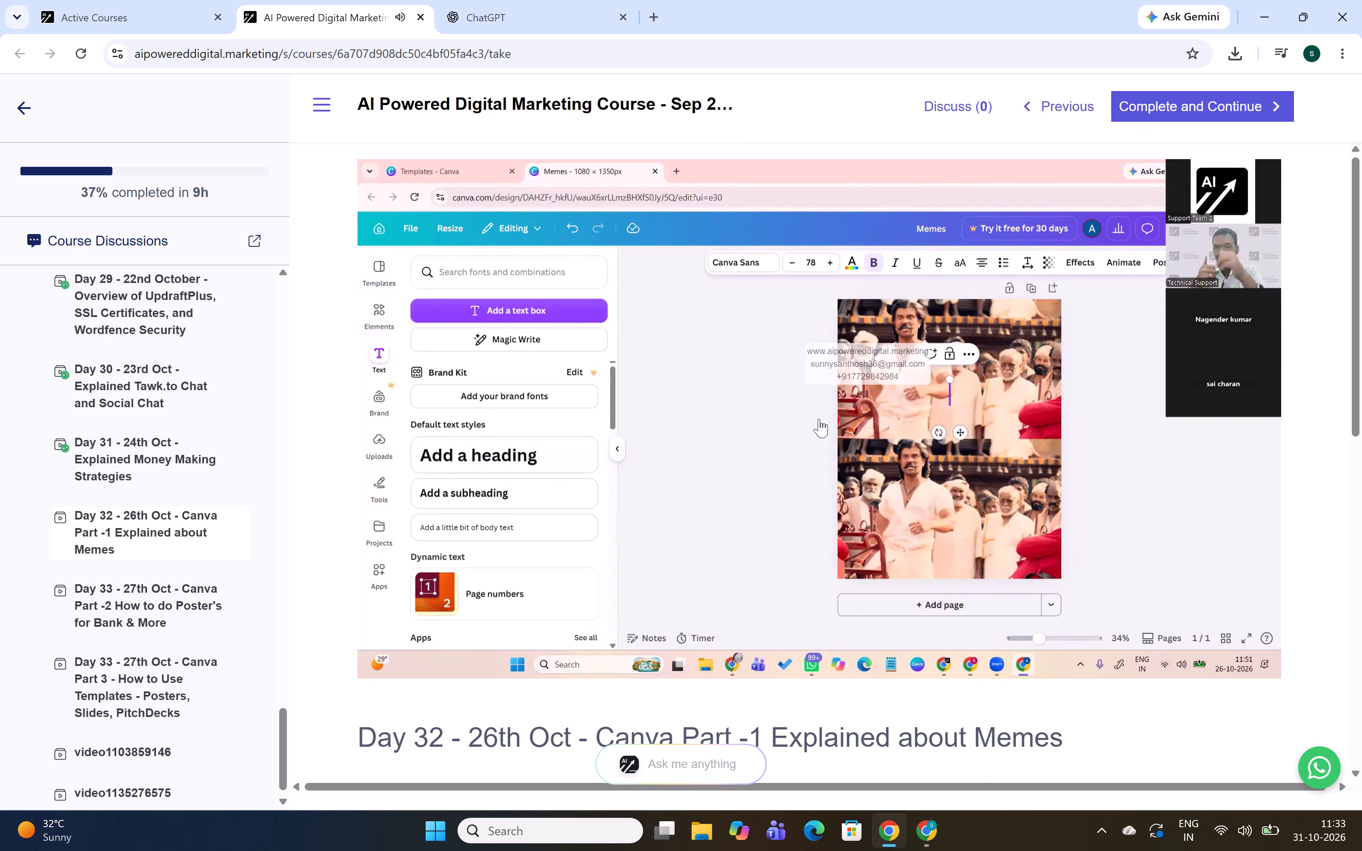
{"action": "key", "text": "Left"}
{"action": "key", "text": "Left"}
{"action": "key", "text": "Left"}
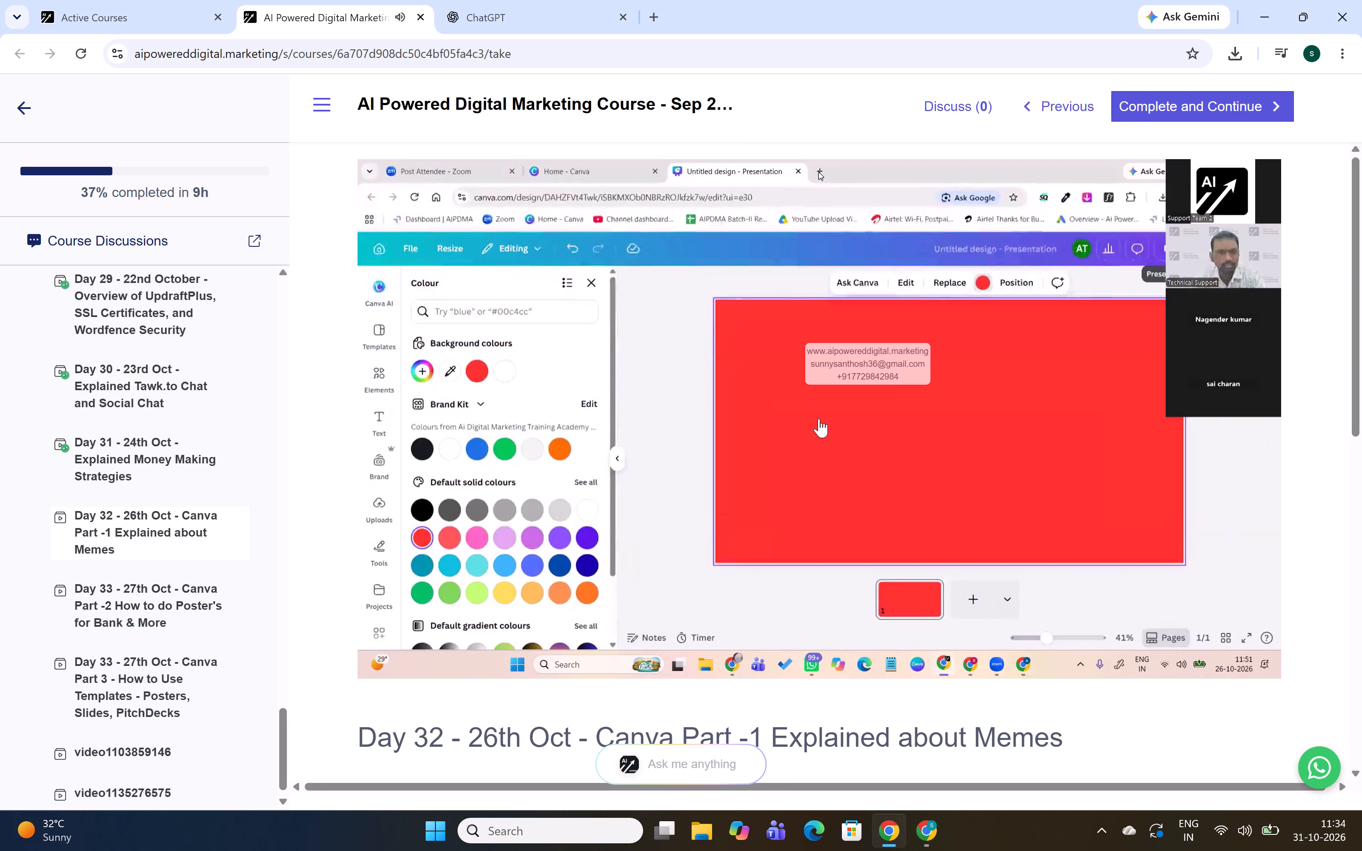
{"action": "key", "text": "Right"}
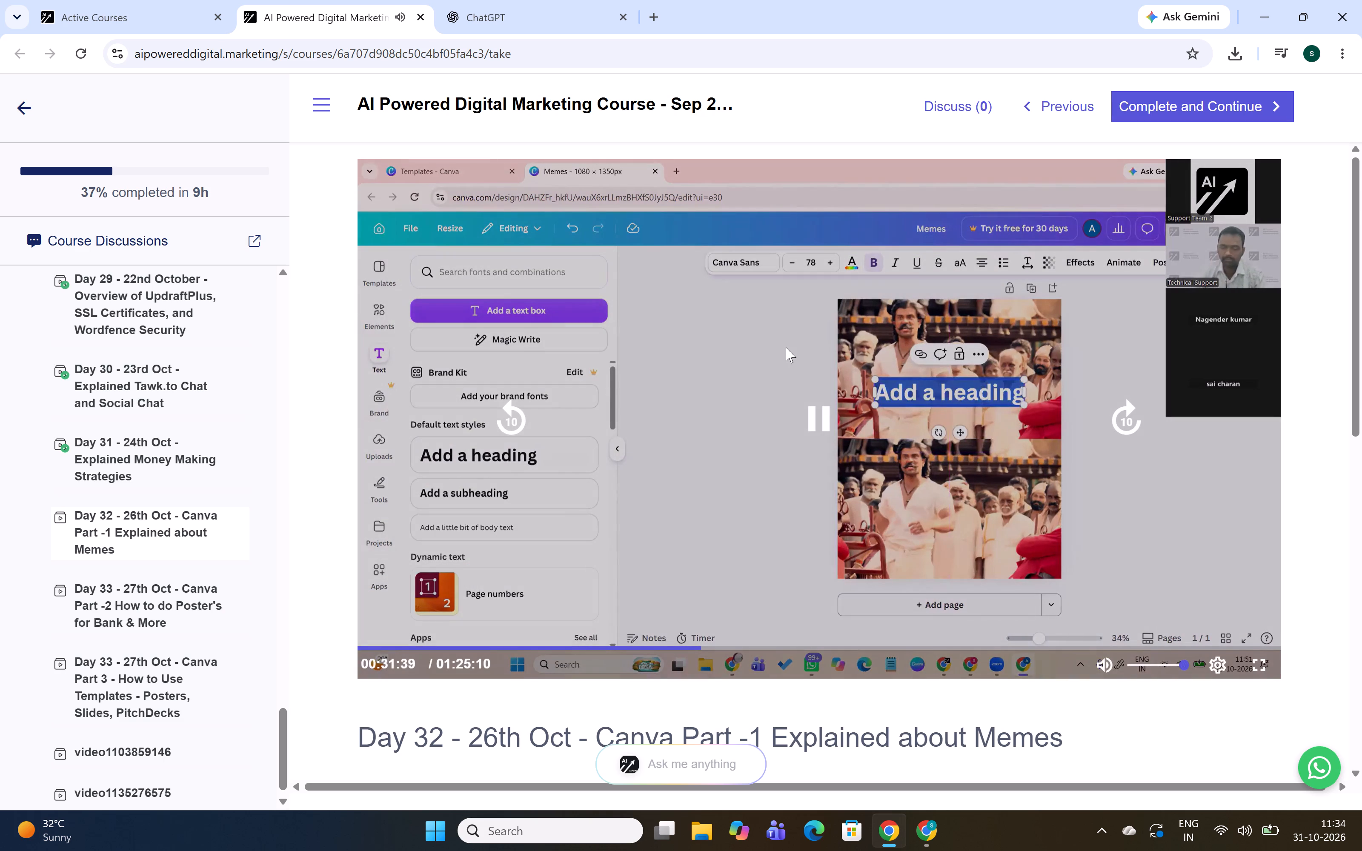
{"action": "left_click", "coordinate": [822, 415]}
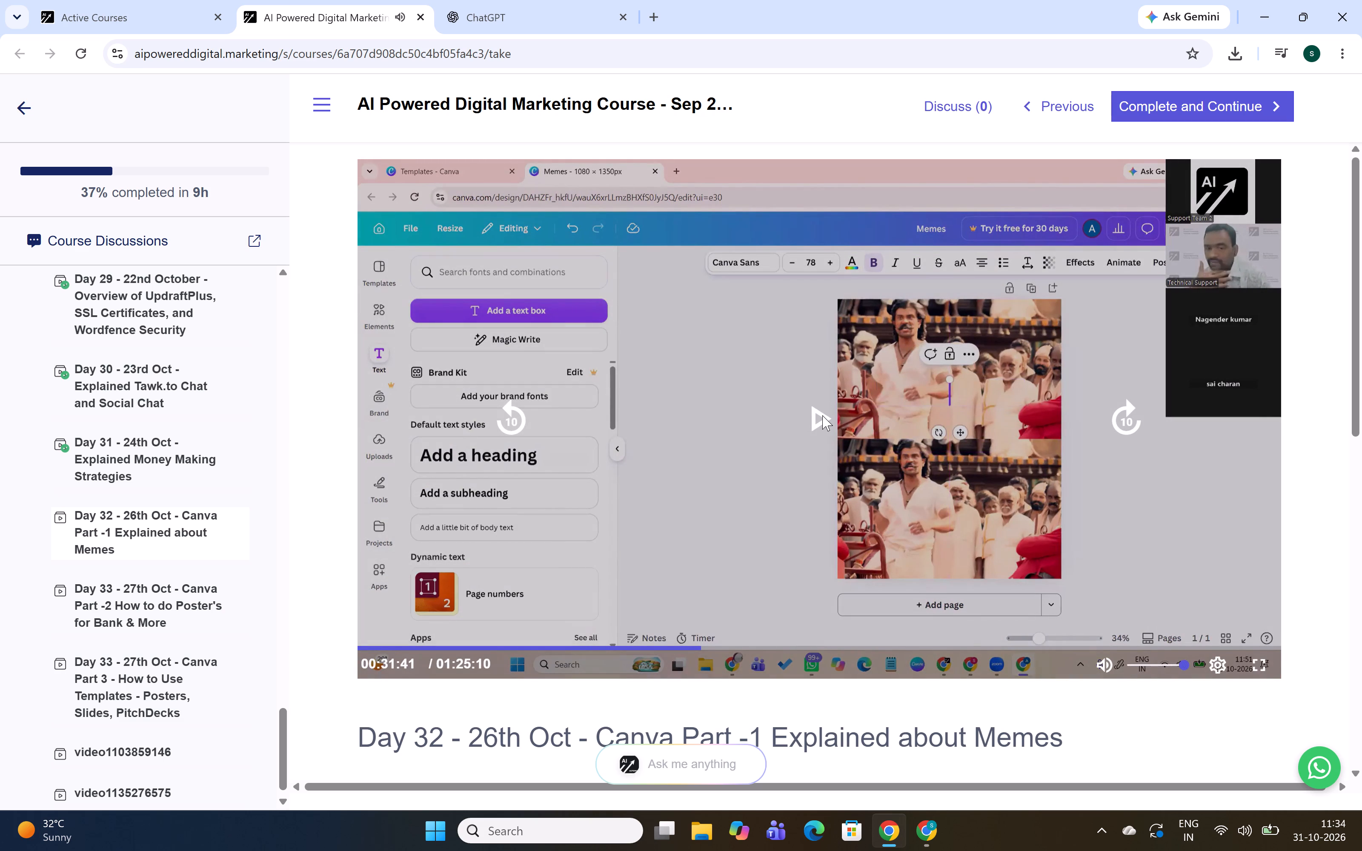
Switch to the meme design, replace the heading's placeholder with the copied caption, and move it up onto the upper photo.
{"action": "key", "text": "alt+Tab"}
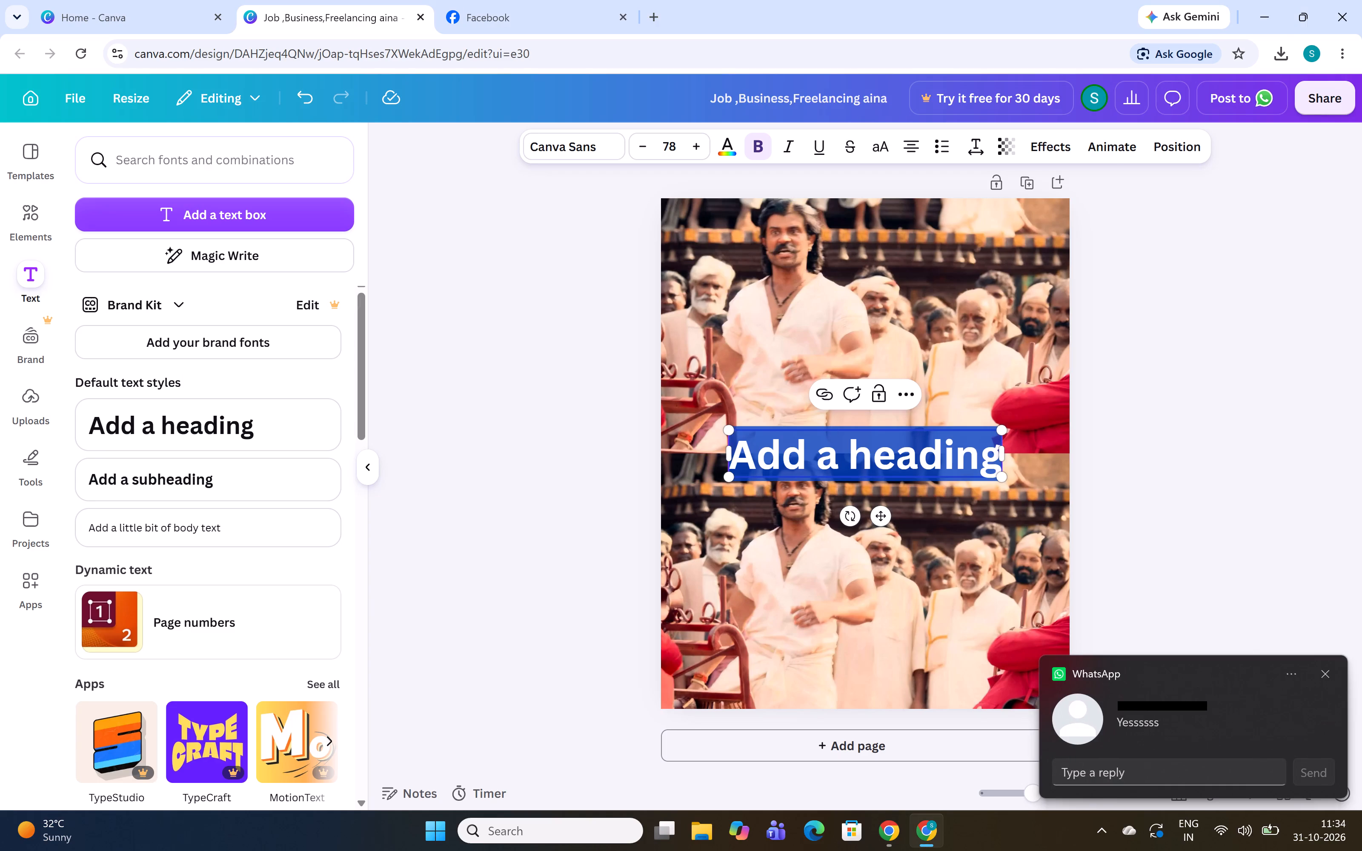
{"action": "key", "text": "ctrl+v"}
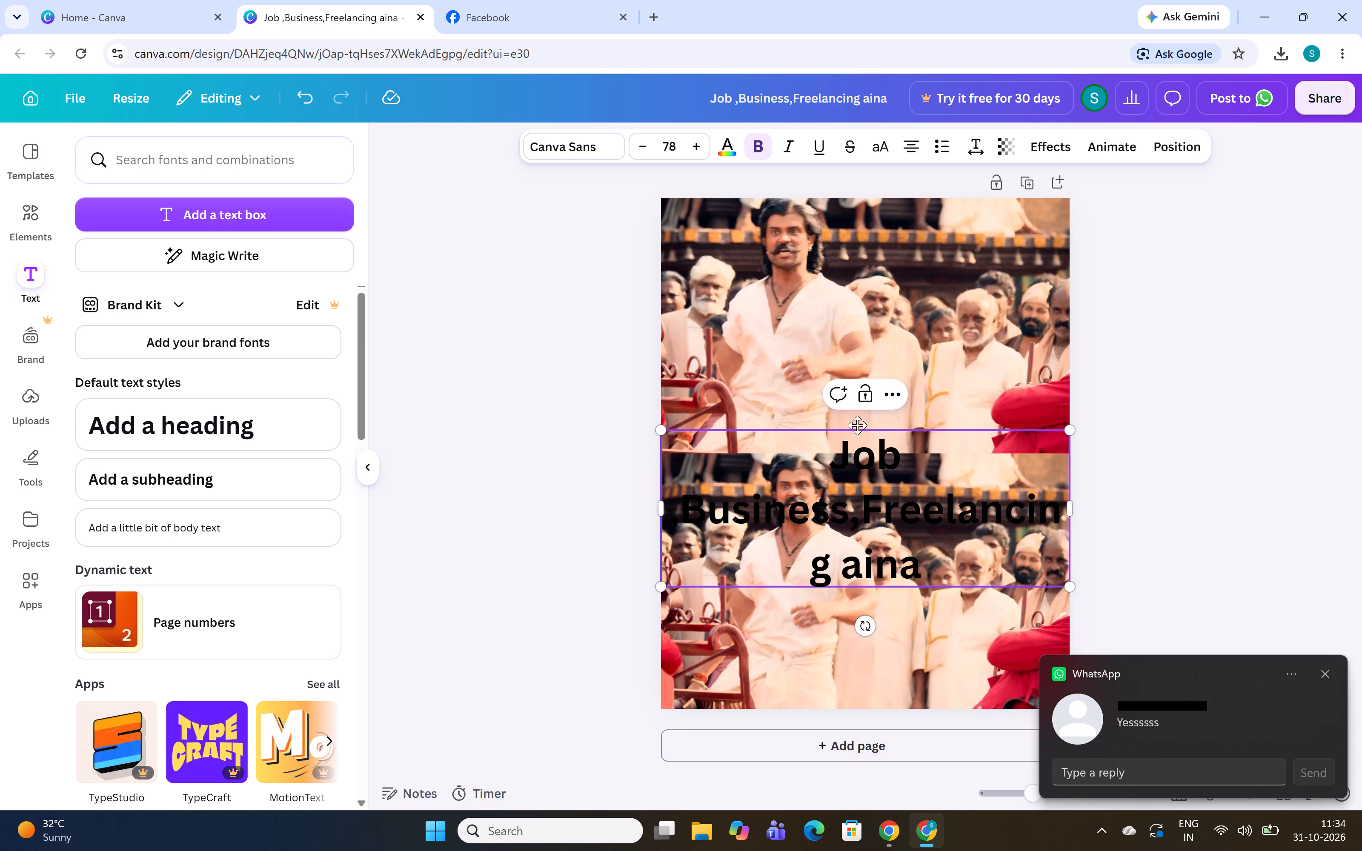
{"action": "left_click_drag", "start_coordinate": [857, 426], "coordinate": [853, 382]}
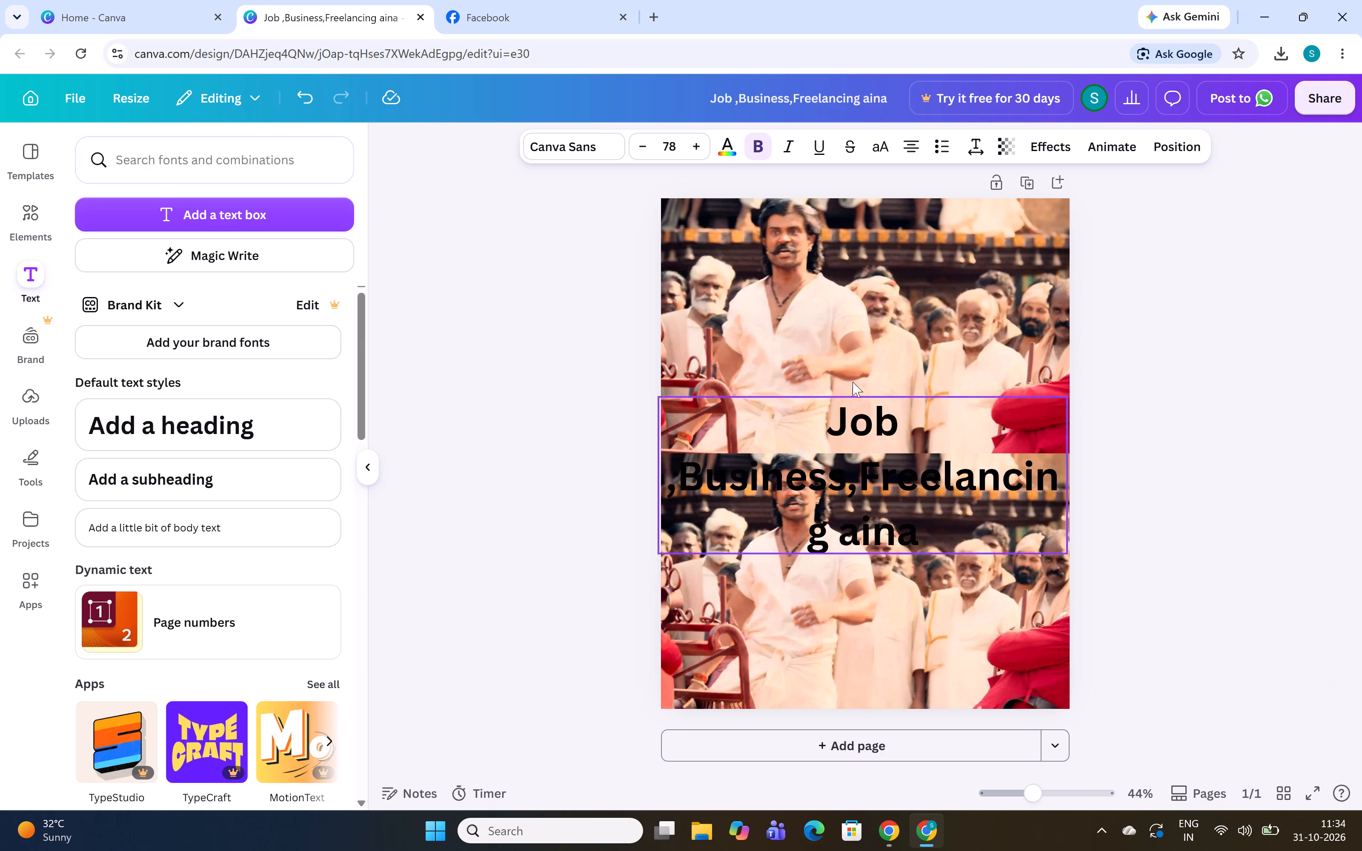
{"action": "left_click_drag", "start_coordinate": [853, 382], "coordinate": [855, 311]}
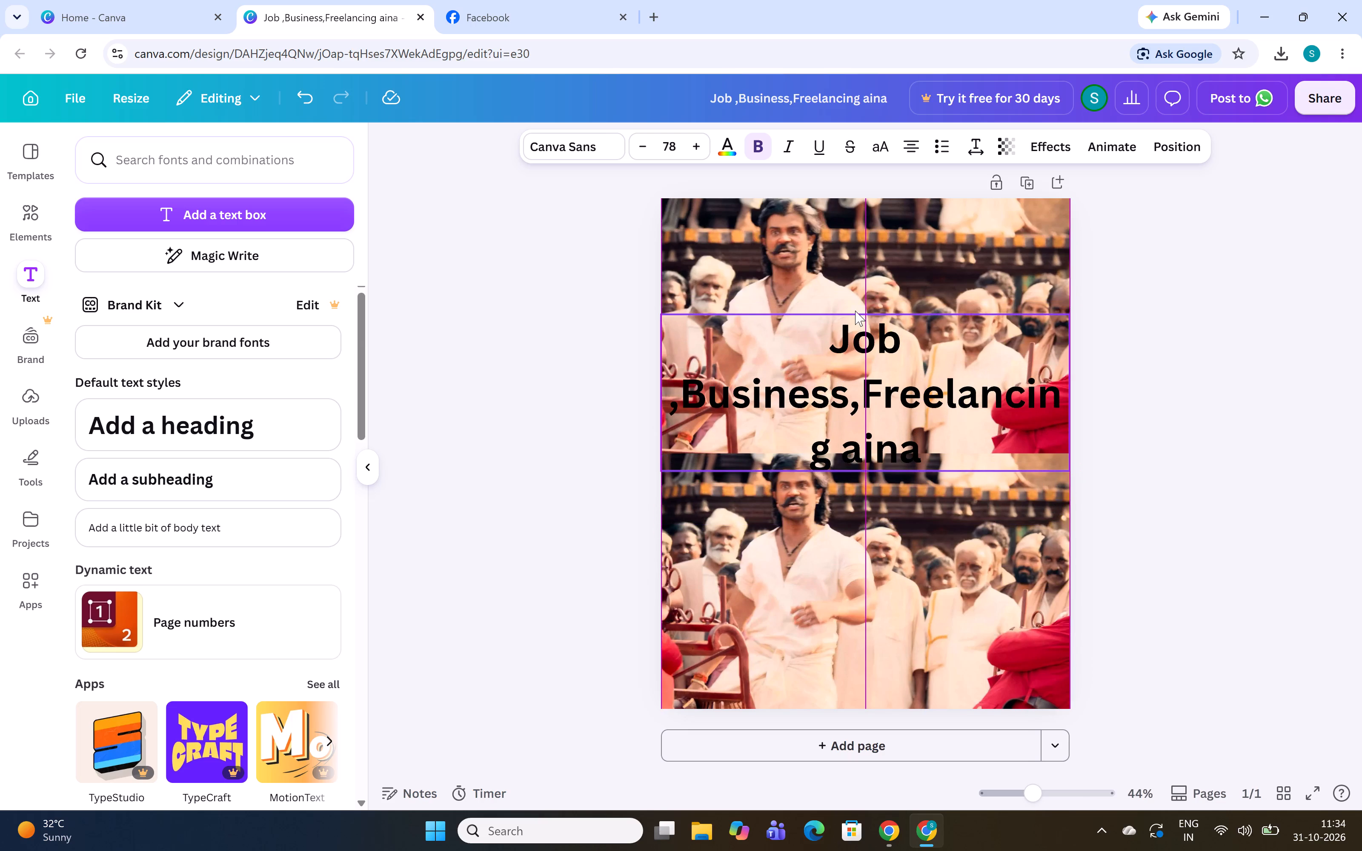
{"action": "left_click_drag", "start_coordinate": [855, 311], "coordinate": [851, 277]}
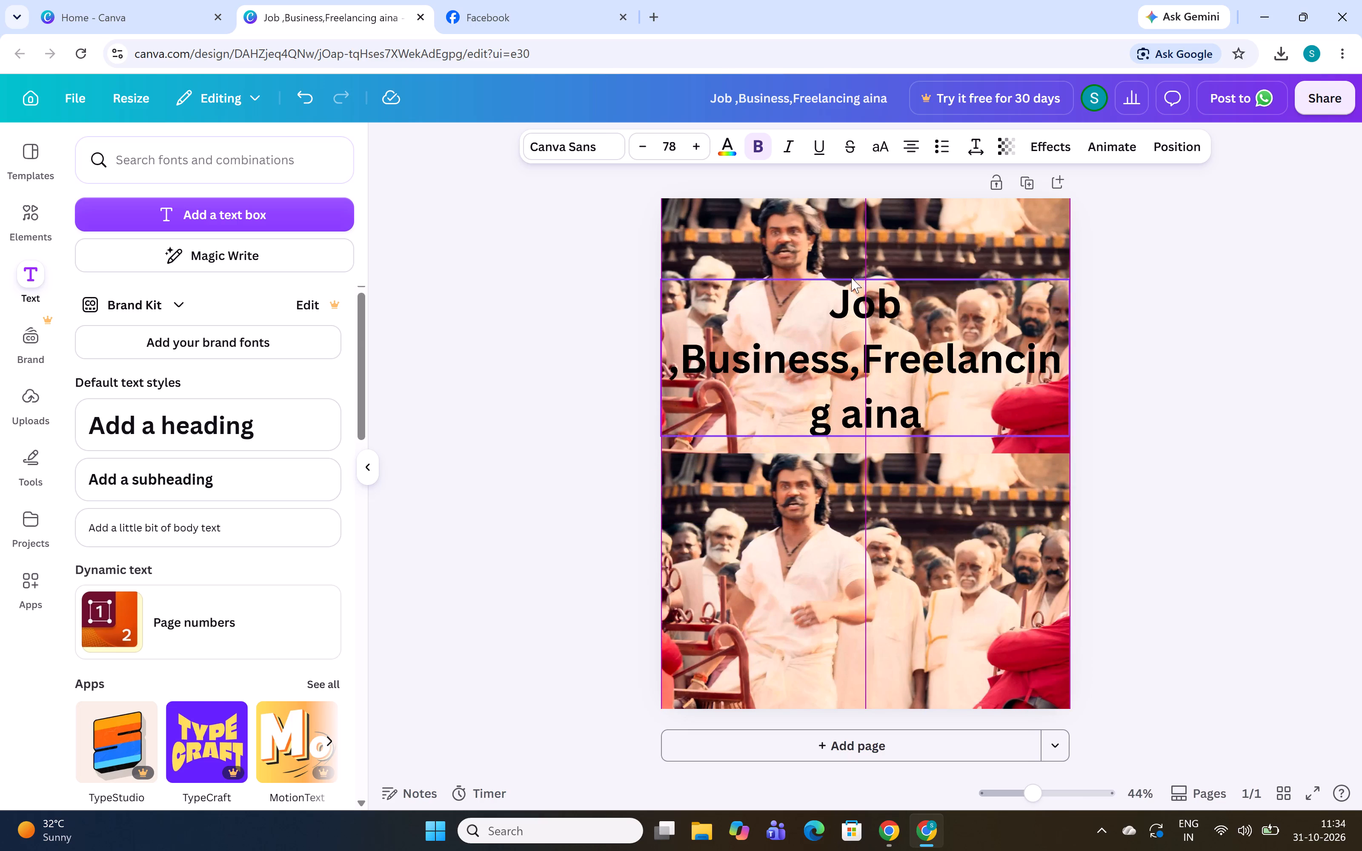
{"action": "left_click_drag", "start_coordinate": [851, 277], "coordinate": [849, 290]}
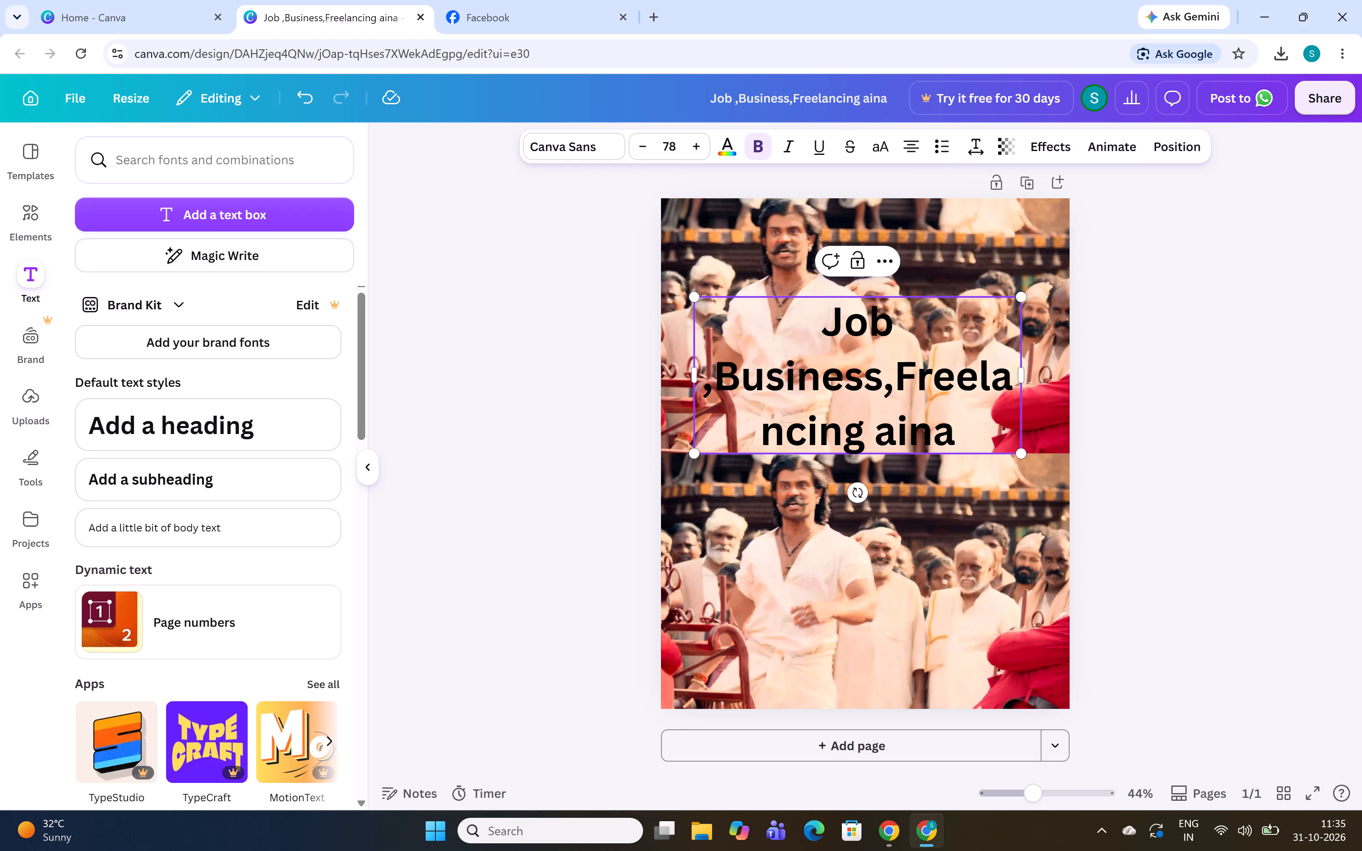
{"action": "key", "text": "space"}
{"action": "key", "text": "o"}
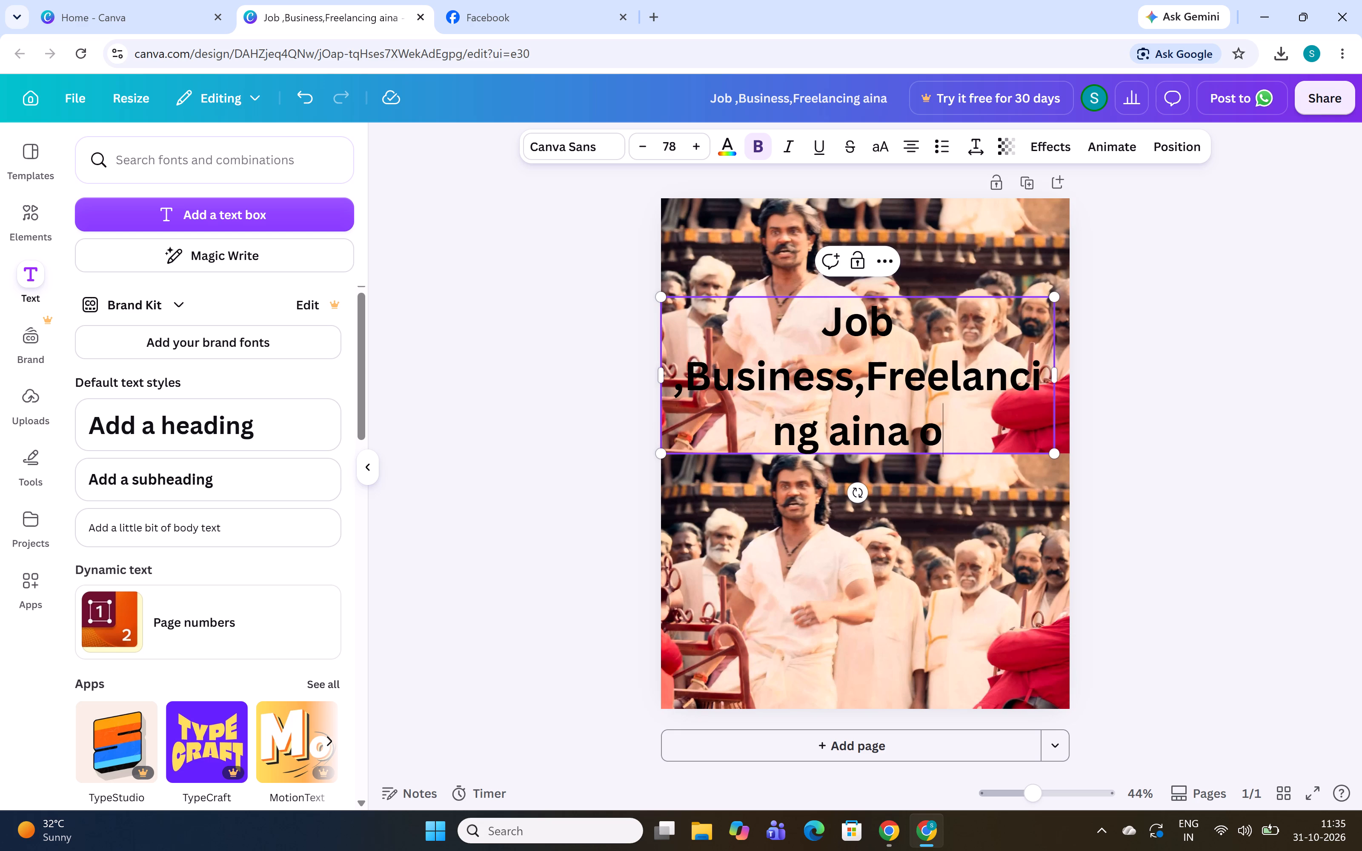
{"action": "key", "text": "alt+Tab"}
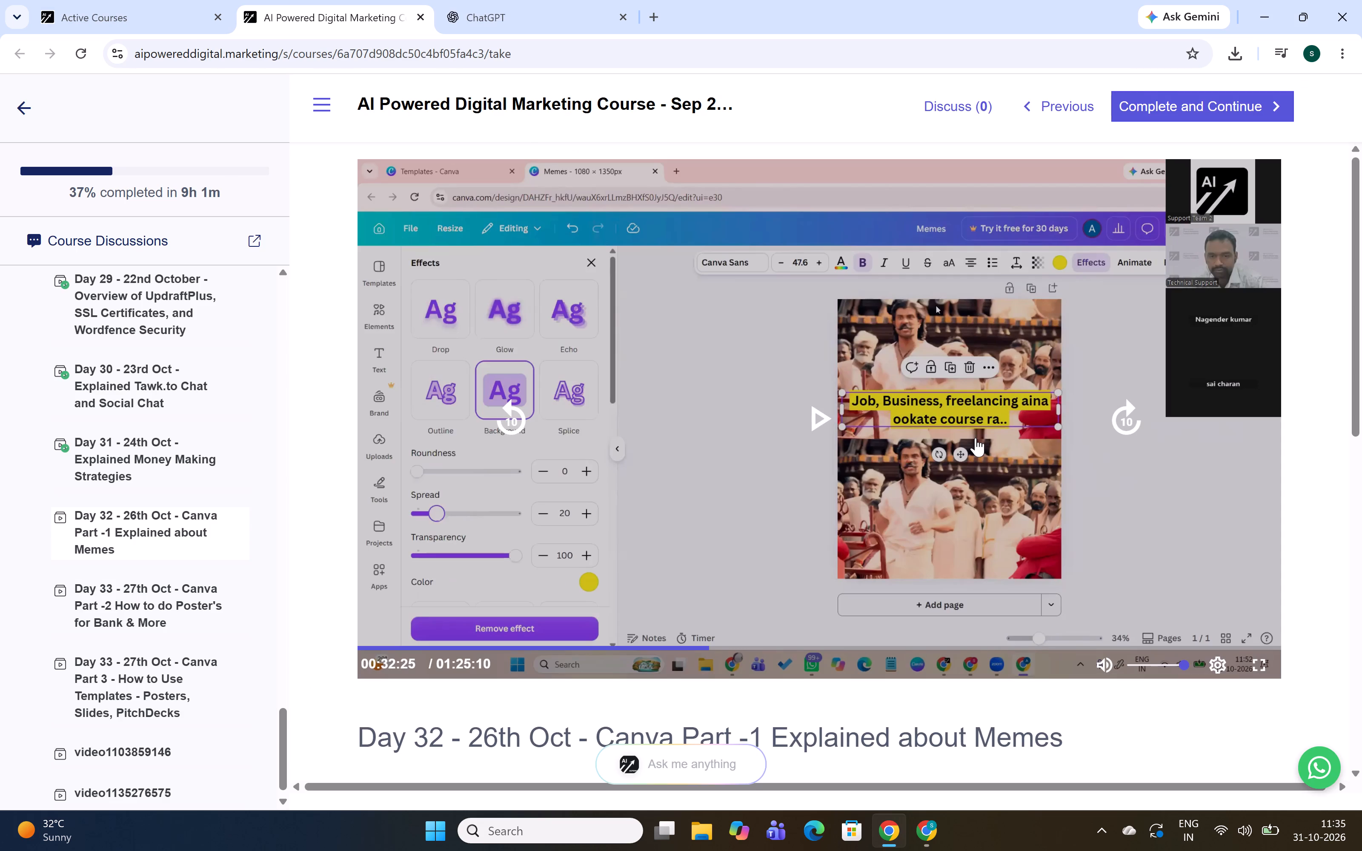
{"action": "key", "text": "alt+Tab"}
{"action": "type", "text": "oka"}
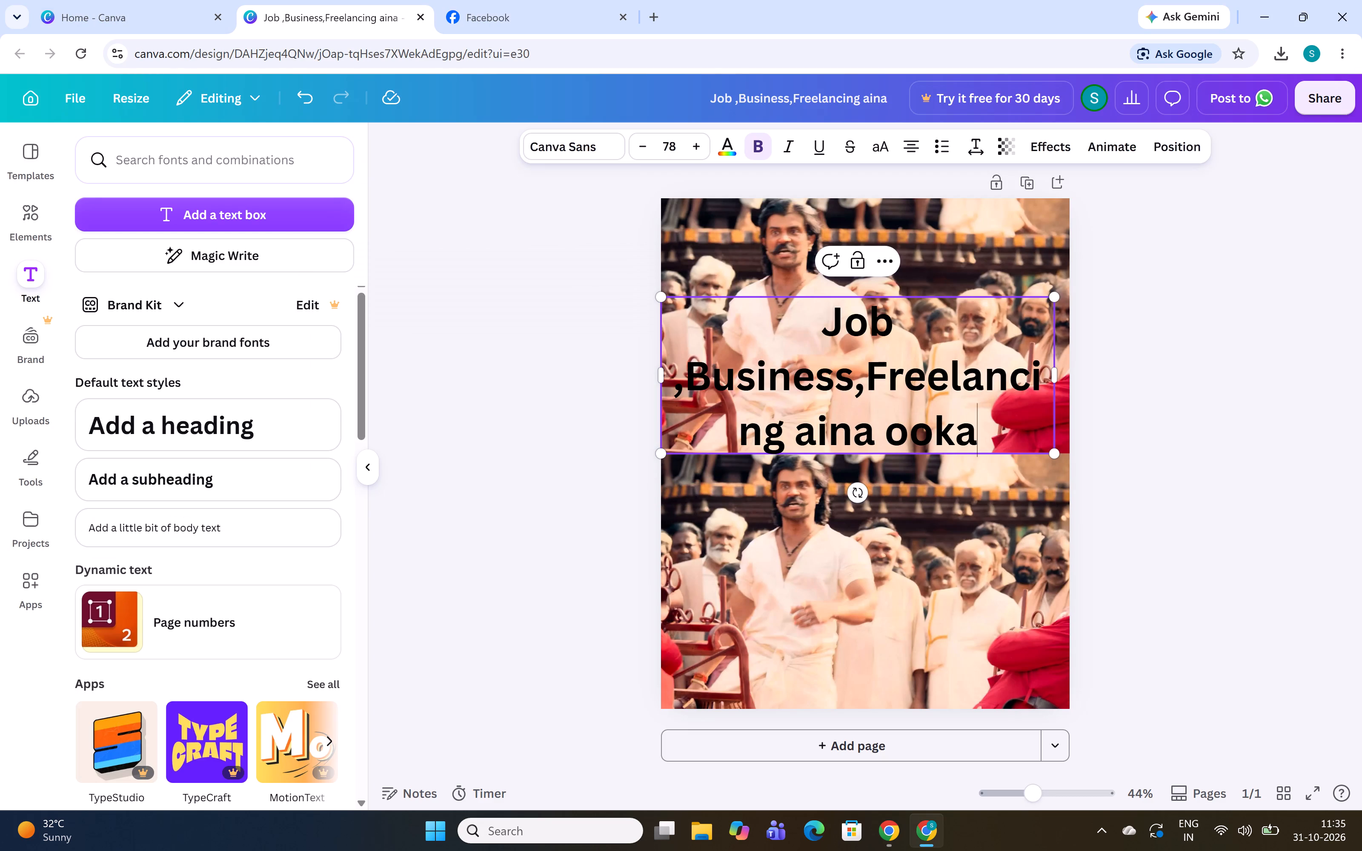
{"action": "key", "text": "alt+Tab"}
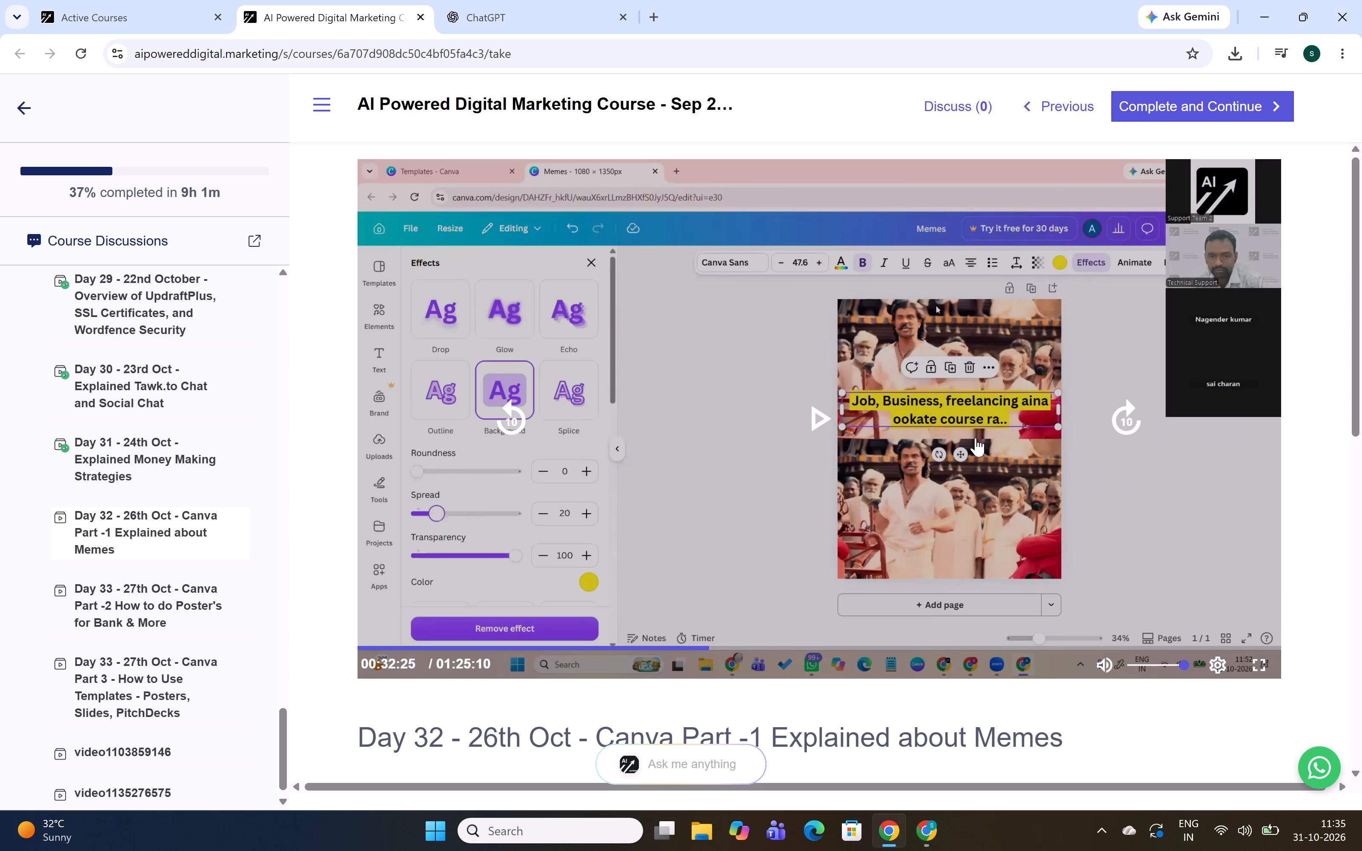
{"action": "key", "text": "alt+Tab"}
{"action": "type", "text": "te"}
{"action": "key", "text": "alt+Tab"}
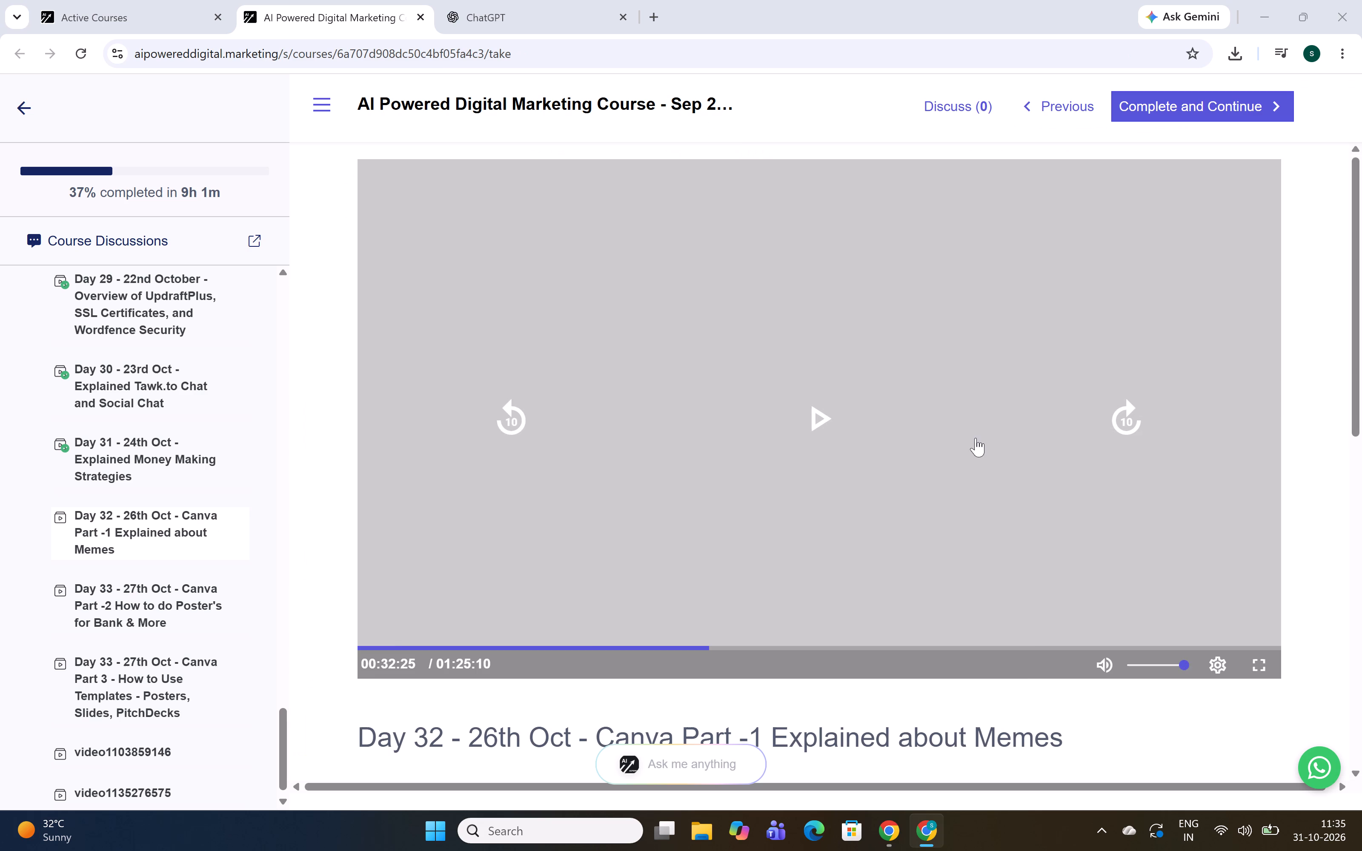
{"action": "key", "text": "alt+Tab"}
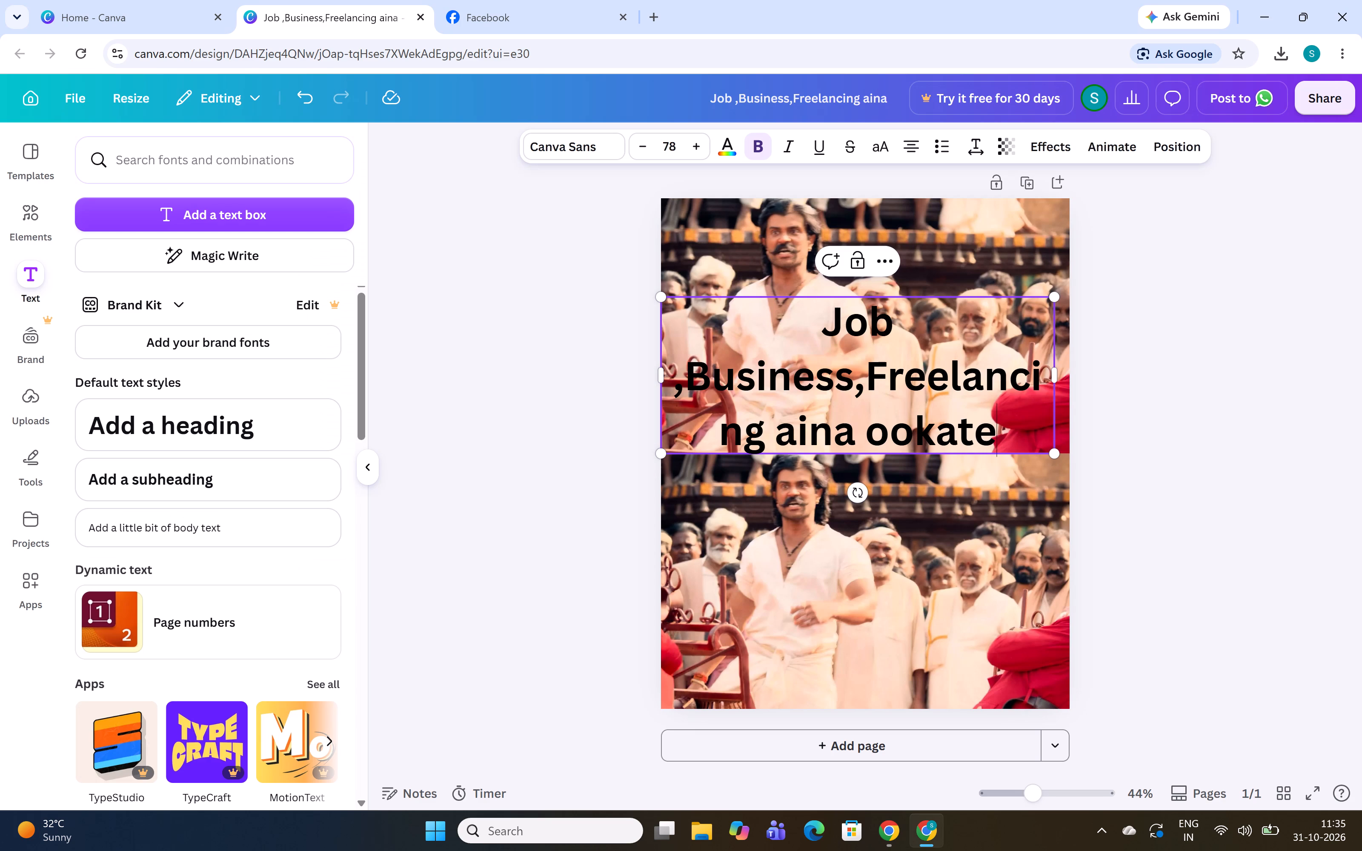
{"action": "key", "text": "space"}
{"action": "type", "text": "ra"}
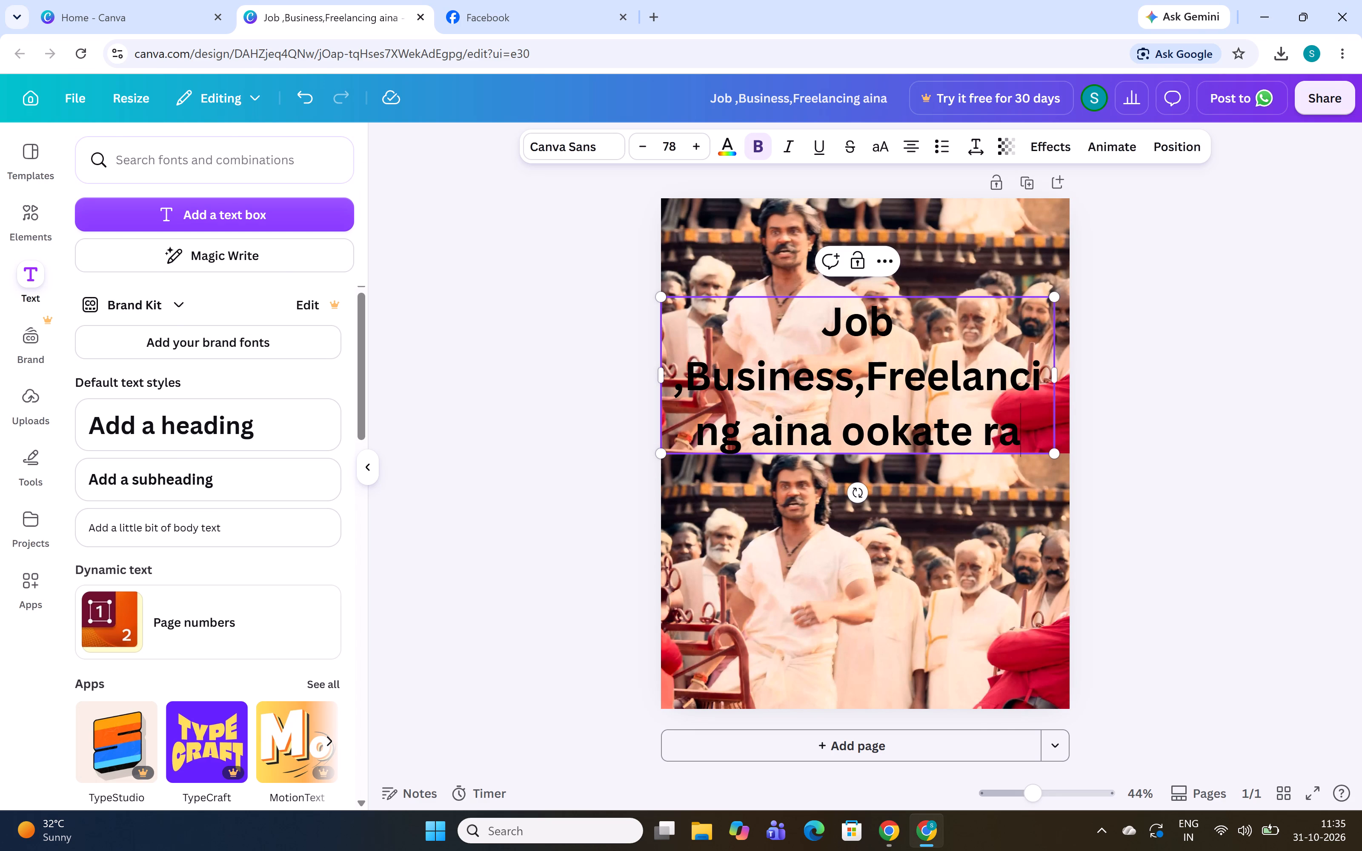
{"action": "key", "text": "alt+Tab"}
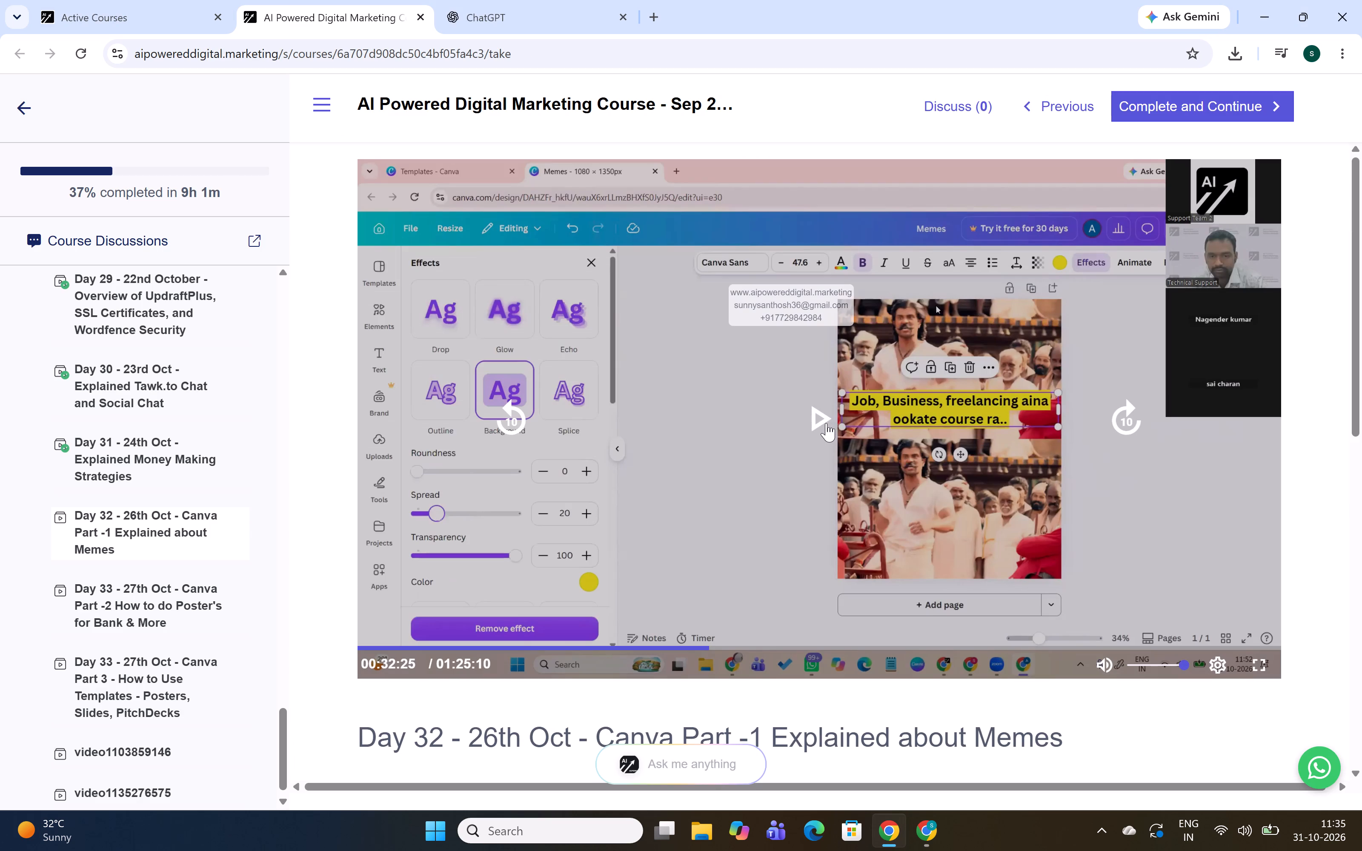
{"action": "key", "text": "alt+Tab"}
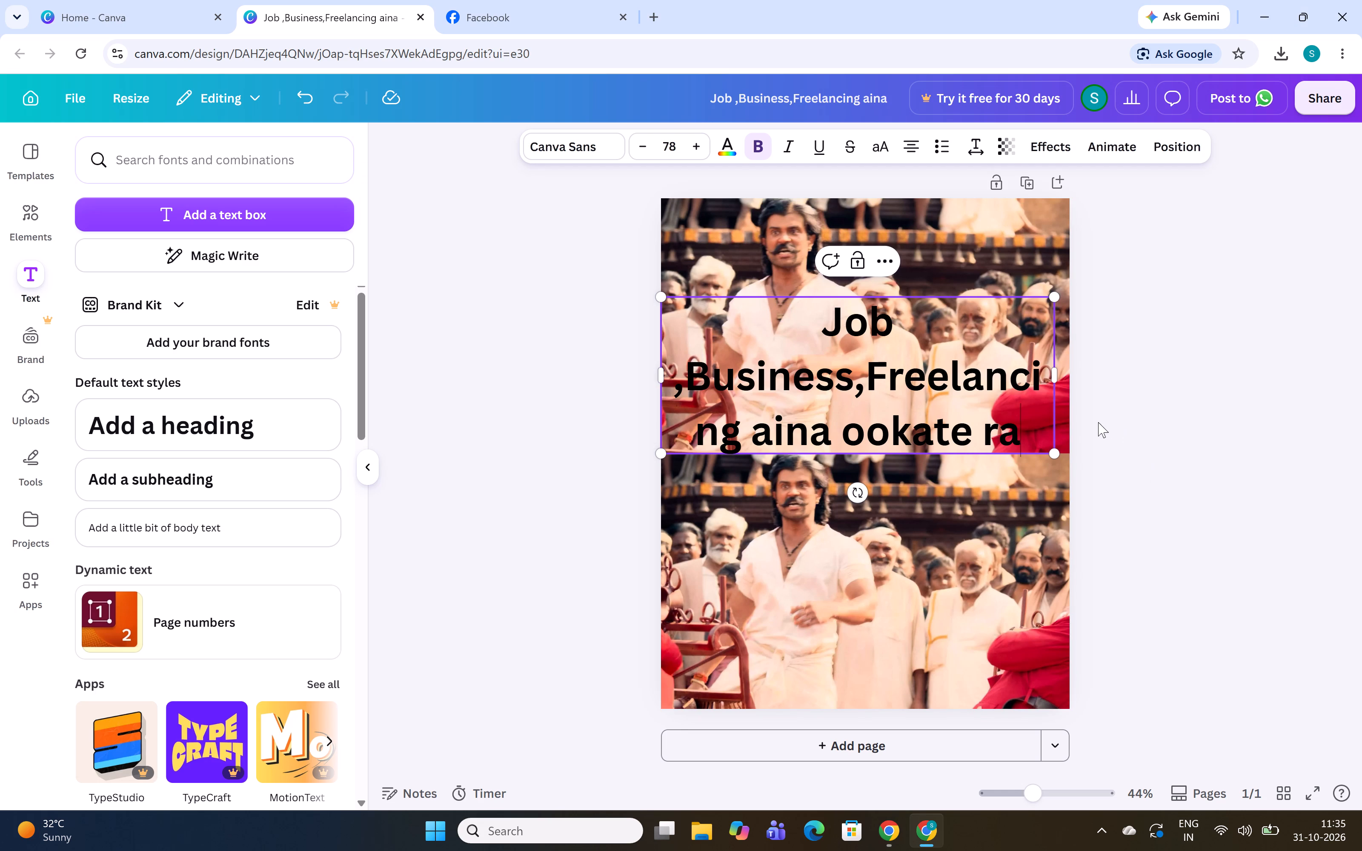
Shrink the caption's text to about size 50.1 and widen its text box so it wraps onto two lines.
{"action": "left_click_drag", "start_coordinate": [1055, 456], "coordinate": [999, 414]}
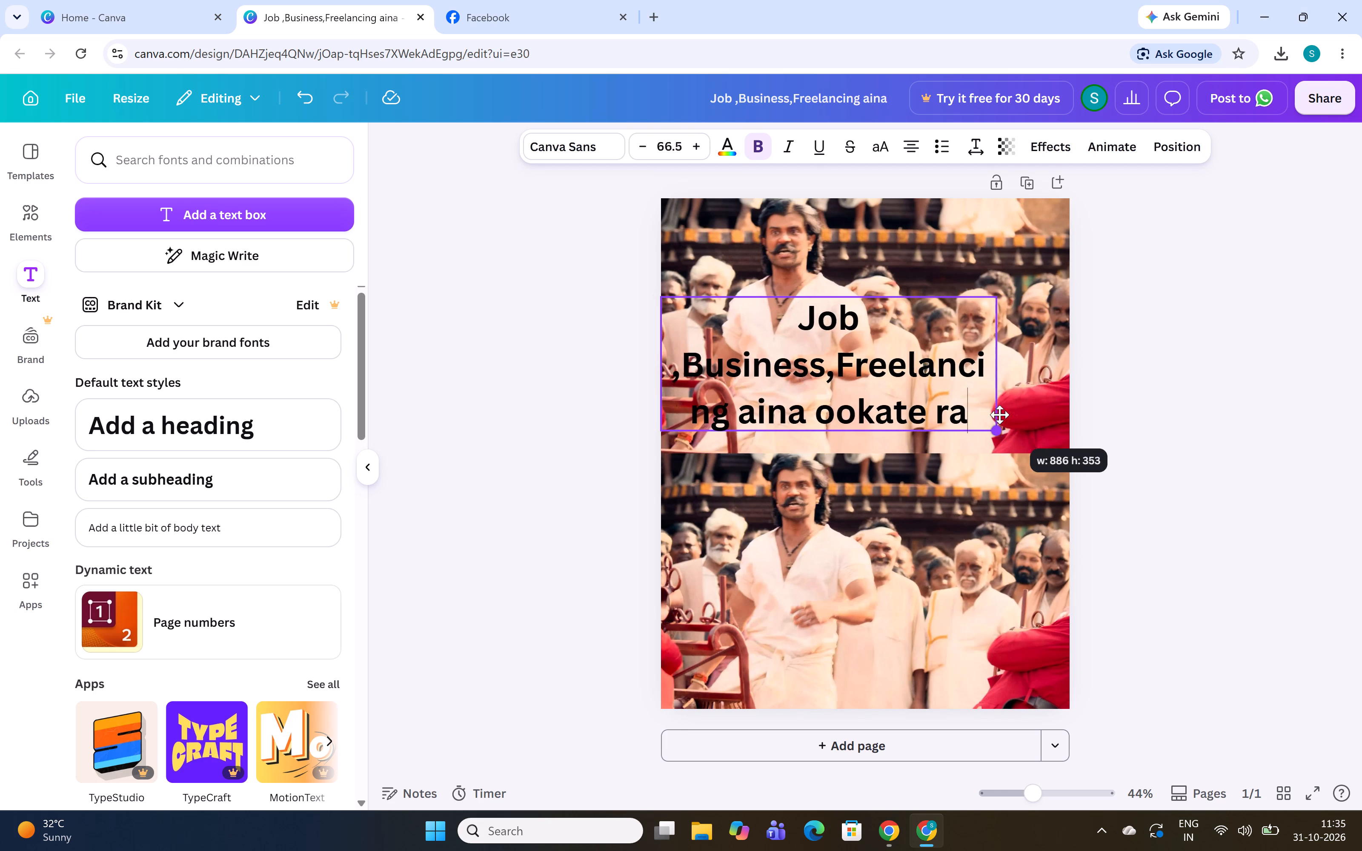
{"action": "left_click_drag", "start_coordinate": [999, 414], "coordinate": [988, 405]}
{"action": "left_click_drag", "start_coordinate": [982, 362], "coordinate": [1001, 363]}
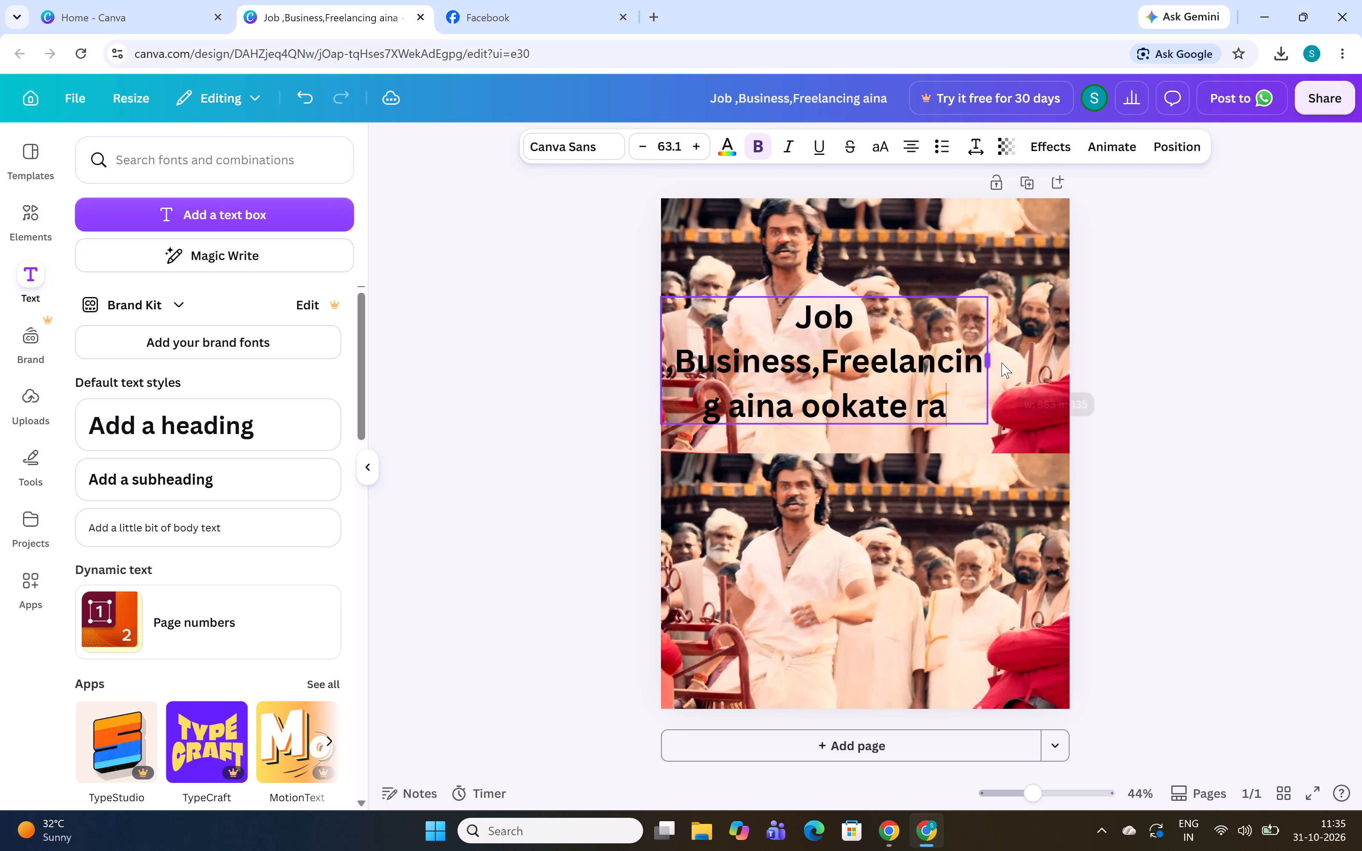
{"action": "left_click_drag", "start_coordinate": [1001, 363], "coordinate": [1070, 377]}
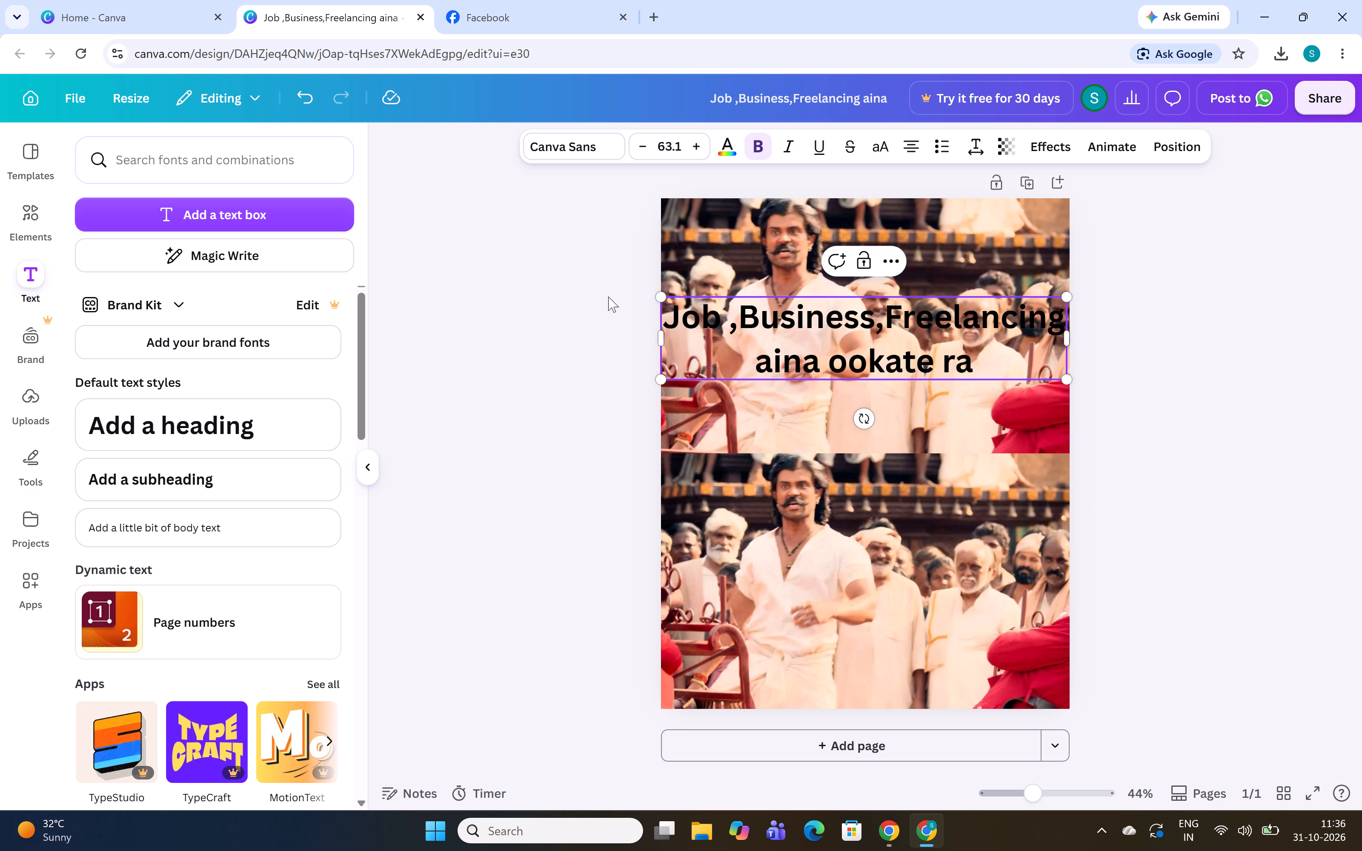
{"action": "left_click_drag", "start_coordinate": [659, 343], "coordinate": [654, 339]}
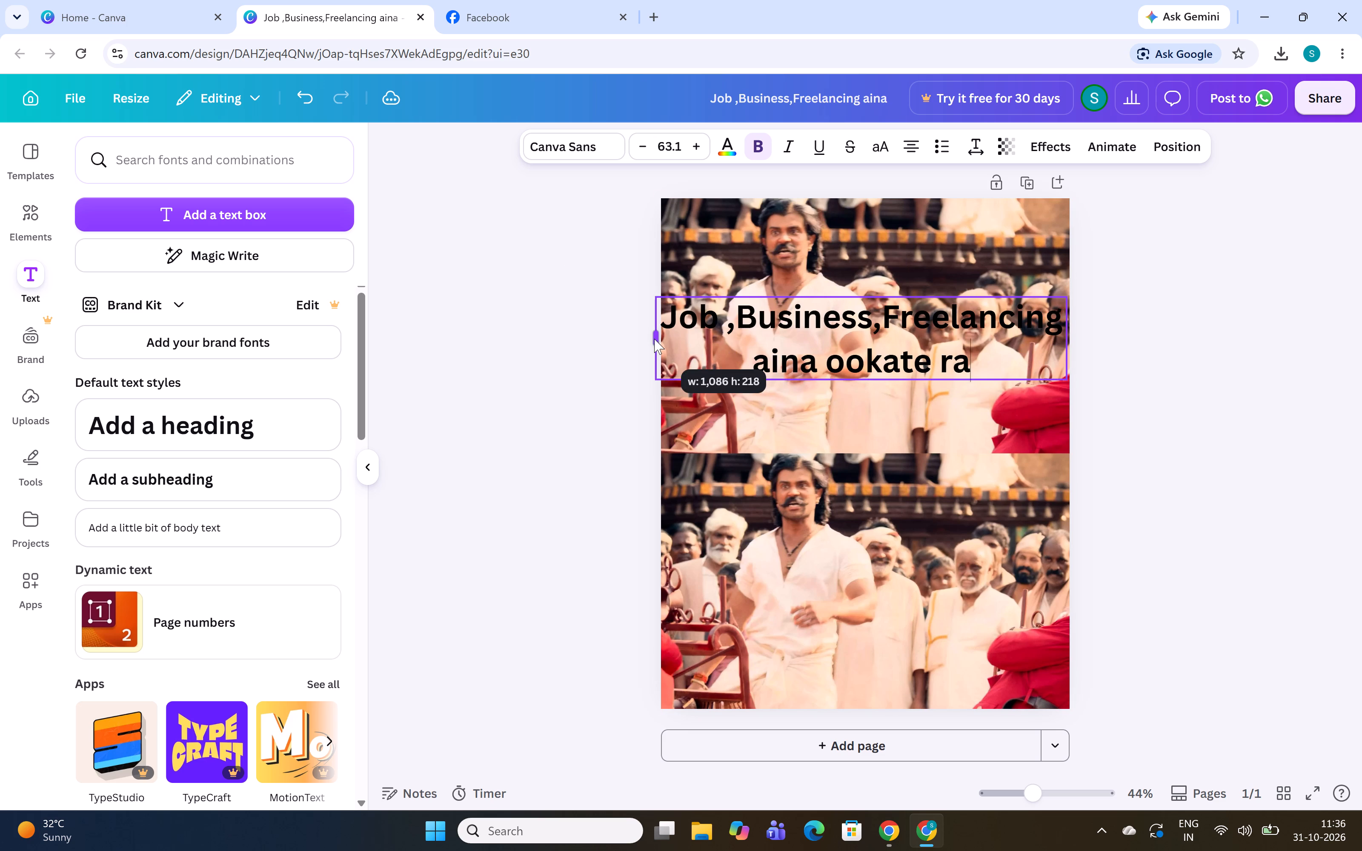
{"action": "left_click_drag", "start_coordinate": [654, 339], "coordinate": [655, 339]}
{"action": "left_click_drag", "start_coordinate": [657, 383], "coordinate": [722, 354]}
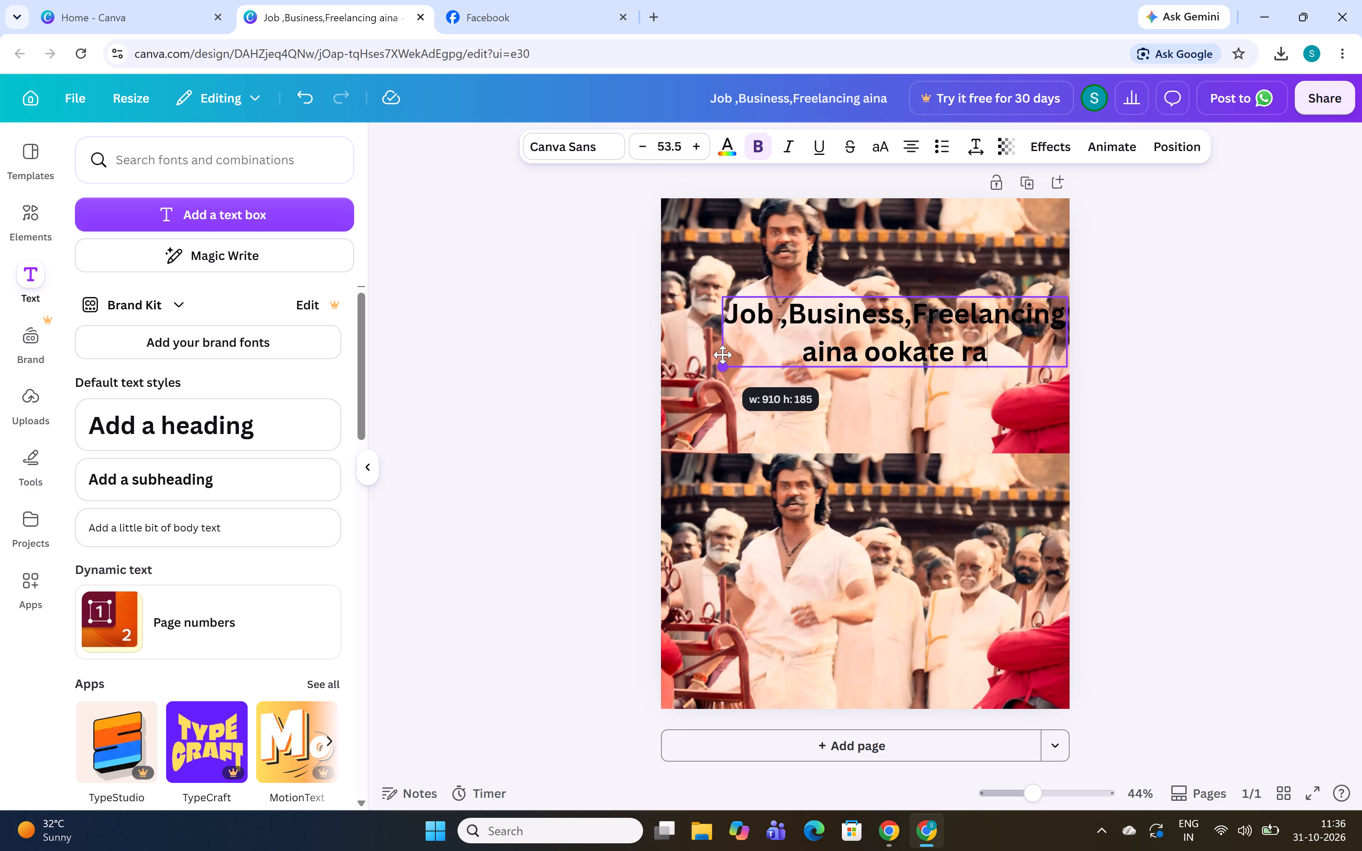
{"action": "left_click_drag", "start_coordinate": [722, 354], "coordinate": [737, 353]}
Shrink the caption's text to about size 28.3 and widen its text box so it fits on one line.
{"action": "left_click_drag", "start_coordinate": [897, 324], "coordinate": [884, 333]}
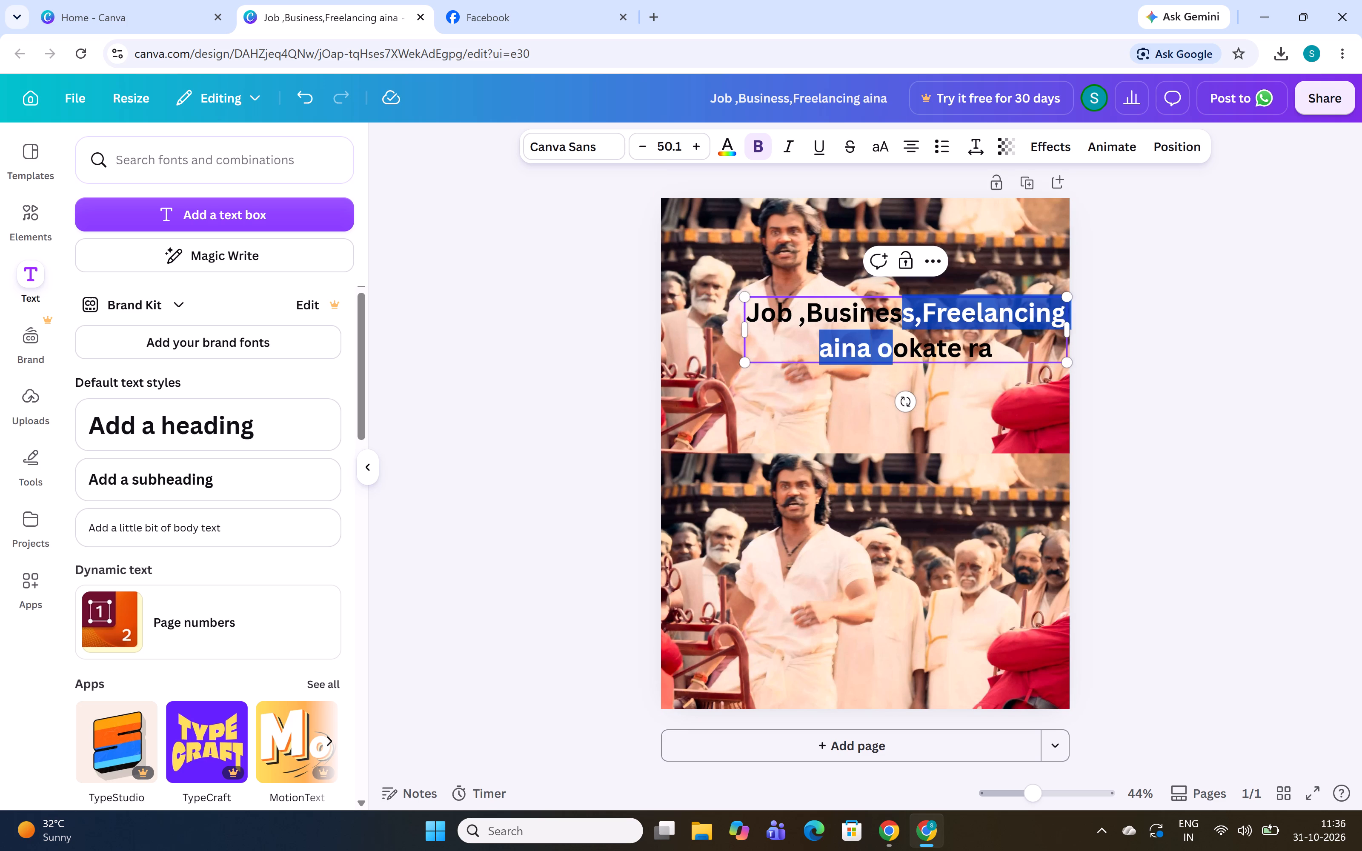
{"action": "left_click_drag", "start_coordinate": [884, 333], "coordinate": [883, 334]}
{"action": "left_click_drag", "start_coordinate": [1064, 330], "coordinate": [1018, 343]}
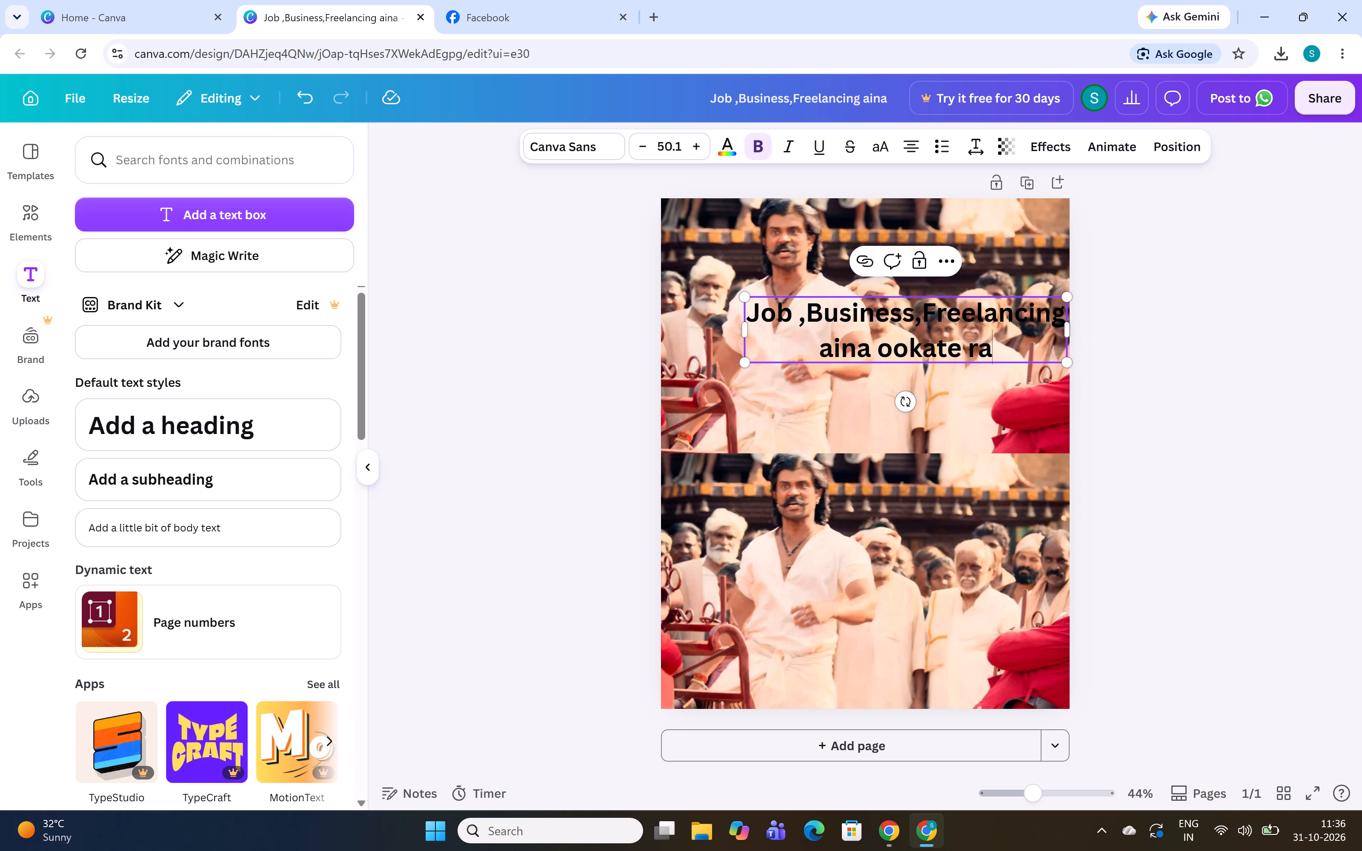
{"action": "left_click_drag", "start_coordinate": [1018, 343], "coordinate": [991, 344]}
{"action": "left_click_drag", "start_coordinate": [1064, 329], "coordinate": [1010, 334]}
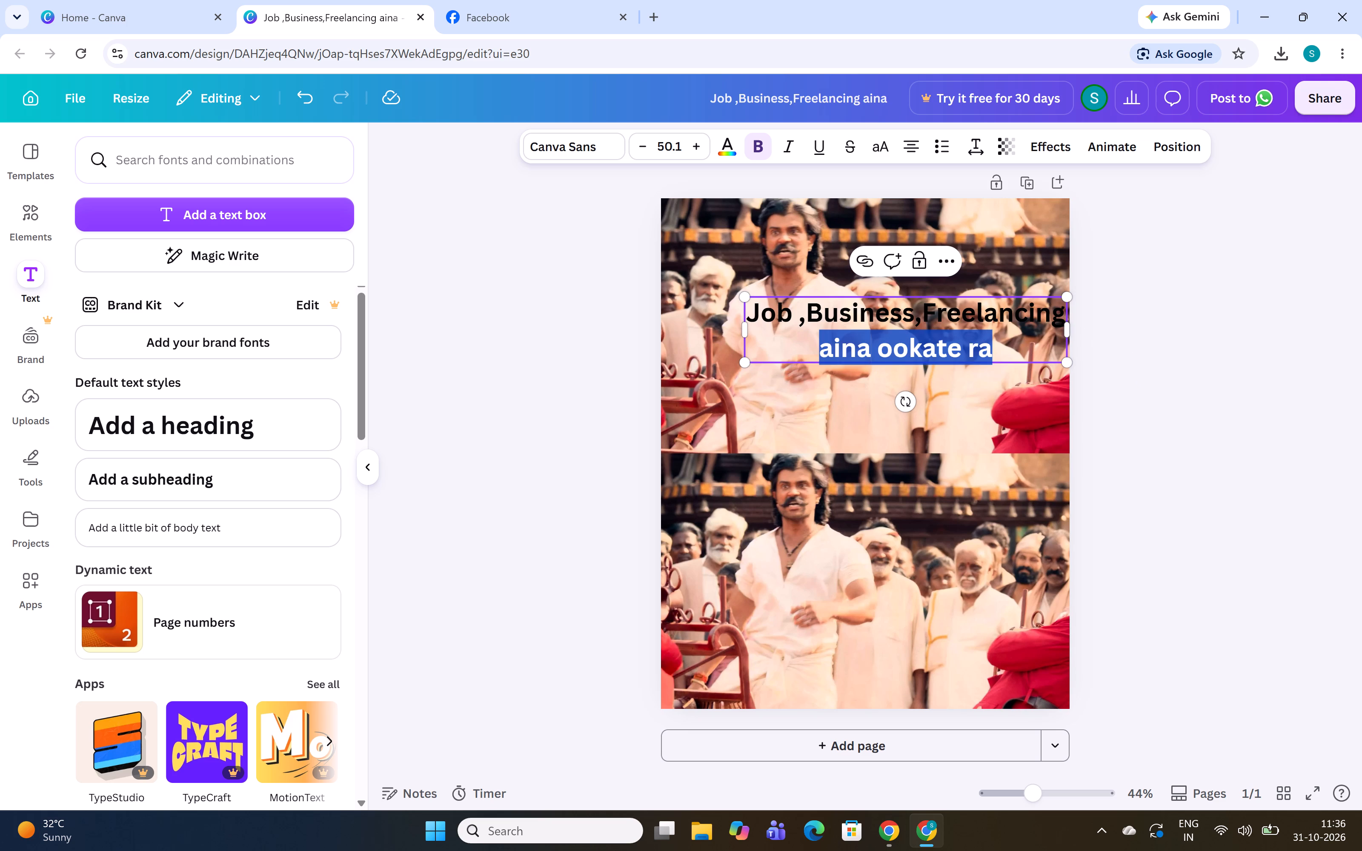
{"action": "left_click_drag", "start_coordinate": [1062, 360], "coordinate": [918, 350]}
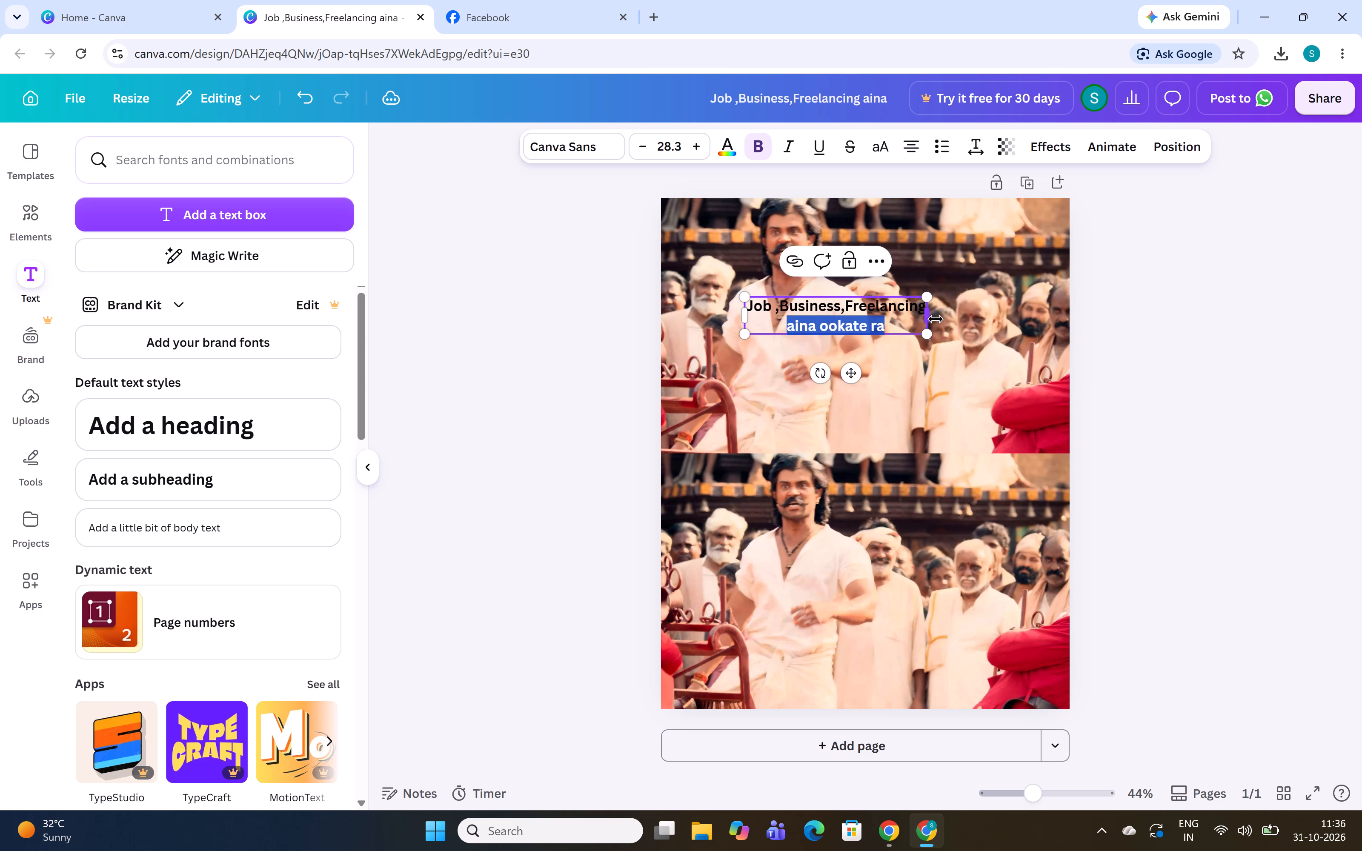
{"action": "left_click_drag", "start_coordinate": [933, 320], "coordinate": [1026, 331]}
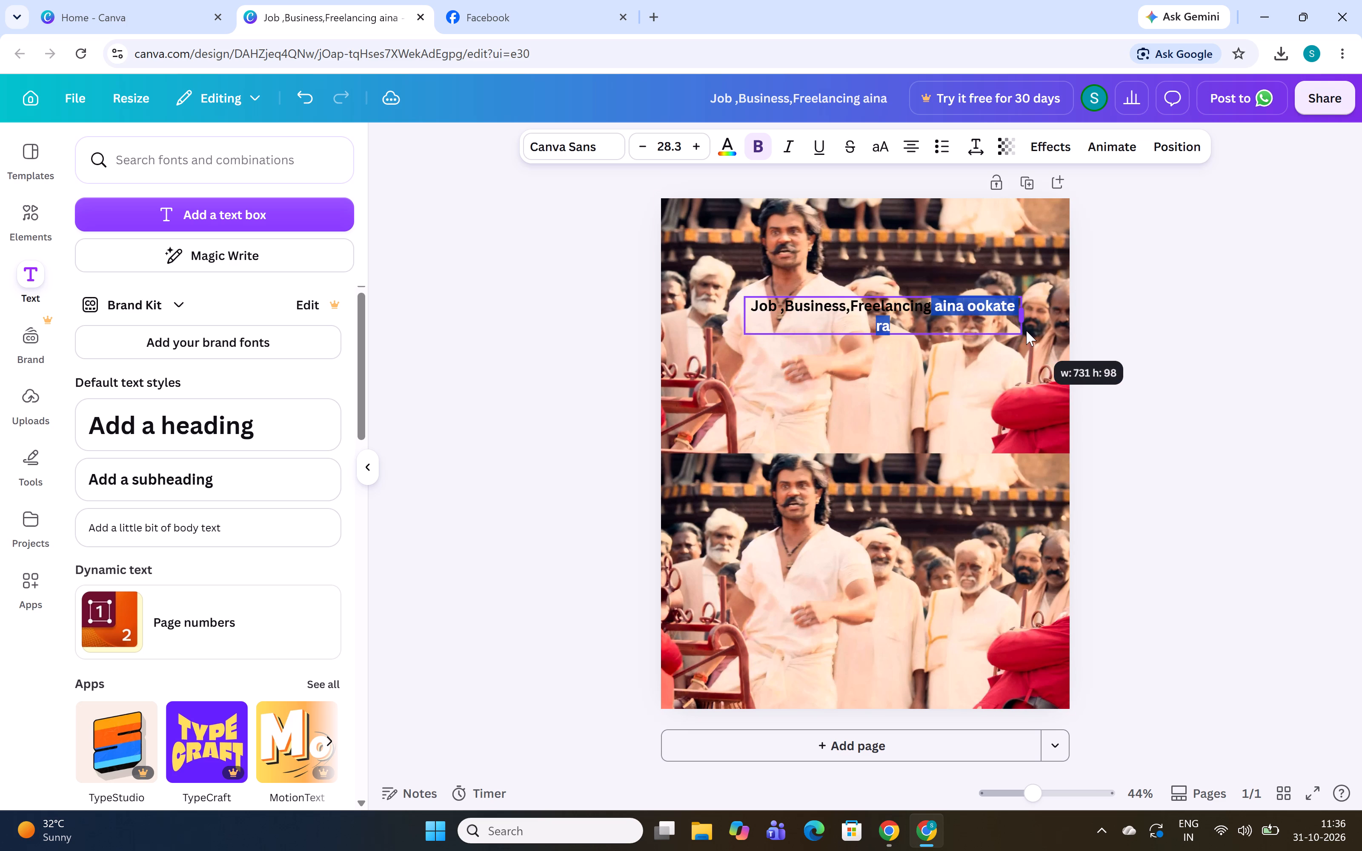
{"action": "left_click_drag", "start_coordinate": [1026, 331], "coordinate": [1059, 331]}
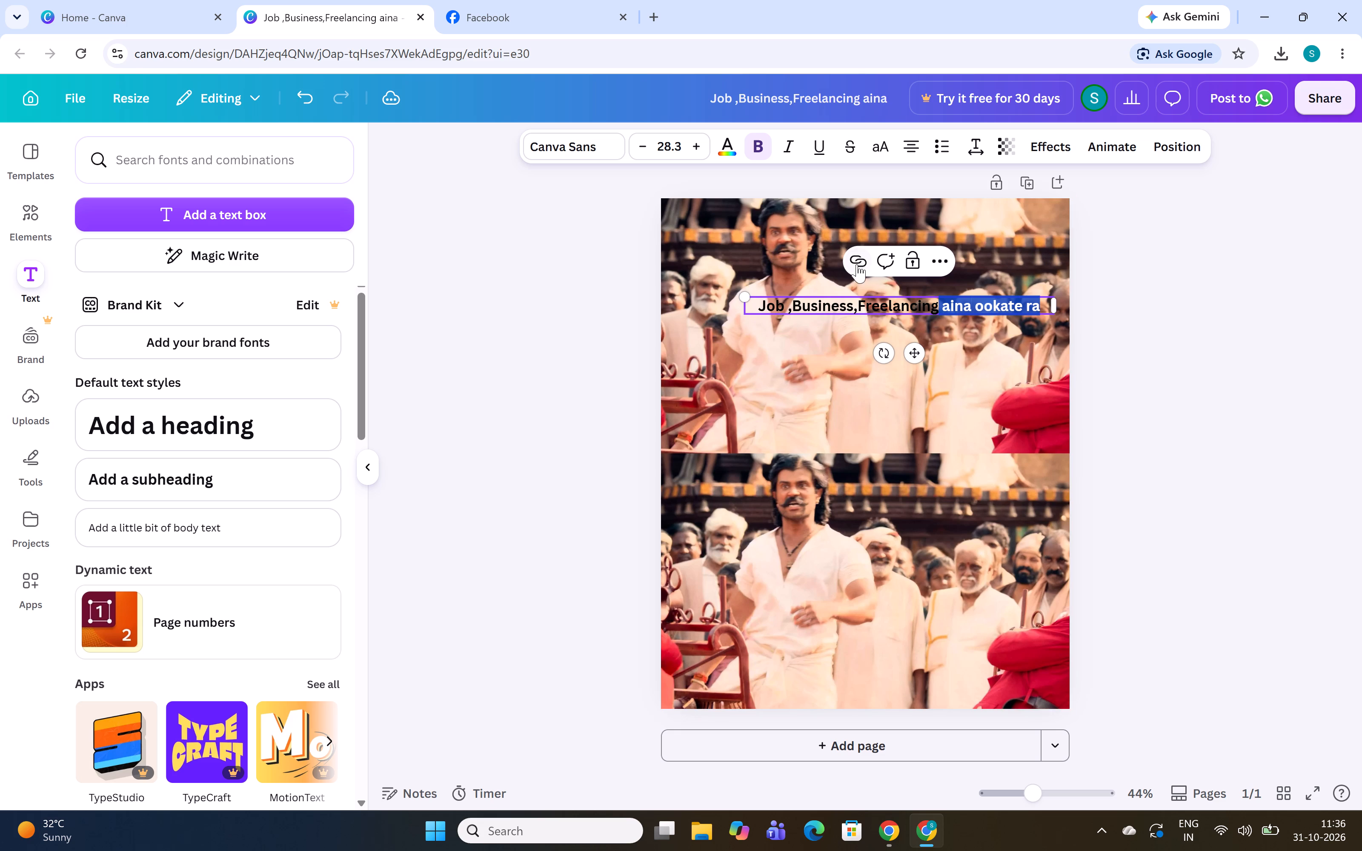
Move the one-line caption down to the bottom of the upper photo, checking its placement against the lesson's example.
{"action": "left_click", "coordinate": [875, 312]}
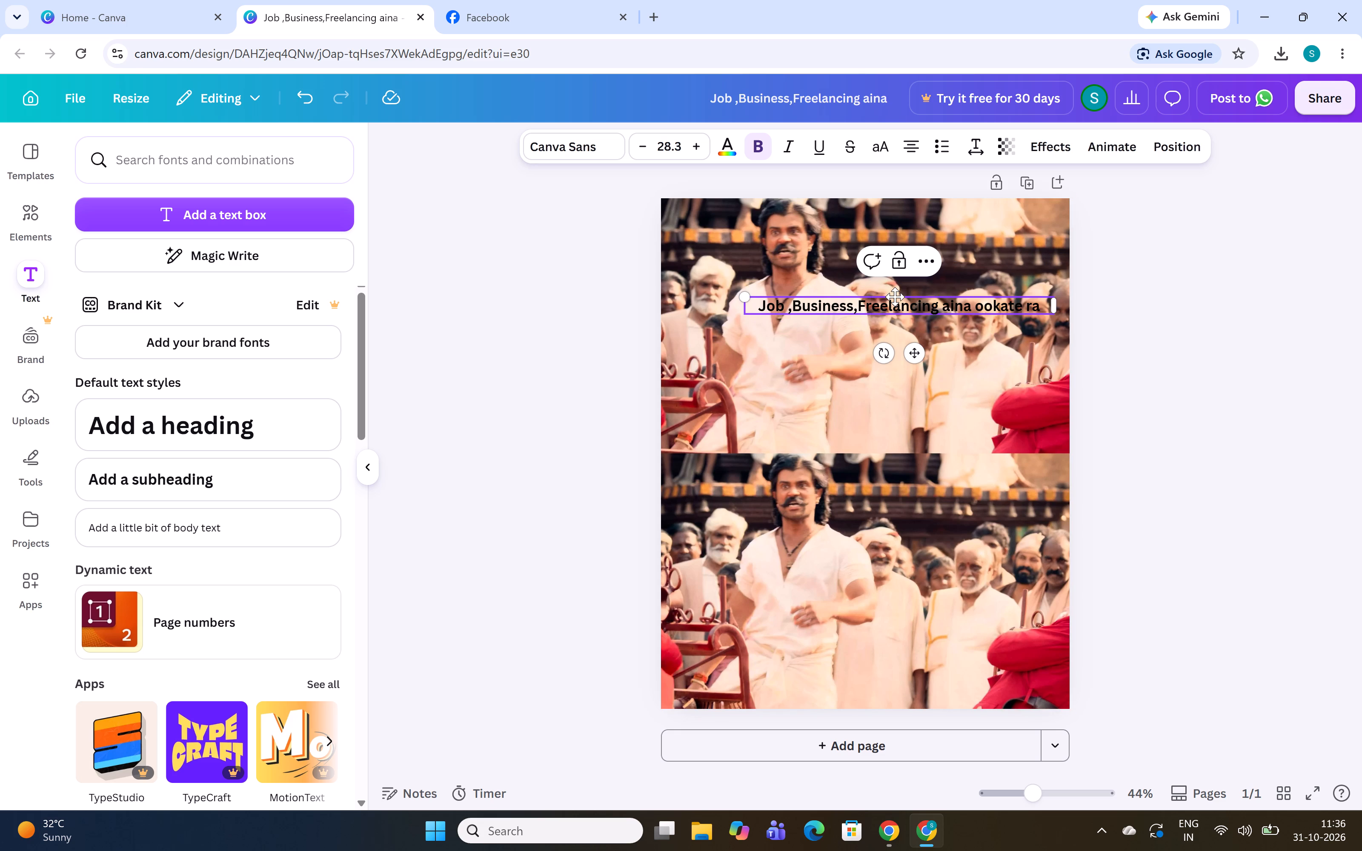
{"action": "left_click_drag", "start_coordinate": [895, 297], "coordinate": [864, 420]}
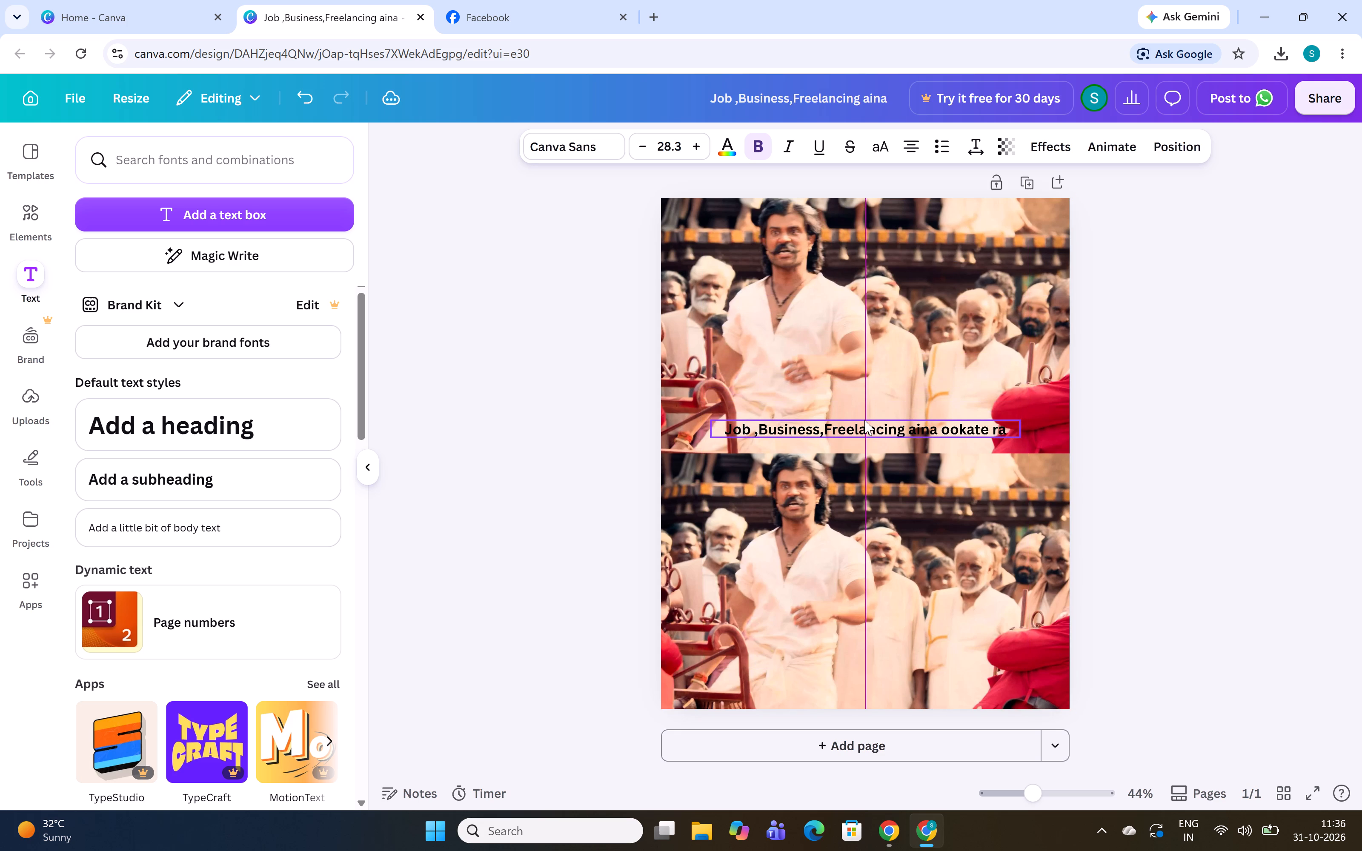
{"action": "left_click_drag", "start_coordinate": [864, 420], "coordinate": [865, 420]}
{"action": "left_click_drag", "start_coordinate": [1024, 430], "coordinate": [1044, 461]}
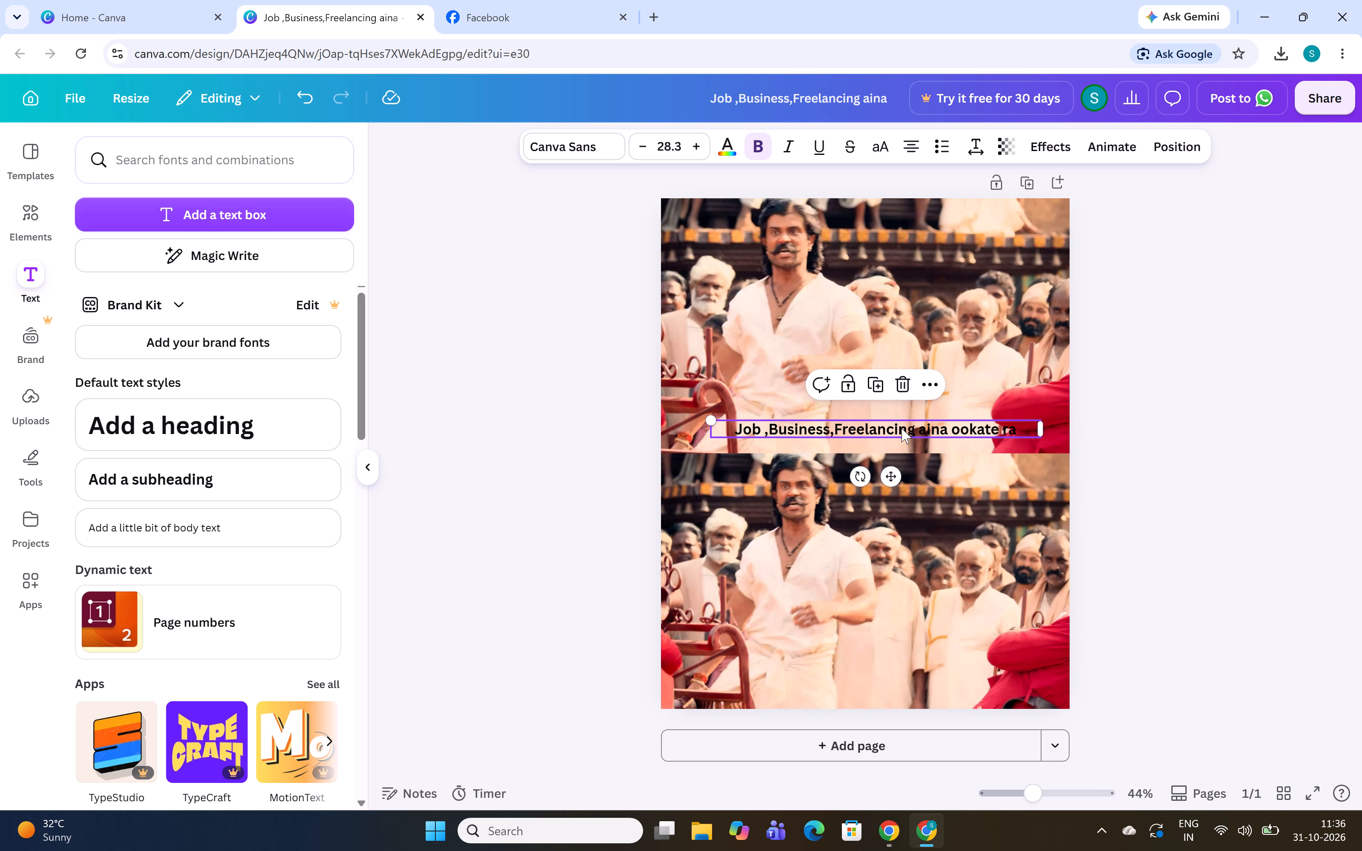
{"action": "key", "text": "alt+Tab"}
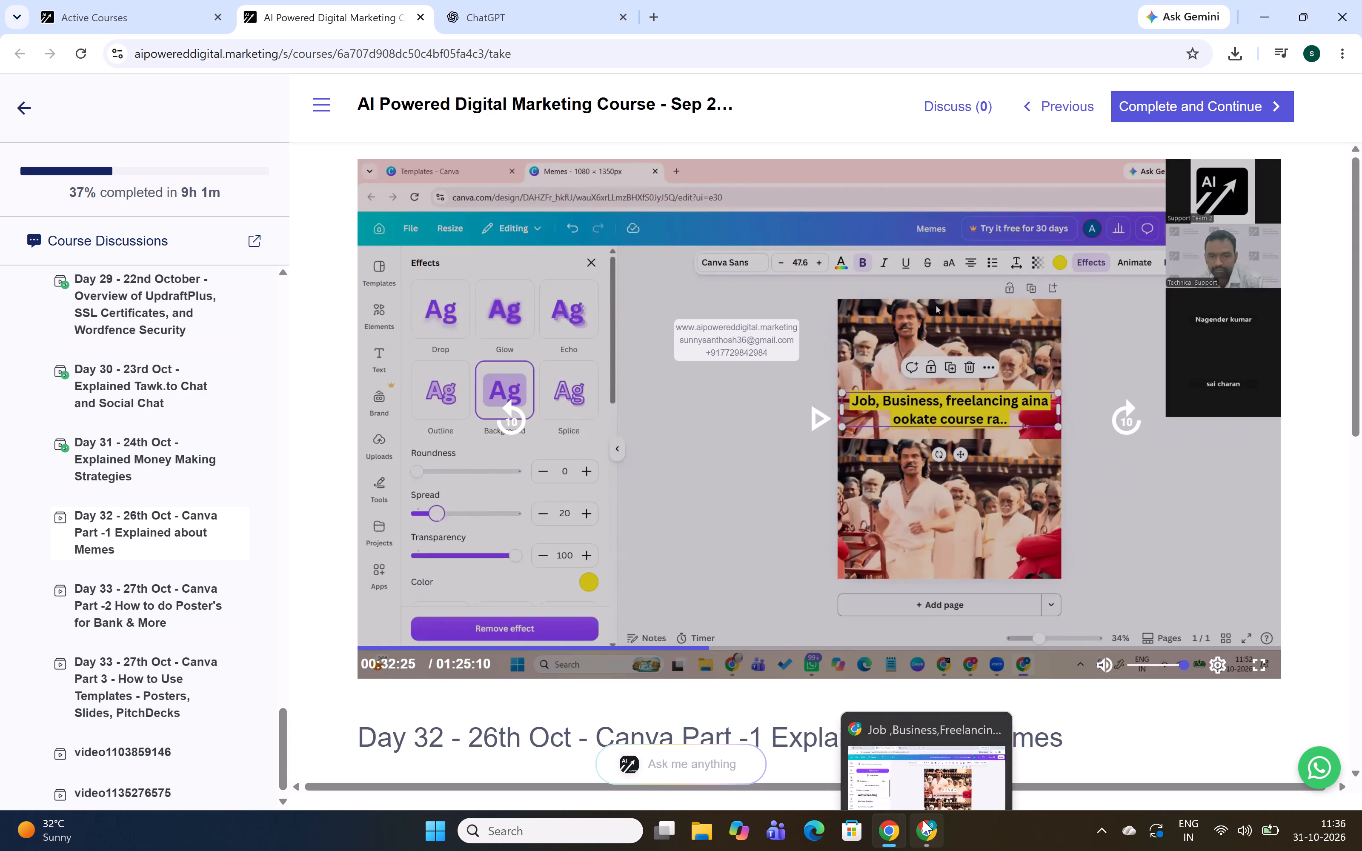
{"action": "left_click", "coordinate": [945, 766]}
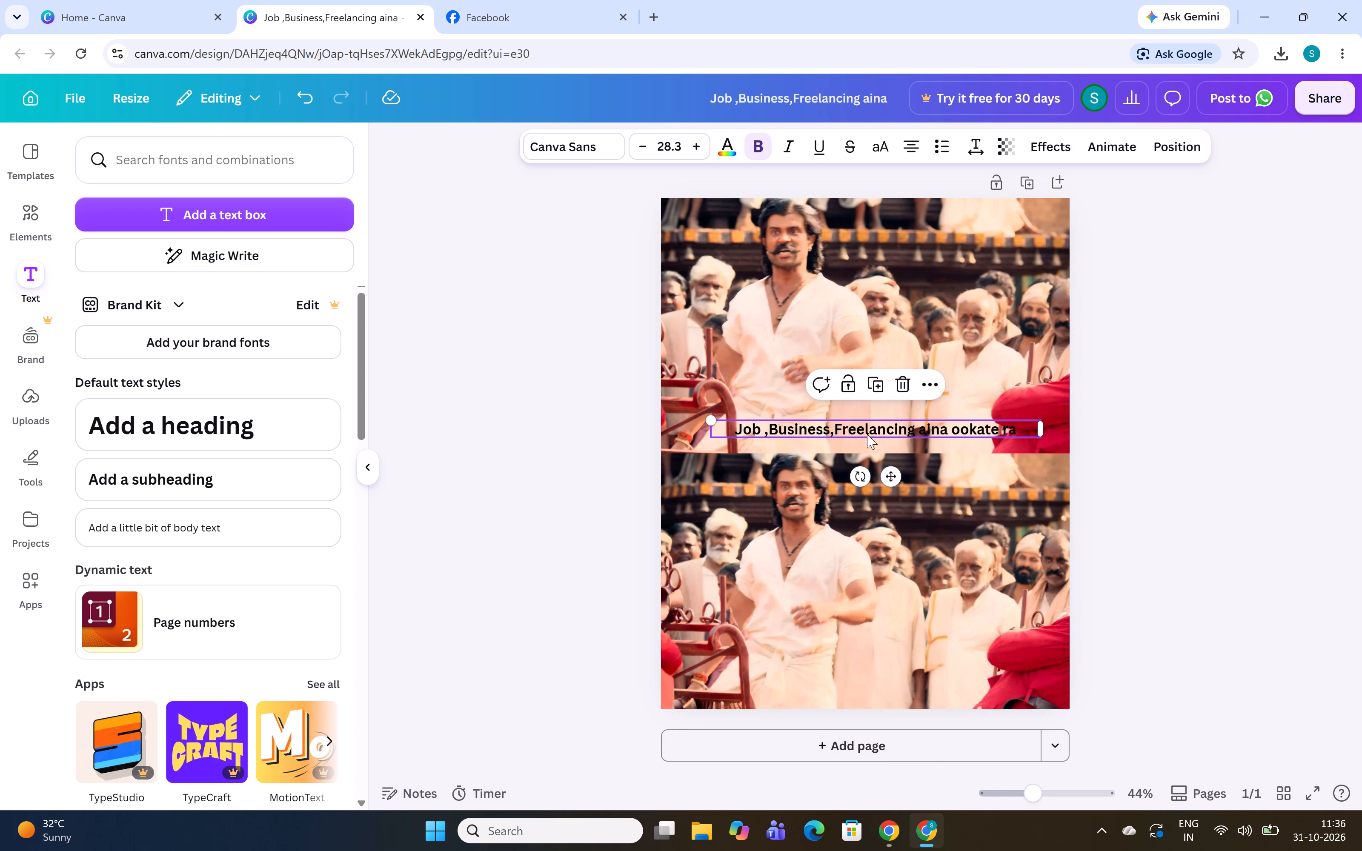
{"action": "left_click", "coordinate": [857, 425]}
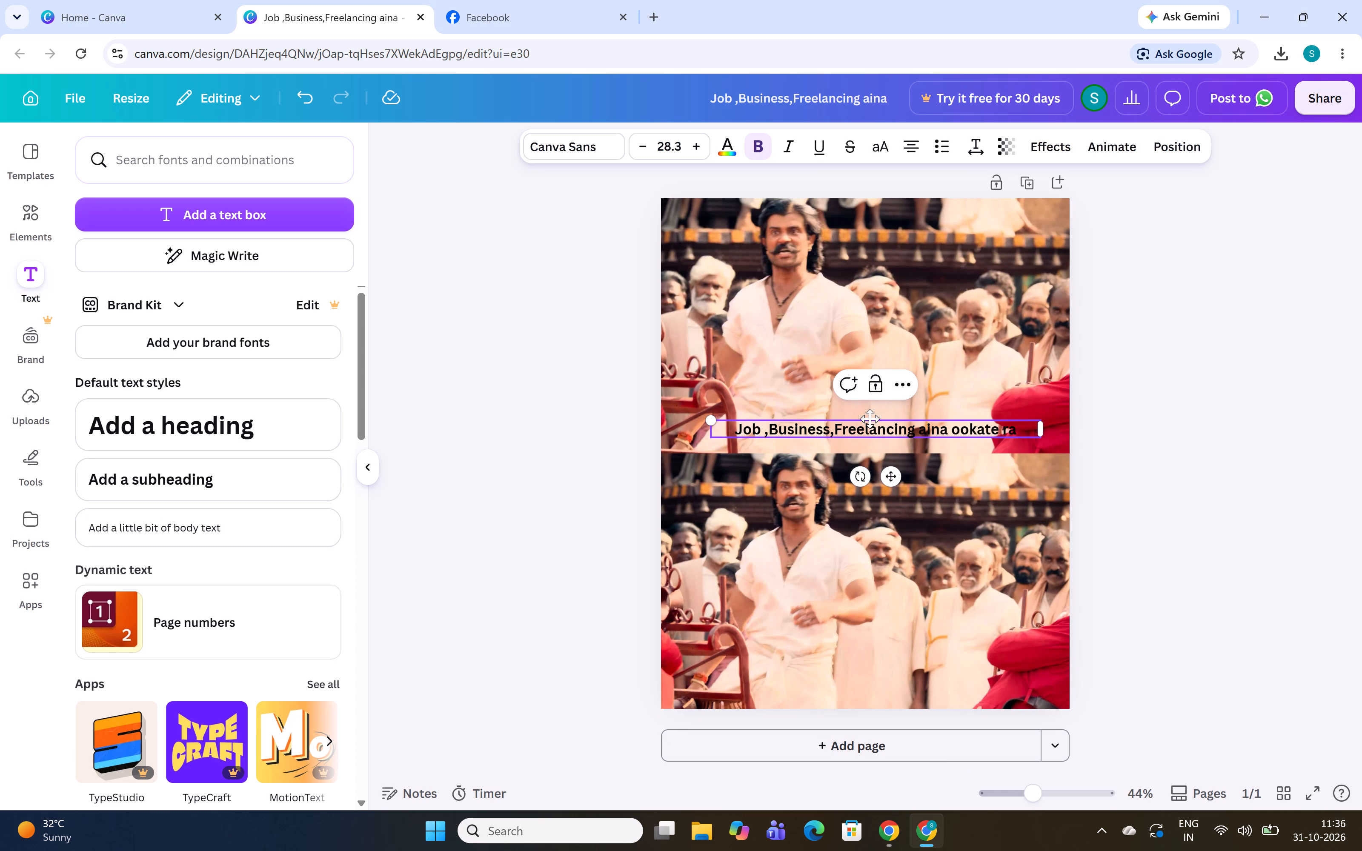
{"action": "left_click_drag", "start_coordinate": [870, 419], "coordinate": [860, 419]}
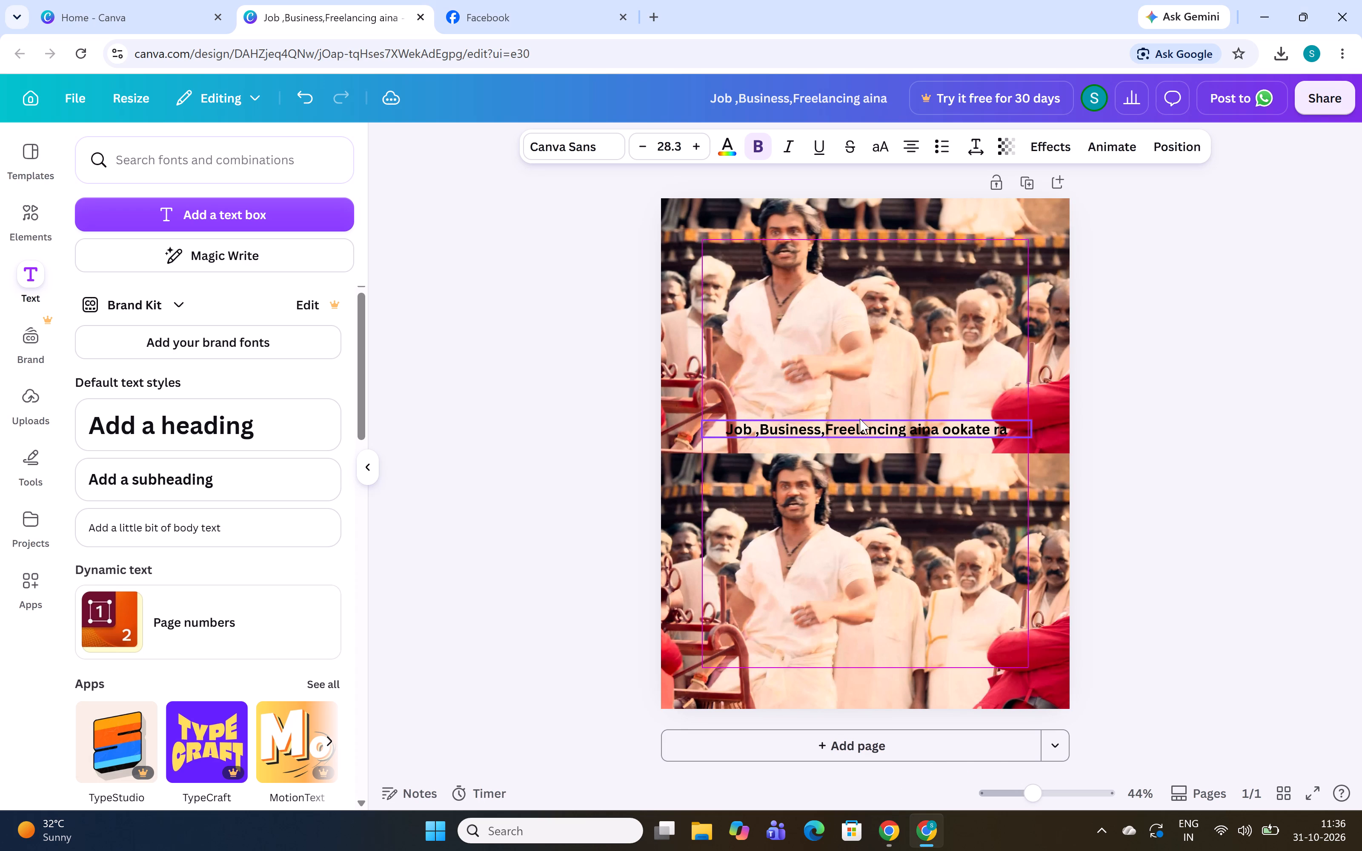
{"action": "left_click_drag", "start_coordinate": [860, 419], "coordinate": [876, 424]}
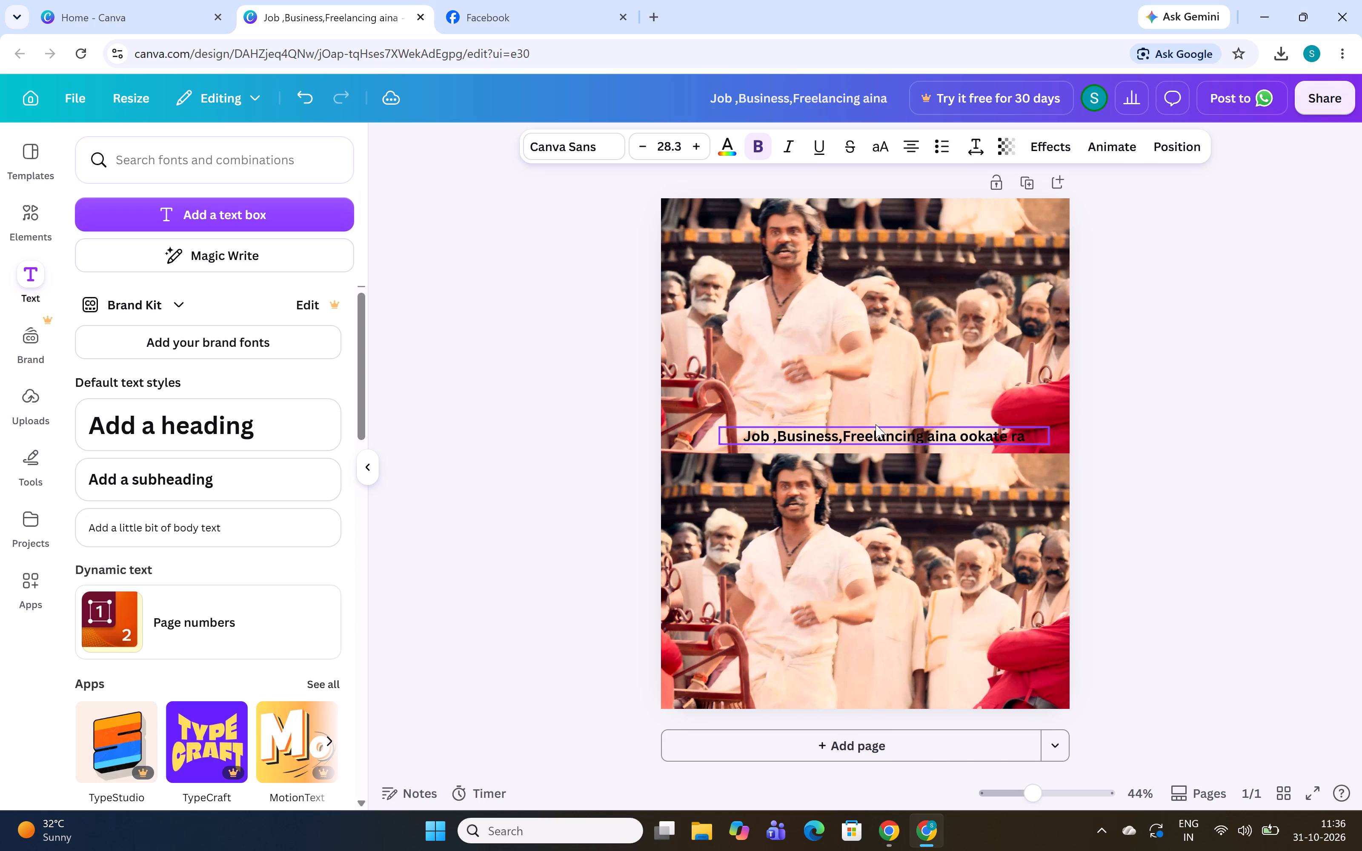
{"action": "left_click_drag", "start_coordinate": [876, 424], "coordinate": [859, 413]}
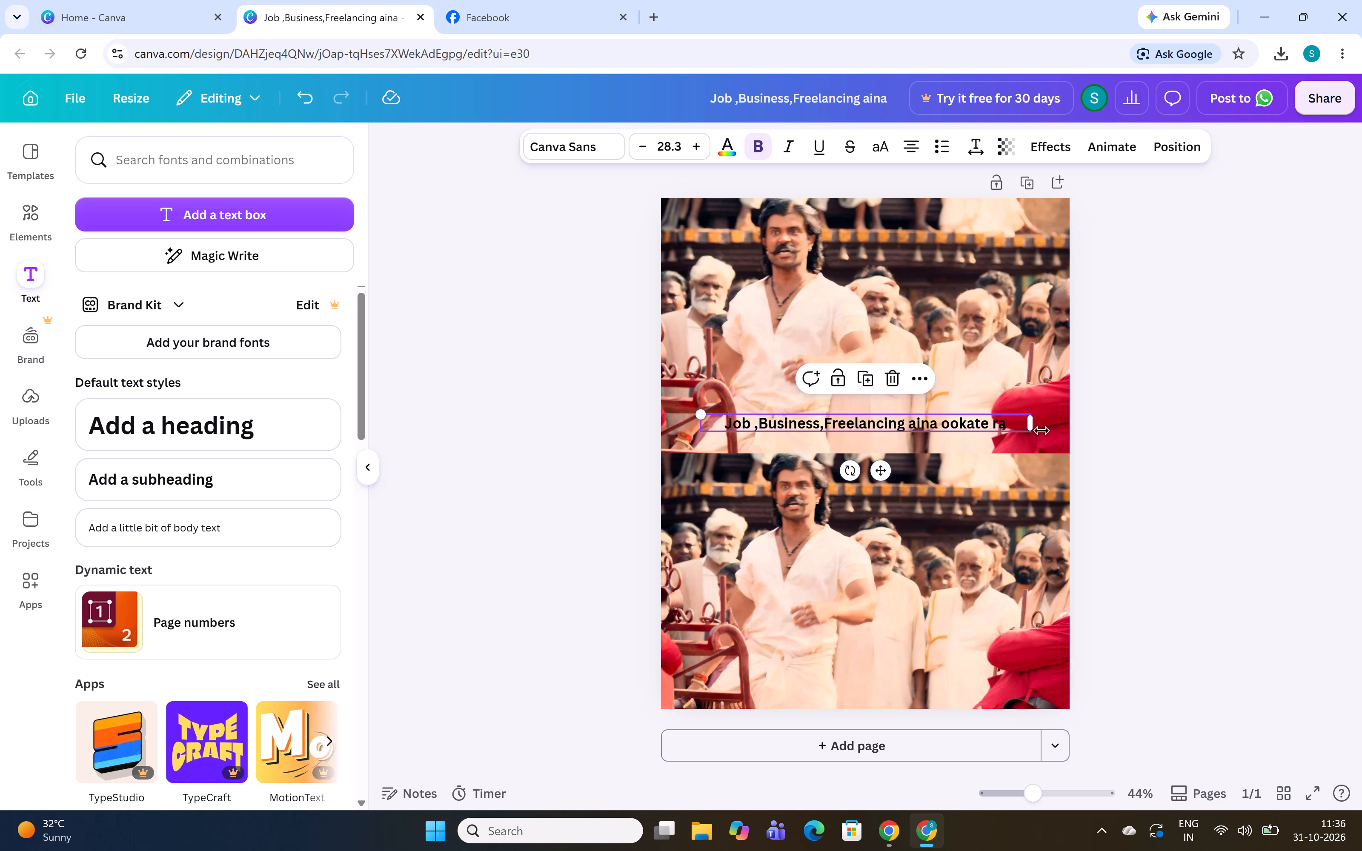
Enlarge the caption's text to about size 37.4 and fit its text box to the full page width of 1080 px.
{"action": "left_click_drag", "start_coordinate": [1030, 434], "coordinate": [1080, 481]}
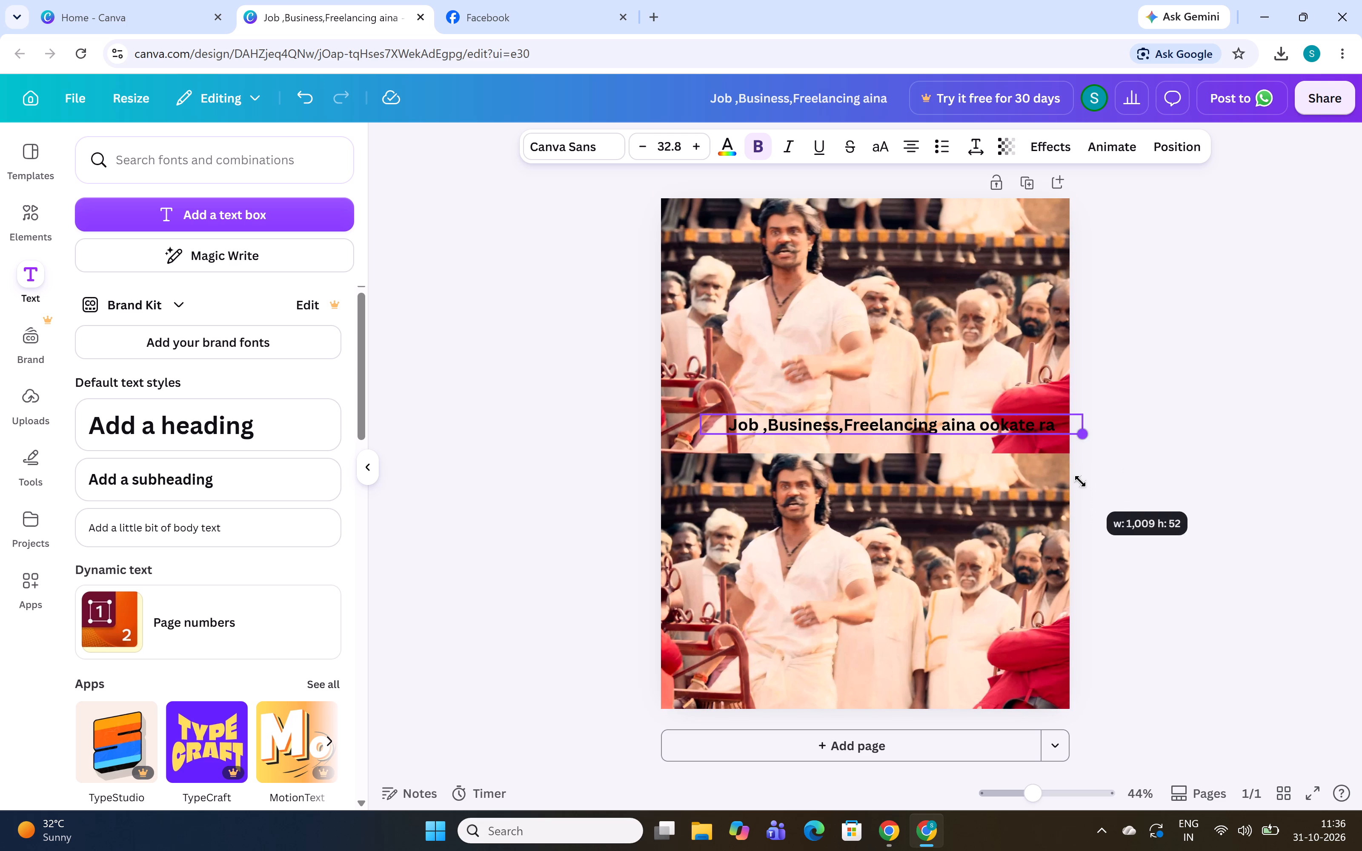
{"action": "left_click_drag", "start_coordinate": [1080, 481], "coordinate": [1080, 481]}
{"action": "left_click_drag", "start_coordinate": [697, 410], "coordinate": [676, 383]}
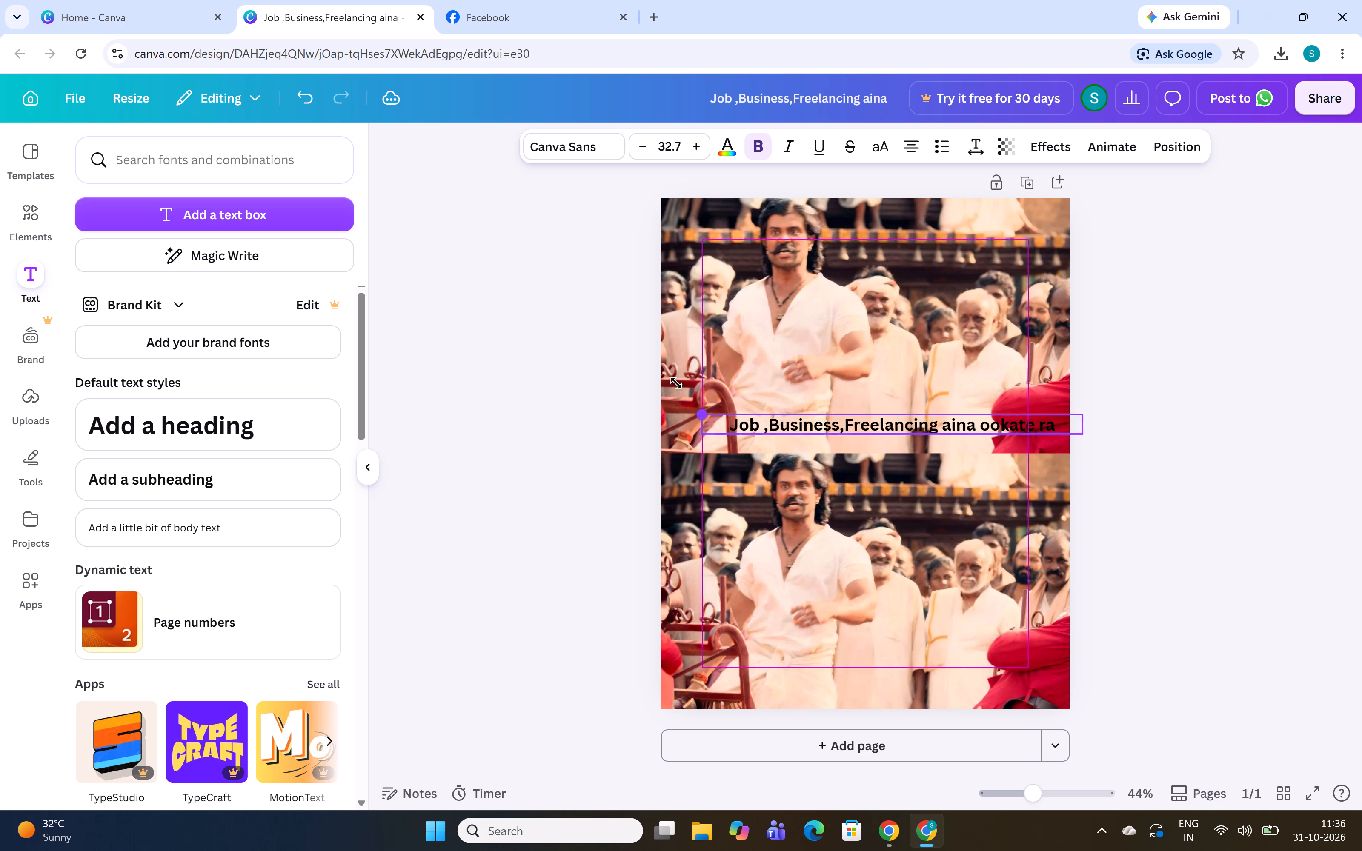
{"action": "left_click_drag", "start_coordinate": [676, 383], "coordinate": [647, 345]}
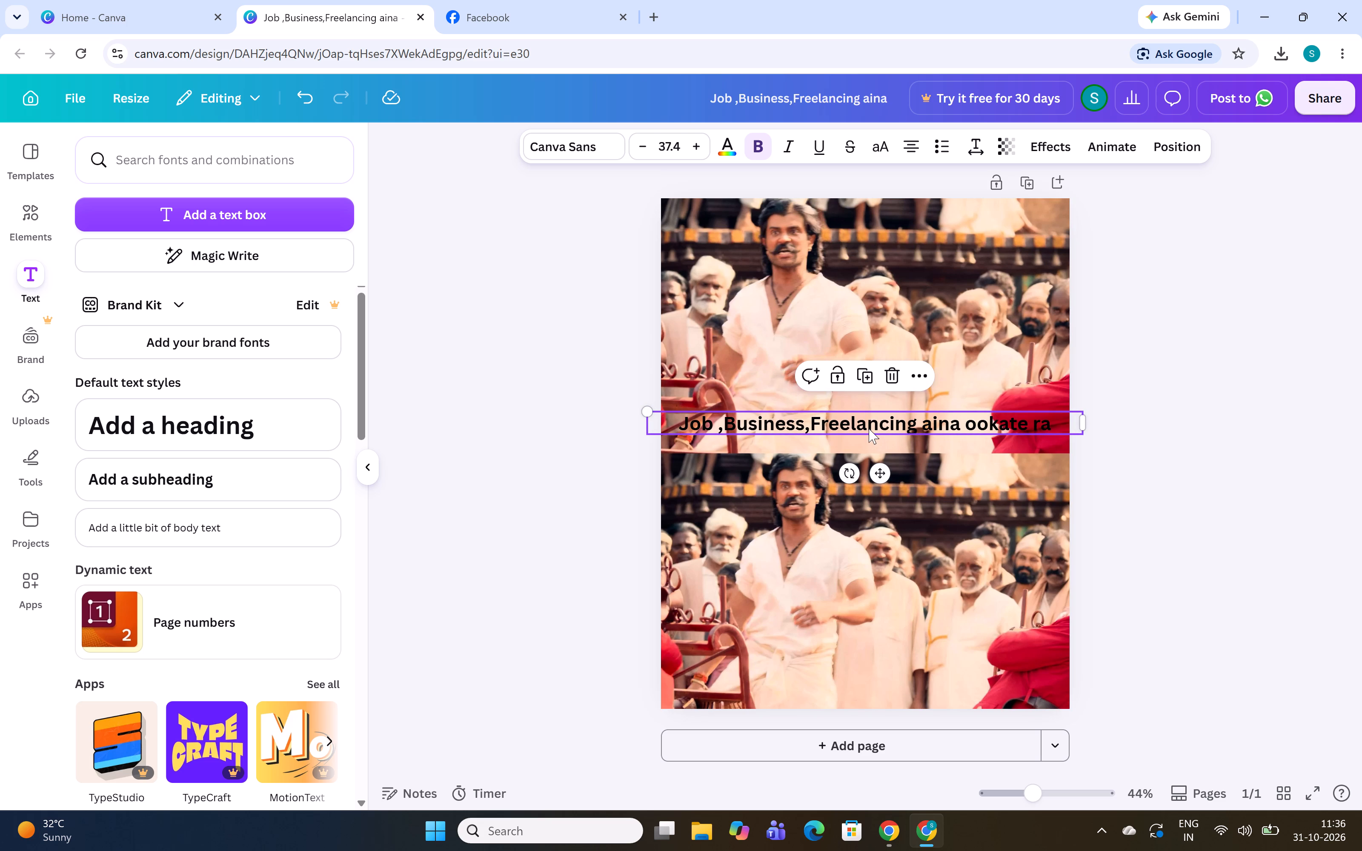
{"action": "left_click_drag", "start_coordinate": [869, 428], "coordinate": [856, 424]}
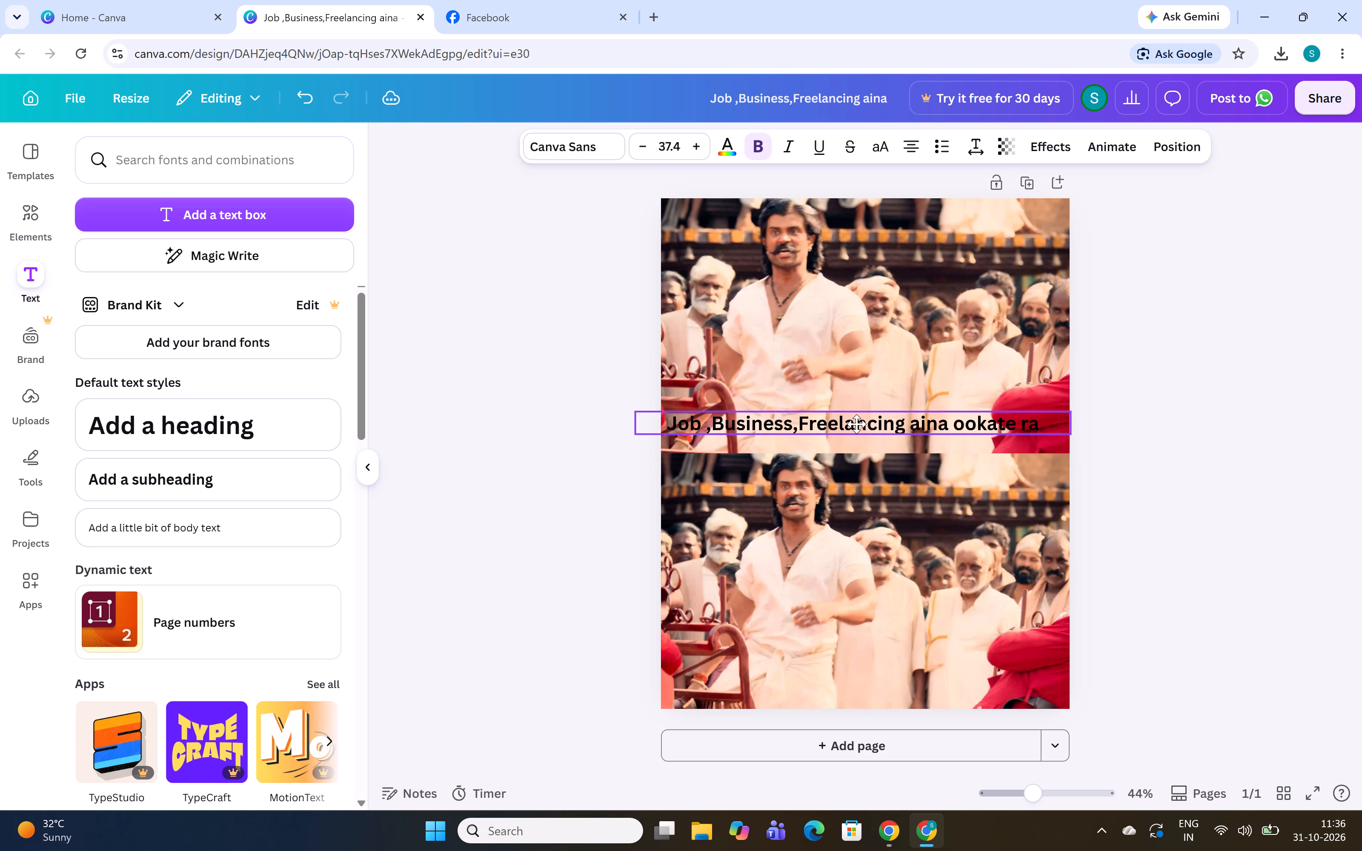
{"action": "left_click_drag", "start_coordinate": [856, 424], "coordinate": [865, 443]}
{"action": "left_click_drag", "start_coordinate": [873, 434], "coordinate": [870, 423]}
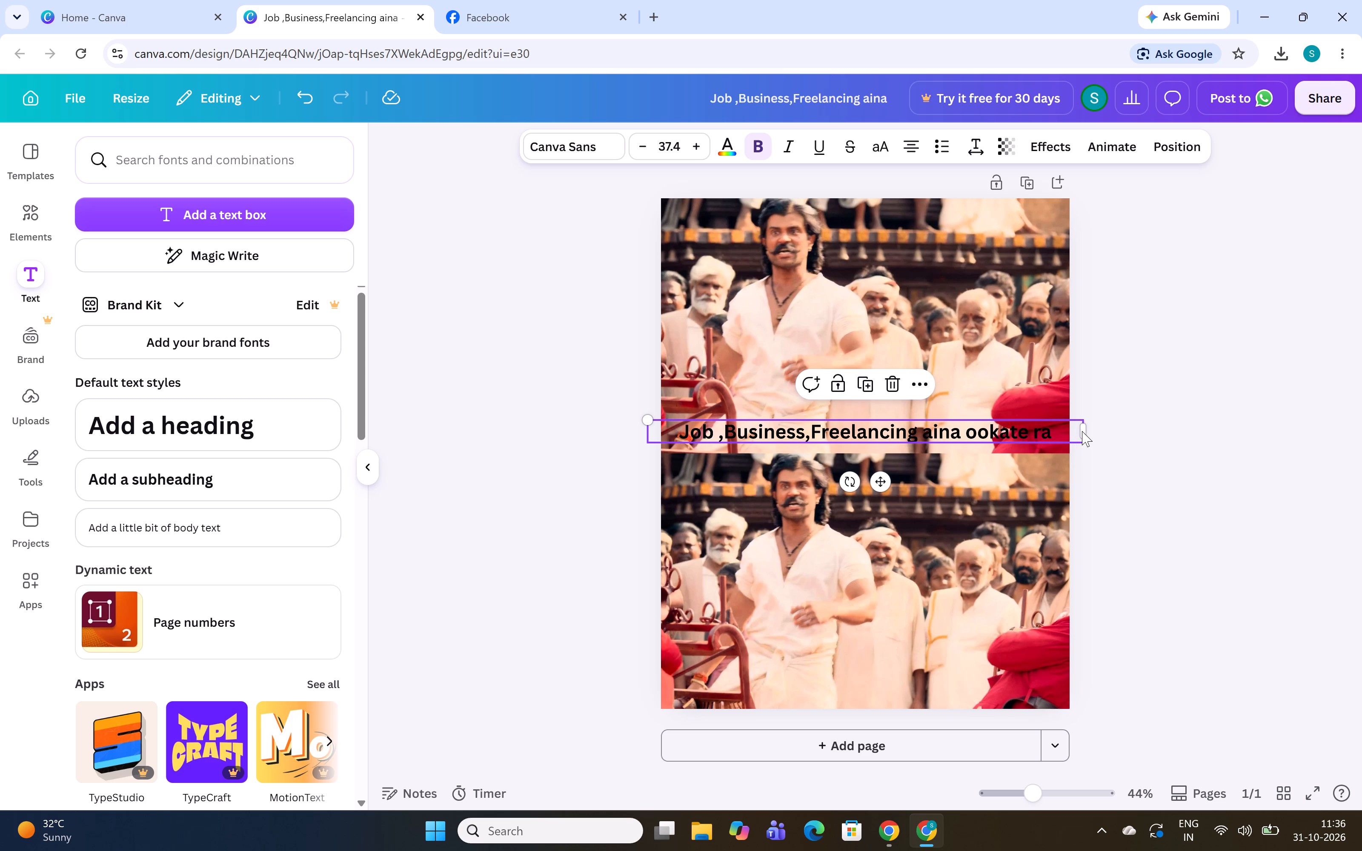
{"action": "left_click_drag", "start_coordinate": [1085, 428], "coordinate": [1068, 442]}
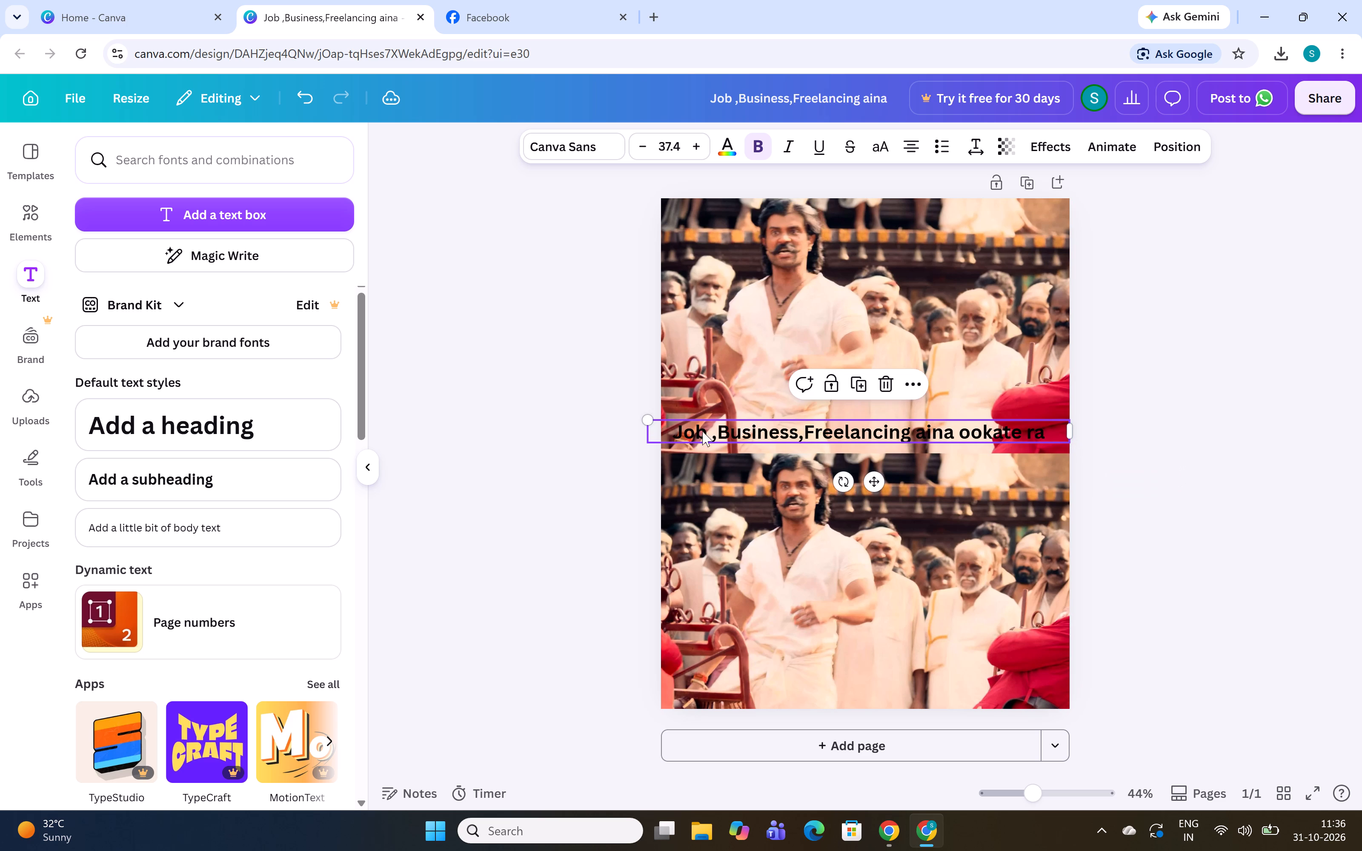
{"action": "left_click_drag", "start_coordinate": [640, 434], "coordinate": [663, 434]}
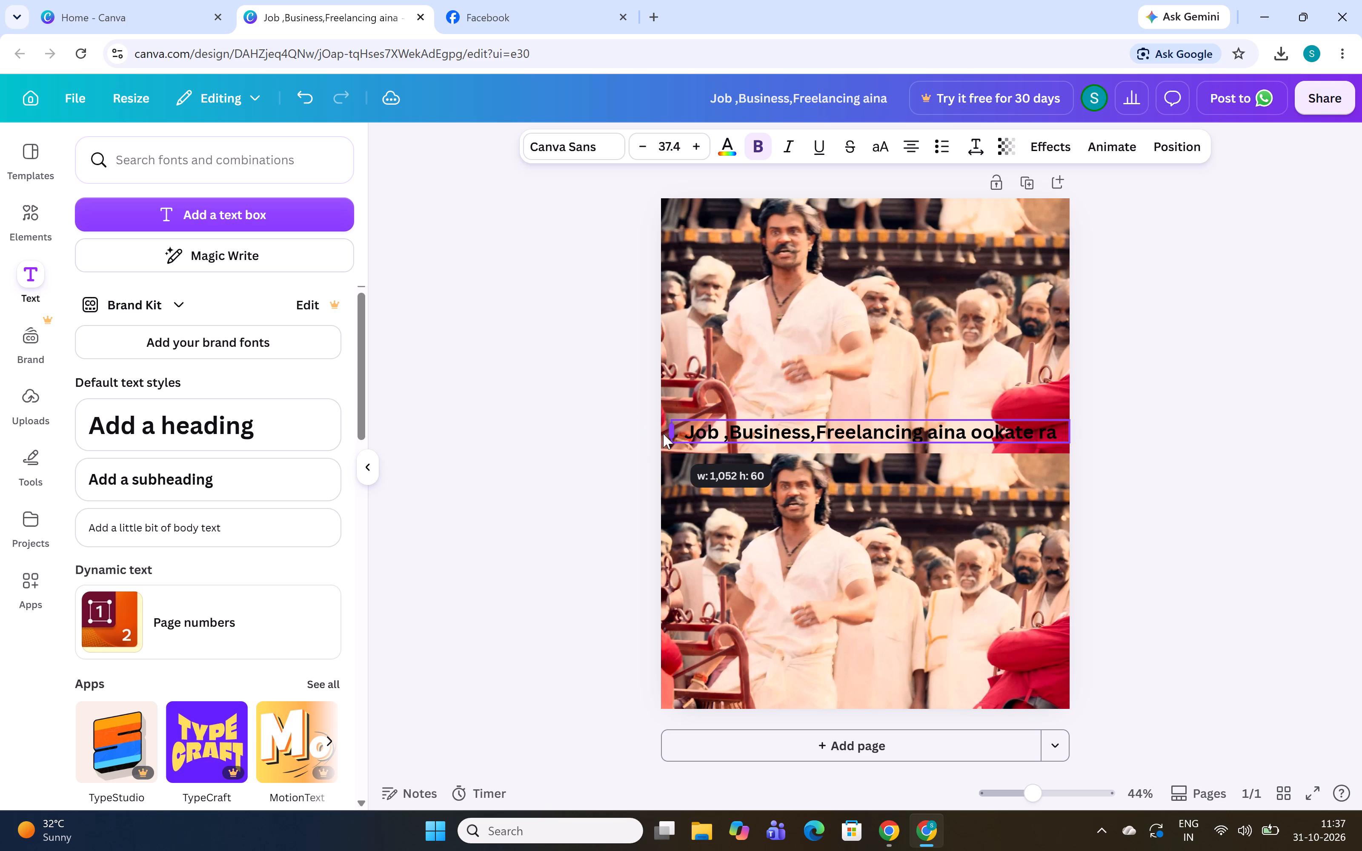
{"action": "left_click_drag", "start_coordinate": [663, 434], "coordinate": [655, 434]}
Position the caption just above the seam between the two photos, at about Y 600 px.
{"action": "left_click_drag", "start_coordinate": [920, 425], "coordinate": [921, 428]}
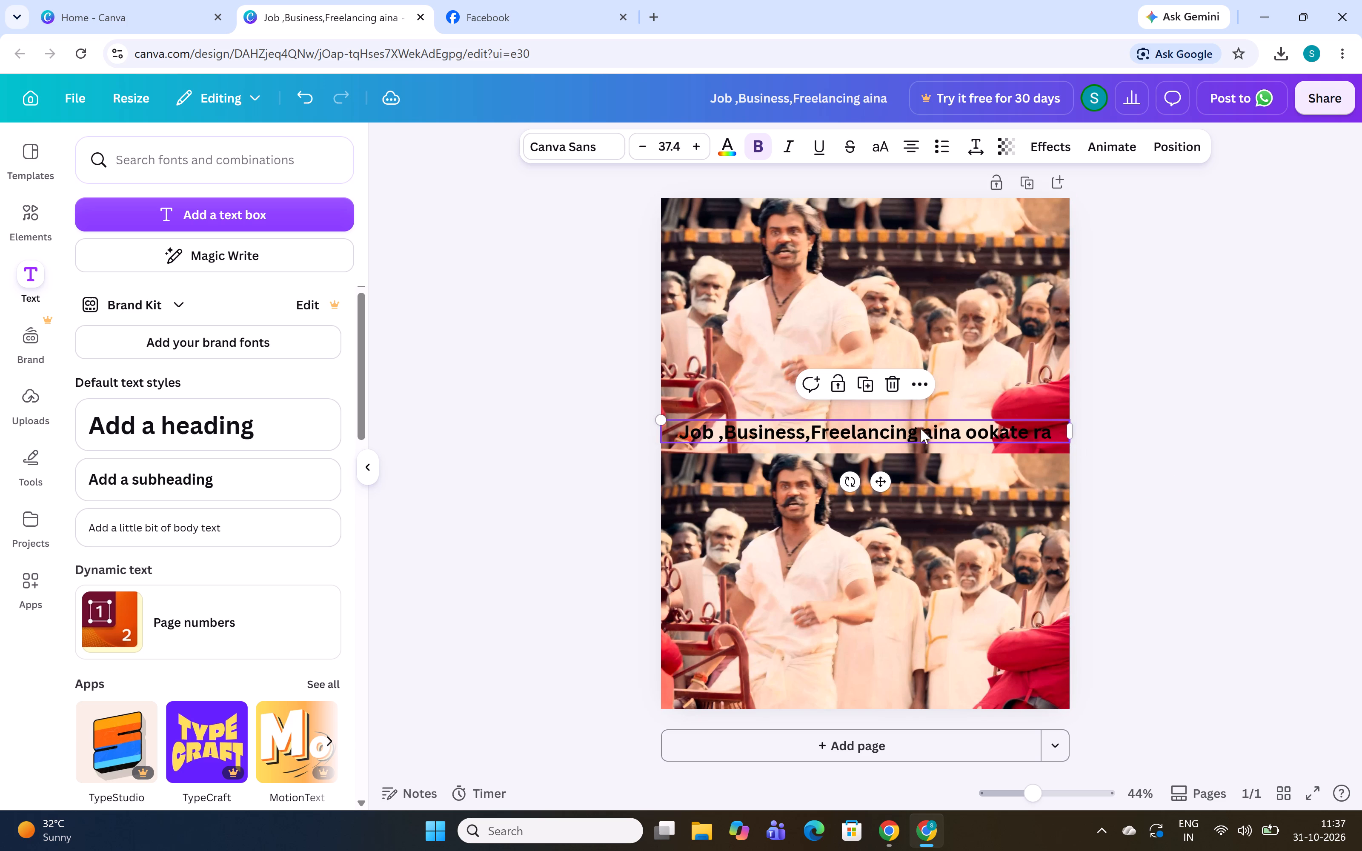
{"action": "left_click_drag", "start_coordinate": [921, 428], "coordinate": [917, 435]}
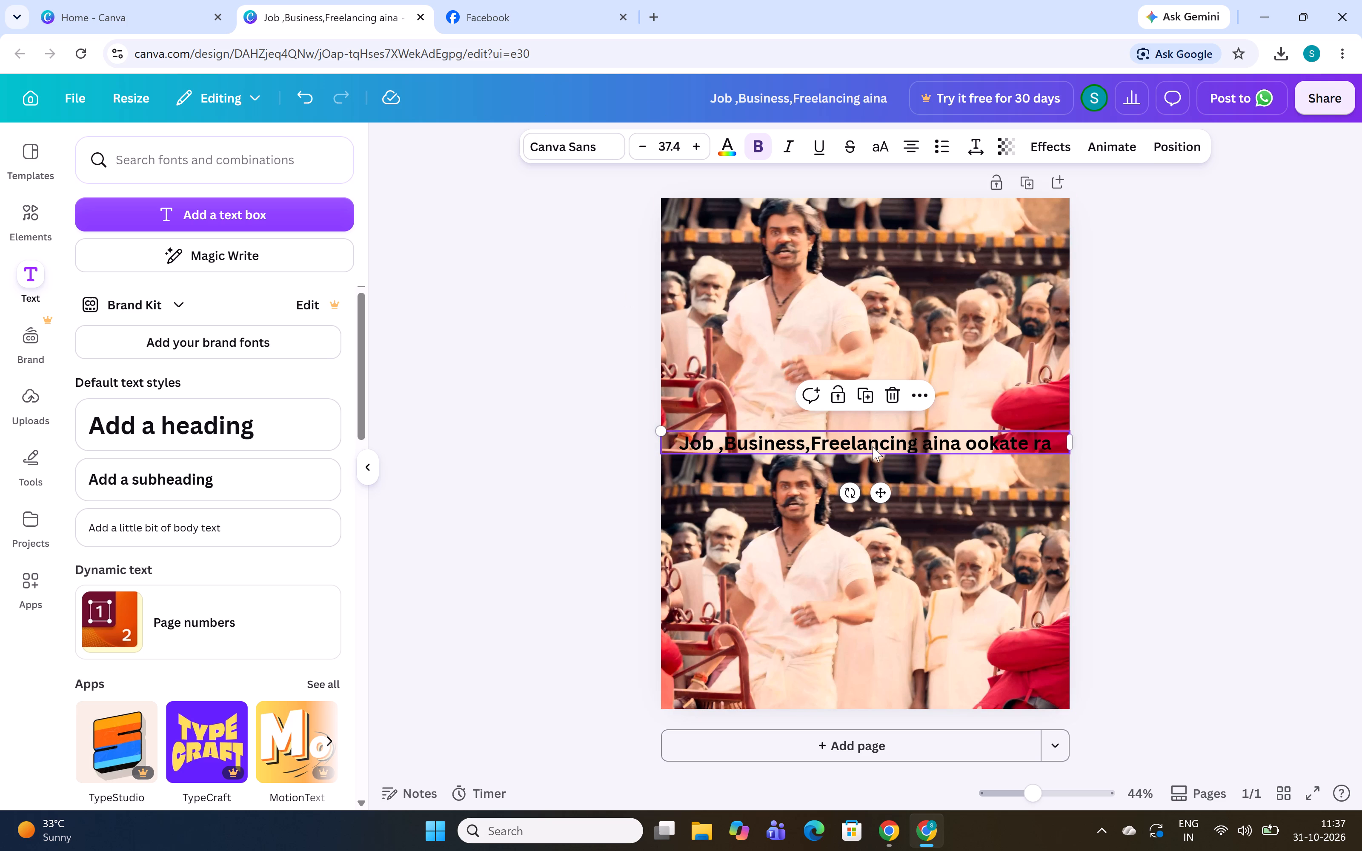
{"action": "left_click_drag", "start_coordinate": [889, 445], "coordinate": [889, 436]}
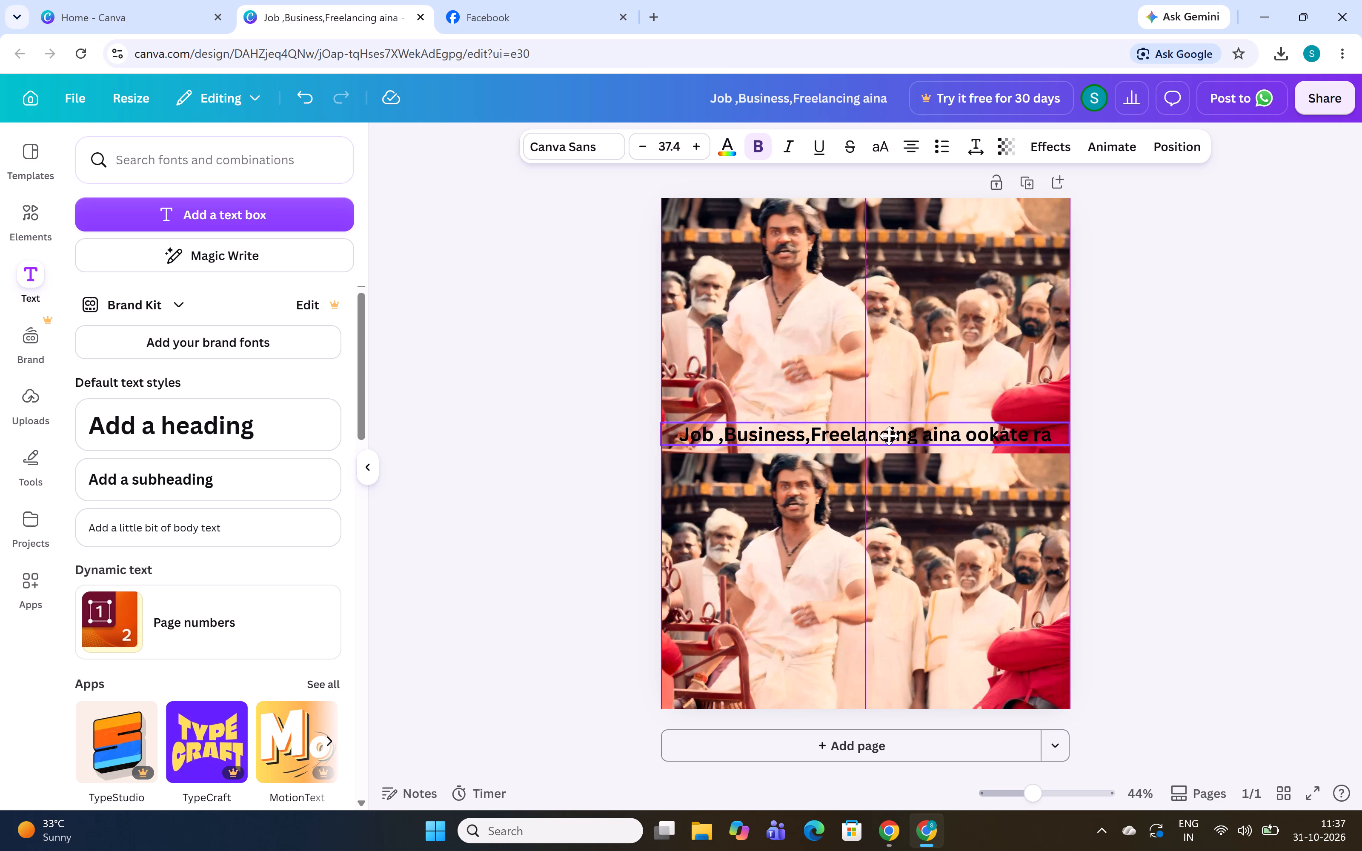
{"action": "left_click_drag", "start_coordinate": [889, 436], "coordinate": [888, 438]}
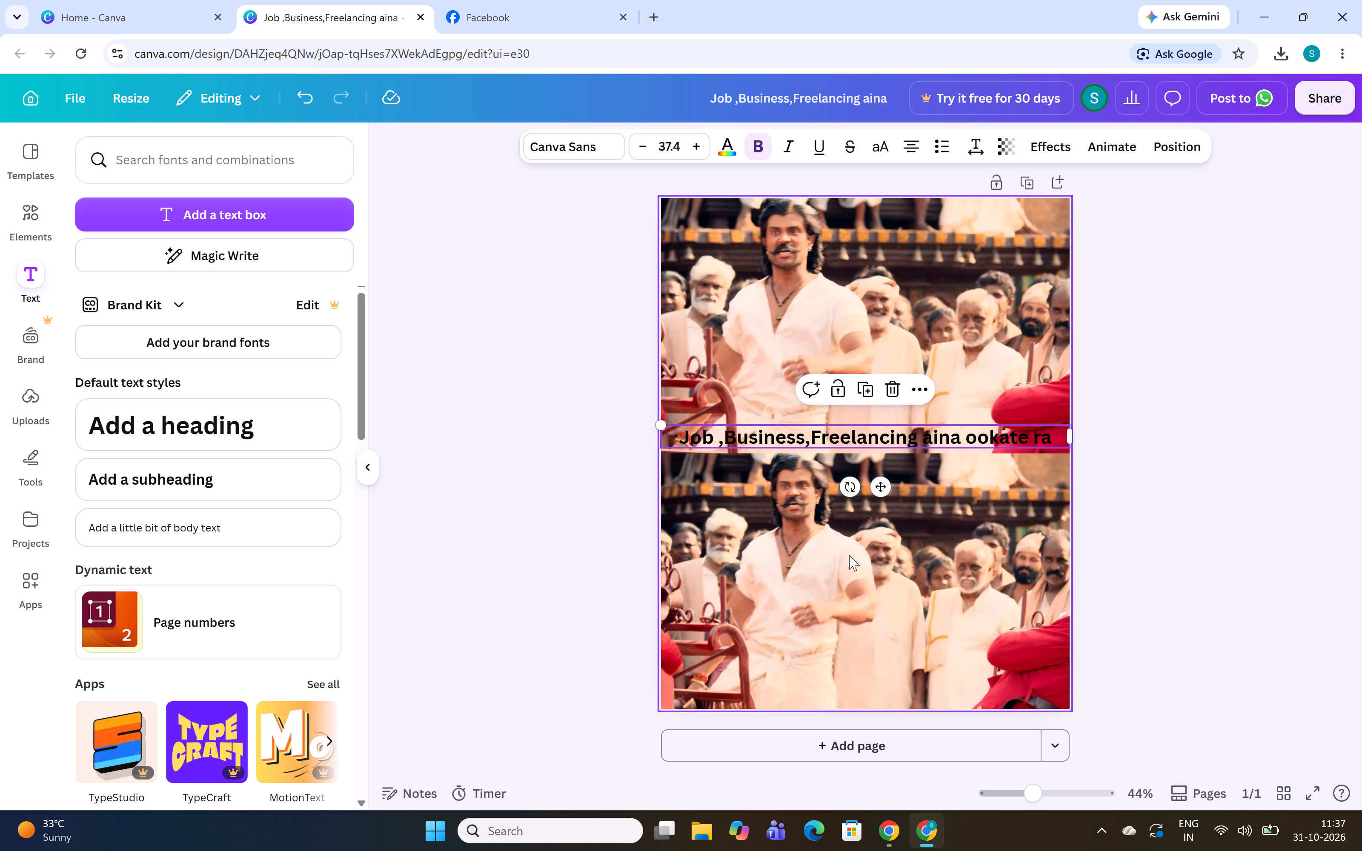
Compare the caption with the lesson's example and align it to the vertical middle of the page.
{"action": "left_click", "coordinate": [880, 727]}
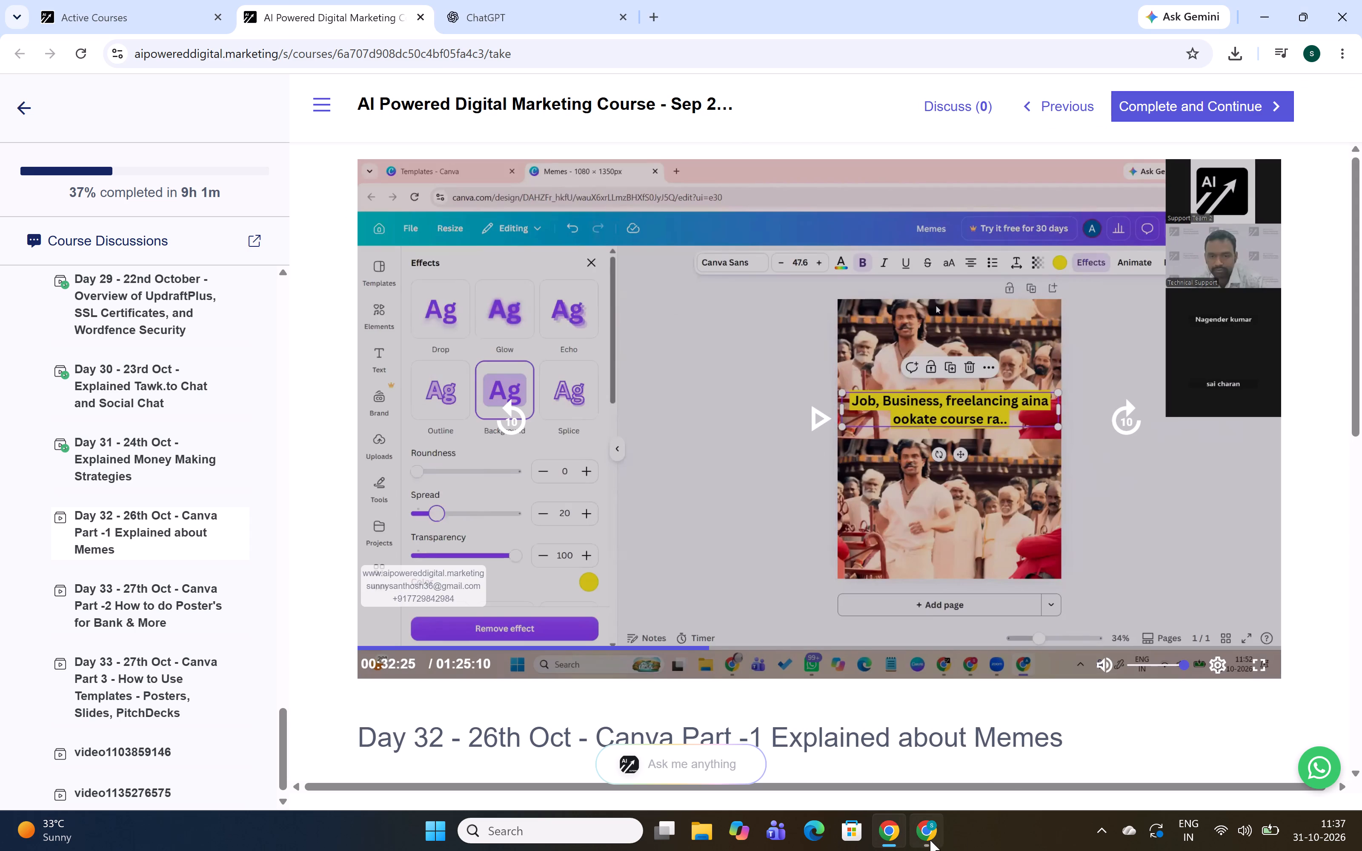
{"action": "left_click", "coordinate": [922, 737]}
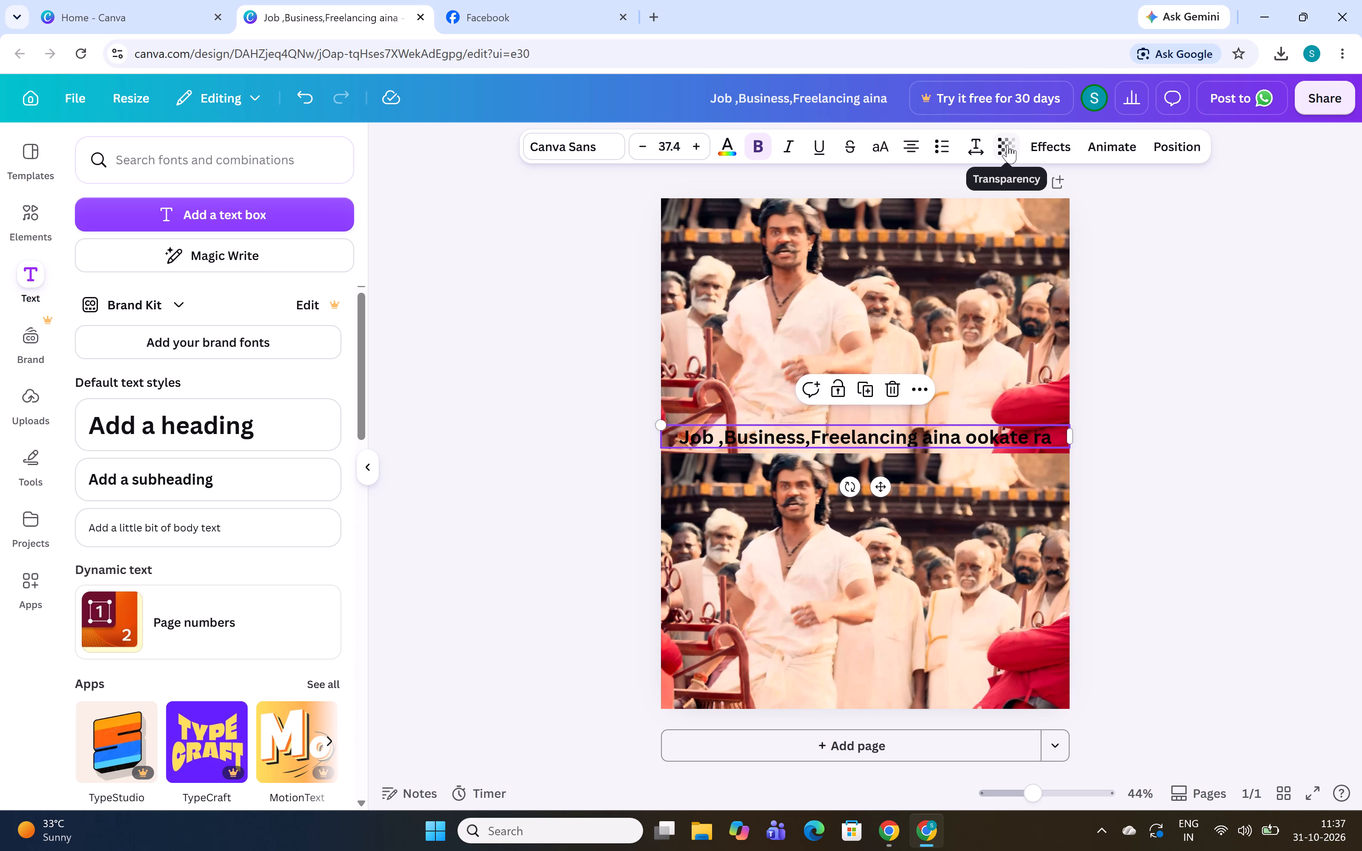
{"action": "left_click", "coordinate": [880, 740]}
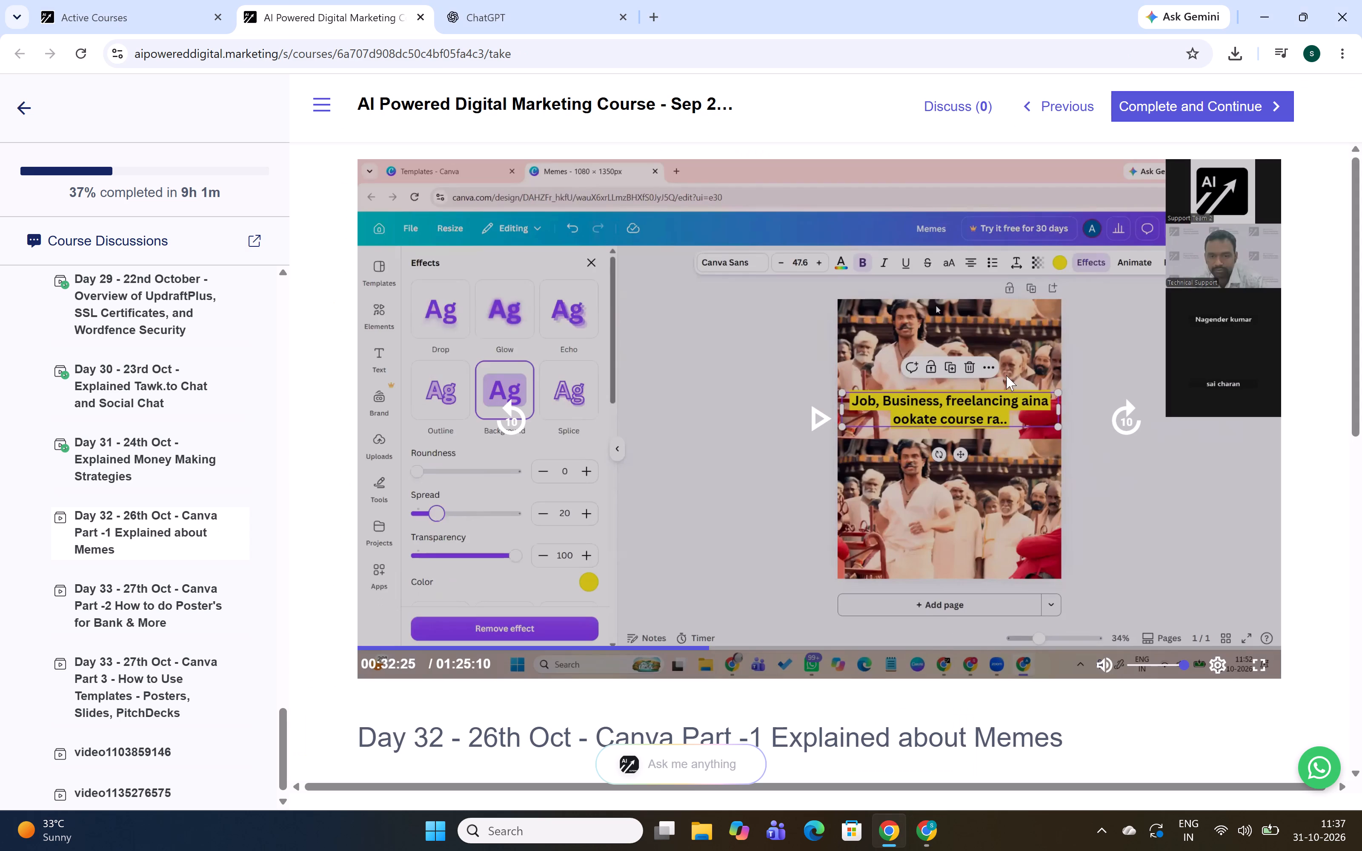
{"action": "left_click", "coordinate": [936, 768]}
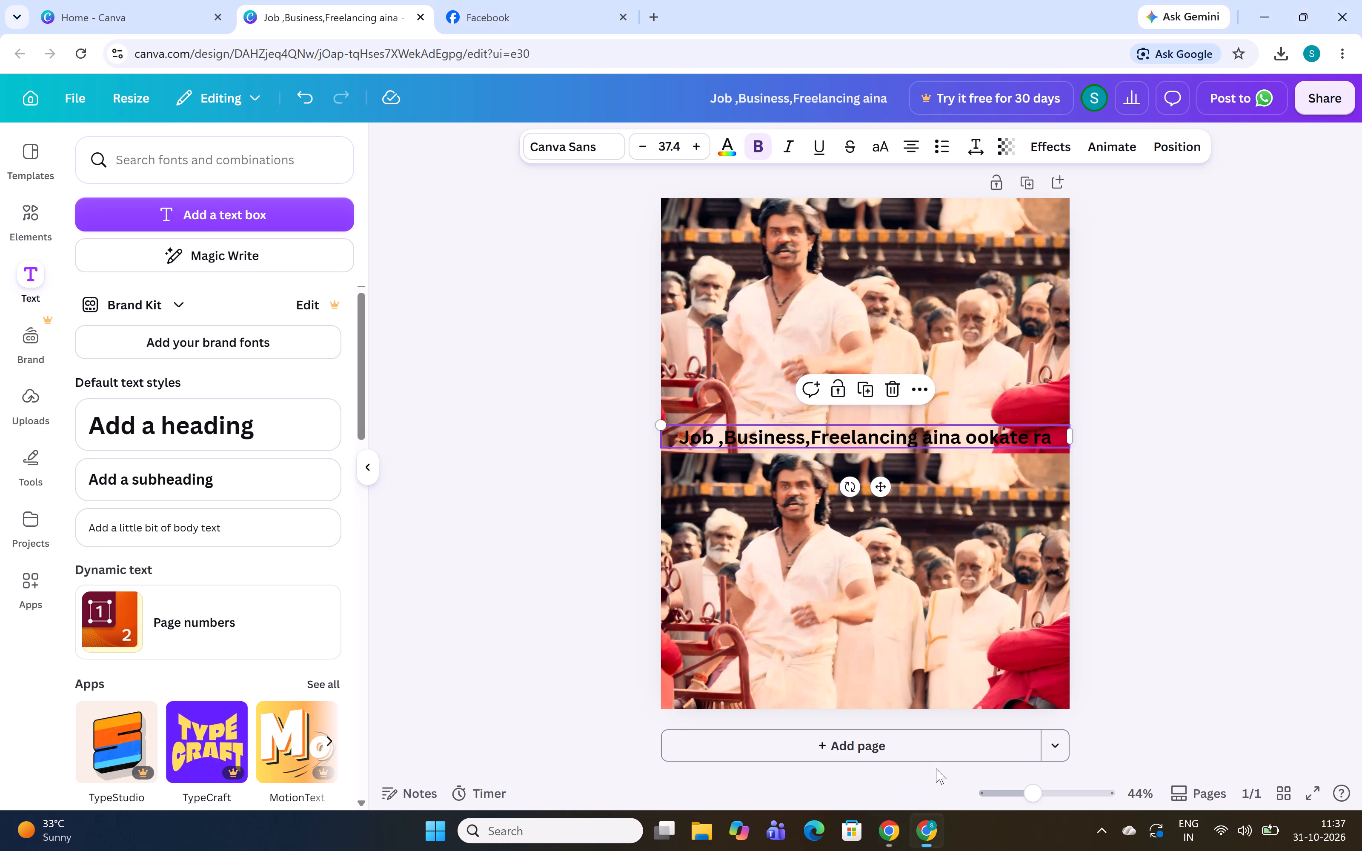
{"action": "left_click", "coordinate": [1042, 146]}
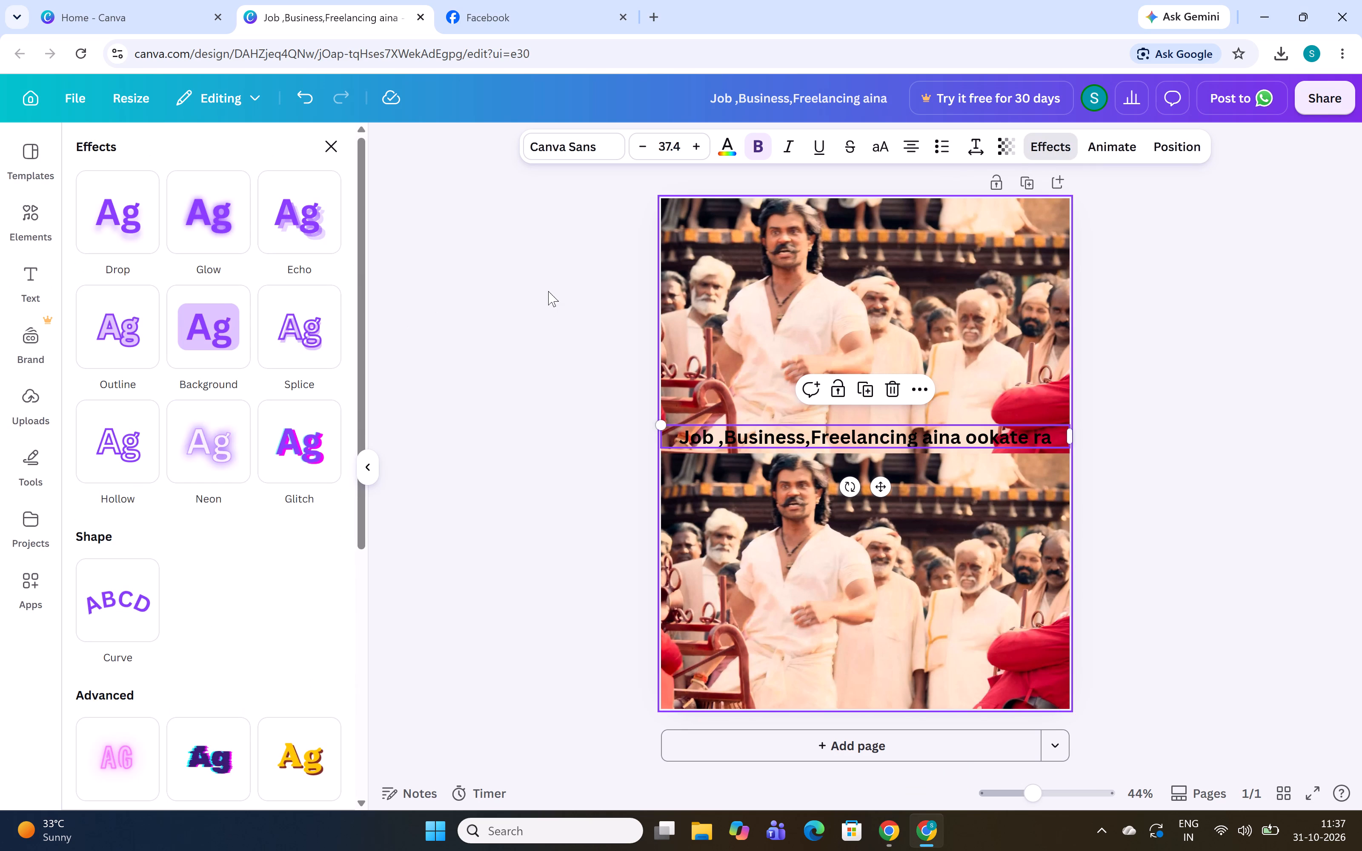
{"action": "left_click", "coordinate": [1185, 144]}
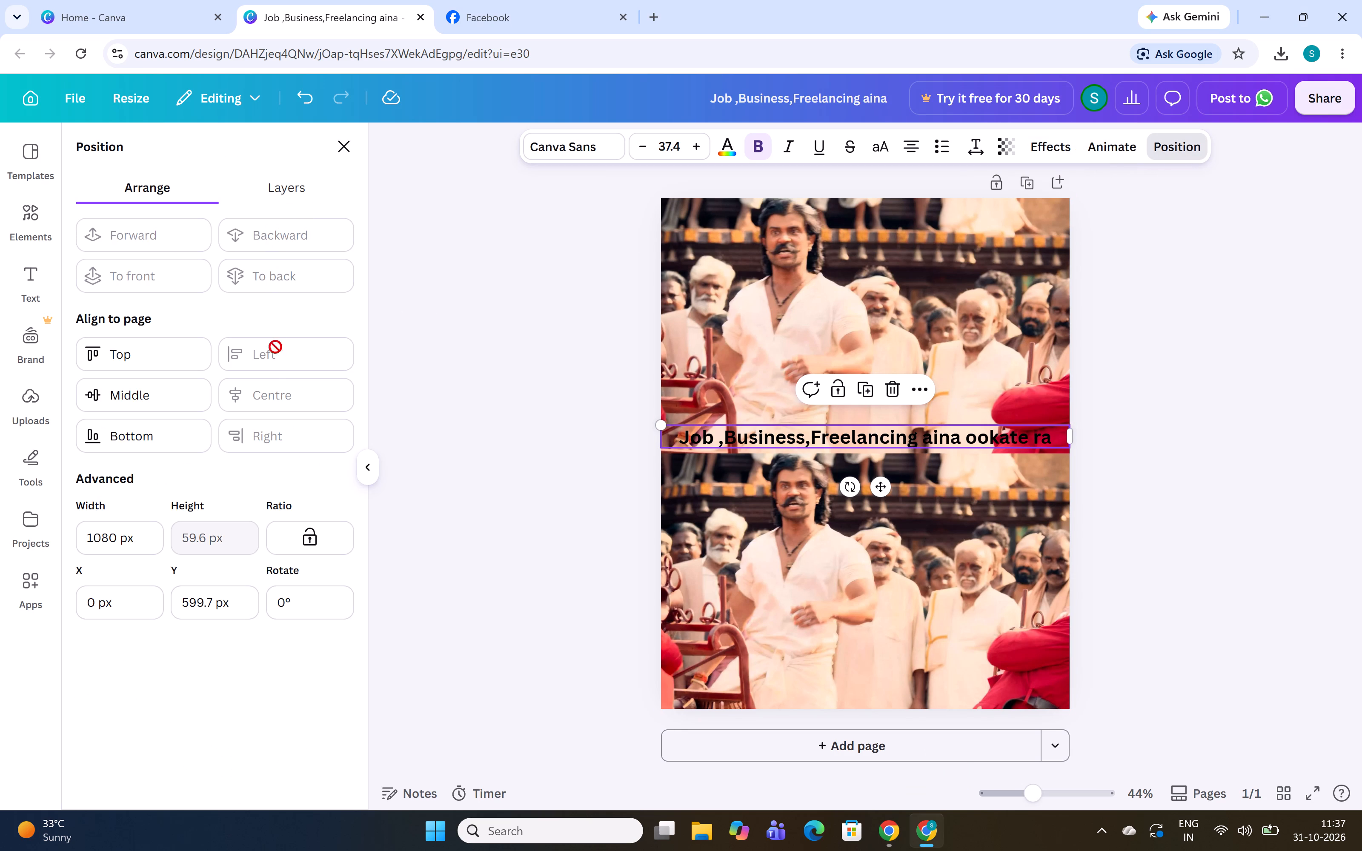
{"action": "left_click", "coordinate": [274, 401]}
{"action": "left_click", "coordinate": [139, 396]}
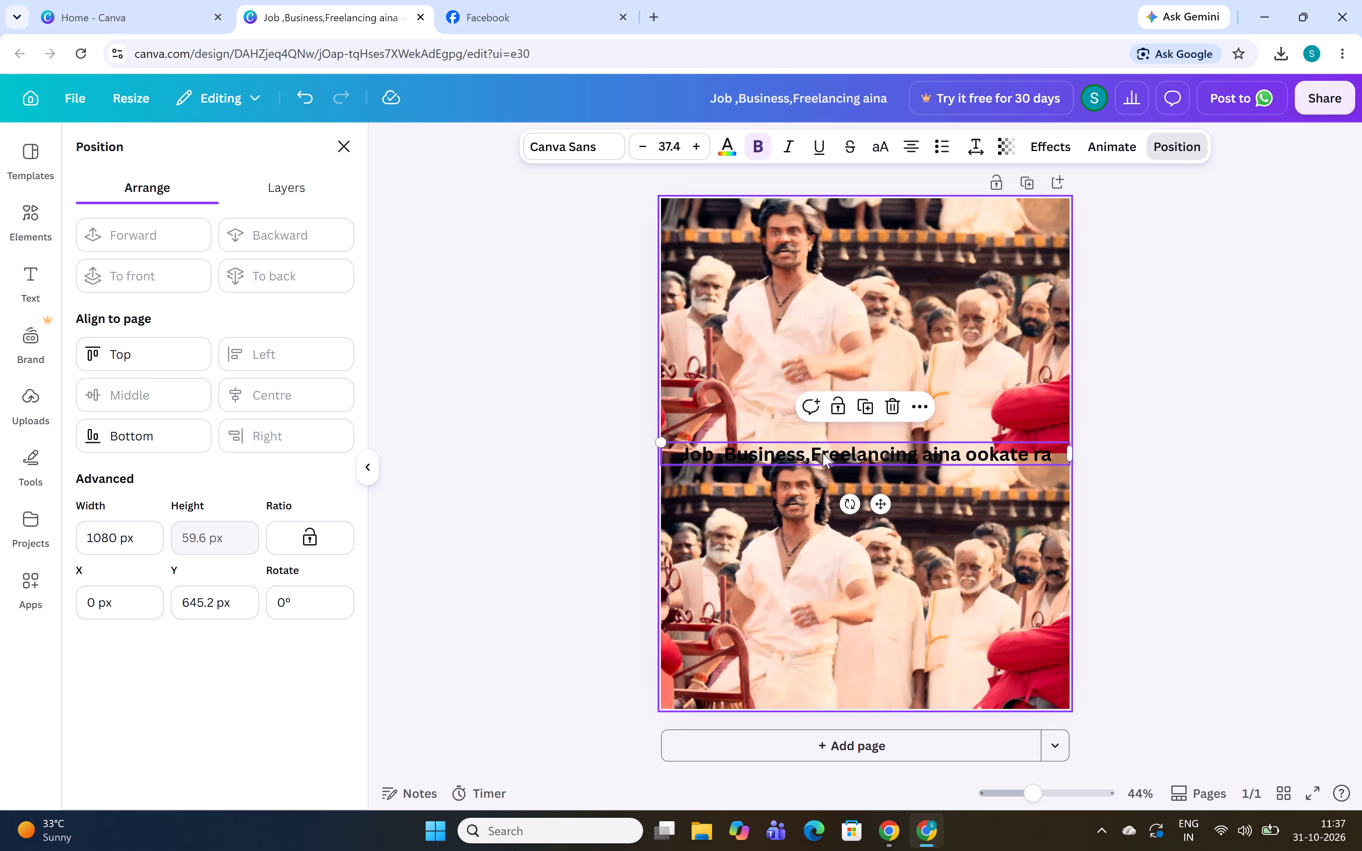
Move the caption back up to just above the seam between the two photos, at about Y 596 px.
{"action": "left_click_drag", "start_coordinate": [832, 453], "coordinate": [830, 429]}
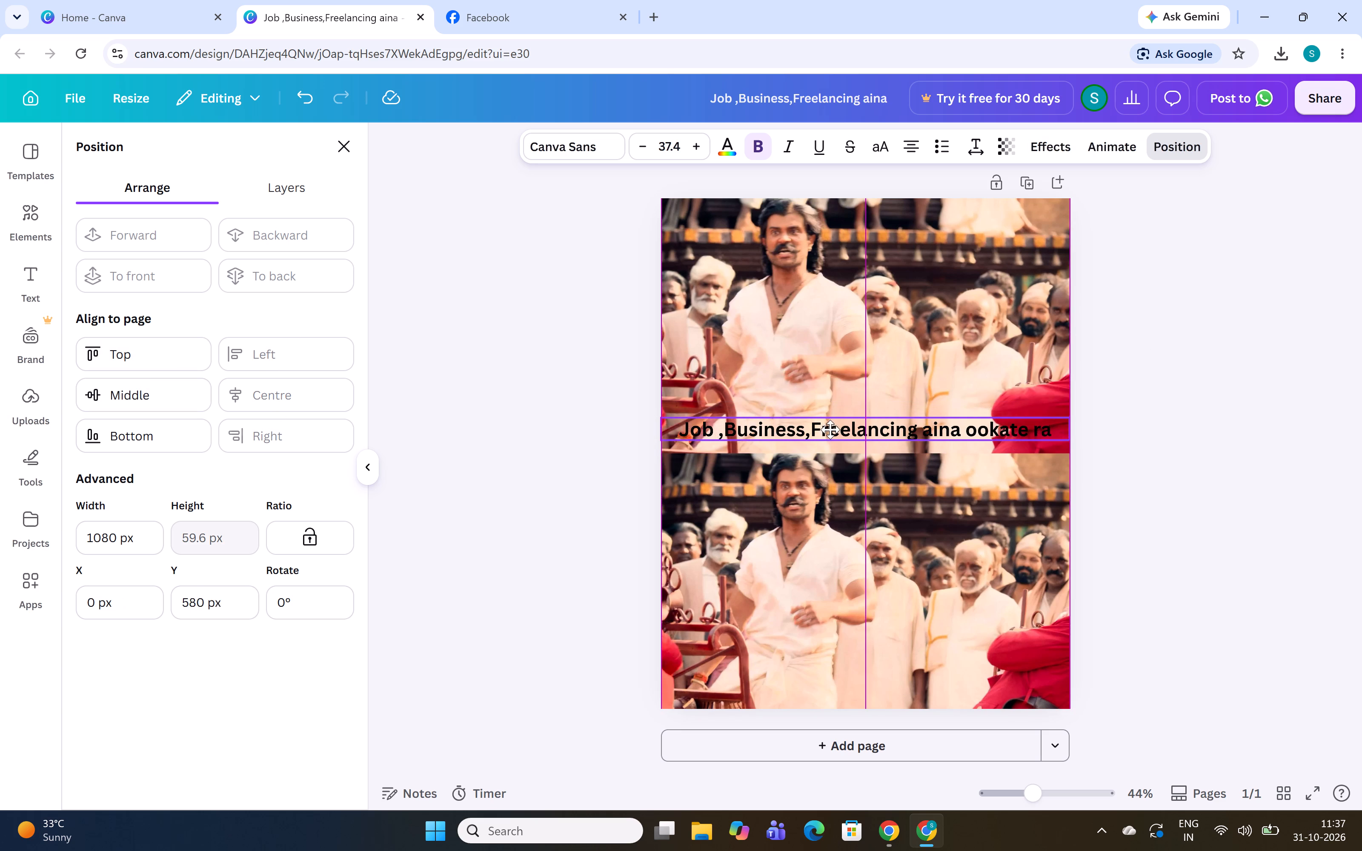
{"action": "left_click_drag", "start_coordinate": [830, 429], "coordinate": [827, 434]}
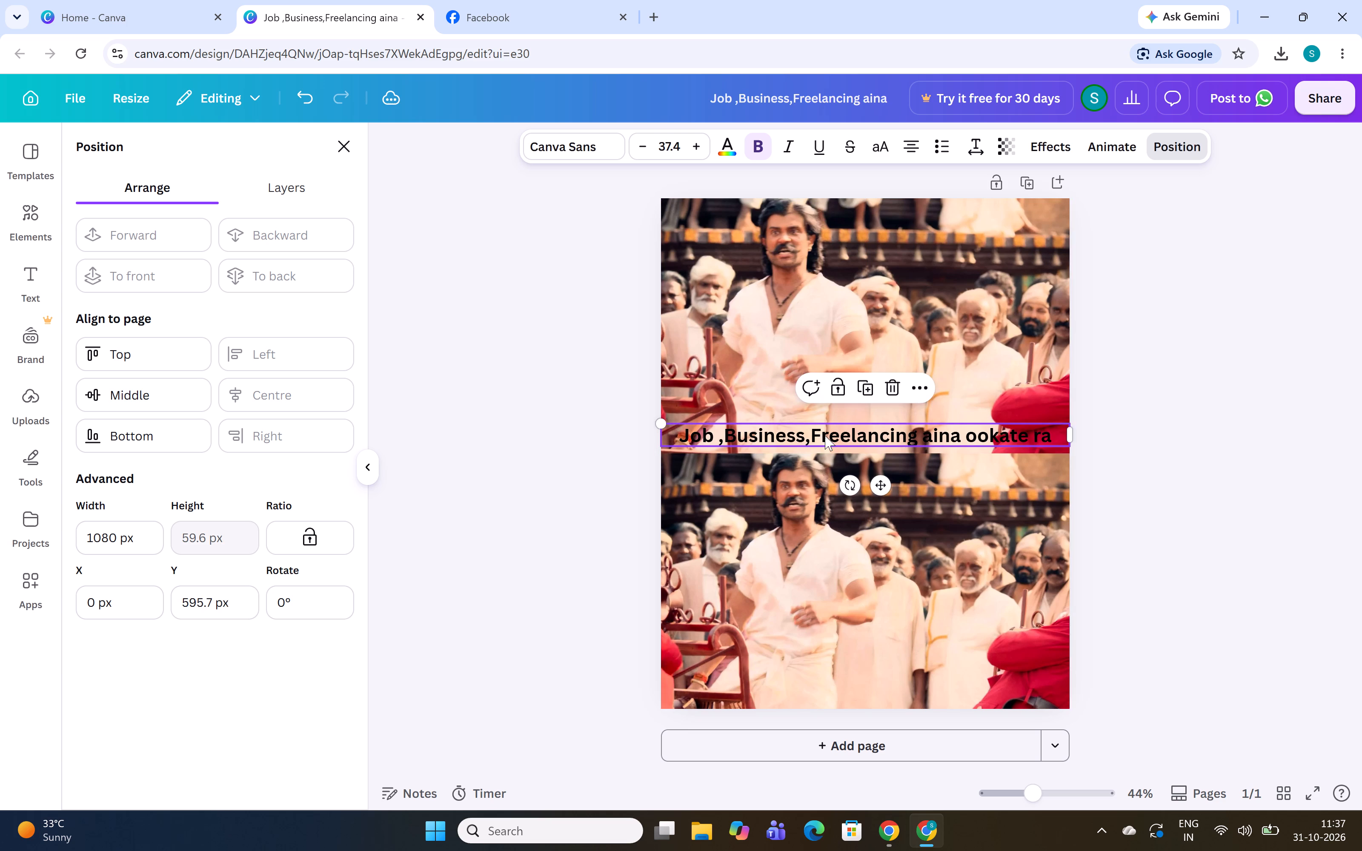
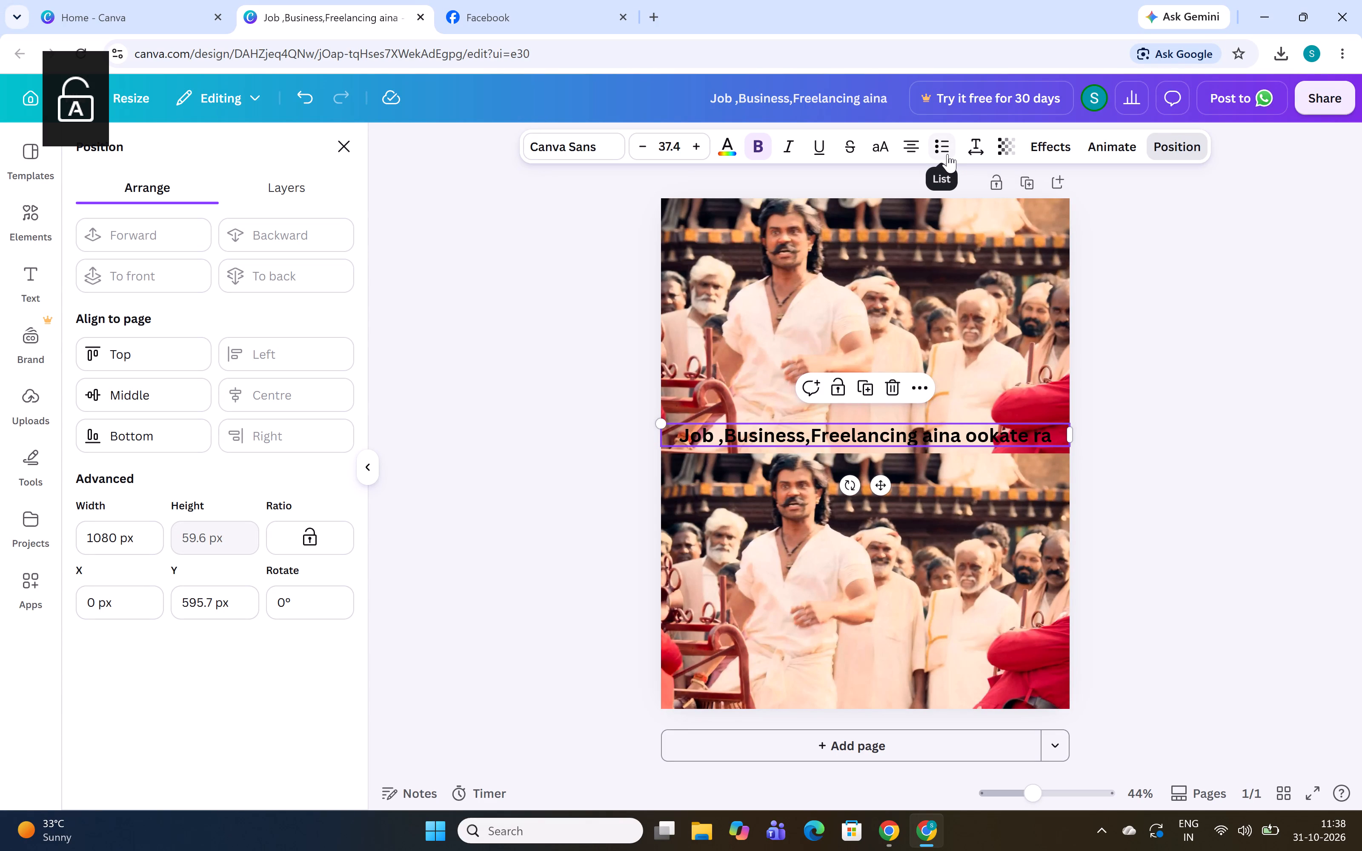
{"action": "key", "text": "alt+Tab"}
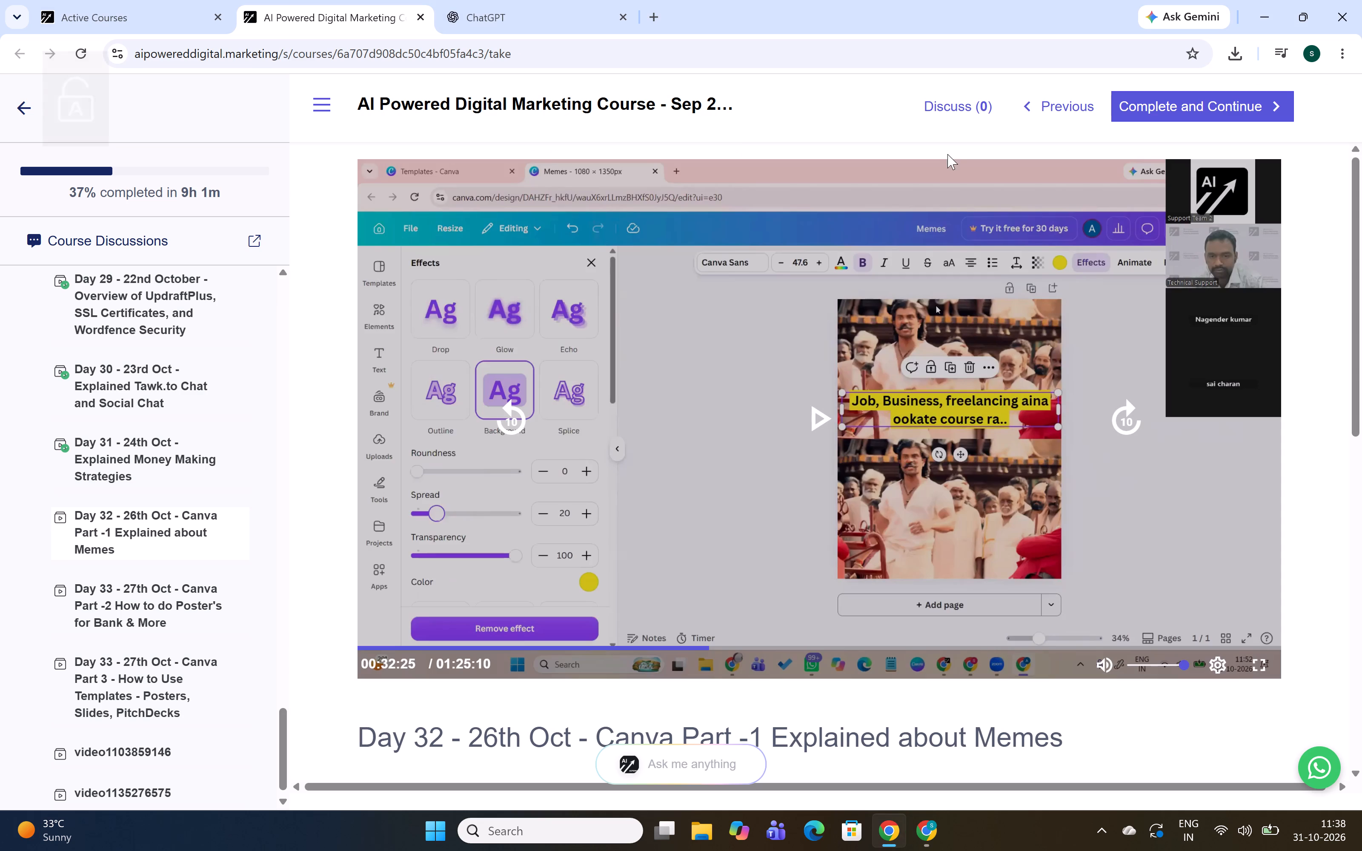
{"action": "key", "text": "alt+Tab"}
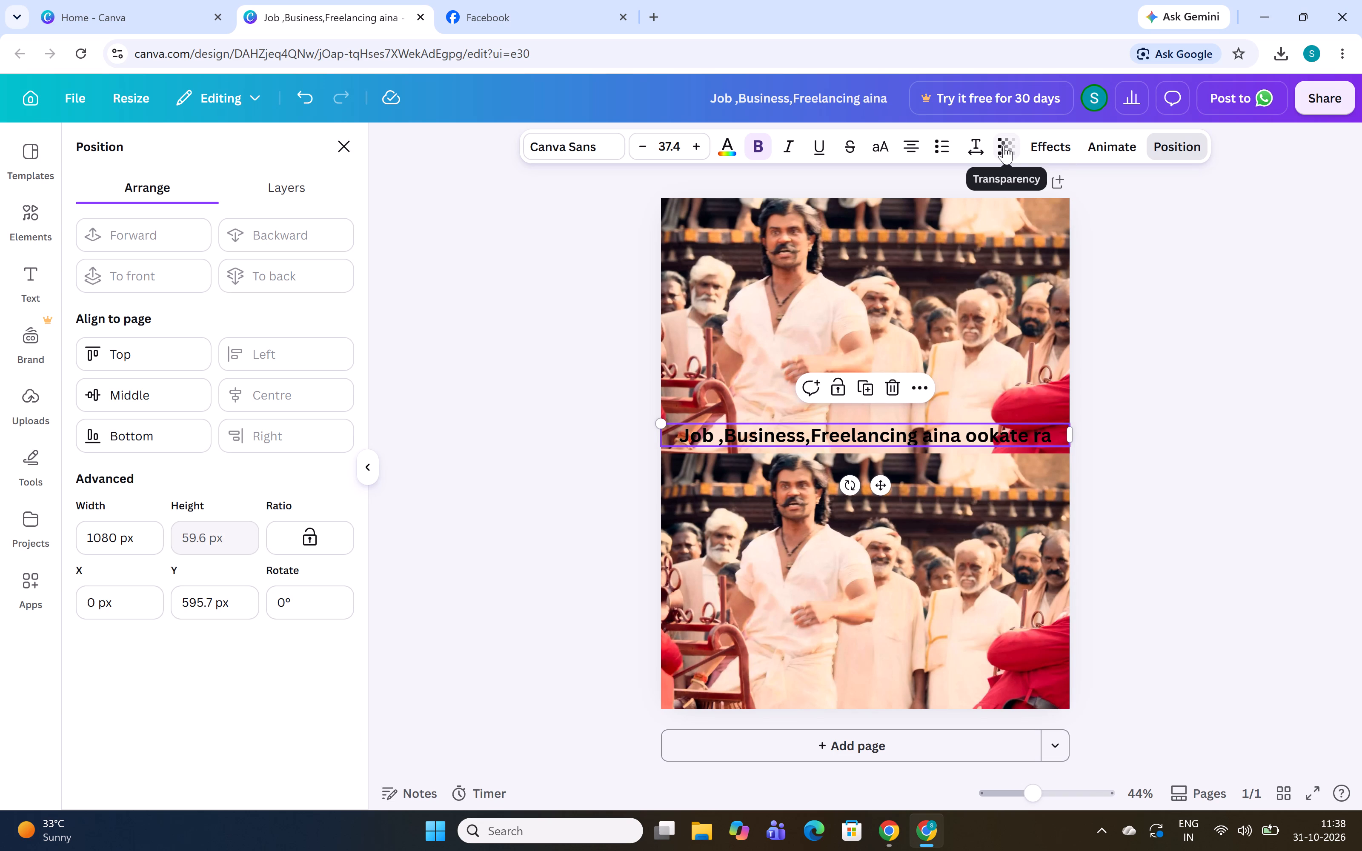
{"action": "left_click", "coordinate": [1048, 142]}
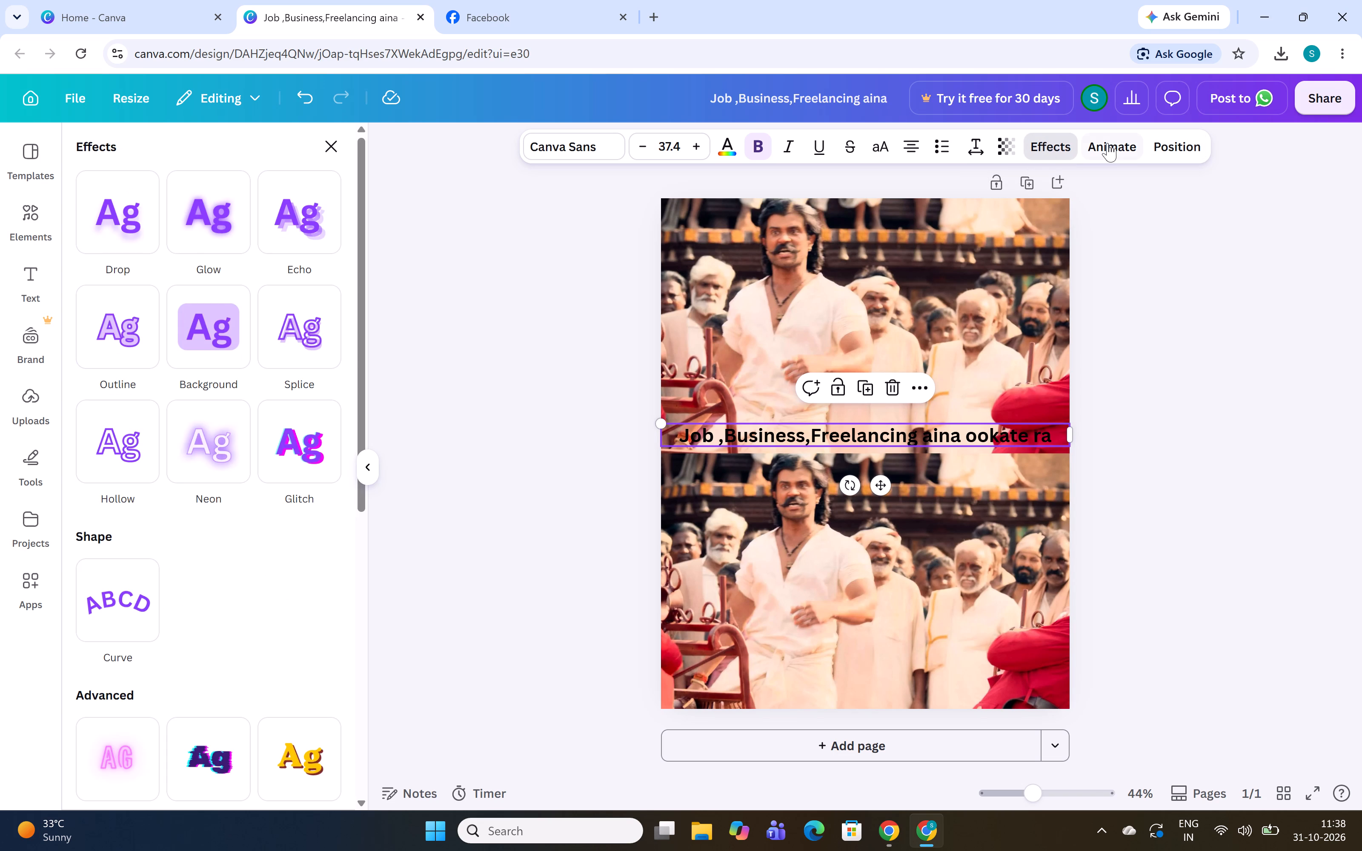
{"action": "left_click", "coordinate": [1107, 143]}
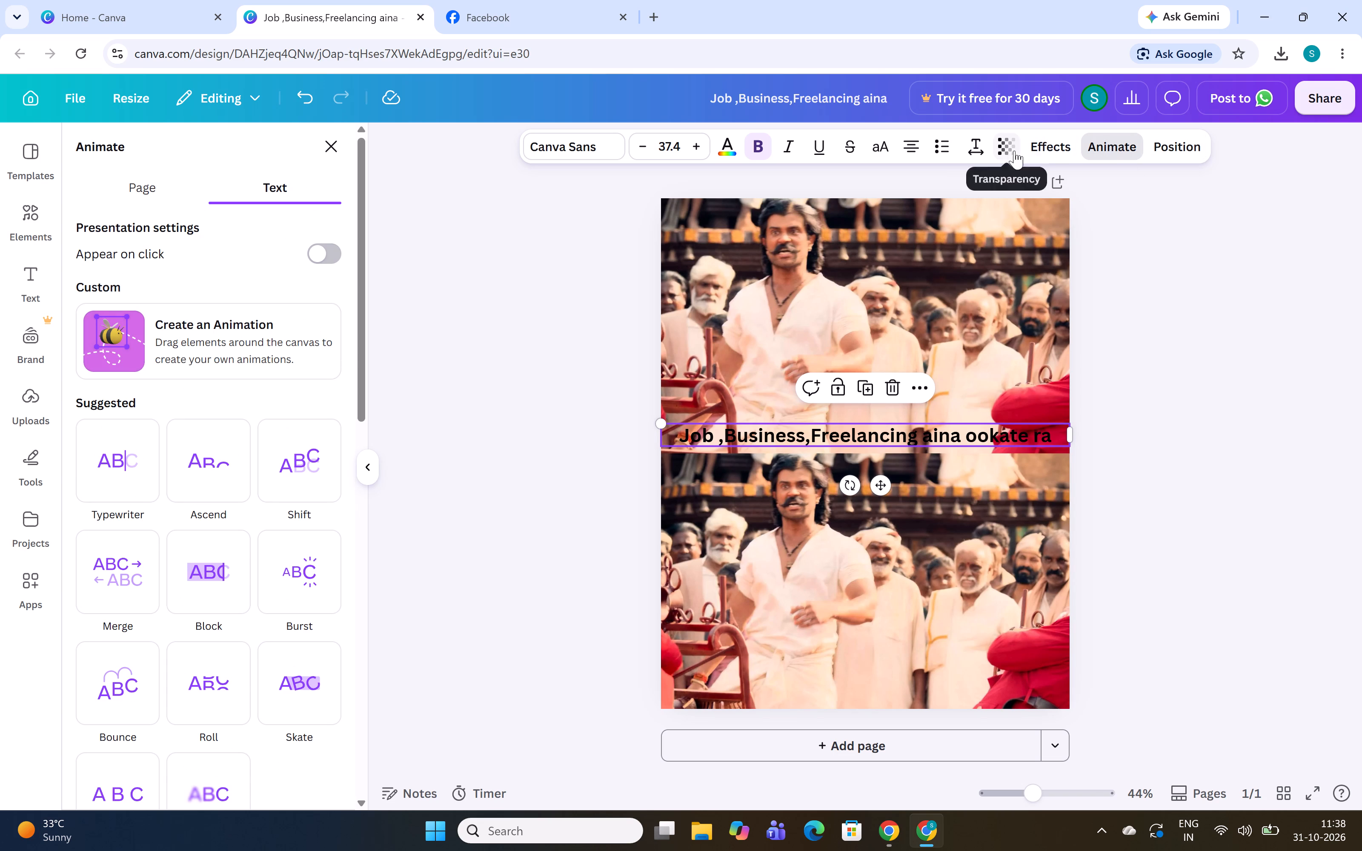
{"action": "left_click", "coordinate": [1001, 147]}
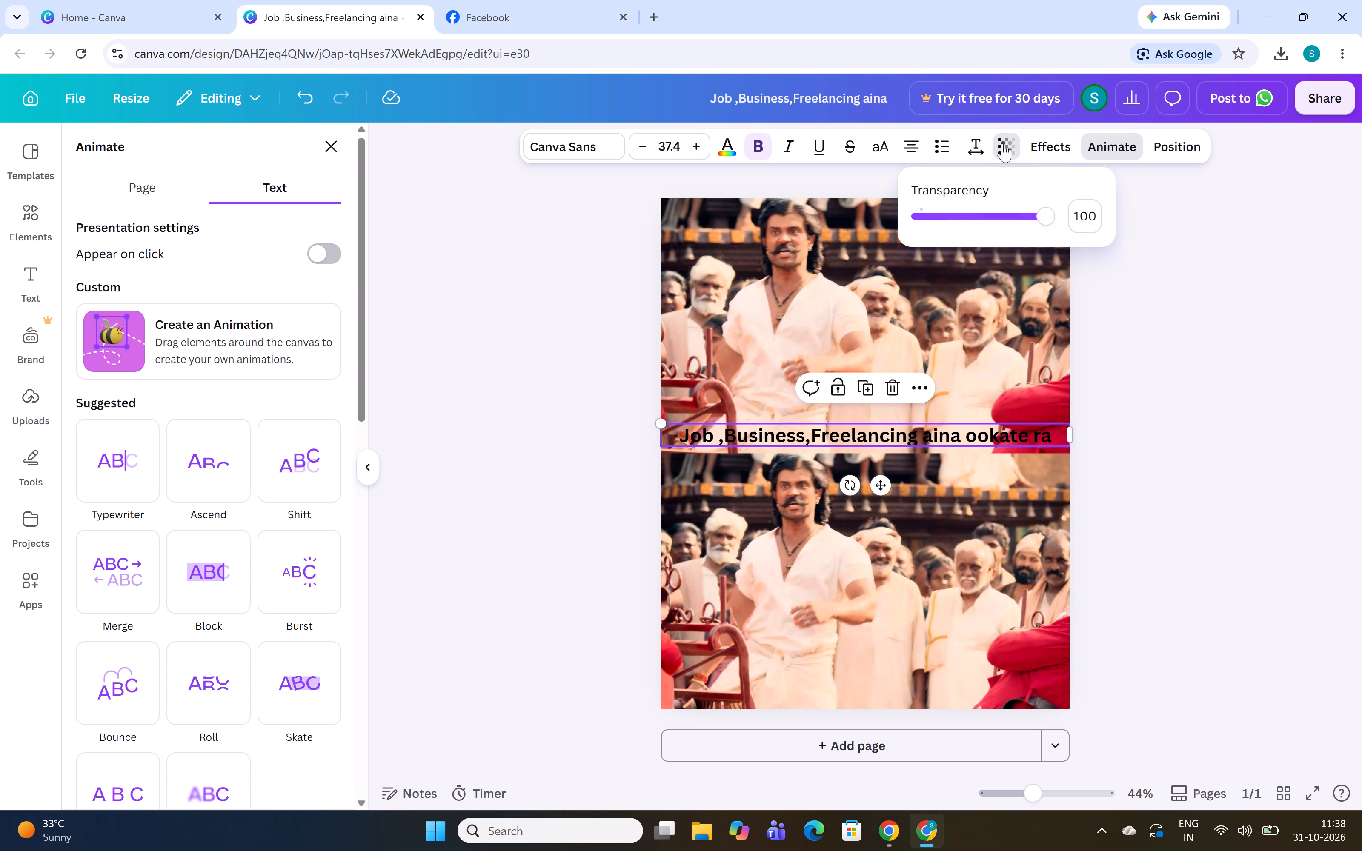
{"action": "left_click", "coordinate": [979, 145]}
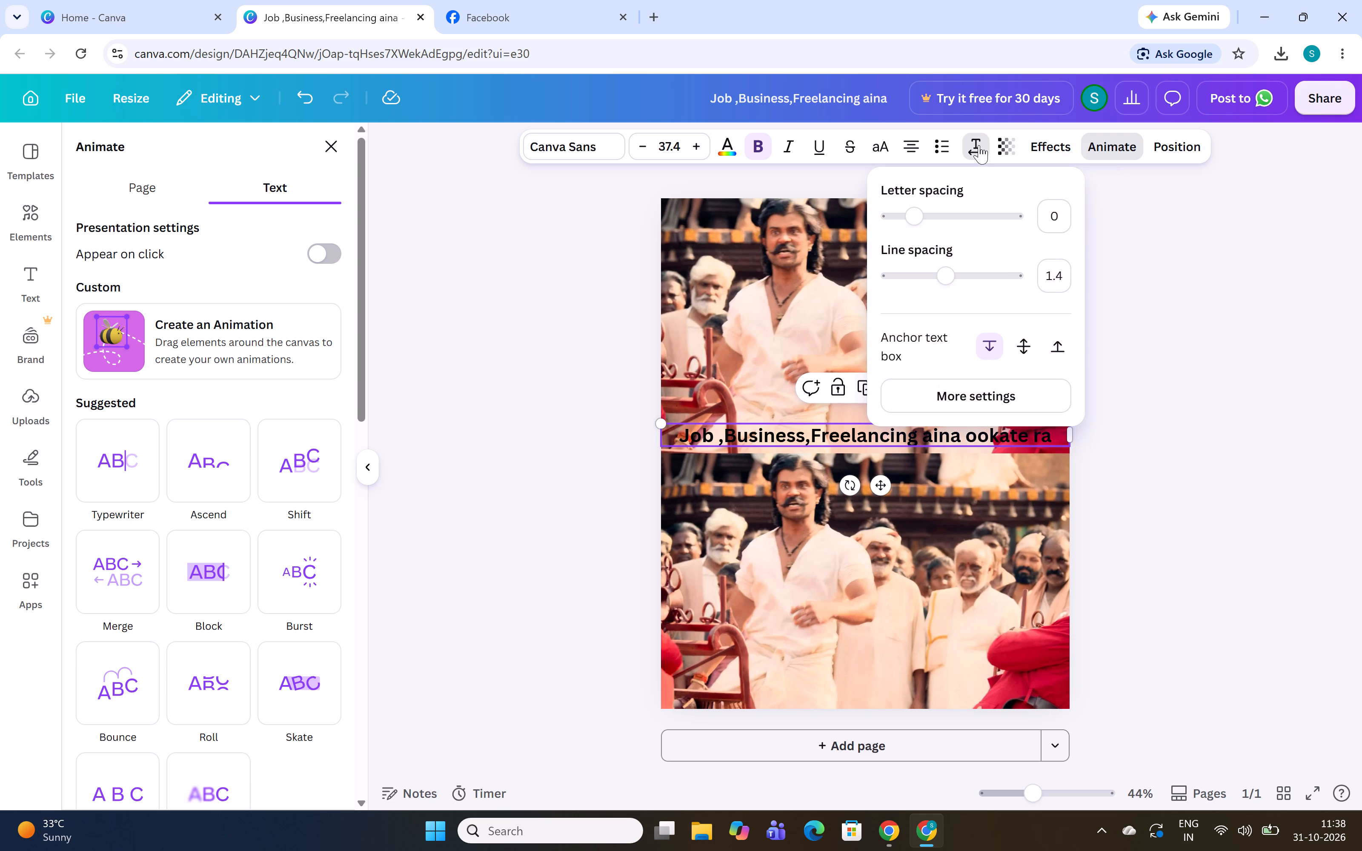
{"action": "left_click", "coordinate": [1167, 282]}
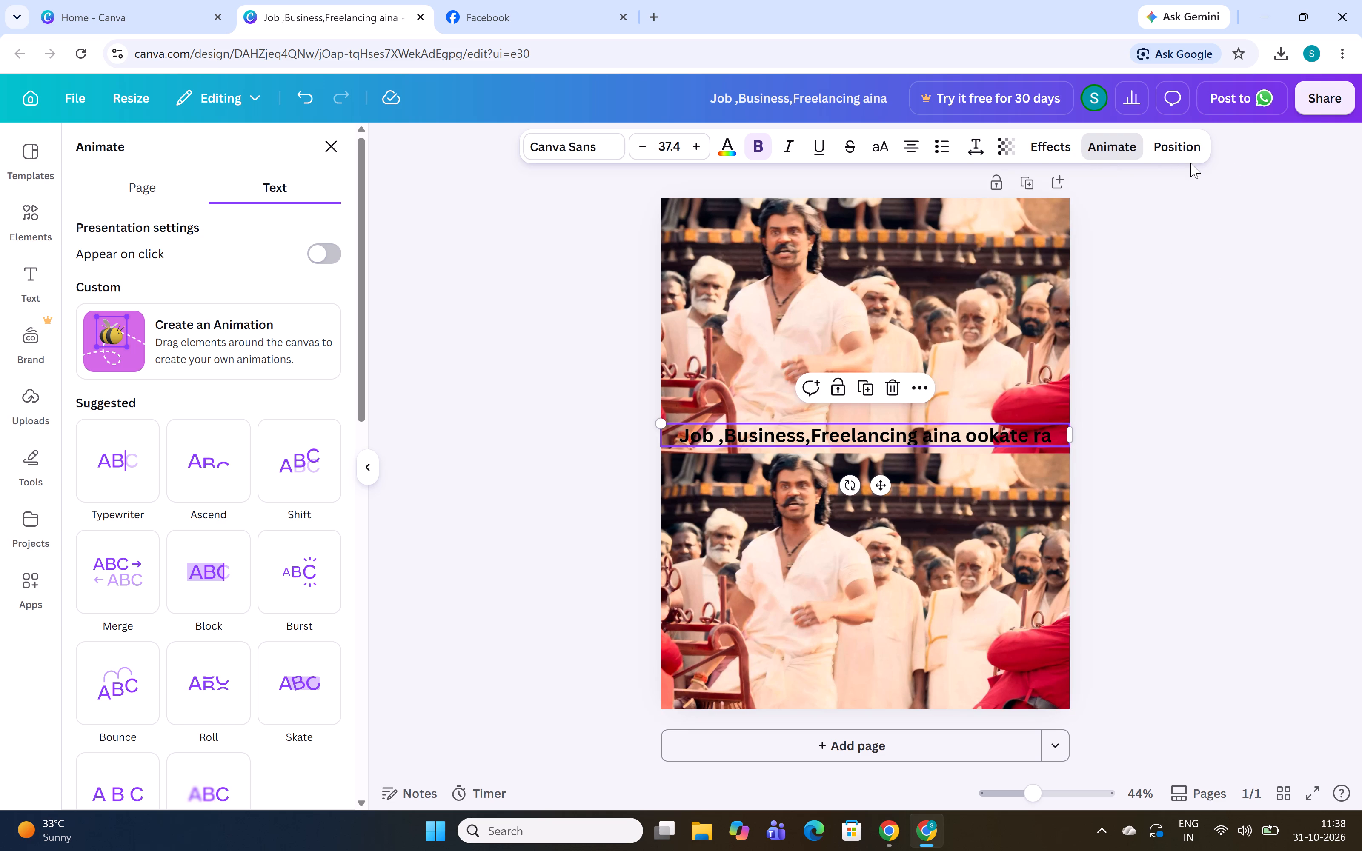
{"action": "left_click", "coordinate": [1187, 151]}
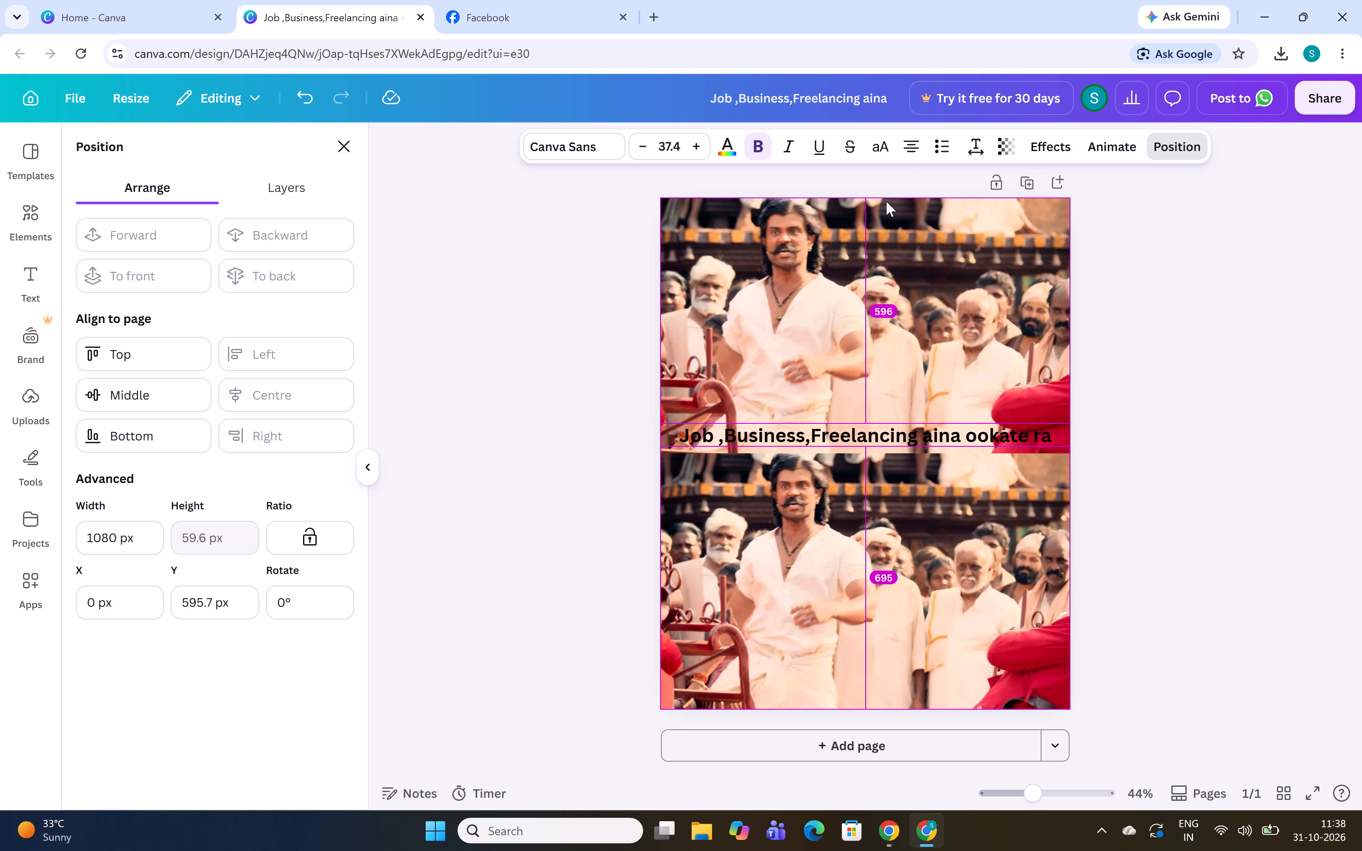
Replay the lesson's part on highlighting the caption, then apply the yellow Background effect to the meme's caption.
{"action": "key", "text": "alt+Tab"}
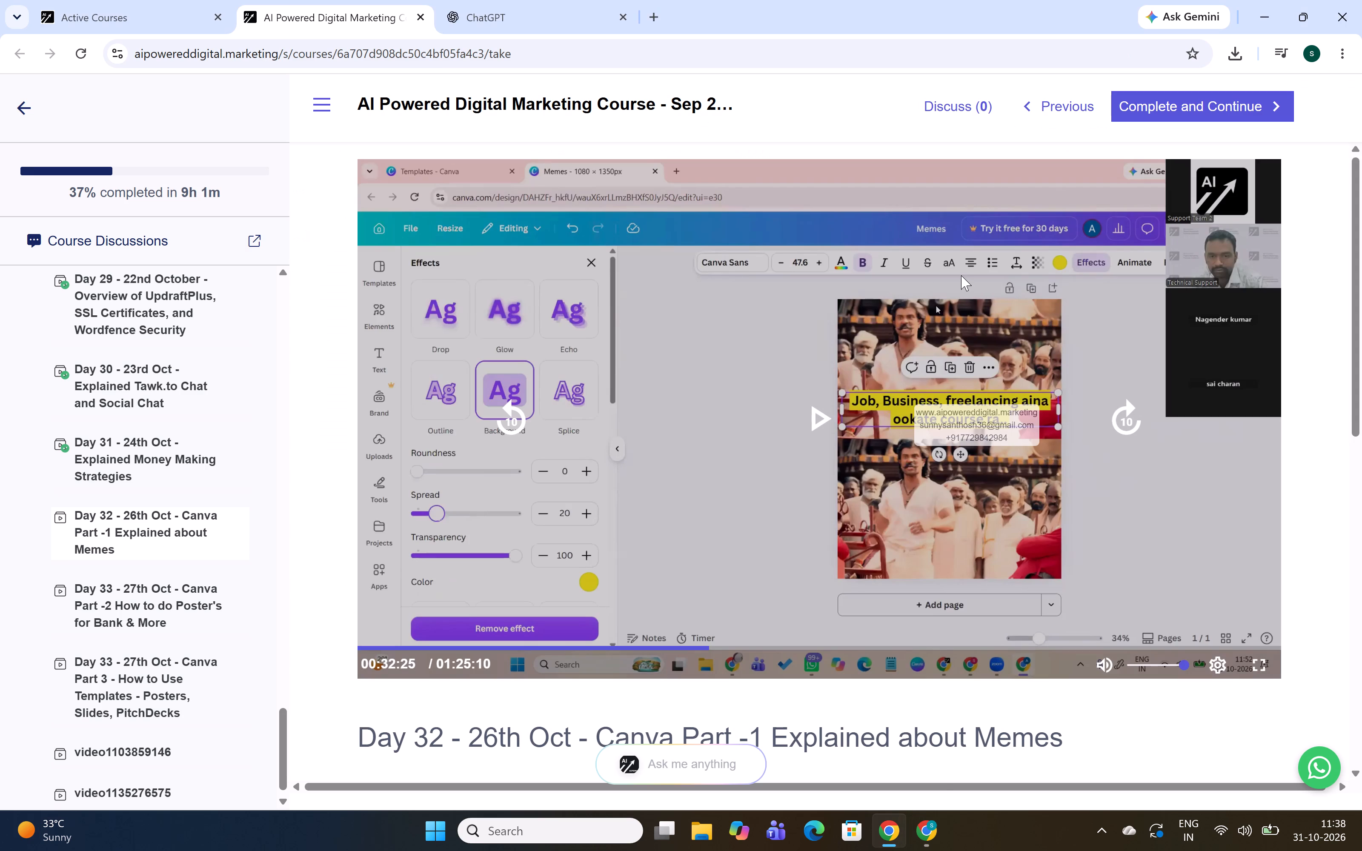
{"action": "key", "text": "Left"}
{"action": "key", "text": "Left"}
{"action": "key", "text": "Left"}
{"action": "key", "text": "space"}
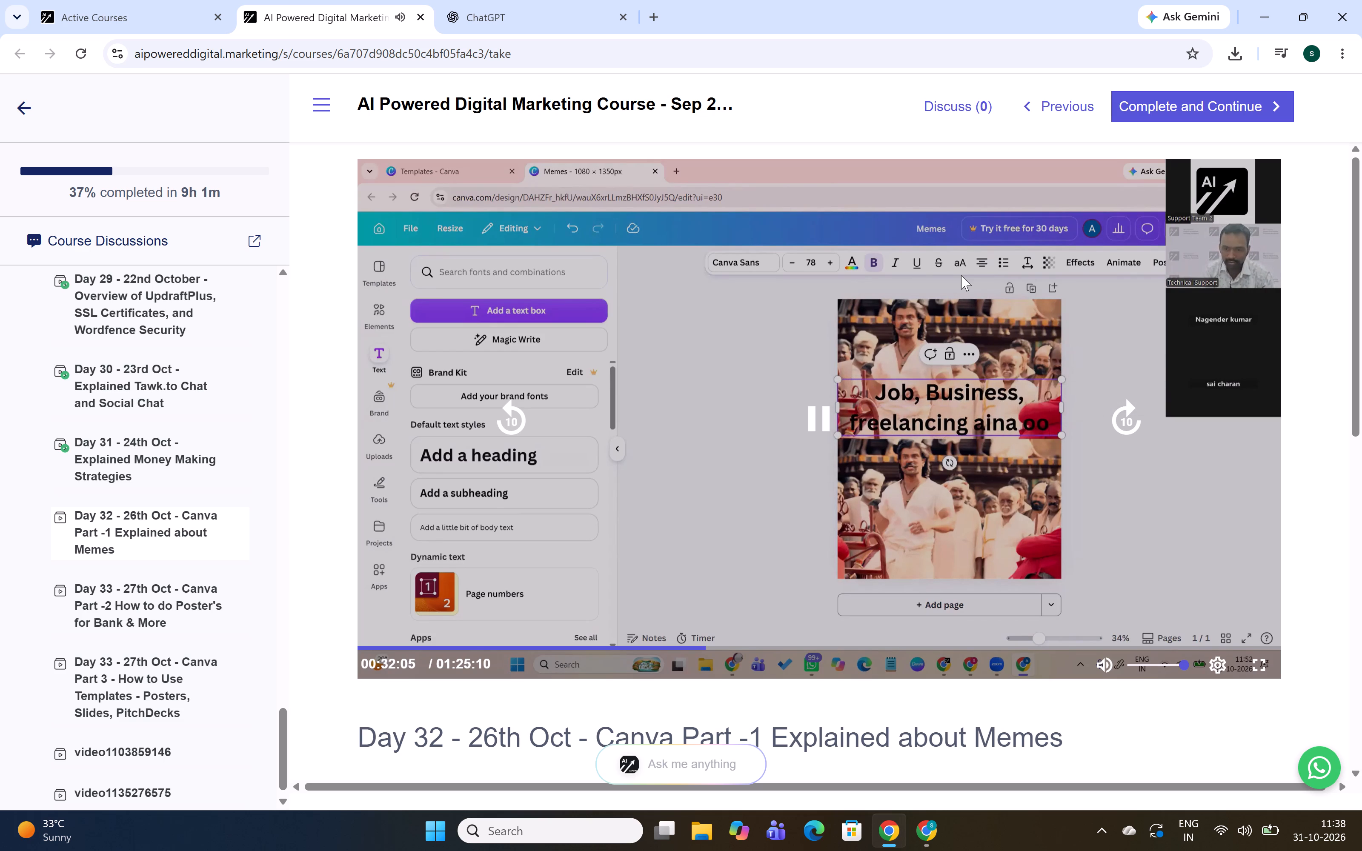
{"action": "key", "text": "Right"}
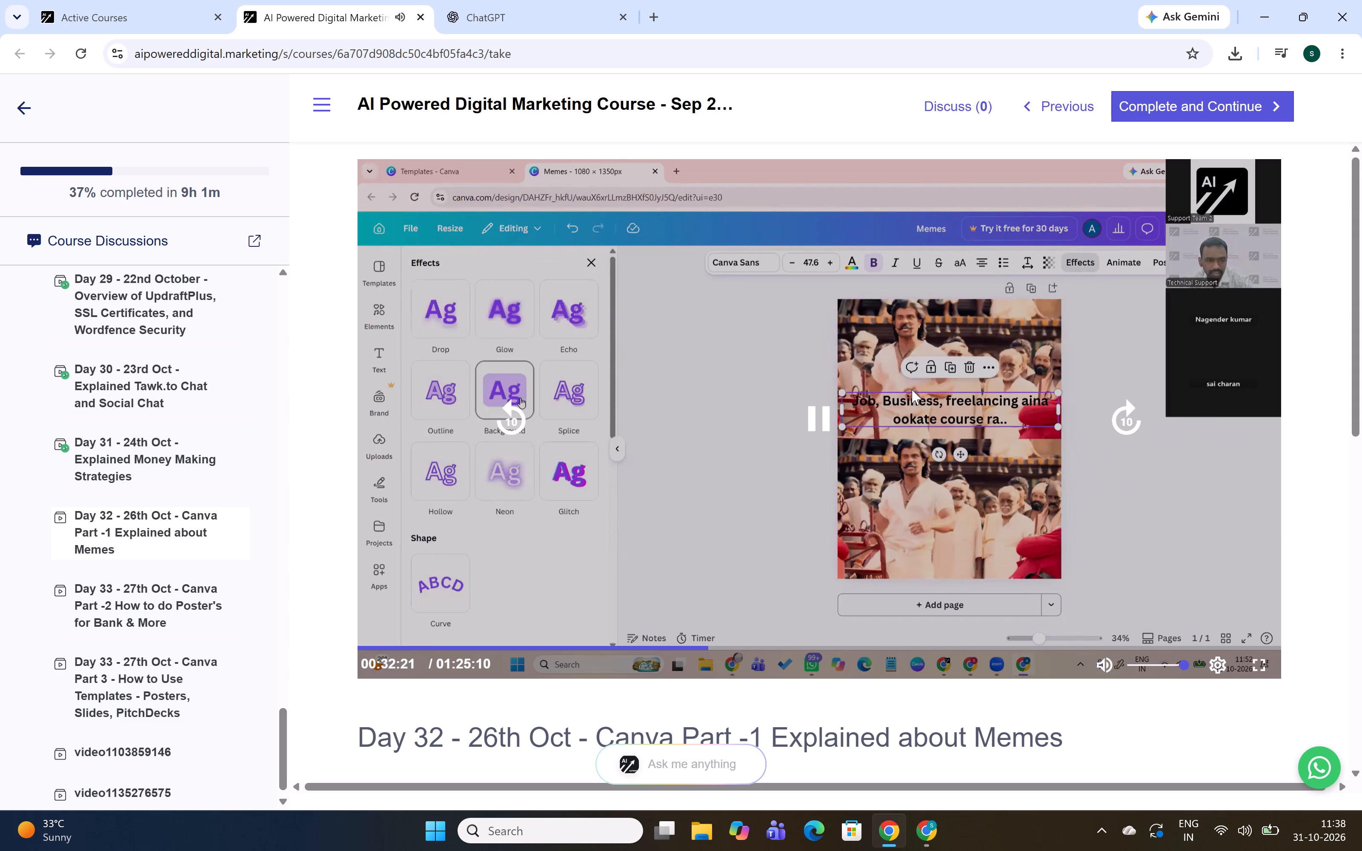
{"action": "left_click", "coordinate": [819, 421]}
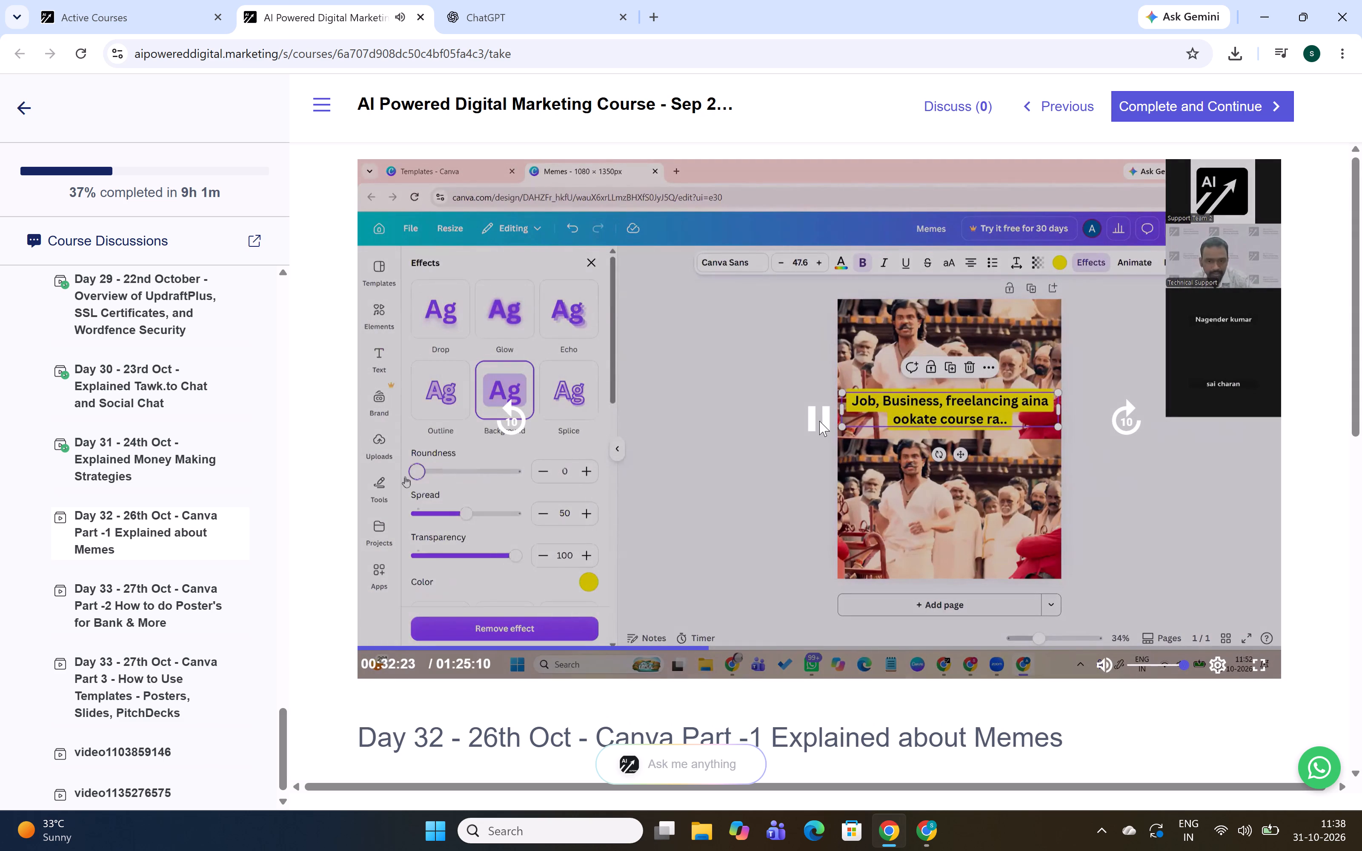
{"action": "key", "text": "alt+Tab"}
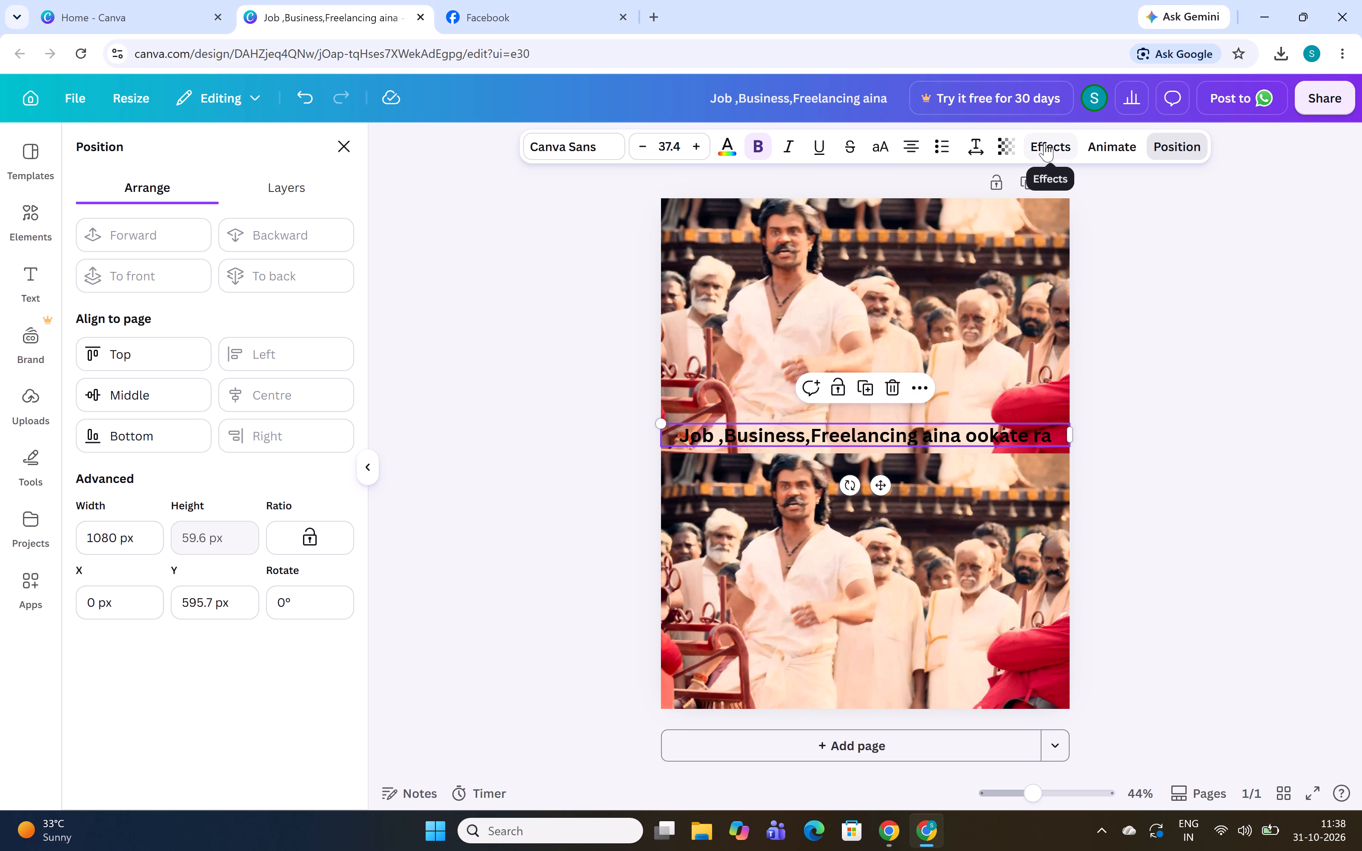
{"action": "left_click", "coordinate": [1044, 143]}
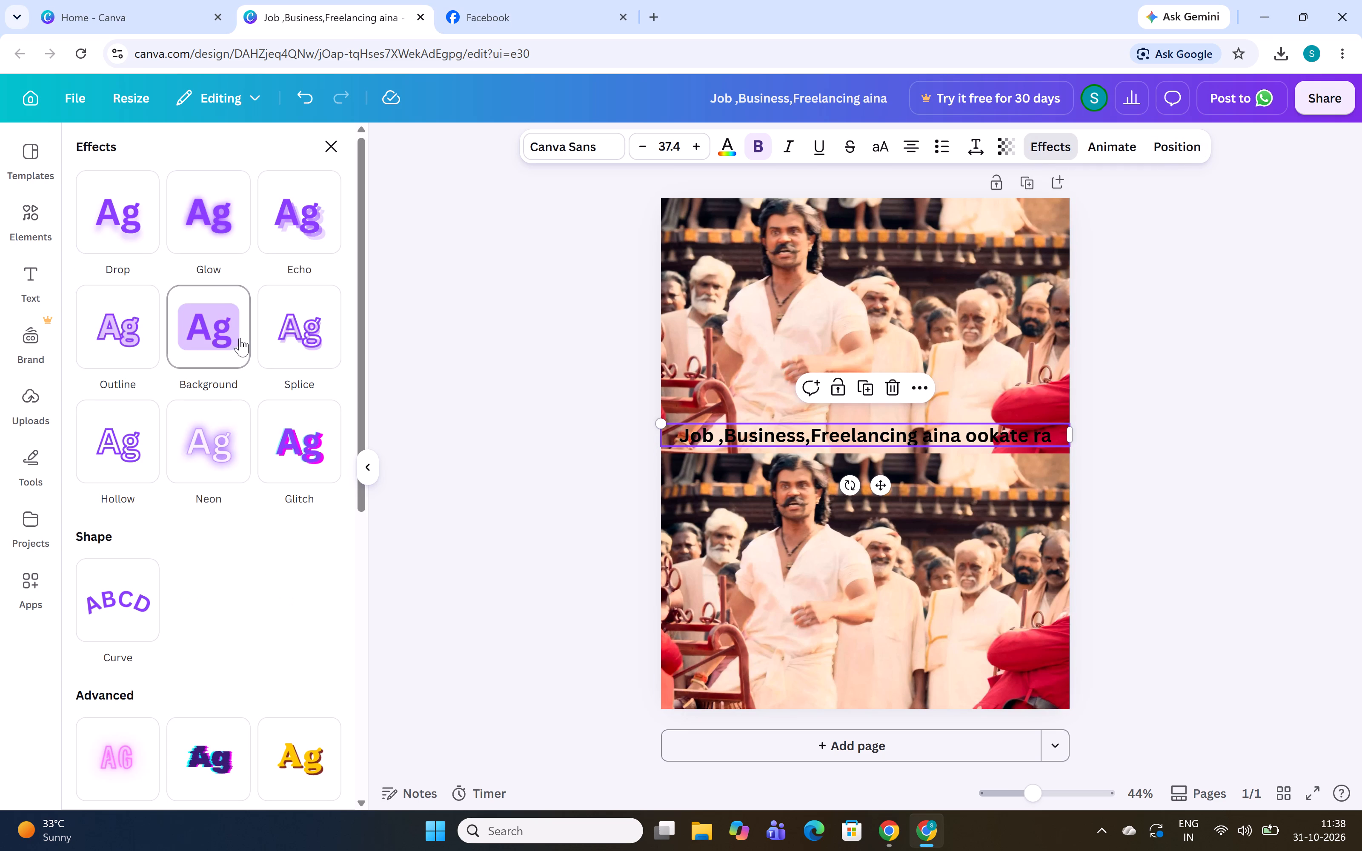
{"action": "left_click", "coordinate": [239, 344]}
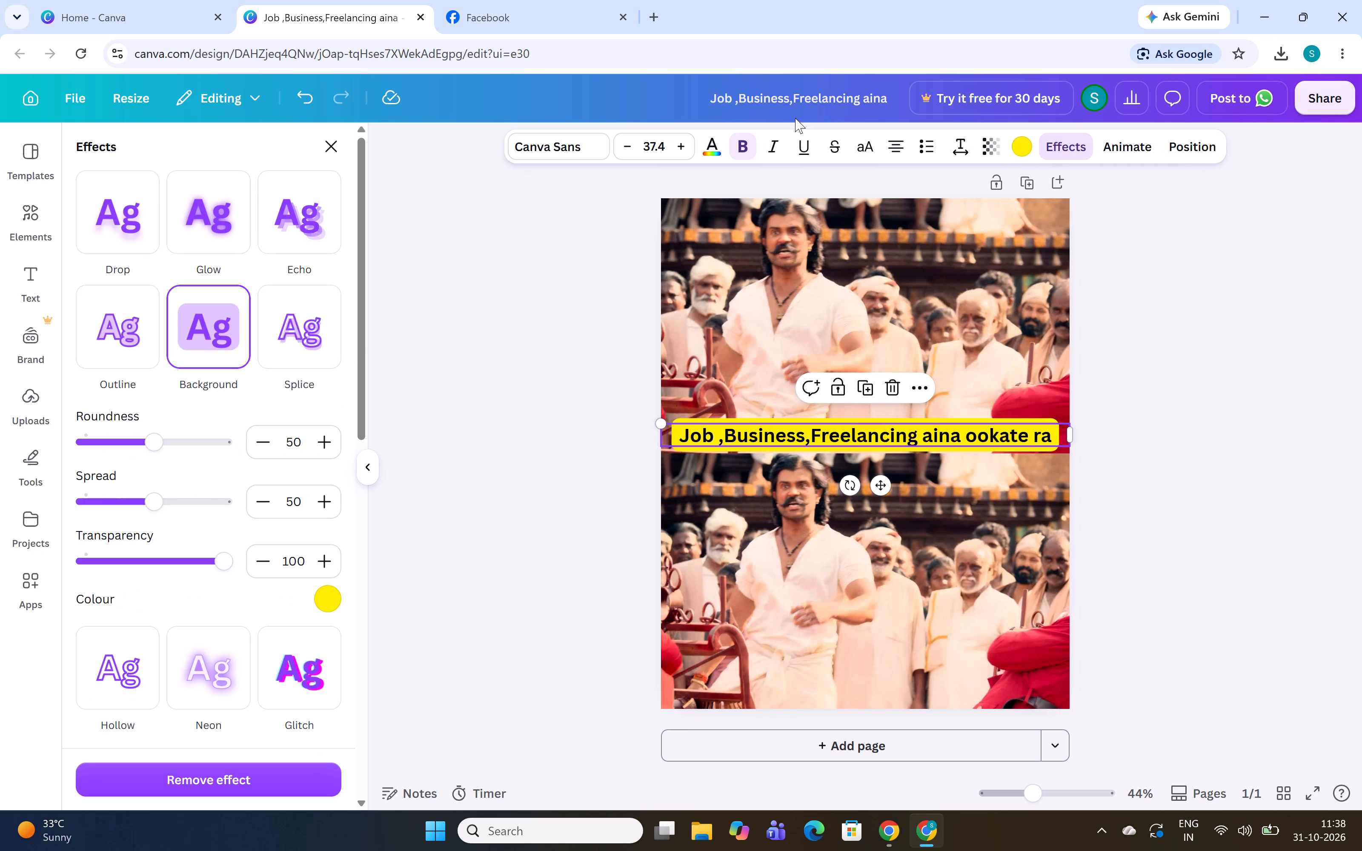
Check the lesson's background settings and reduce the spread of the caption's yellow background to 3.
{"action": "key", "text": "alt+Tab"}
{"action": "left_click", "coordinate": [814, 414]}
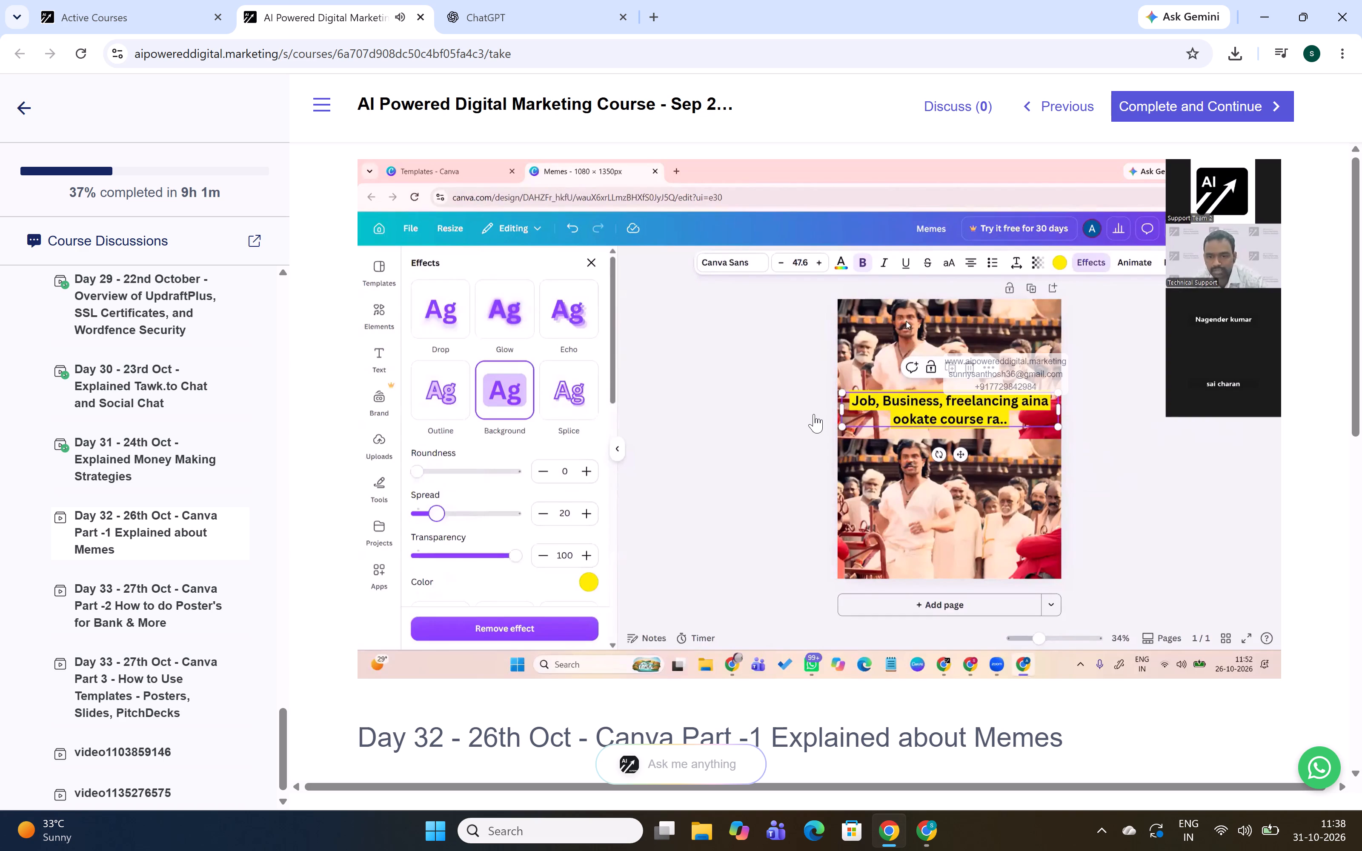
{"action": "left_click", "coordinate": [827, 420]}
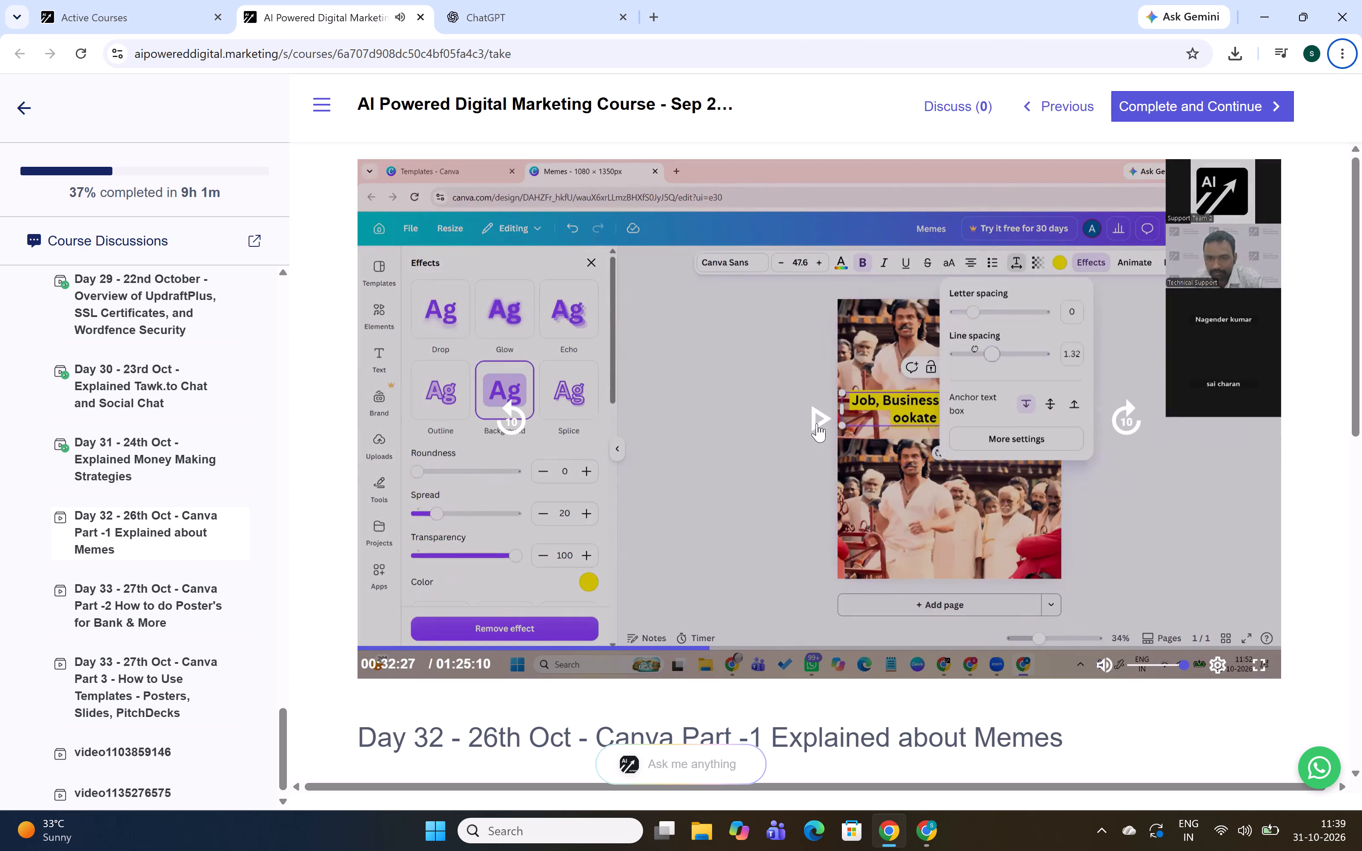
{"action": "left_click", "coordinate": [817, 423]}
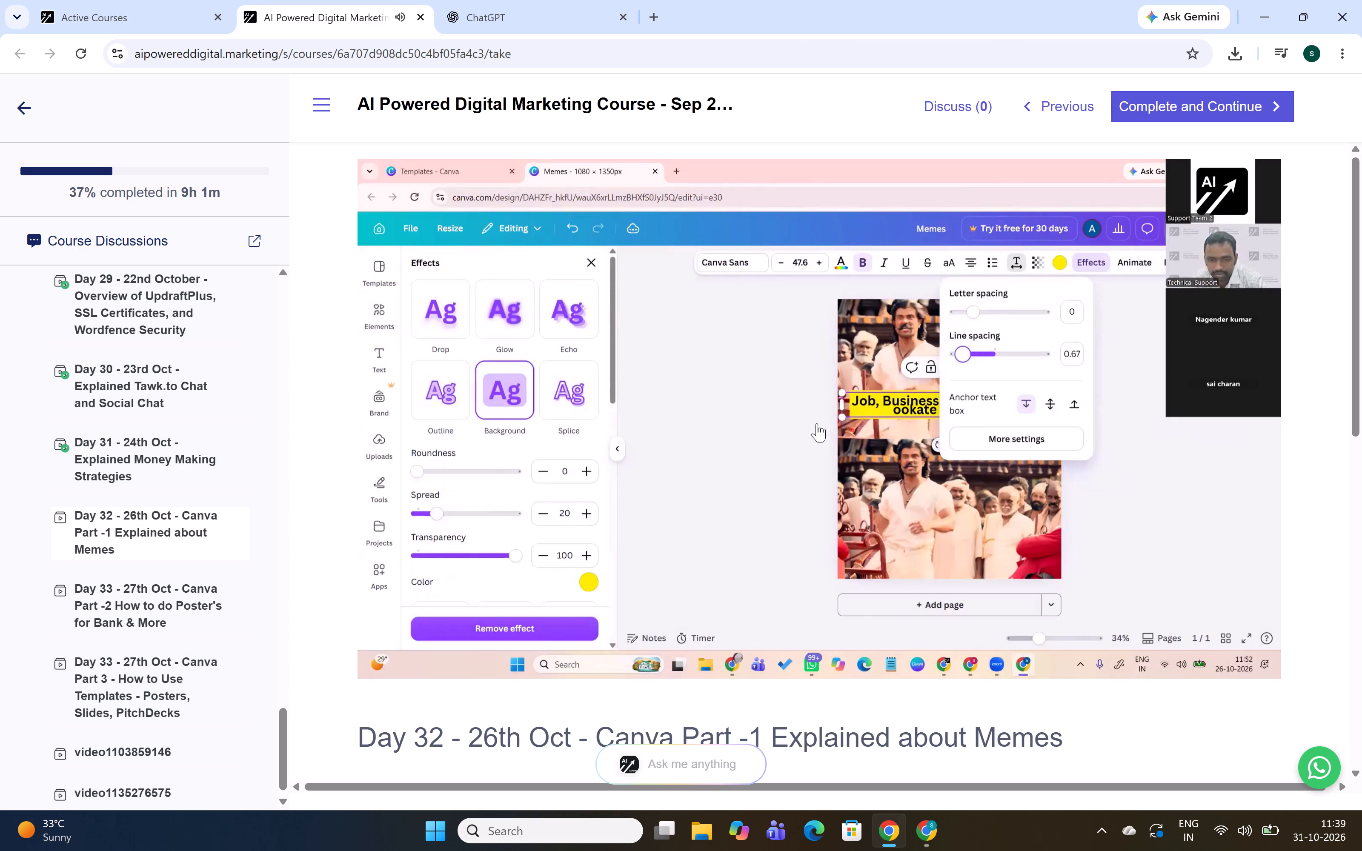
{"action": "left_click", "coordinate": [816, 419]}
{"action": "key", "text": "alt+Tab"}
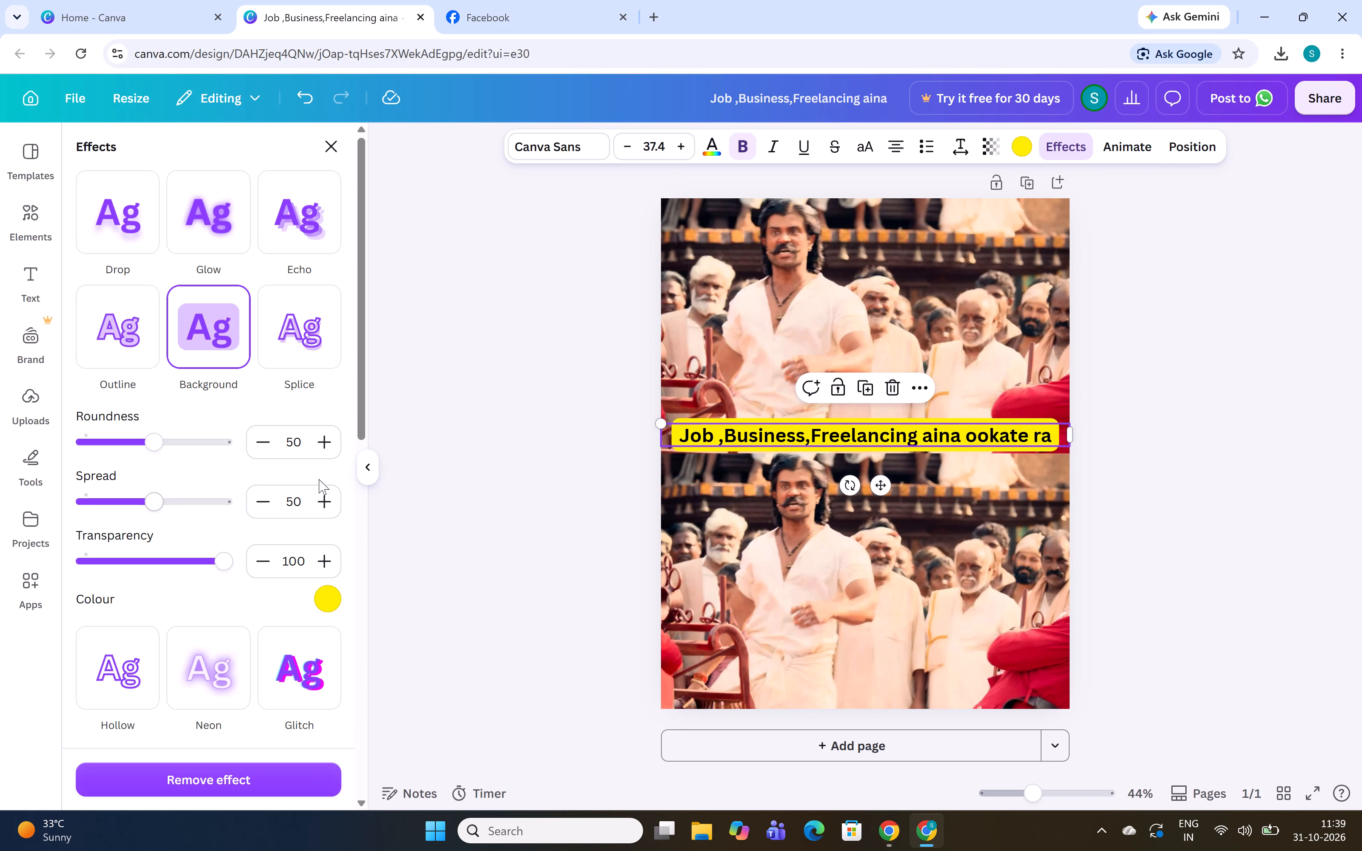
{"action": "triple_click", "coordinate": [266, 504]}
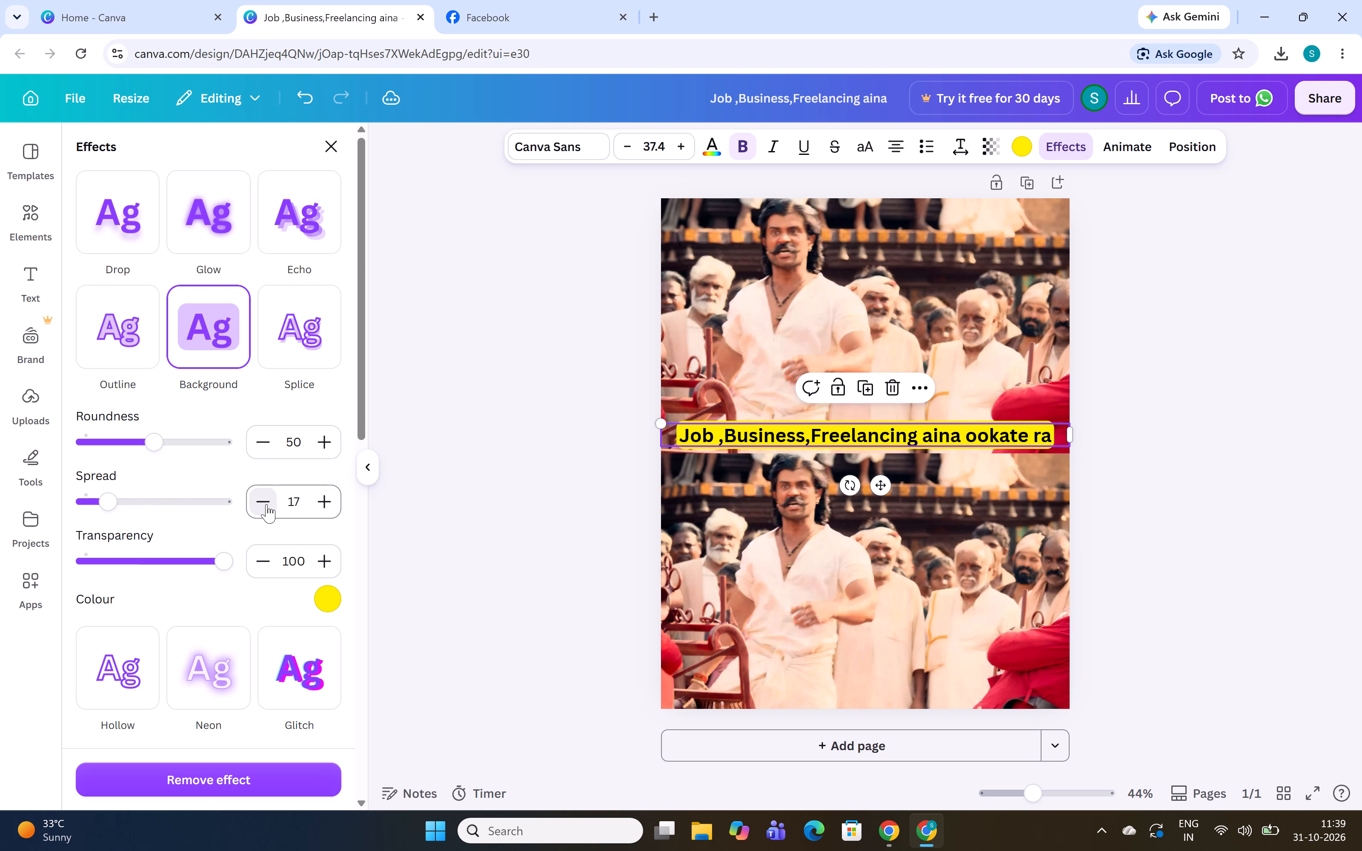
{"action": "left_click", "coordinate": [264, 504]}
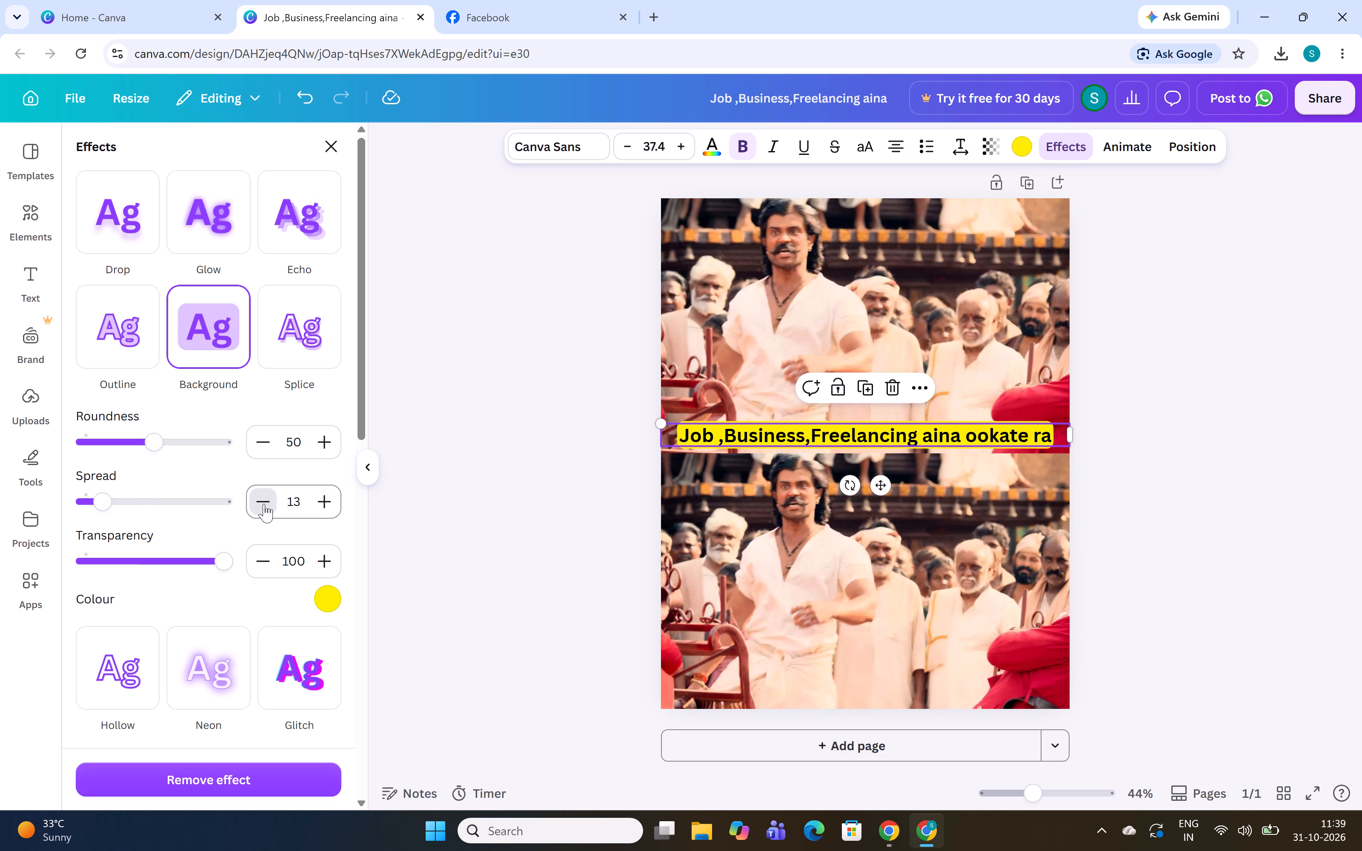
{"action": "triple_click", "coordinate": [264, 504]}
{"action": "triple_click", "coordinate": [264, 504]}
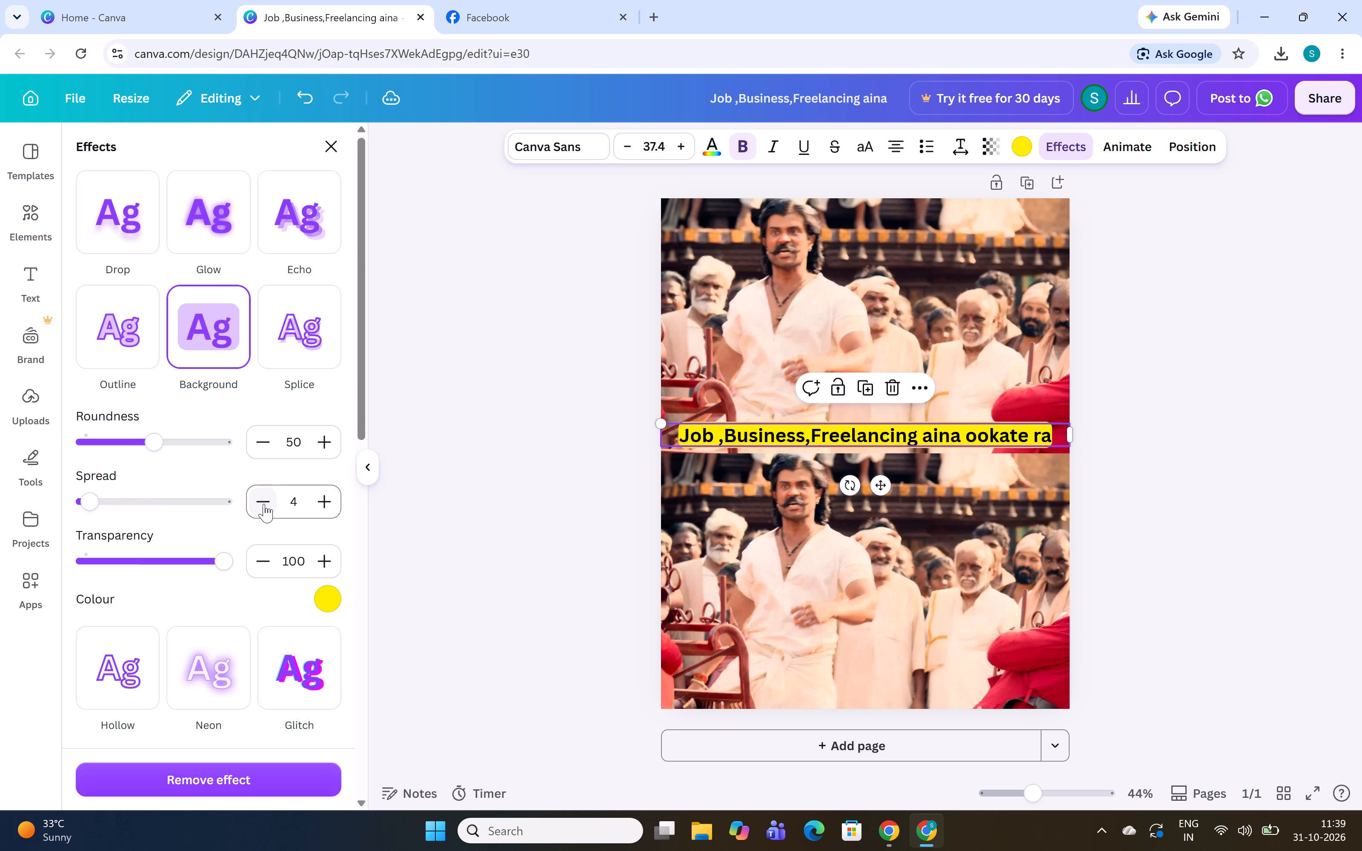
{"action": "left_click", "coordinate": [326, 500]}
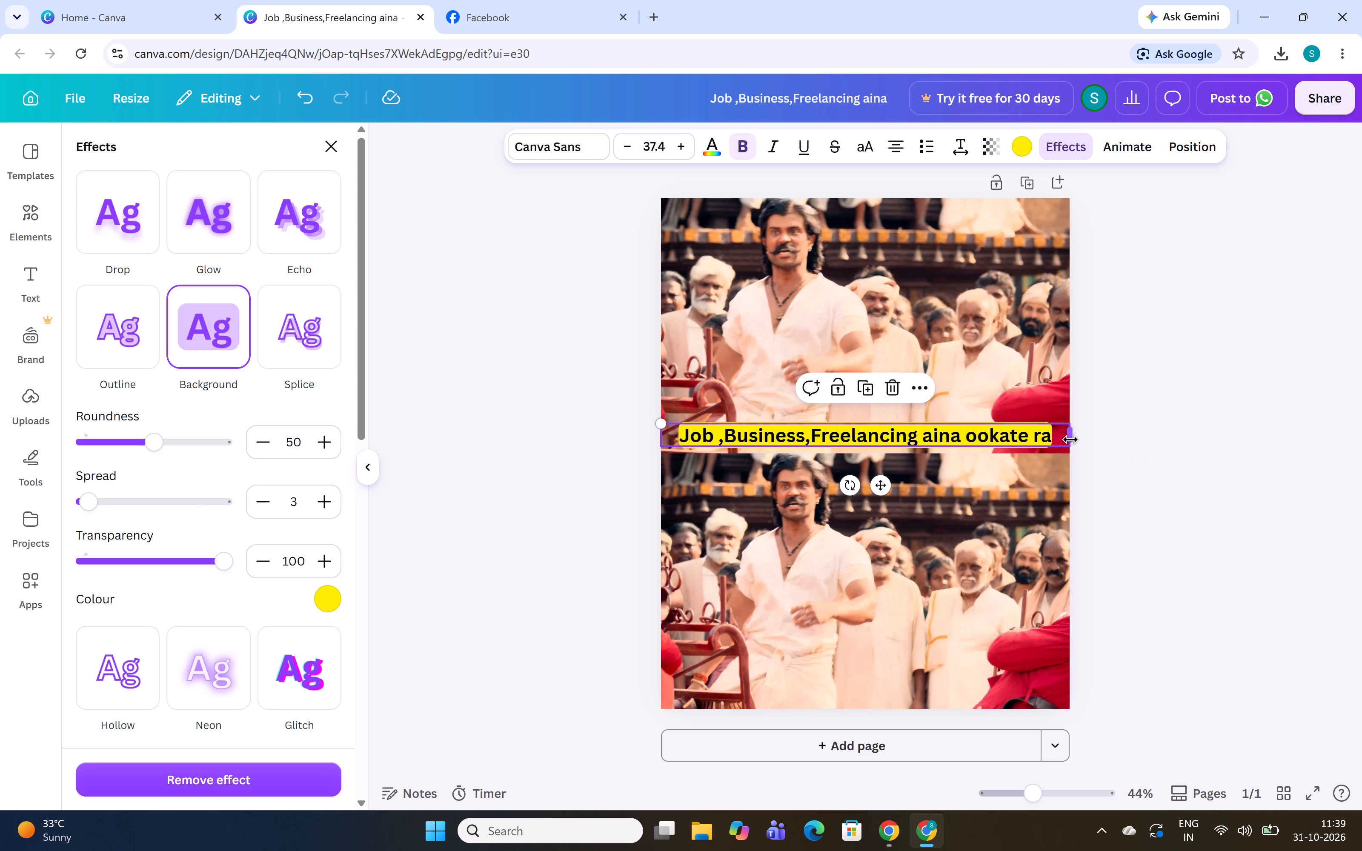
Enlarge the caption's text to about size 41.7 and widen its text box so the caption fits on one line.
{"action": "left_click_drag", "start_coordinate": [1070, 440], "coordinate": [1014, 459]}
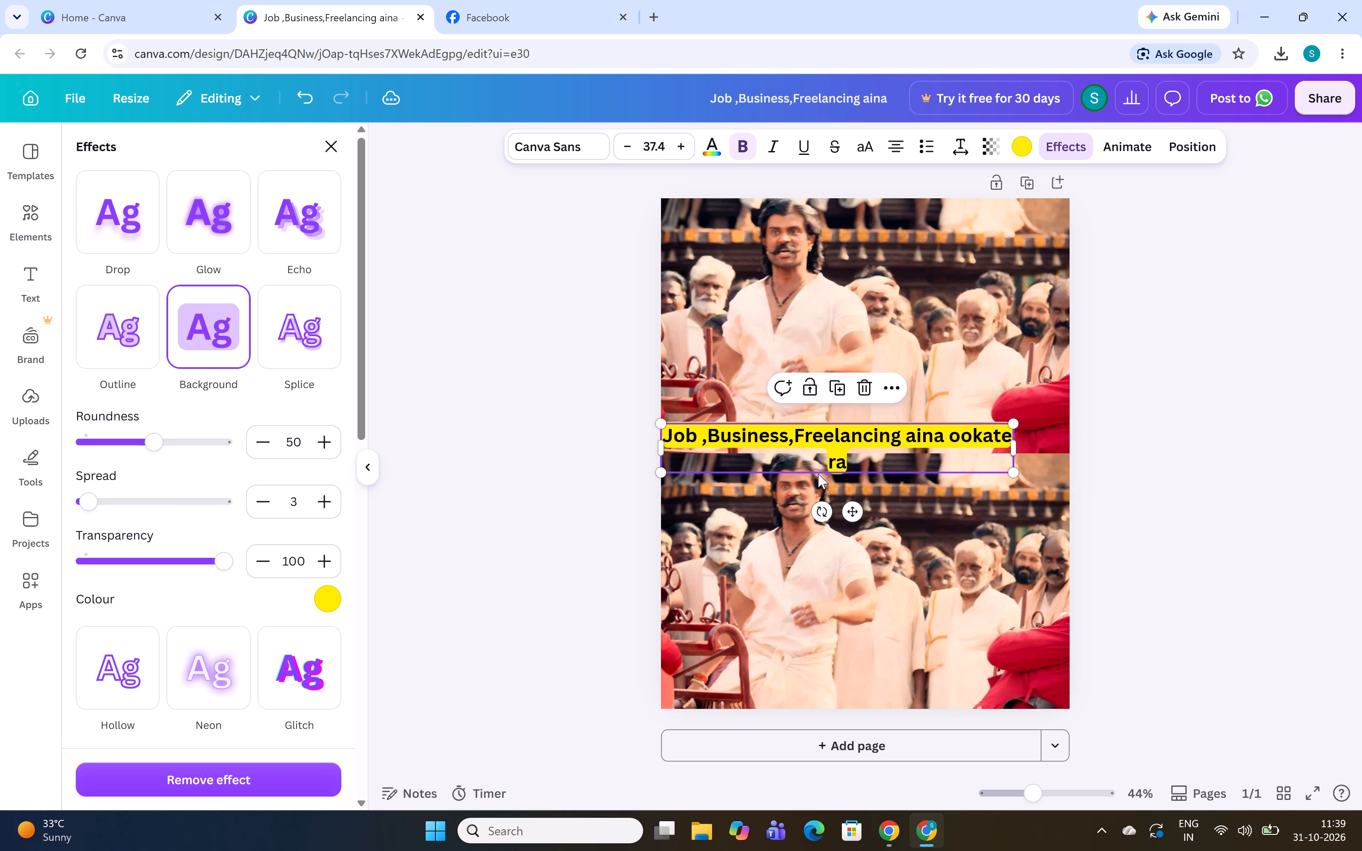
{"action": "left_click_drag", "start_coordinate": [1010, 475], "coordinate": [1025, 500]}
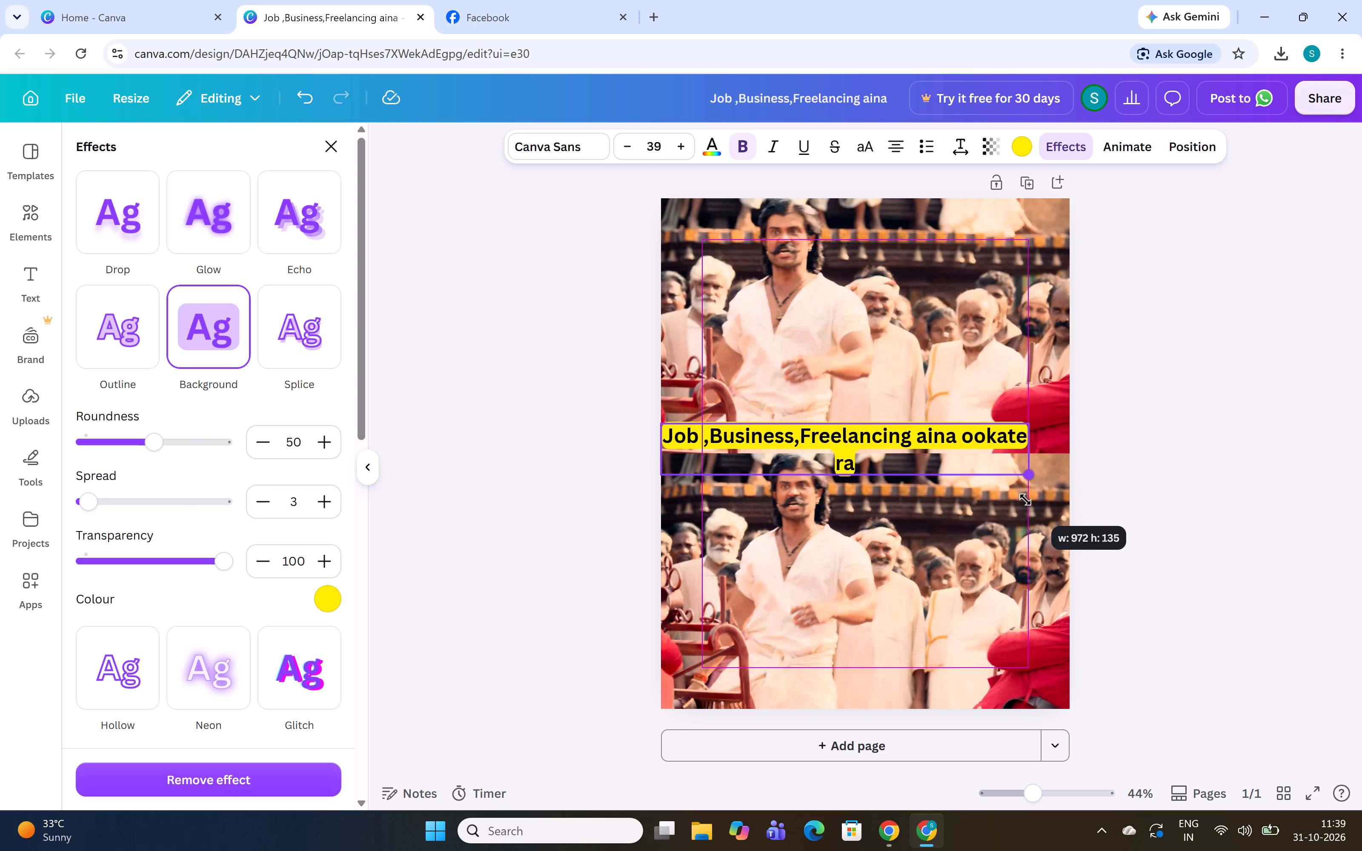
{"action": "left_click_drag", "start_coordinate": [1025, 500], "coordinate": [1044, 519]}
{"action": "left_click_drag", "start_coordinate": [1056, 454], "coordinate": [1056, 455]}
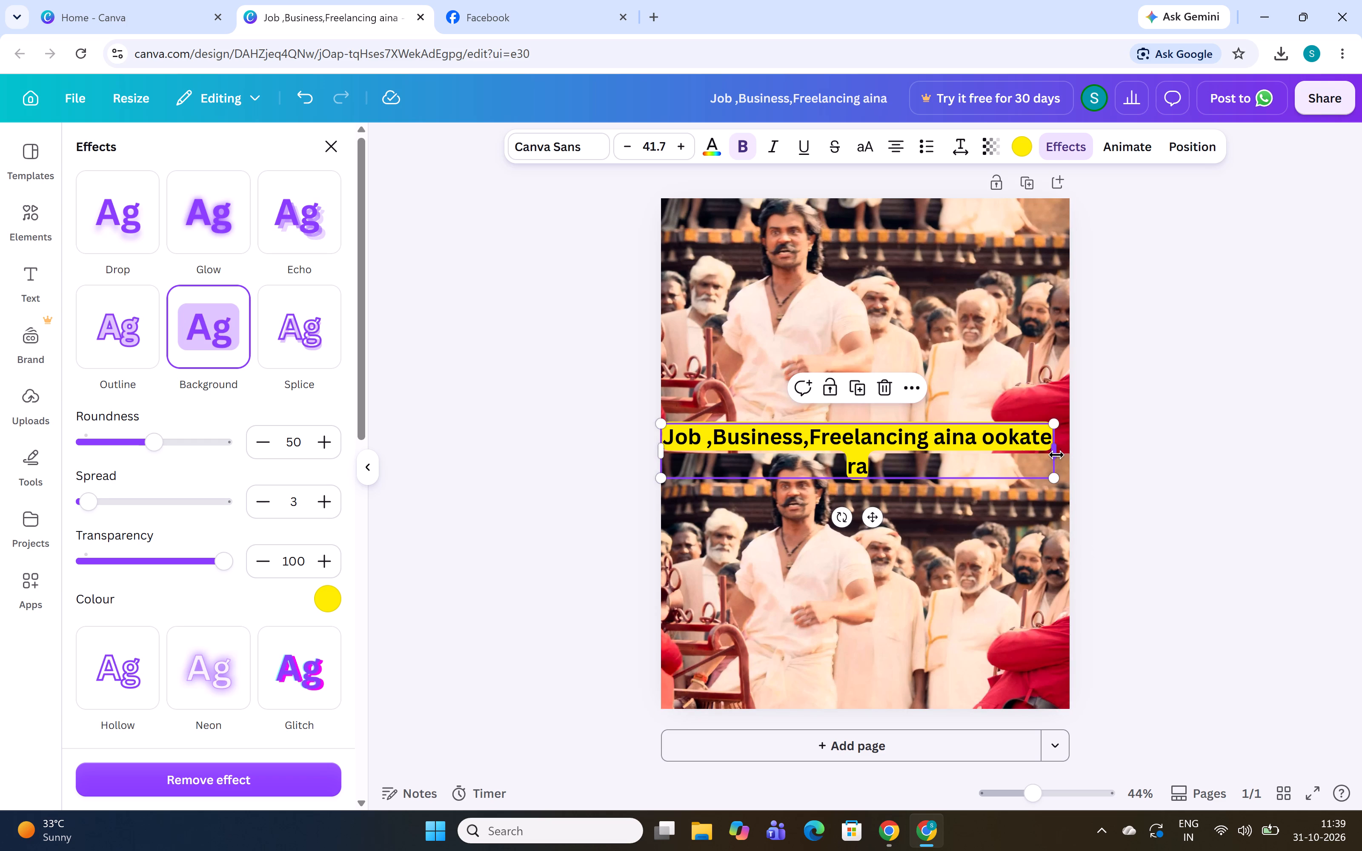
{"action": "left_click_drag", "start_coordinate": [1056, 455], "coordinate": [1091, 455]}
Move the highlighted caption down onto the seam between the two photos, roughly centred across the page.
{"action": "left_click_drag", "start_coordinate": [985, 442], "coordinate": [949, 456]}
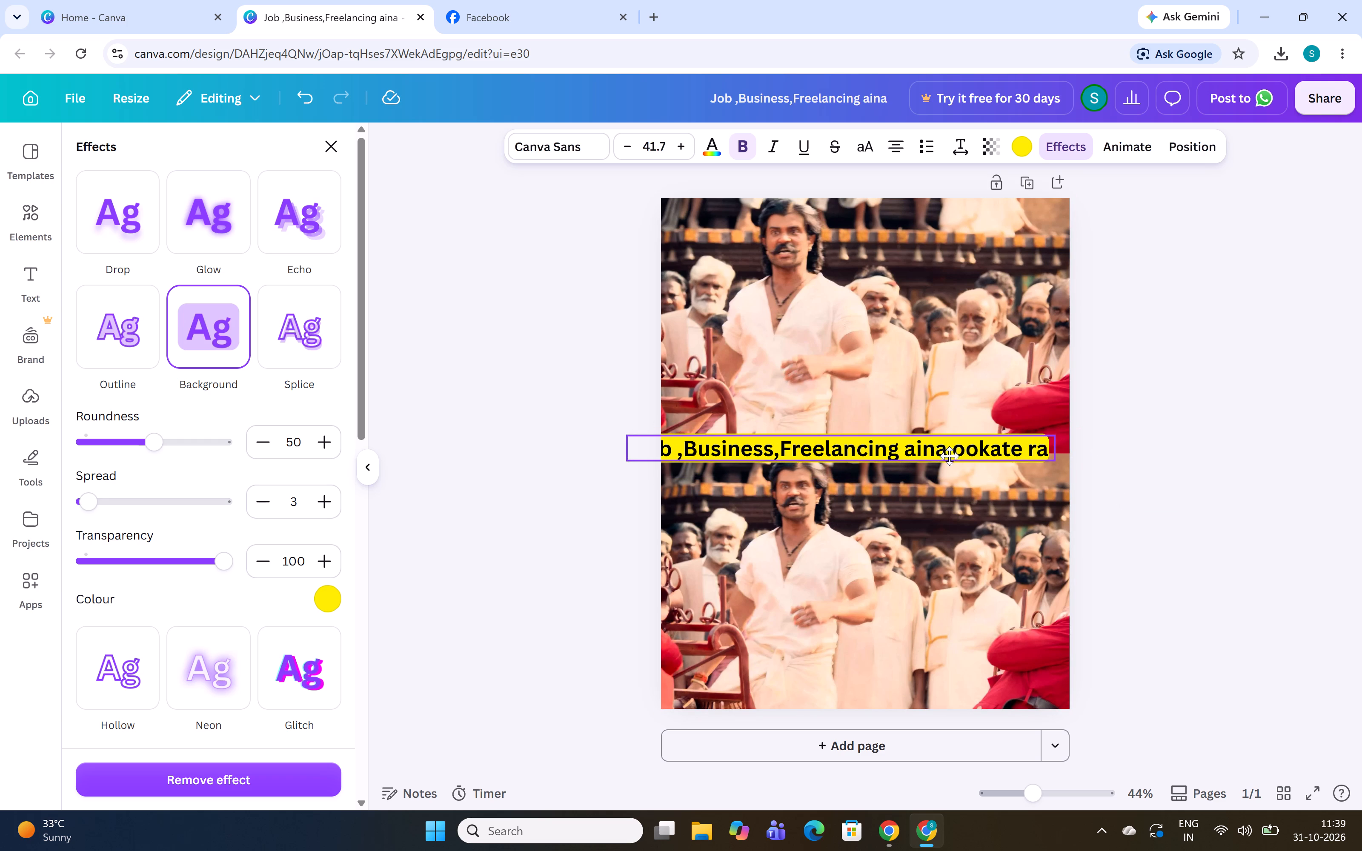
{"action": "left_click_drag", "start_coordinate": [949, 456], "coordinate": [974, 465]}
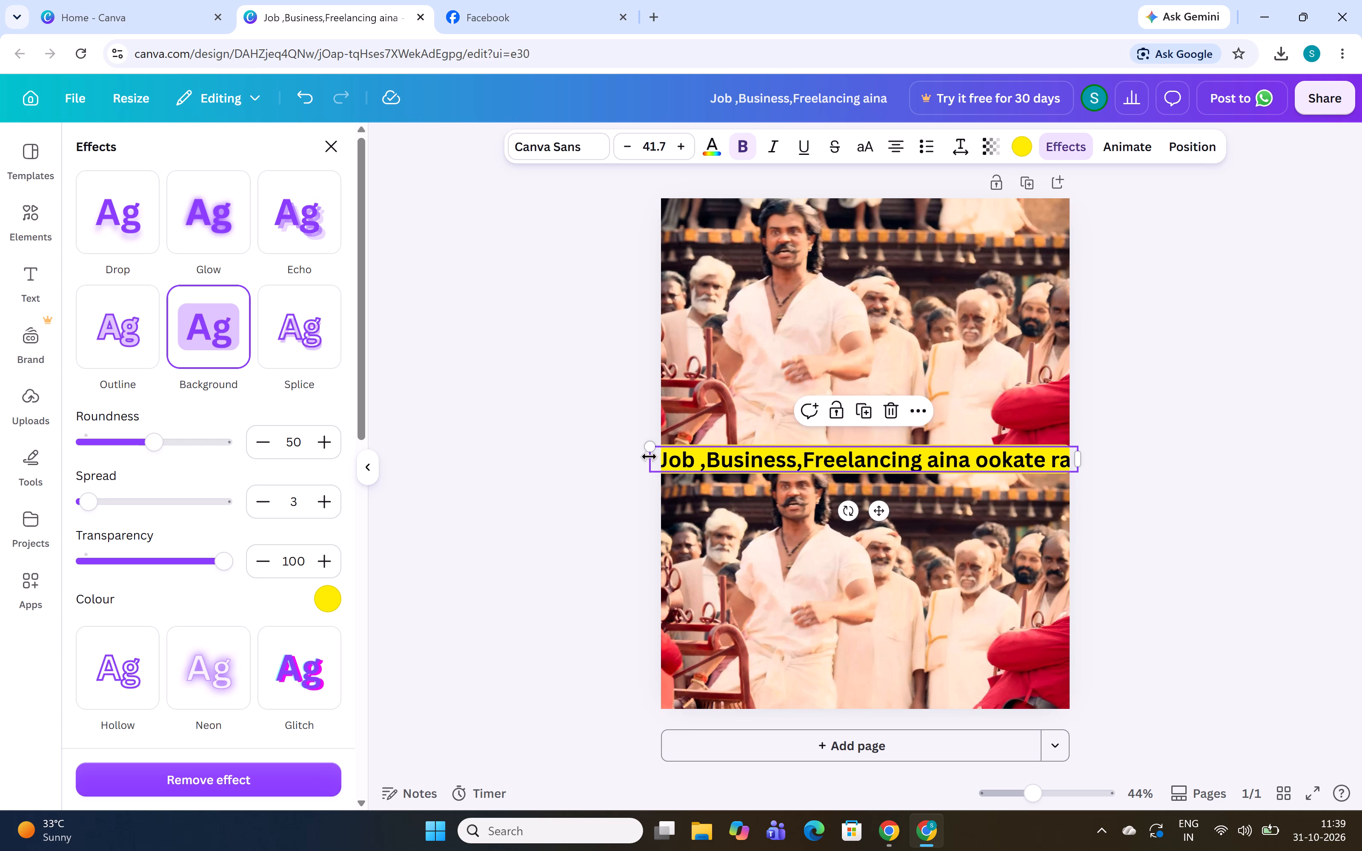
Enlarge the caption's text to about size 48.2 and adjust its box so "ookate ra" wraps onto a second line.
{"action": "left_click_drag", "start_coordinate": [644, 452], "coordinate": [661, 443]}
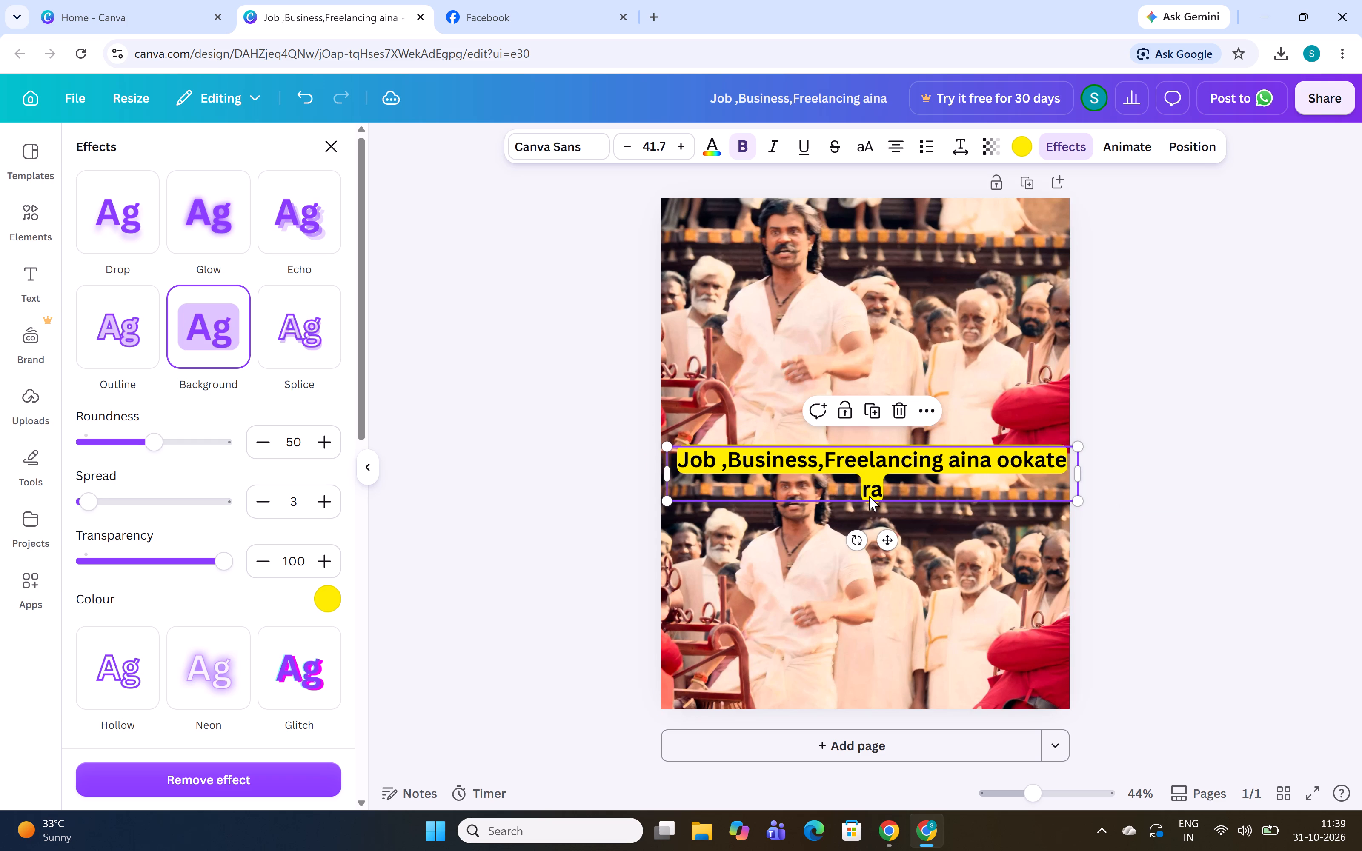
{"action": "left_click_drag", "start_coordinate": [665, 500], "coordinate": [667, 488]}
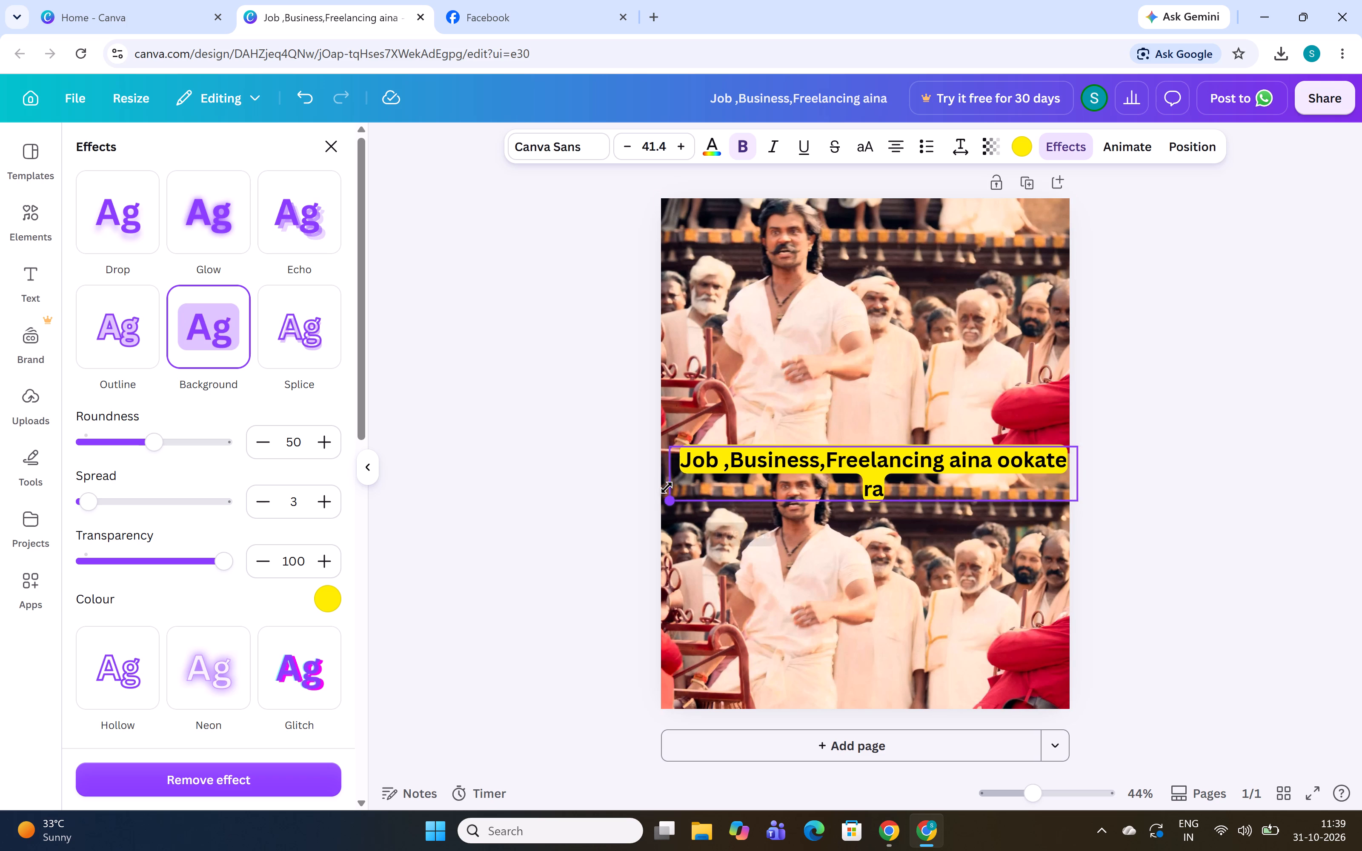
{"action": "left_click_drag", "start_coordinate": [667, 488], "coordinate": [595, 466]}
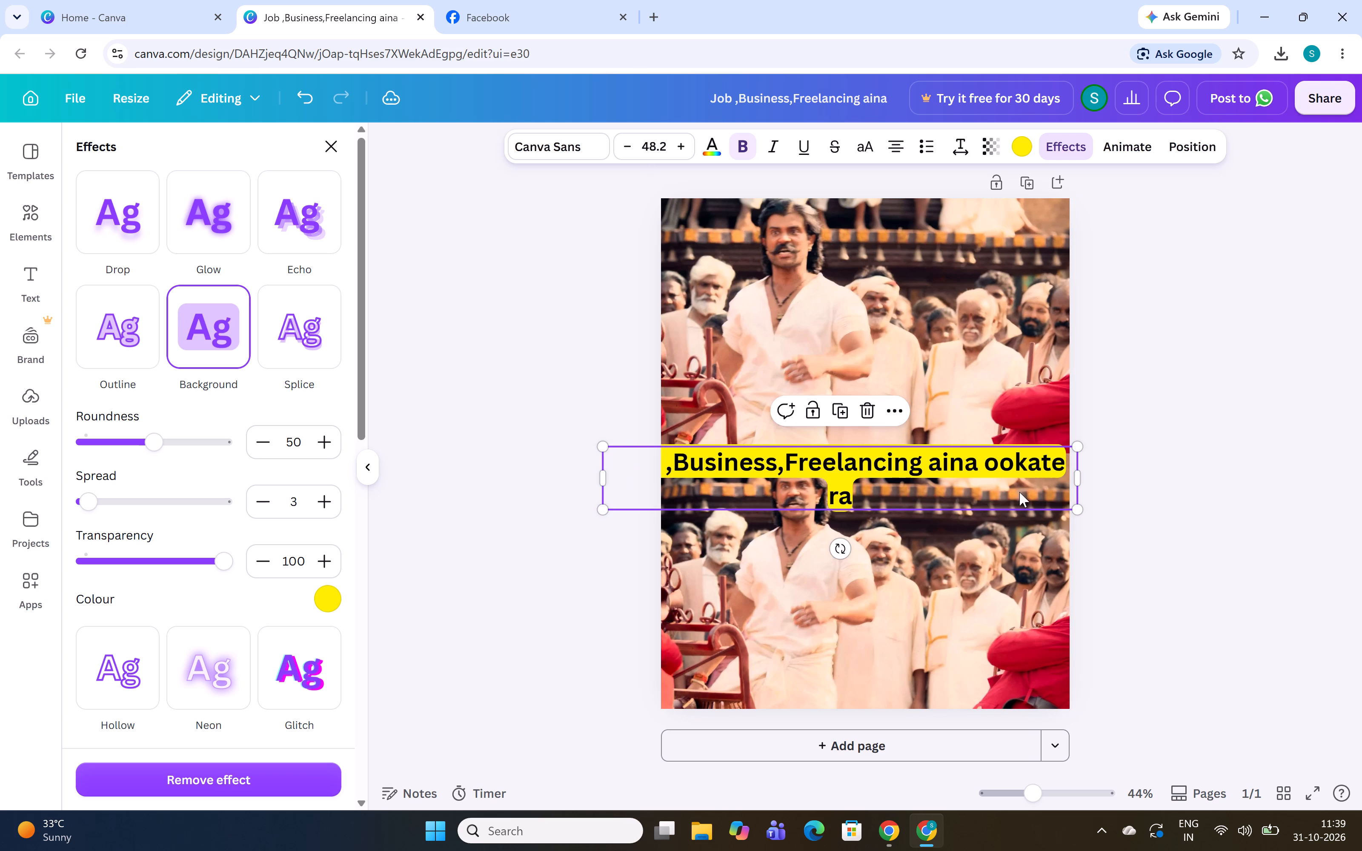
{"action": "left_click_drag", "start_coordinate": [1078, 479], "coordinate": [1112, 479]}
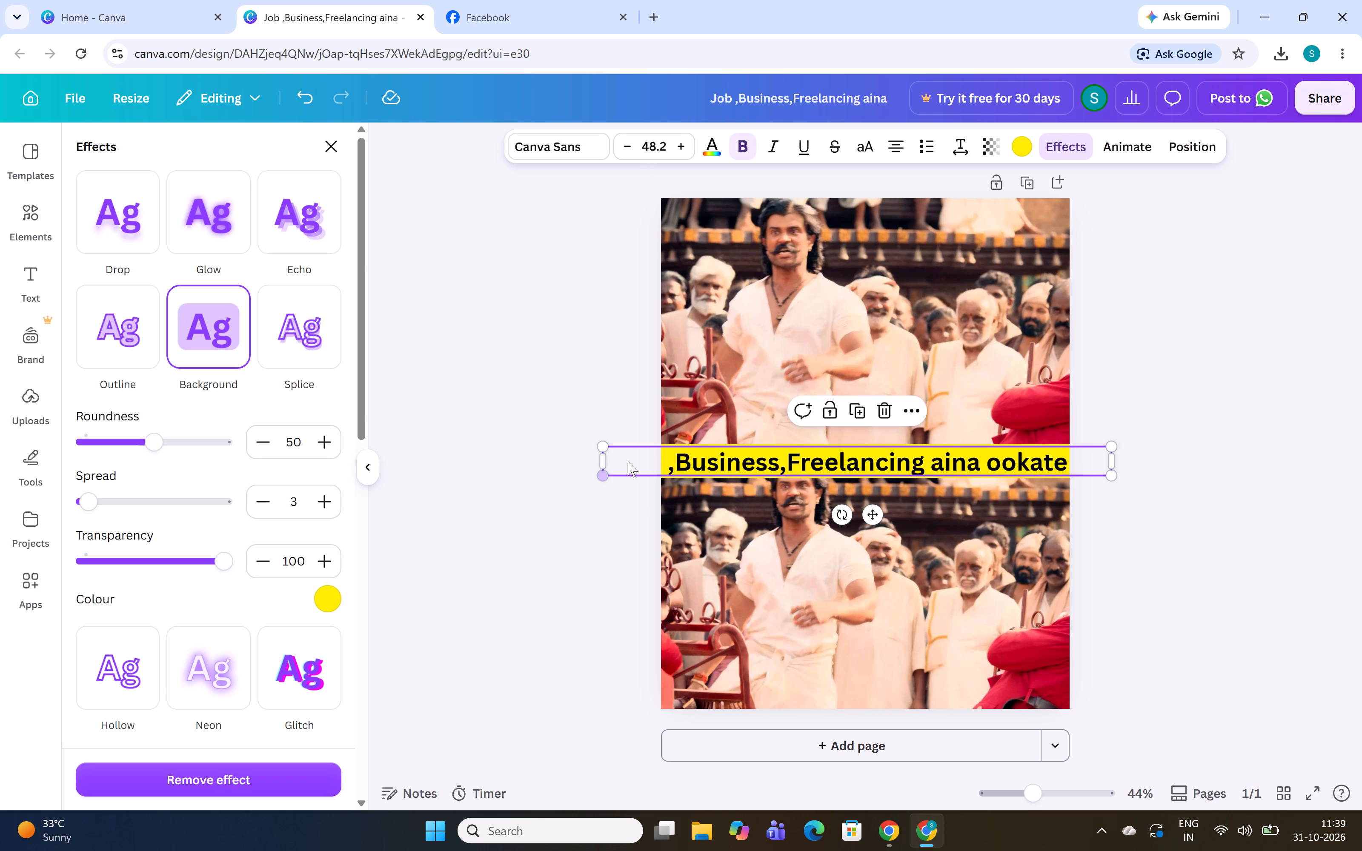
{"action": "left_click_drag", "start_coordinate": [602, 462], "coordinate": [672, 458]}
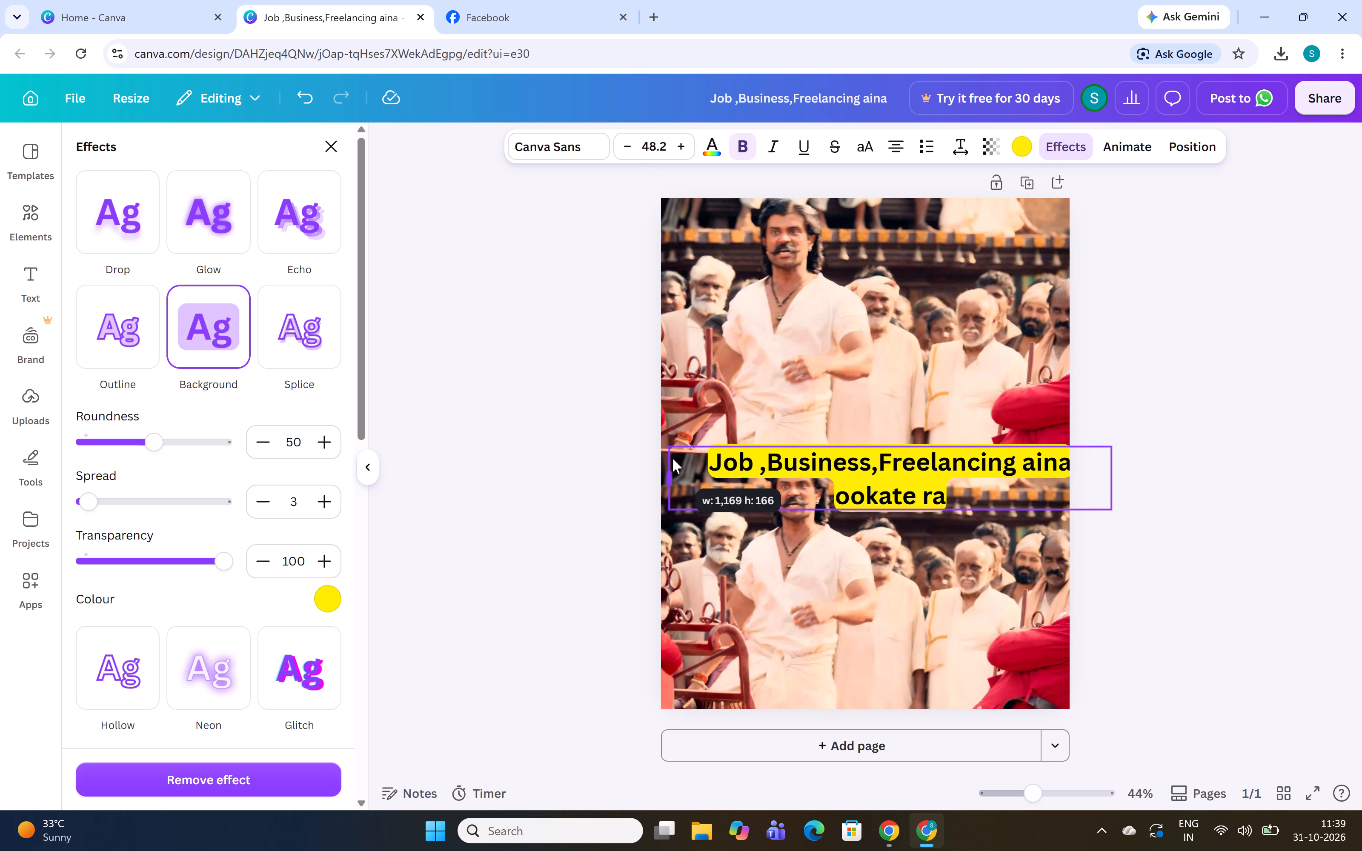
{"action": "left_click_drag", "start_coordinate": [672, 458], "coordinate": [665, 458]}
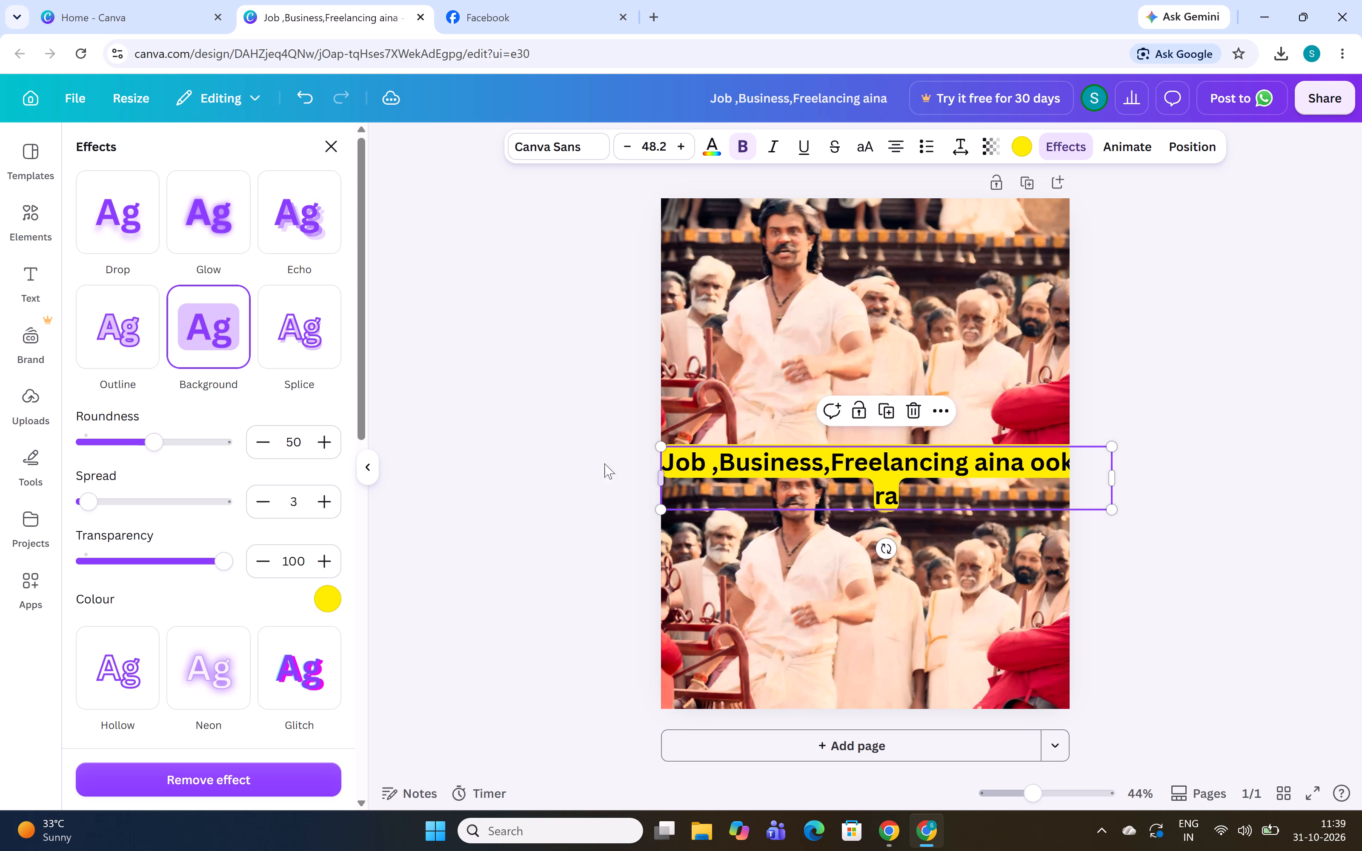
{"action": "left_click_drag", "start_coordinate": [658, 474], "coordinate": [681, 474]}
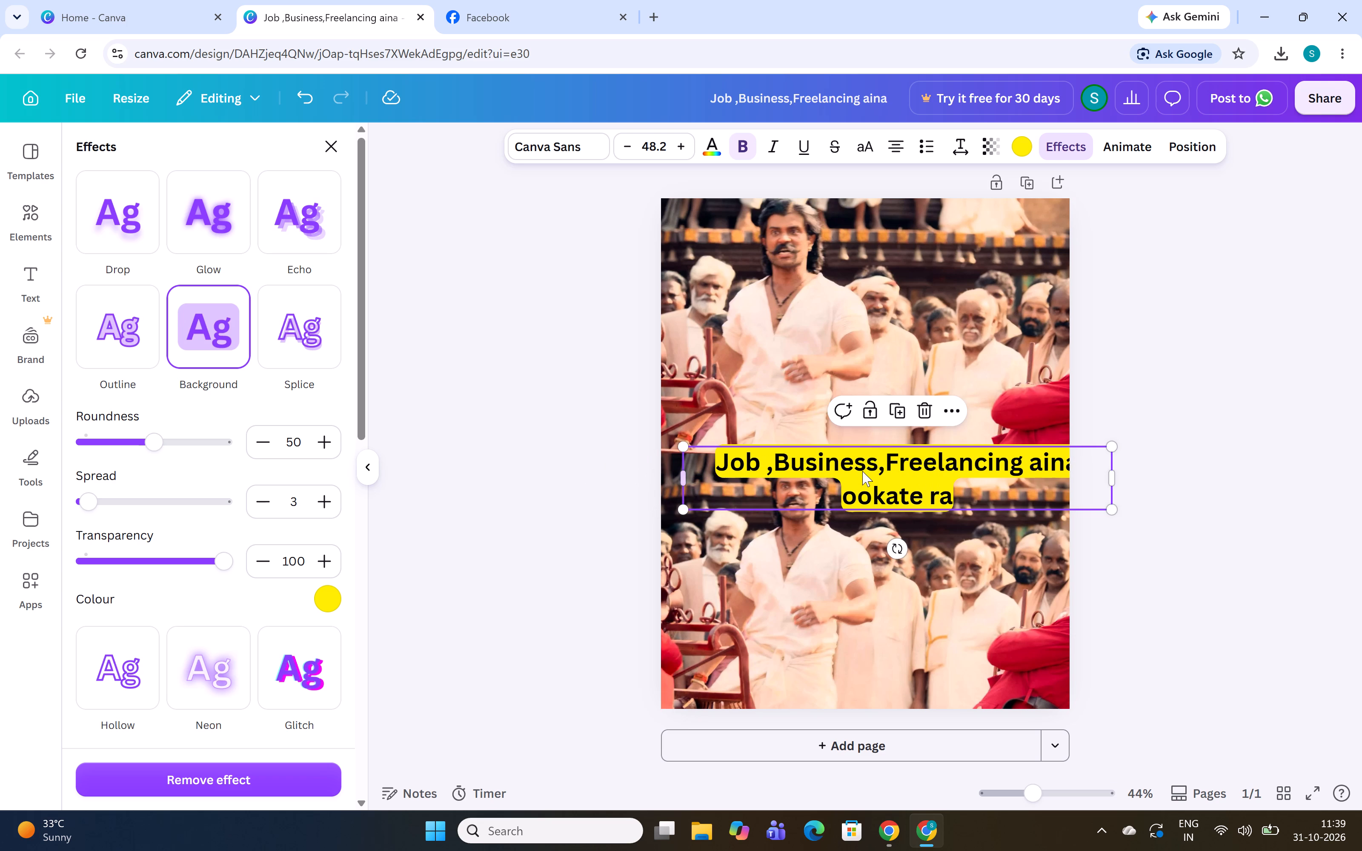
Reduce the caption's text to about size 44.7 and fit its box across the page width, just above the seam between the photos.
{"action": "left_click_drag", "start_coordinate": [887, 483], "coordinate": [881, 441]}
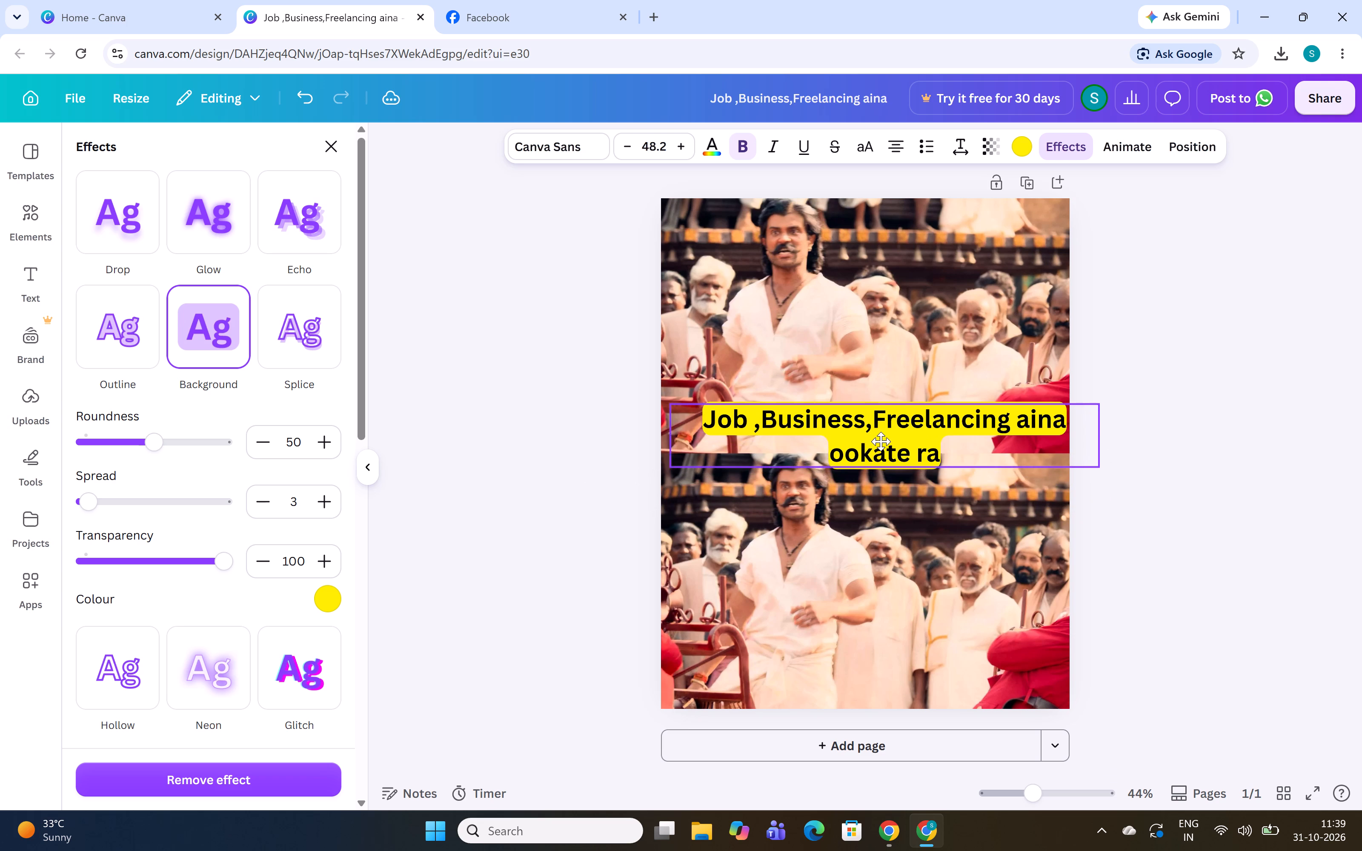
{"action": "left_click_drag", "start_coordinate": [881, 441], "coordinate": [869, 427]}
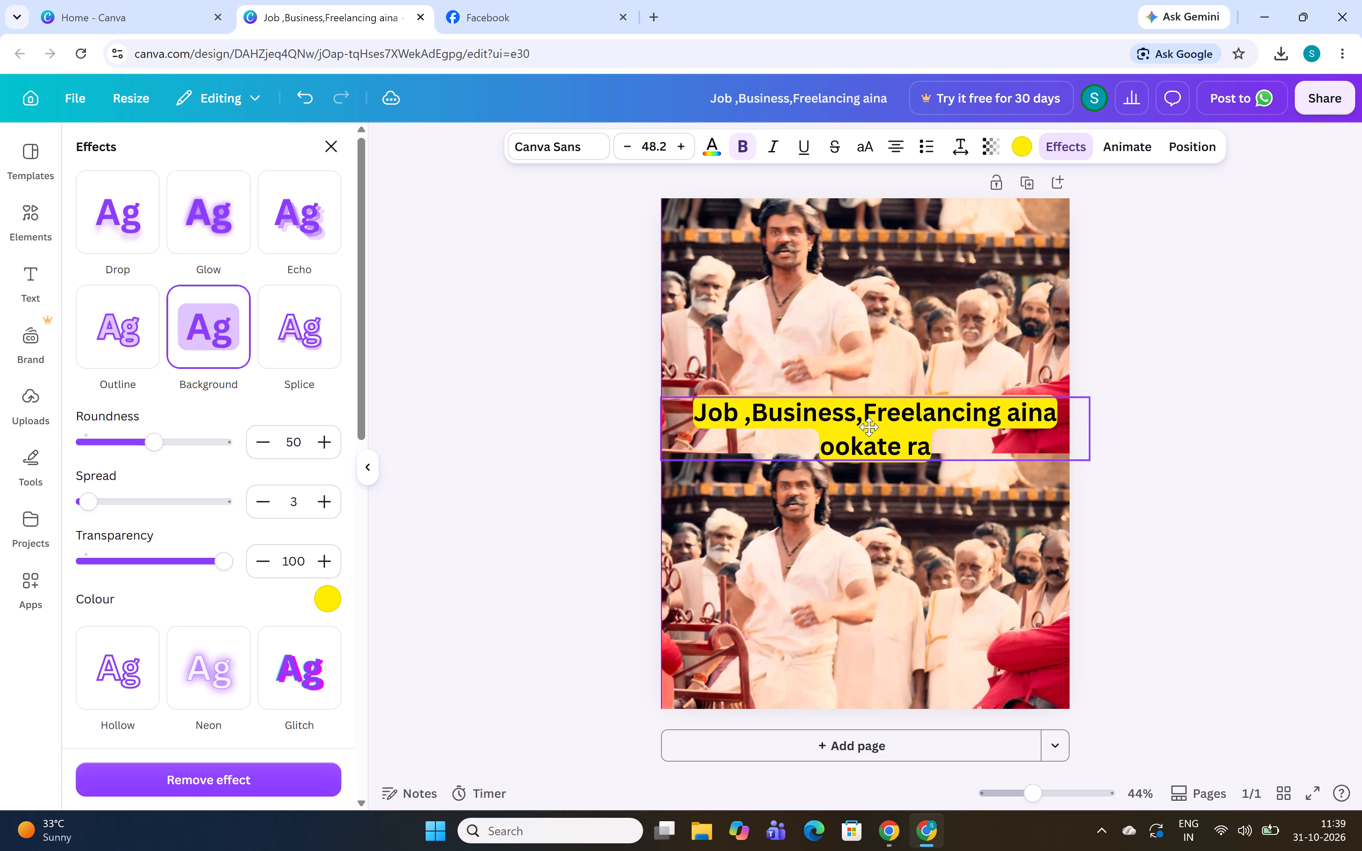
{"action": "left_click_drag", "start_coordinate": [869, 427], "coordinate": [865, 414]}
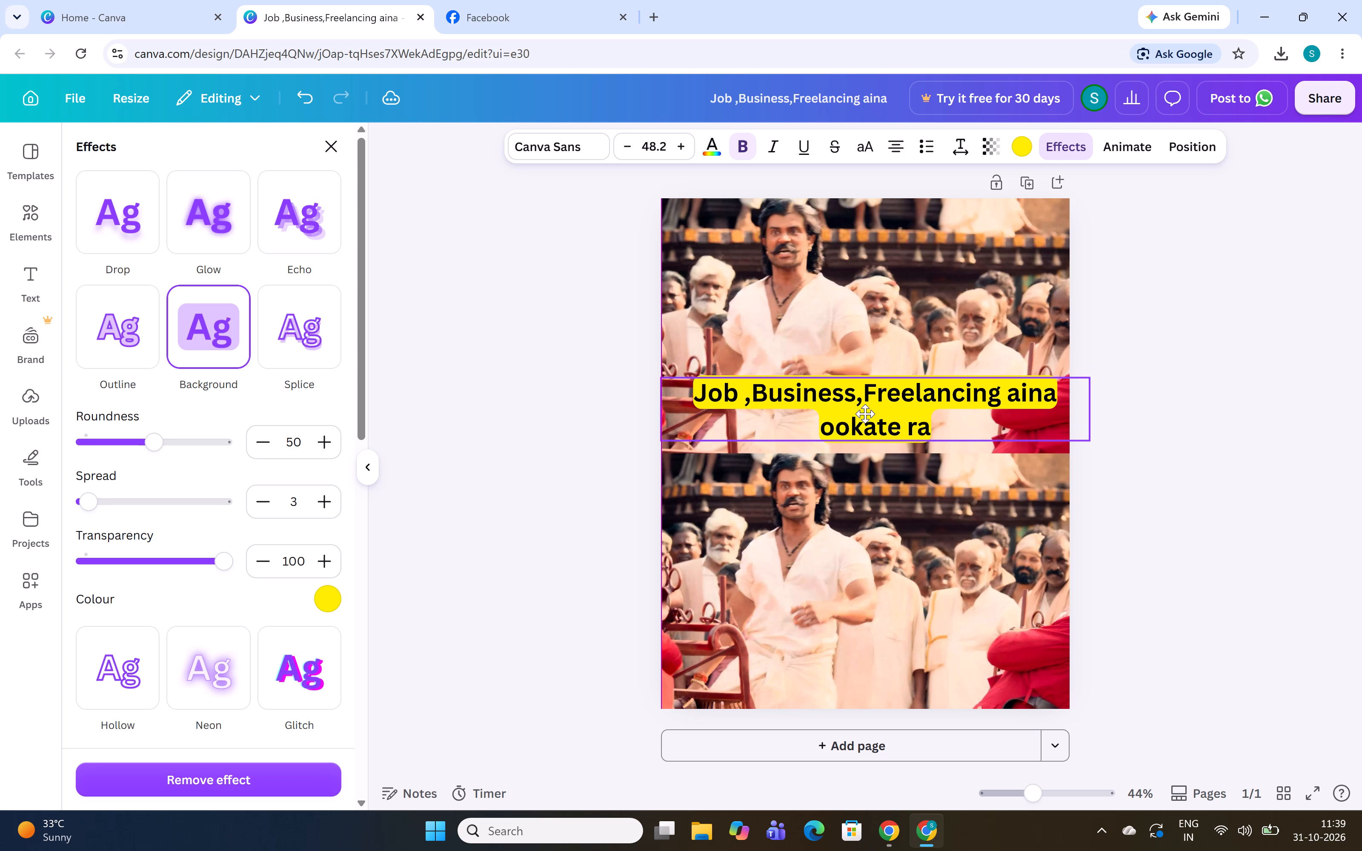
{"action": "left_click_drag", "start_coordinate": [865, 414], "coordinate": [865, 417]}
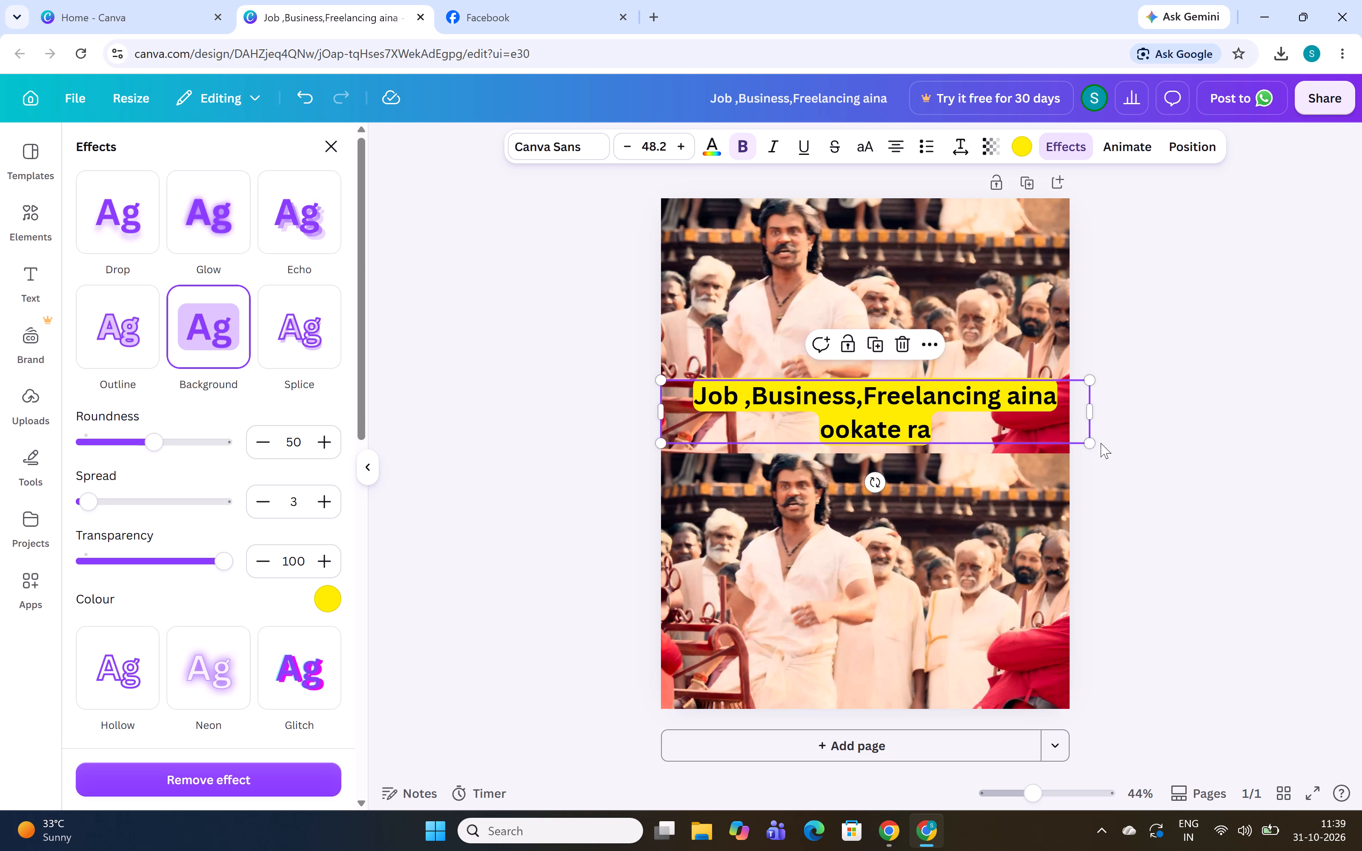
{"action": "left_click_drag", "start_coordinate": [1093, 443], "coordinate": [1059, 451]}
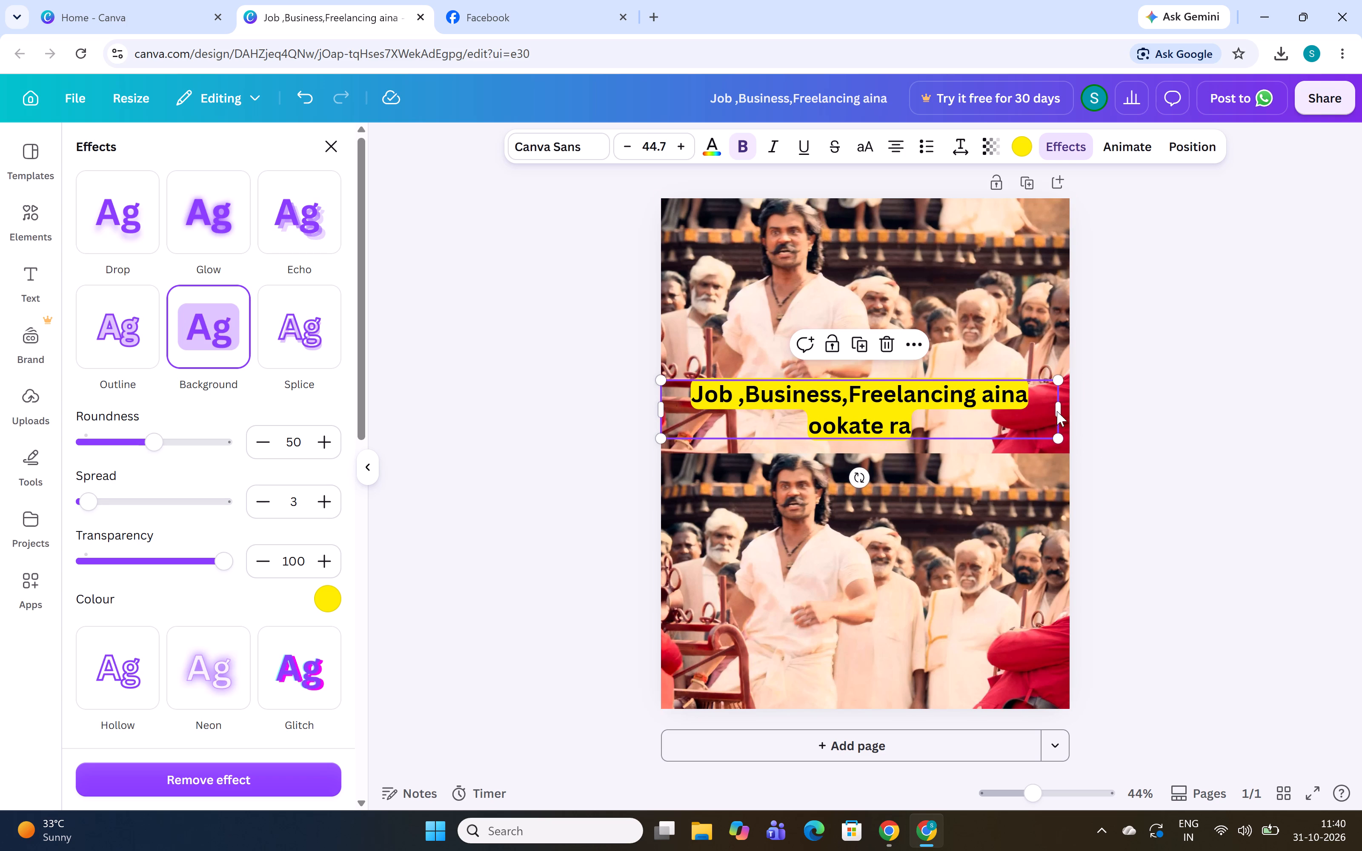
{"action": "left_click_drag", "start_coordinate": [1059, 411], "coordinate": [1070, 416]}
{"action": "left_click_drag", "start_coordinate": [1032, 405], "coordinate": [1033, 417]}
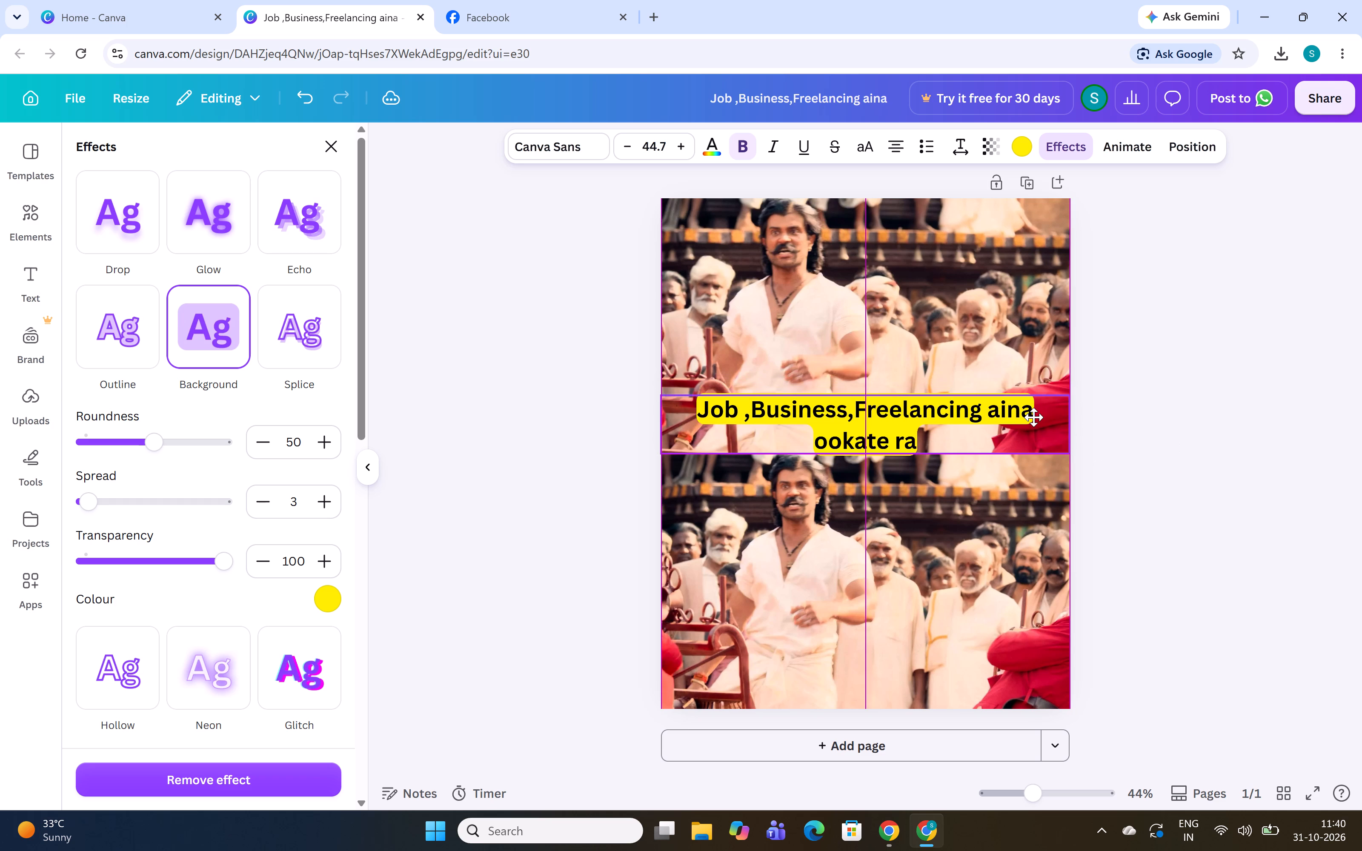
{"action": "left_click_drag", "start_coordinate": [1033, 417], "coordinate": [1028, 417]}
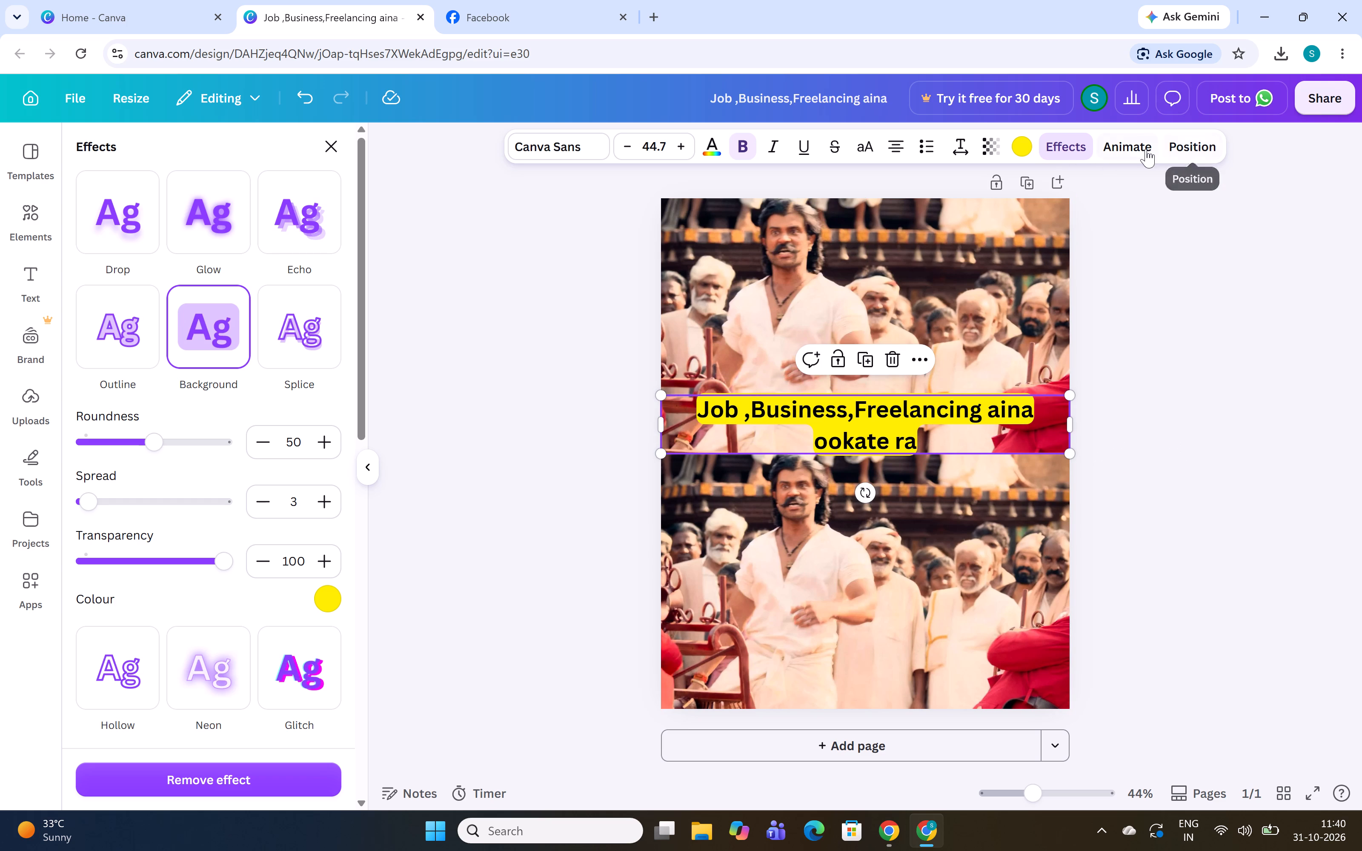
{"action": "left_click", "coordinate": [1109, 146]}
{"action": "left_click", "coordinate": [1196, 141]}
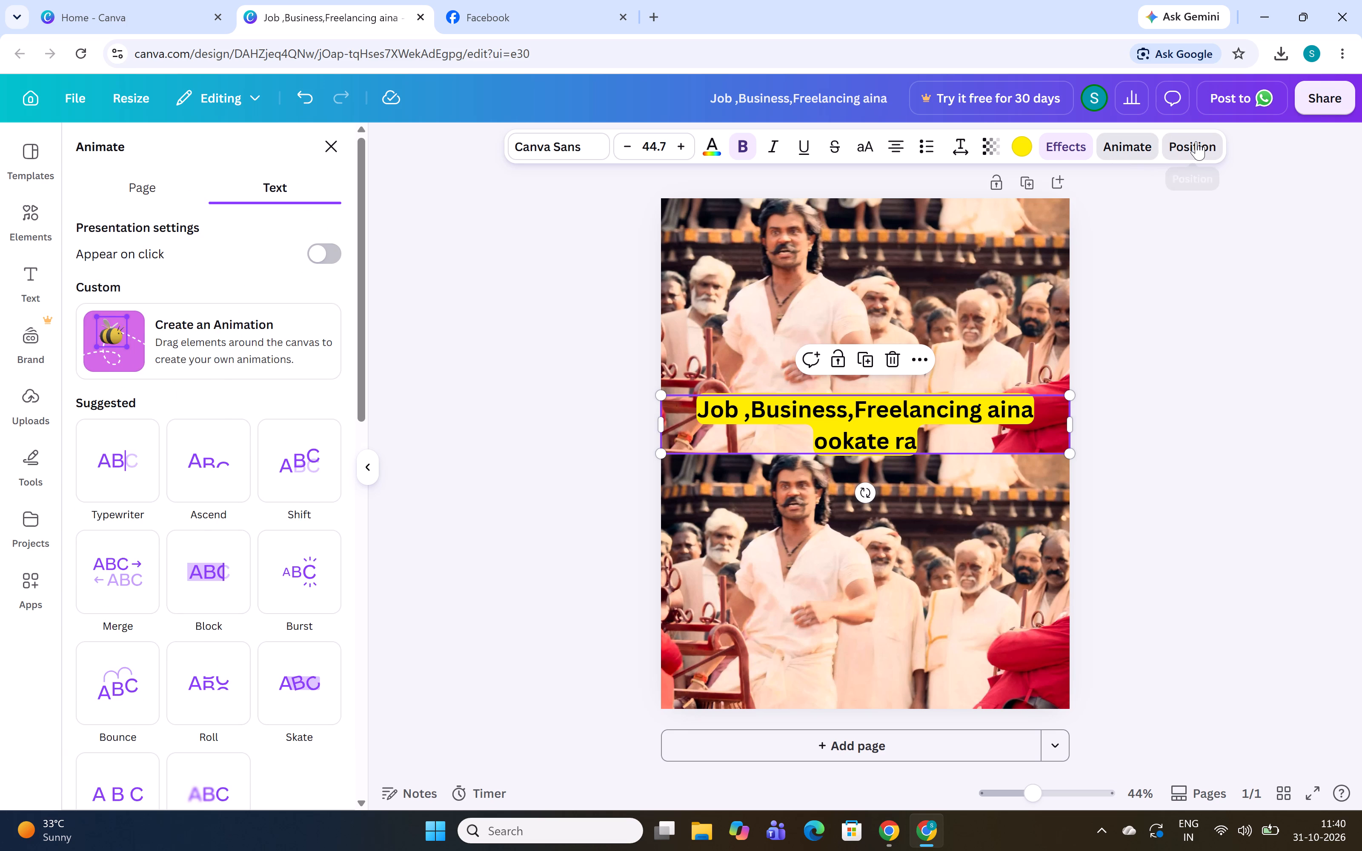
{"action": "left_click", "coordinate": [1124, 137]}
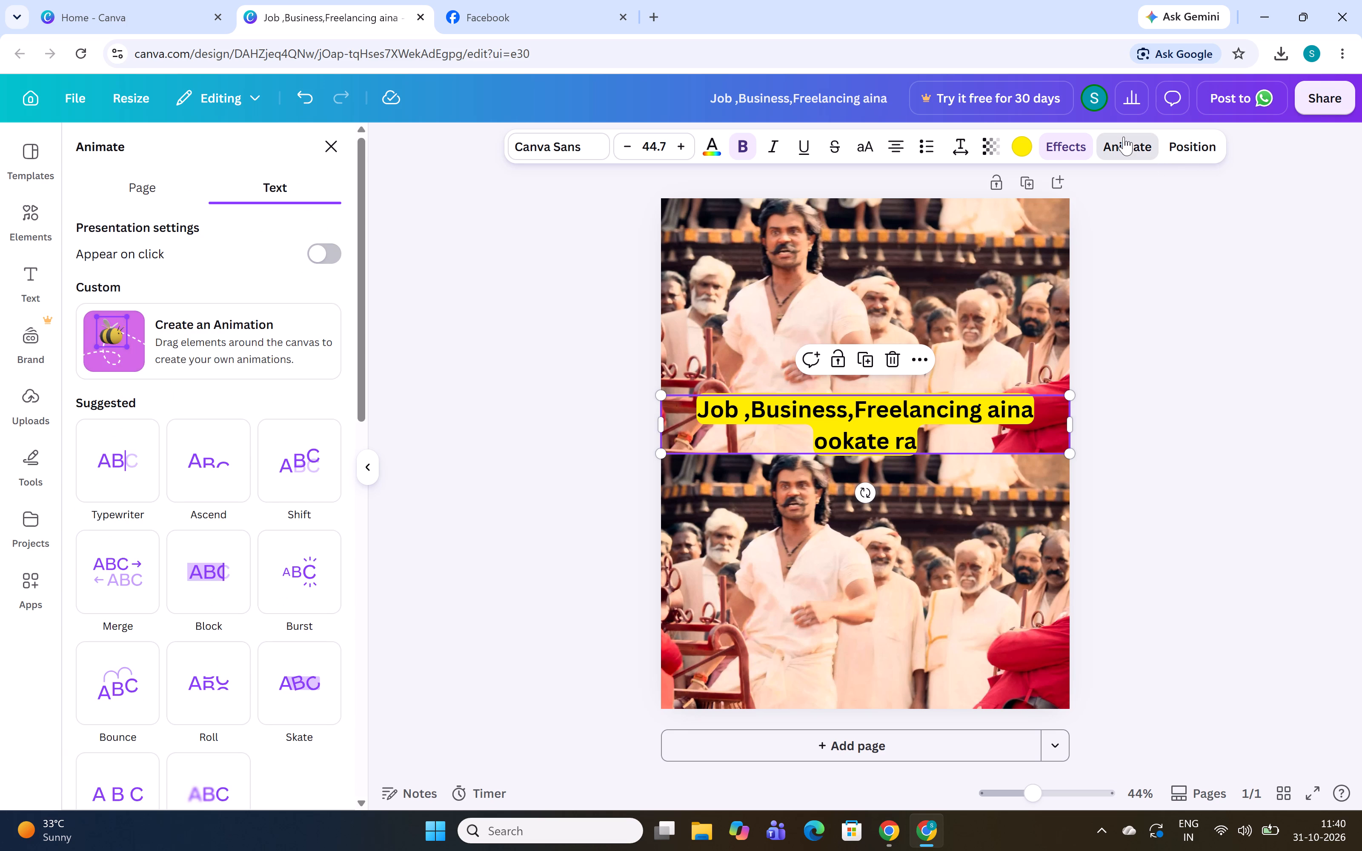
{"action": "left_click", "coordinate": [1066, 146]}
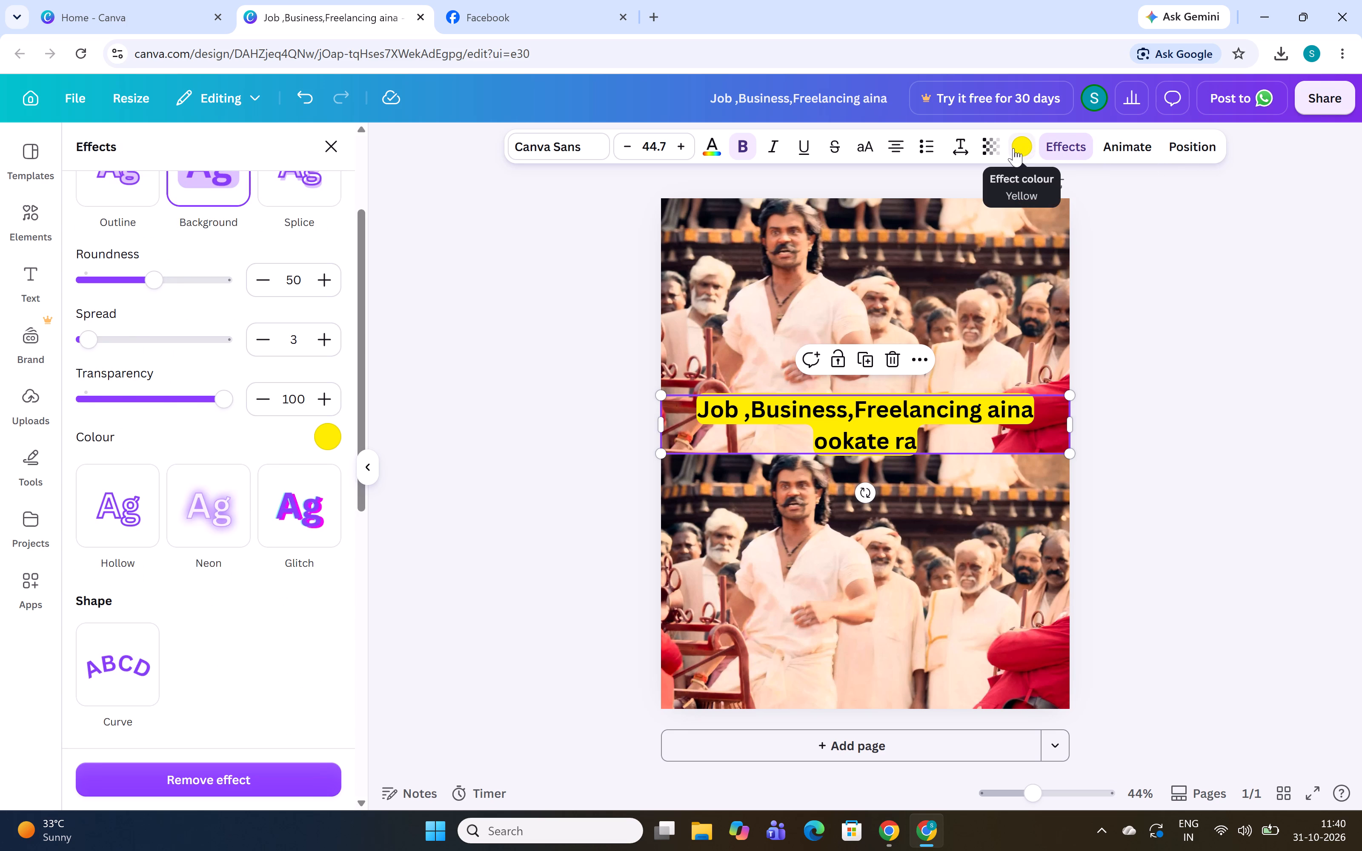
Check the lesson's caption text and spacing, and add ".." after "ookate ra" in the meme caption.
{"action": "key", "text": "alt+Tab"}
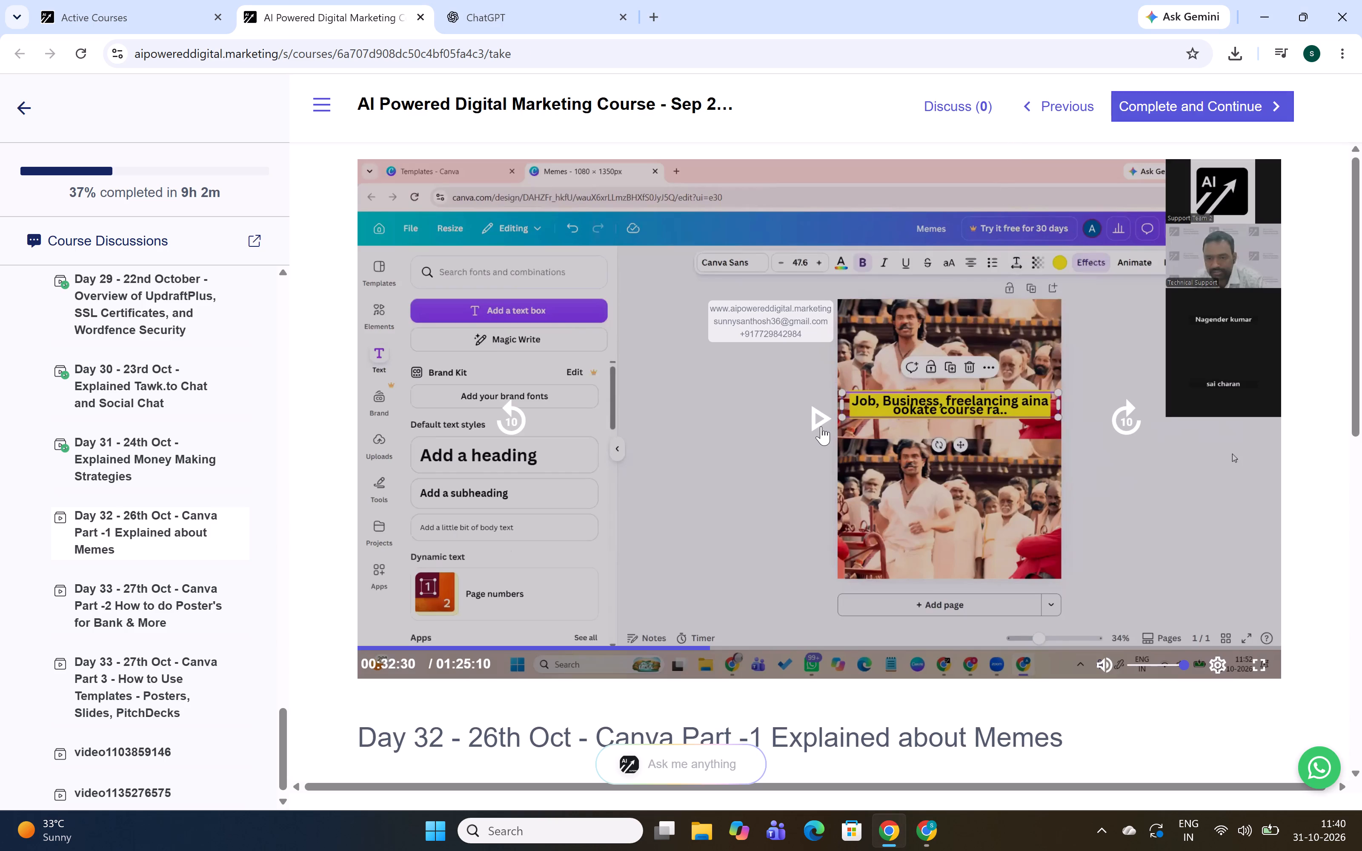
{"action": "left_click", "coordinate": [816, 420]}
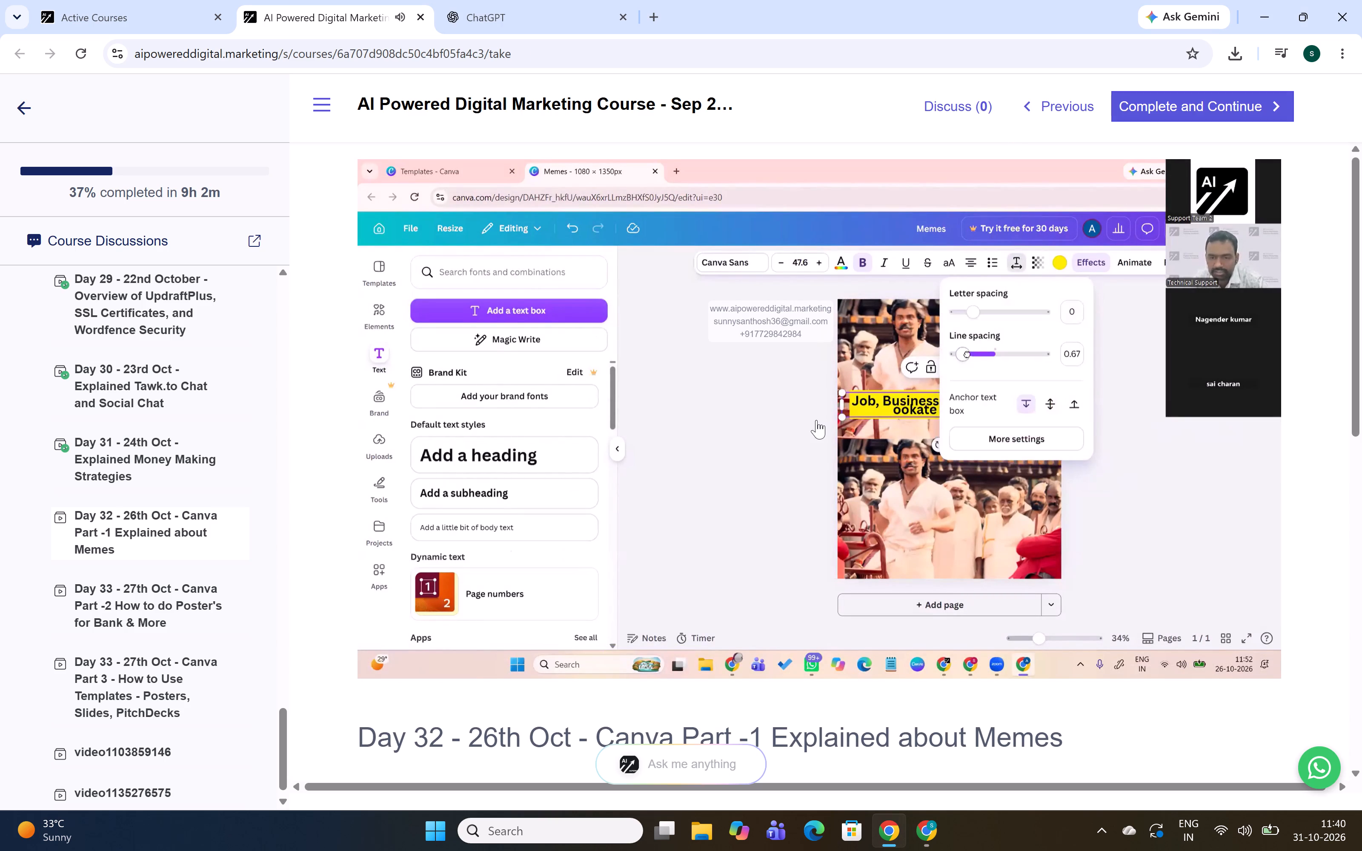
{"action": "key", "text": "space"}
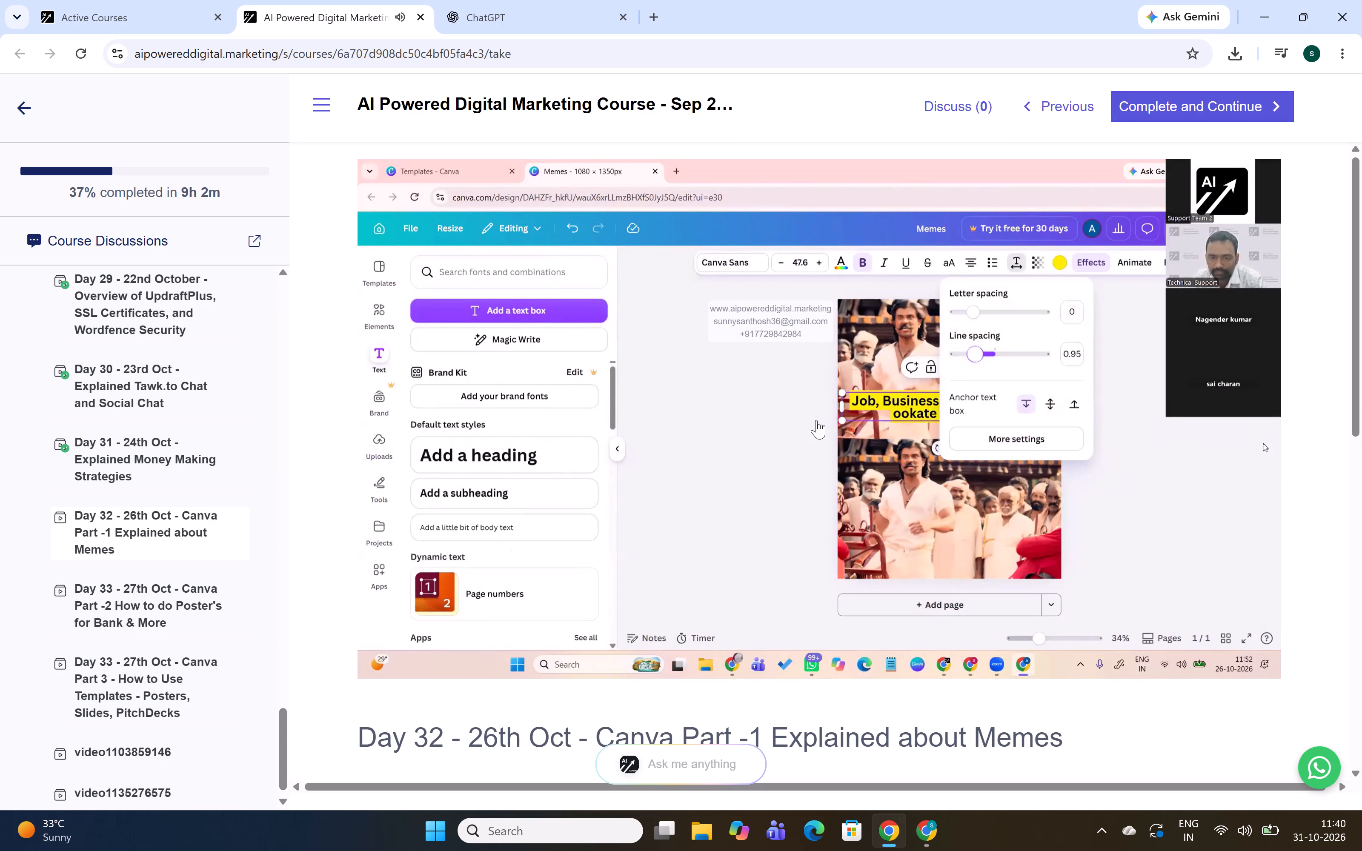
{"action": "key", "text": "alt+Tab"}
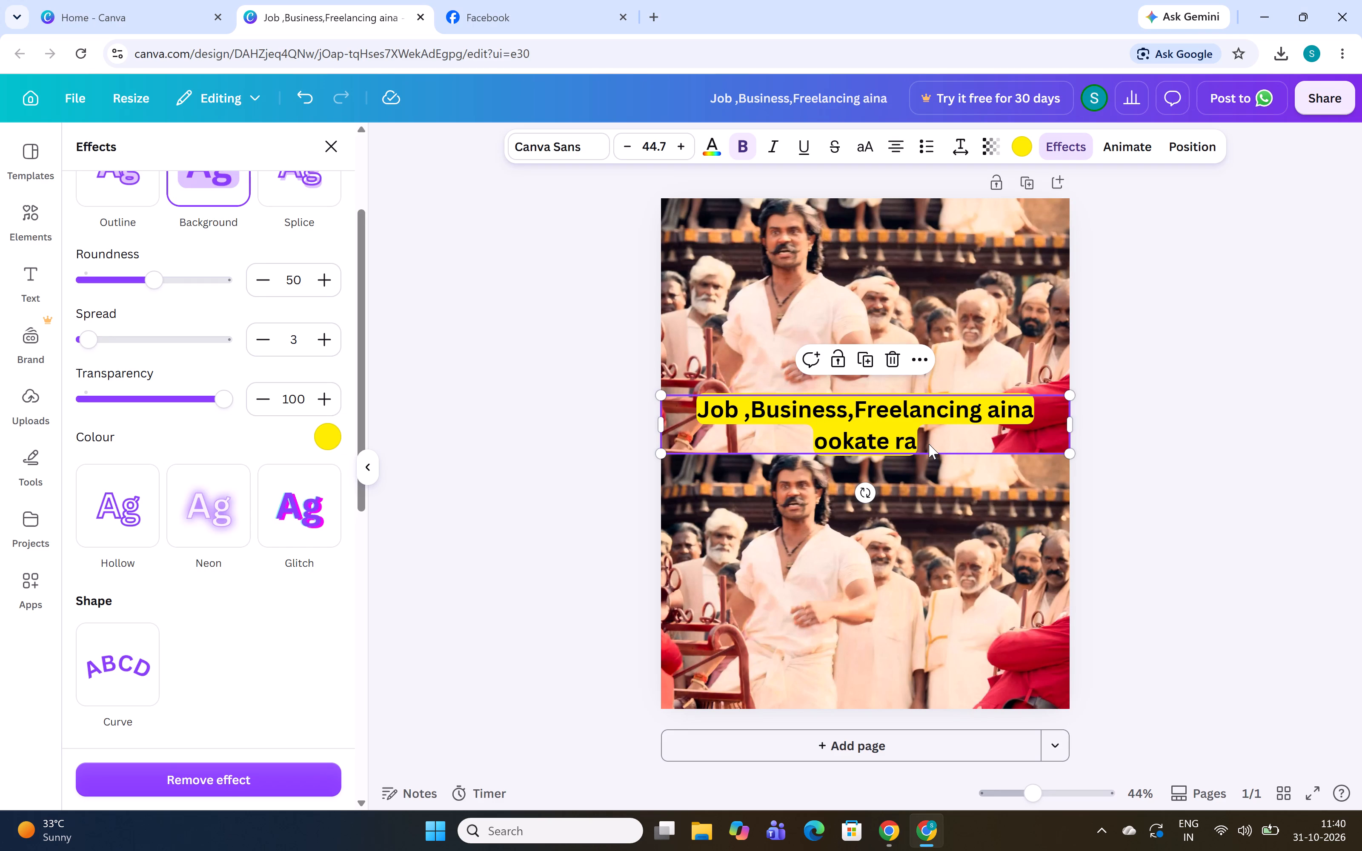
{"action": "key", "text": "period"}
{"action": "left_click", "coordinate": [917, 441]}
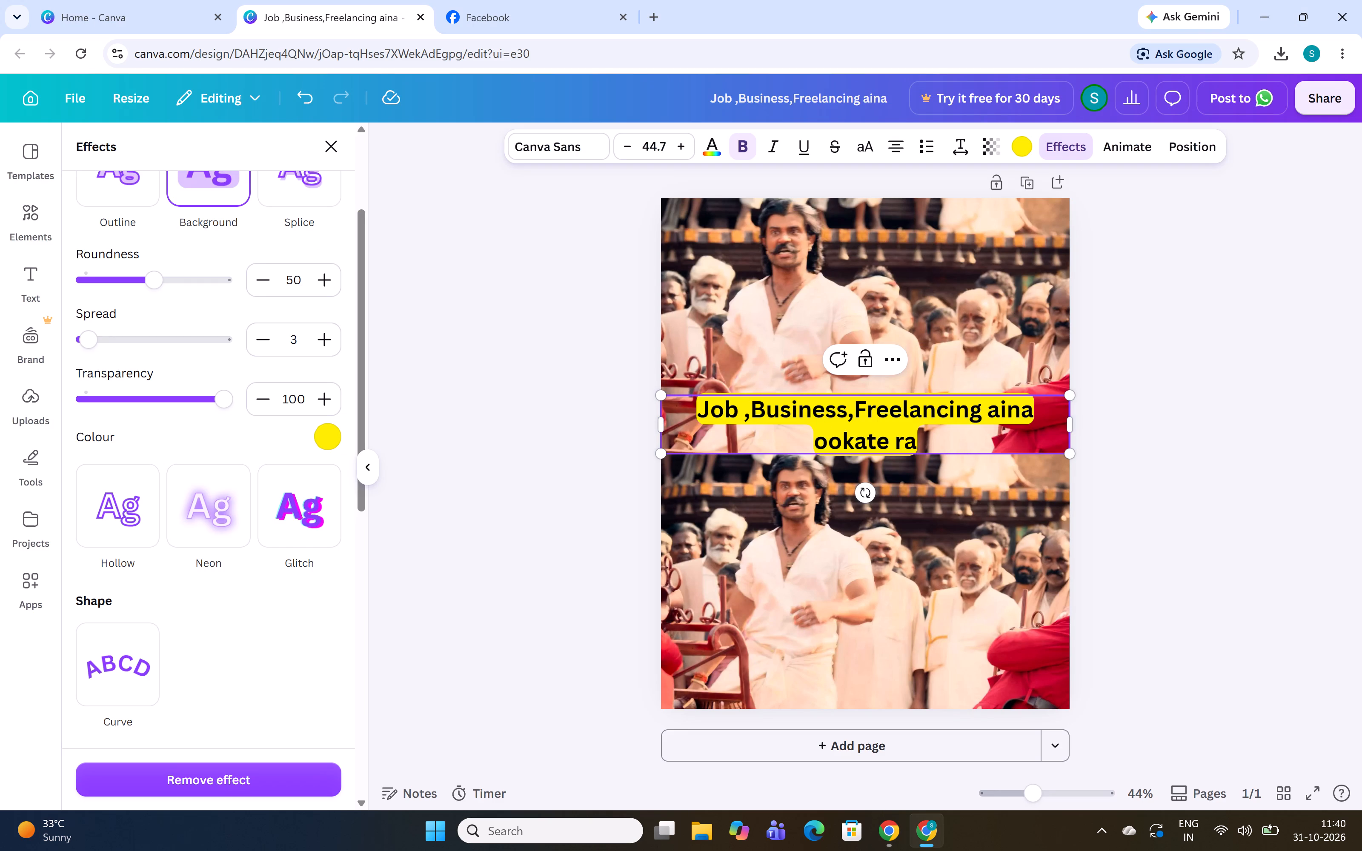
{"action": "type", "text": ".."}
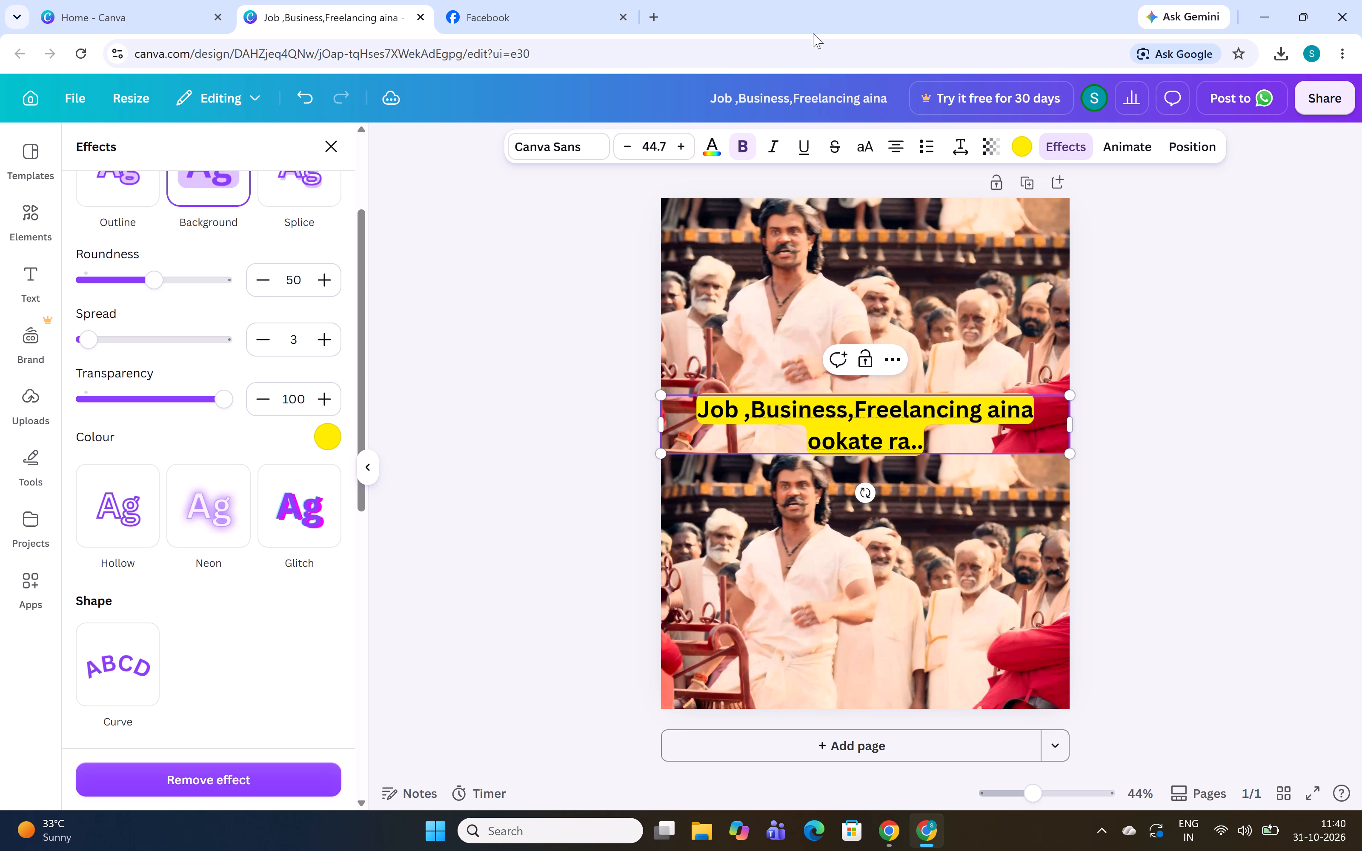
Reduce the caption's line spacing to 1.12 so its two lines sit closer together.
{"action": "left_click", "coordinate": [959, 149]}
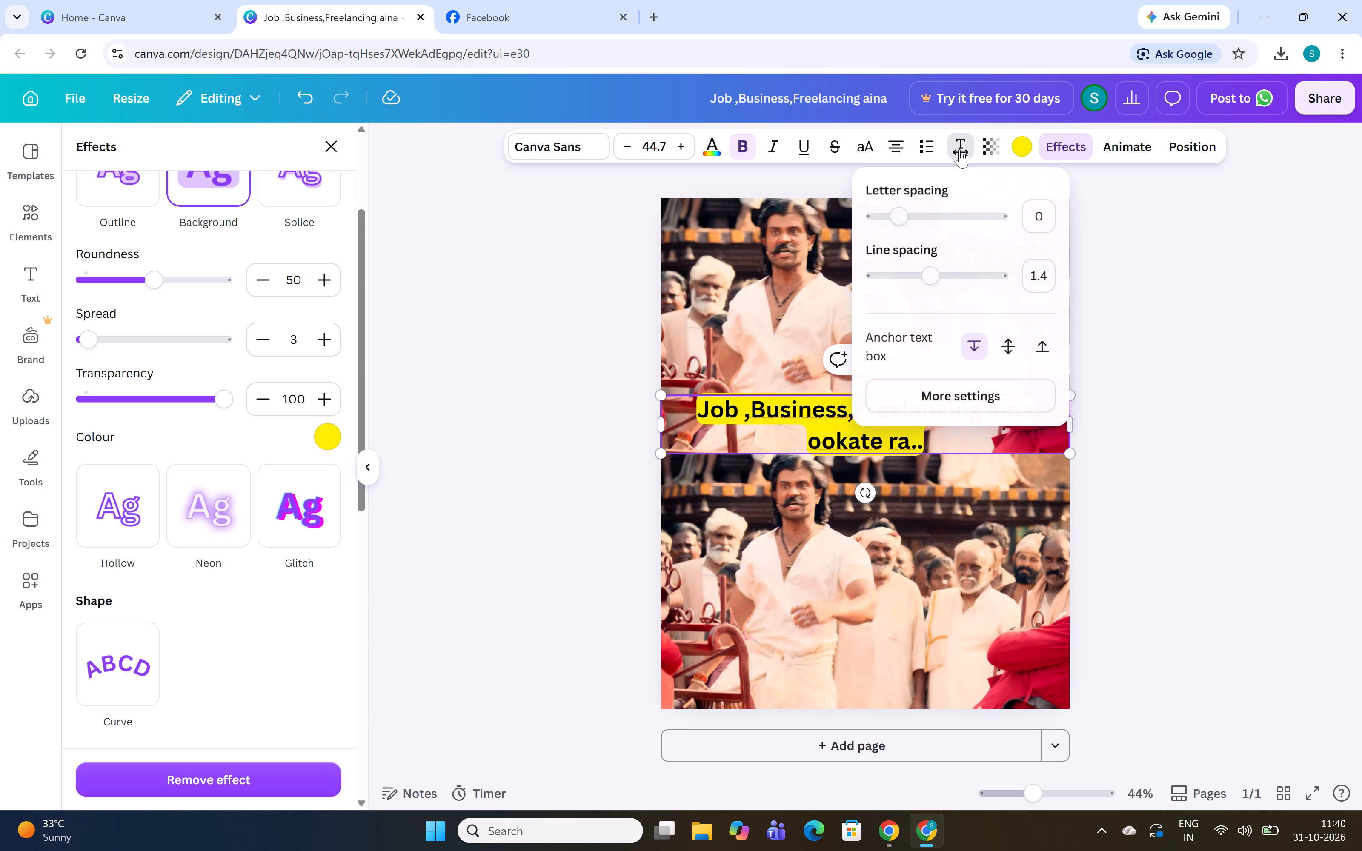
{"action": "left_click_drag", "start_coordinate": [930, 288], "coordinate": [923, 293]}
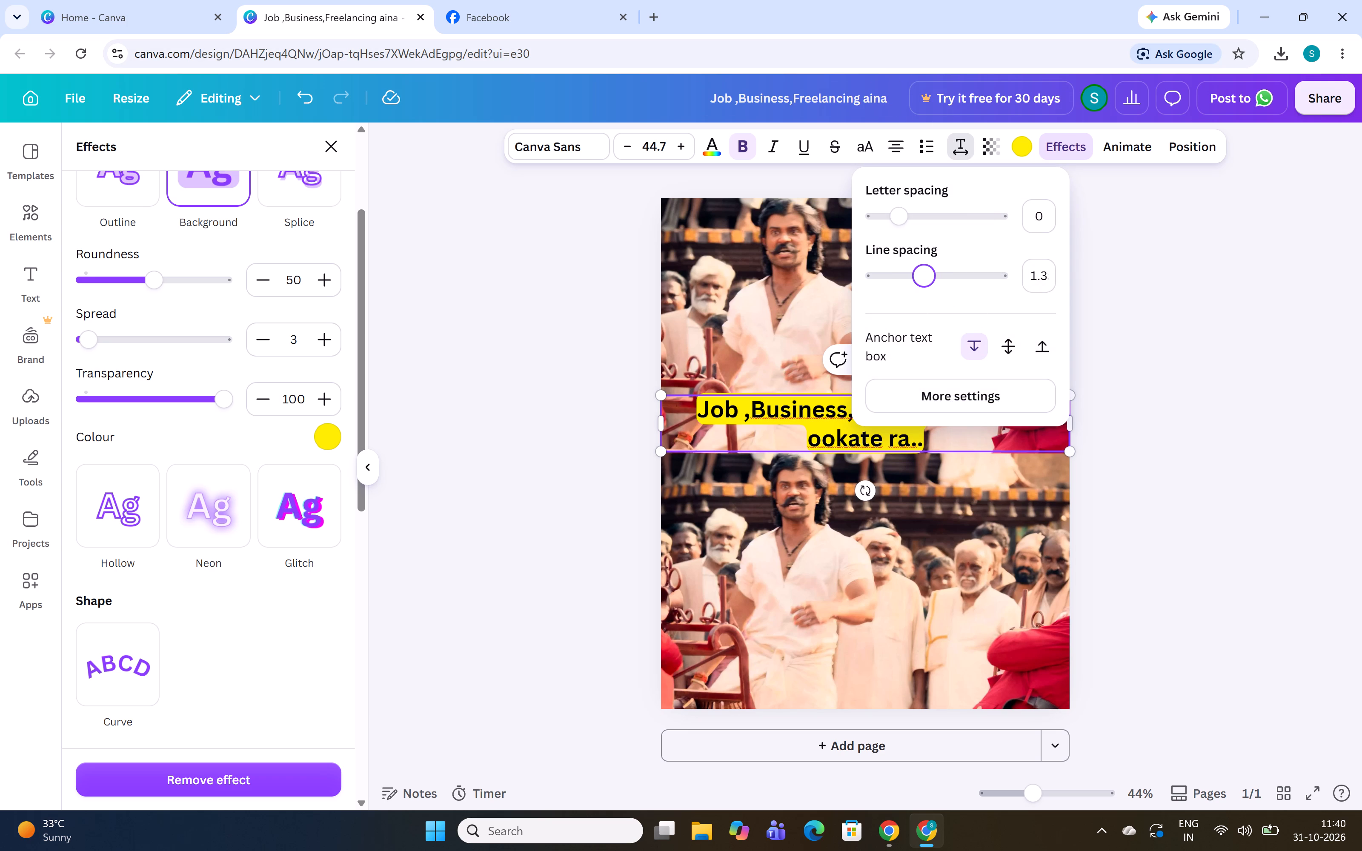
{"action": "left_click_drag", "start_coordinate": [923, 293], "coordinate": [892, 299]}
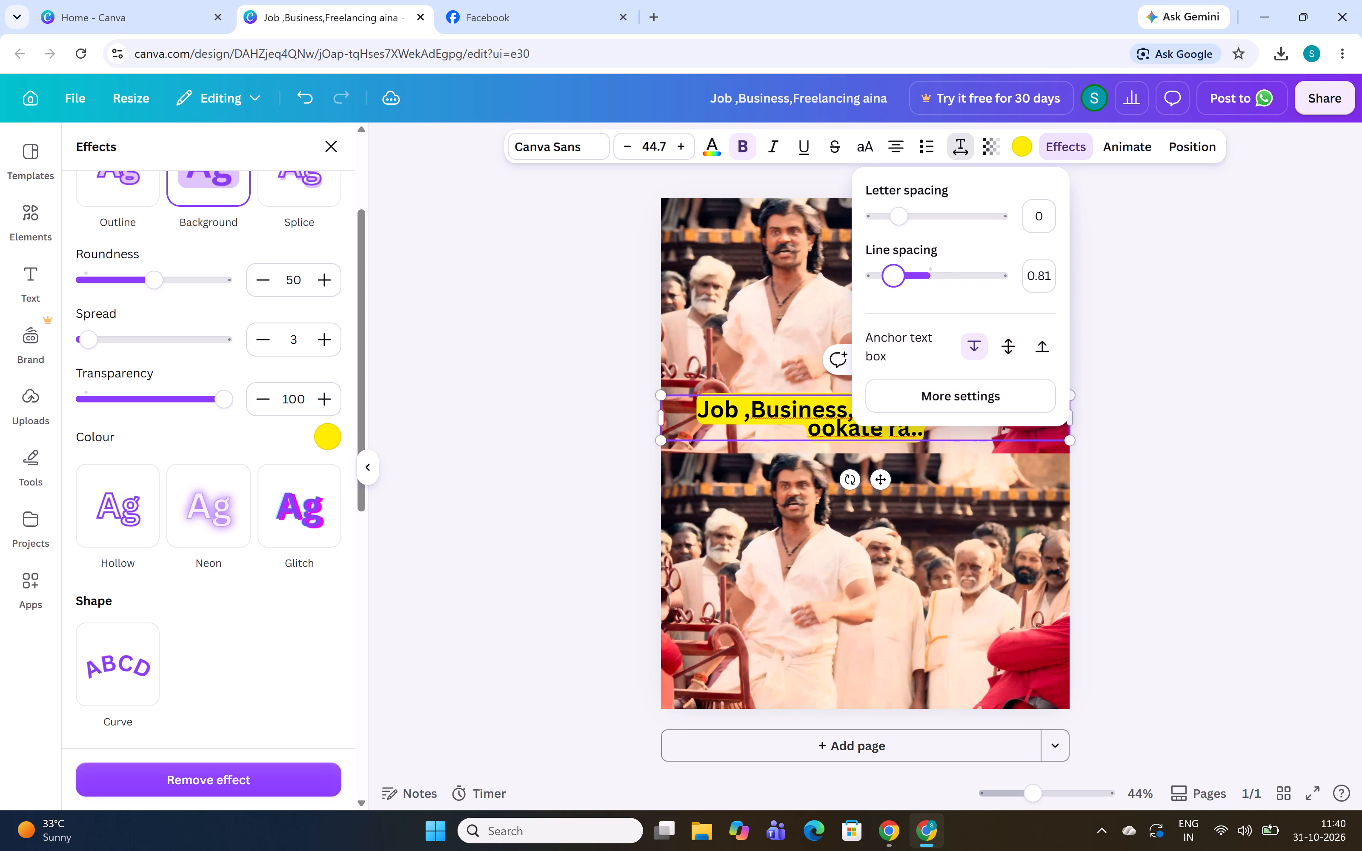
{"action": "left_click_drag", "start_coordinate": [892, 299], "coordinate": [912, 296]}
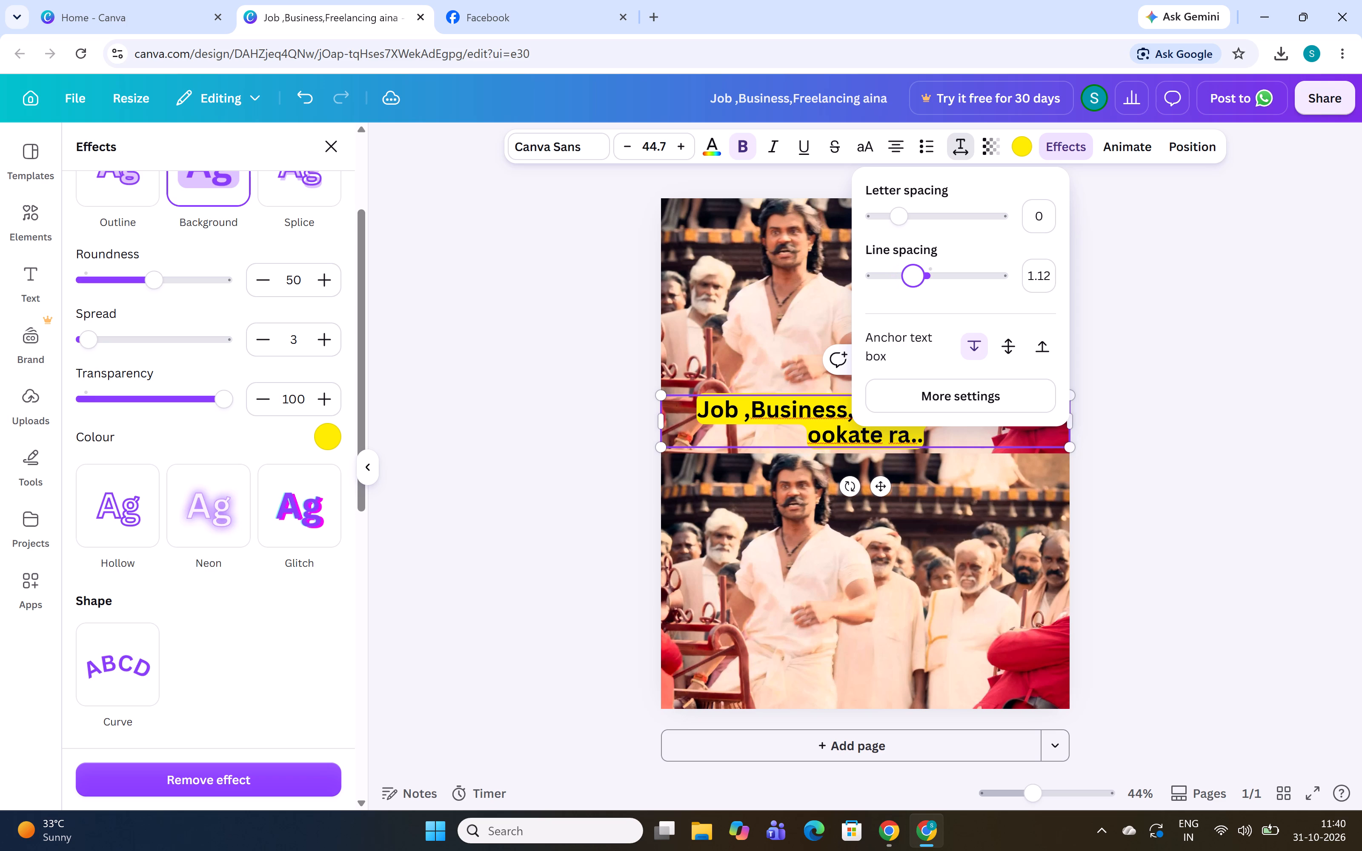
{"action": "left_click_drag", "start_coordinate": [912, 296], "coordinate": [913, 295]}
{"action": "left_click", "coordinate": [1182, 351]}
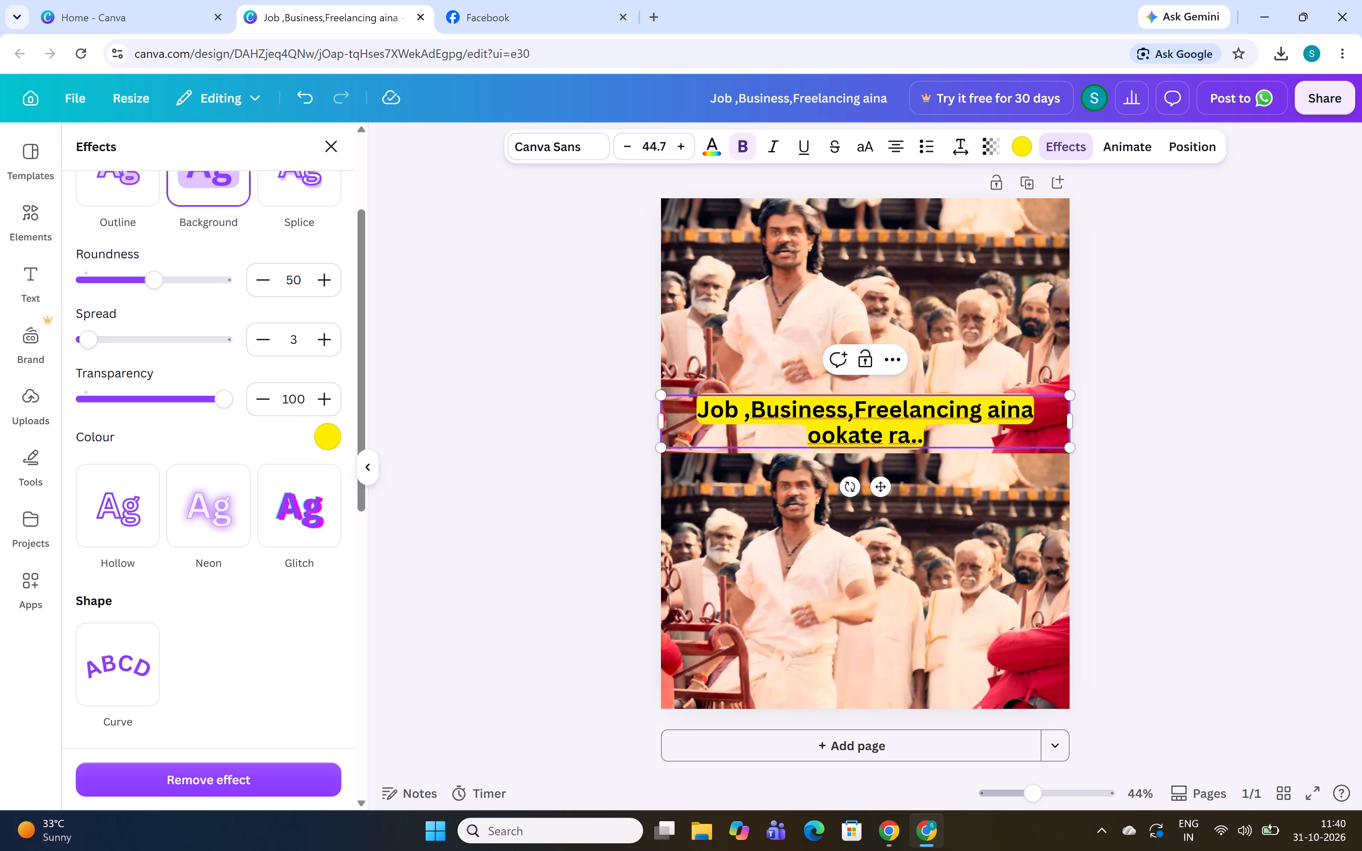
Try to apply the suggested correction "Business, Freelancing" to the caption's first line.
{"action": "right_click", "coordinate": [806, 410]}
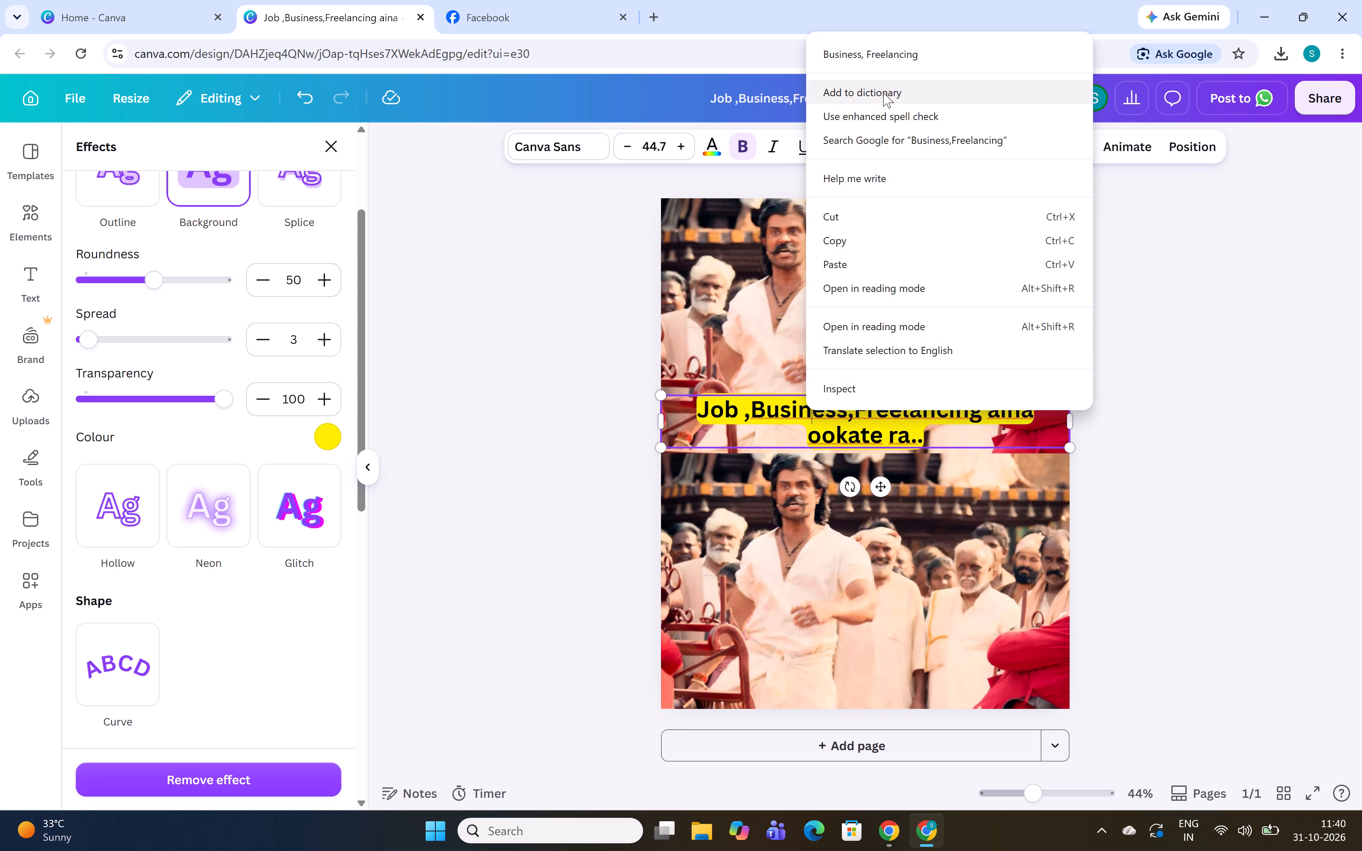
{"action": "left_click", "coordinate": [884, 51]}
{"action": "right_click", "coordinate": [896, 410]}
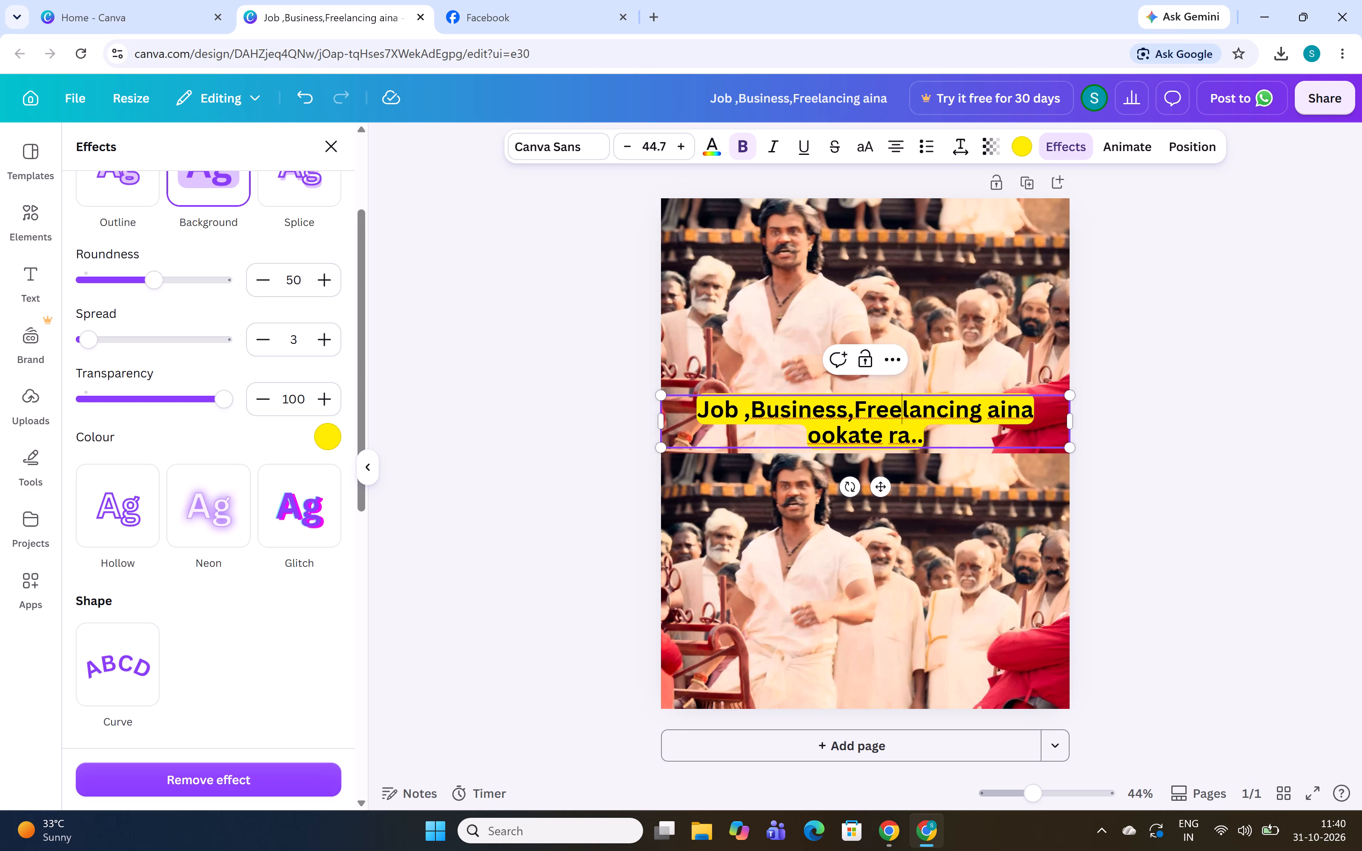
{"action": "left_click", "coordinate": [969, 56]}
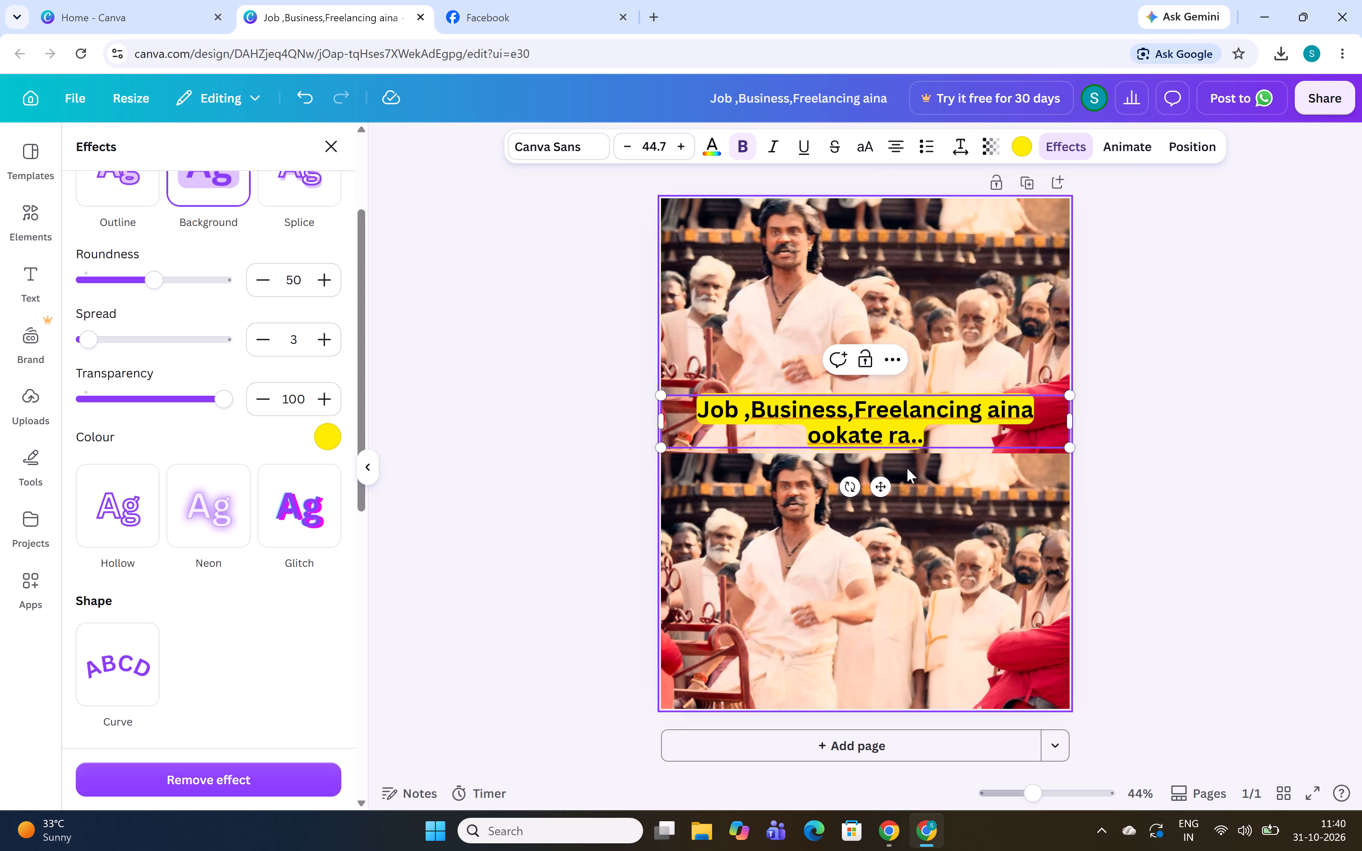
Insert a space between "Business" and the comma in the caption's first line.
{"action": "left_click", "coordinate": [855, 409]}
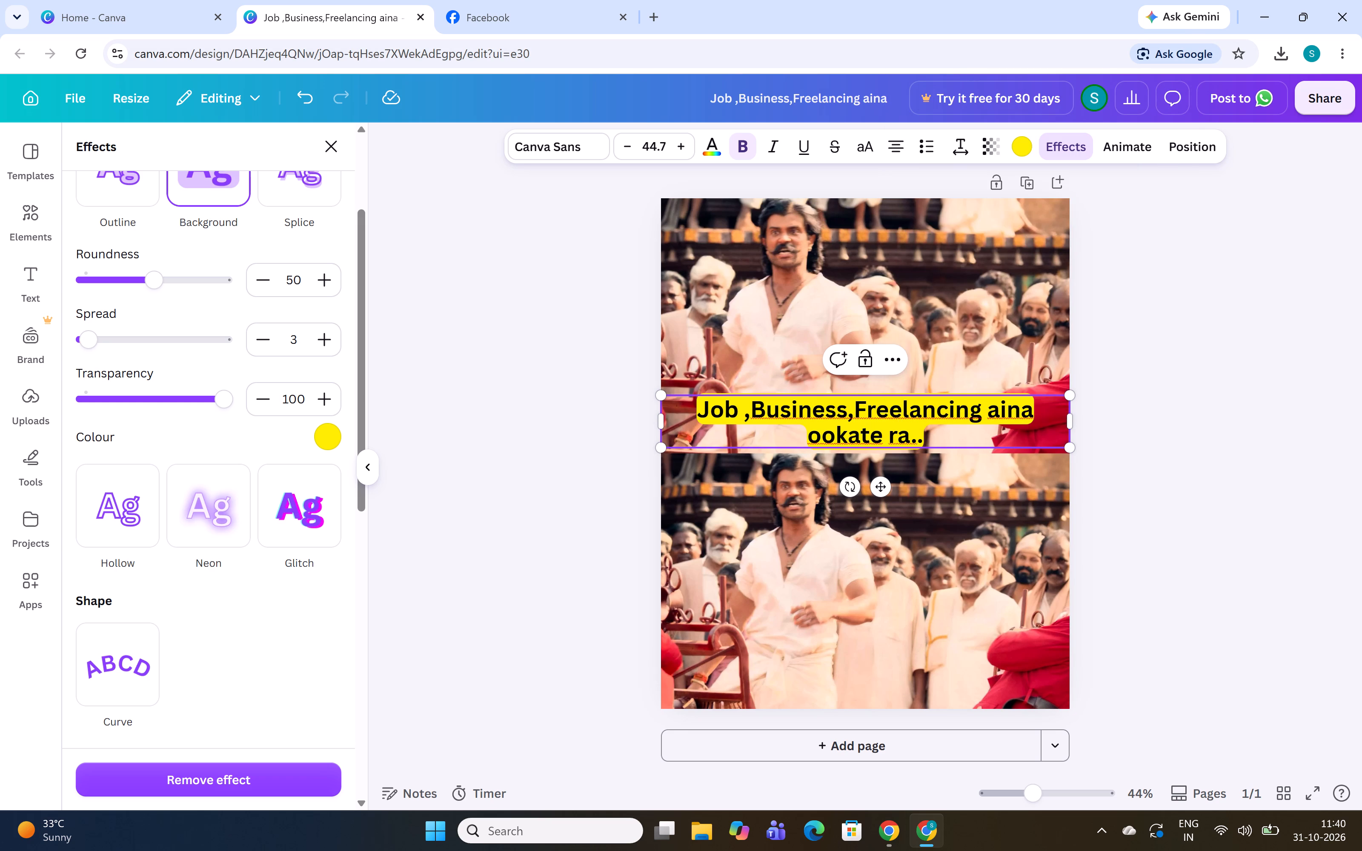
{"action": "left_click", "coordinate": [849, 416]}
{"action": "key", "text": "space"}
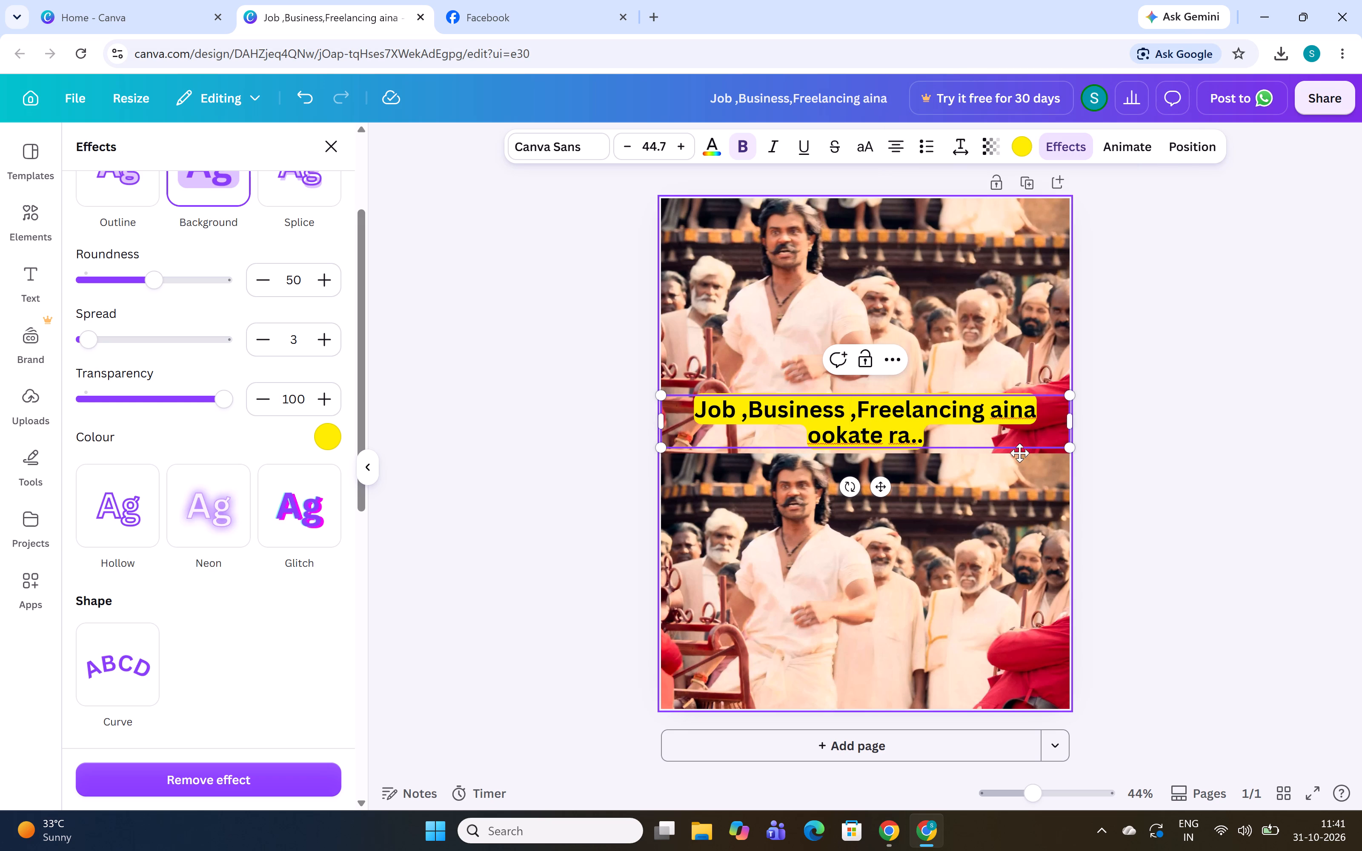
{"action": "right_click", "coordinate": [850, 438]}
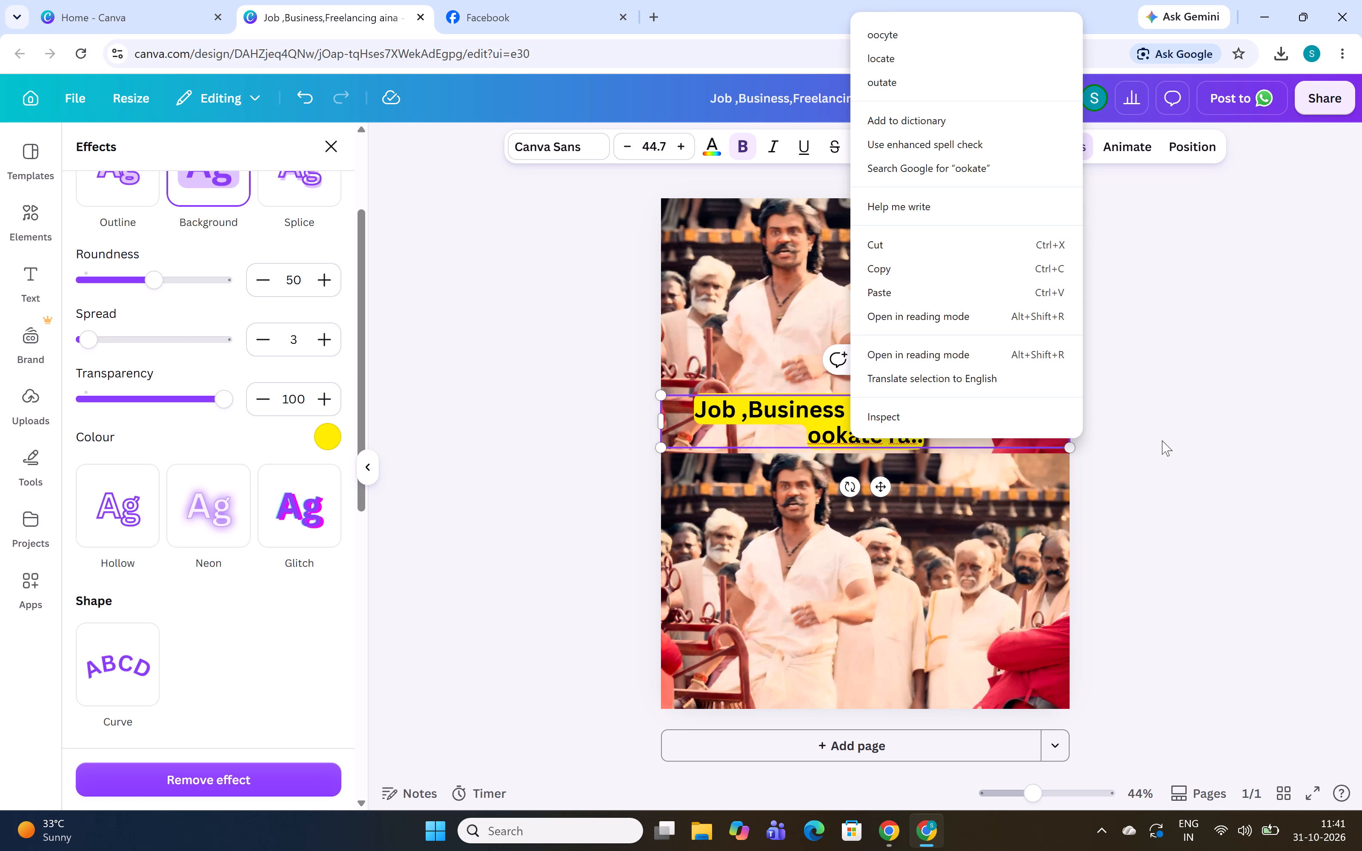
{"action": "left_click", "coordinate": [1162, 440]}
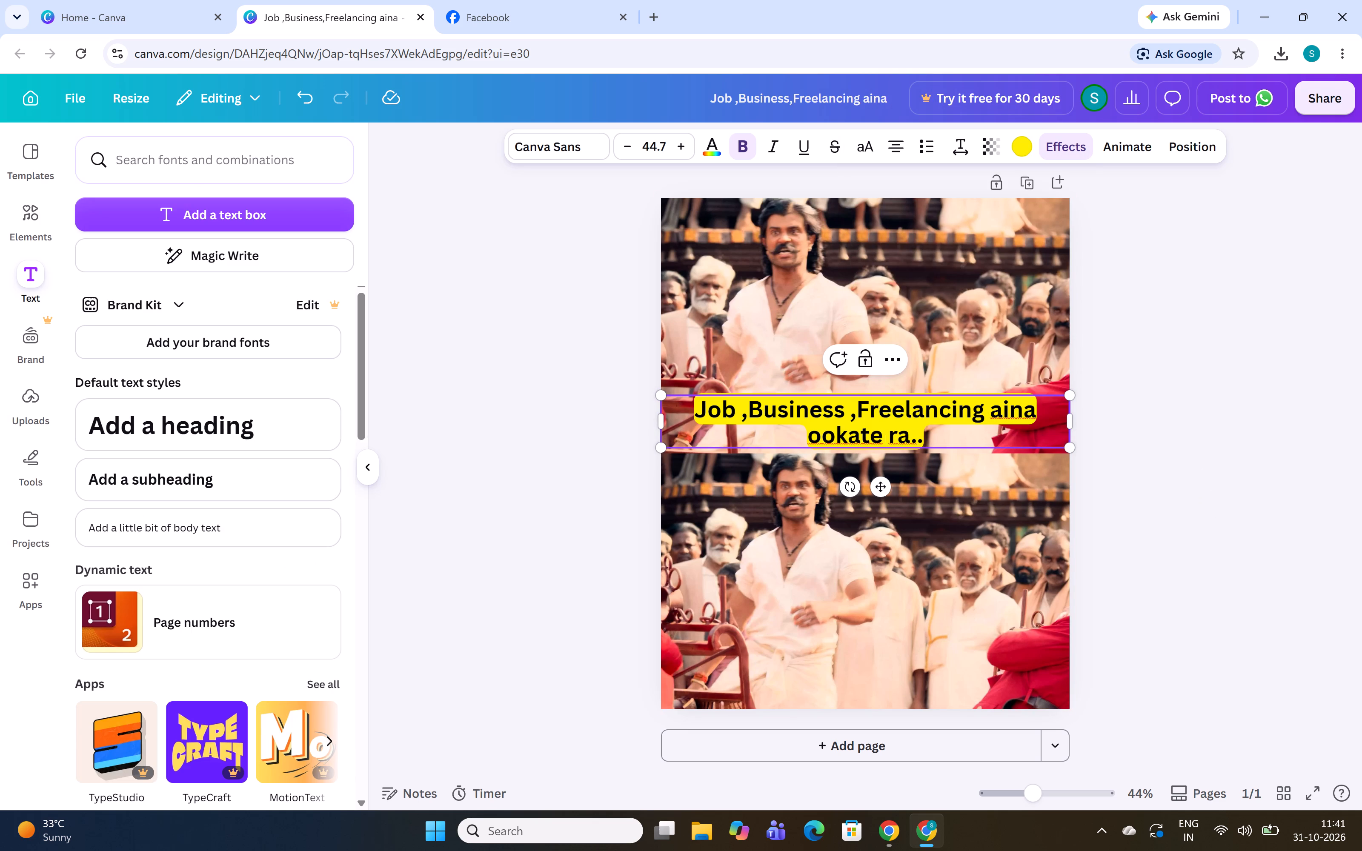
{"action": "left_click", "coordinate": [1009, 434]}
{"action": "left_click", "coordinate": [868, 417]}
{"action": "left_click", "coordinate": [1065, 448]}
Switch to the course lesson and play it briefly to check the instructor's finished two-line caption.
{"action": "key", "text": "alt+Tab"}
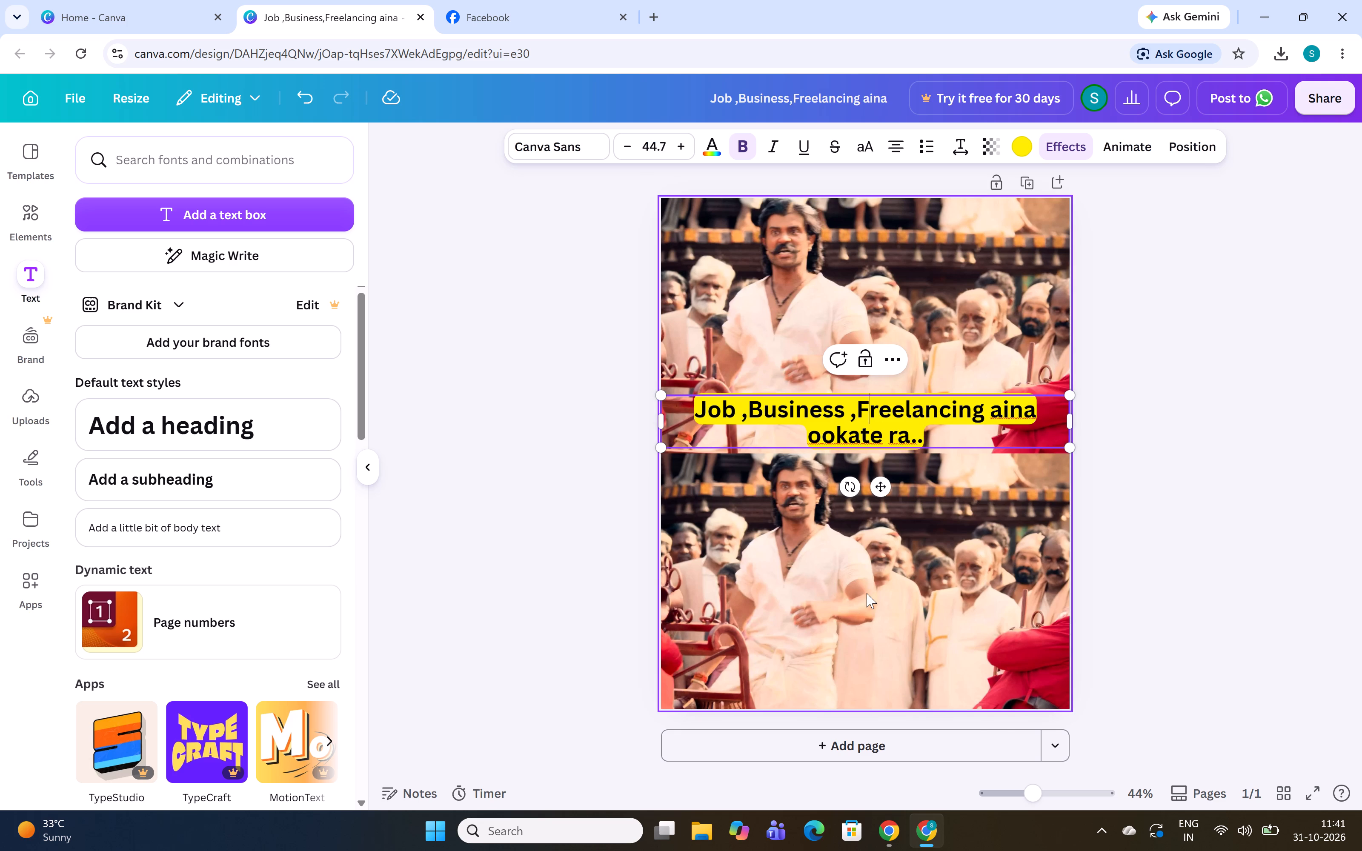
{"action": "left_click", "coordinate": [814, 421]}
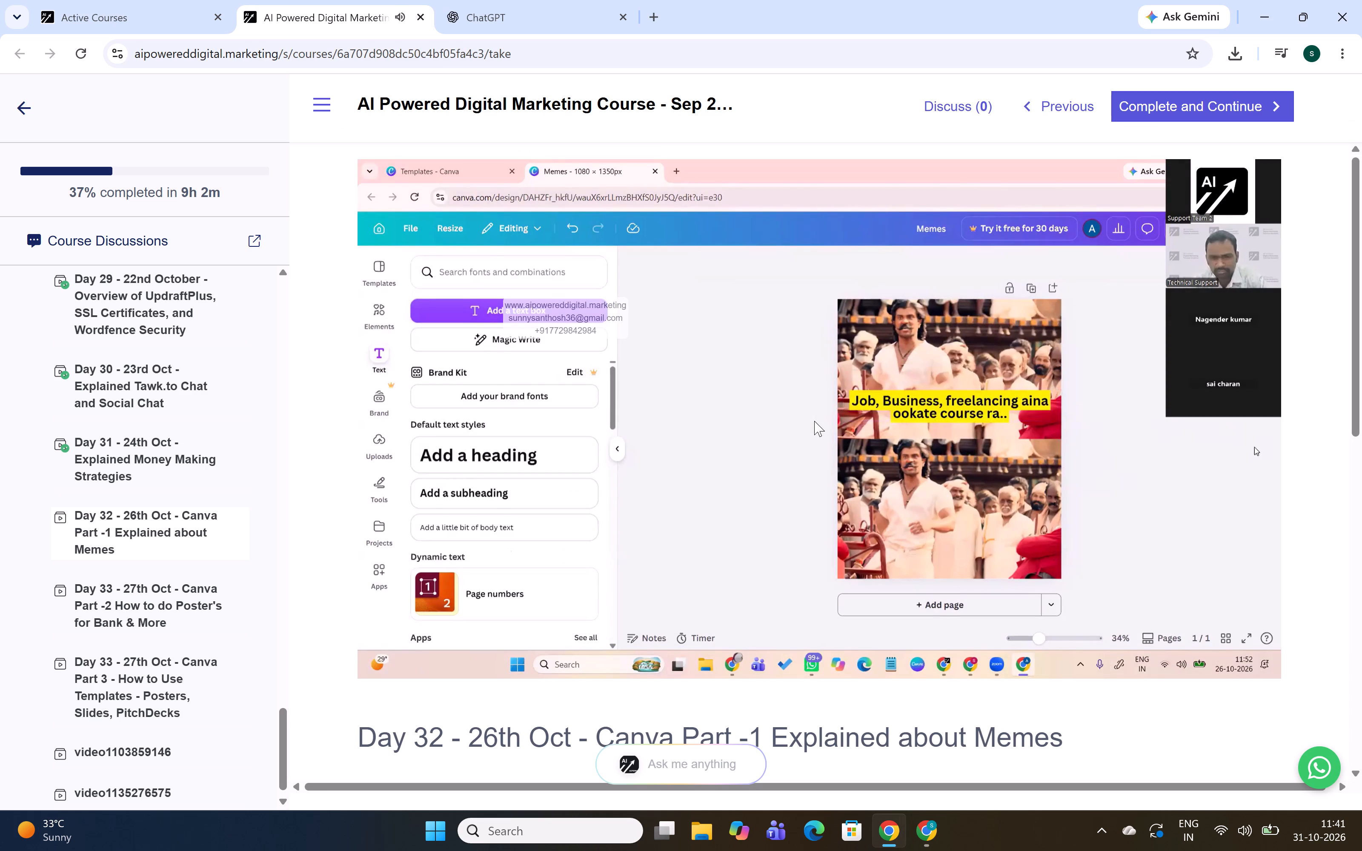
{"action": "key", "text": "space"}
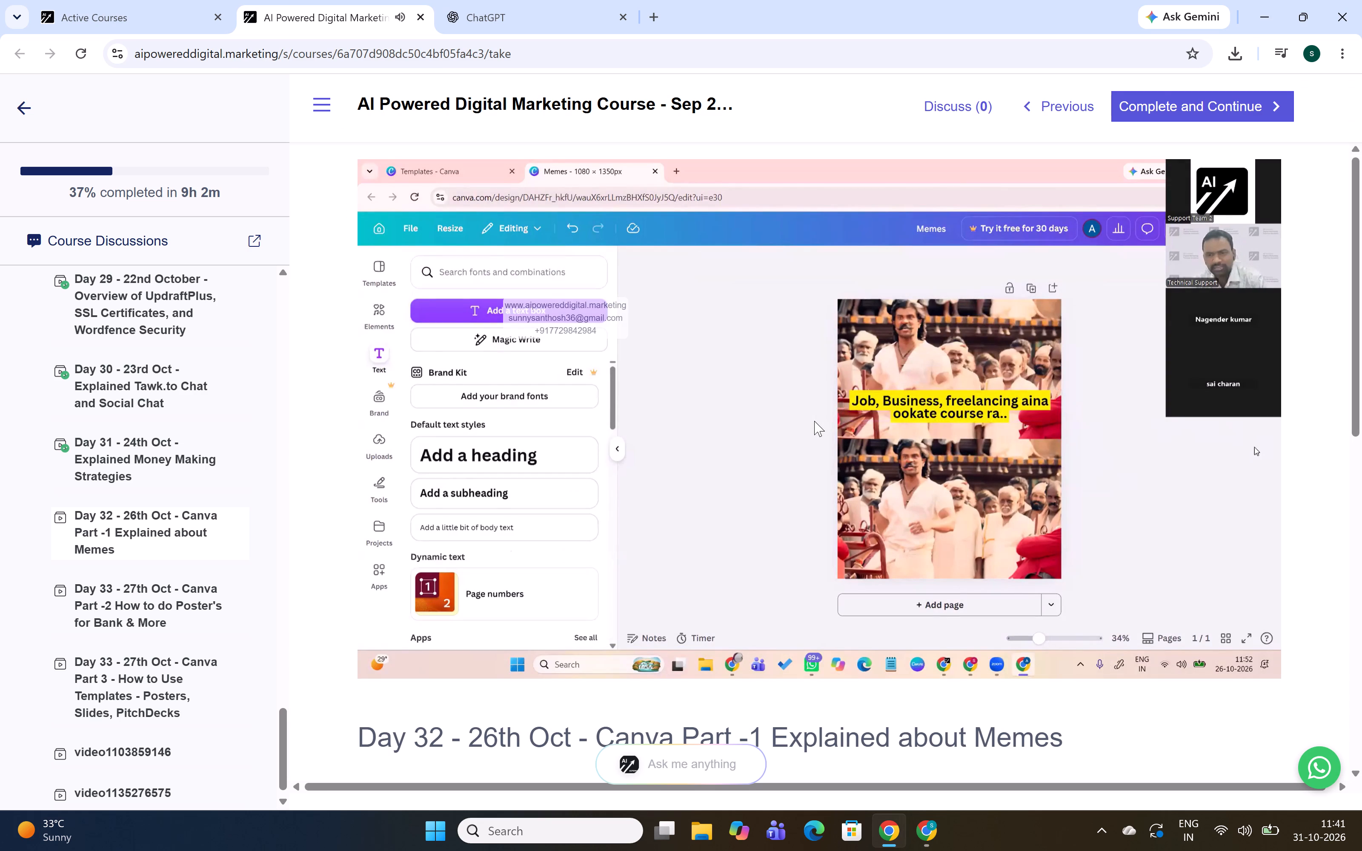
Switch to the Canva design, raise the caption slightly above the seam between the photos and fit its text box to the page width.
{"action": "key", "text": "alt+Tab"}
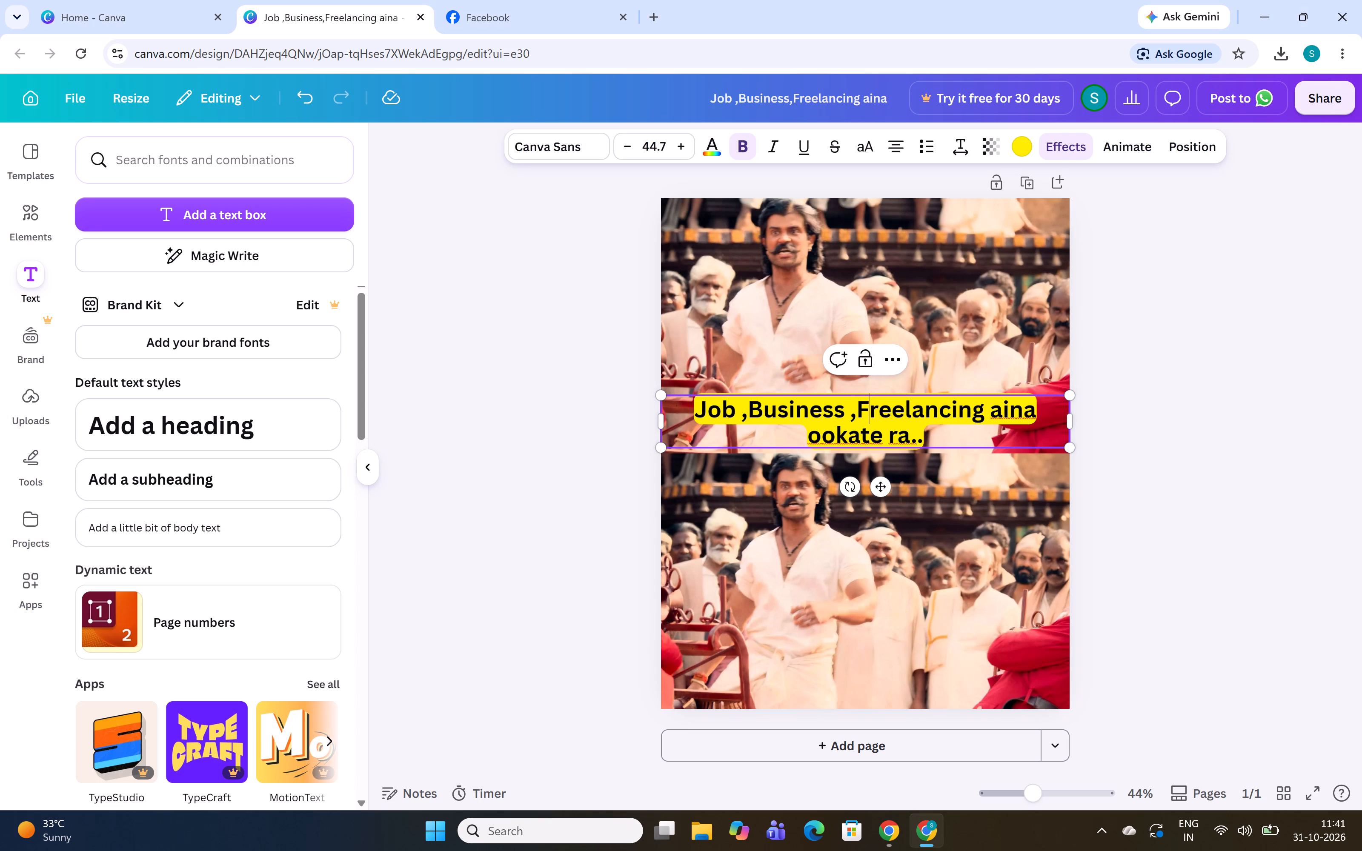
{"action": "left_click", "coordinate": [975, 437]}
{"action": "left_click_drag", "start_coordinate": [882, 488], "coordinate": [876, 468]}
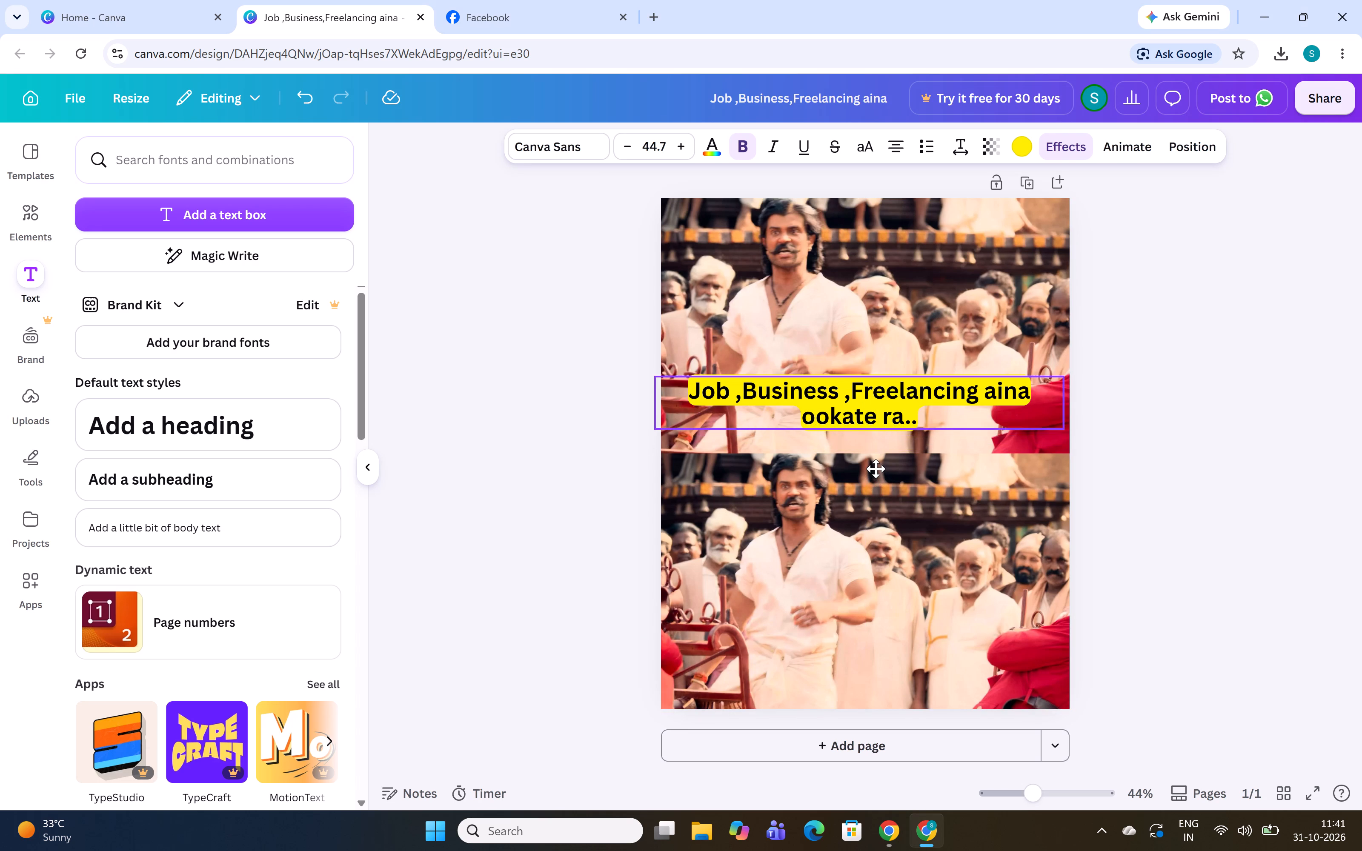
{"action": "left_click_drag", "start_coordinate": [876, 468], "coordinate": [874, 471]}
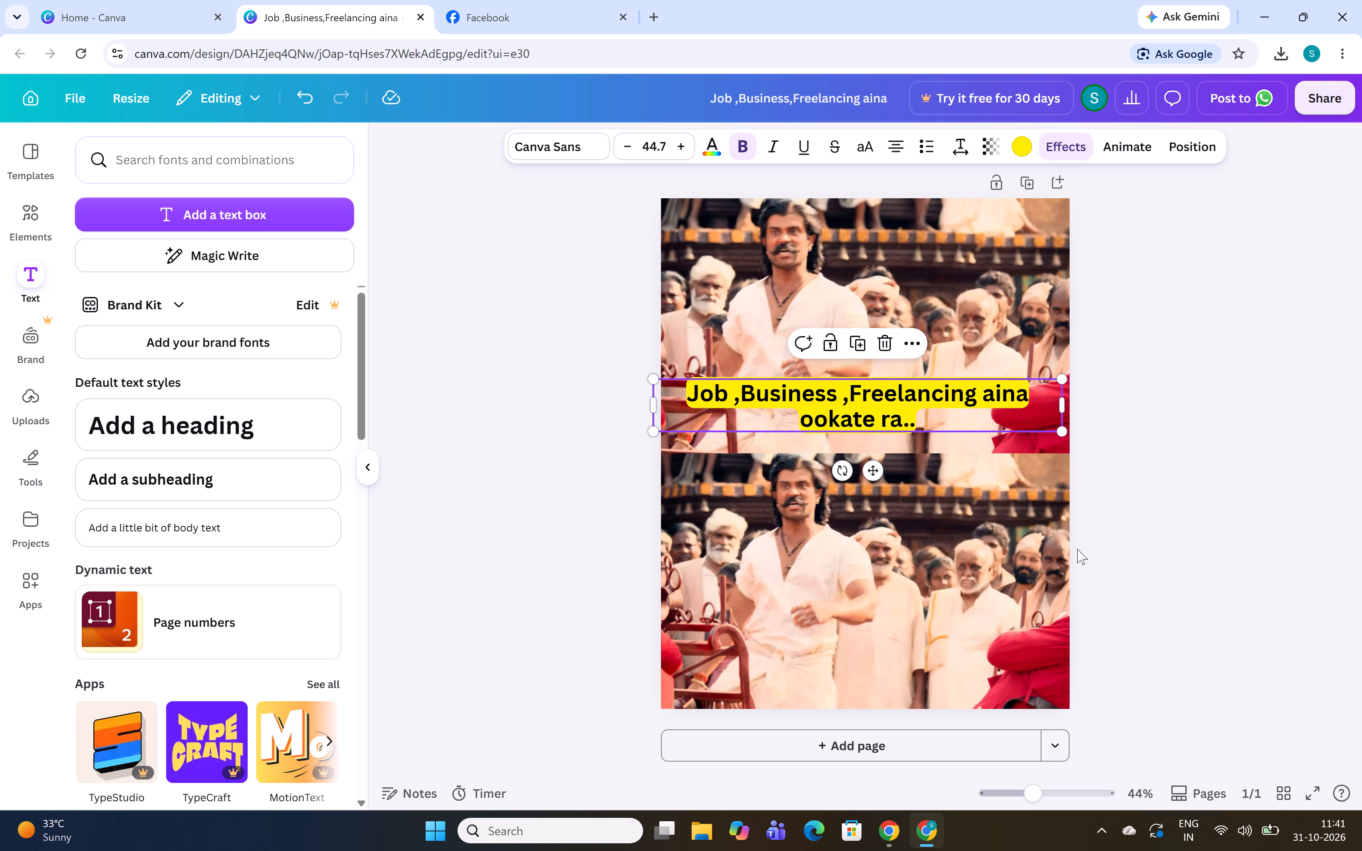
{"action": "left_click_drag", "start_coordinate": [1062, 409], "coordinate": [1066, 407]}
{"action": "left_click_drag", "start_coordinate": [1066, 407], "coordinate": [1068, 407]}
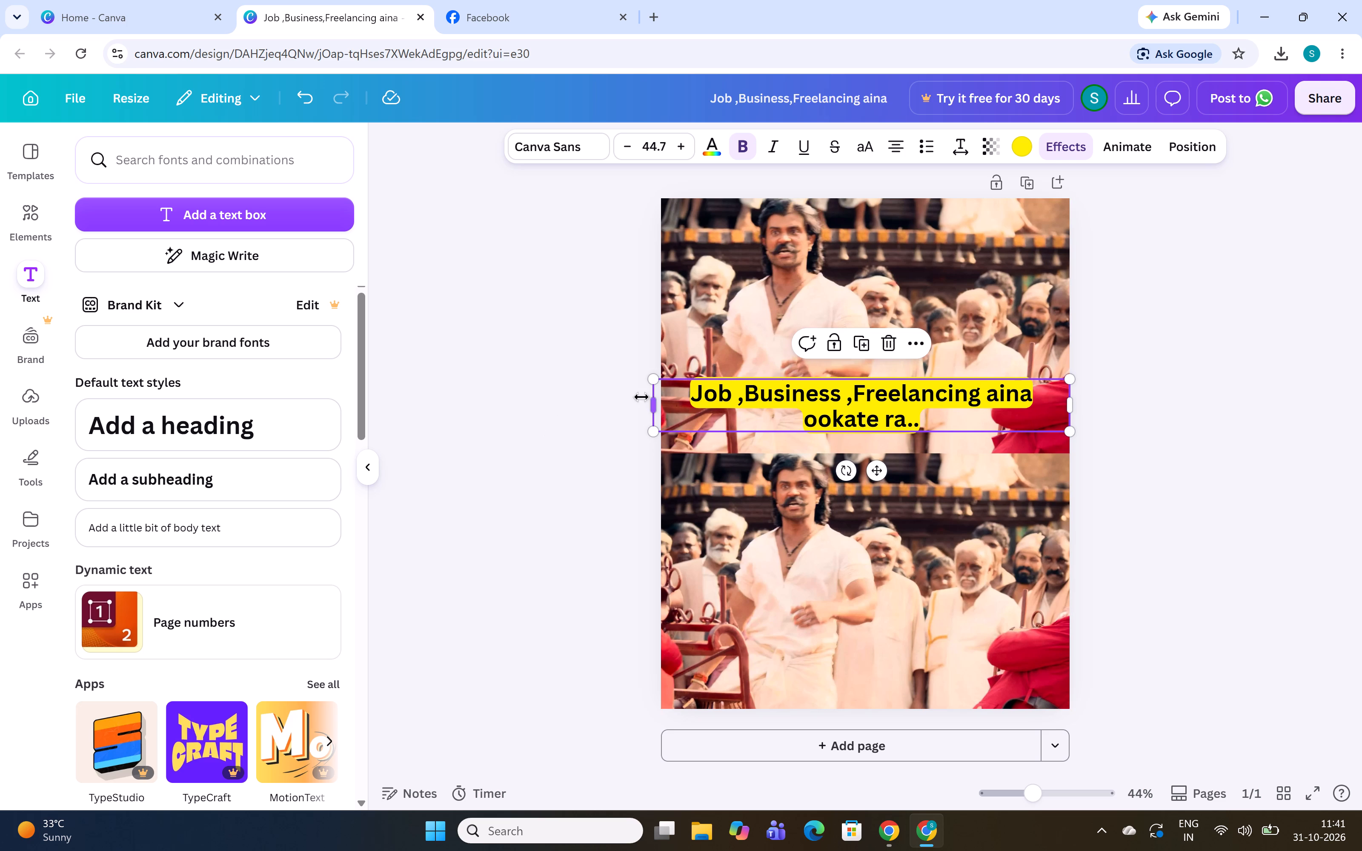
{"action": "left_click", "coordinate": [655, 408]}
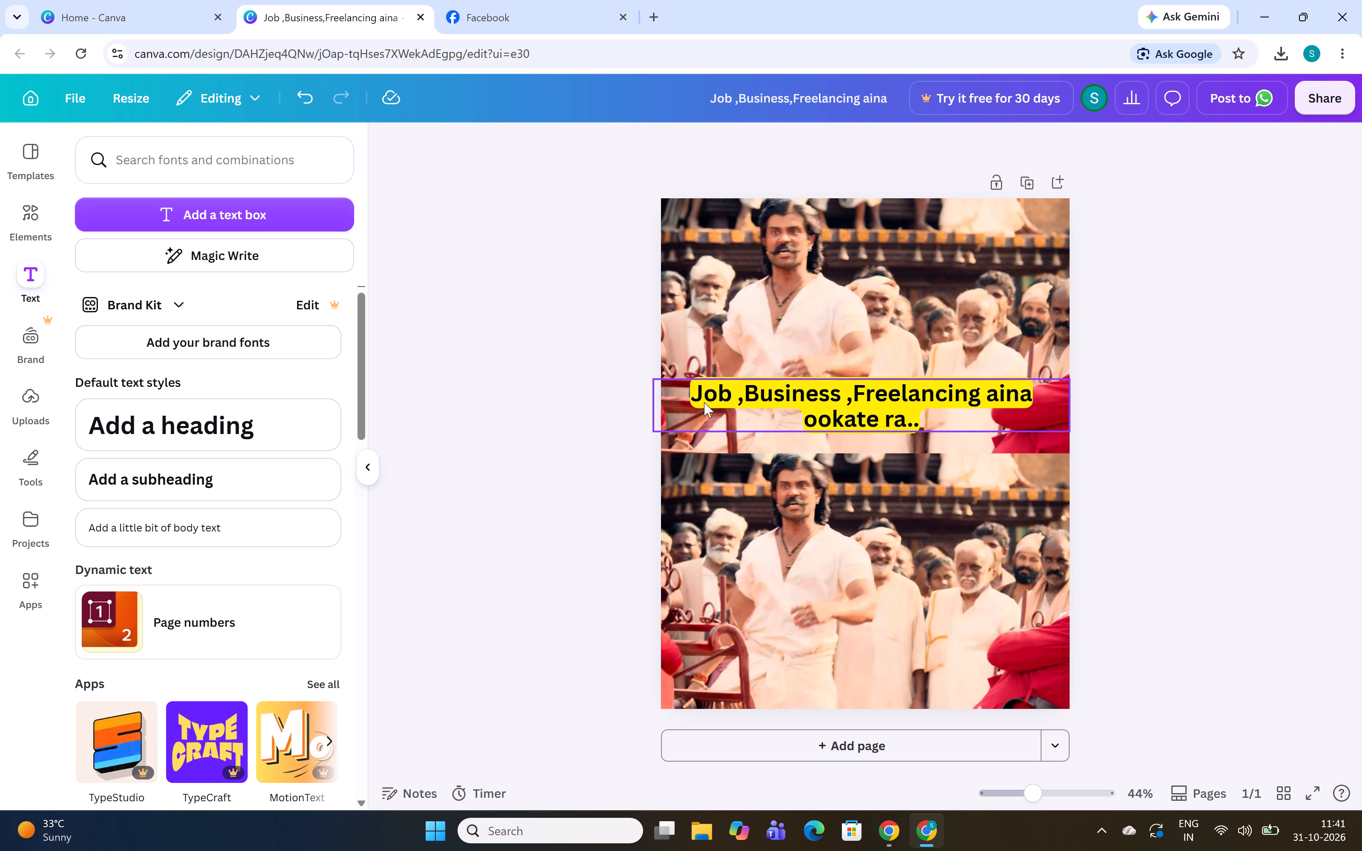
{"action": "left_click", "coordinate": [714, 394]}
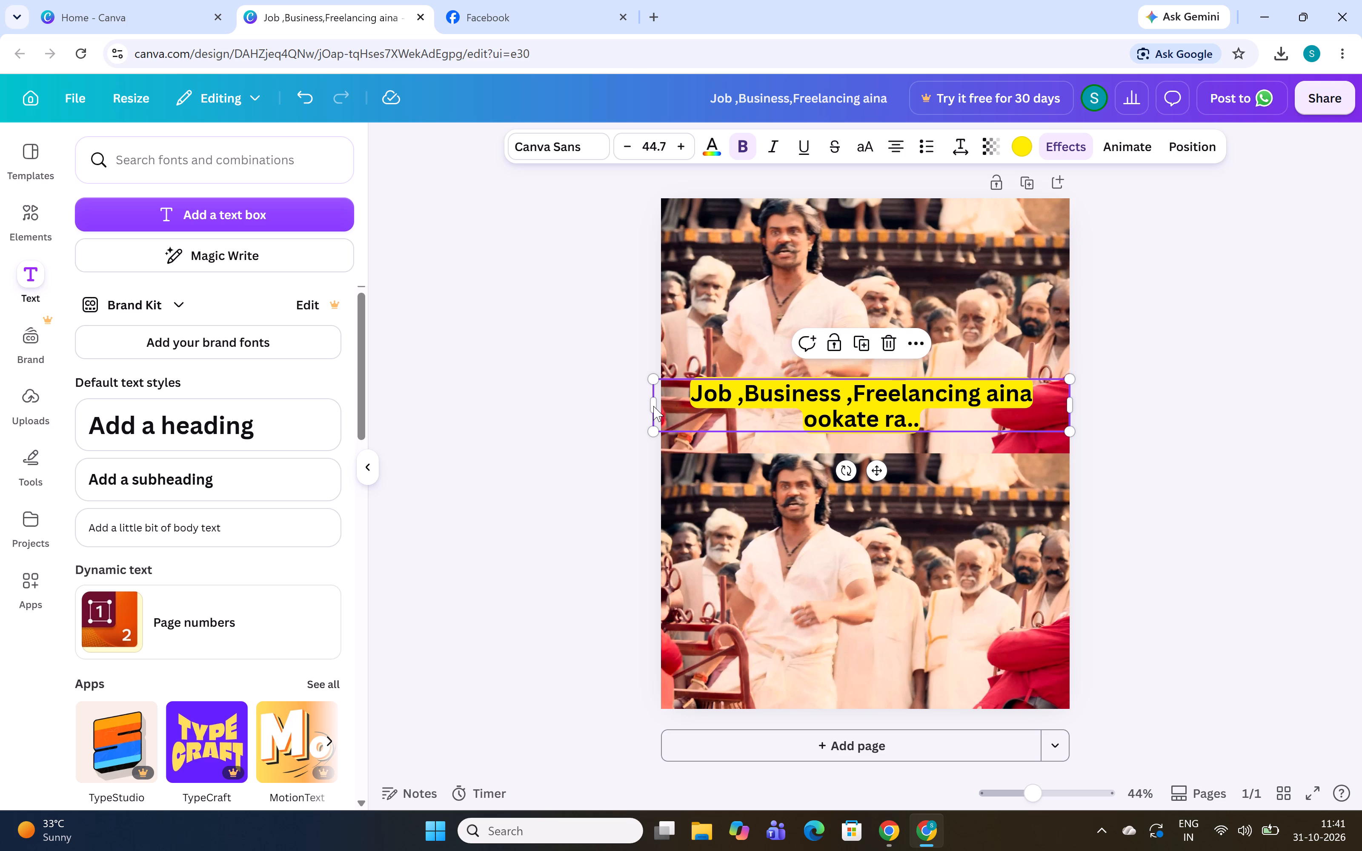
{"action": "left_click_drag", "start_coordinate": [652, 406], "coordinate": [660, 405]}
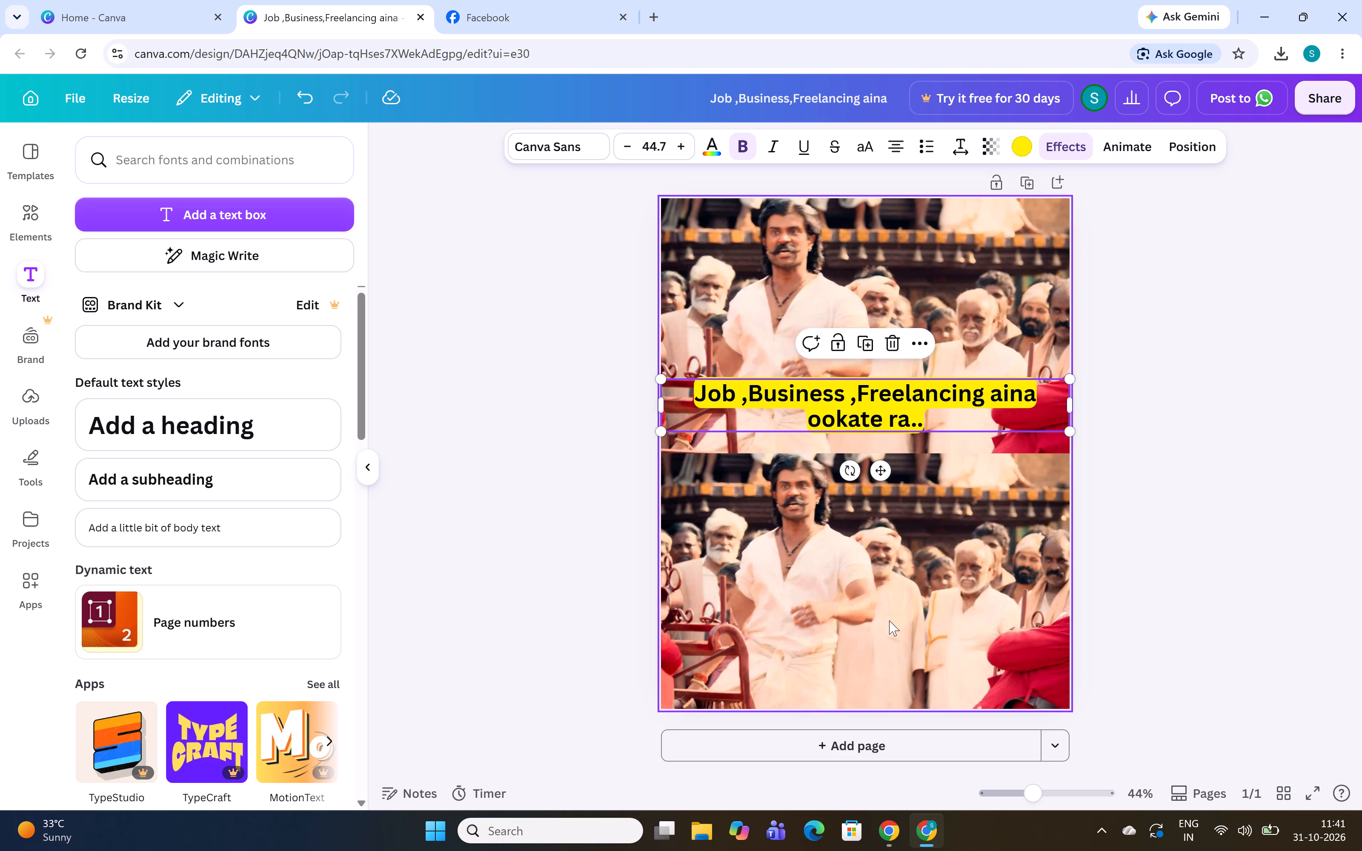
Switch to the course lesson and play it on to see how the instructor adds the second caption.
{"action": "key", "text": "alt+Tab"}
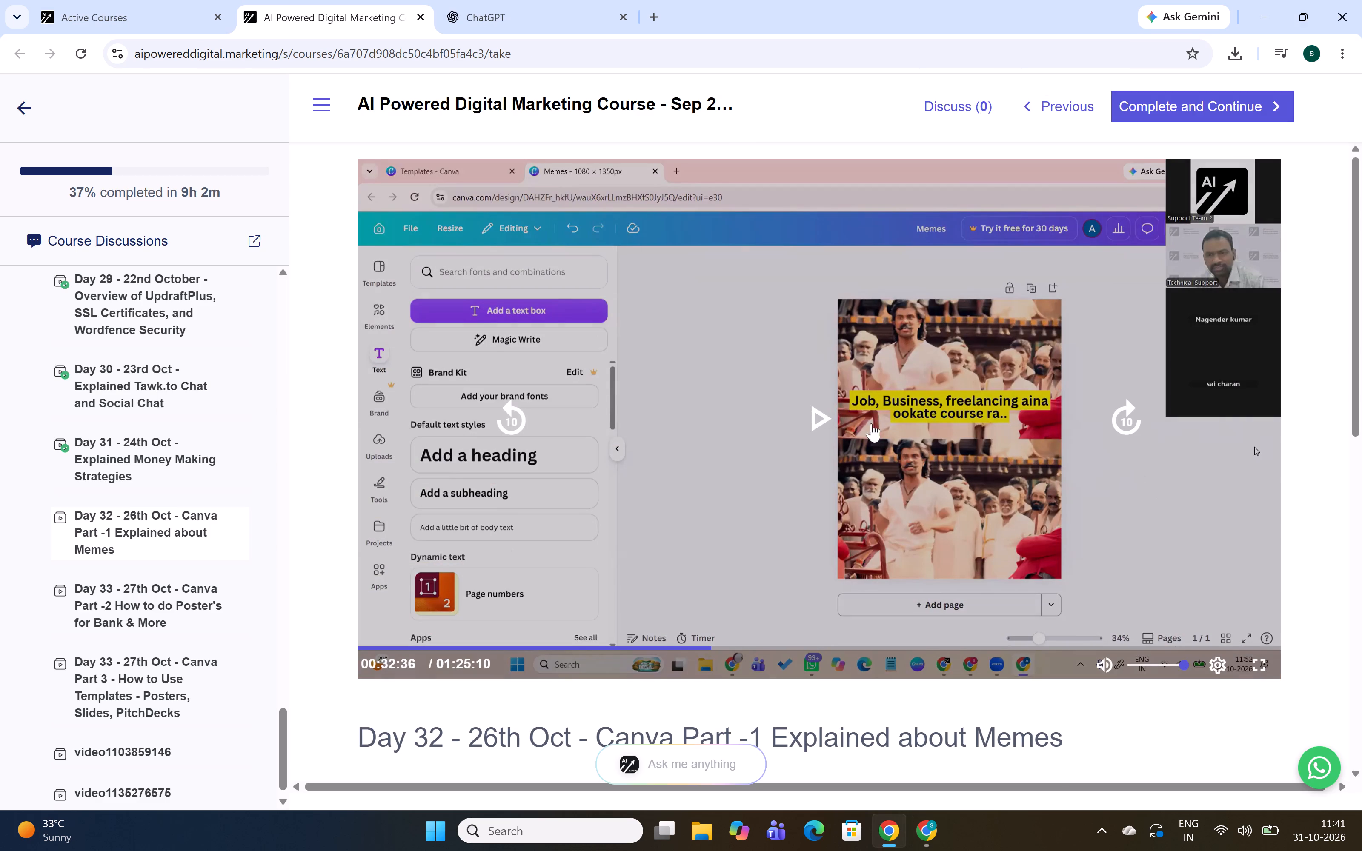
{"action": "left_click", "coordinate": [818, 418]}
{"action": "key", "text": "Right"}
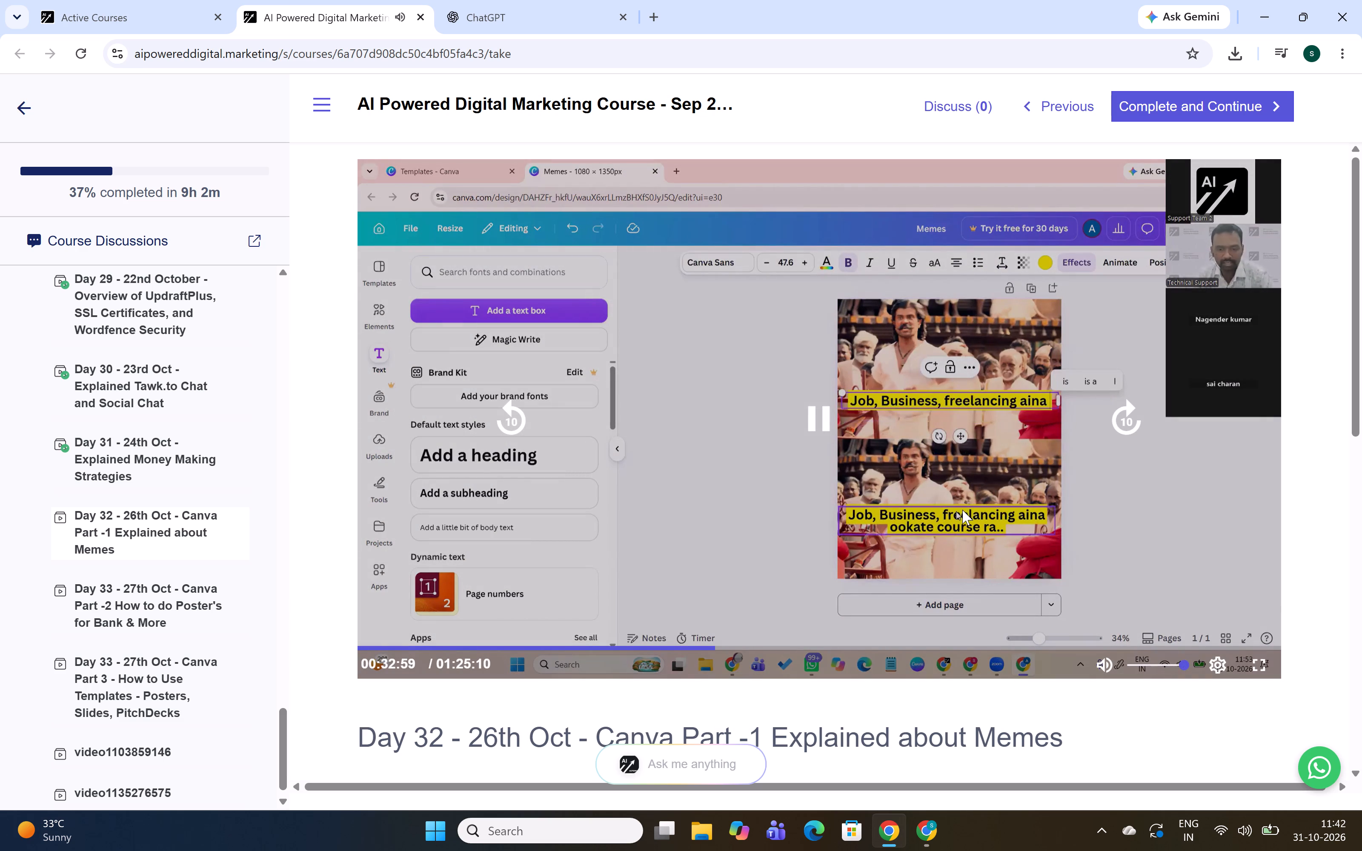
{"action": "key", "text": "space"}
In the Canva design, duplicate the yellow caption and place the copy centred near the bottom of the lower photo.
{"action": "key", "text": "alt+Tab"}
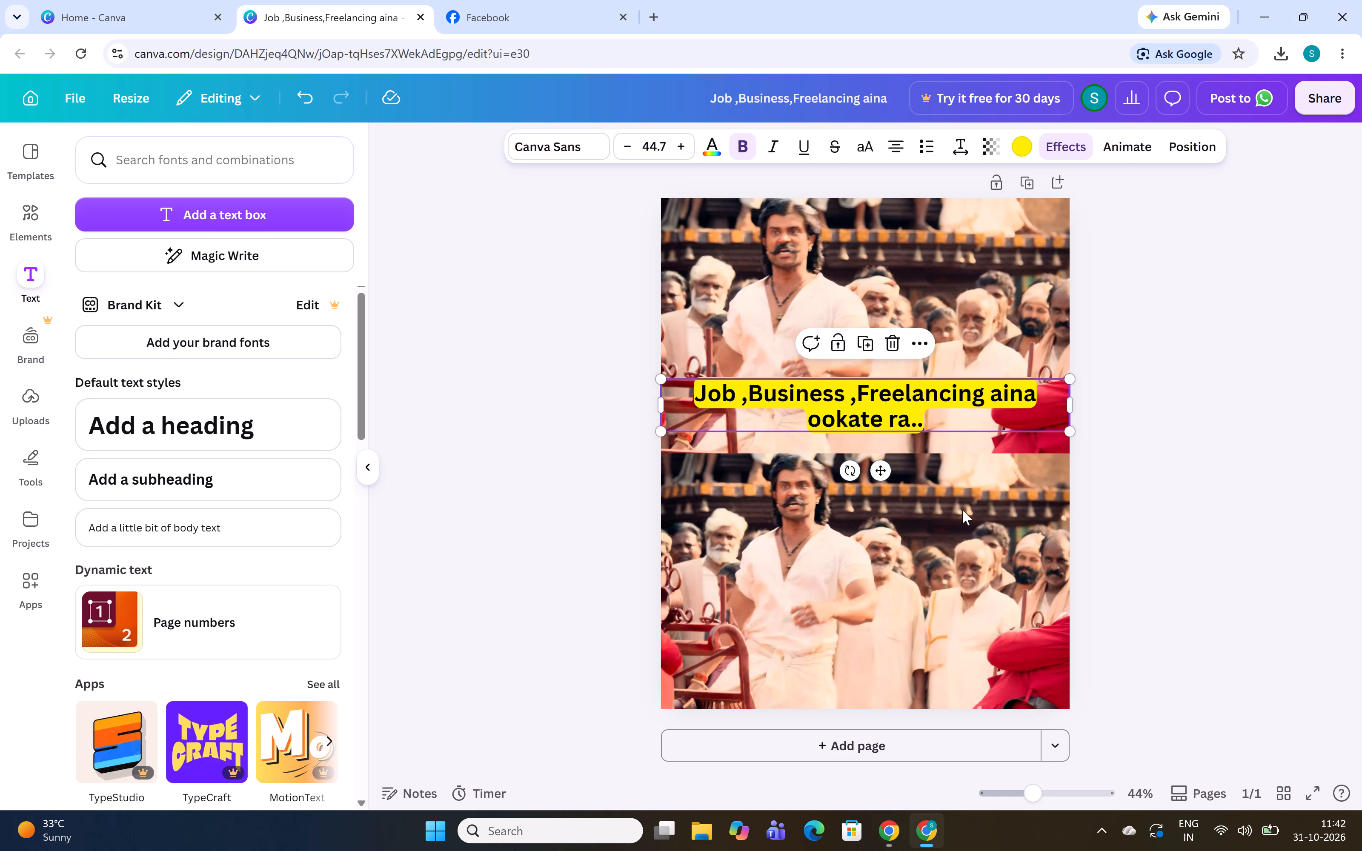
{"action": "right_click", "coordinate": [897, 406]}
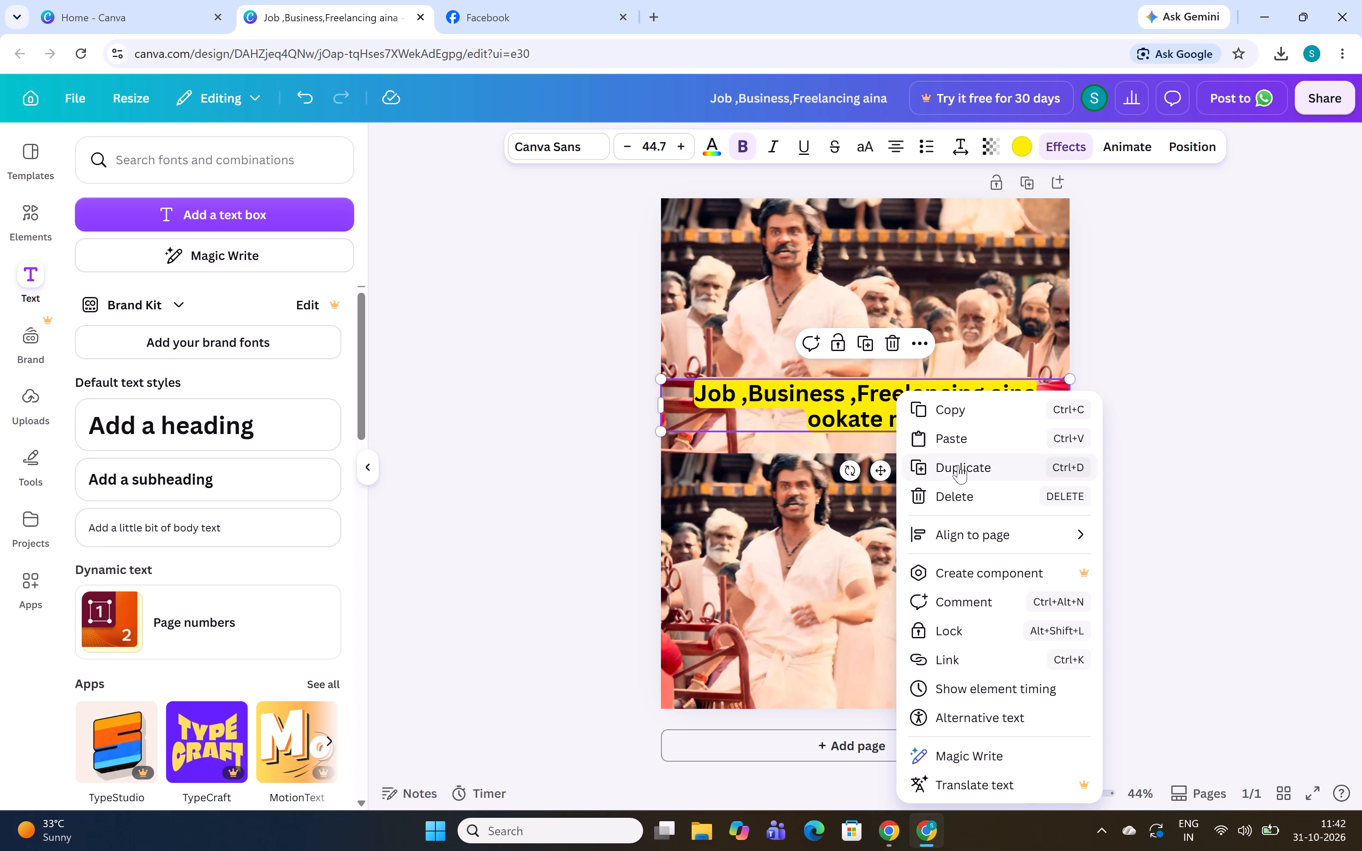
{"action": "left_click", "coordinate": [958, 465]}
{"action": "left_click_drag", "start_coordinate": [863, 409], "coordinate": [860, 479]}
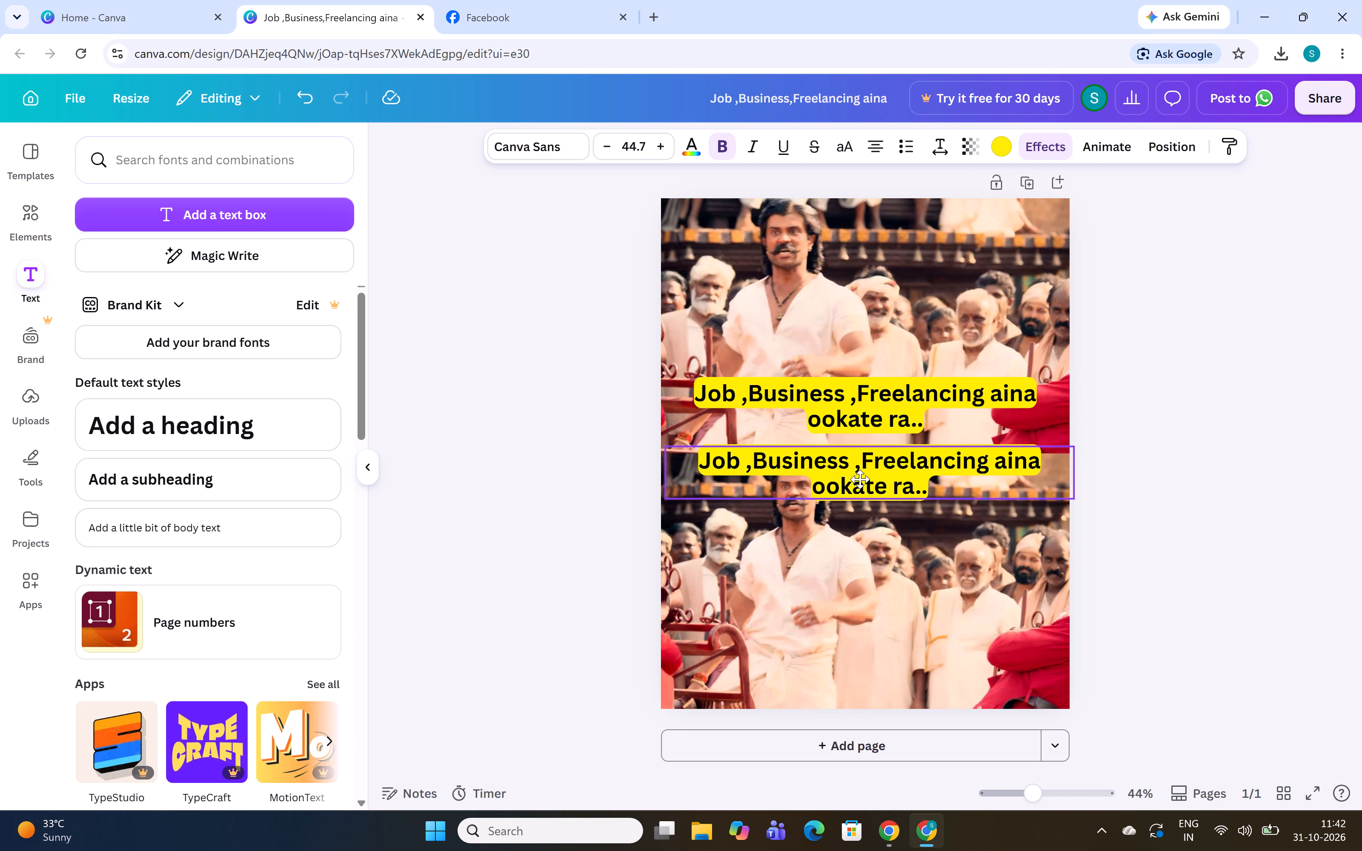
{"action": "left_click_drag", "start_coordinate": [860, 479], "coordinate": [857, 660]}
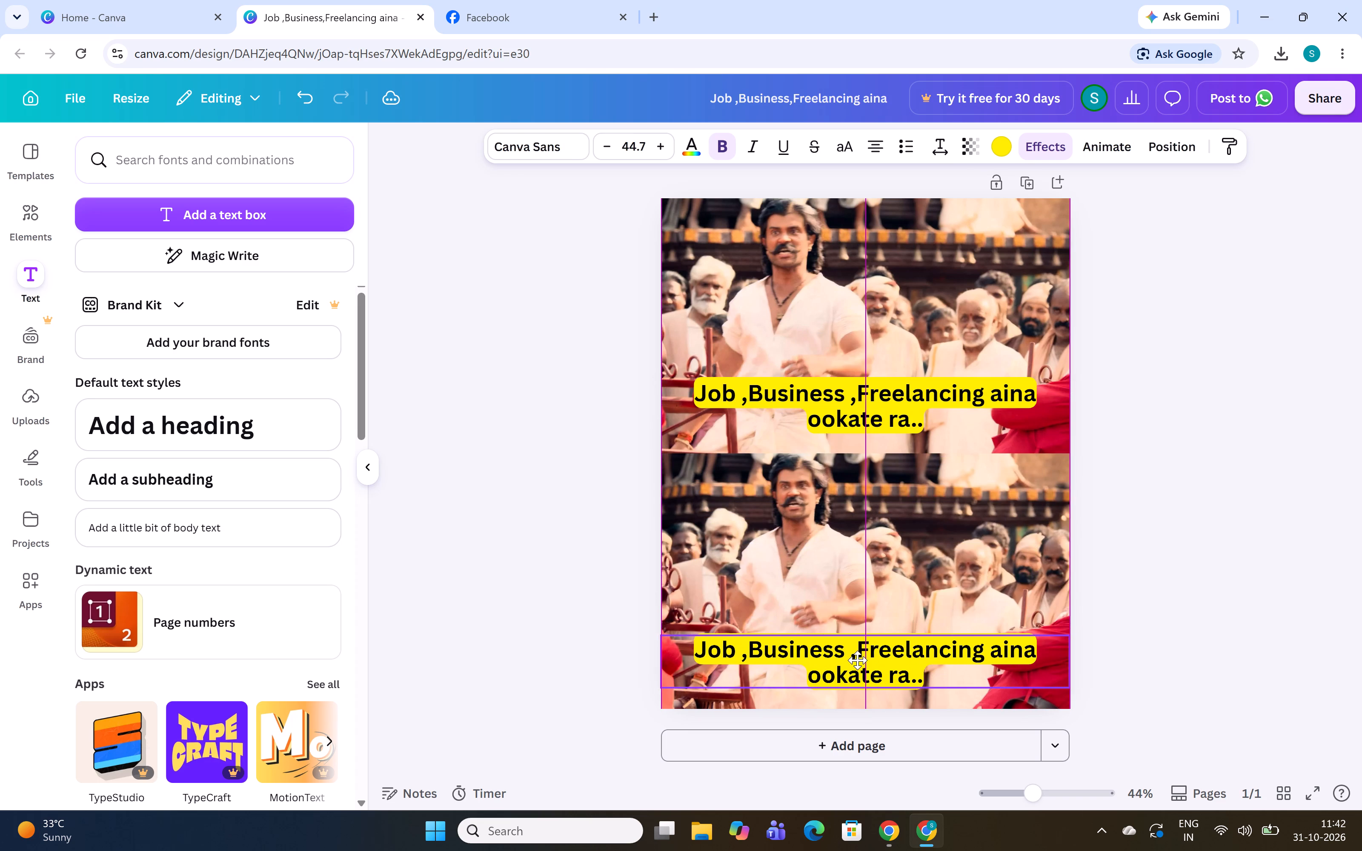
{"action": "left_click_drag", "start_coordinate": [857, 660], "coordinate": [857, 649]}
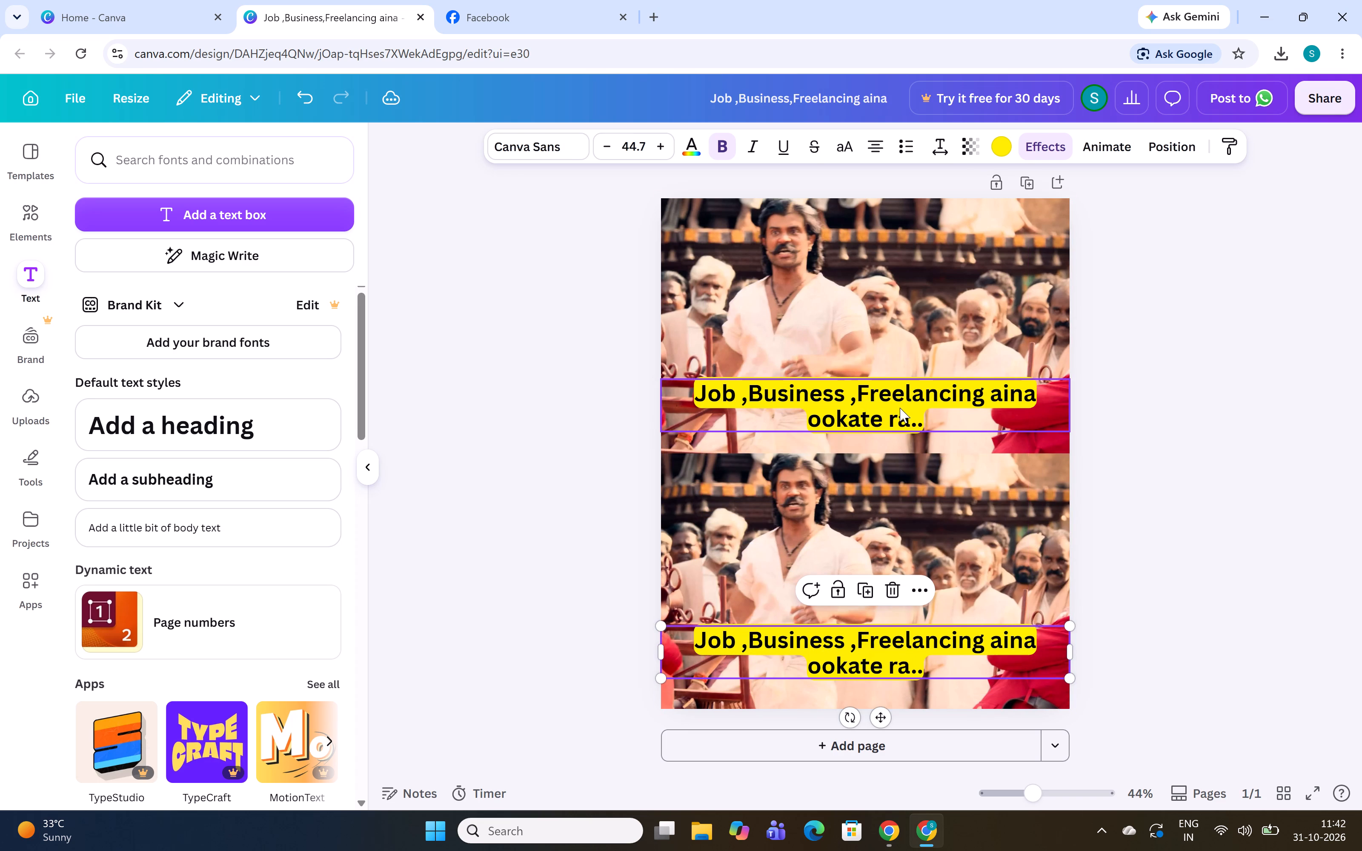
Shorten the second line of the upper caption to "ooka..".
{"action": "left_click", "coordinate": [893, 419]}
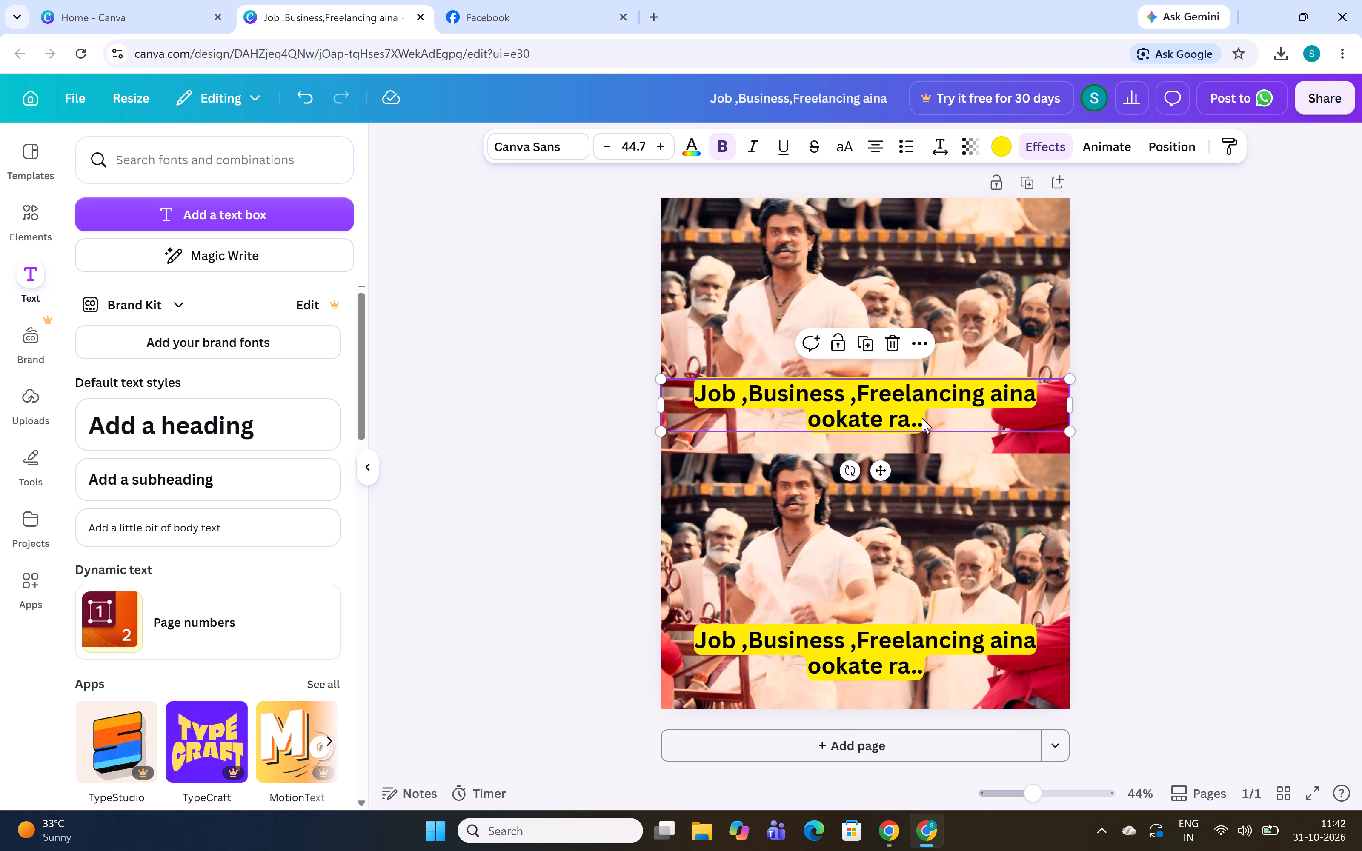
{"action": "left_click", "coordinate": [922, 418]}
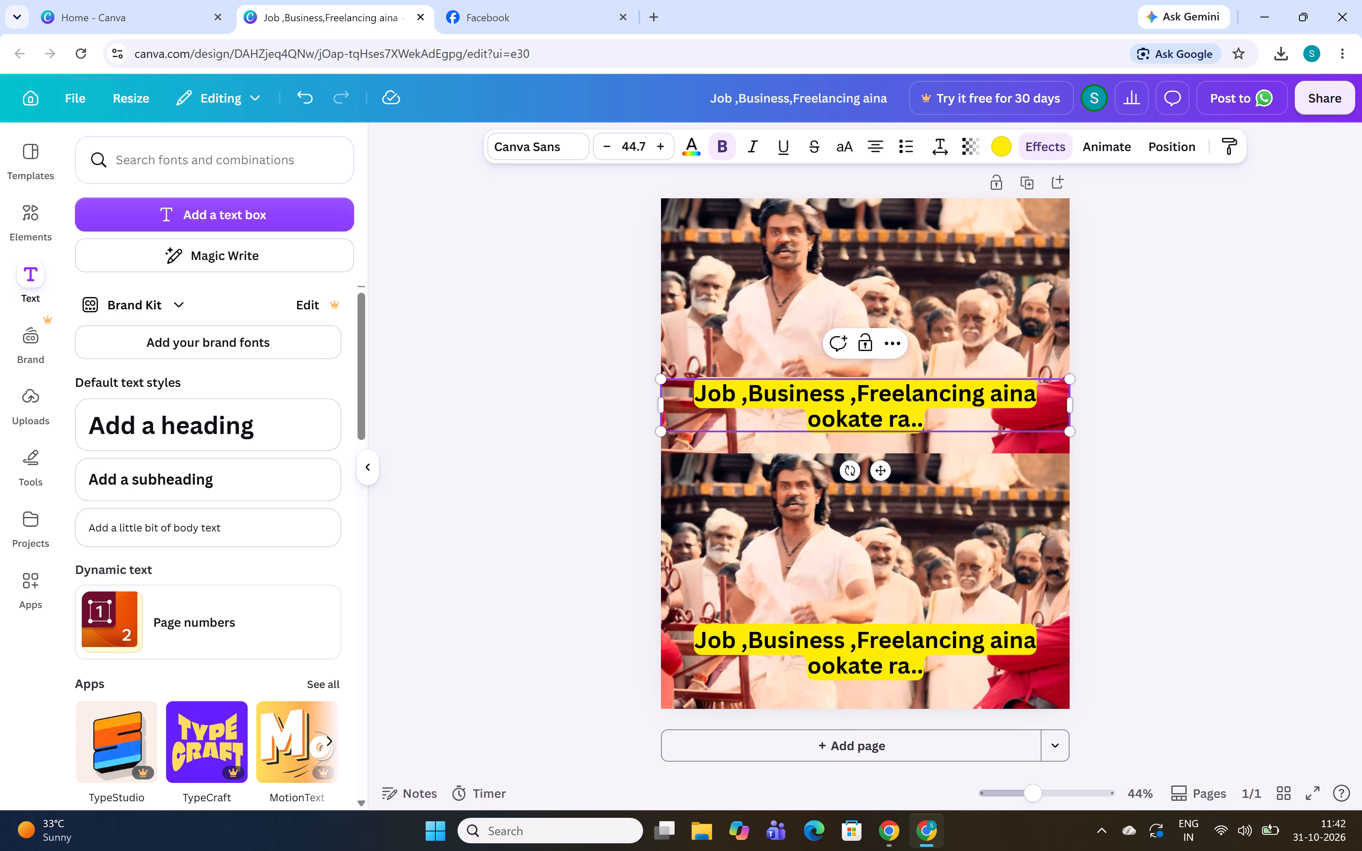
{"action": "key", "text": "BackSpace"}
{"action": "key", "text": "BackSpace"}
{"action": "key", "text": "BackSpace"}
{"action": "key", "text": "BackSpace"}
{"action": "key", "text": "BackSpace"}
{"action": "key", "text": "BackSpace"}
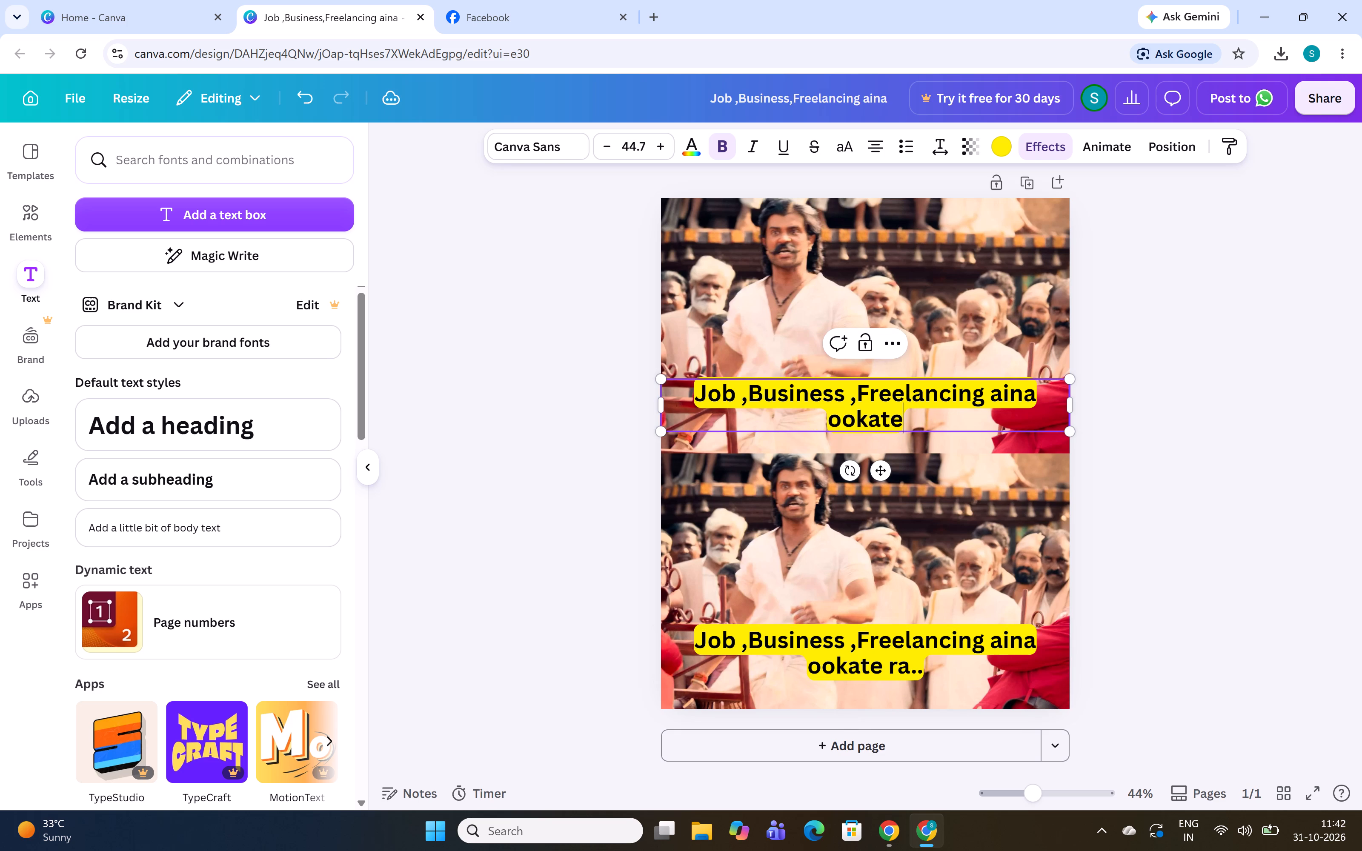
{"action": "key", "text": "BackSpace"}
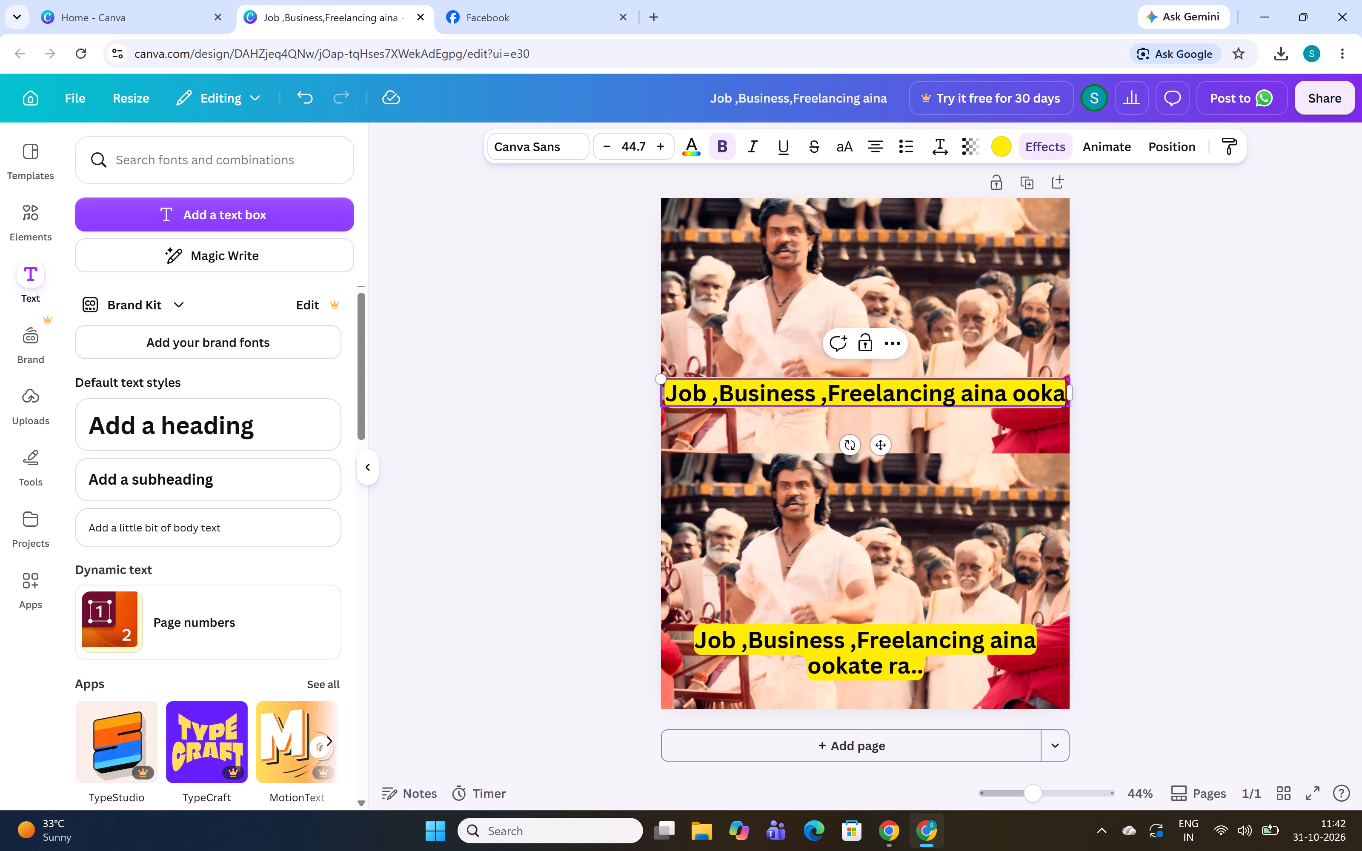
{"action": "type", "text": ".."}
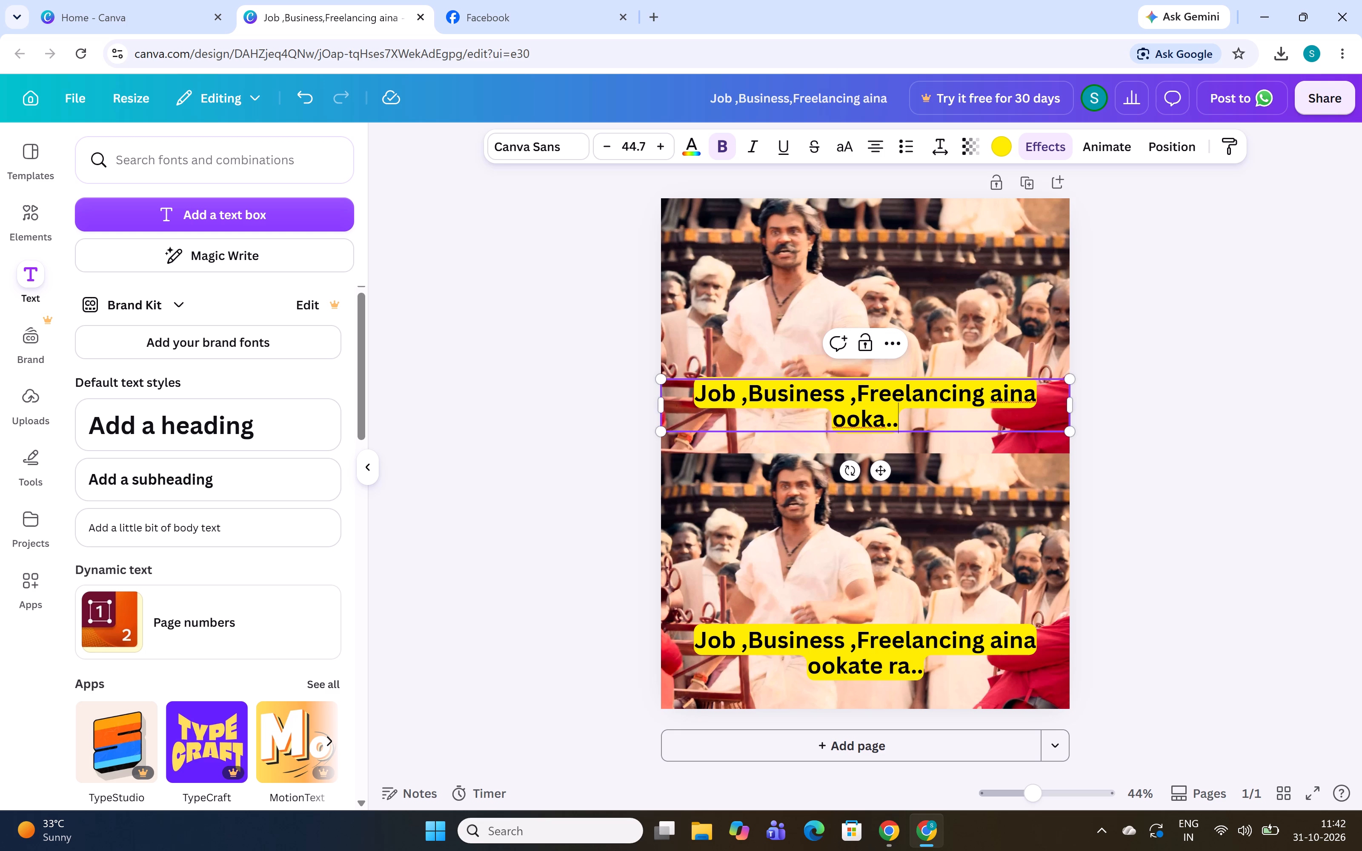
{"action": "left_click", "coordinate": [655, 407]}
{"action": "left_click", "coordinate": [1070, 436]}
Delete "ooka.." from the upper caption, leaving the single line "Job ,Business ,Freelancing aina".
{"action": "key", "text": "alt+Tab"}
{"action": "key", "text": "alt+Tab"}
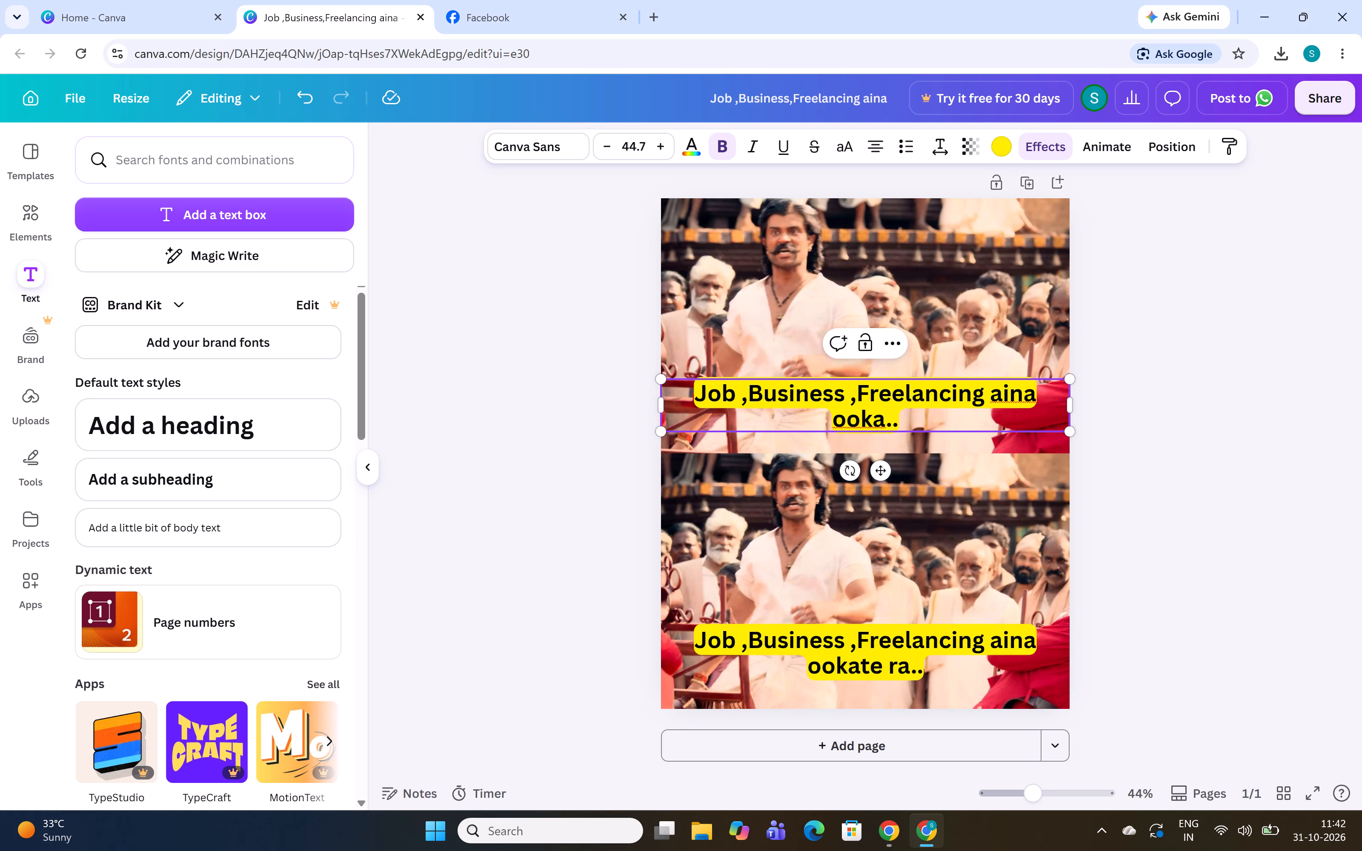
{"action": "key", "text": "BackSpace"}
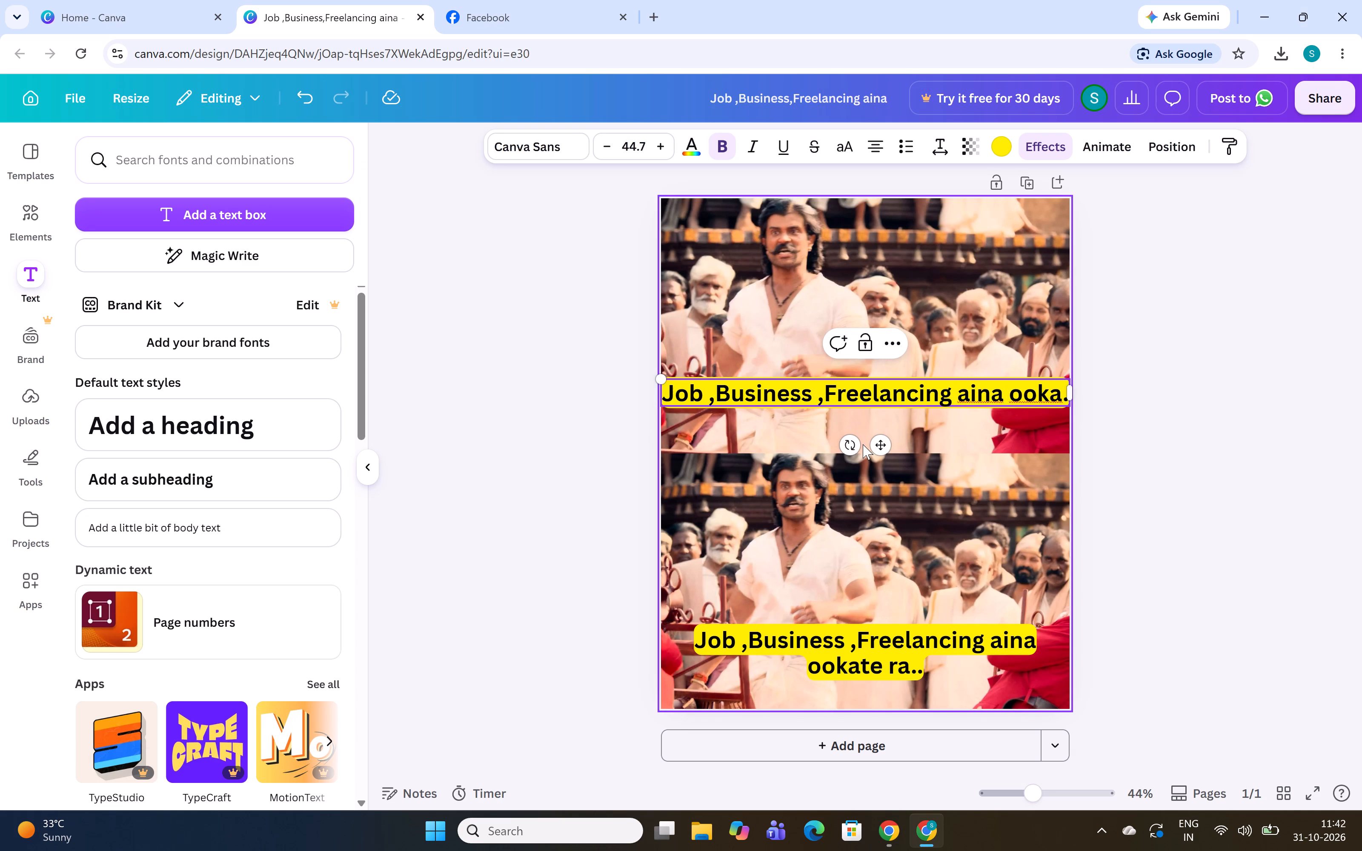
{"action": "key", "text": "BackSpace"}
{"action": "key", "text": "BackSpace"}
{"action": "key", "text": "BackSpace"}
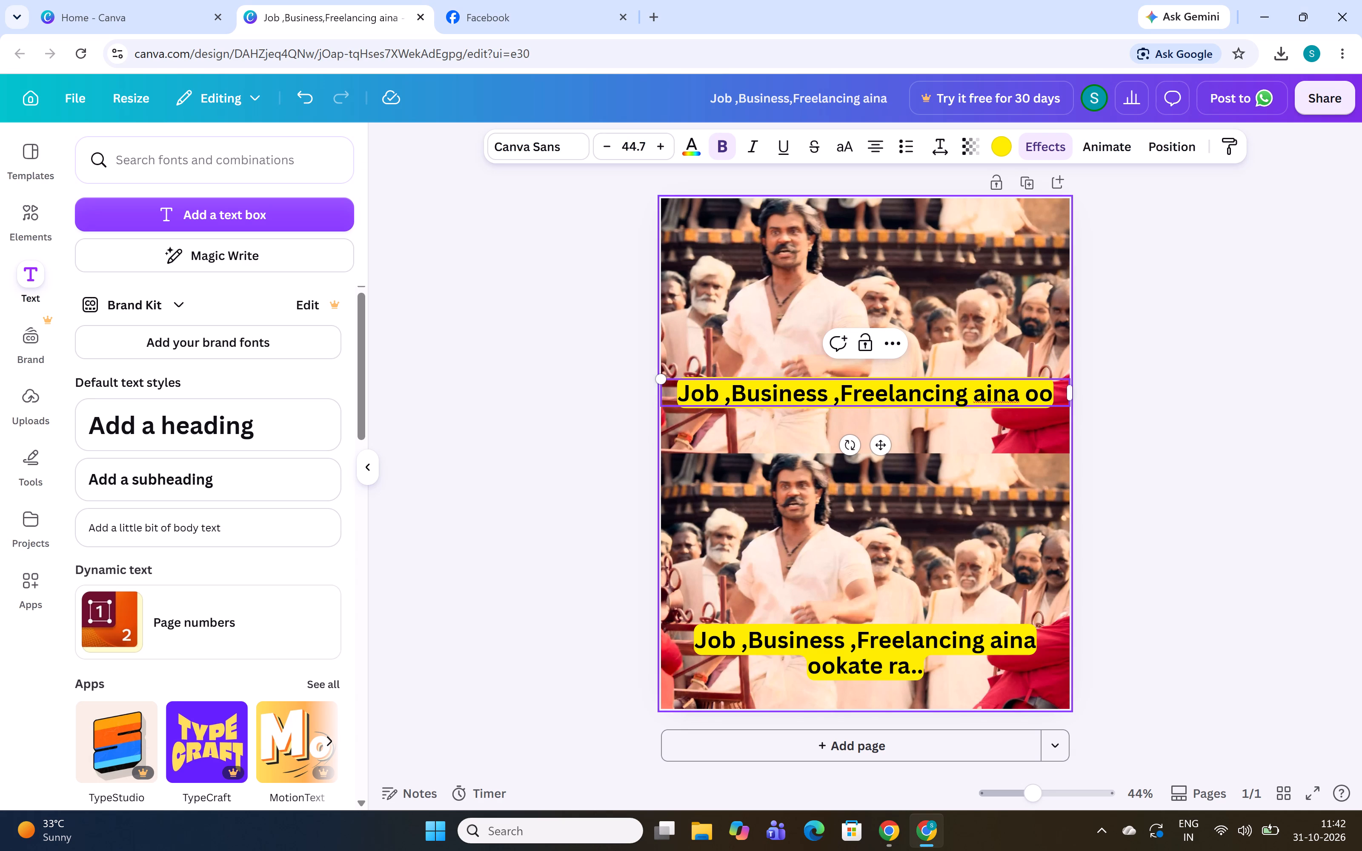
{"action": "key", "text": "BackSpace"}
{"action": "key", "text": "BackSpace"}
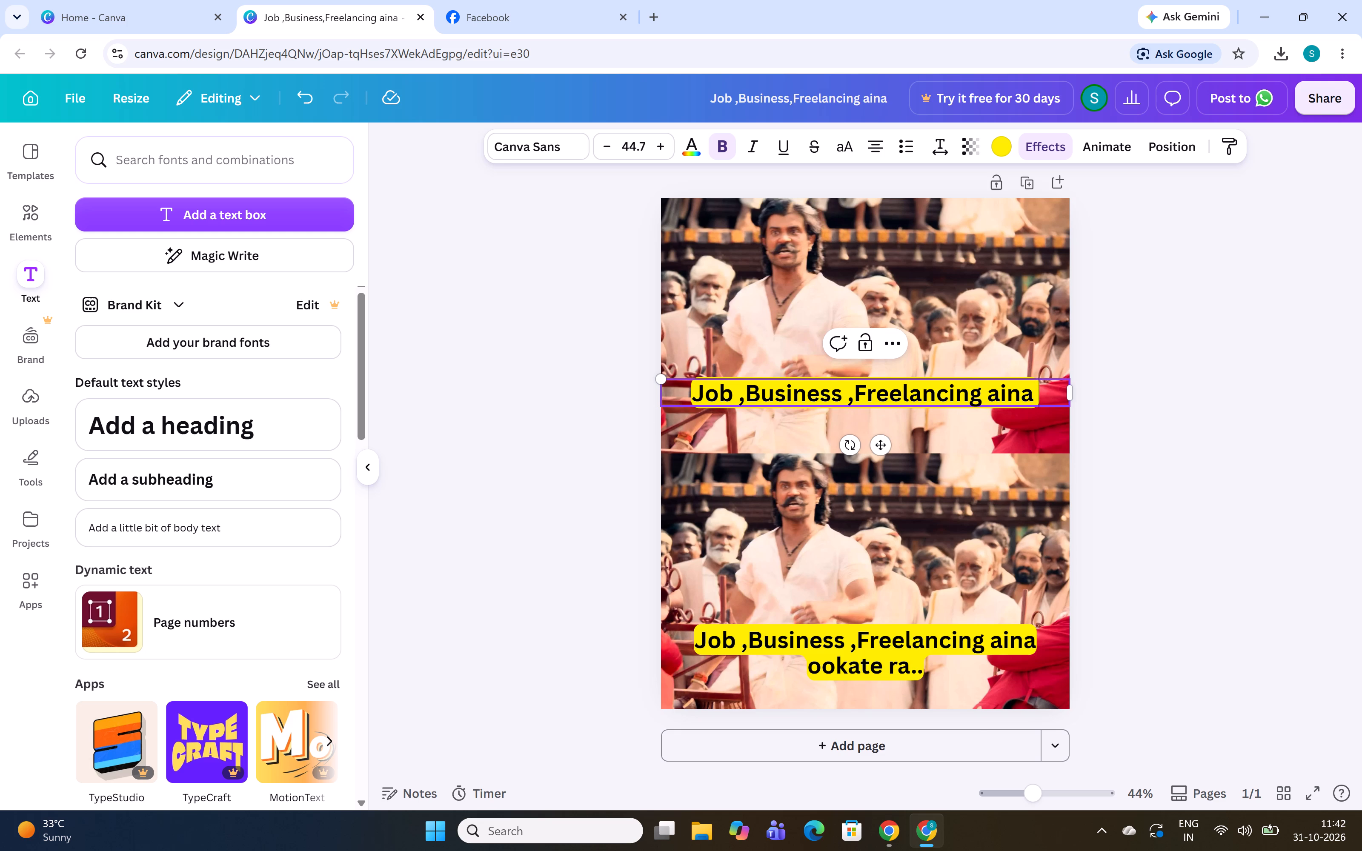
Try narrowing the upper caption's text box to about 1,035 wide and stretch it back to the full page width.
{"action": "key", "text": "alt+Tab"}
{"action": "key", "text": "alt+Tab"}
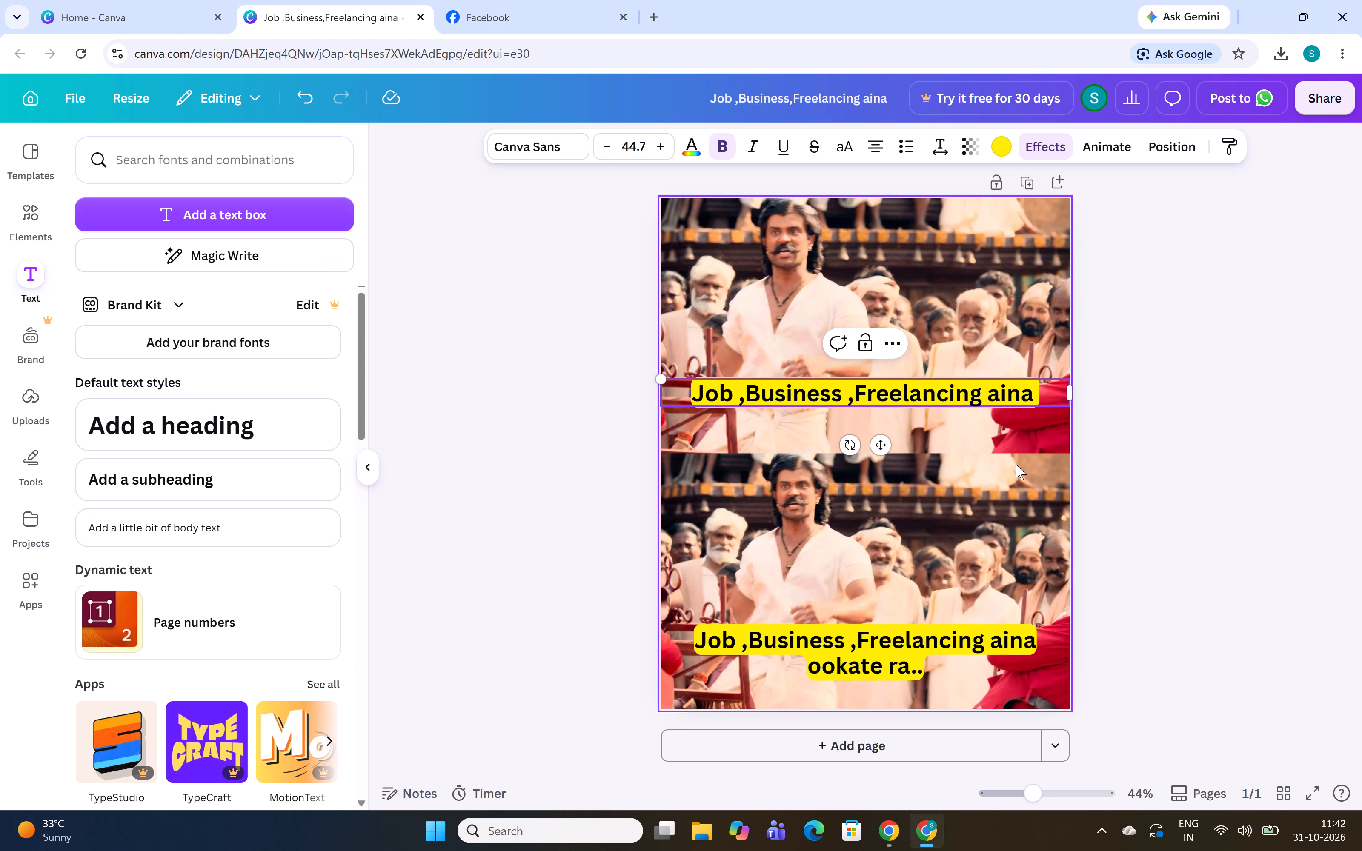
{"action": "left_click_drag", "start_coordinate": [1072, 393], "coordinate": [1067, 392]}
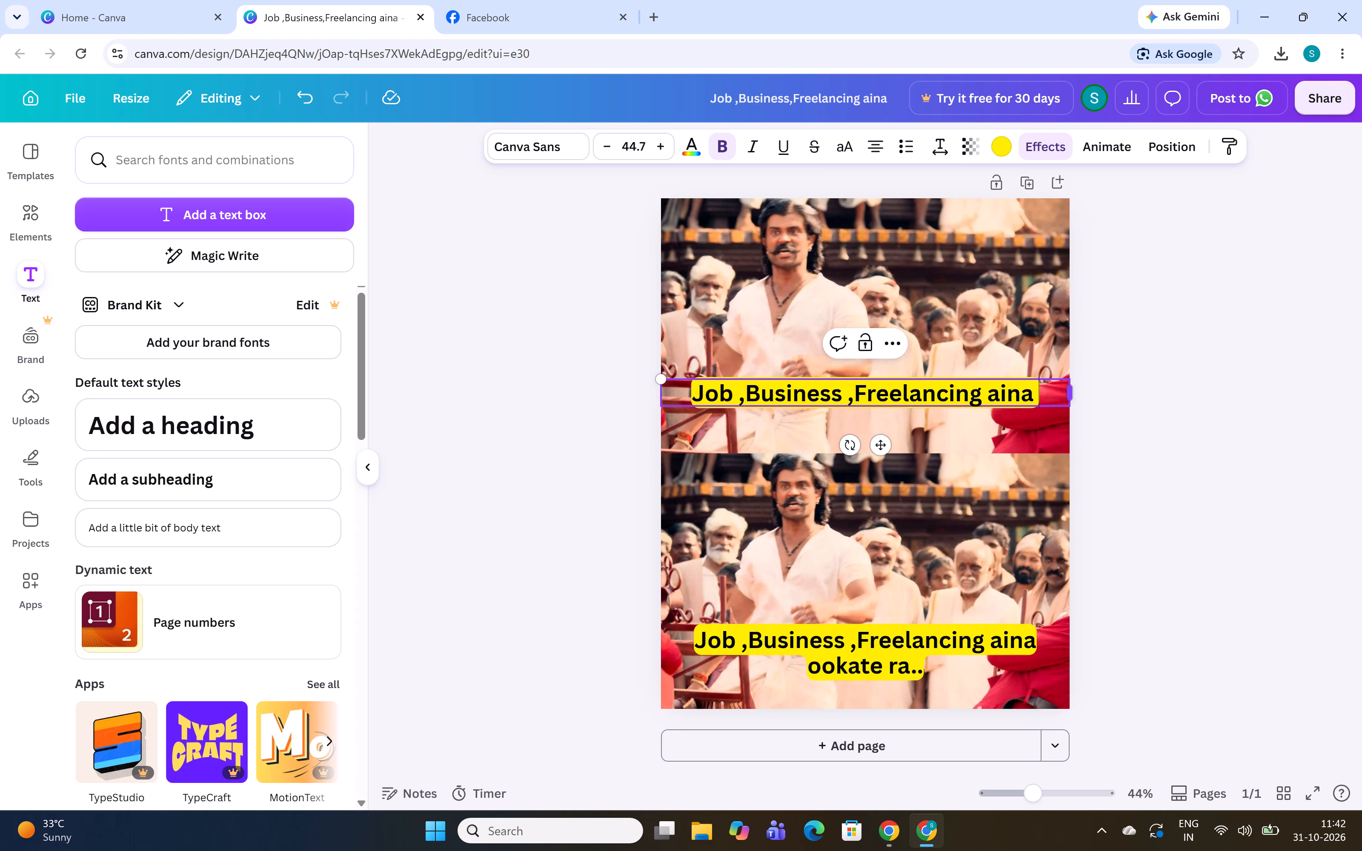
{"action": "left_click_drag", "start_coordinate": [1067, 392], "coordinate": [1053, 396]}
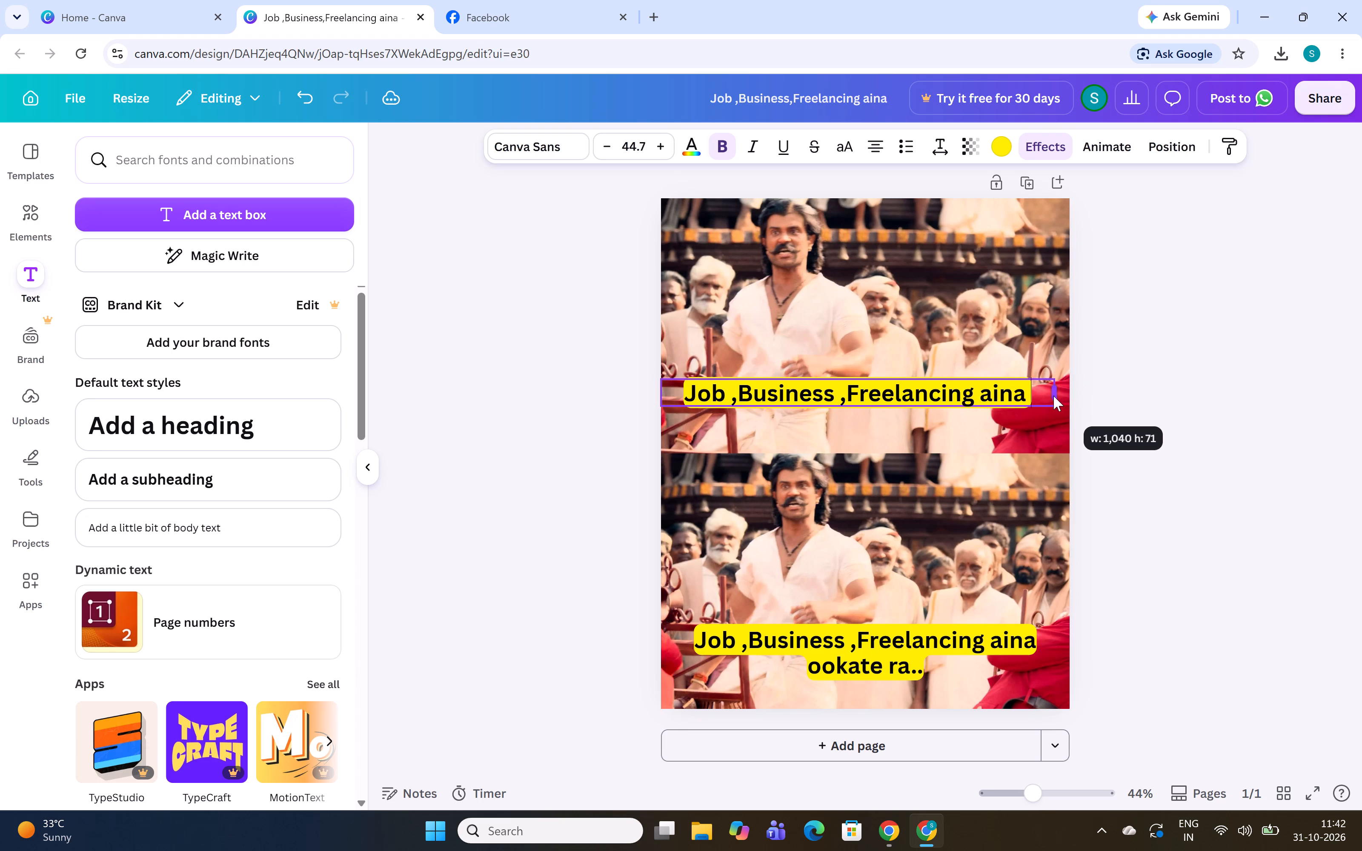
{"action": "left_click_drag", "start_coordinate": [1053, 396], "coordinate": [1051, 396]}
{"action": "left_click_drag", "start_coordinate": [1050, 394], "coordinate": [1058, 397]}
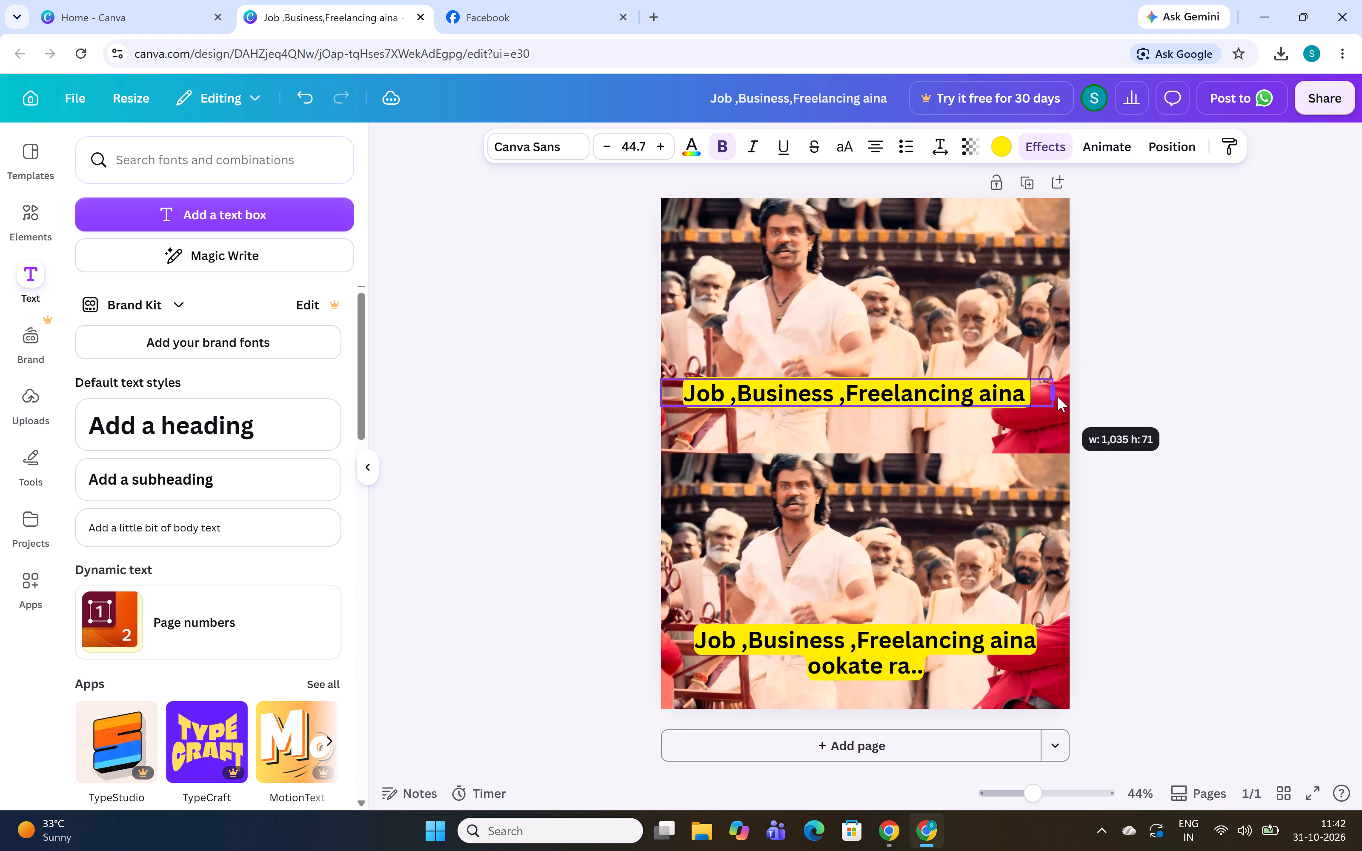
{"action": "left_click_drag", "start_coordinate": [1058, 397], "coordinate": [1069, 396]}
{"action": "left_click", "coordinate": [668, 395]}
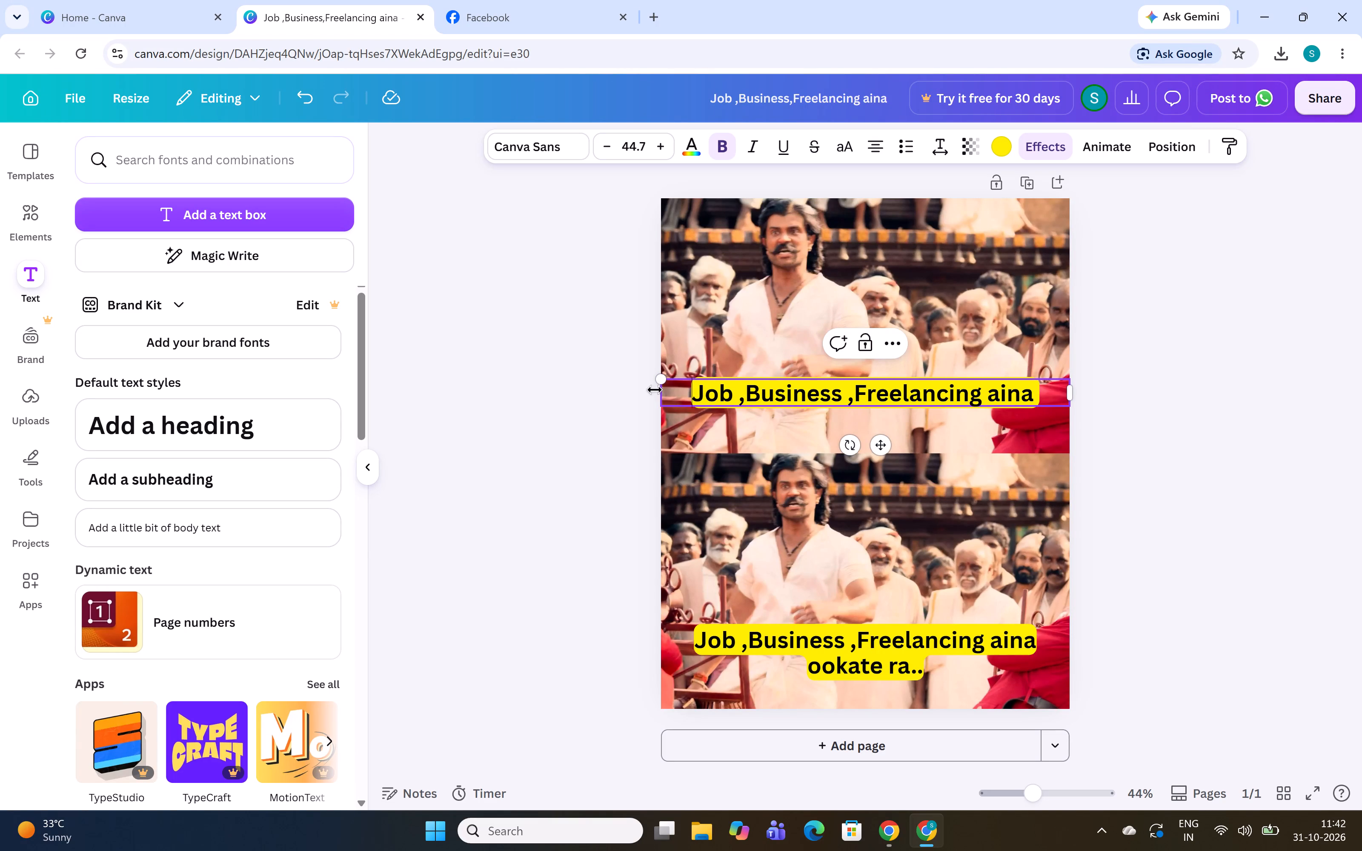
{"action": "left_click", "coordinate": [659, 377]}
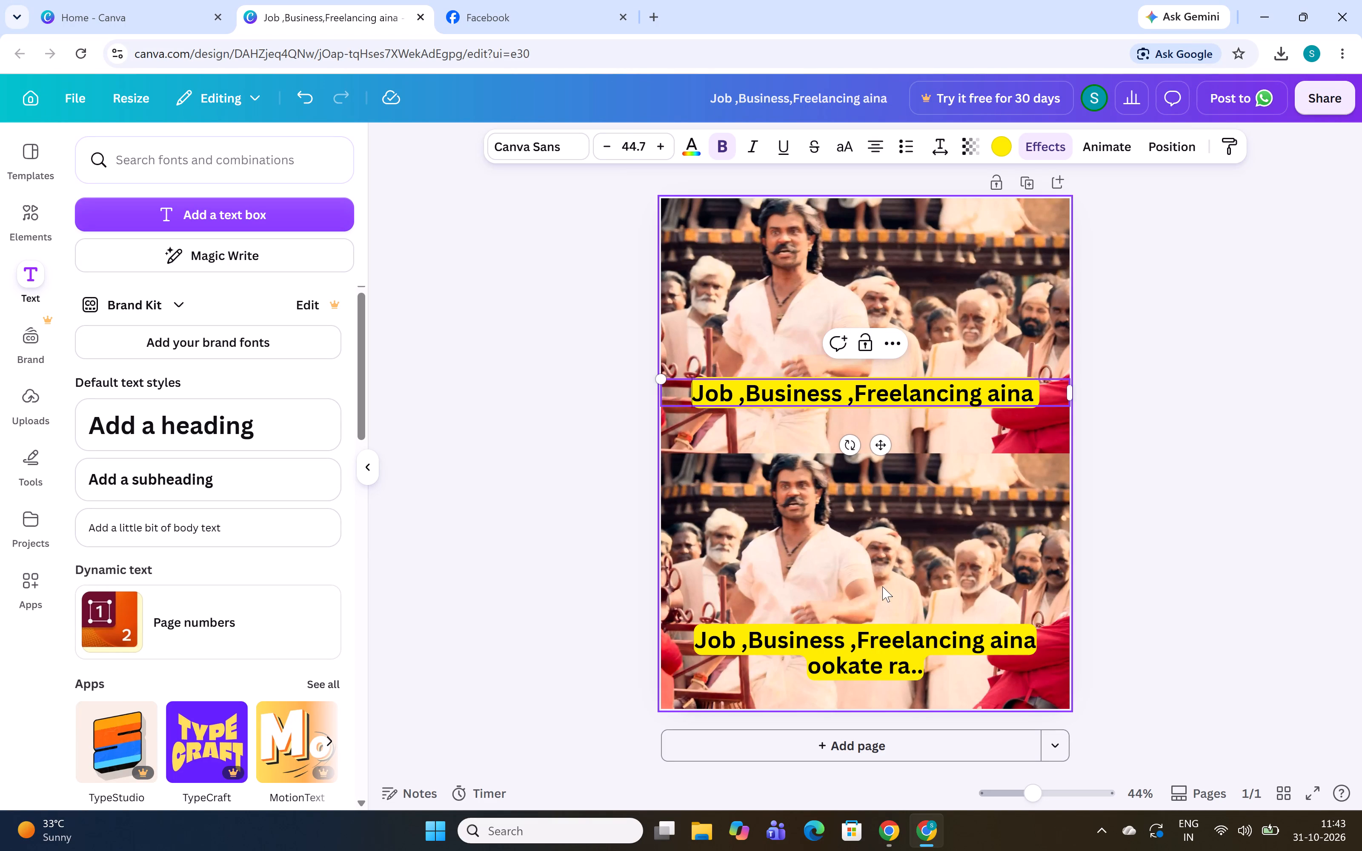
Move the upper caption slightly lower on the upper photo, keeping it horizontally centred on the page.
{"action": "left_click", "coordinate": [871, 651]}
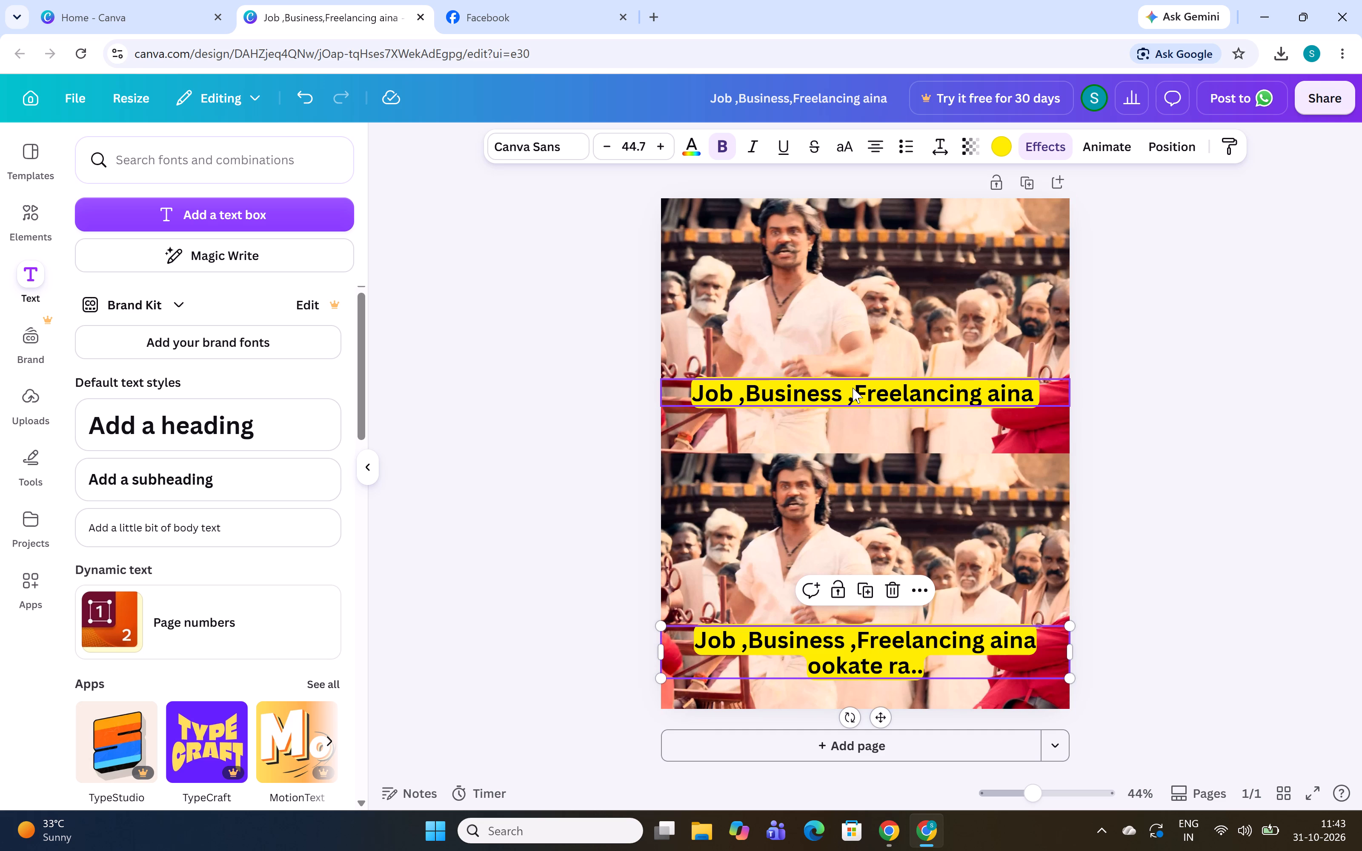
{"action": "left_click_drag", "start_coordinate": [853, 388], "coordinate": [848, 400]}
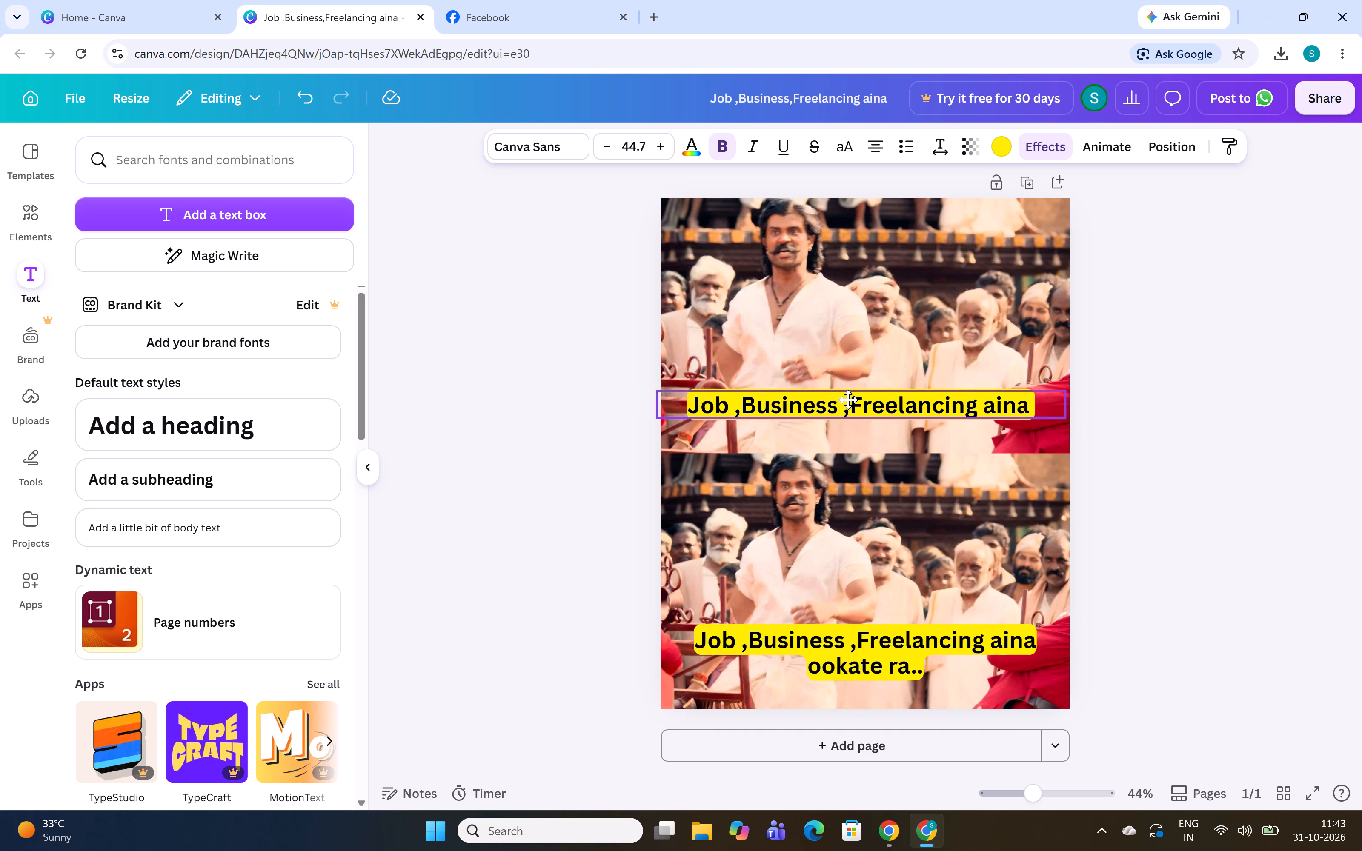
{"action": "left_click_drag", "start_coordinate": [848, 400], "coordinate": [854, 400]}
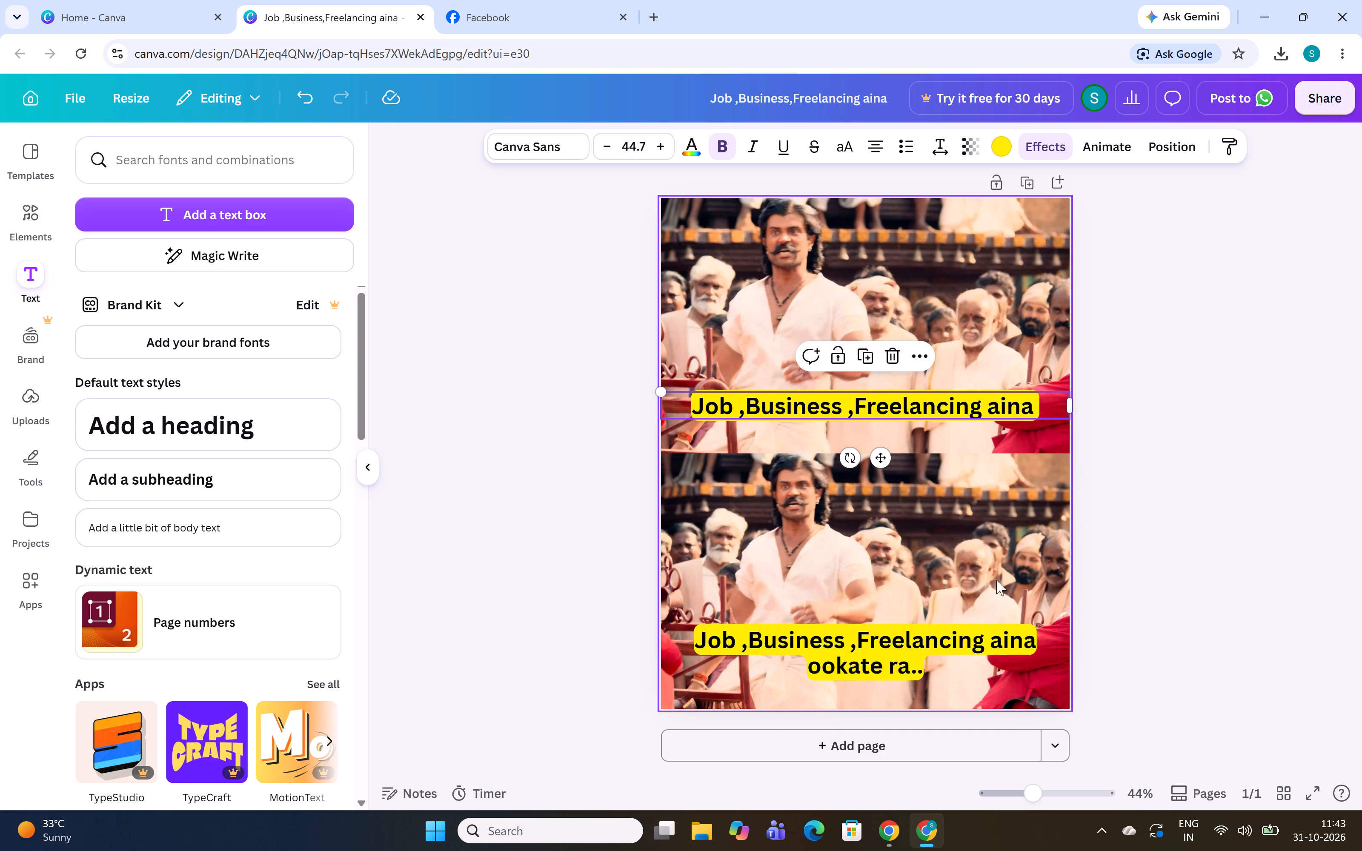
Add a space after each comma in the upper caption so it reads "Job , Business , Freelancing aina".
{"action": "left_click", "coordinate": [857, 403]}
{"action": "key", "text": "b"}
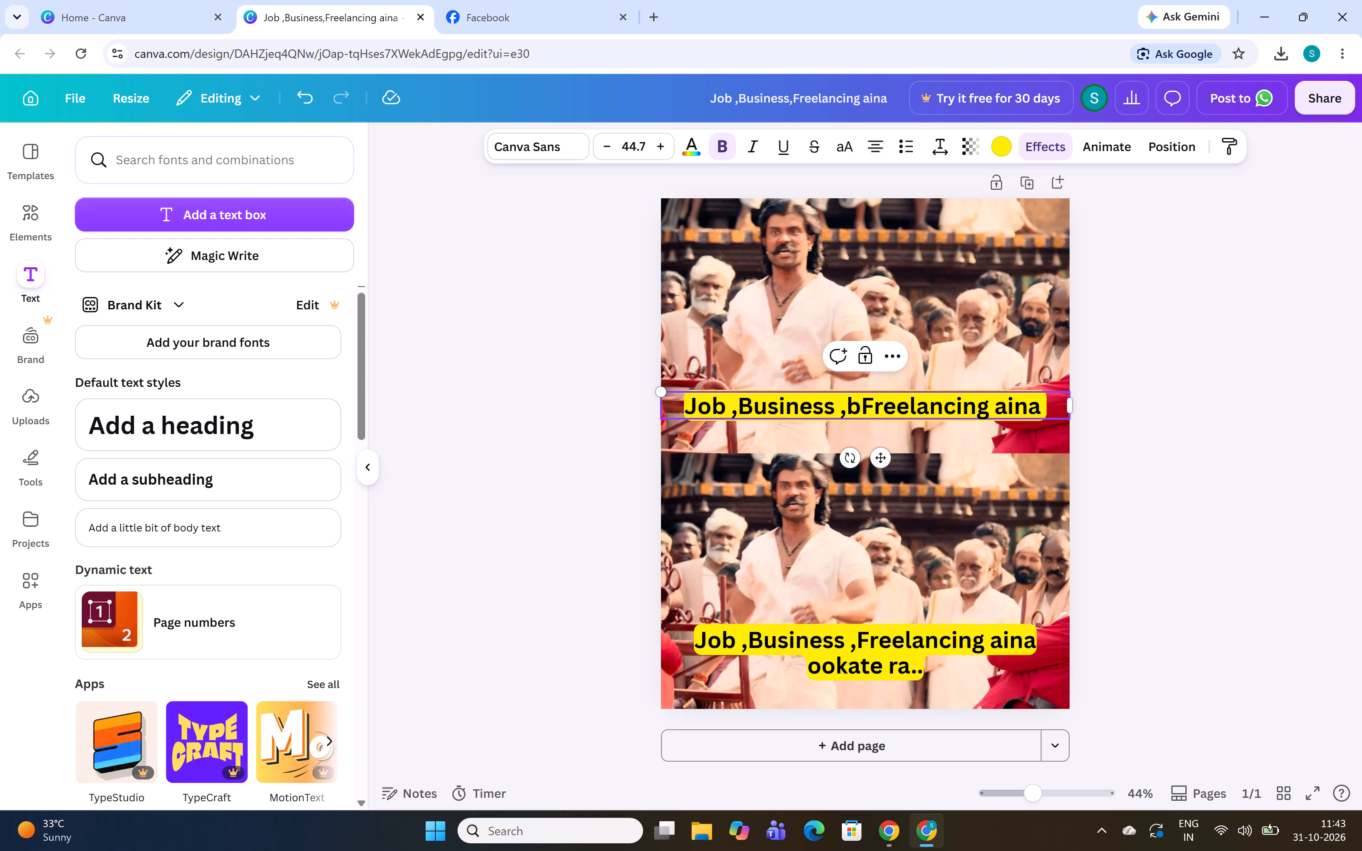
{"action": "key", "text": "BackSpace"}
{"action": "key", "text": "space"}
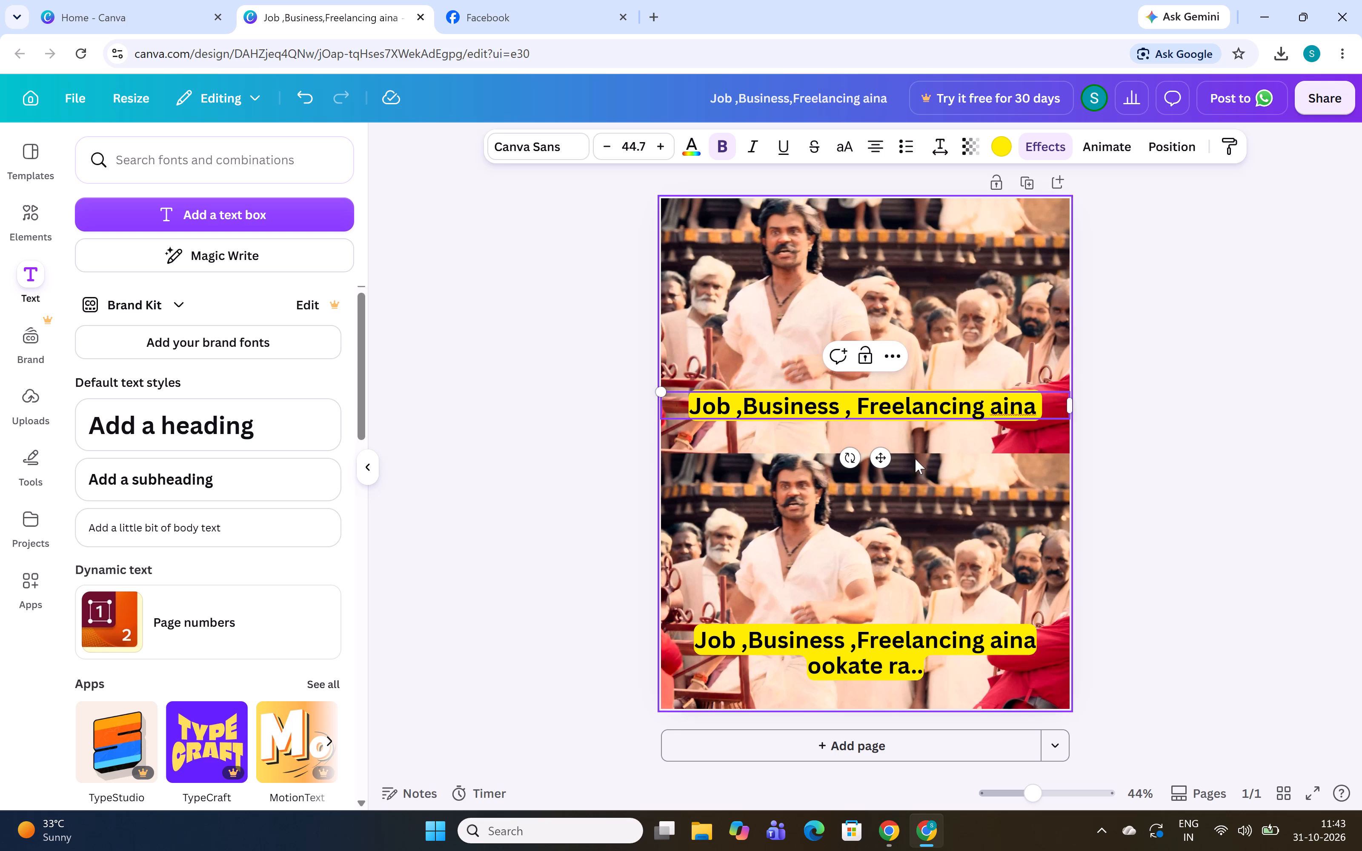
{"action": "left_click", "coordinate": [740, 406]}
{"action": "key", "text": "space"}
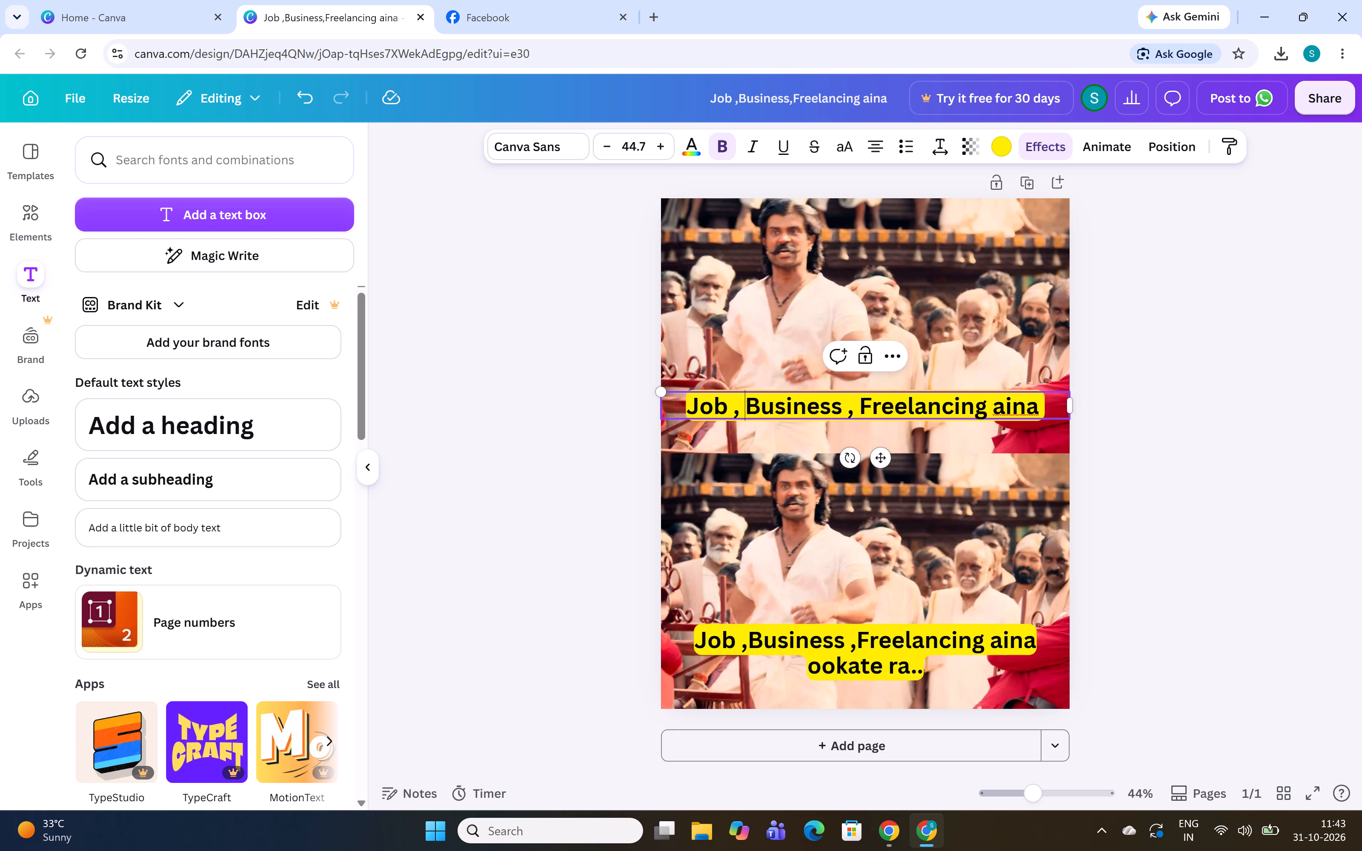
Switch to the course video and play the next part to check the wording of the lower caption, pausing it before returning to Canva.
{"action": "key", "text": "alt+Tab"}
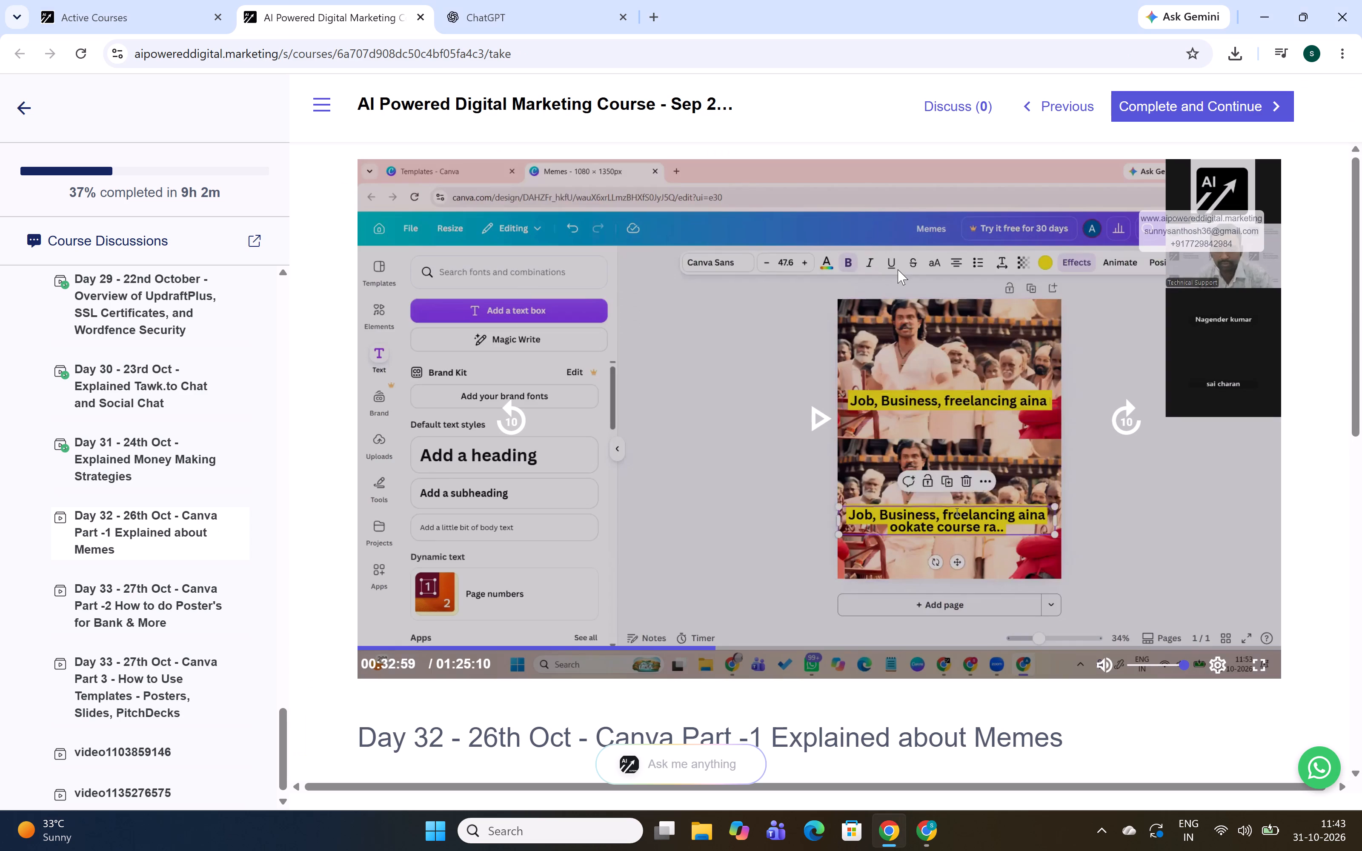
{"action": "key", "text": "alt+Tab"}
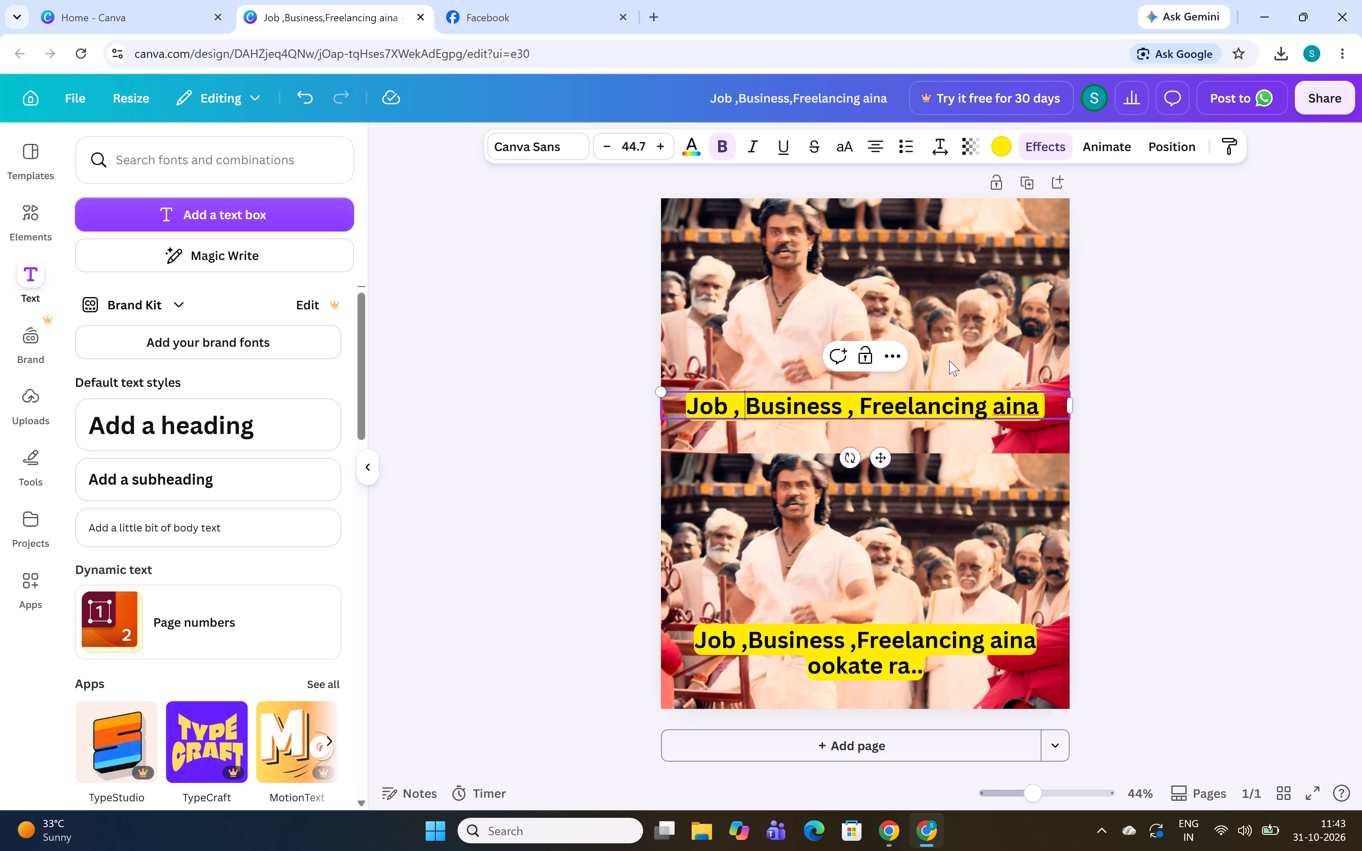
{"action": "left_click", "coordinate": [881, 658]}
{"action": "key", "text": "alt+Tab"}
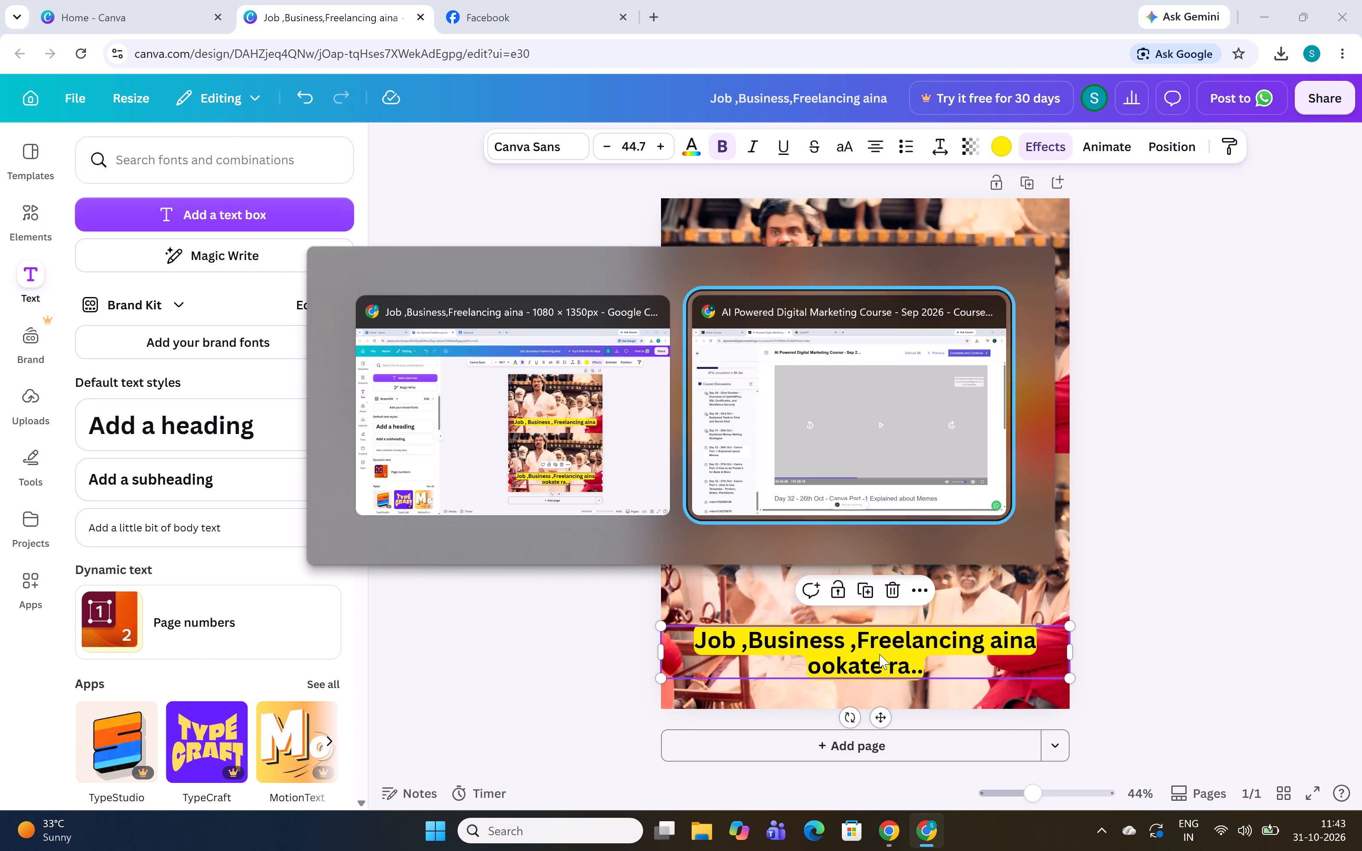
{"action": "left_click", "coordinate": [818, 420]}
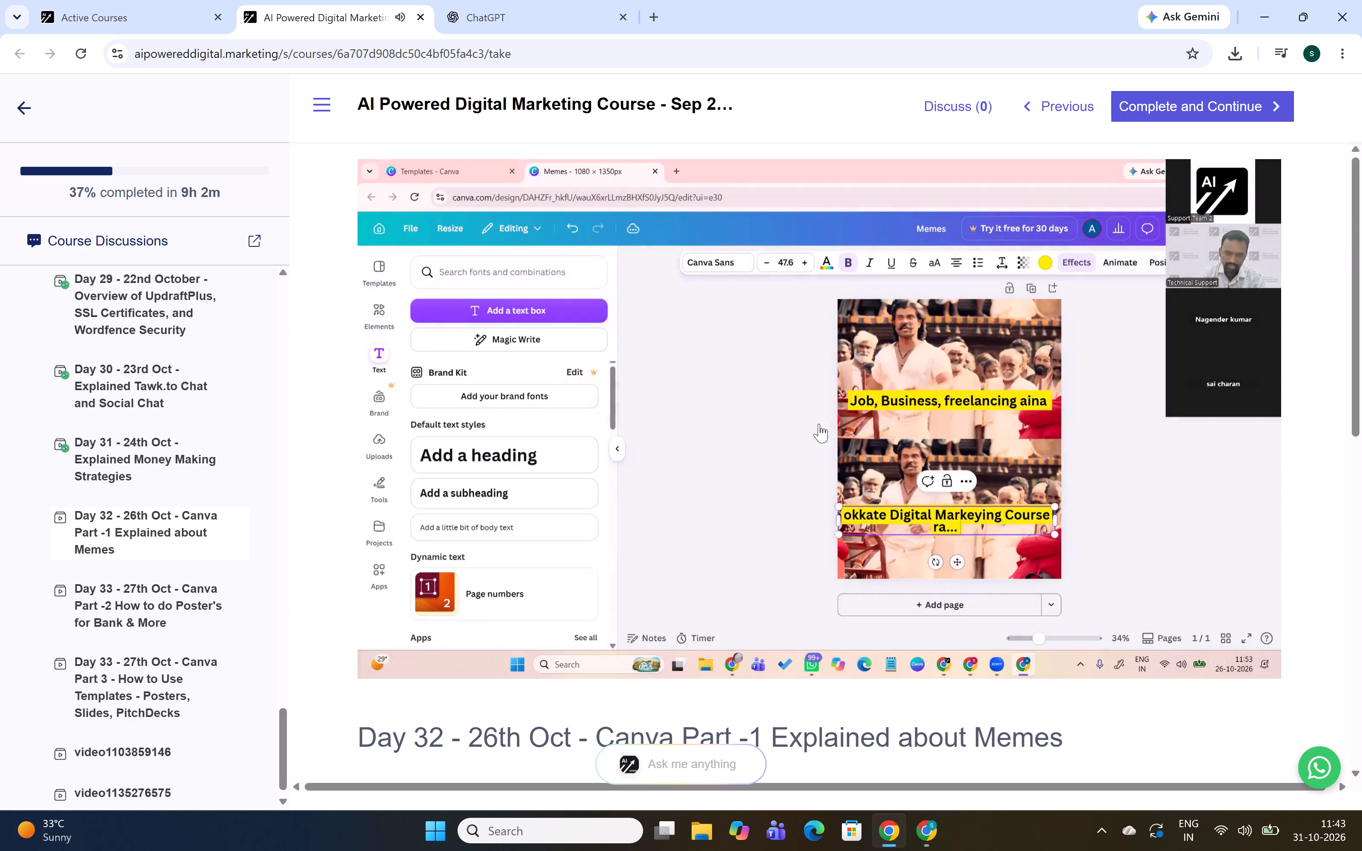
{"action": "left_click", "coordinate": [819, 424]}
{"action": "key", "text": "alt+Tab"}
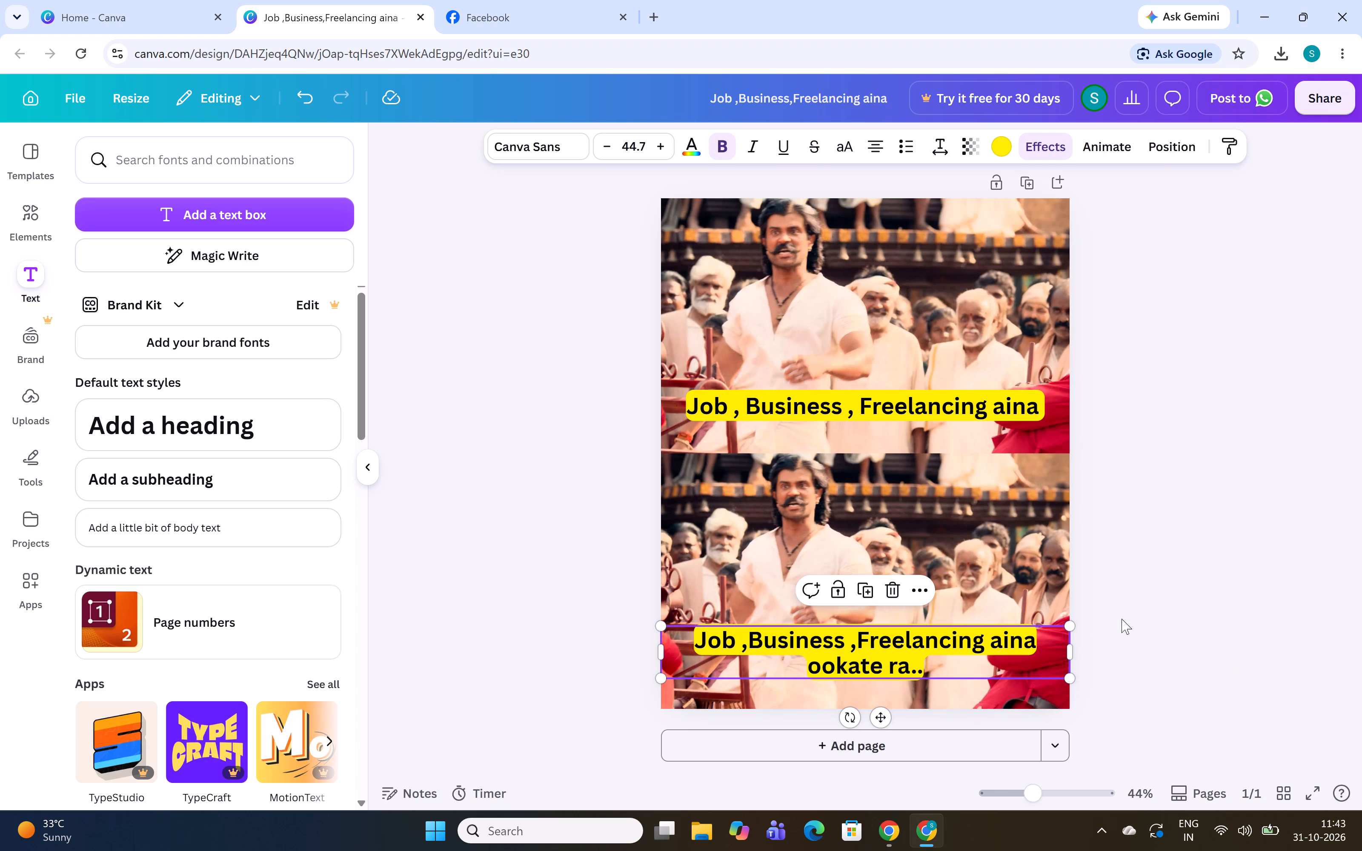
Delete "Job ,Business ,Freelancing aina" from the lower caption, leaving only "ookate ra..".
{"action": "left_click", "coordinate": [1036, 640]}
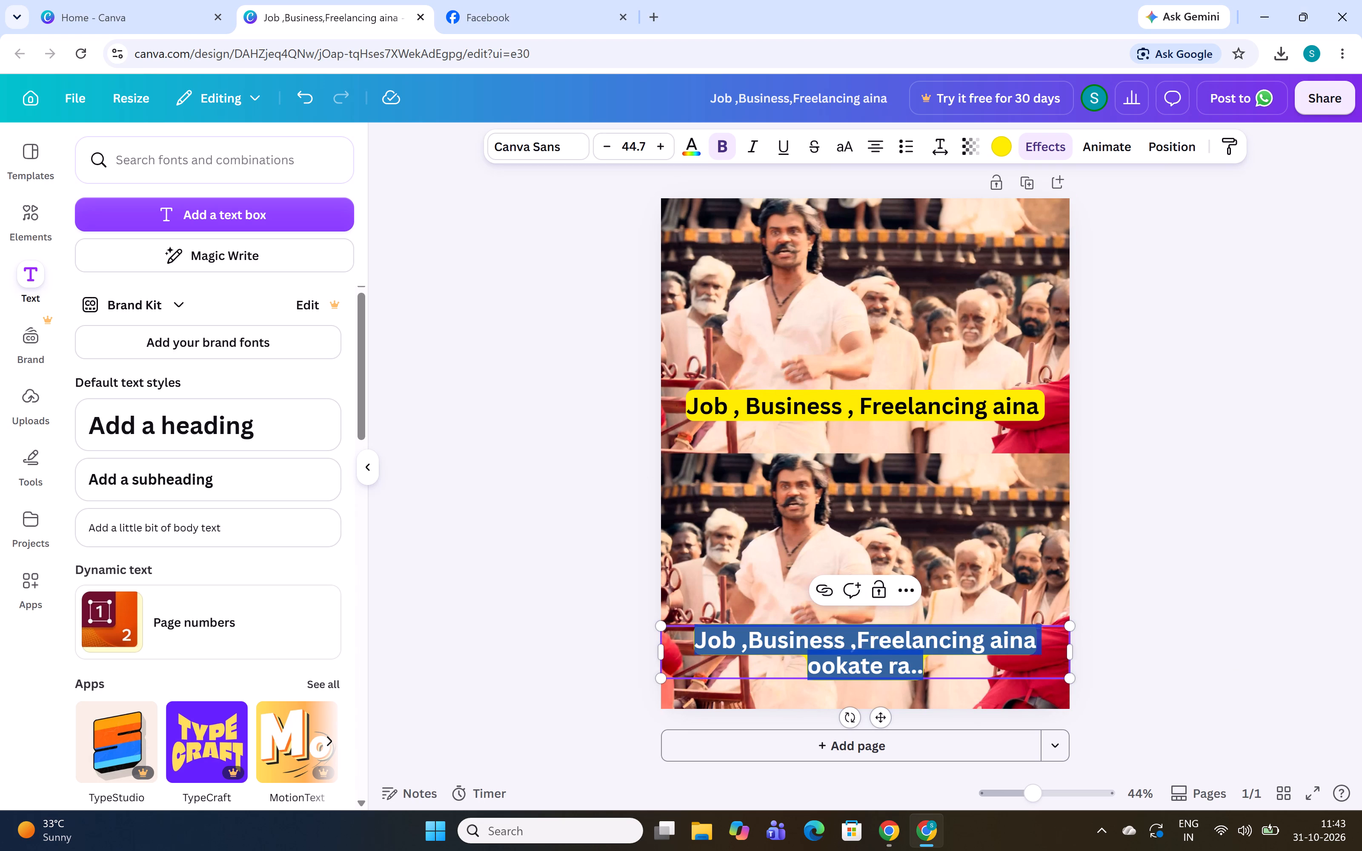
{"action": "left_click", "coordinate": [1043, 640]}
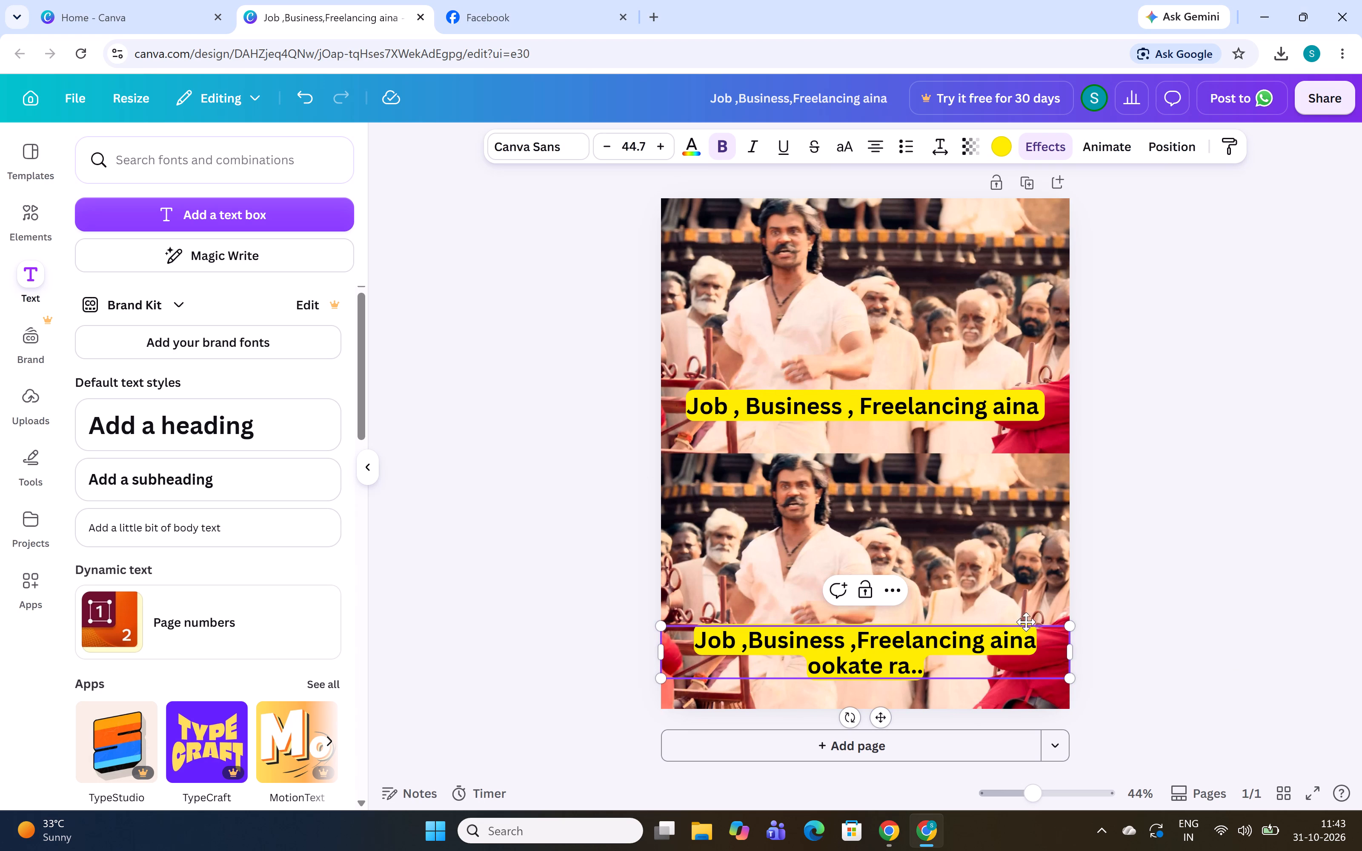
{"action": "key", "text": "BackSpace"}
{"action": "key", "text": "BackSpace"}
{"action": "key", "text": "BackSpace"}
{"action": "key", "text": "BackSpace"}
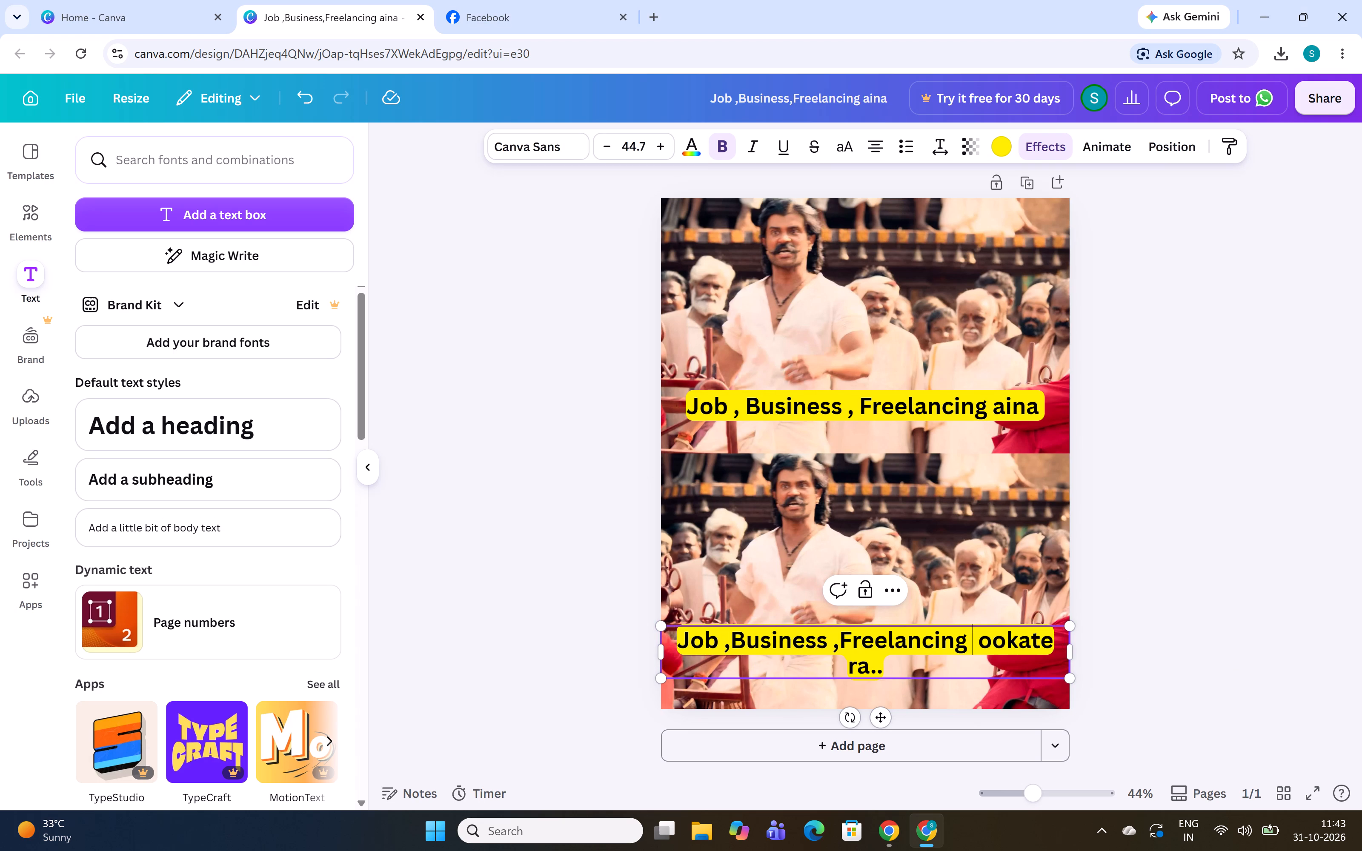
{"action": "key", "text": "BackSpace"}
{"action": "key", "text": "BackSpace"}
{"action": "key", "text": "BackSpace"}
{"action": "key", "text": "BackSpace"}
{"action": "key", "text": "BackSpace"}
{"action": "key", "text": "BackSpace"}
{"action": "key", "text": "BackSpace"}
{"action": "key", "text": "BackSpace"}
{"action": "key", "text": "BackSpace"}
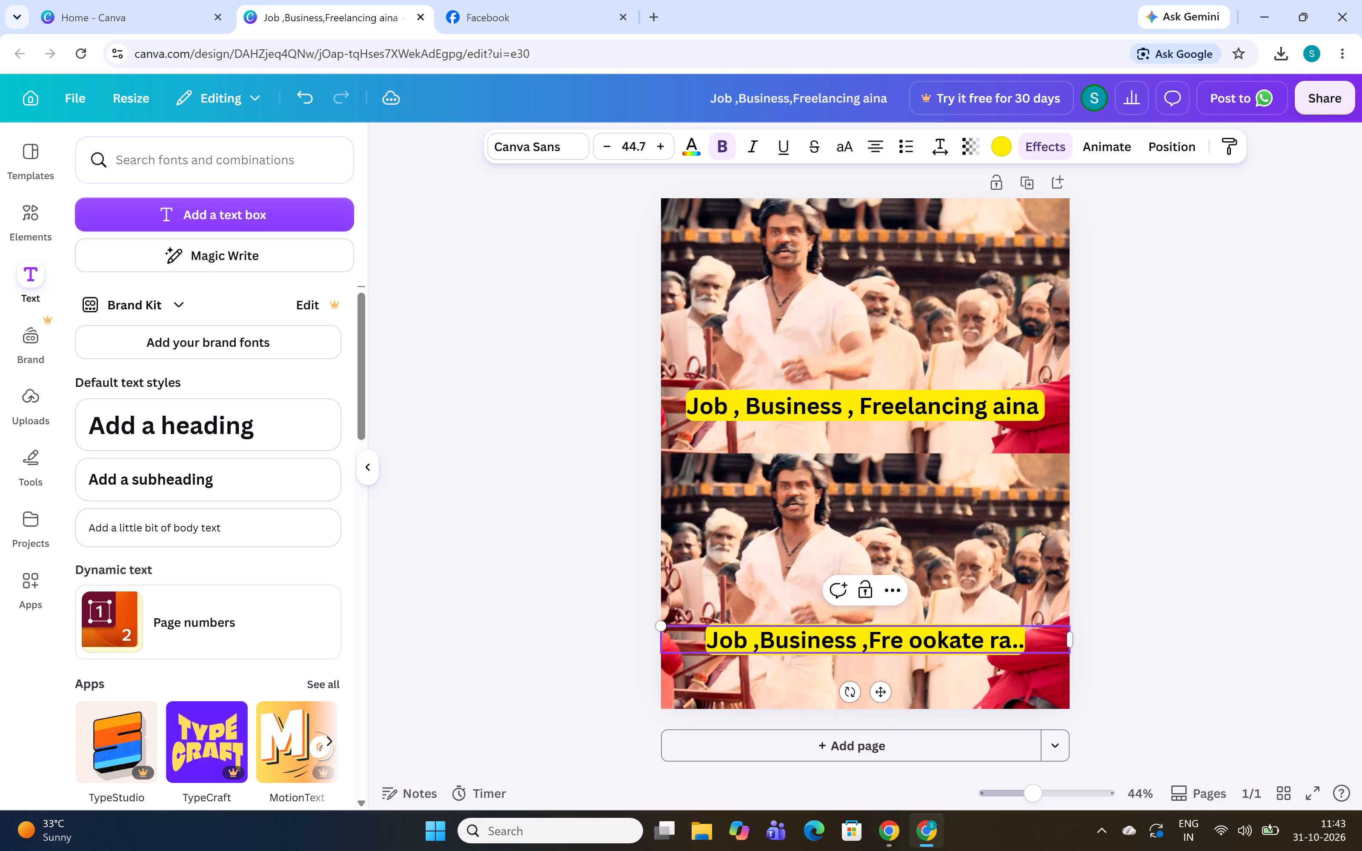
{"action": "key", "text": "BackSpace"}
{"action": "key", "text": "BackSpace"}
{"action": "key", "text": "BackSpace"}
{"action": "key", "text": "BackSpace"}
{"action": "key", "text": "BackSpace"}
{"action": "key", "text": "BackSpace"}
{"action": "key", "text": "BackSpace"}
{"action": "key", "text": "BackSpace"}
{"action": "key", "text": "BackSpace"}
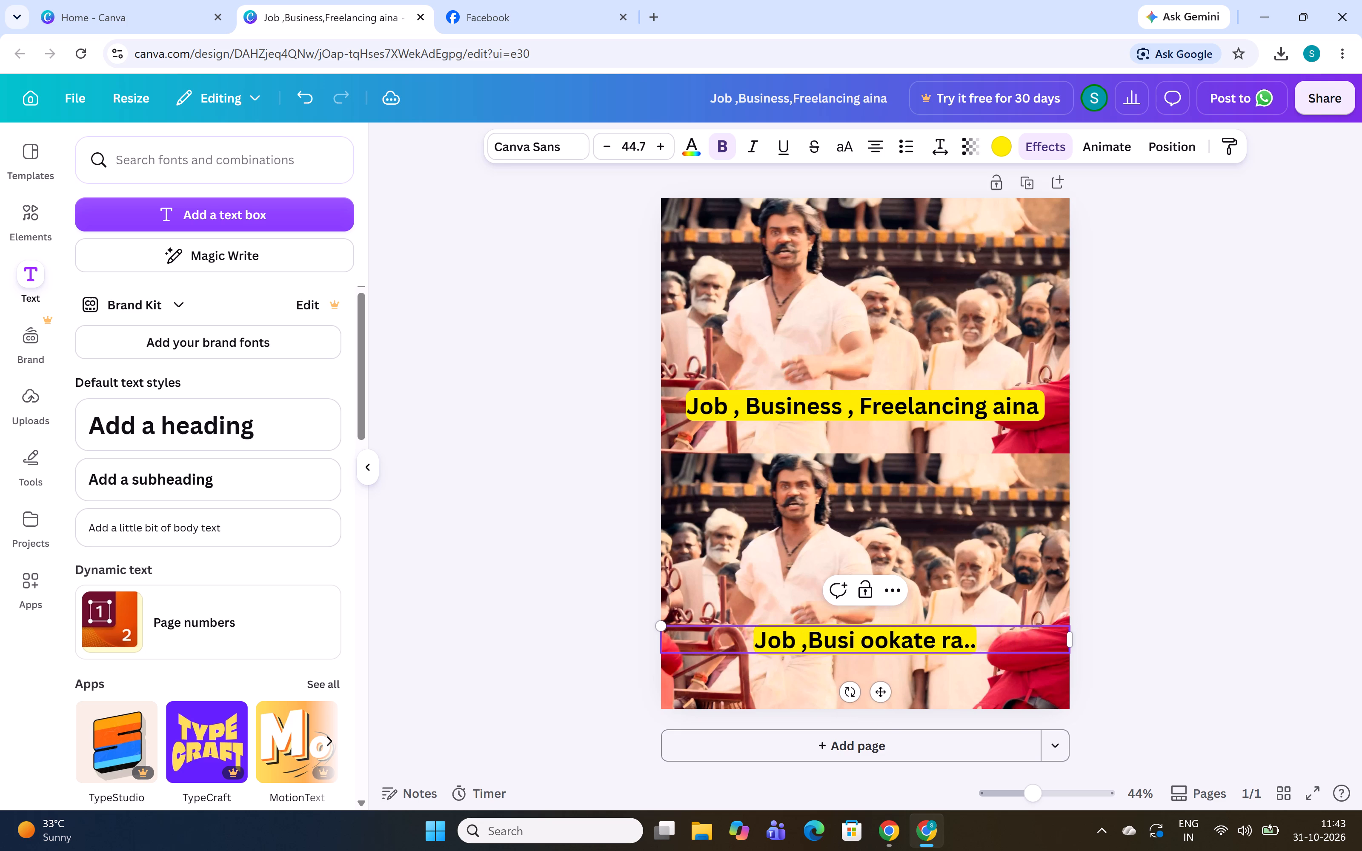
{"action": "key", "text": "BackSpace"}
{"action": "key", "text": "BackSpace"}
{"action": "key", "text": "BackSpace"}
{"action": "key", "text": "BackSpace"}
{"action": "key", "text": "BackSpace"}
{"action": "key", "text": "BackSpace"}
{"action": "key", "text": "BackSpace"}
{"action": "key", "text": "BackSpace"}
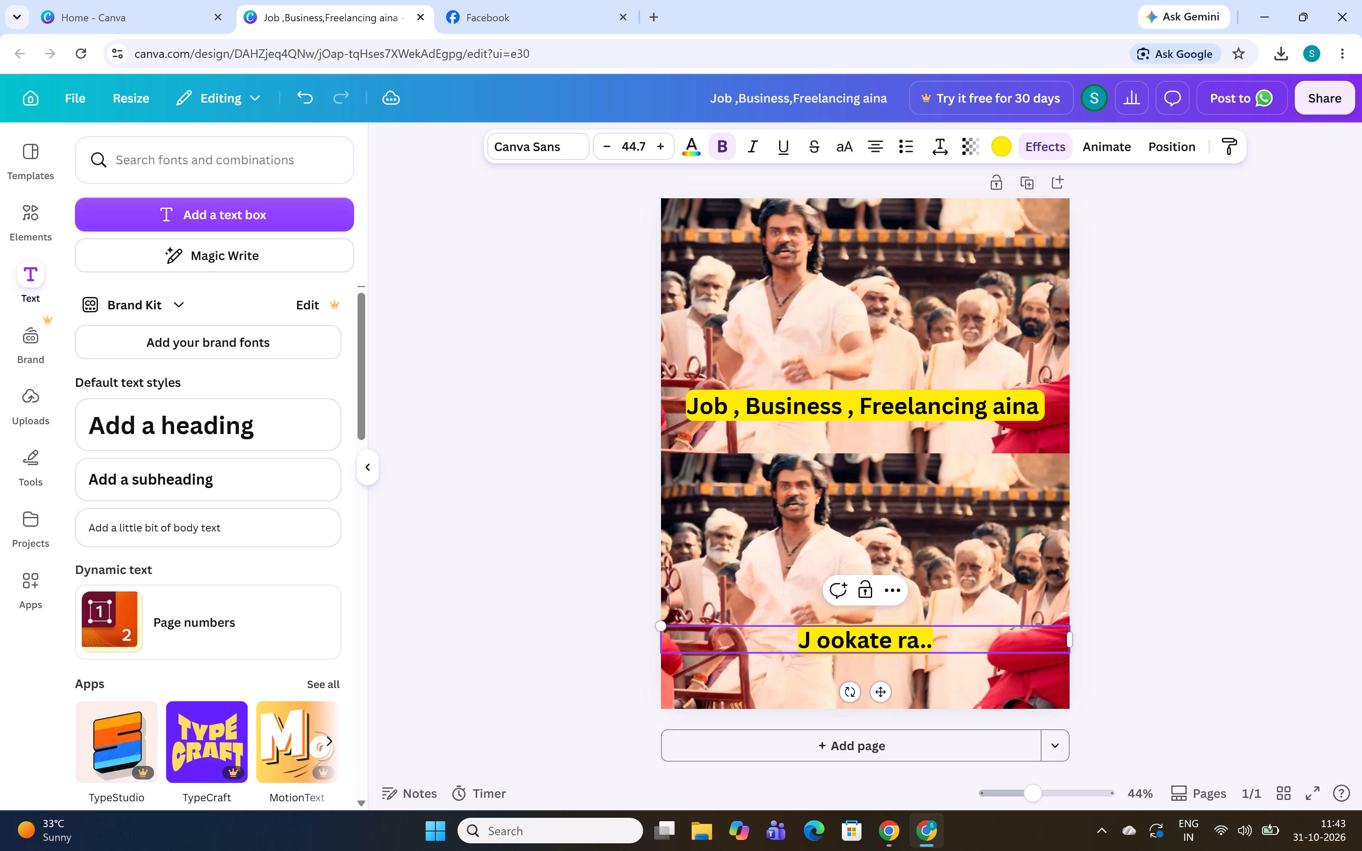
{"action": "key", "text": "BackSpace"}
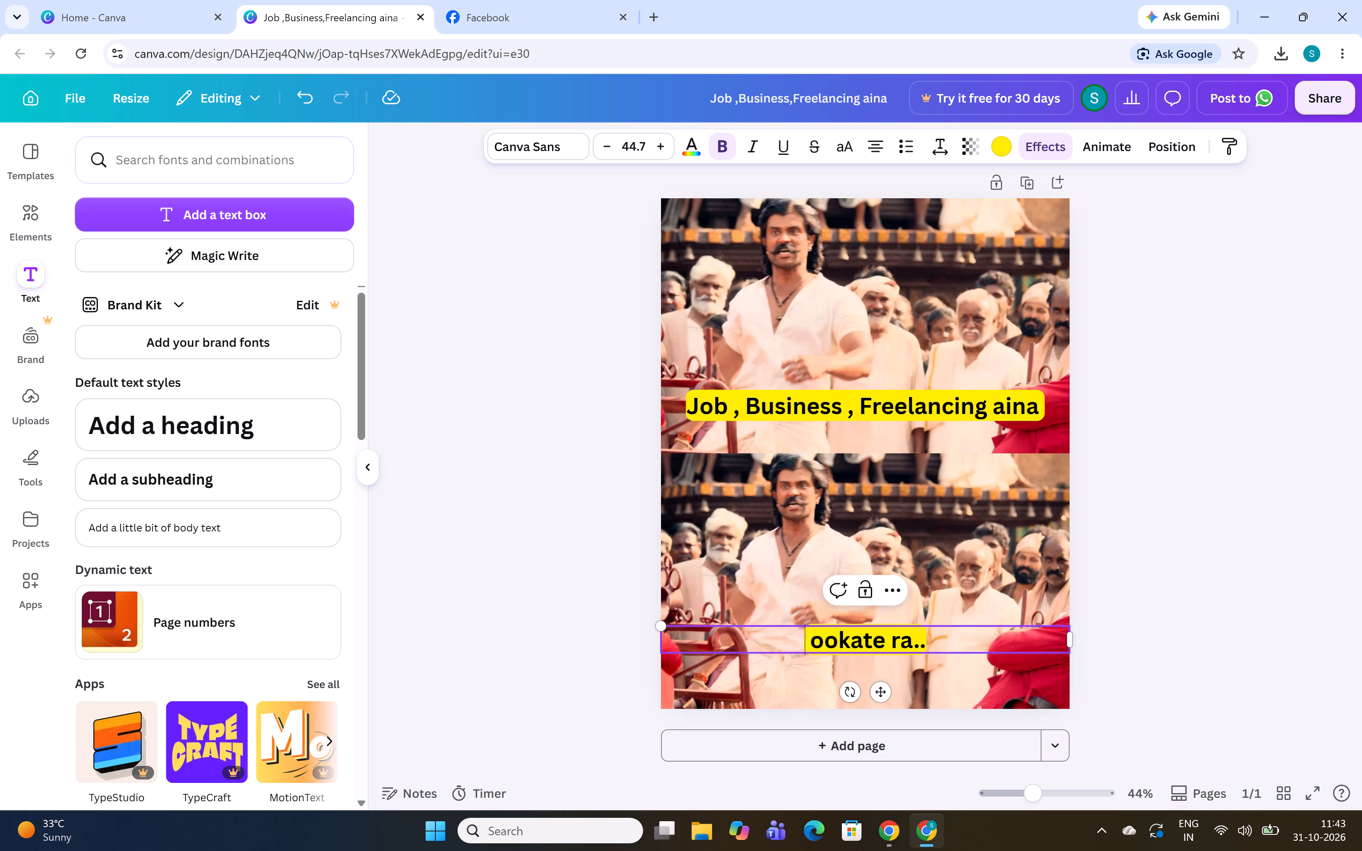
{"action": "key", "text": "BackSpace"}
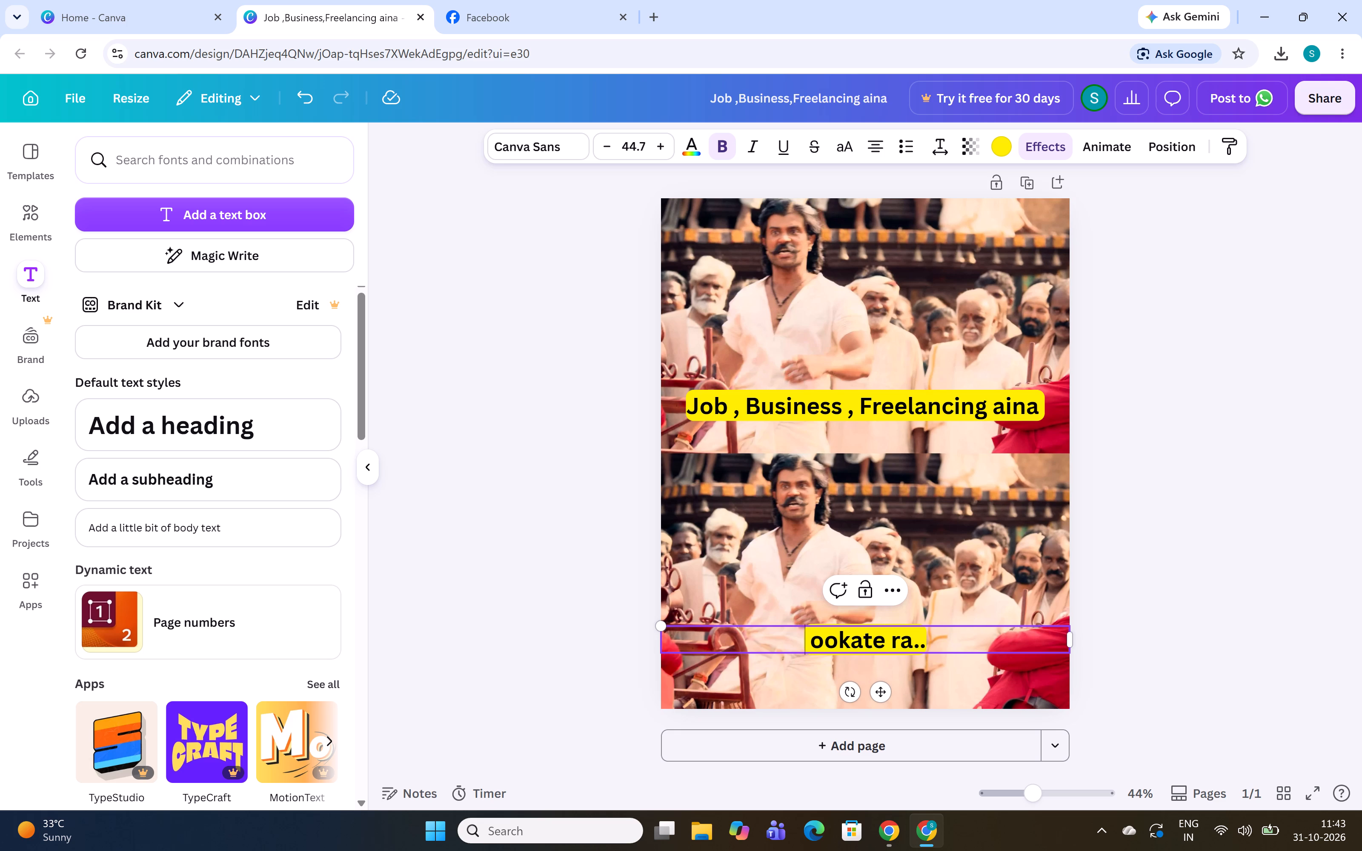
Insert "Digital Marketing Course" between "ookate" and "ra.." in the lower caption, following the wording in the course video.
{"action": "left_click", "coordinate": [887, 643]}
{"action": "key", "text": "alt+Tab"}
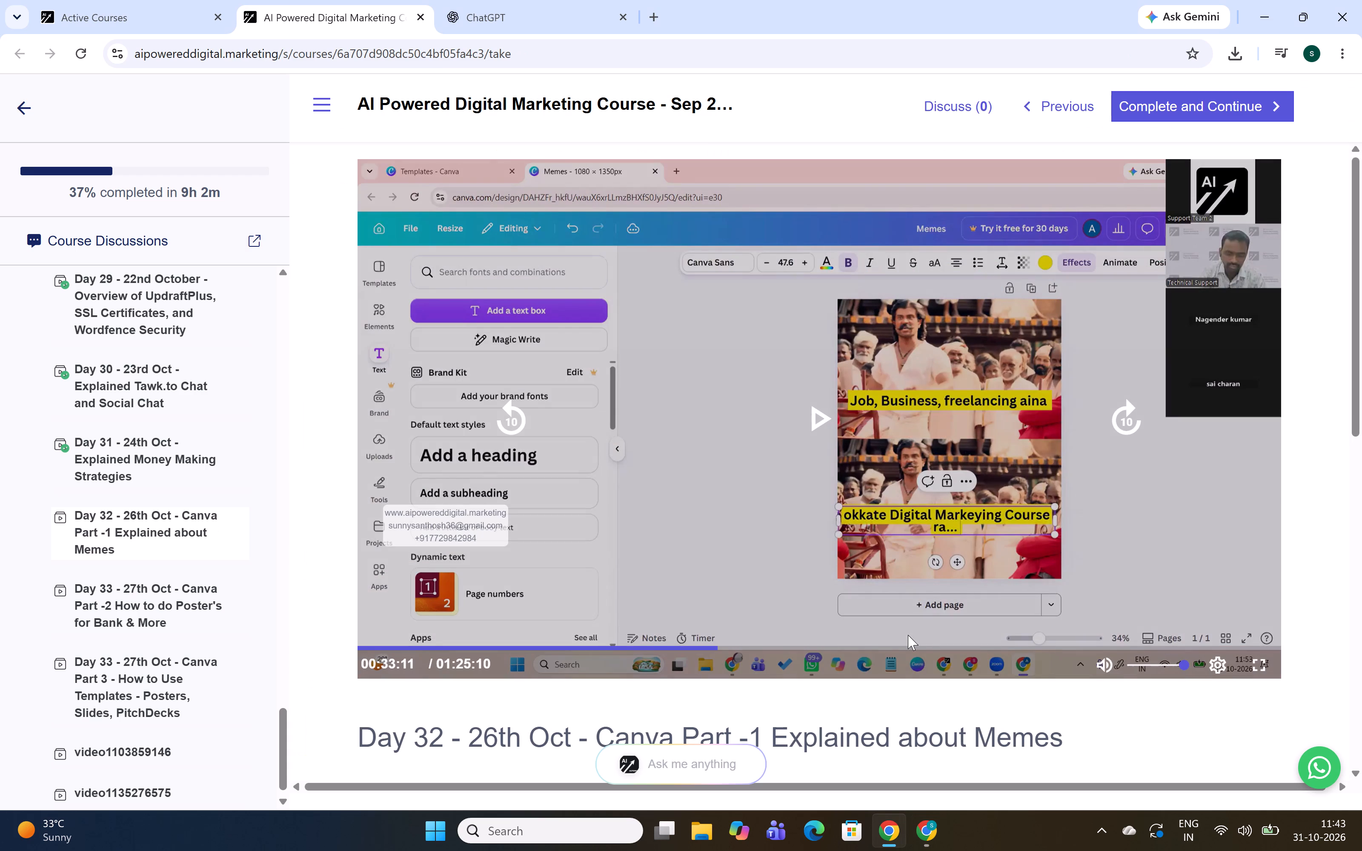
{"action": "key", "text": "alt+Tab"}
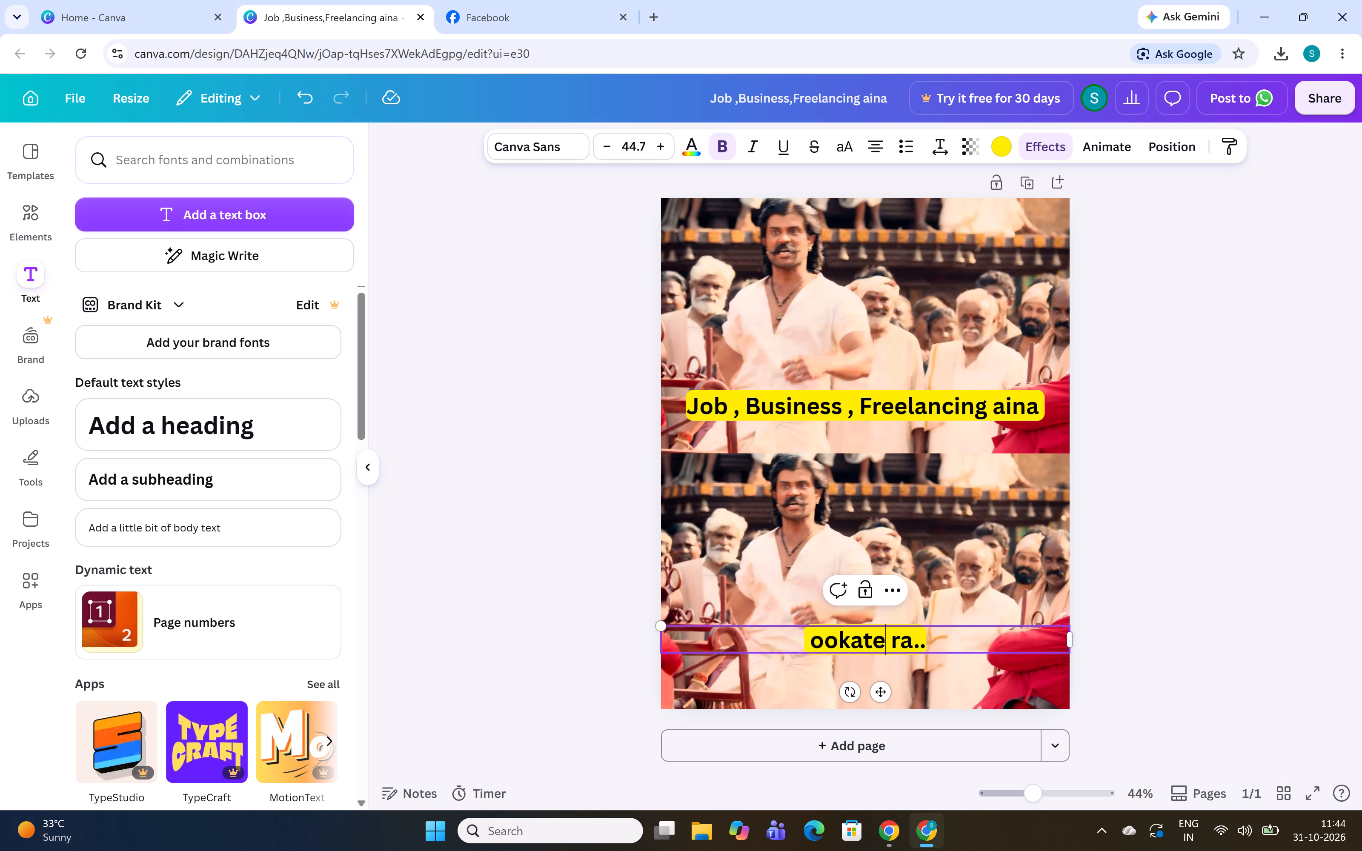
{"action": "key", "text": "space"}
{"action": "key", "text": "shift+d"}
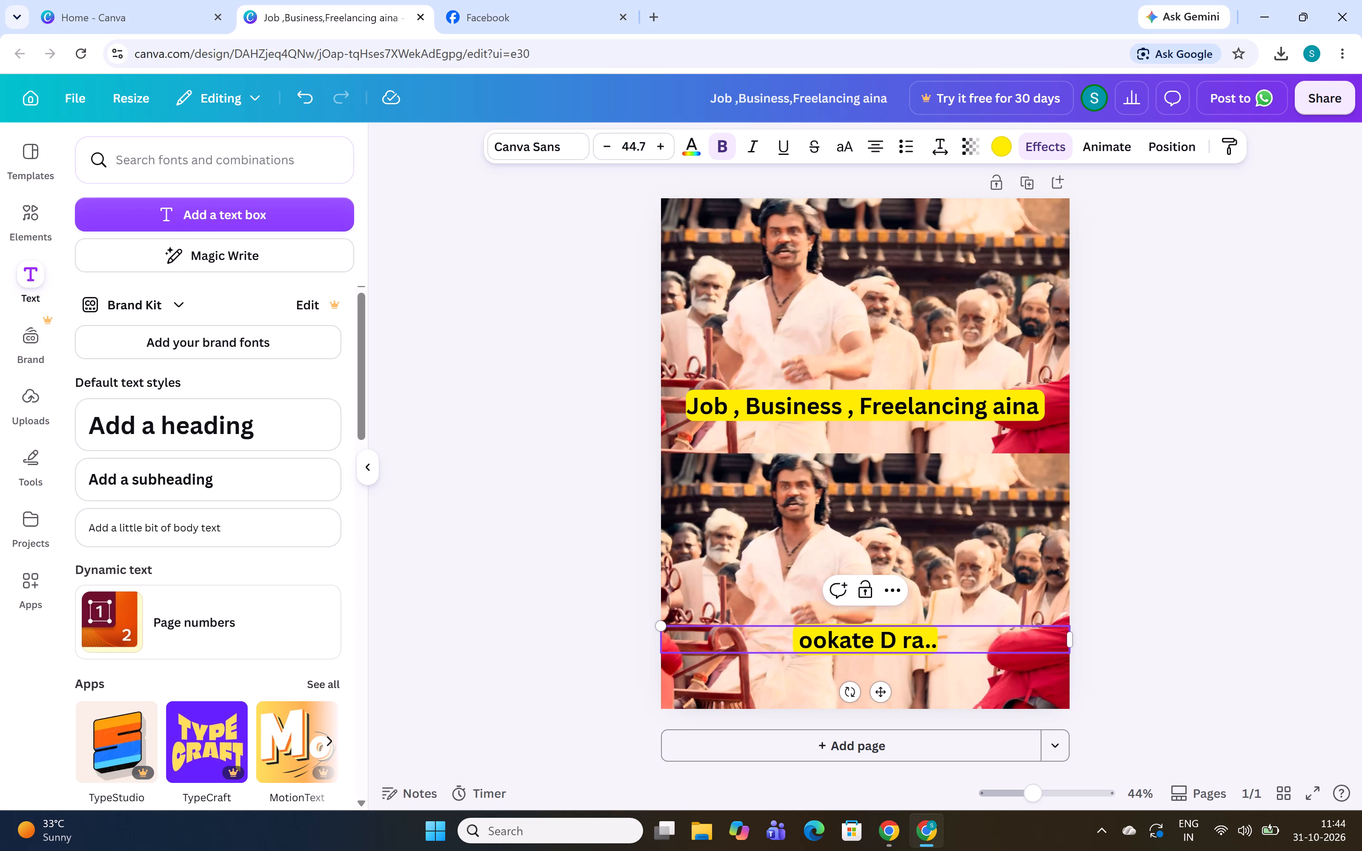
{"action": "type", "text": "igital"}
{"action": "key", "text": "space"}
{"action": "type", "text": "Ma"}
{"action": "type", "text": "rketing"}
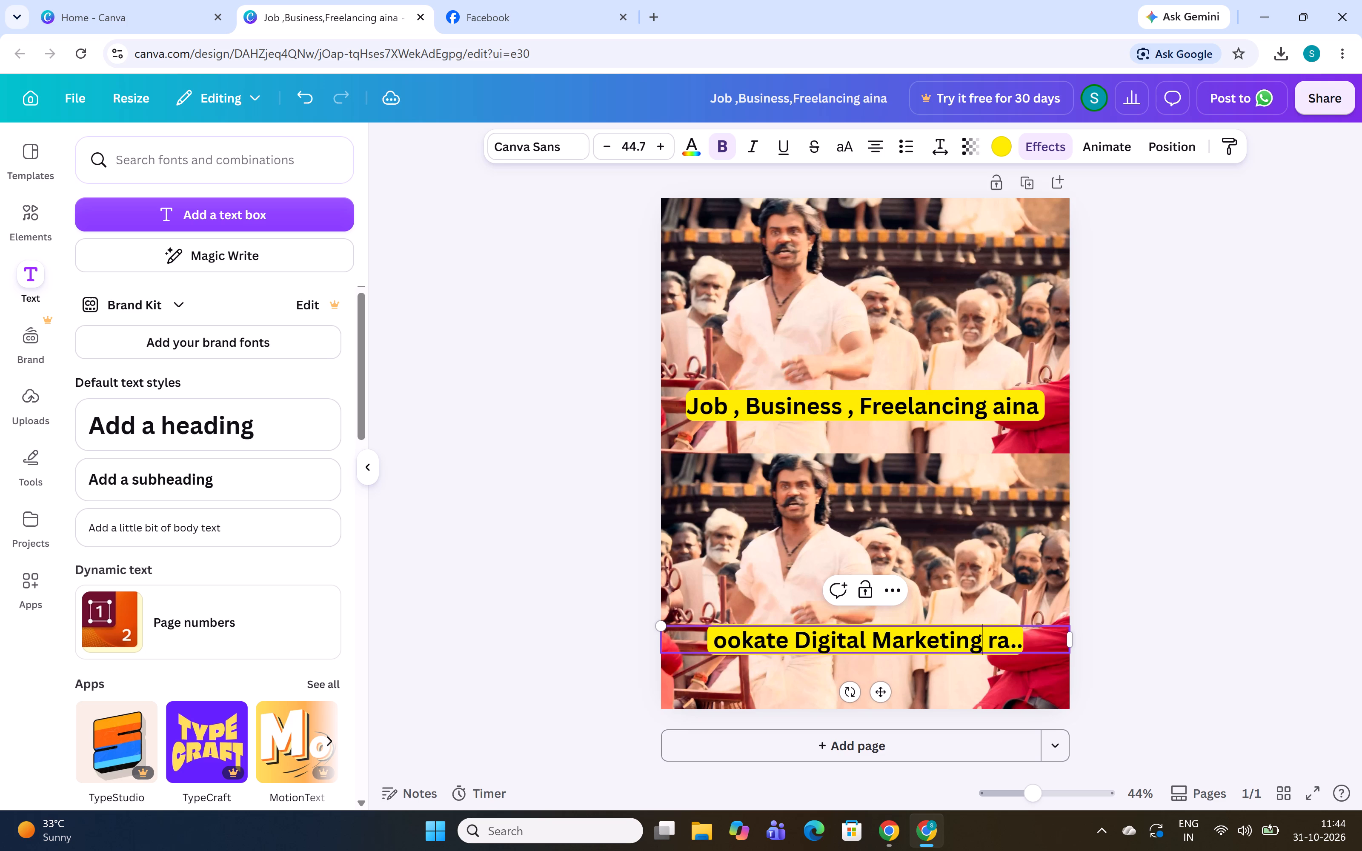
{"action": "key", "text": "space"}
{"action": "type", "text": "Cour"}
{"action": "key", "text": "alt+Tab"}
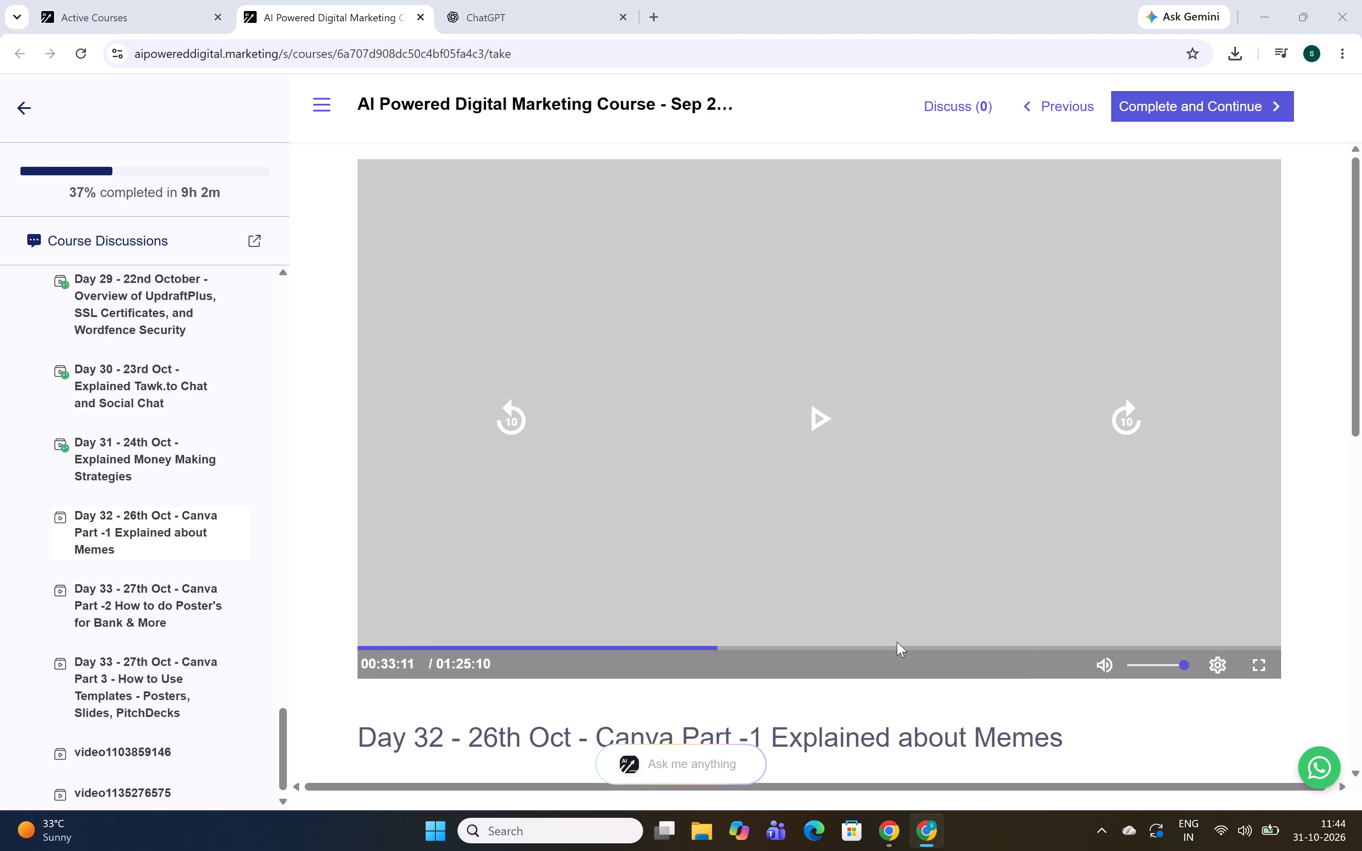
{"action": "key", "text": "alt+Tab"}
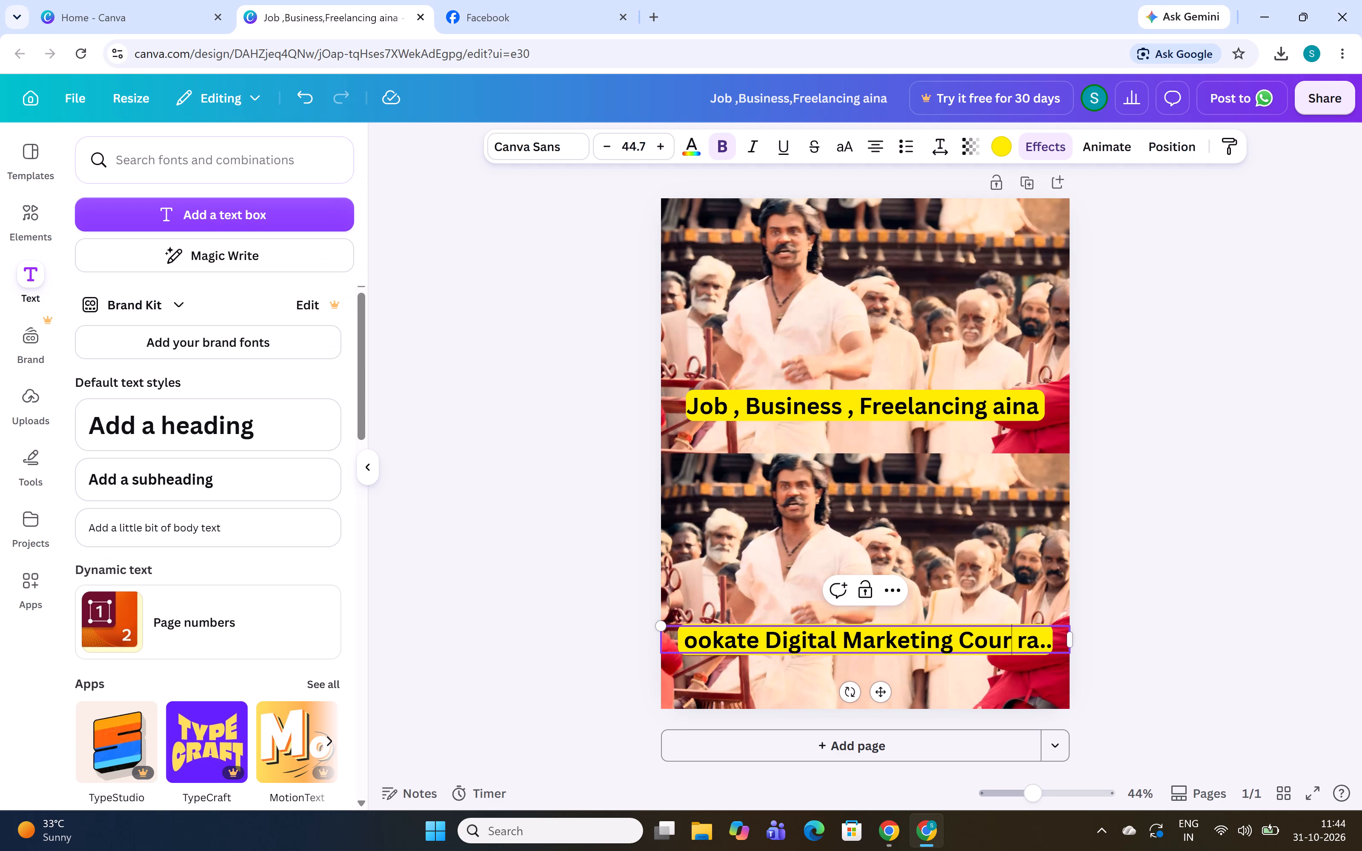
{"action": "type", "text": "se"}
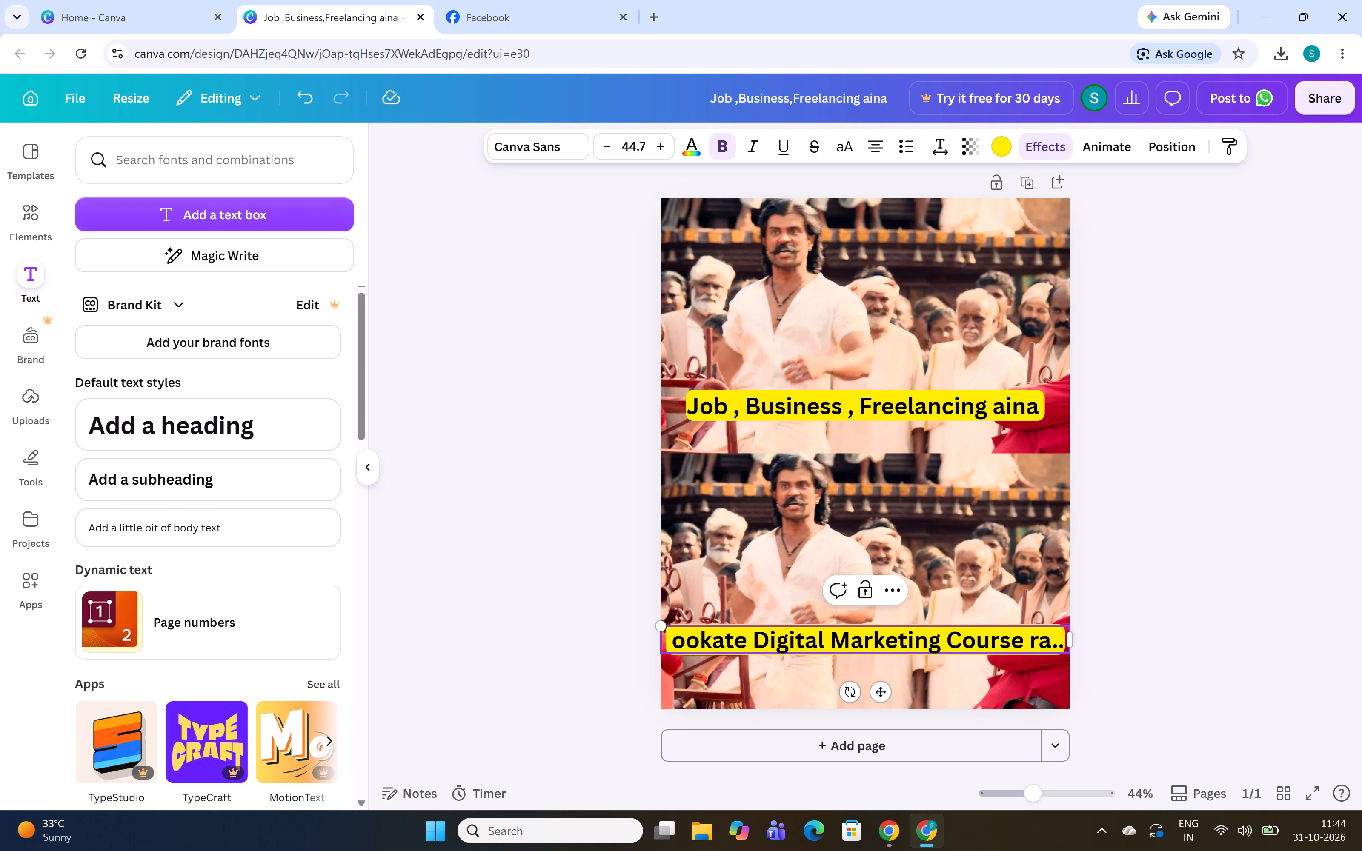
Append "ne" directly after "ra.." in the lower caption, playing a little more of the course video to check the wording.
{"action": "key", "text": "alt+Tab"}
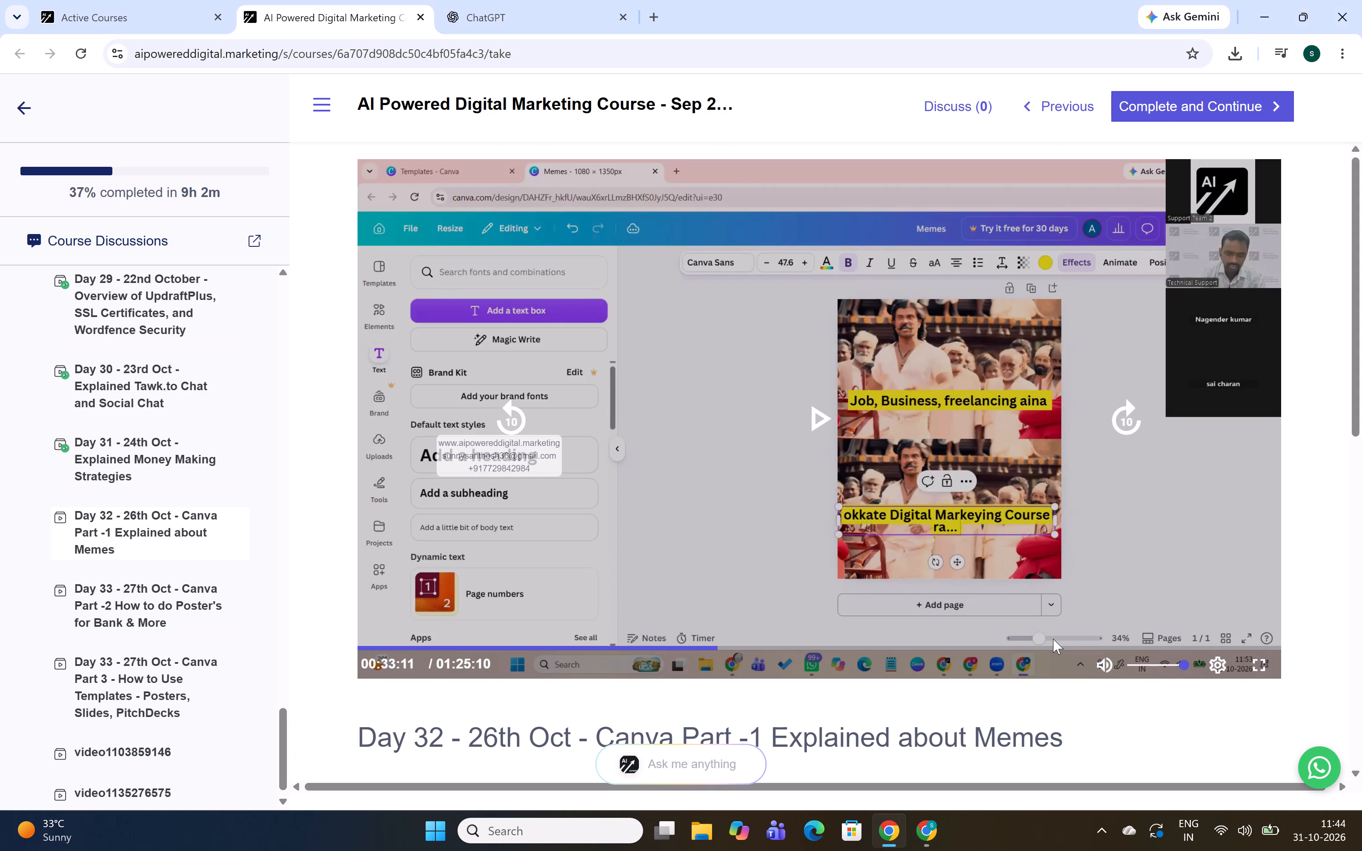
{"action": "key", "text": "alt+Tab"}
{"action": "left_click", "coordinate": [1060, 643]}
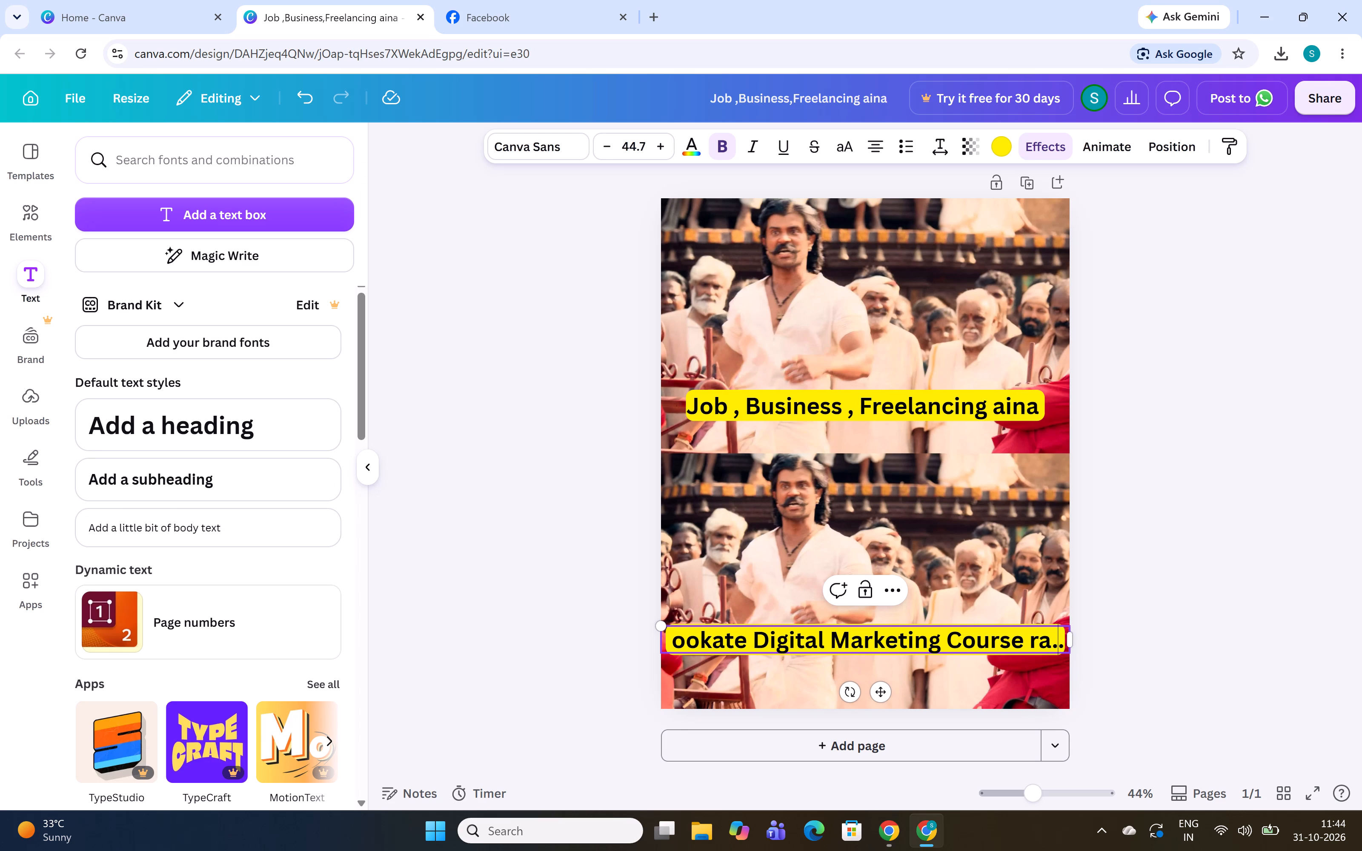
{"action": "key", "text": "Right"}
{"action": "key", "text": "alt+Tab"}
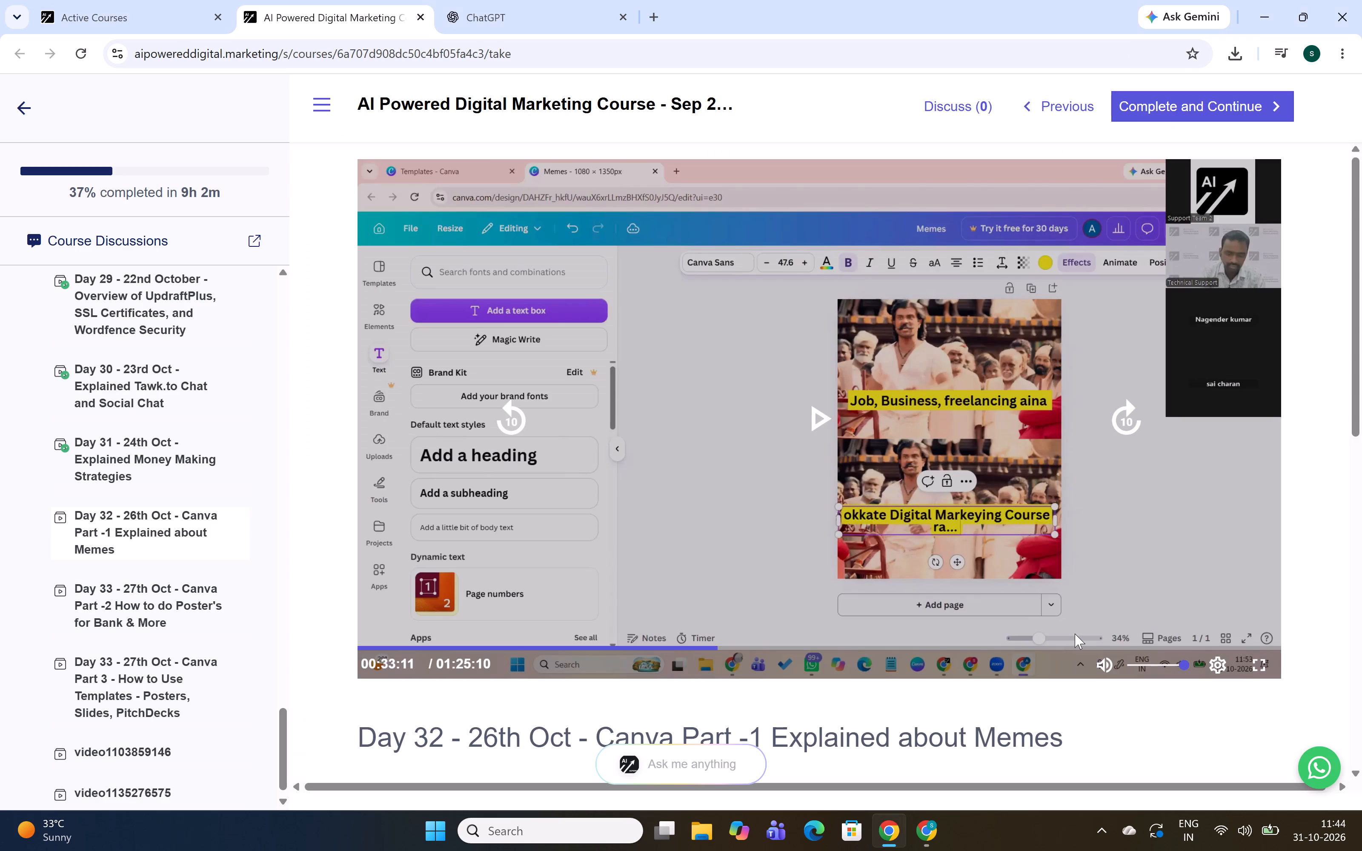
{"action": "key", "text": "alt+Tab"}
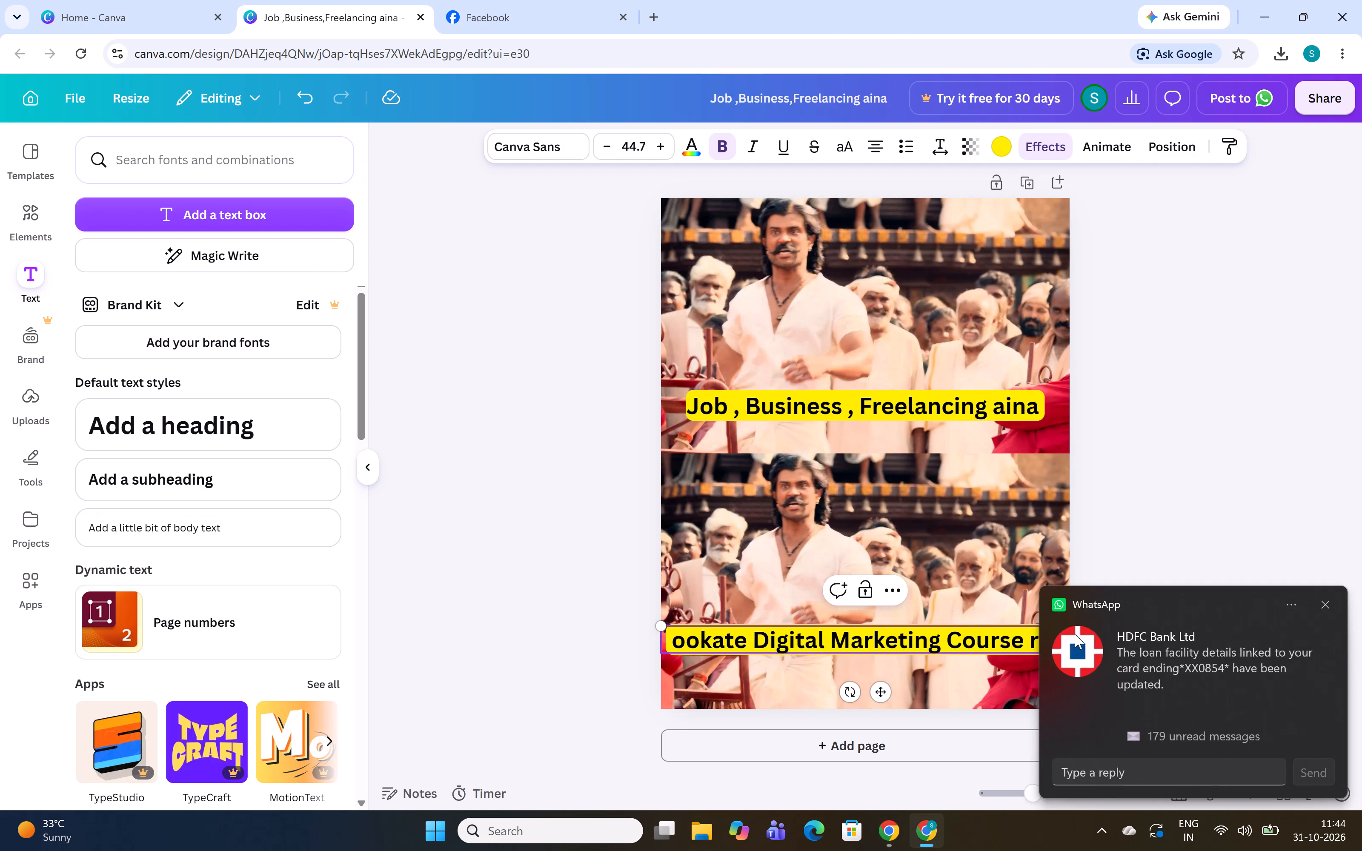
{"action": "left_click", "coordinate": [1328, 608]}
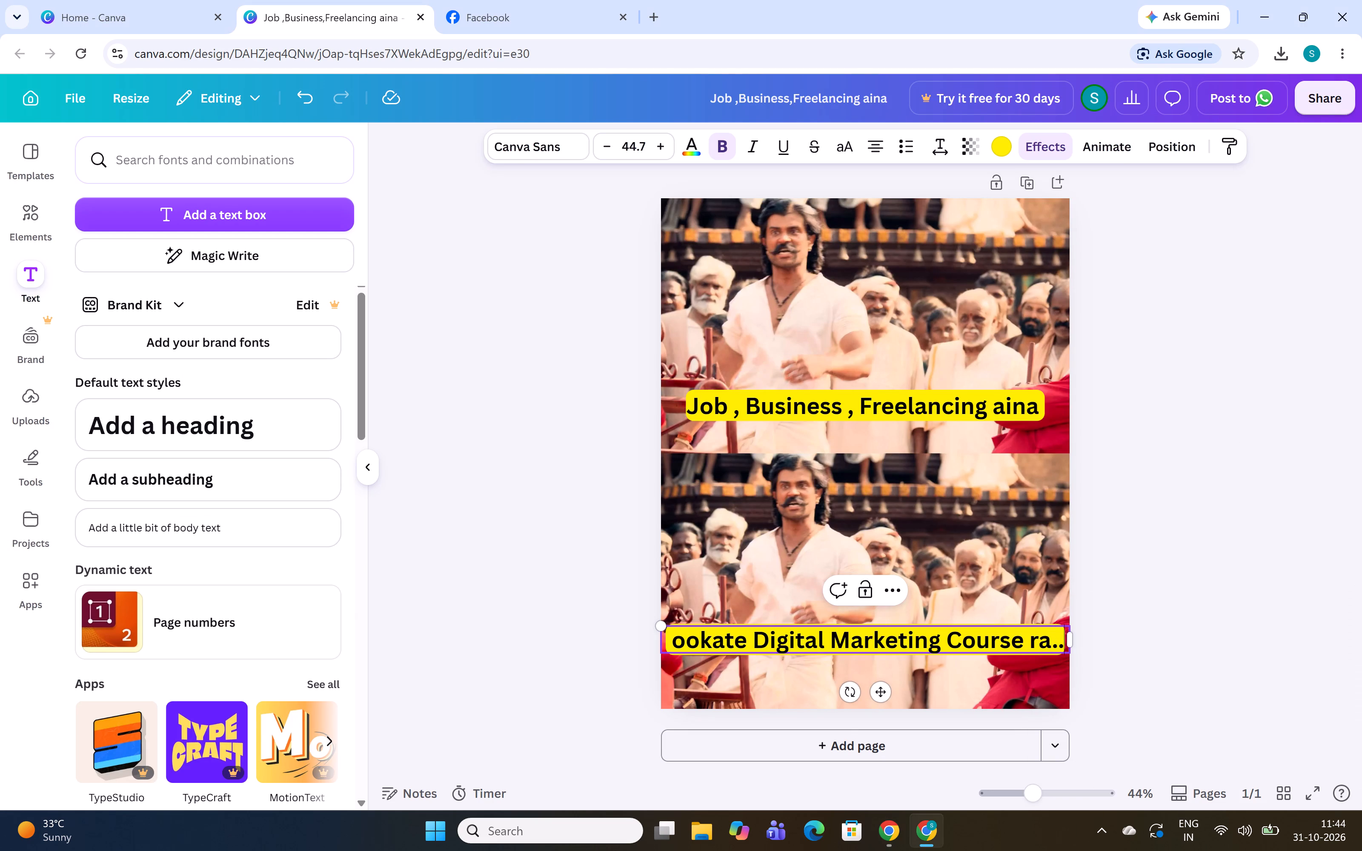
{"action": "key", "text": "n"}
{"action": "key", "text": "alt+Tab"}
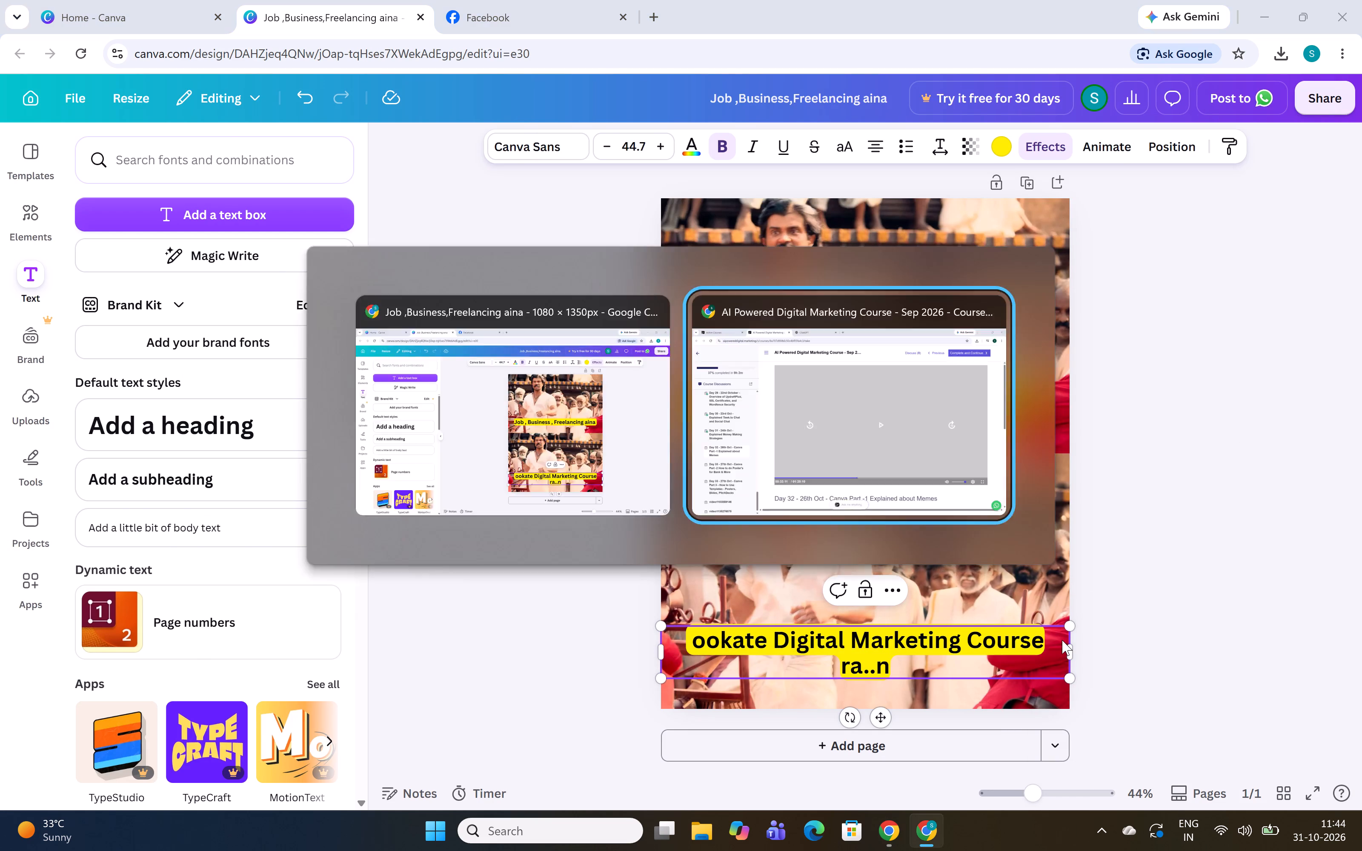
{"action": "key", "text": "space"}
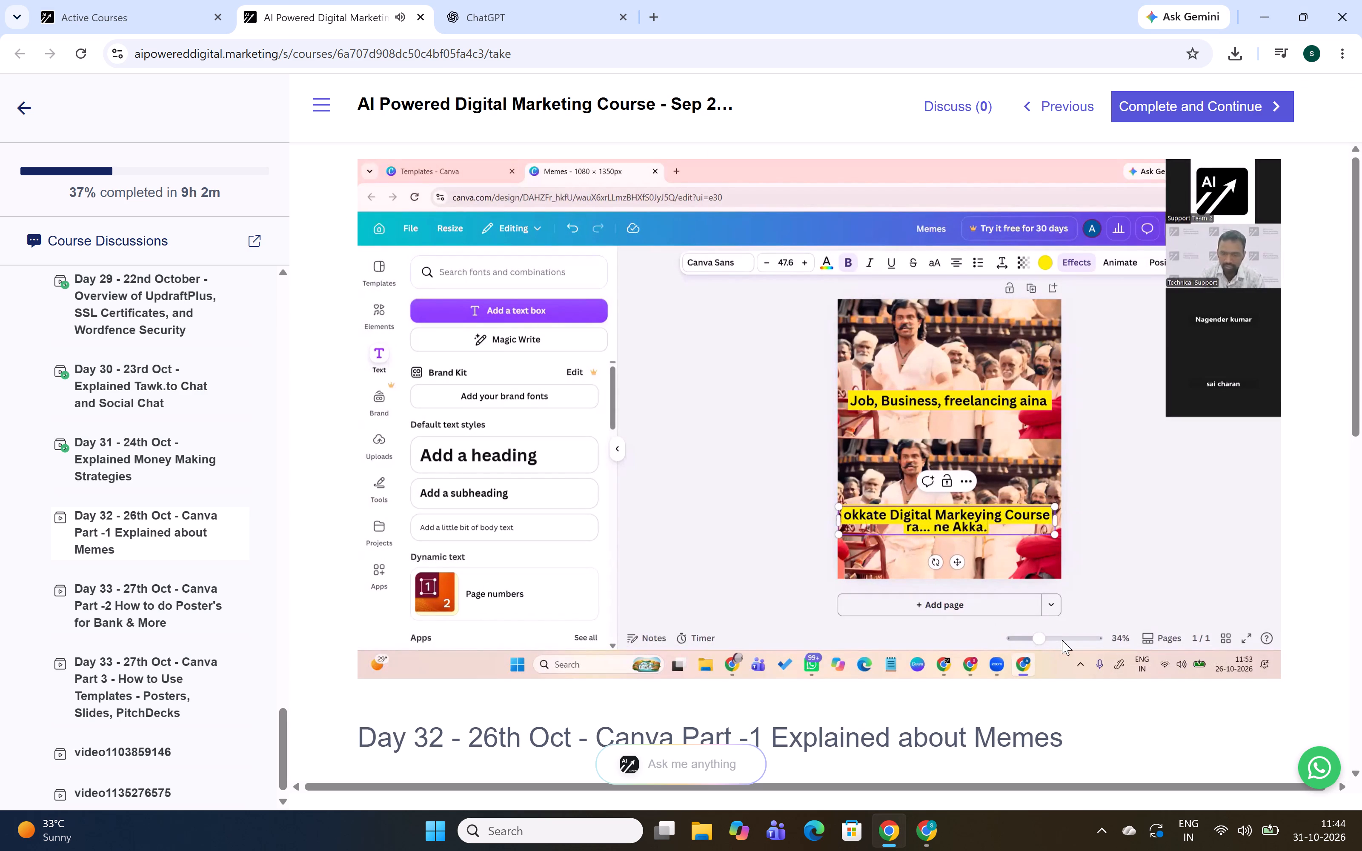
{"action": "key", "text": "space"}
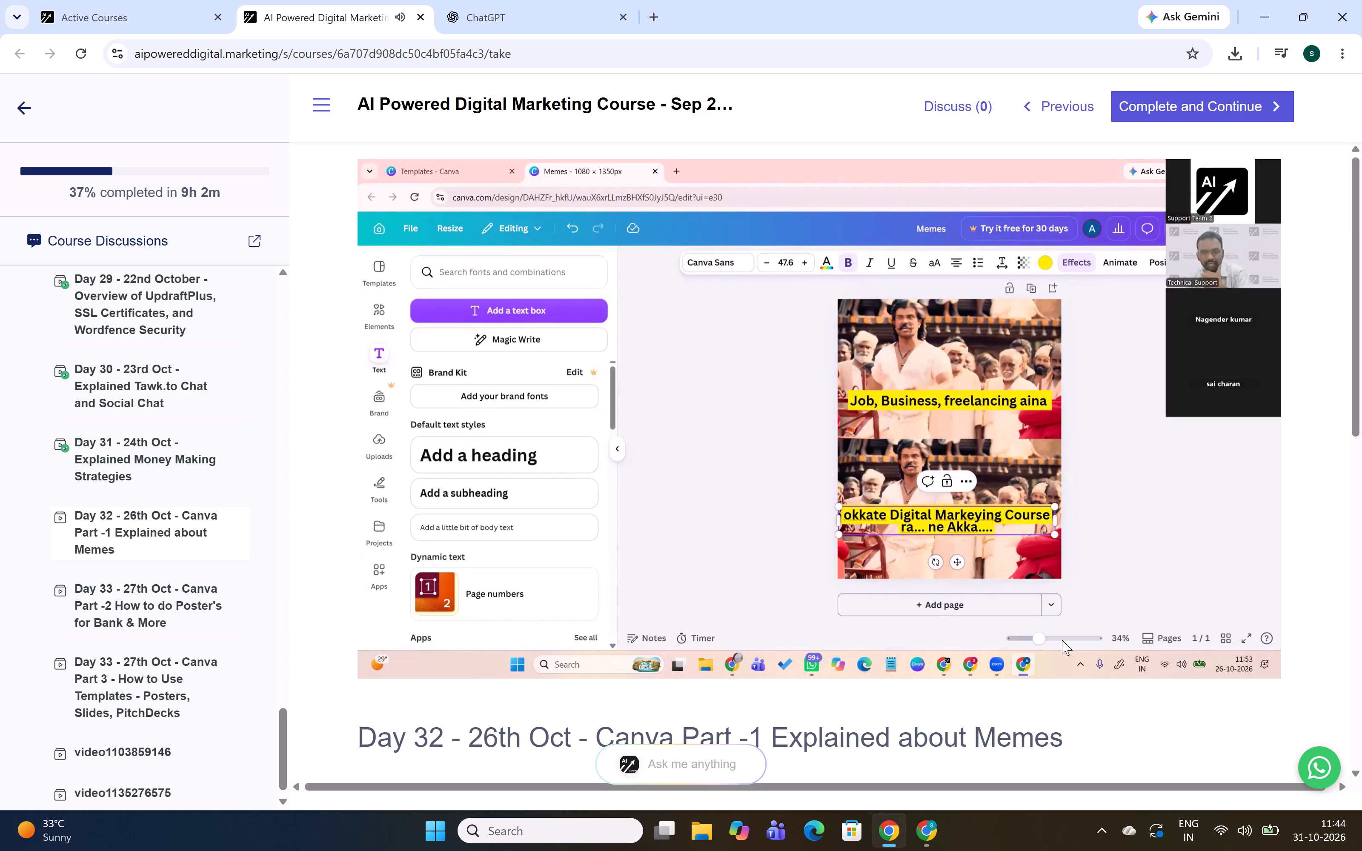
{"action": "key", "text": "alt+Tab"}
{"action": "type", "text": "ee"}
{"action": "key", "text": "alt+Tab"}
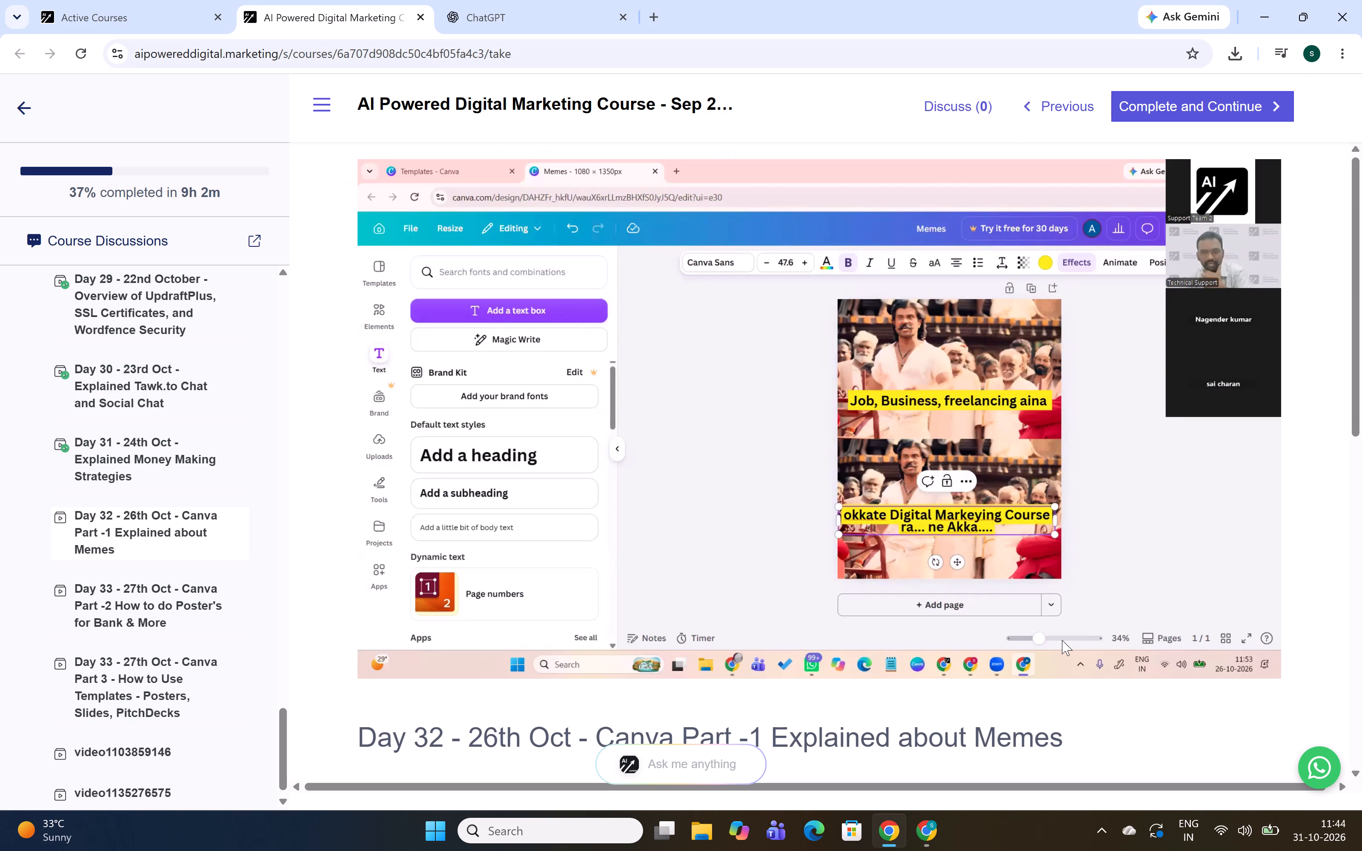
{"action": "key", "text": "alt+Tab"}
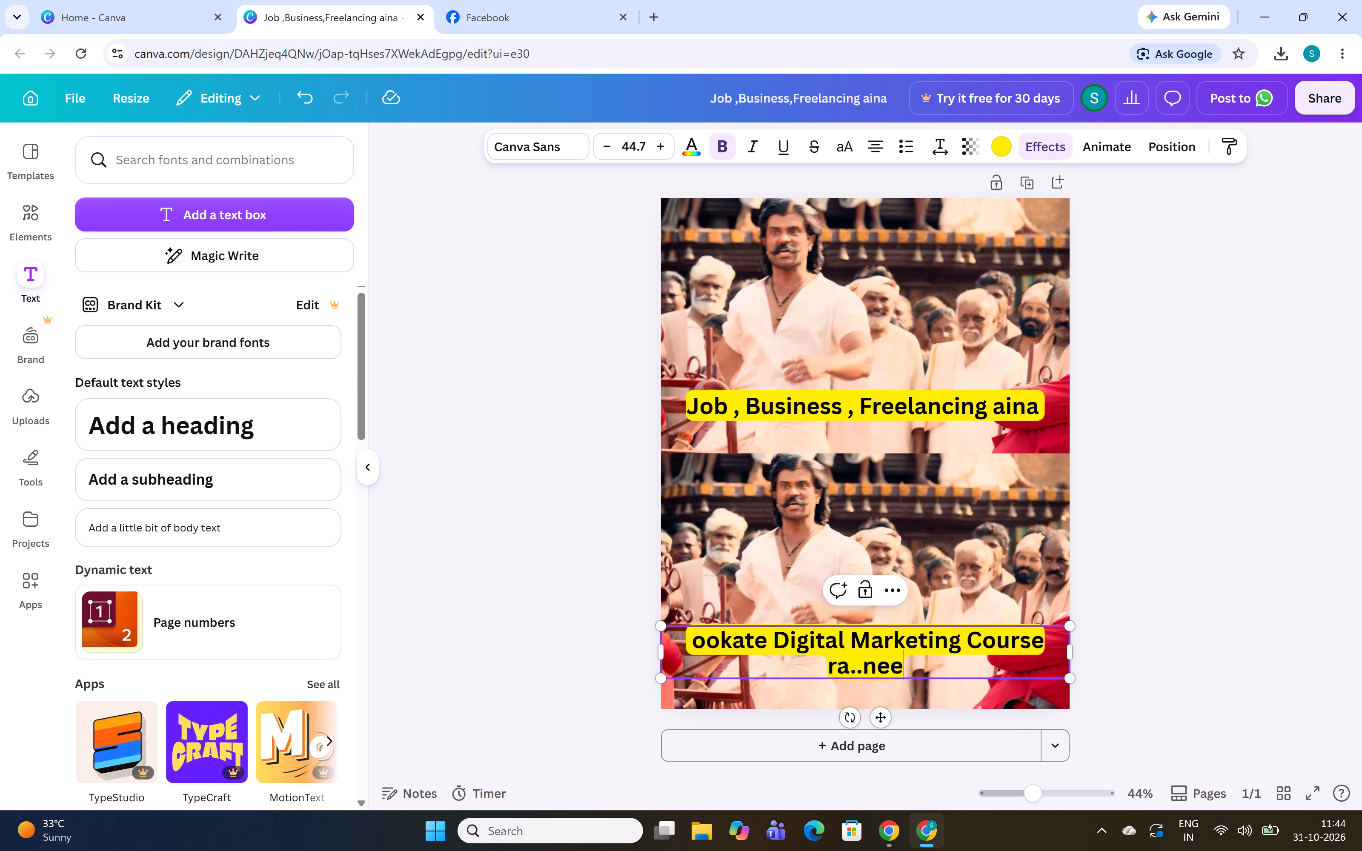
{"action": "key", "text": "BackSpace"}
Add the word "Akka" after "ne" so the lower caption ends "ra..ne Akka", checking the spelling against the course video.
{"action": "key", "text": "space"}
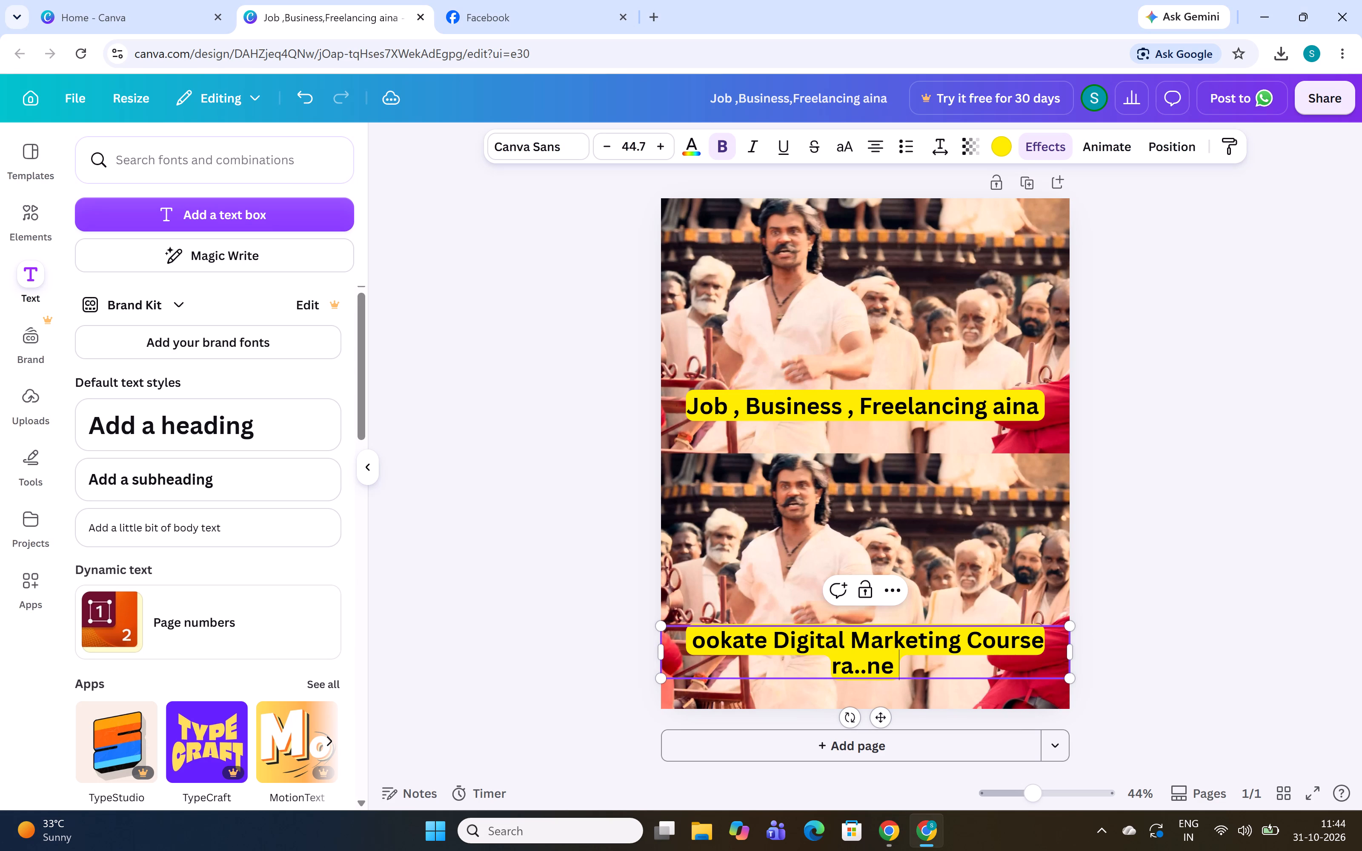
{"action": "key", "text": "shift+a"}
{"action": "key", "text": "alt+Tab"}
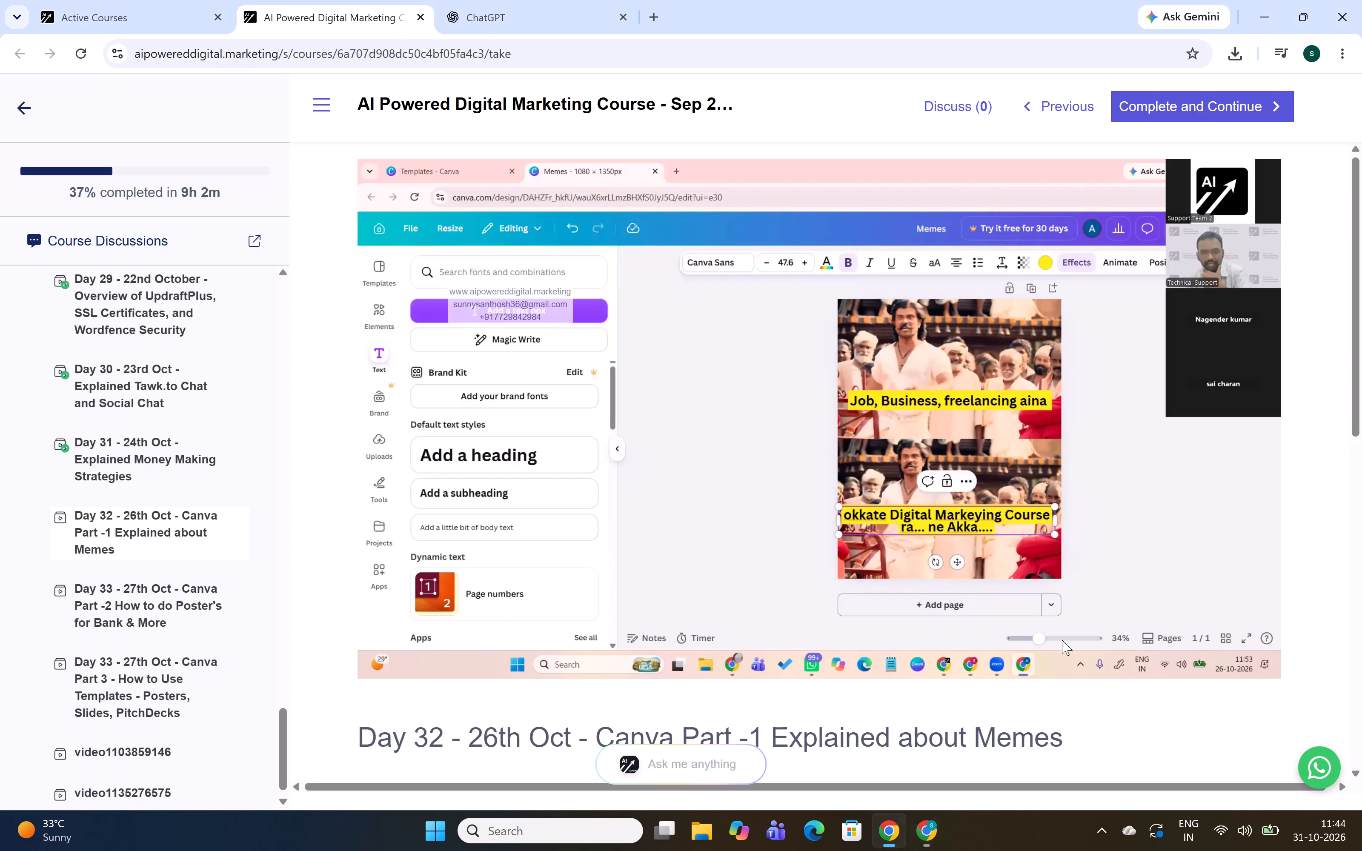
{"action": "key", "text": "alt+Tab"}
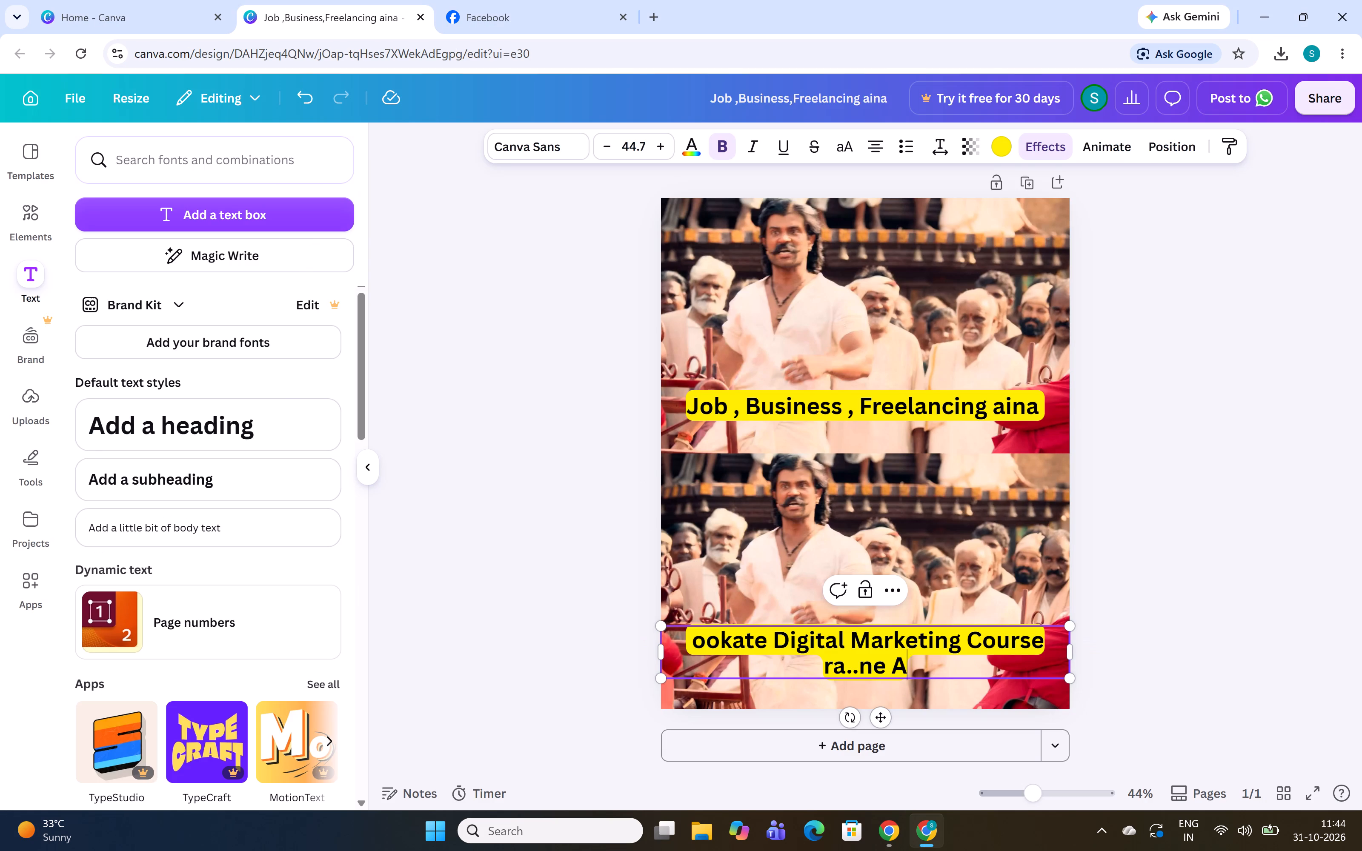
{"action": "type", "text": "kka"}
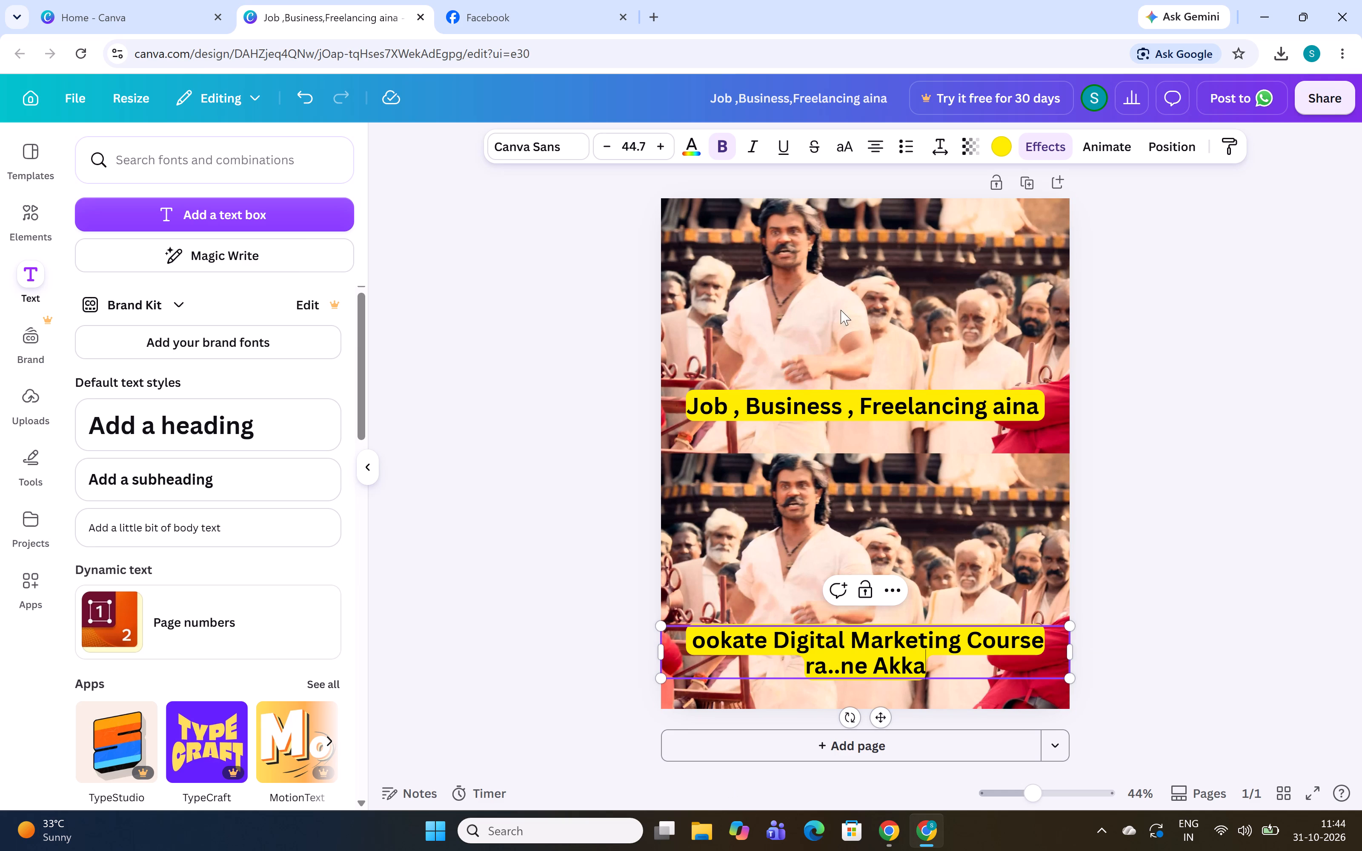
Switch to the course video, play the part after the finished lower caption, and pause it.
{"action": "key", "text": "alt+Tab"}
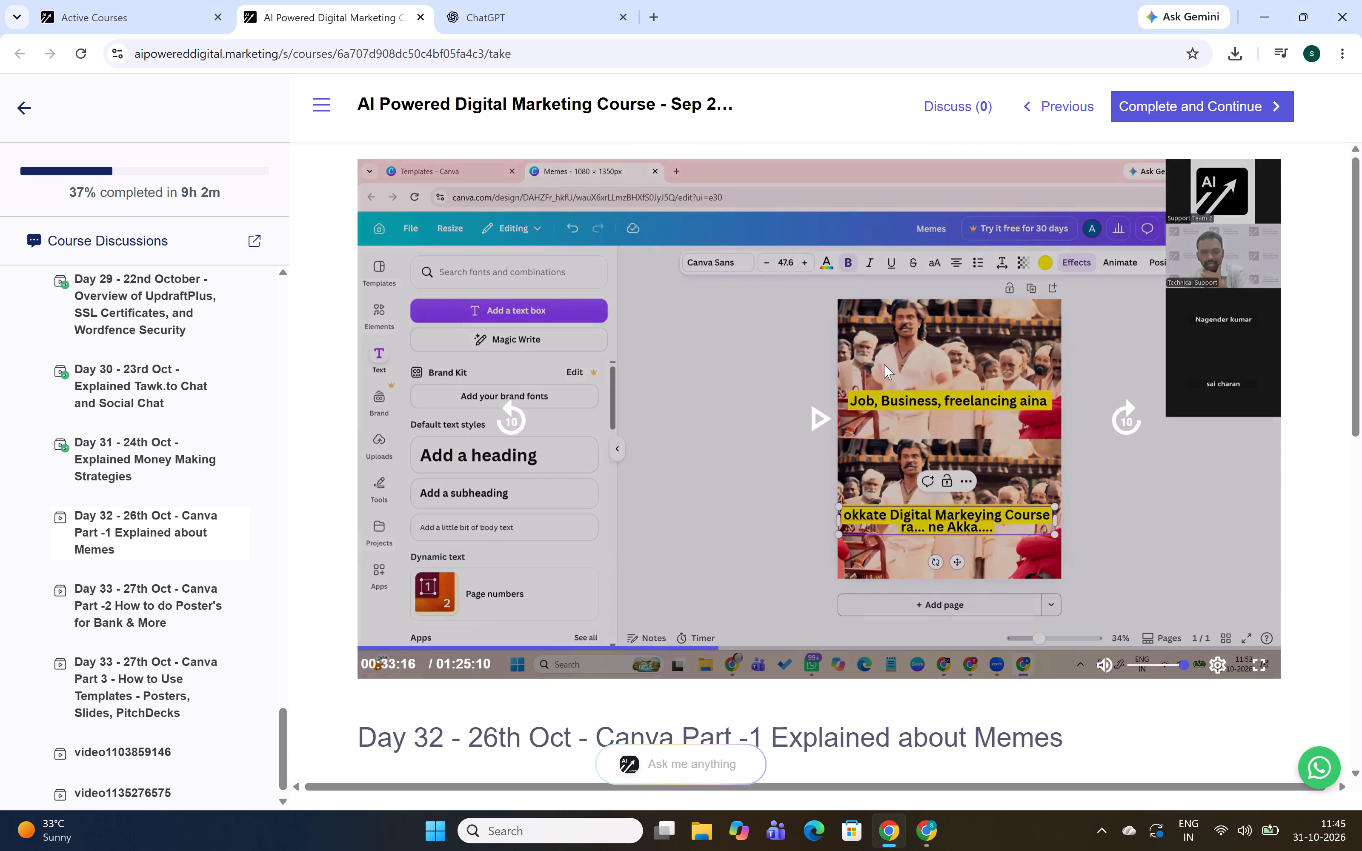
{"action": "left_click", "coordinate": [826, 422]}
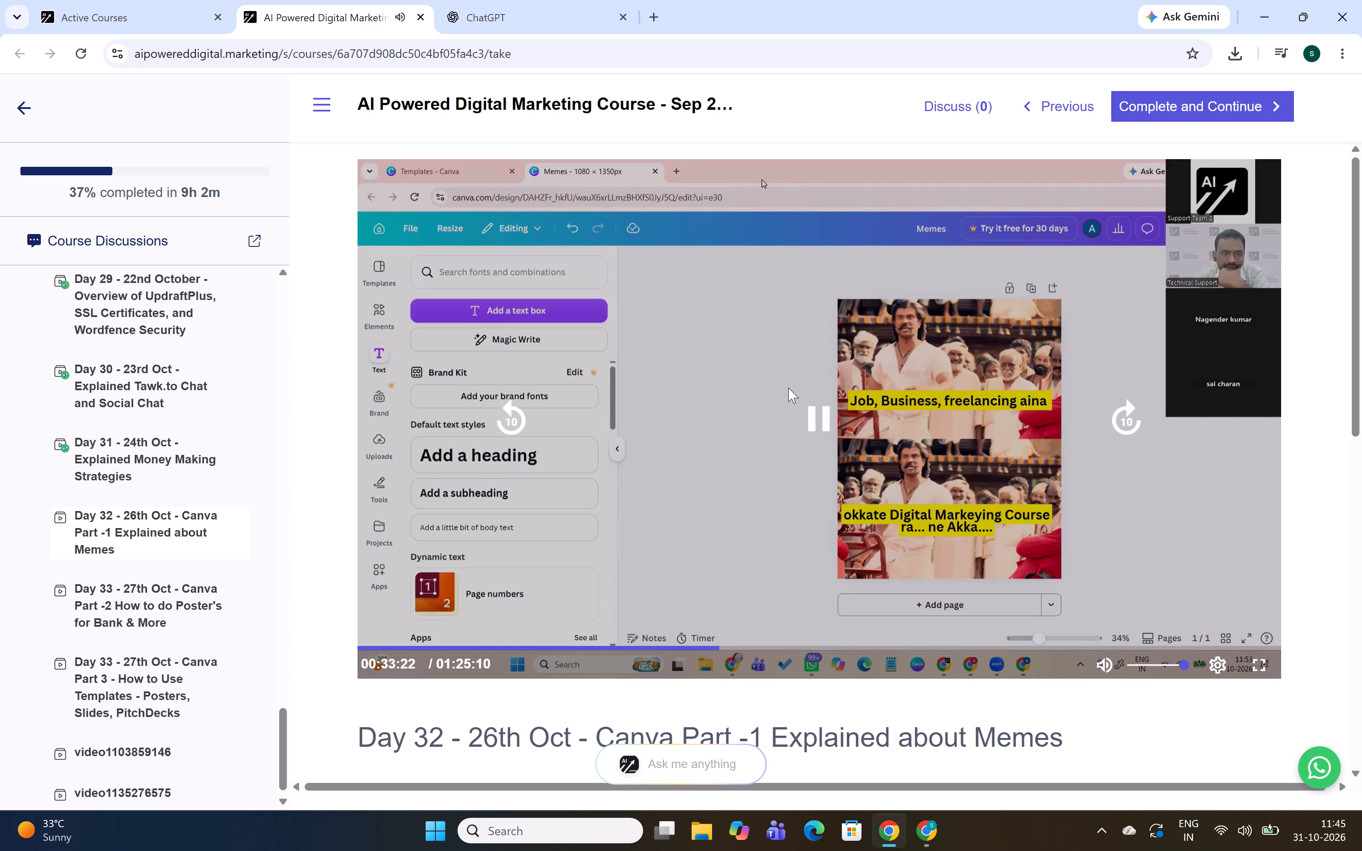
{"action": "left_click", "coordinate": [831, 423]}
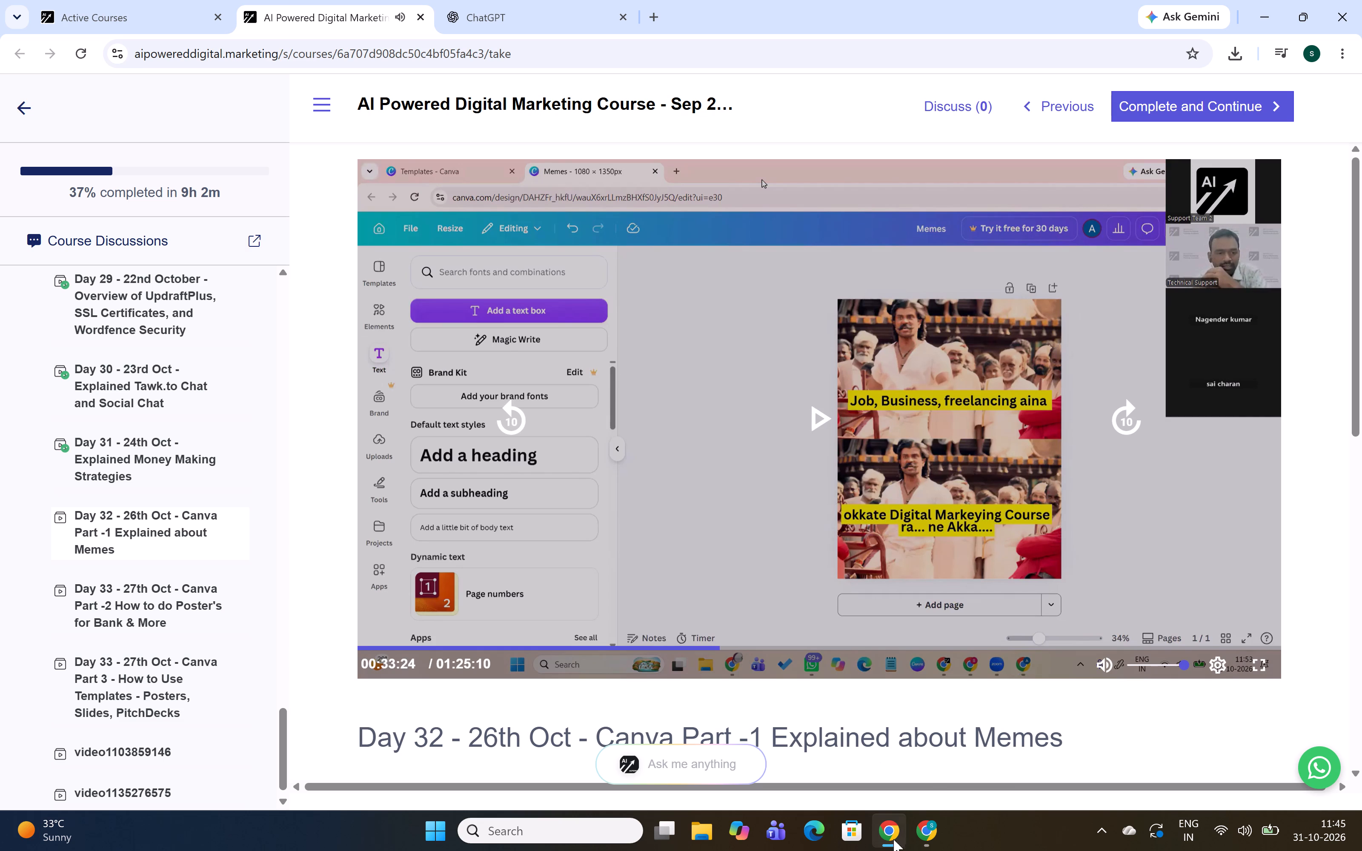
Switch to the Canva design and add "....." after "Akka" at the end of the lower caption.
{"action": "left_click", "coordinate": [917, 761]}
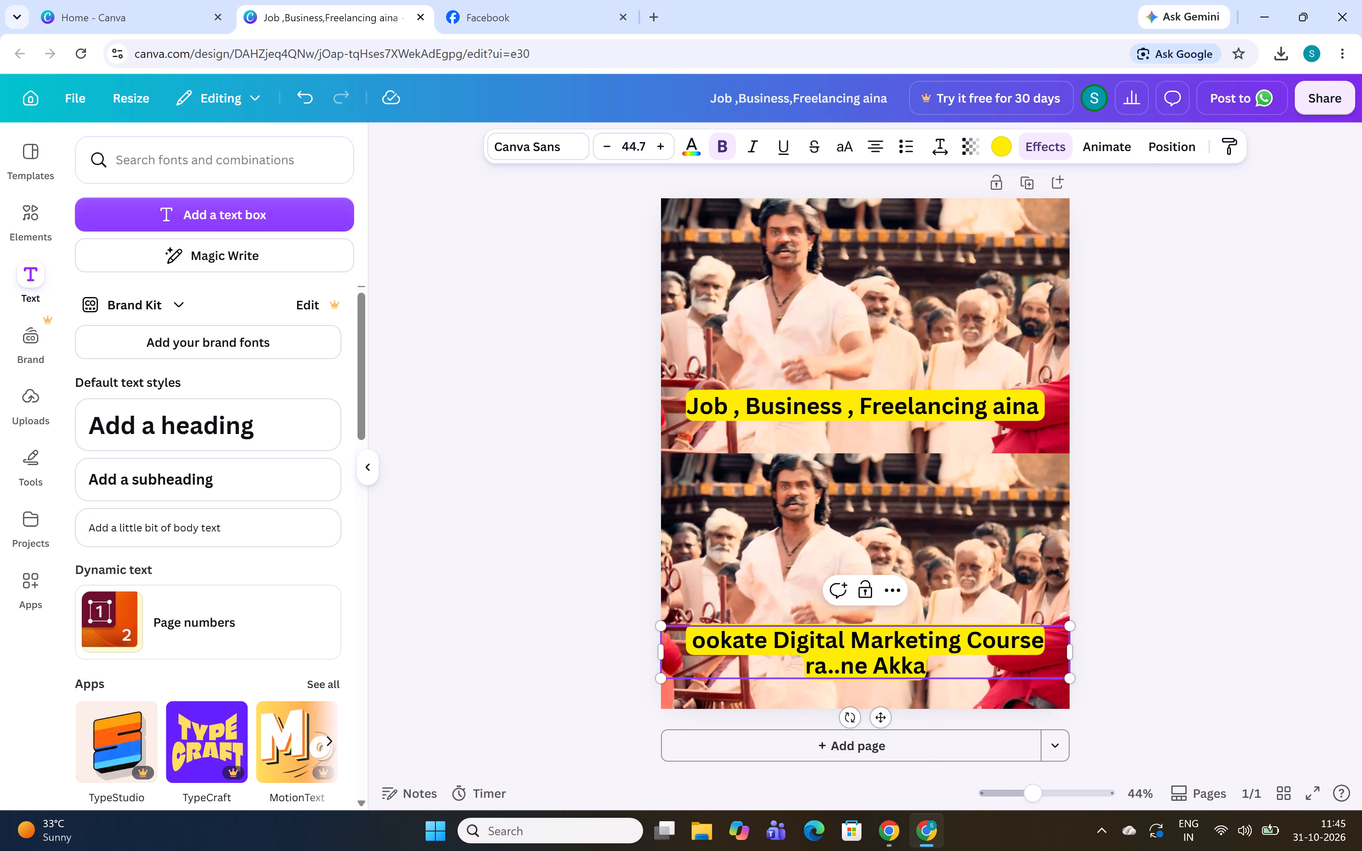
{"action": "type", "text": "....."}
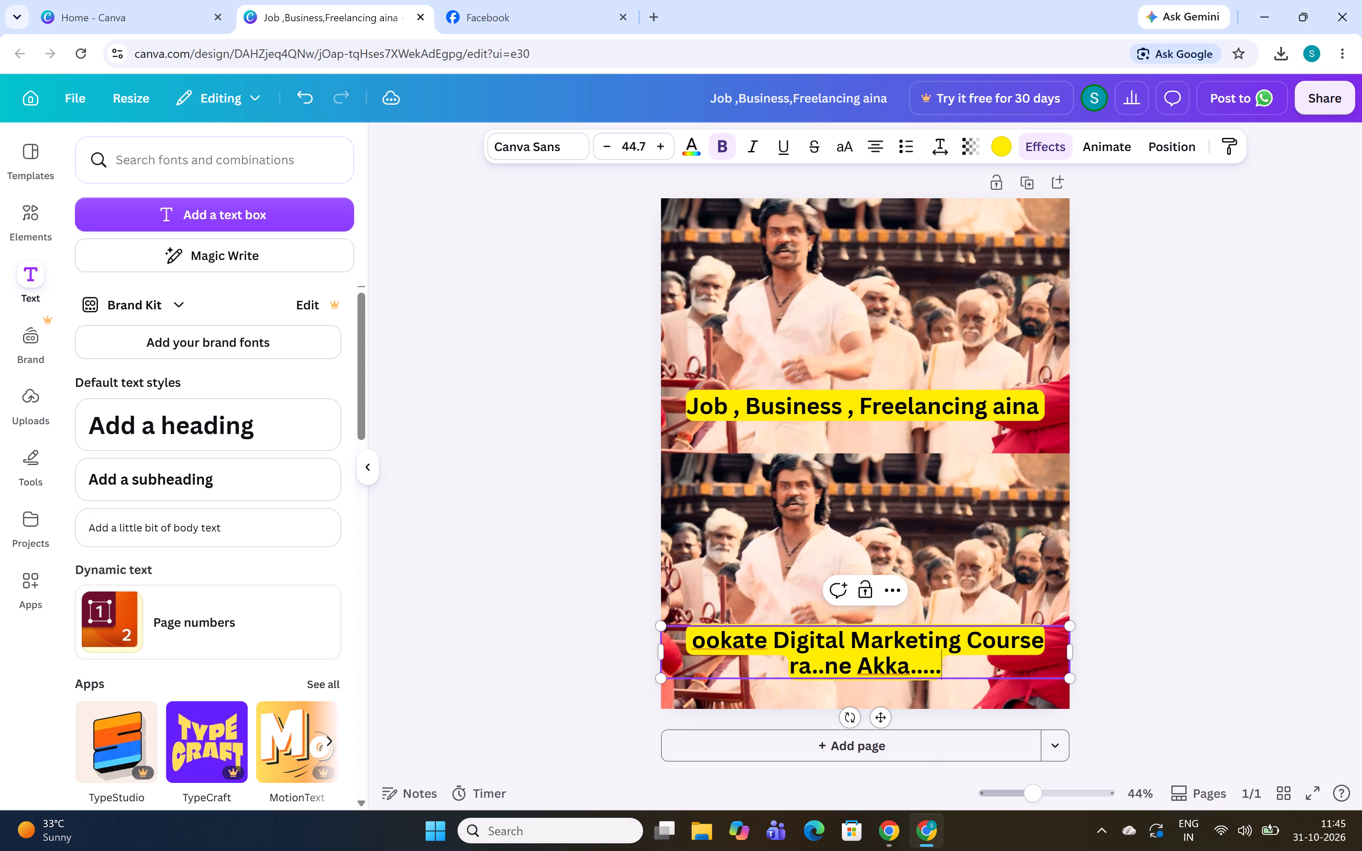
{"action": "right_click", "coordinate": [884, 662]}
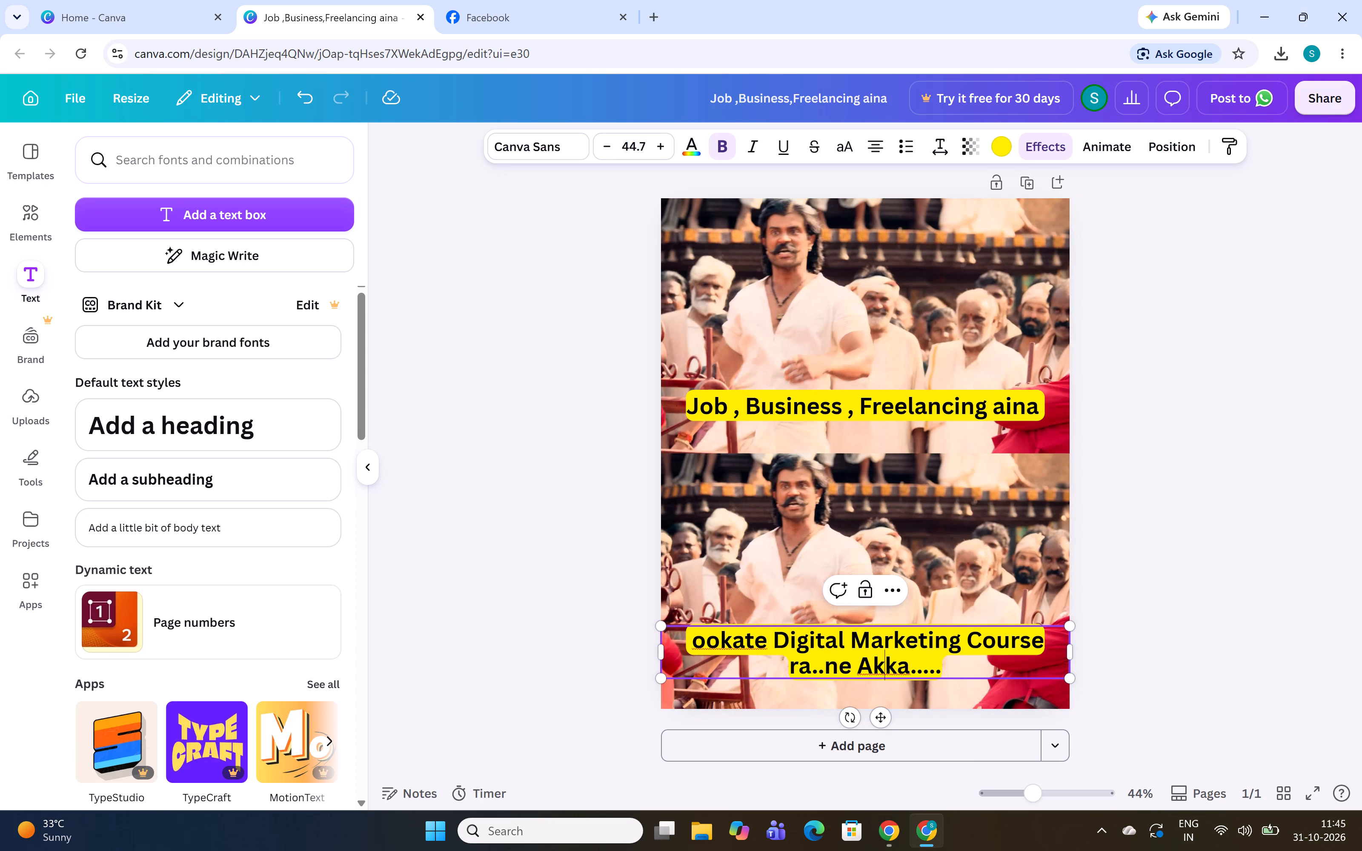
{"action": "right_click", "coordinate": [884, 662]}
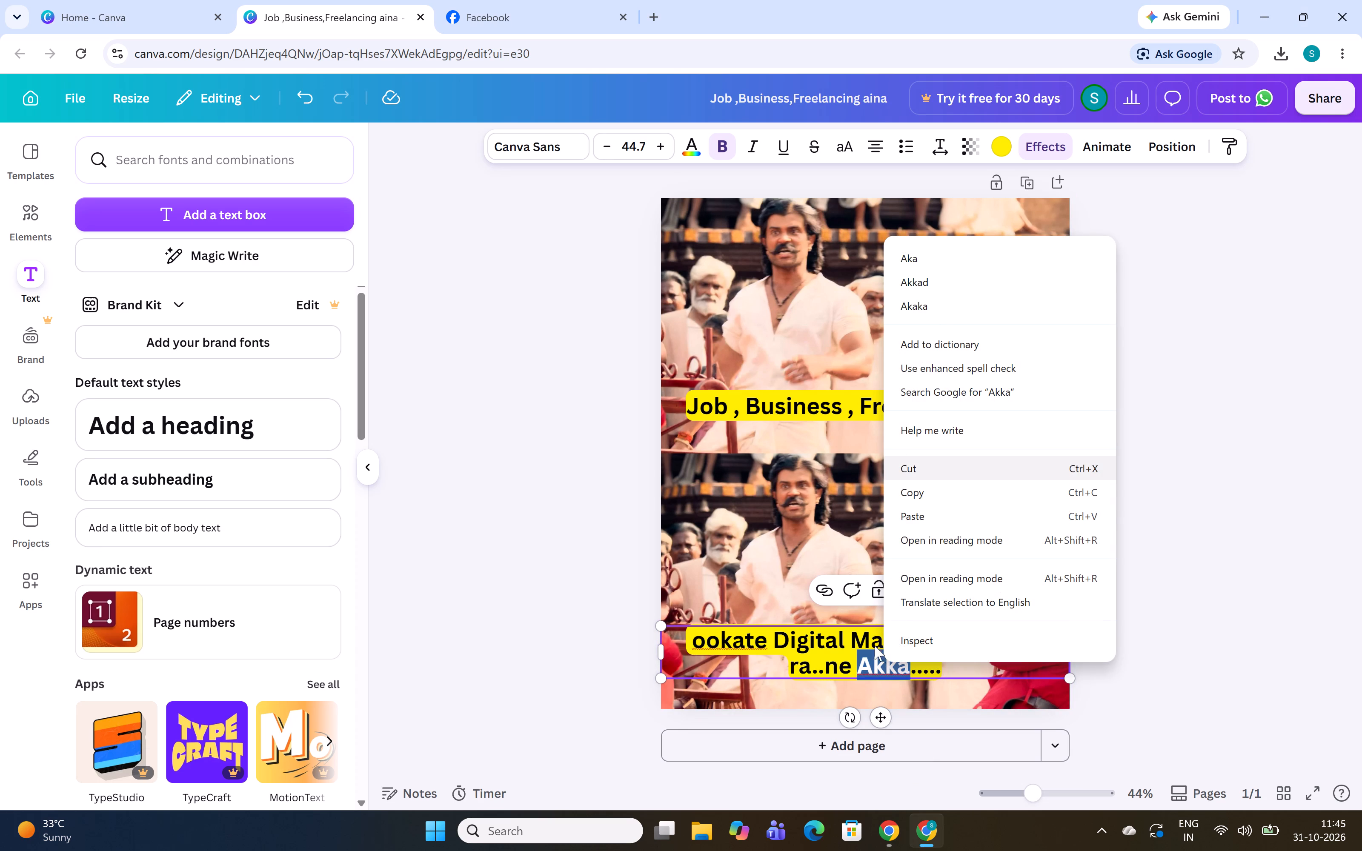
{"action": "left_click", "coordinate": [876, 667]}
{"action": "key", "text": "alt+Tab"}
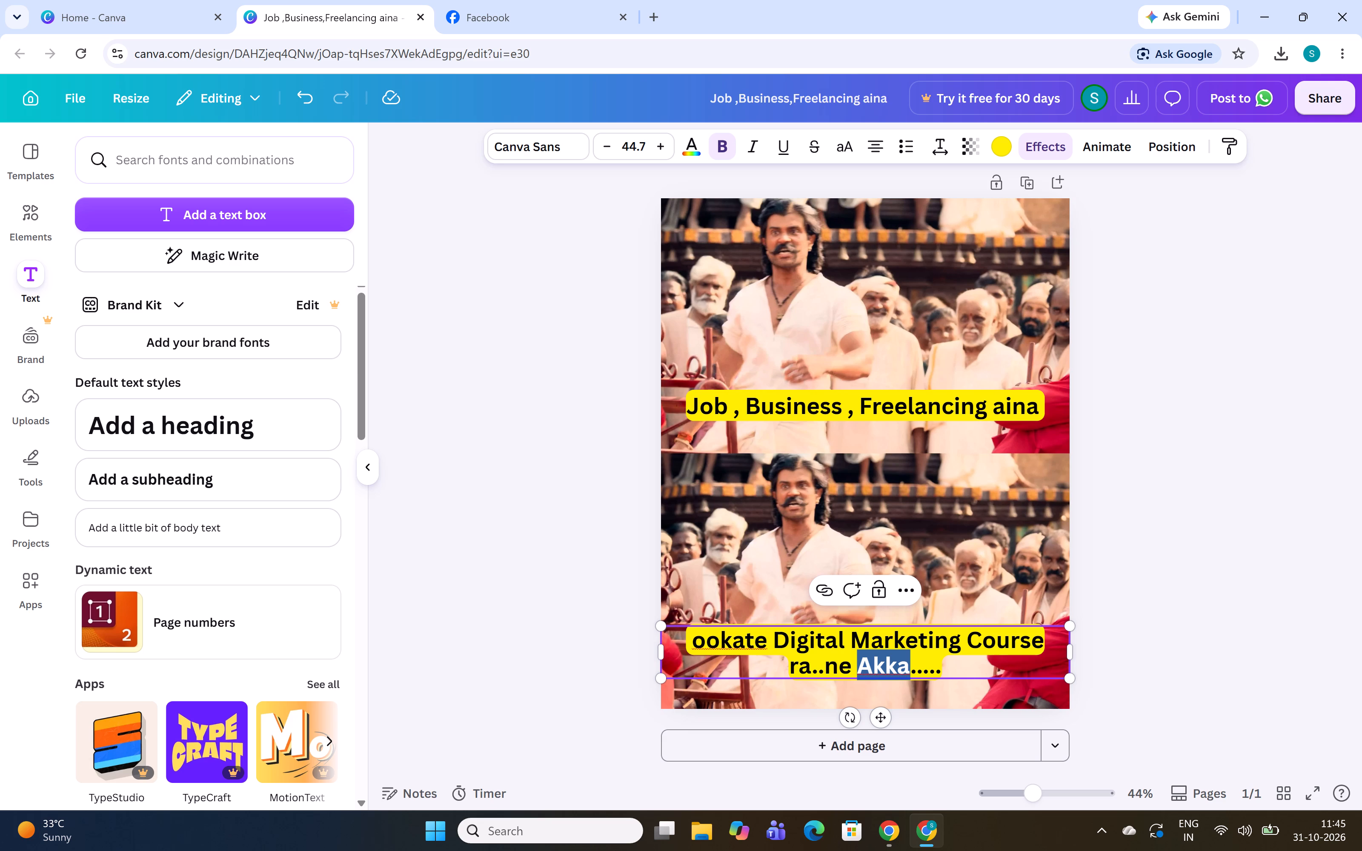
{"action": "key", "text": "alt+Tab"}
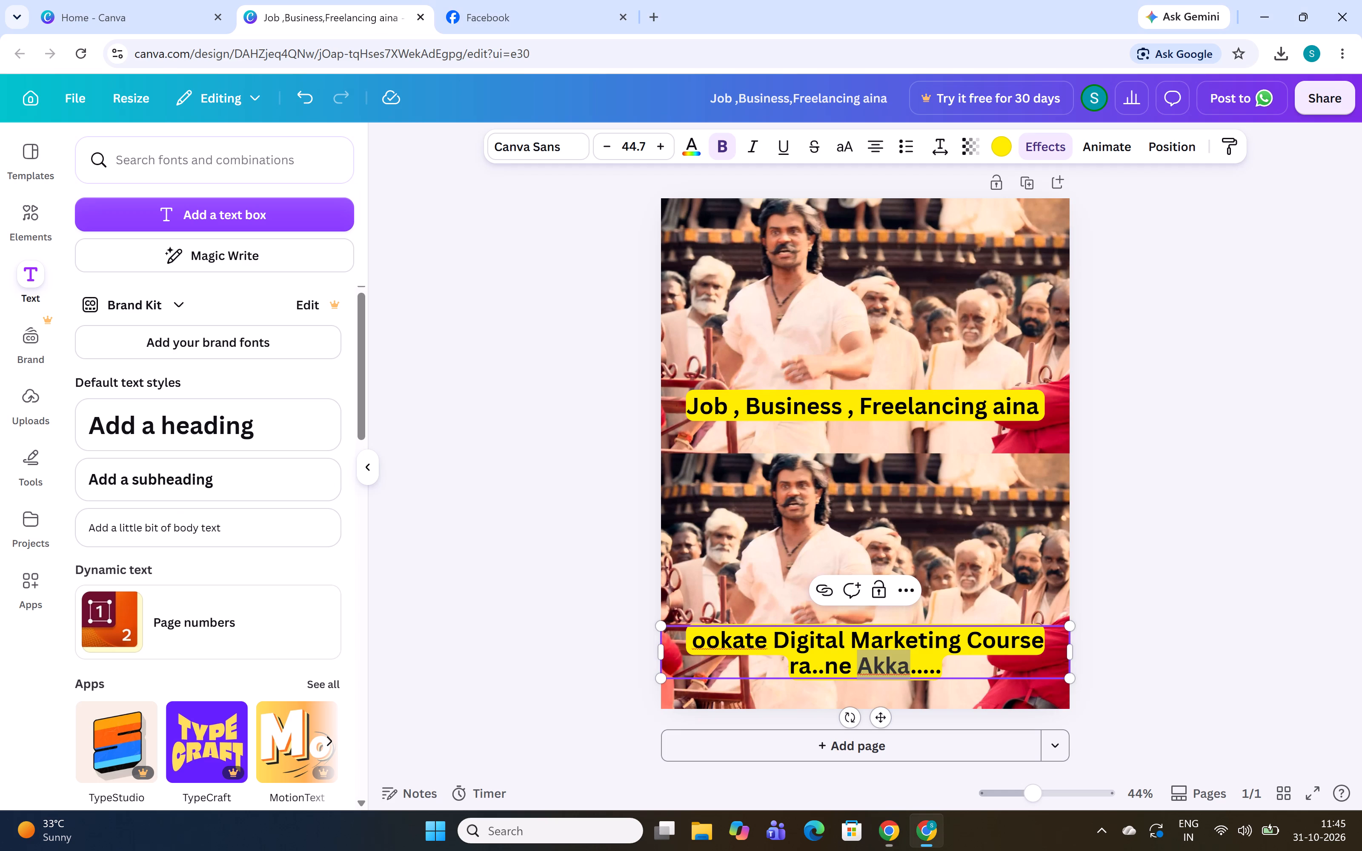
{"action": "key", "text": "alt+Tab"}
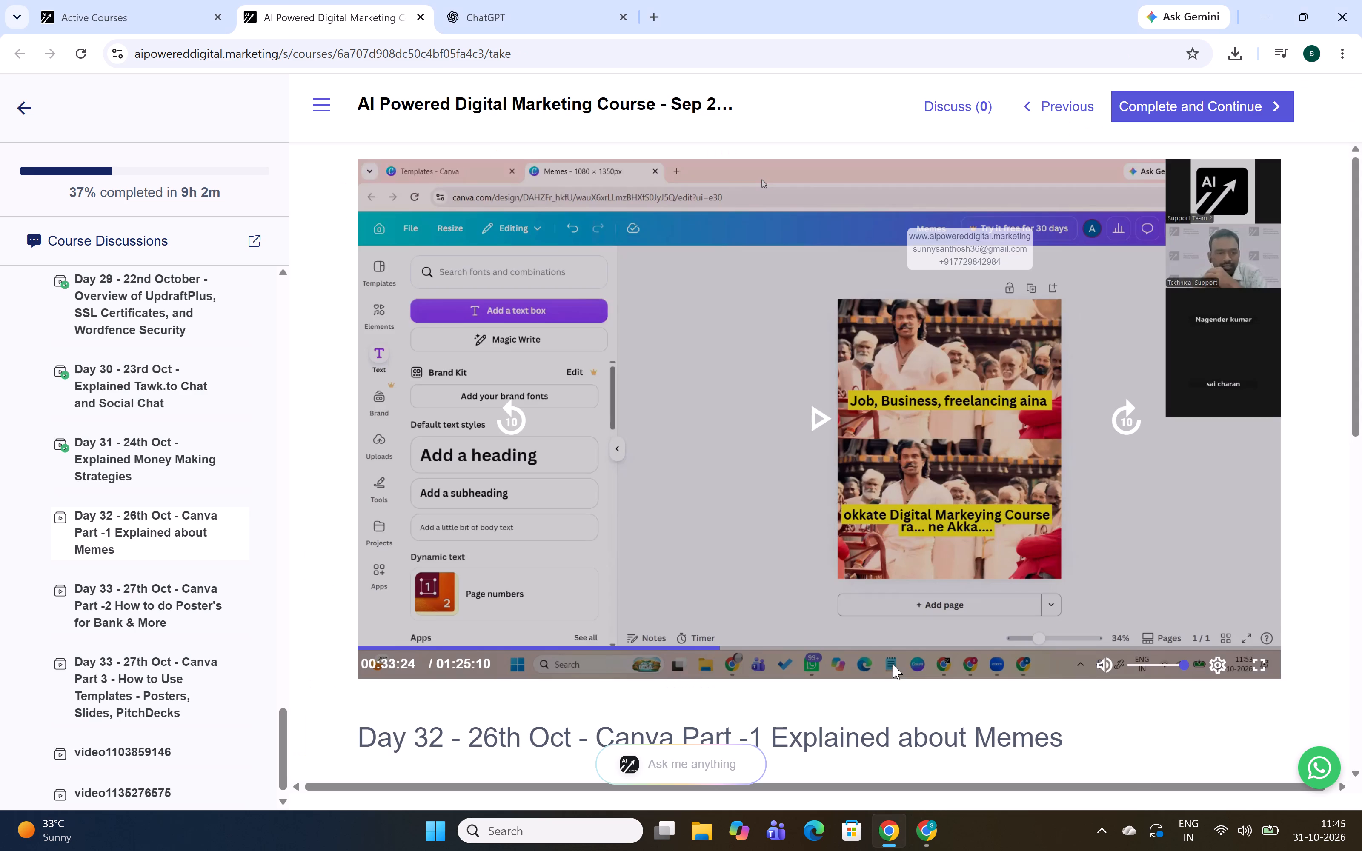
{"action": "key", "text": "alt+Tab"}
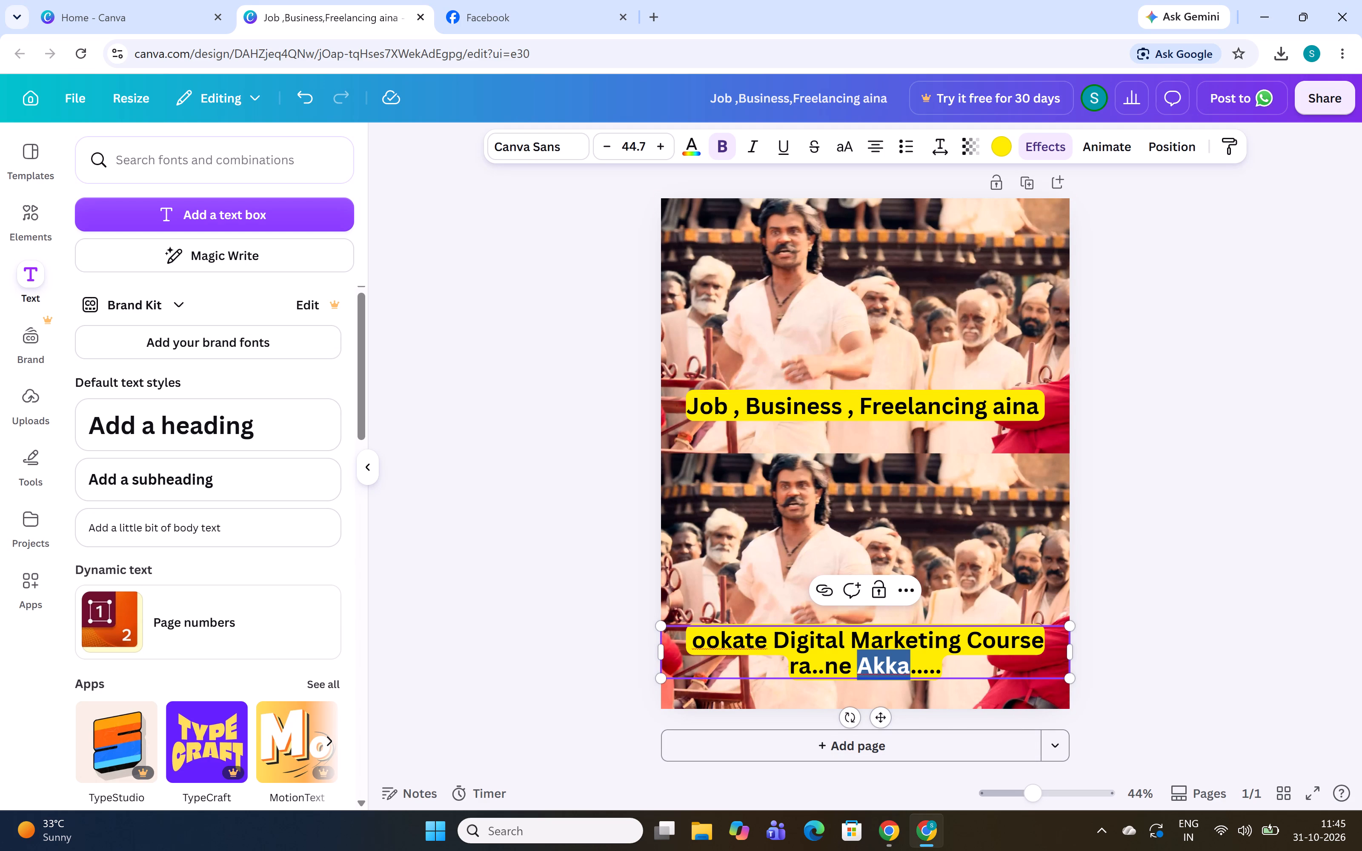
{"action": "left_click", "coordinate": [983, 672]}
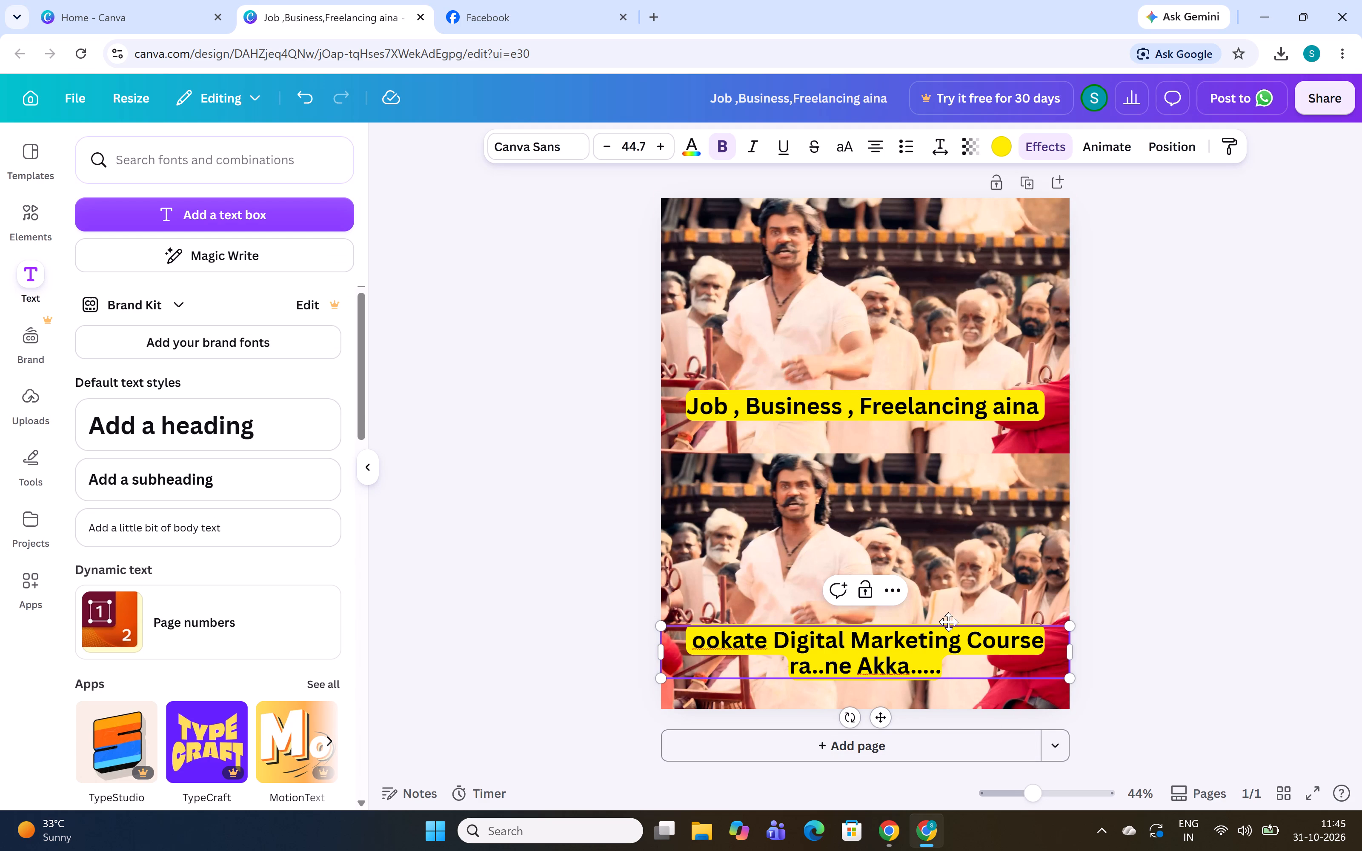
Resume the course video, return to the Canva design, and move the lower caption slightly higher on the lower picture.
{"action": "key", "text": "alt+Tab"}
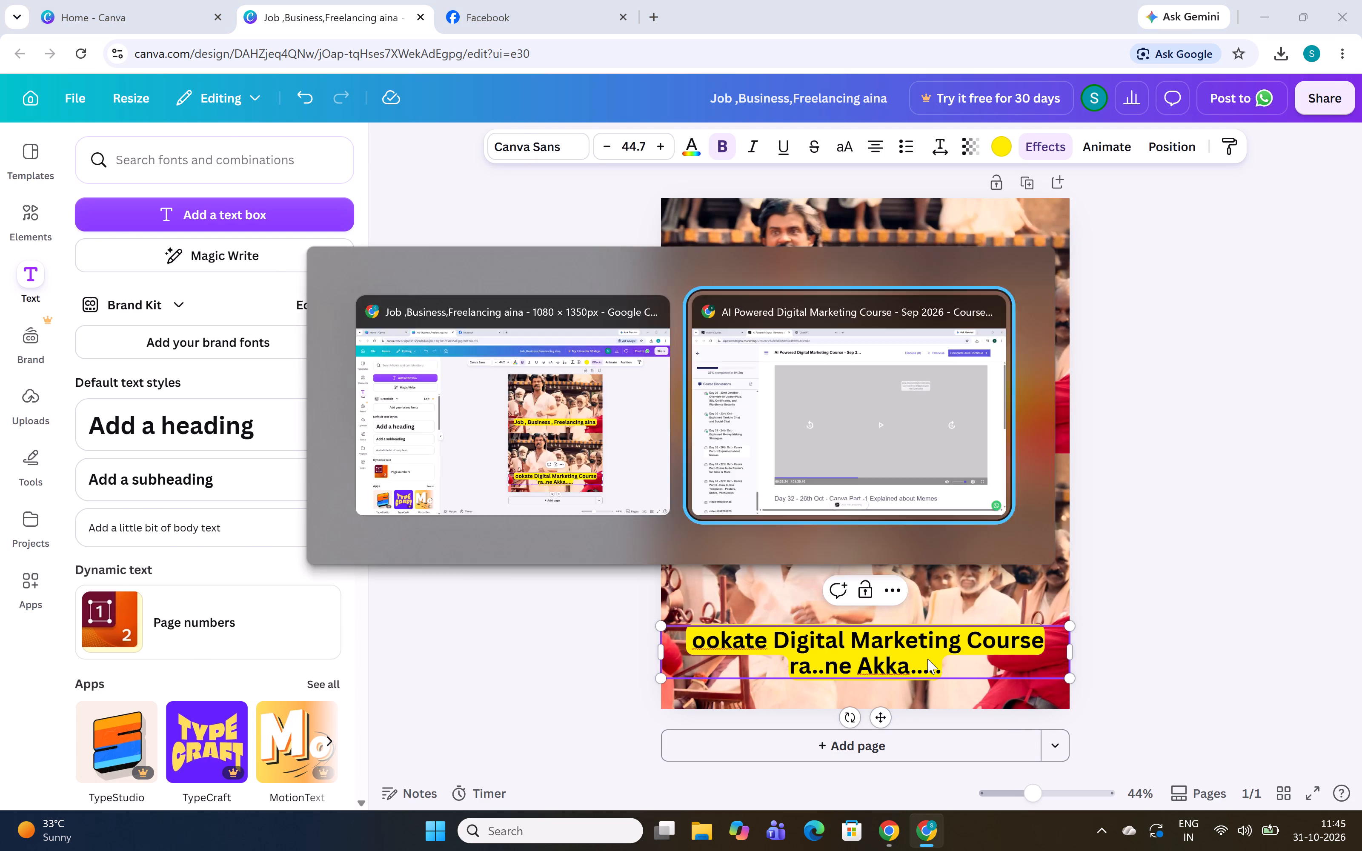
{"action": "left_click", "coordinate": [825, 421]}
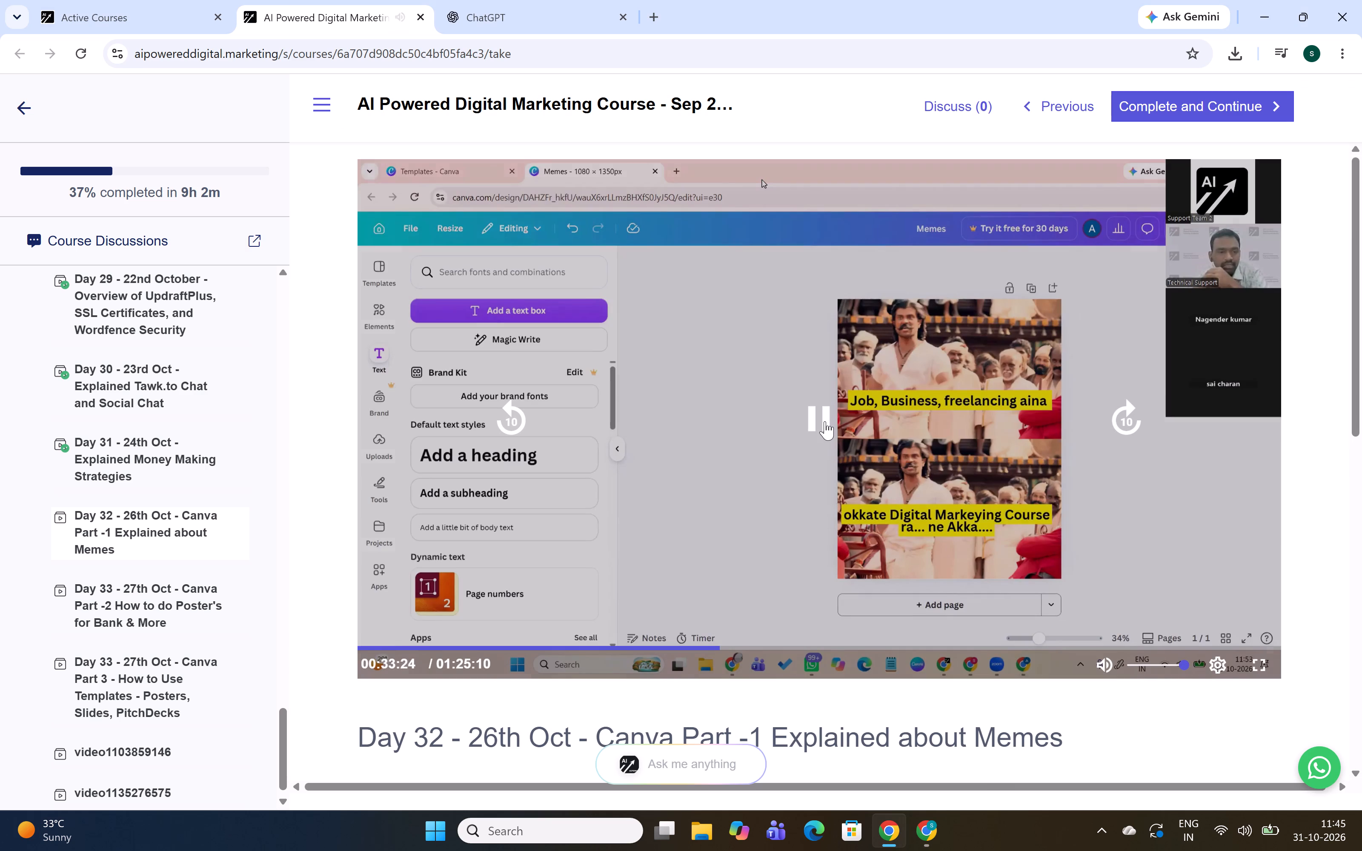
{"action": "key", "text": "alt+Tab"}
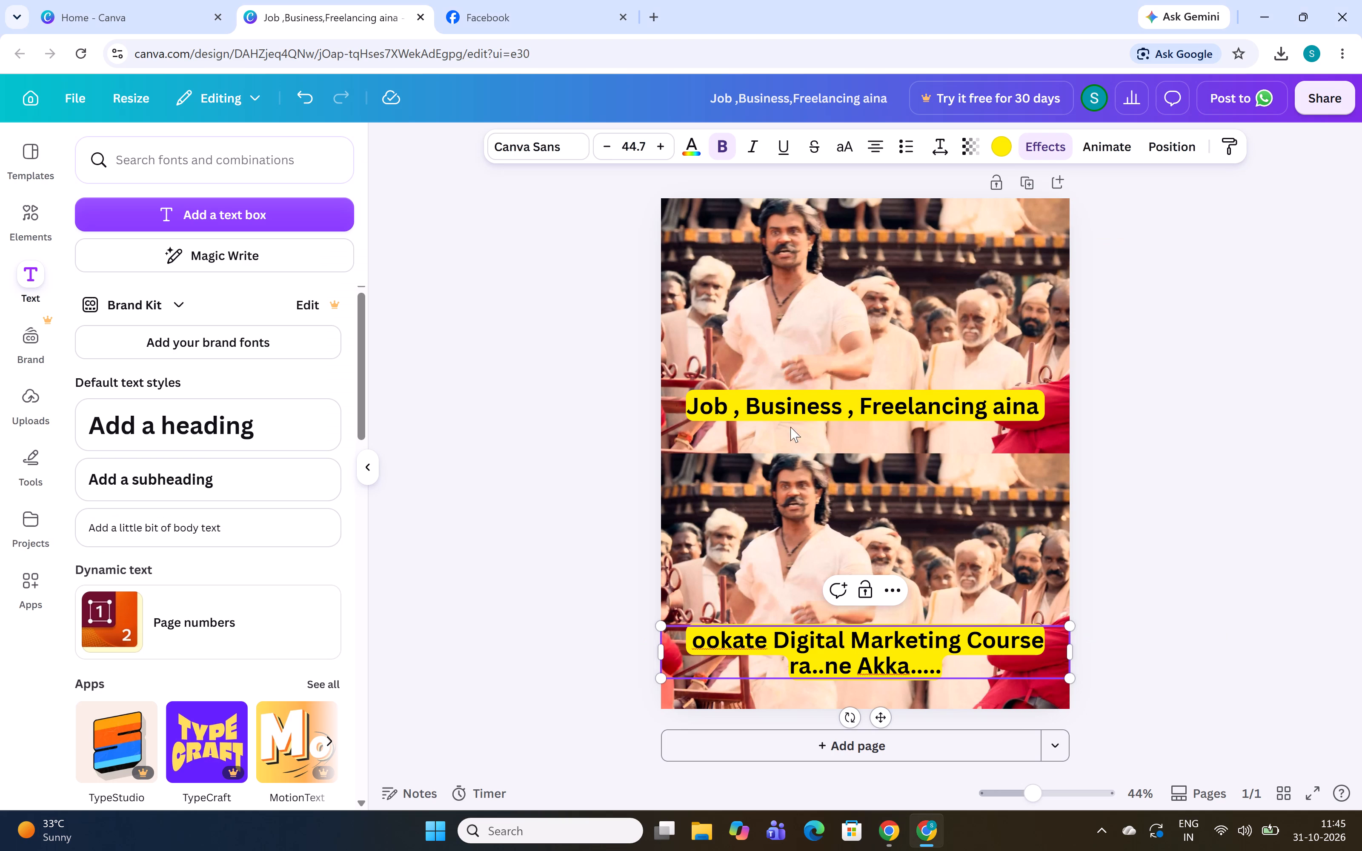
{"action": "left_click", "coordinate": [870, 651]}
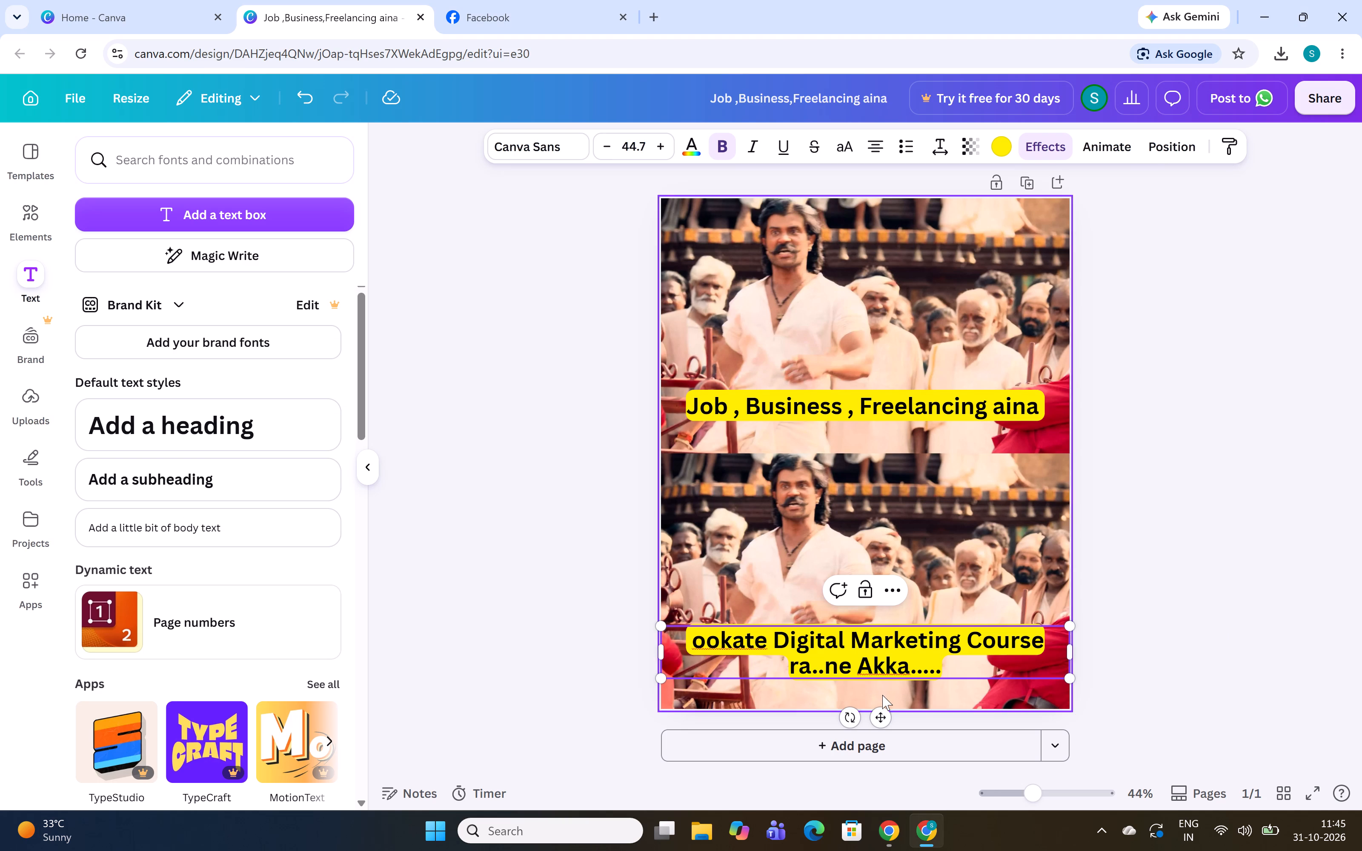
{"action": "left_click_drag", "start_coordinate": [878, 720], "coordinate": [875, 694]}
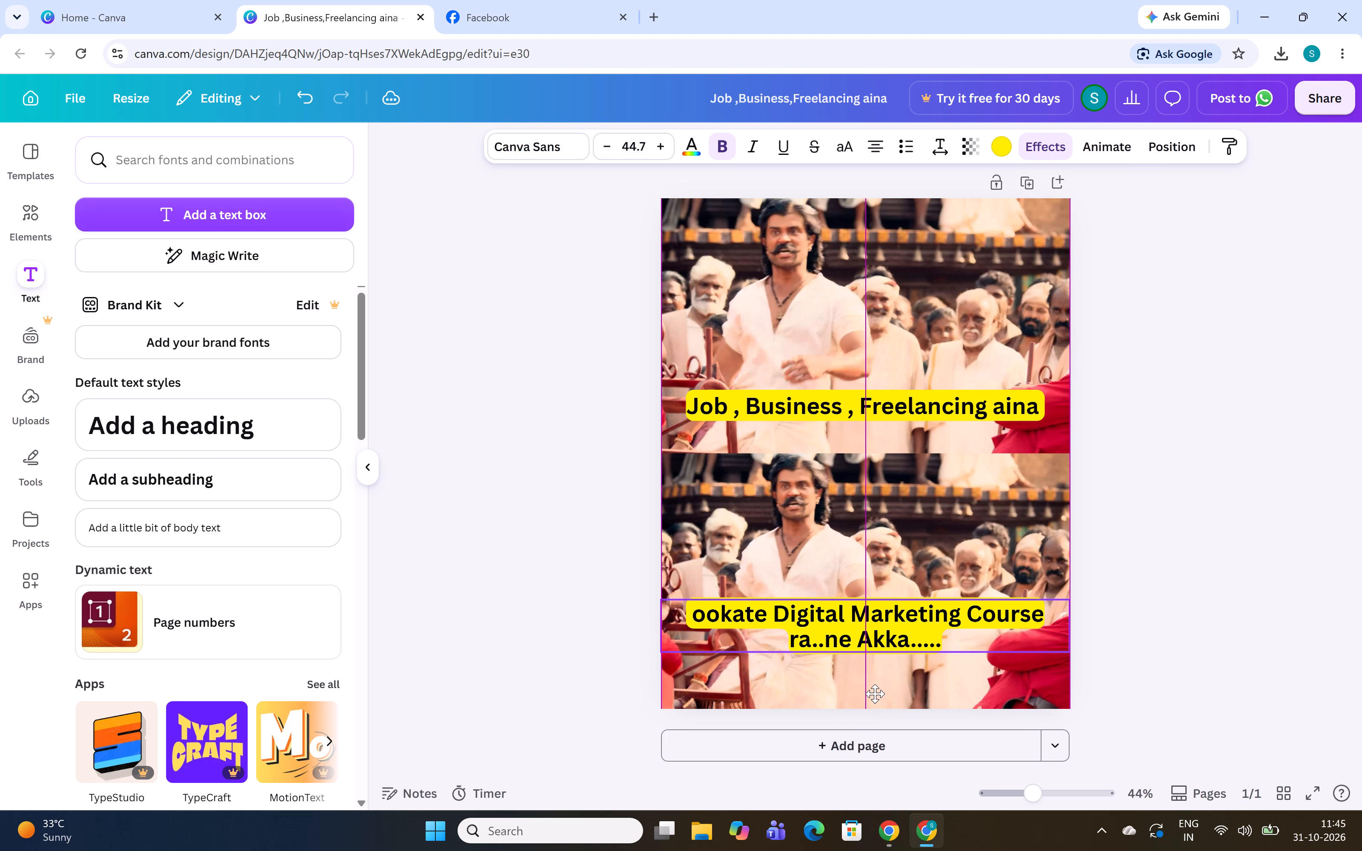
{"action": "left_click_drag", "start_coordinate": [875, 694], "coordinate": [873, 694]}
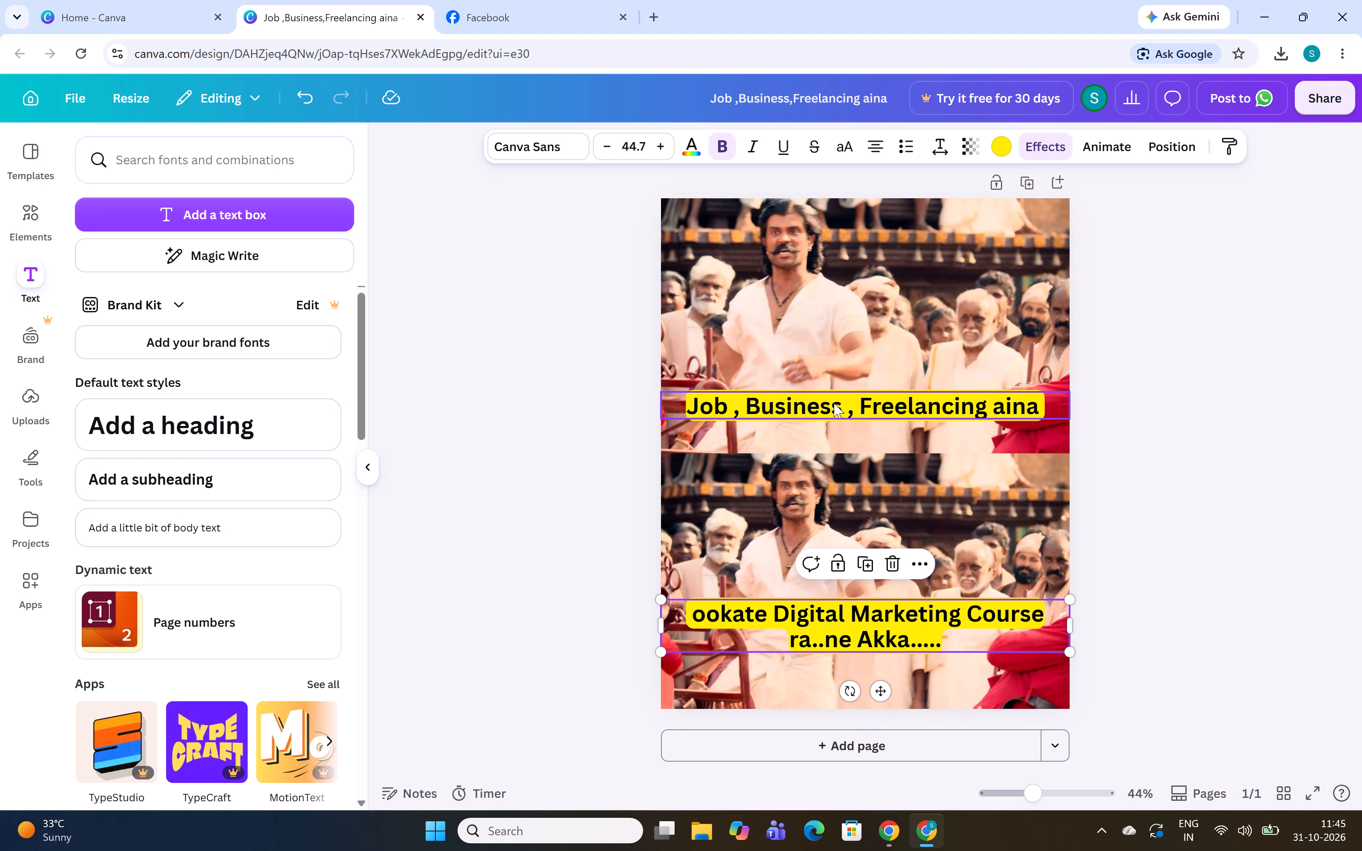
Skim the course video part on restyling the captions on a second page, go back to its start, and pause it.
{"action": "key", "text": "alt+Tab"}
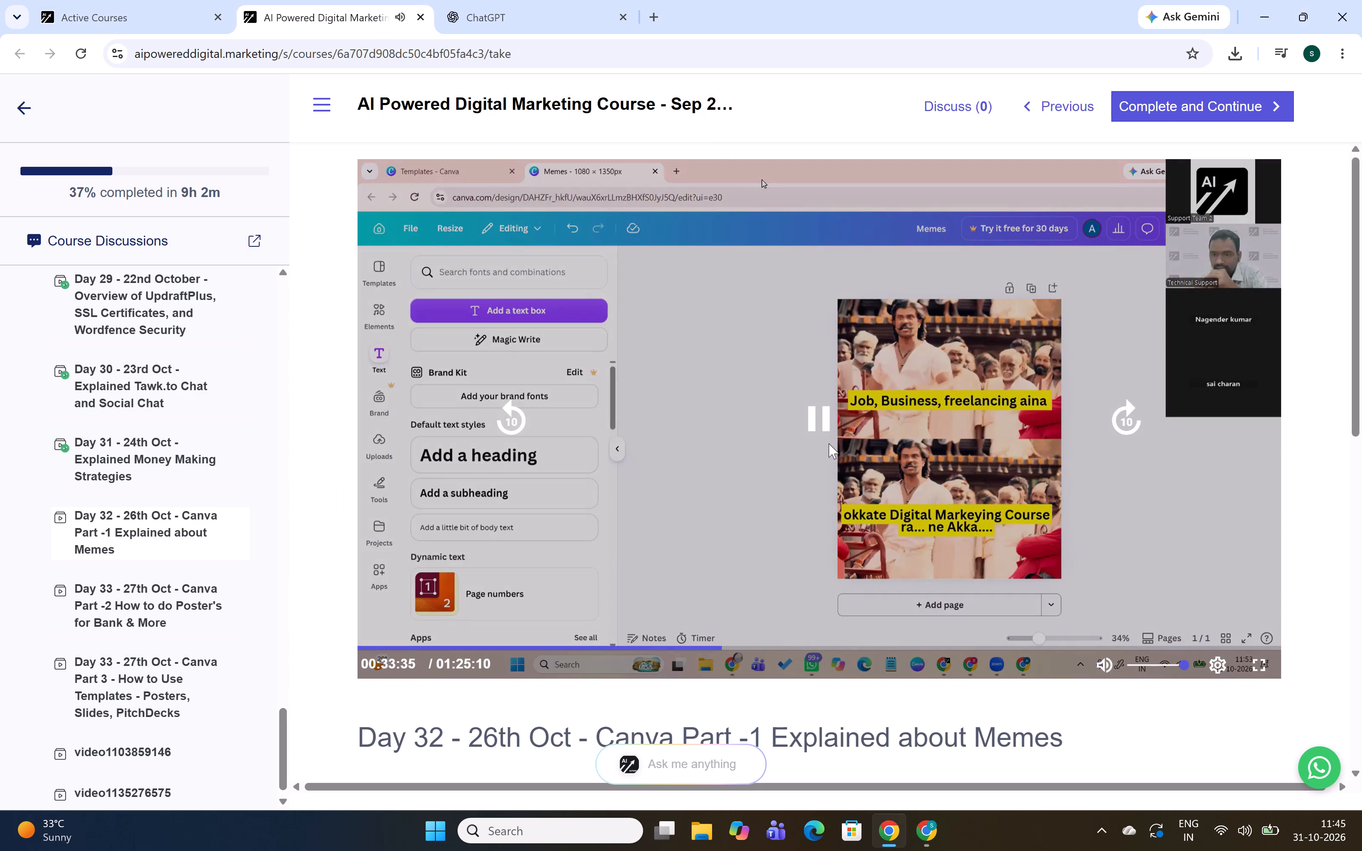
{"action": "key", "text": "alt+Tab"}
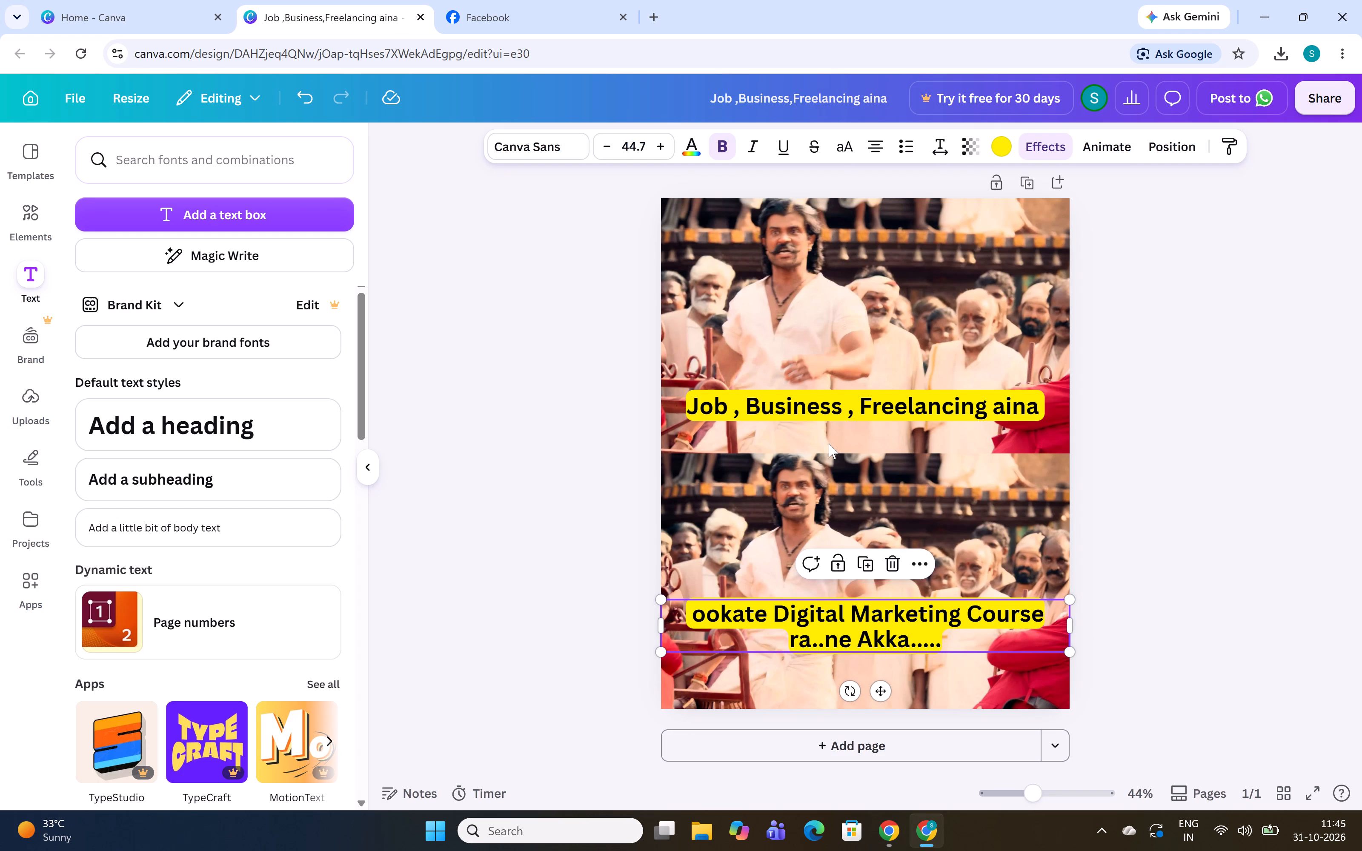
{"action": "key", "text": "alt+Tab"}
{"action": "key", "text": "Right"}
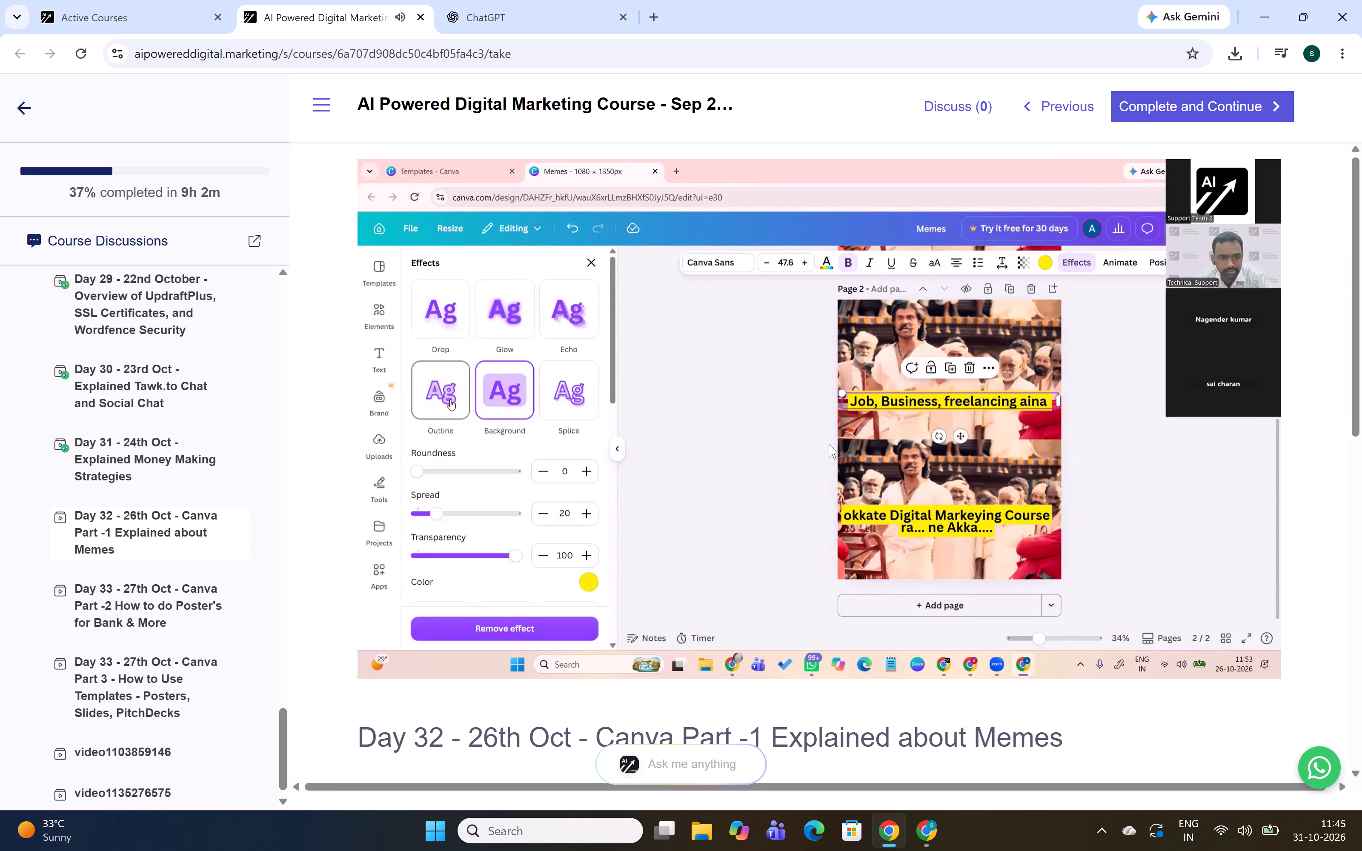
{"action": "key", "text": "Right"}
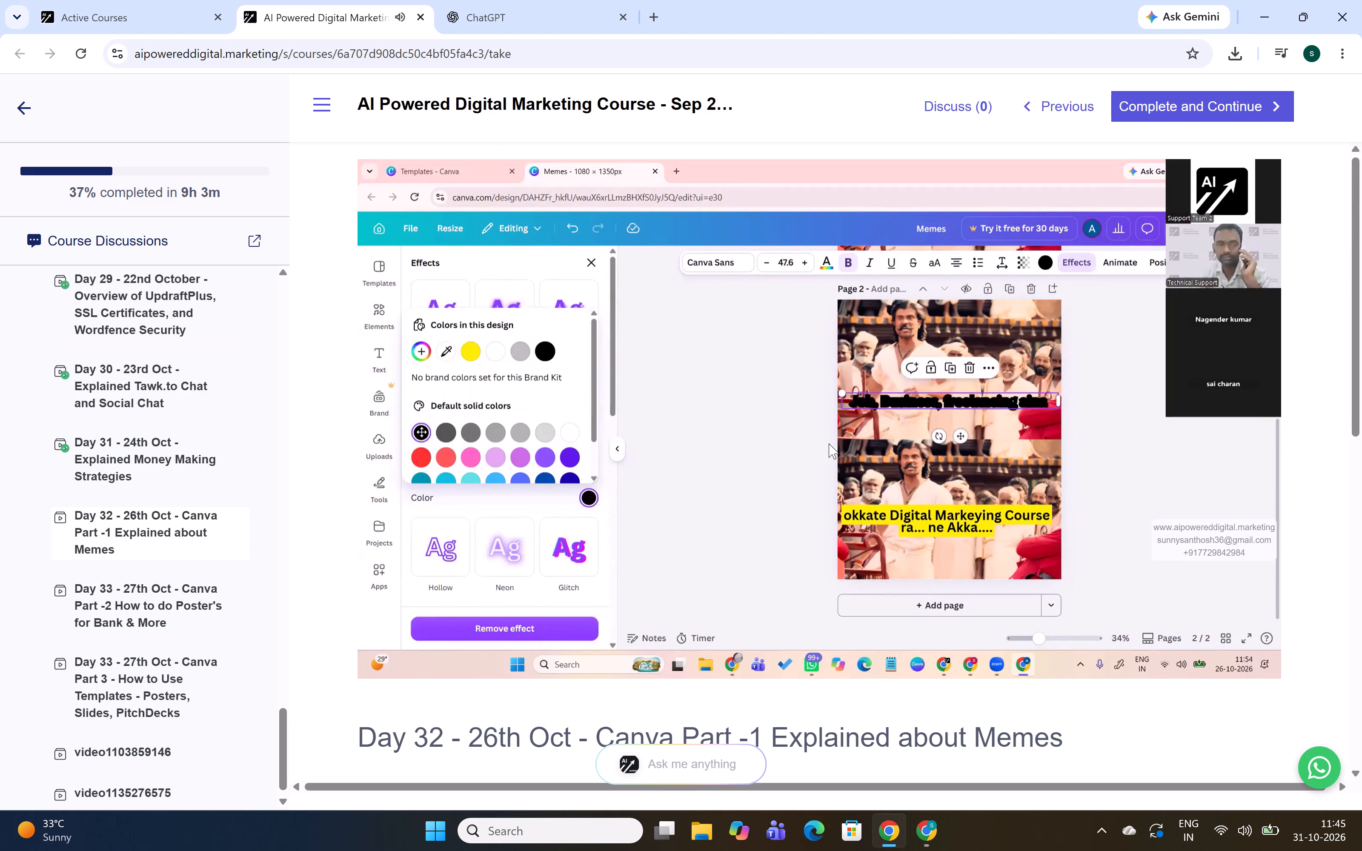
{"action": "key", "text": "Right"}
{"action": "key", "text": "Right"}
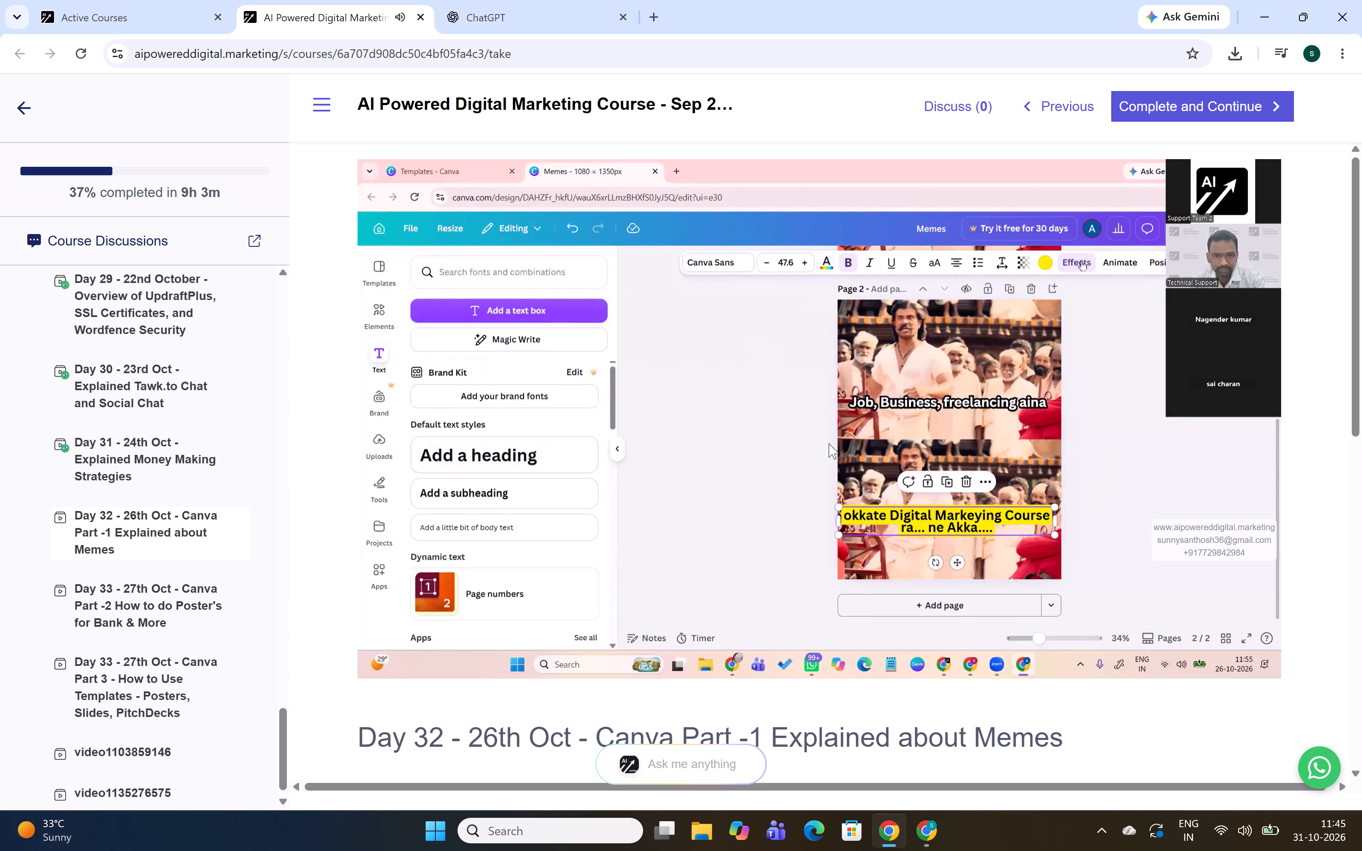
{"action": "key", "text": "space"}
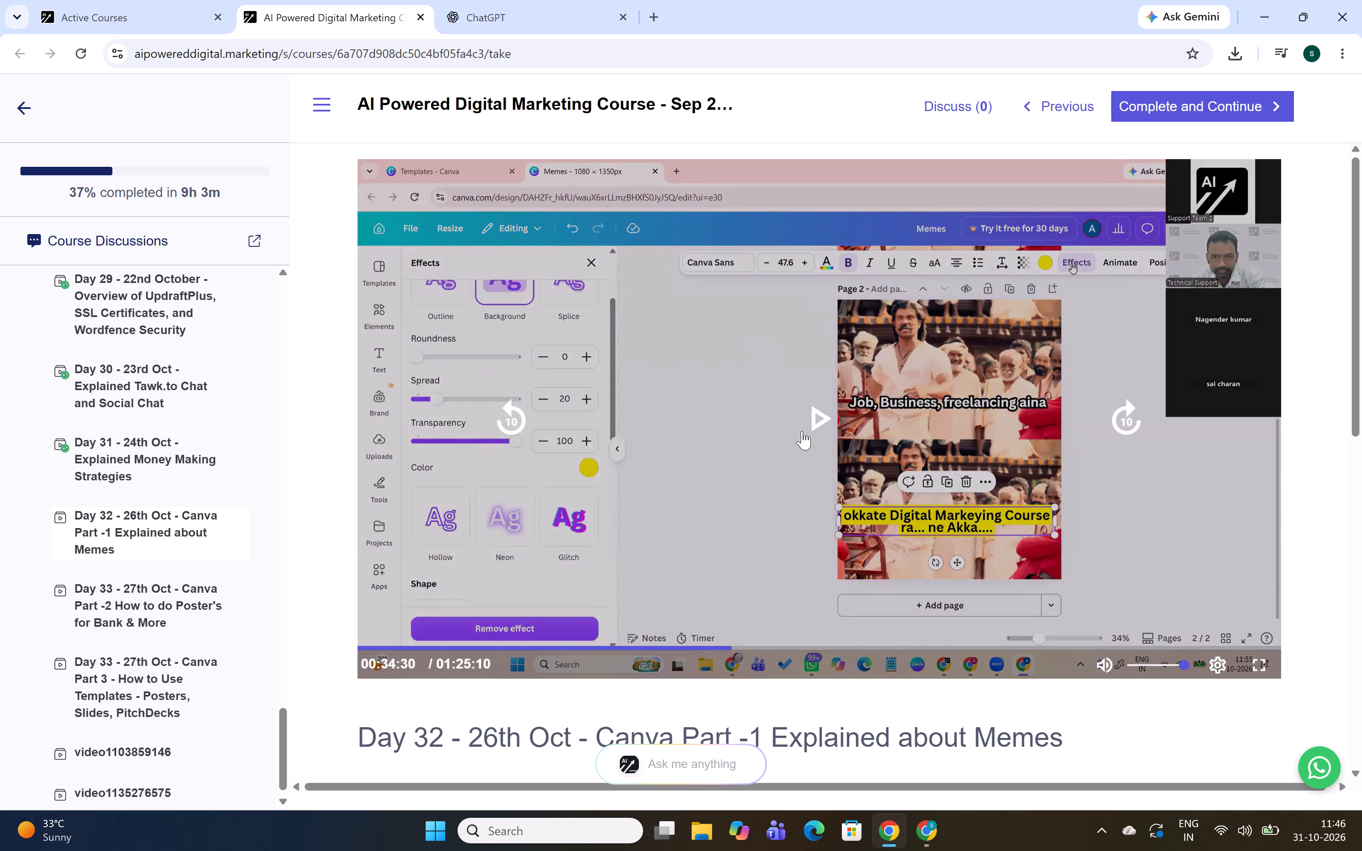
{"action": "key", "text": "Left"}
{"action": "key", "text": "Left"}
{"action": "left_click", "coordinate": [832, 425]}
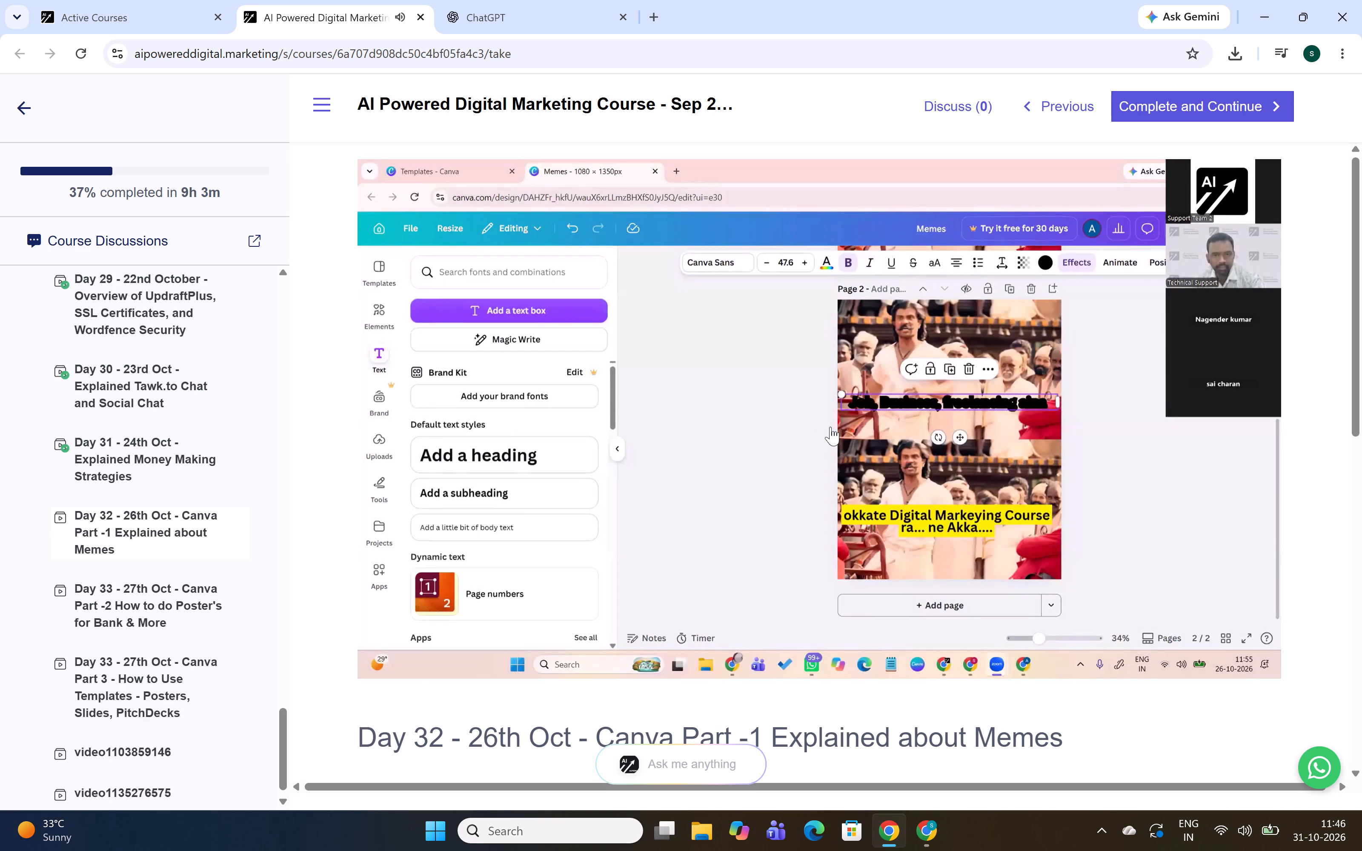
{"action": "key", "text": "Left"}
{"action": "key", "text": "Left"}
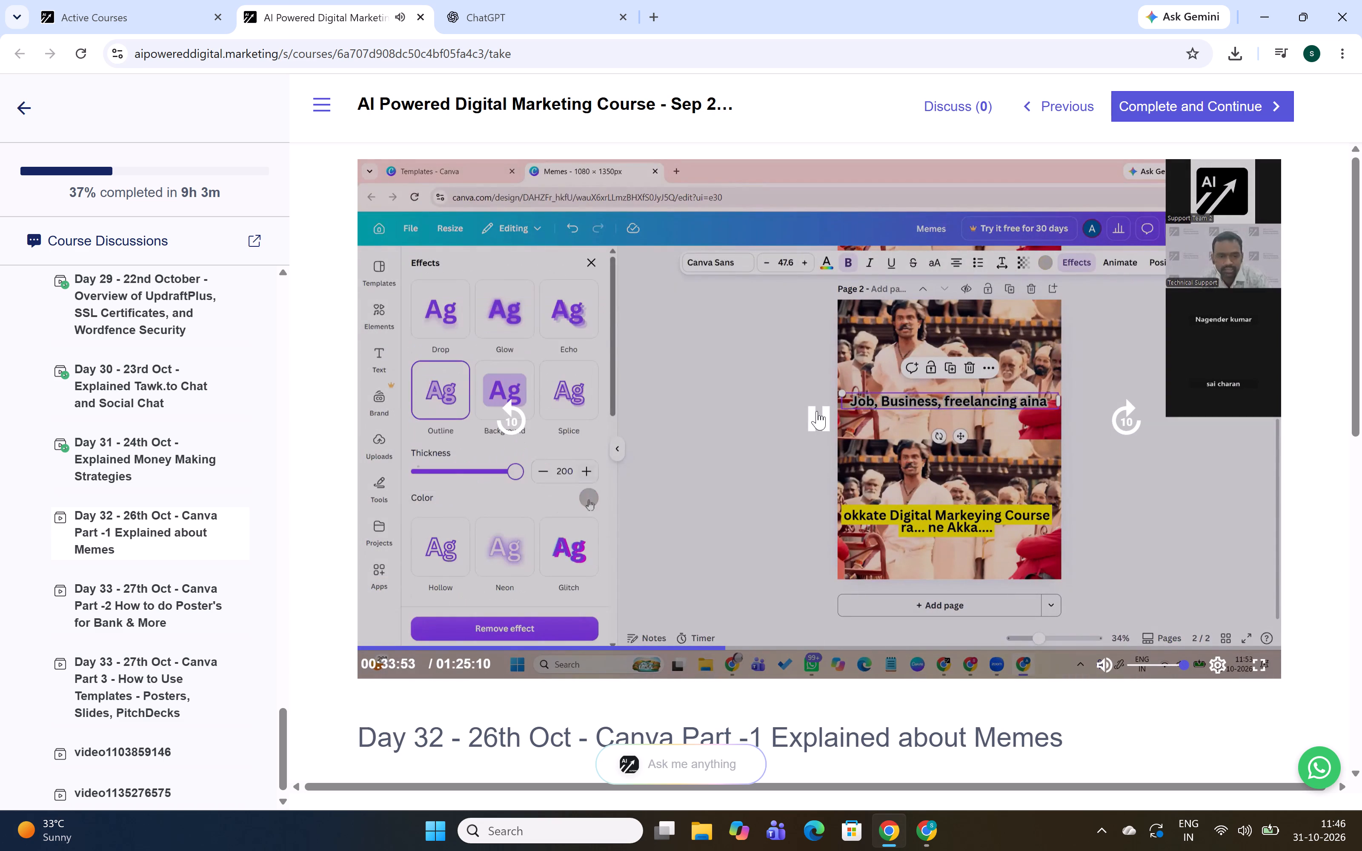
{"action": "key", "text": "Left"}
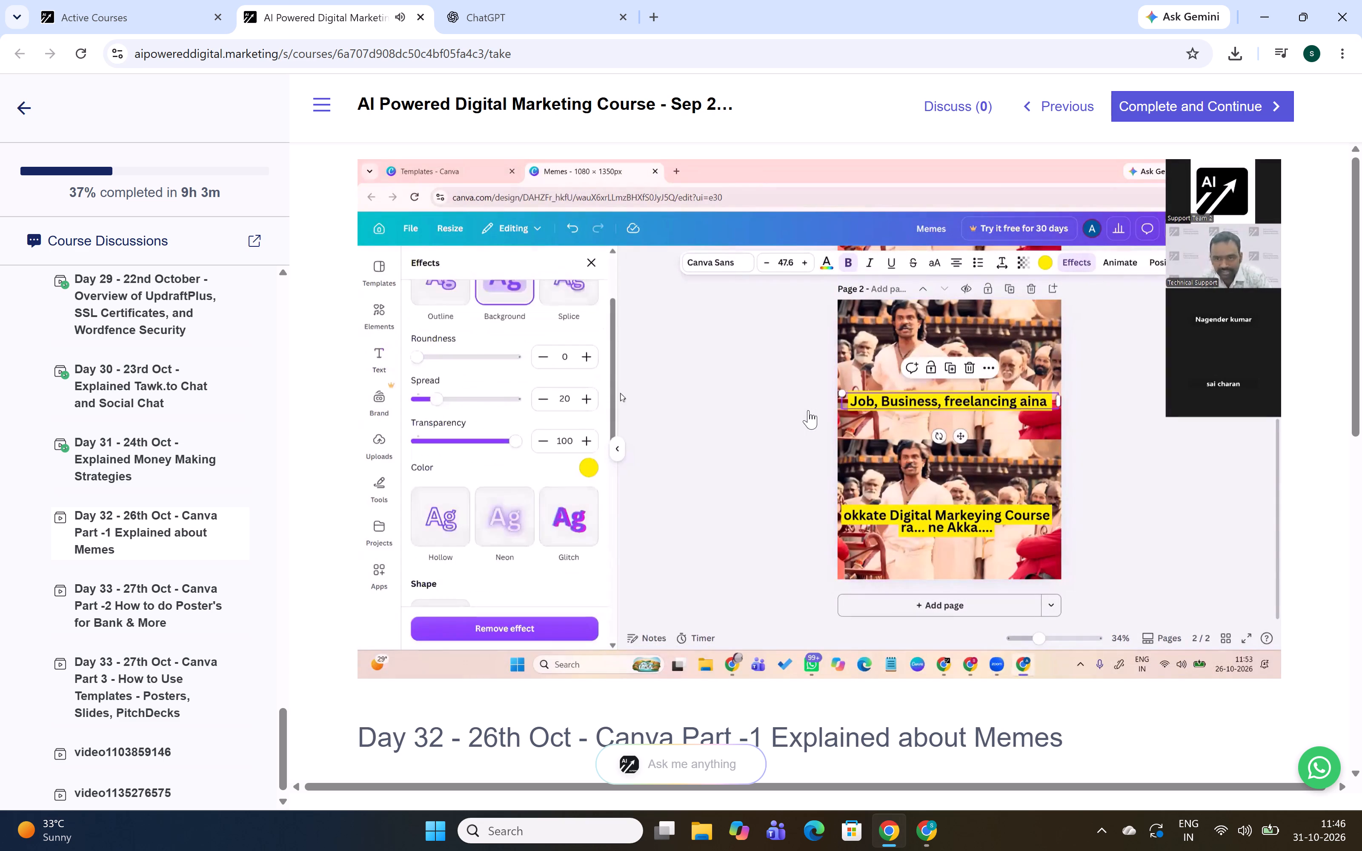
{"action": "key", "text": "space"}
Switch to the Canva design and duplicate the finished meme page.
{"action": "key", "text": "alt+Tab"}
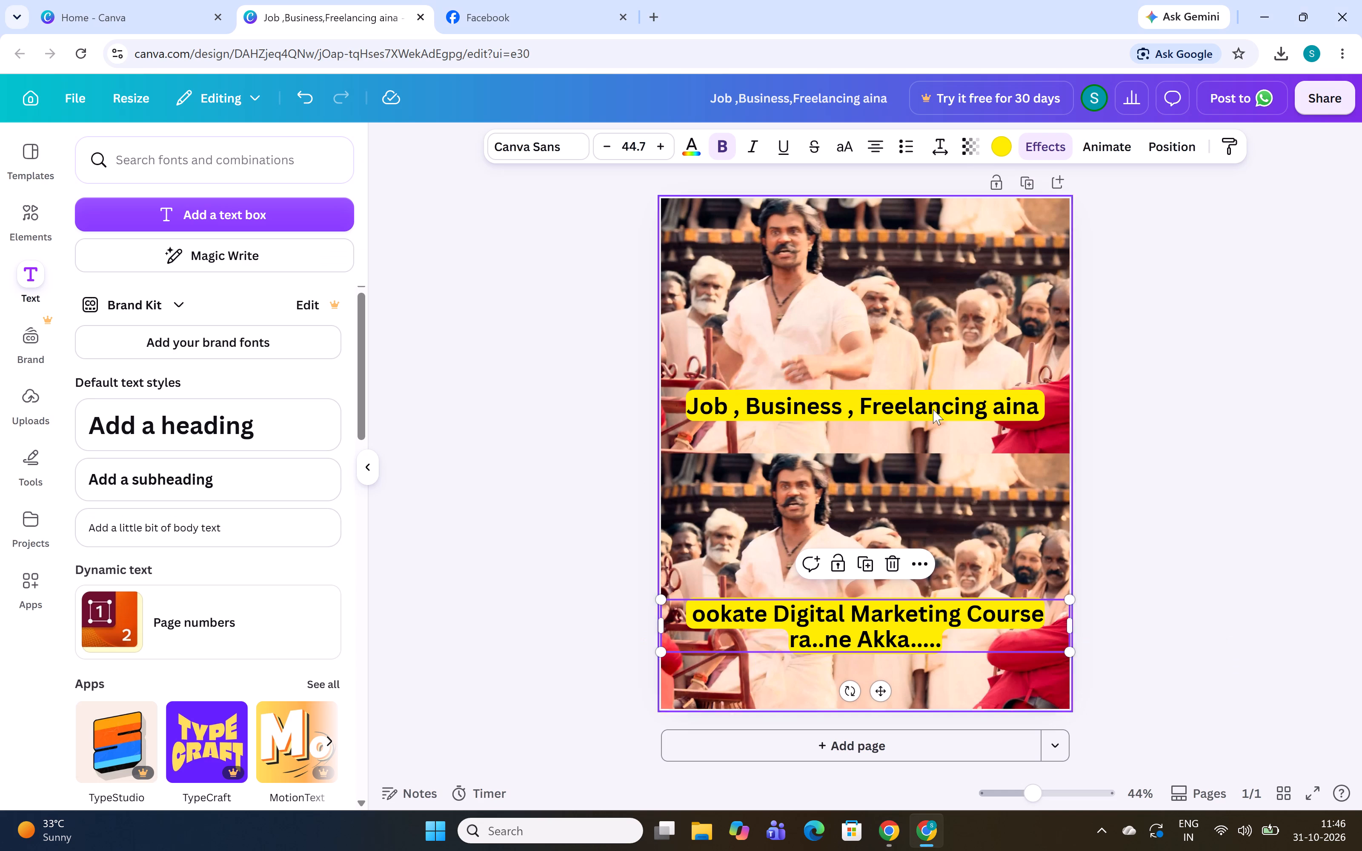
{"action": "left_click", "coordinate": [1029, 180]}
Check the course video briefly and choose the Splice text effect for the upper caption on page 2.
{"action": "left_click", "coordinate": [888, 406]}
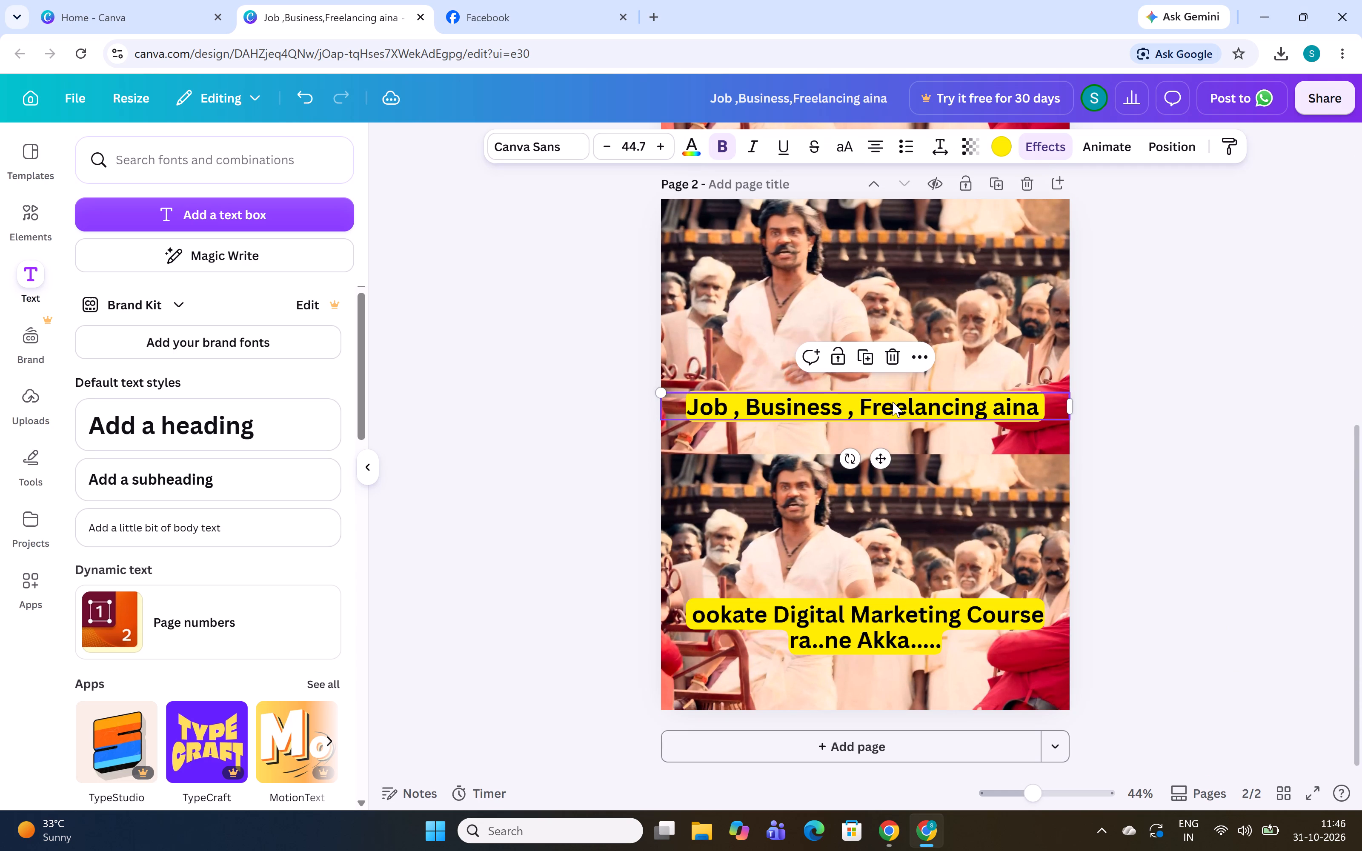
{"action": "key", "text": "alt+Tab"}
{"action": "left_click", "coordinate": [823, 416]}
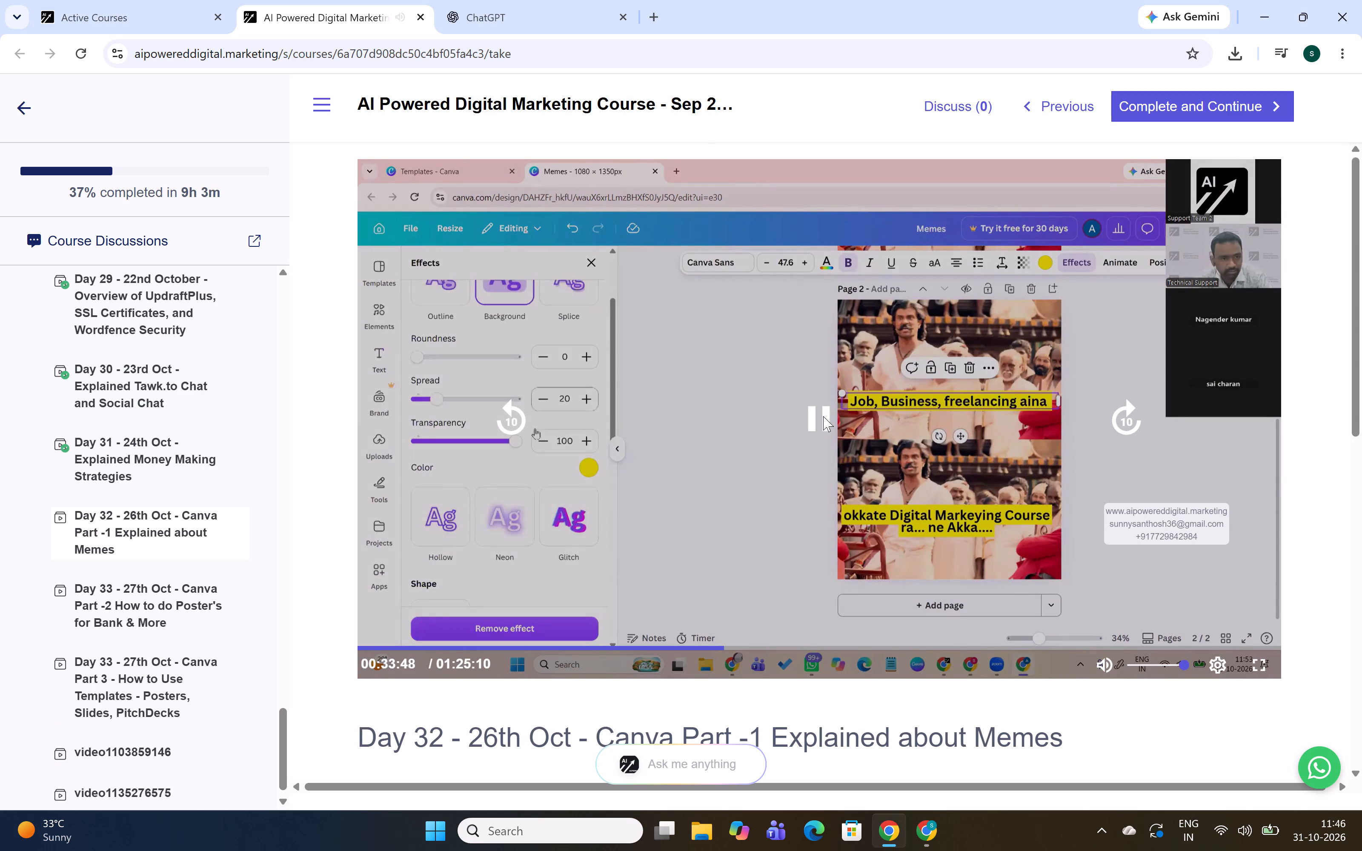
{"action": "left_click", "coordinate": [820, 424]}
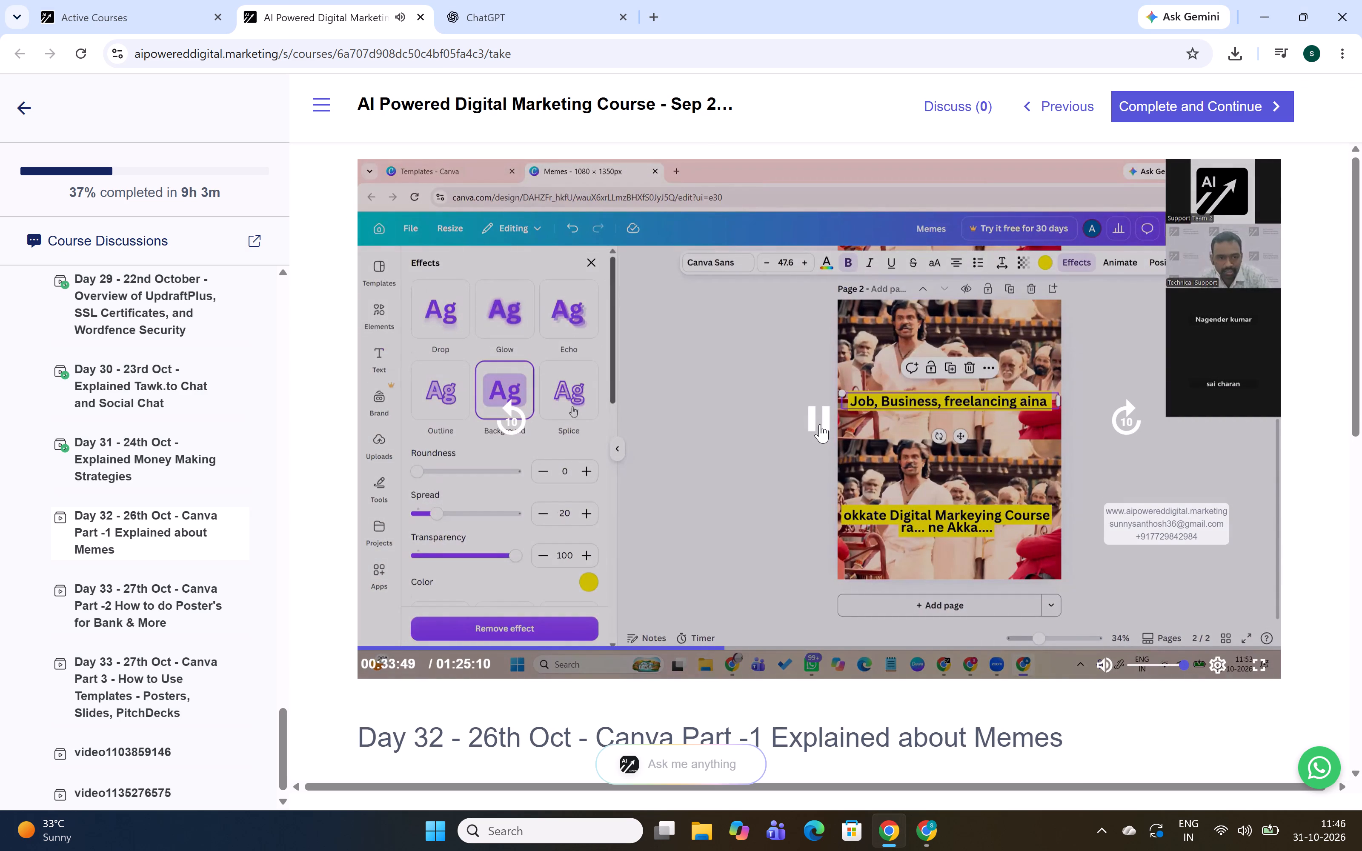
{"action": "key", "text": "alt+Tab"}
{"action": "left_click", "coordinate": [1055, 146]}
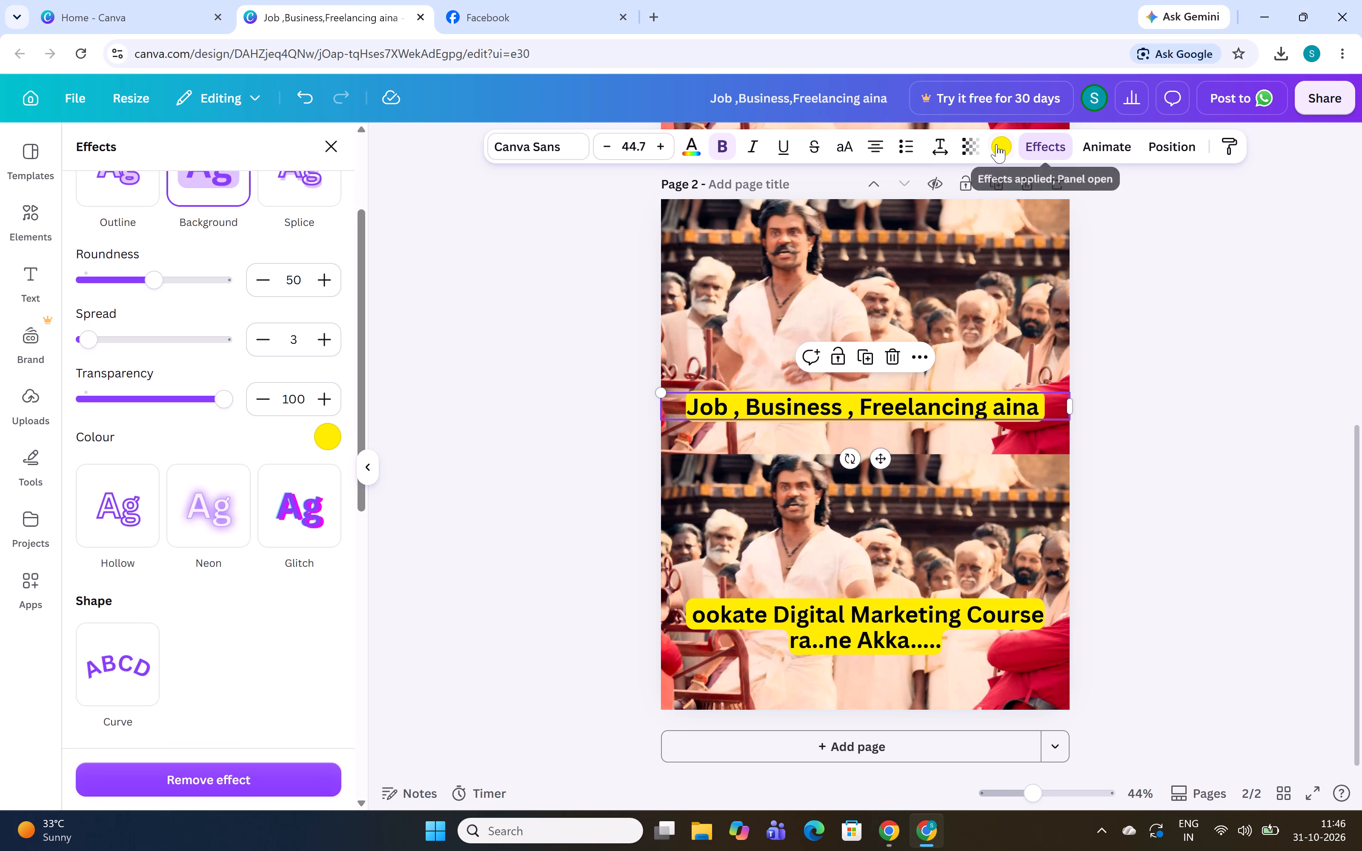
{"action": "left_click", "coordinate": [1059, 143]}
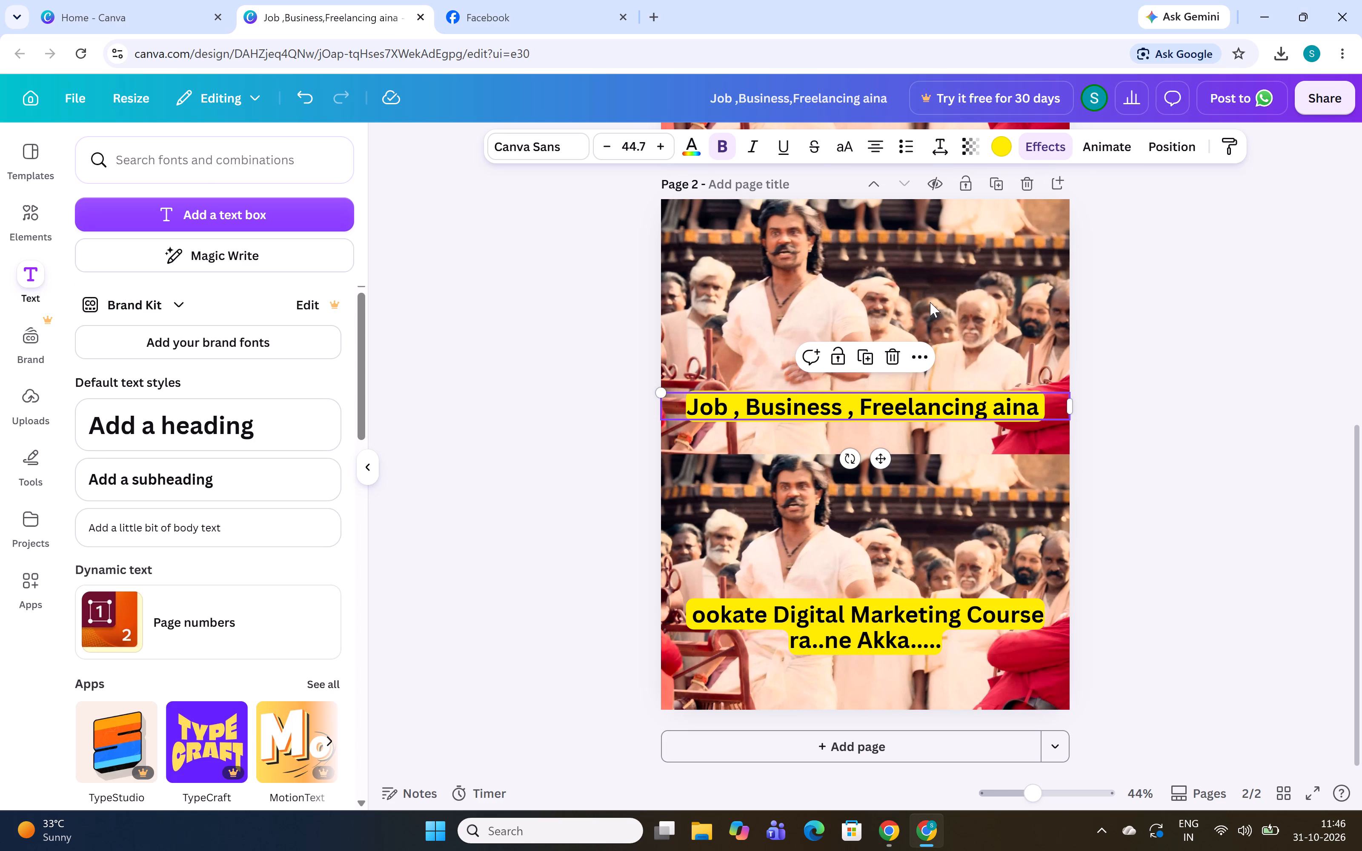
{"action": "left_click", "coordinate": [1119, 147]}
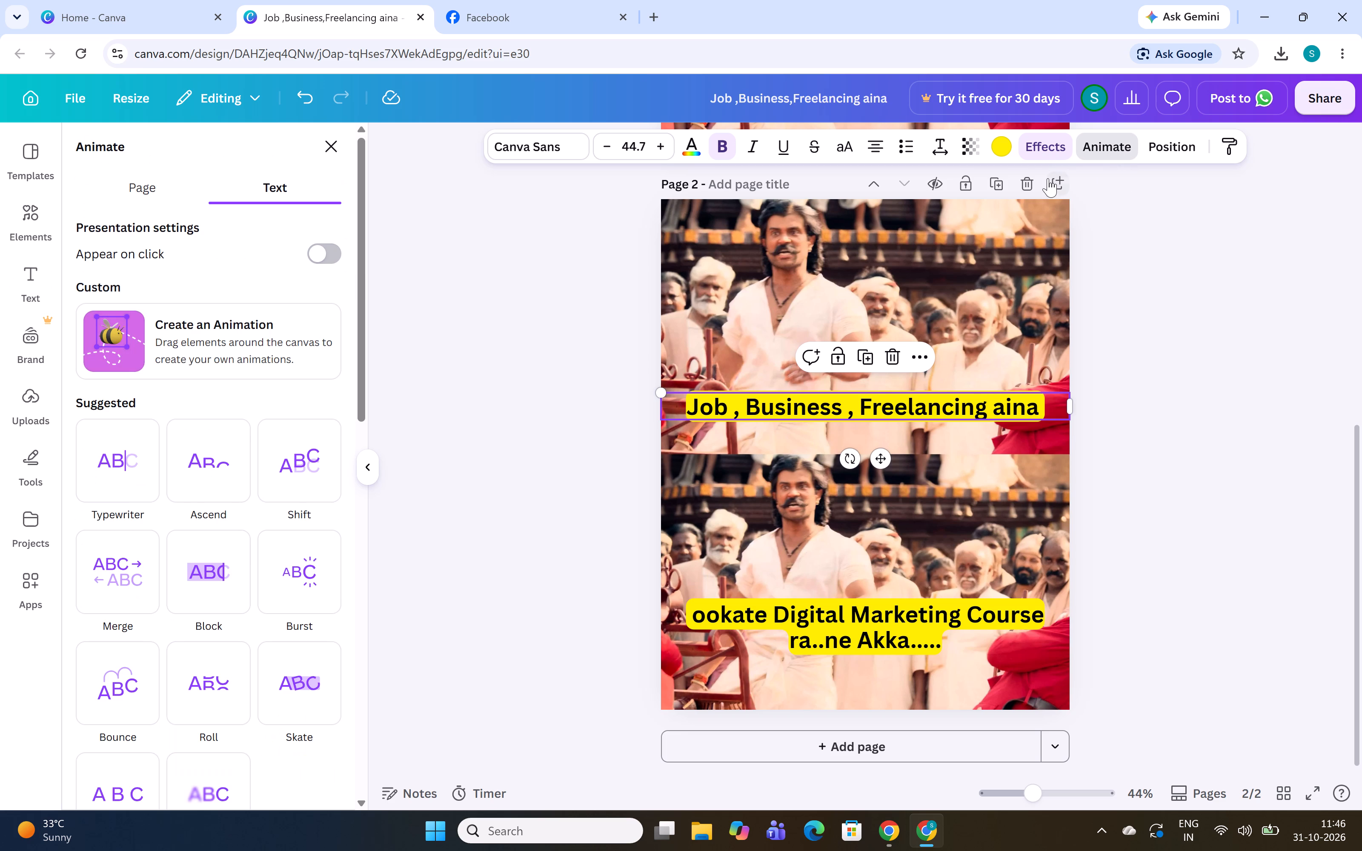
{"action": "left_click", "coordinate": [1047, 146]}
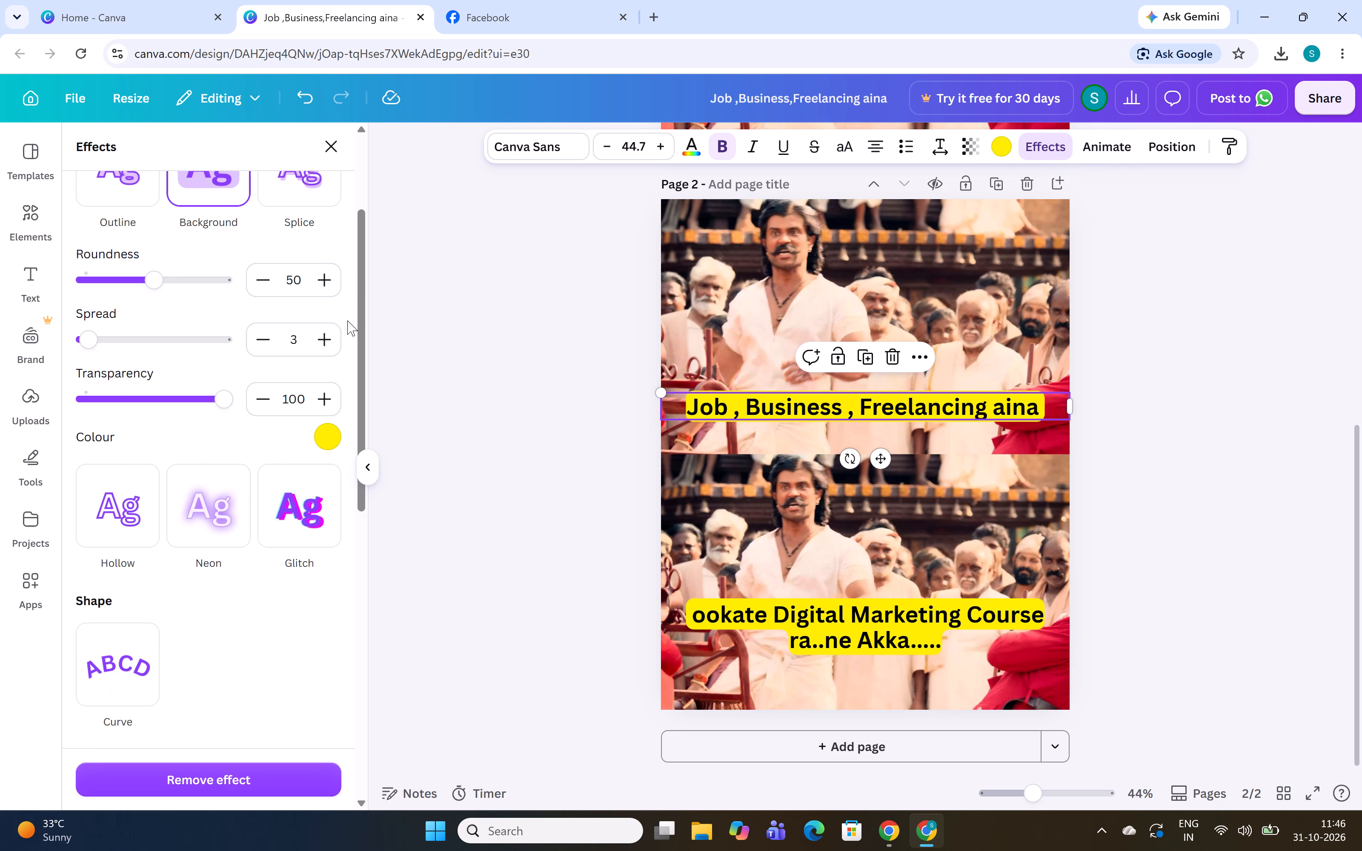
{"action": "left_click_drag", "start_coordinate": [360, 307], "coordinate": [353, 222]}
{"action": "left_click", "coordinate": [306, 332]}
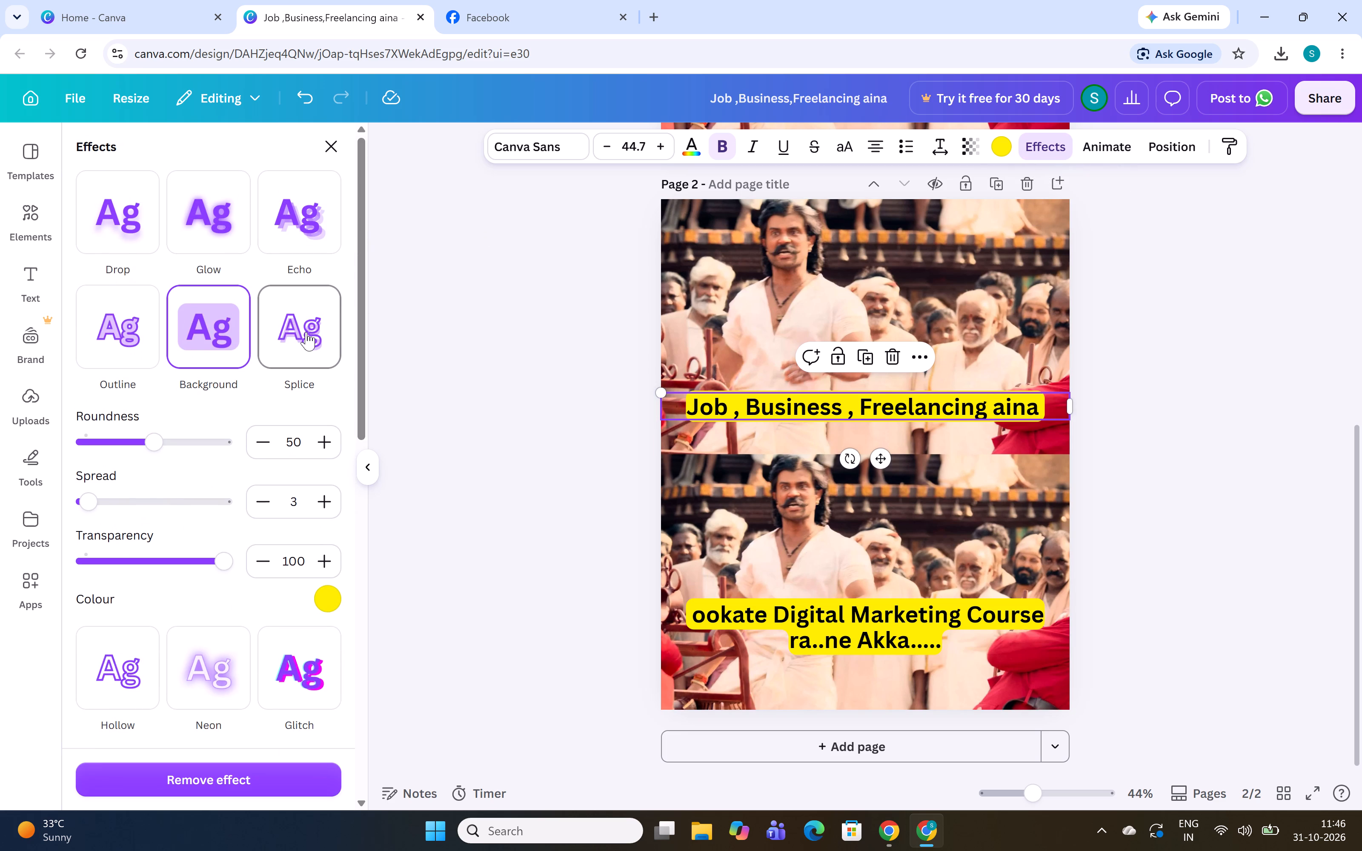
Following the course video, apply the Outline text effect with thickness 200 to the upper caption on page 2 of the Canva design.
{"action": "key", "text": "alt+Tab"}
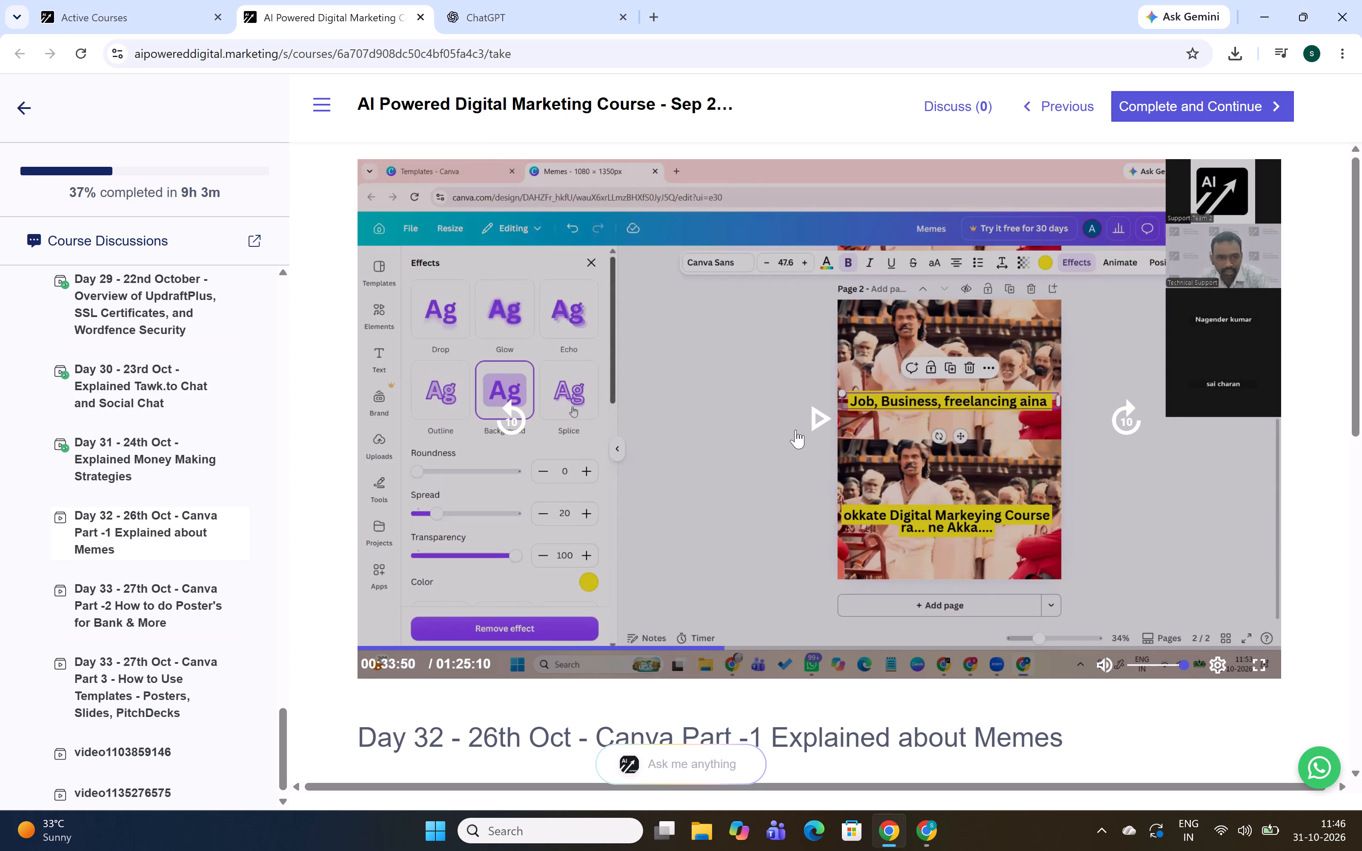
{"action": "left_click", "coordinate": [826, 415]}
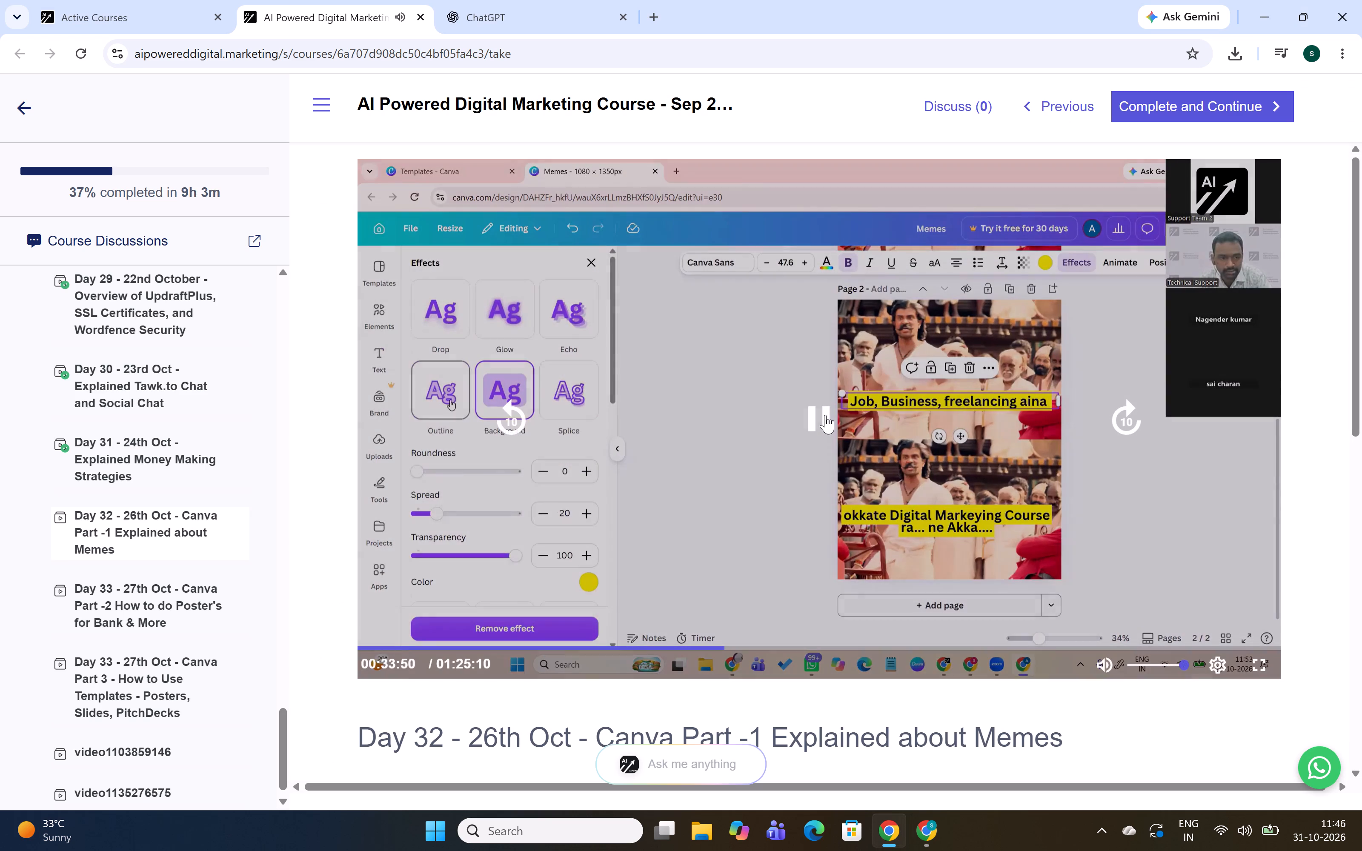
{"action": "left_click", "coordinate": [818, 415]}
{"action": "key", "text": "alt+Tab"}
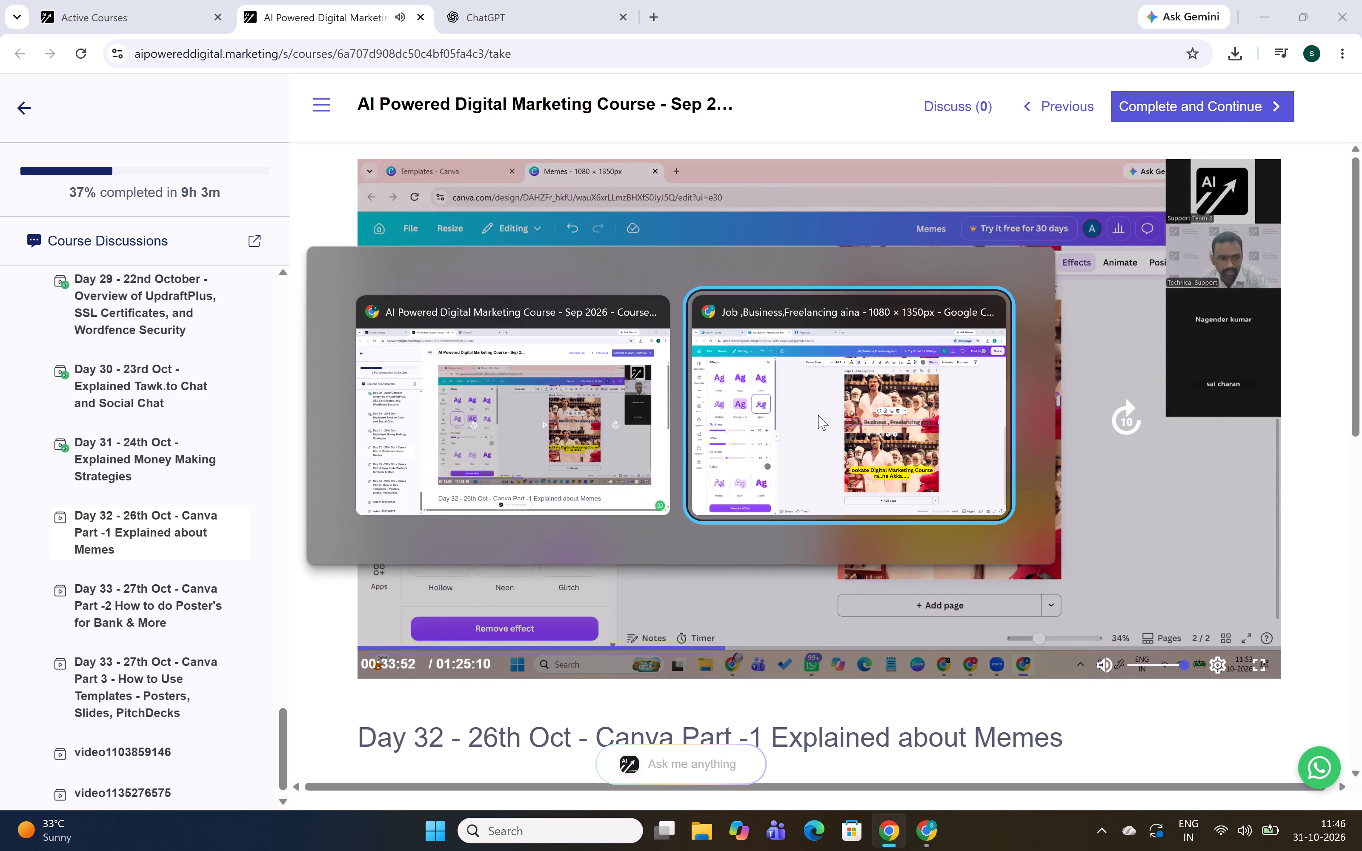
{"action": "left_click", "coordinate": [130, 335]}
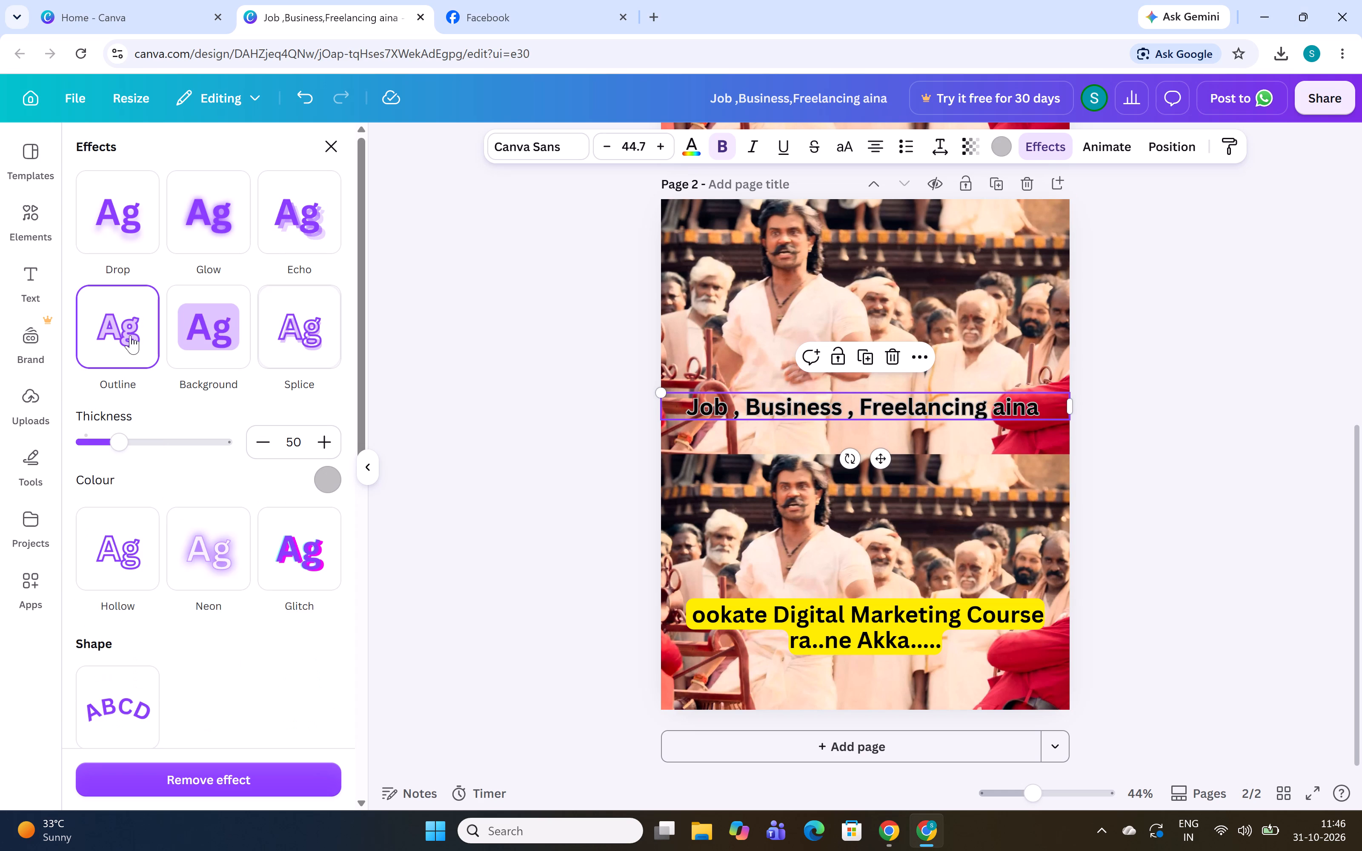
{"action": "key", "text": "alt+Tab"}
{"action": "left_click", "coordinate": [819, 420]}
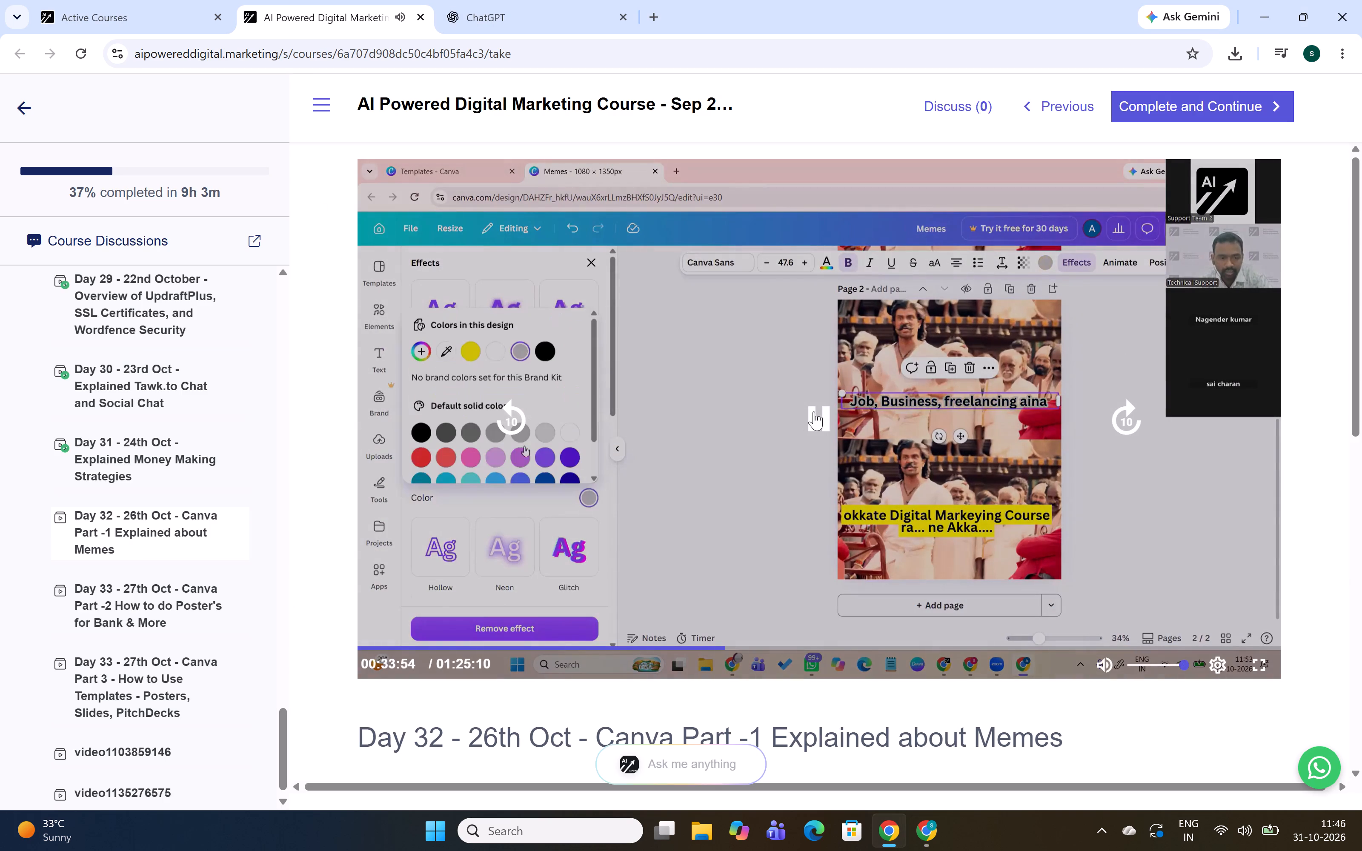
{"action": "left_click", "coordinate": [814, 411]}
{"action": "key", "text": "alt+Tab"}
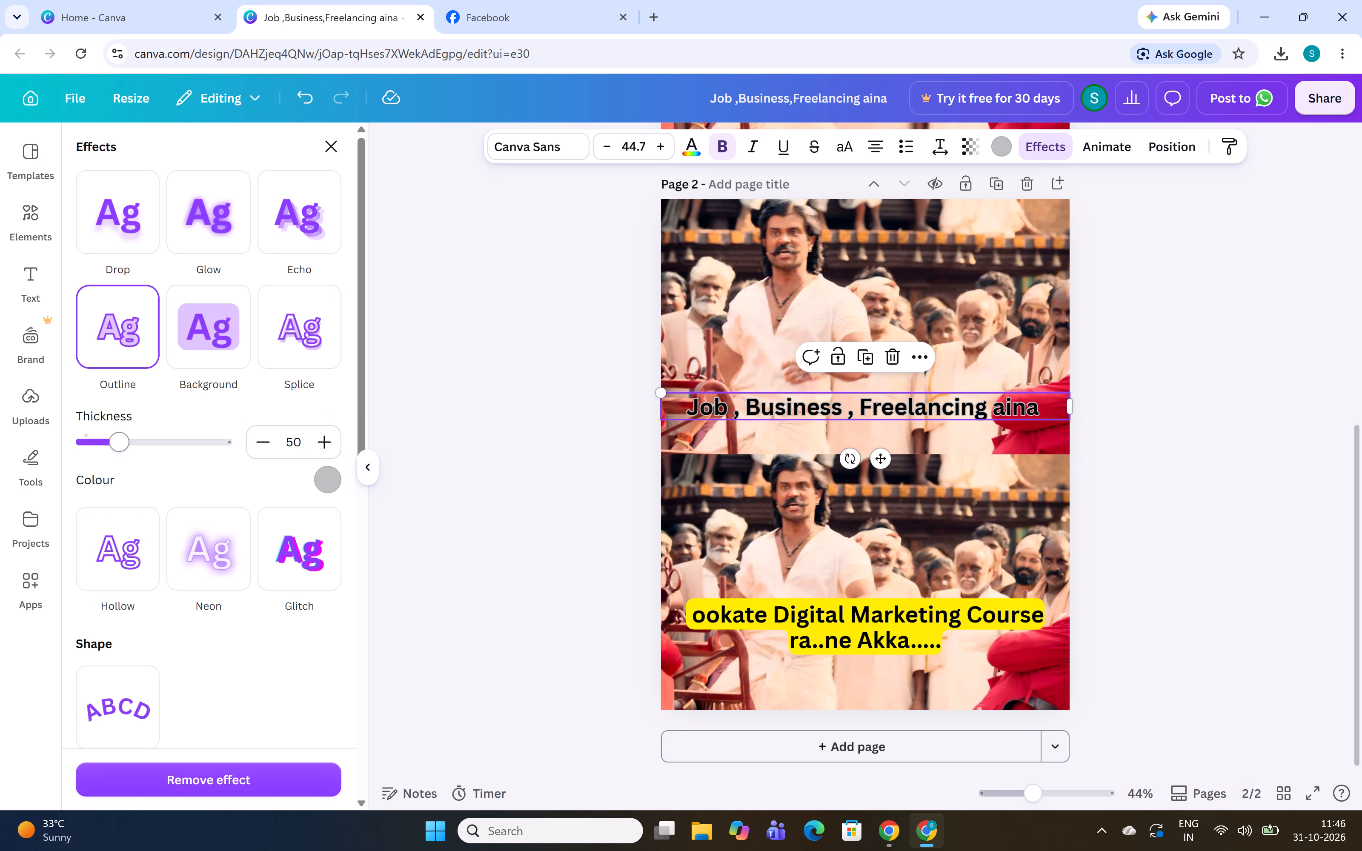
{"action": "left_click_drag", "start_coordinate": [128, 448], "coordinate": [254, 452]}
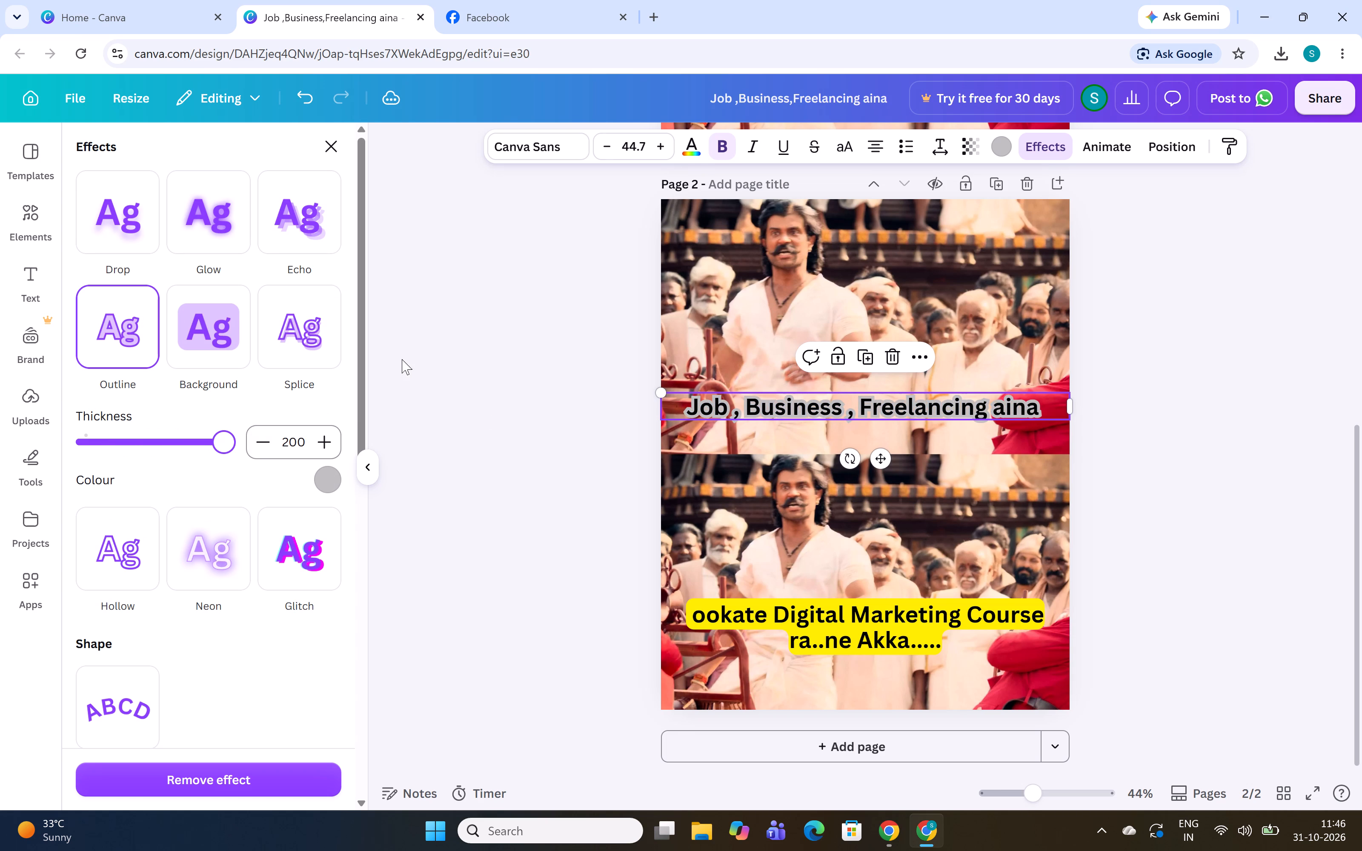
Watch the course video part on outline colour, return to Canva, and set the upper caption's outline colour to white (#ffffff).
{"action": "key", "text": "alt+Tab"}
{"action": "left_click", "coordinate": [813, 420]}
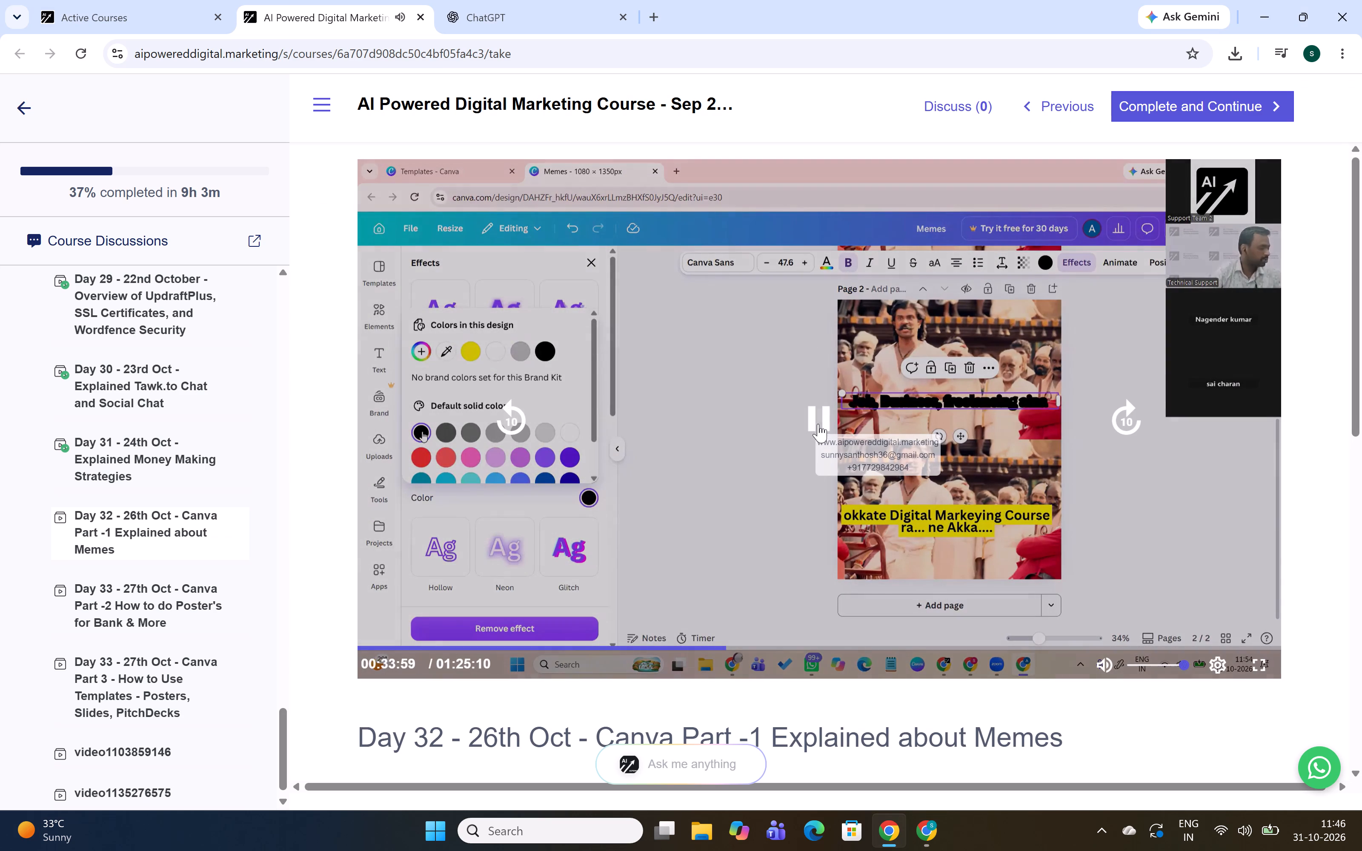
{"action": "left_click", "coordinate": [818, 418]}
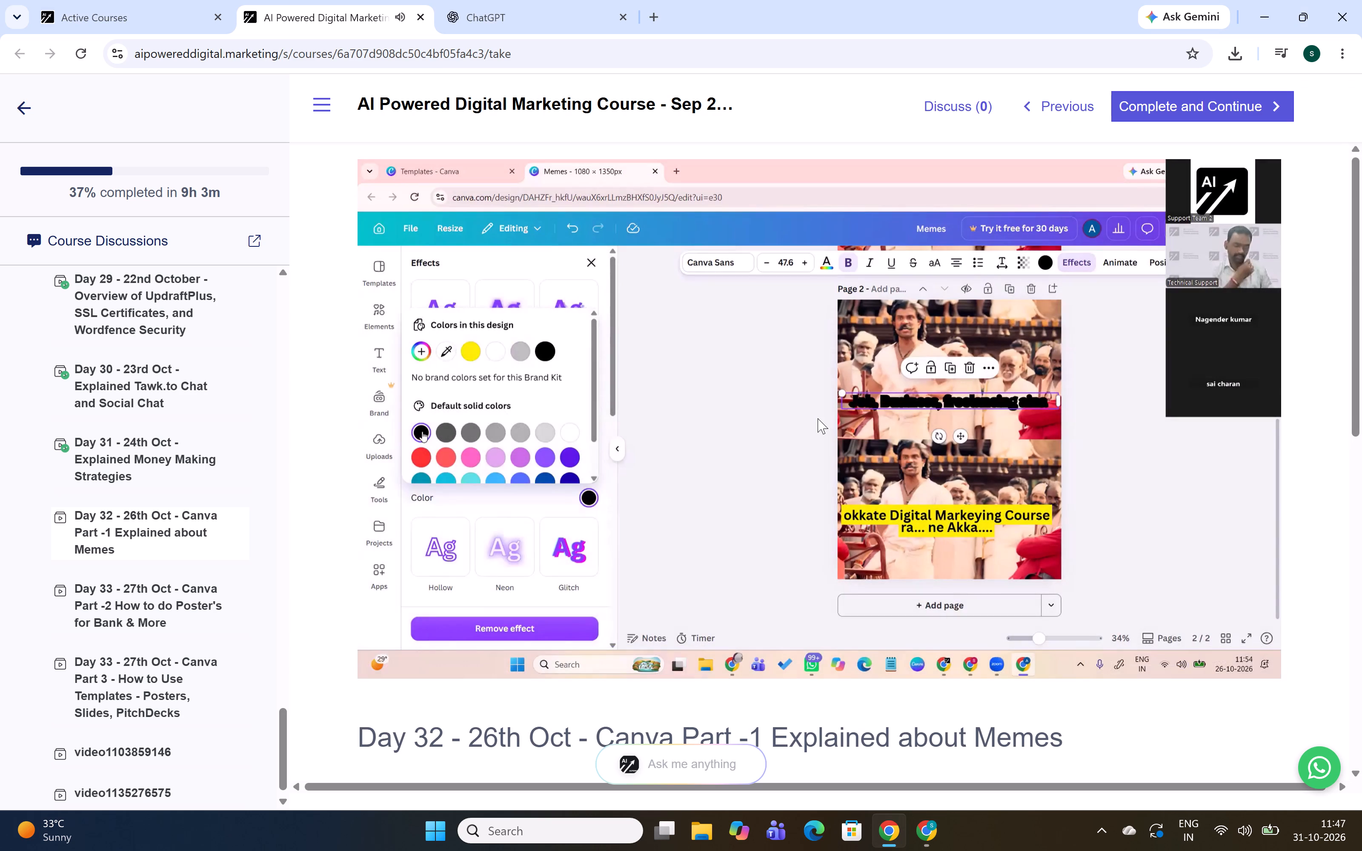
{"action": "left_click", "coordinate": [815, 420]}
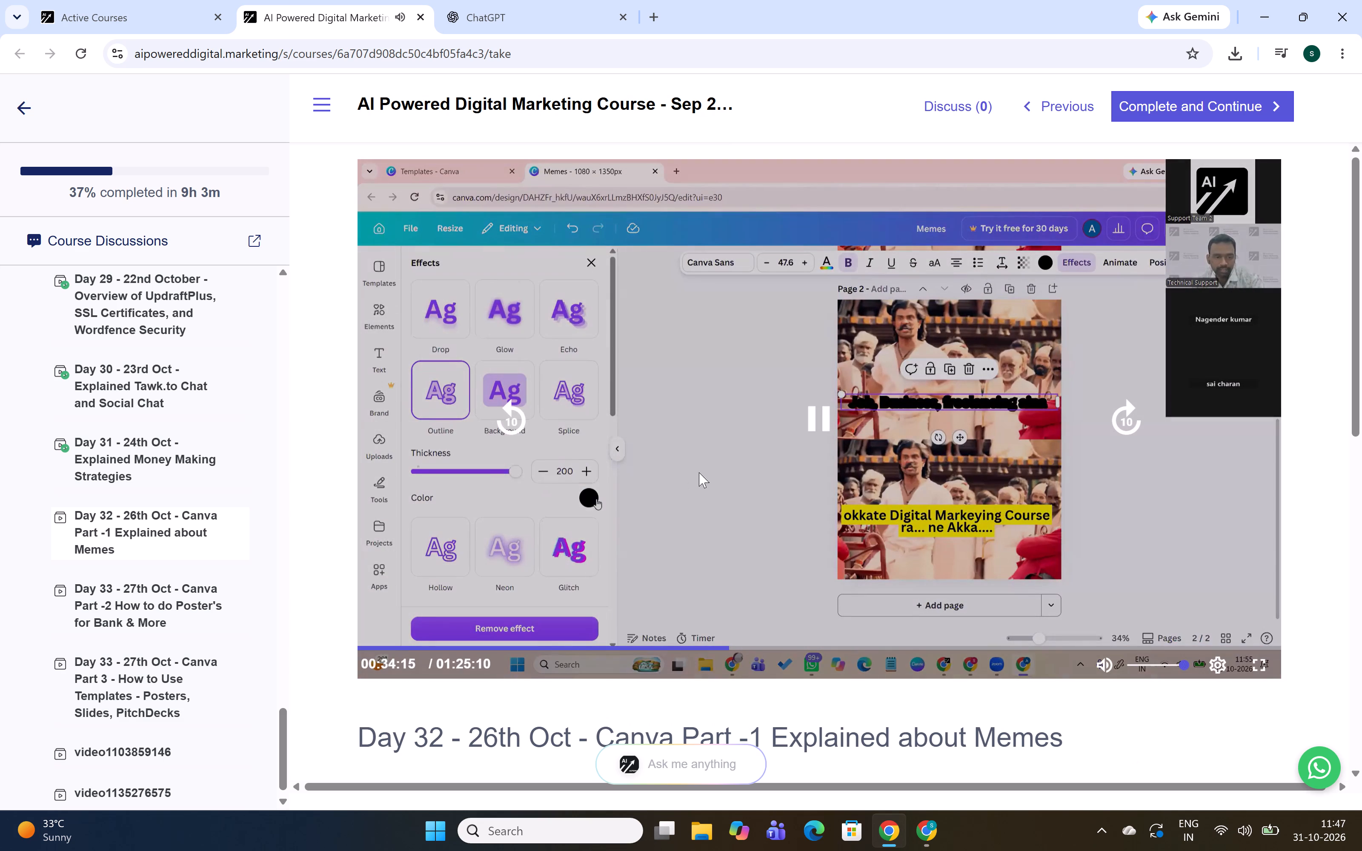
{"action": "left_click", "coordinate": [815, 418]}
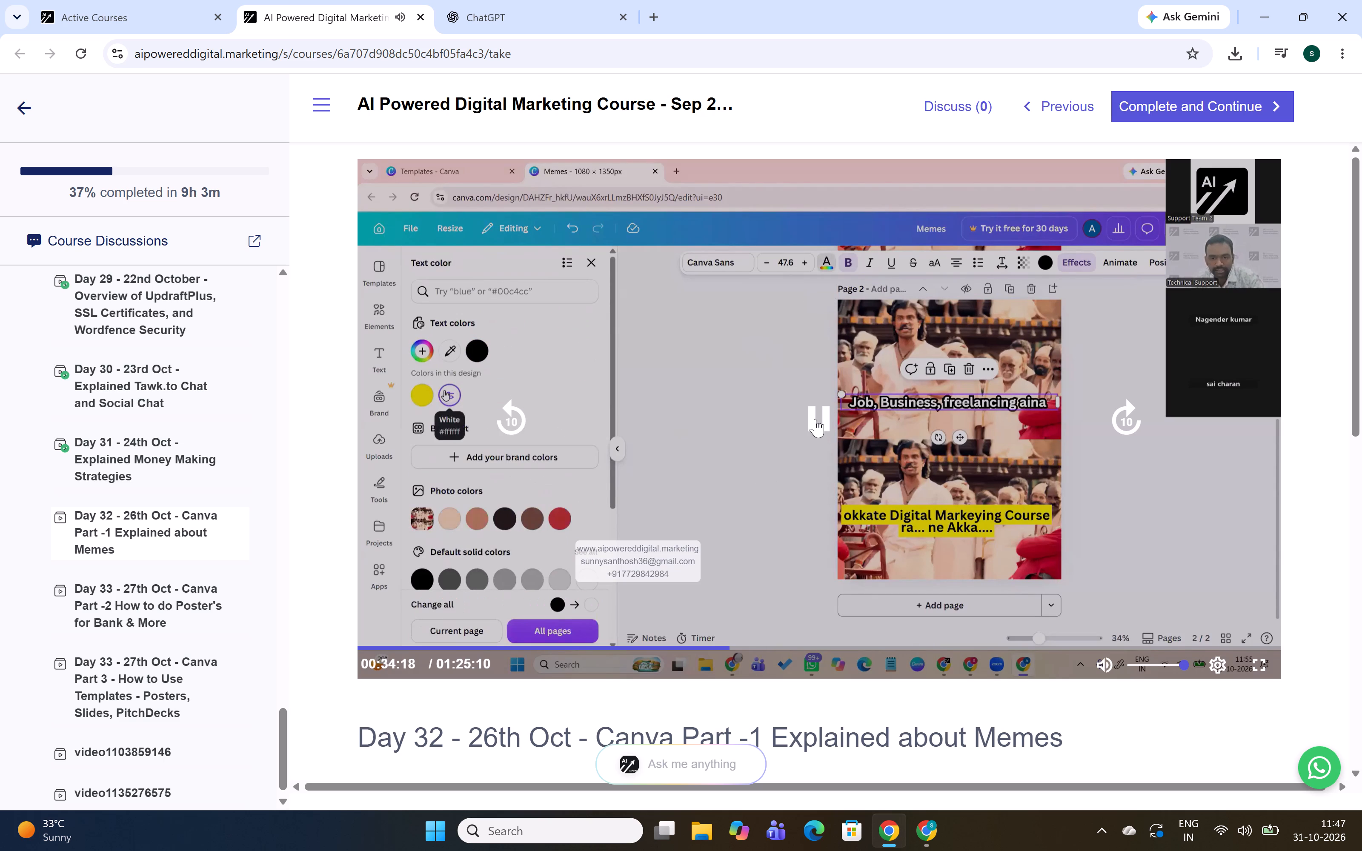
{"action": "key", "text": "alt+Tab"}
{"action": "left_click", "coordinate": [326, 484]}
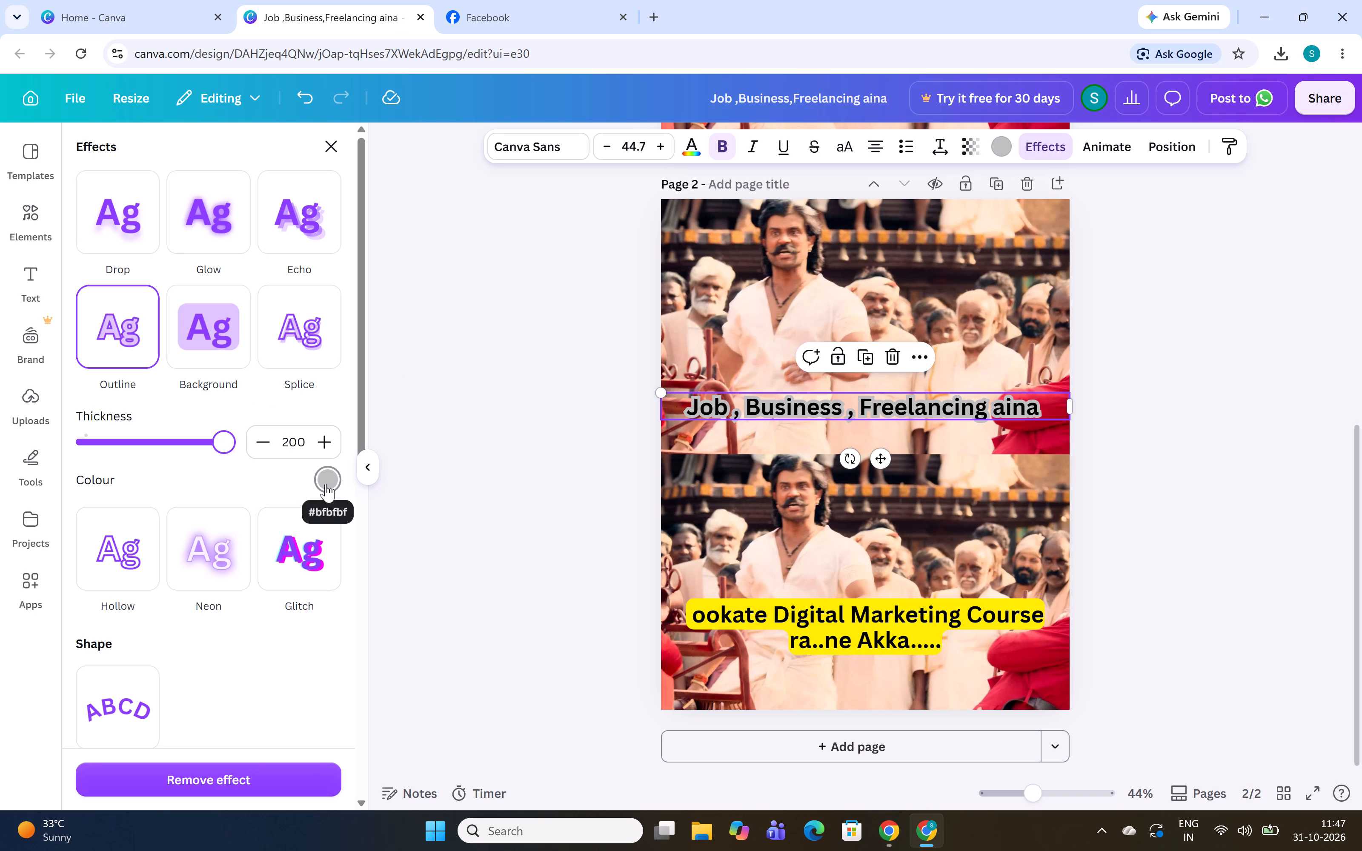
{"action": "left_click", "coordinate": [200, 559]}
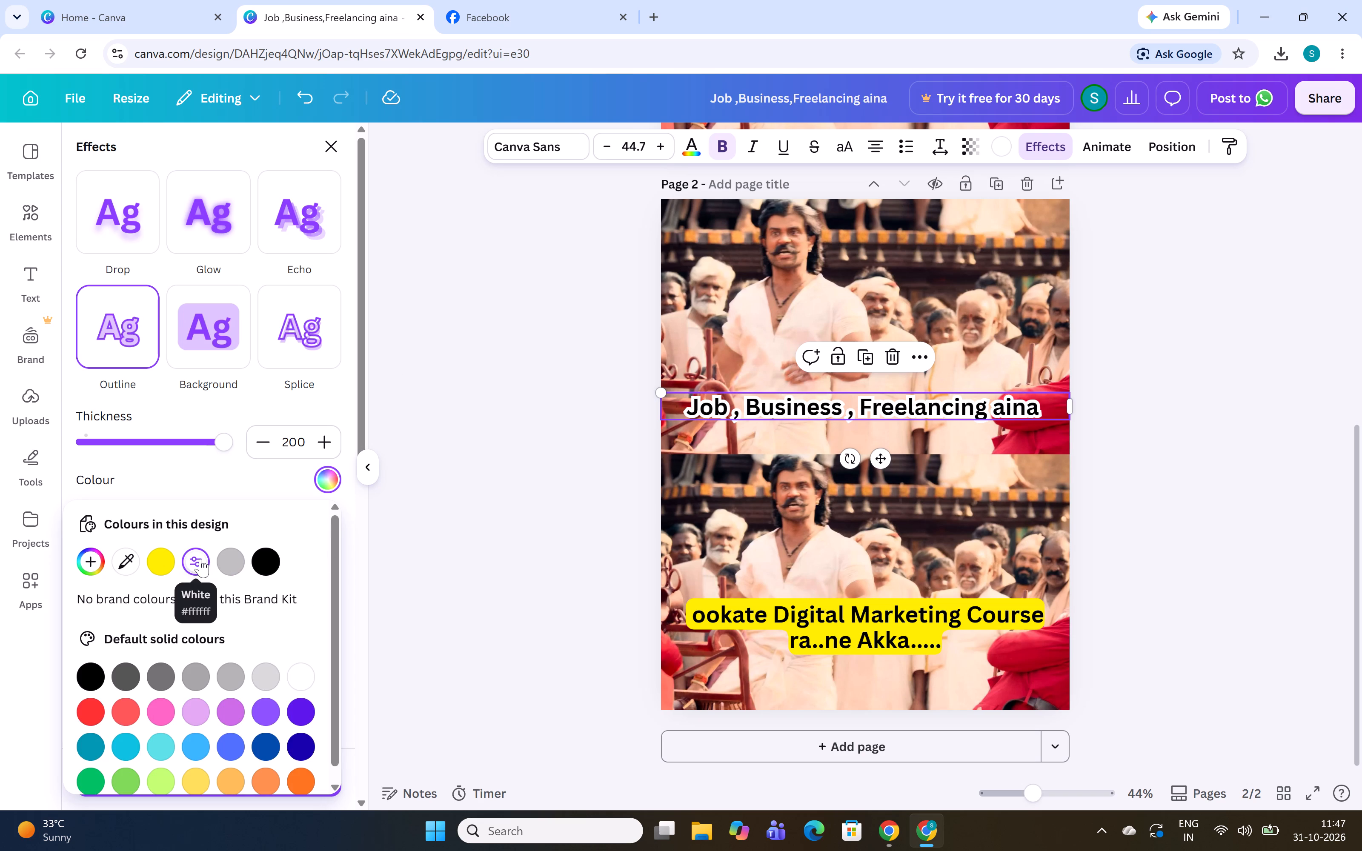
Check the course video briefly and give page 2's lower caption the Outline effect with thickness 200 and white colour (#ffffff).
{"action": "key", "text": "alt+Tab"}
{"action": "left_click", "coordinate": [810, 419]}
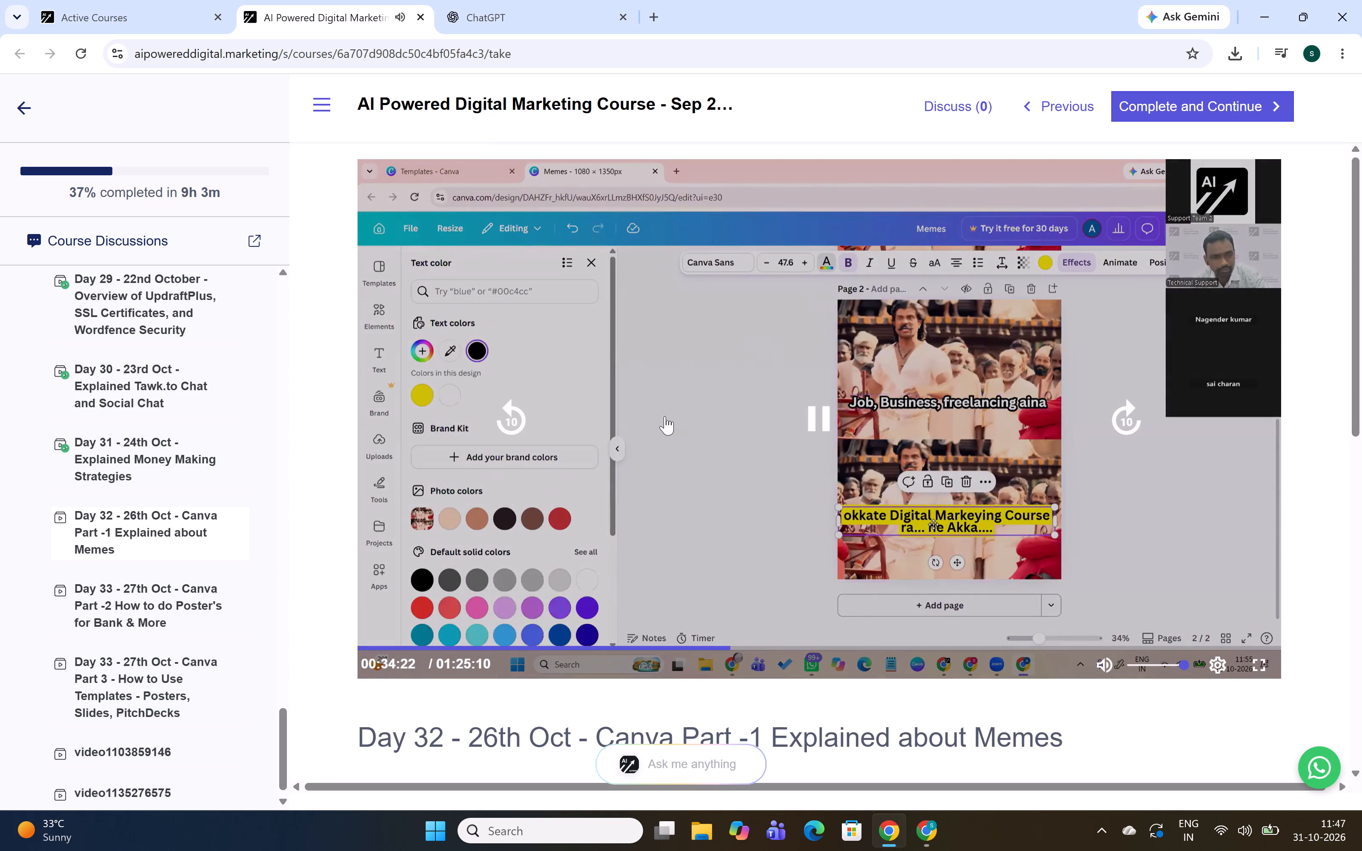
{"action": "left_click", "coordinate": [821, 416]}
{"action": "key", "text": "alt+Tab"}
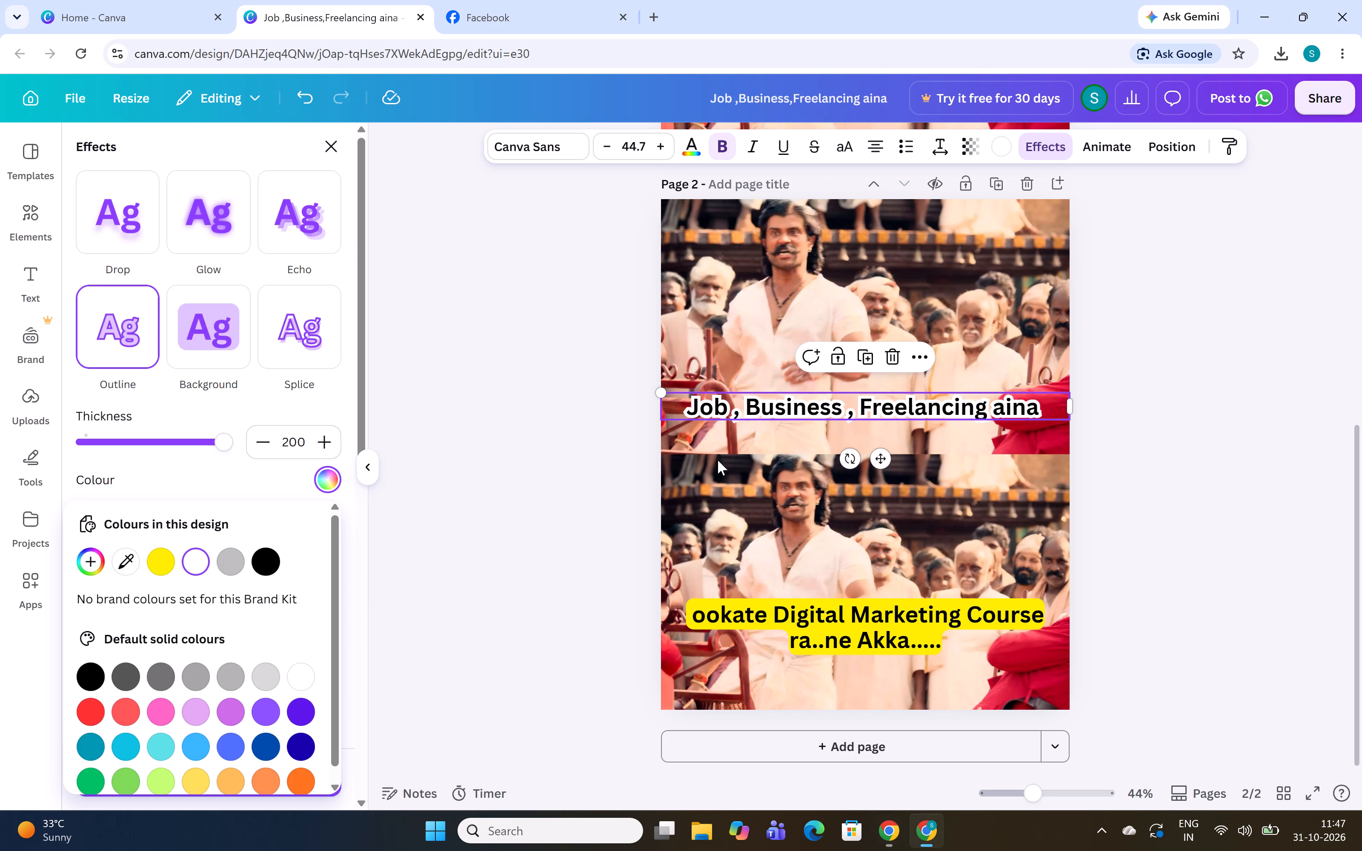
{"action": "left_click", "coordinate": [933, 615]}
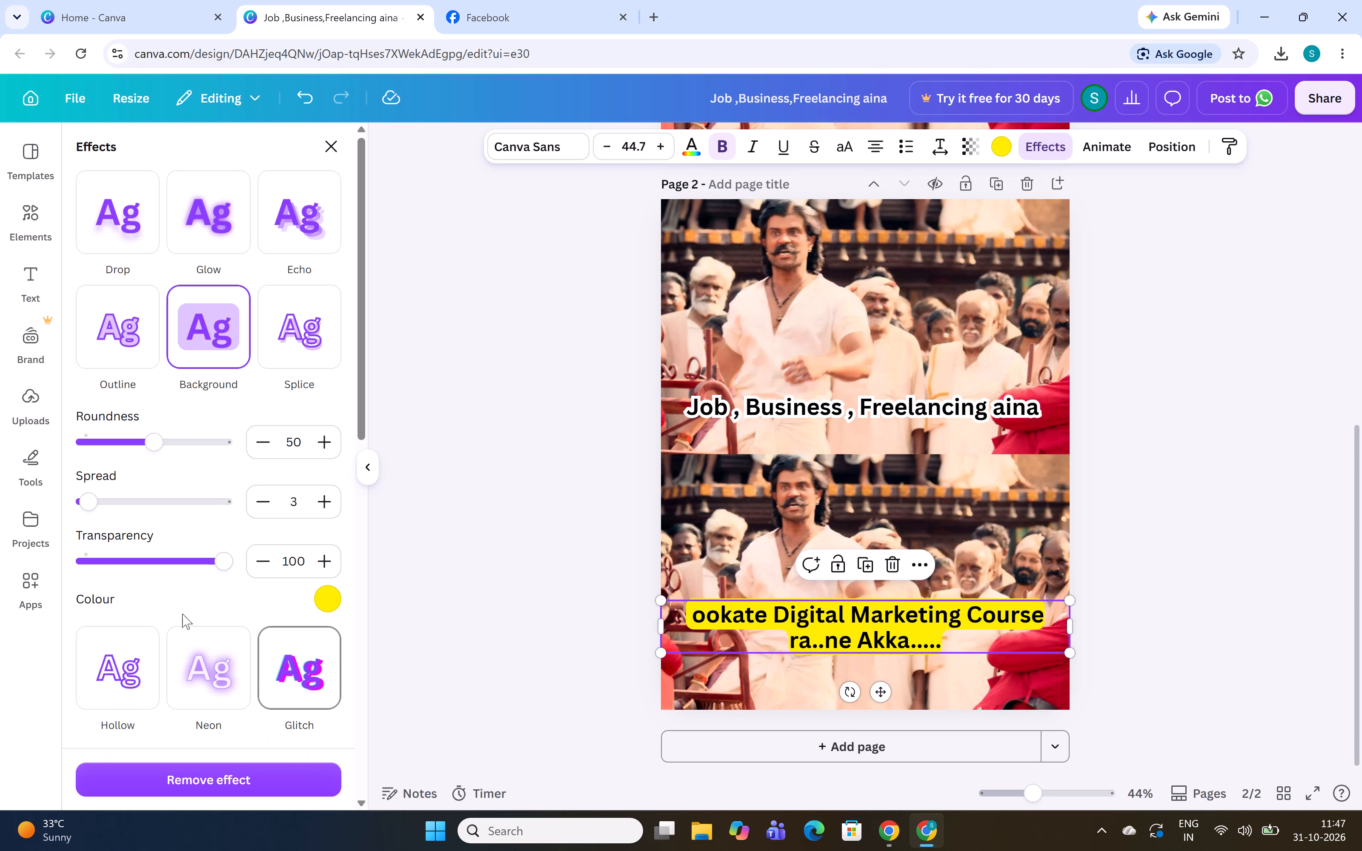
{"action": "left_click", "coordinate": [132, 351]}
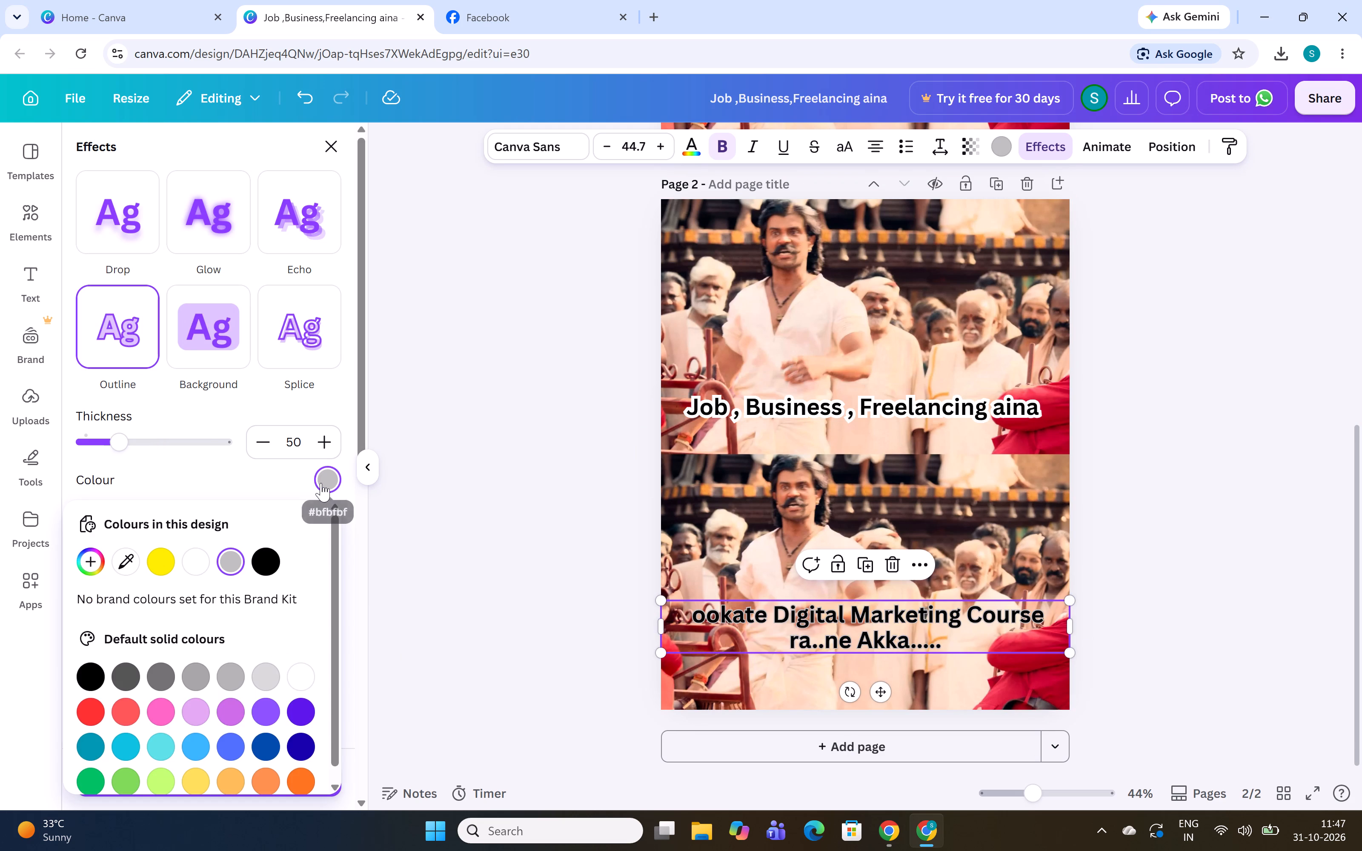
{"action": "left_click", "coordinate": [321, 483]}
{"action": "left_click_drag", "start_coordinate": [121, 444], "coordinate": [305, 457]}
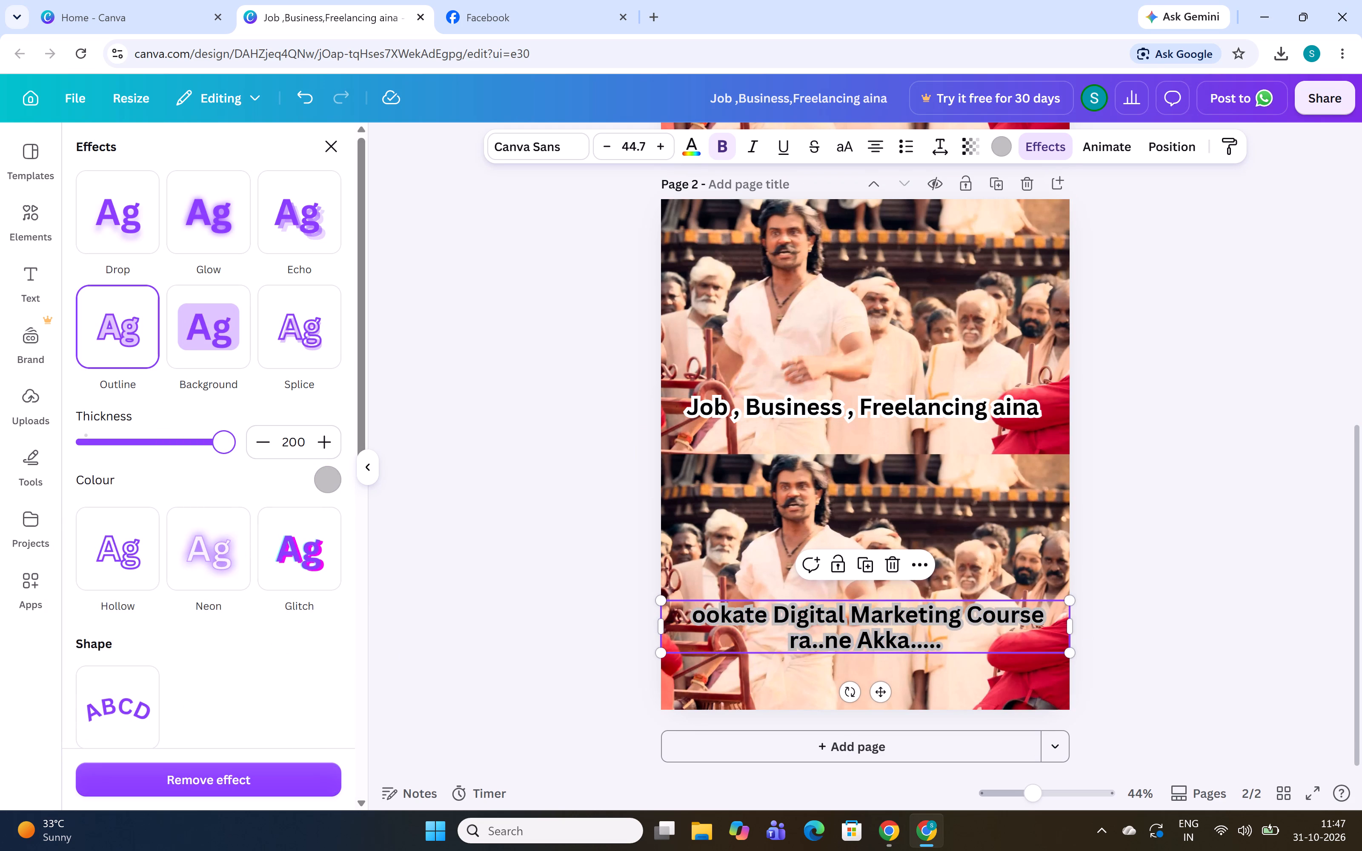
{"action": "left_click_drag", "start_coordinate": [305, 457], "coordinate": [322, 457]}
{"action": "left_click", "coordinate": [323, 479]}
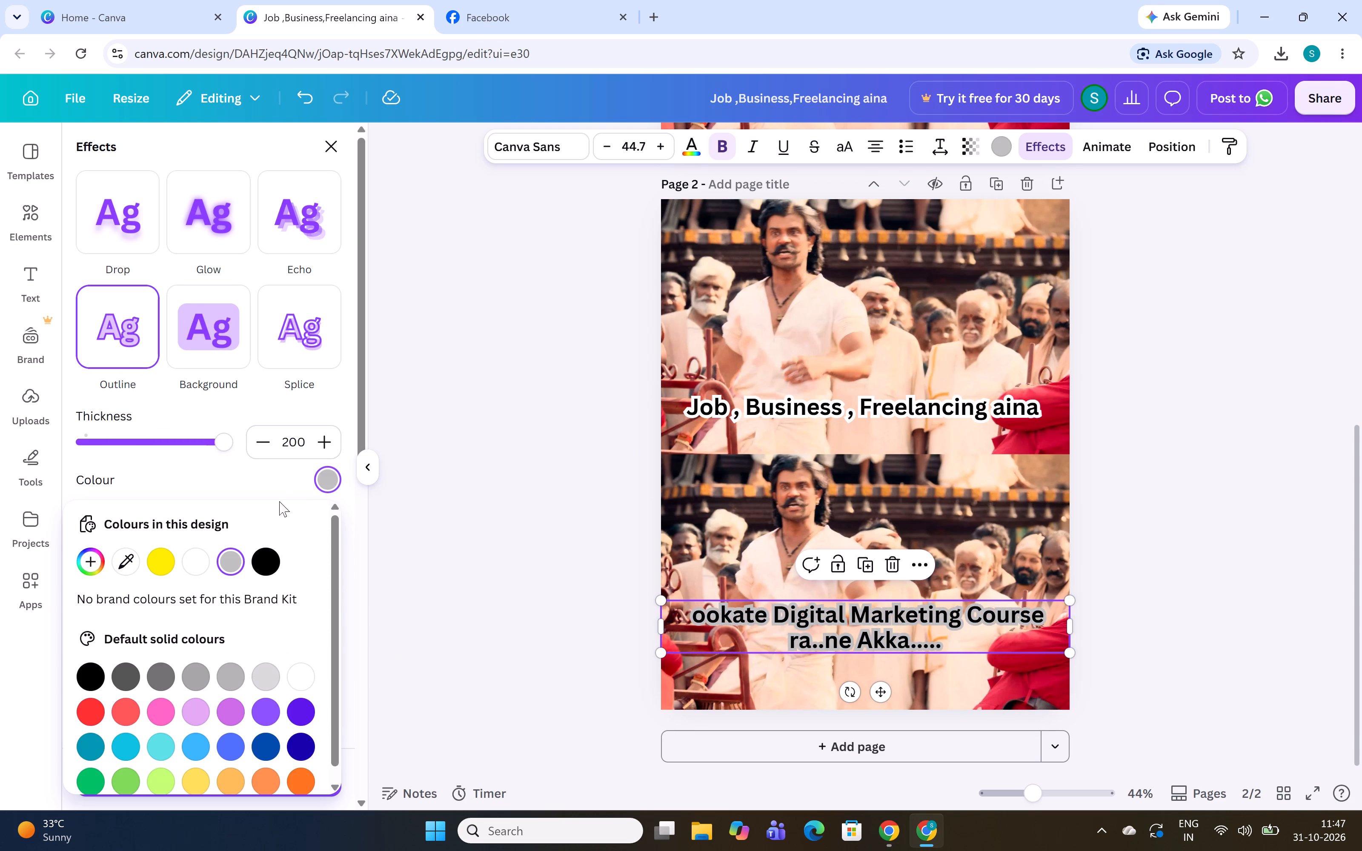
{"action": "left_click", "coordinate": [201, 561]}
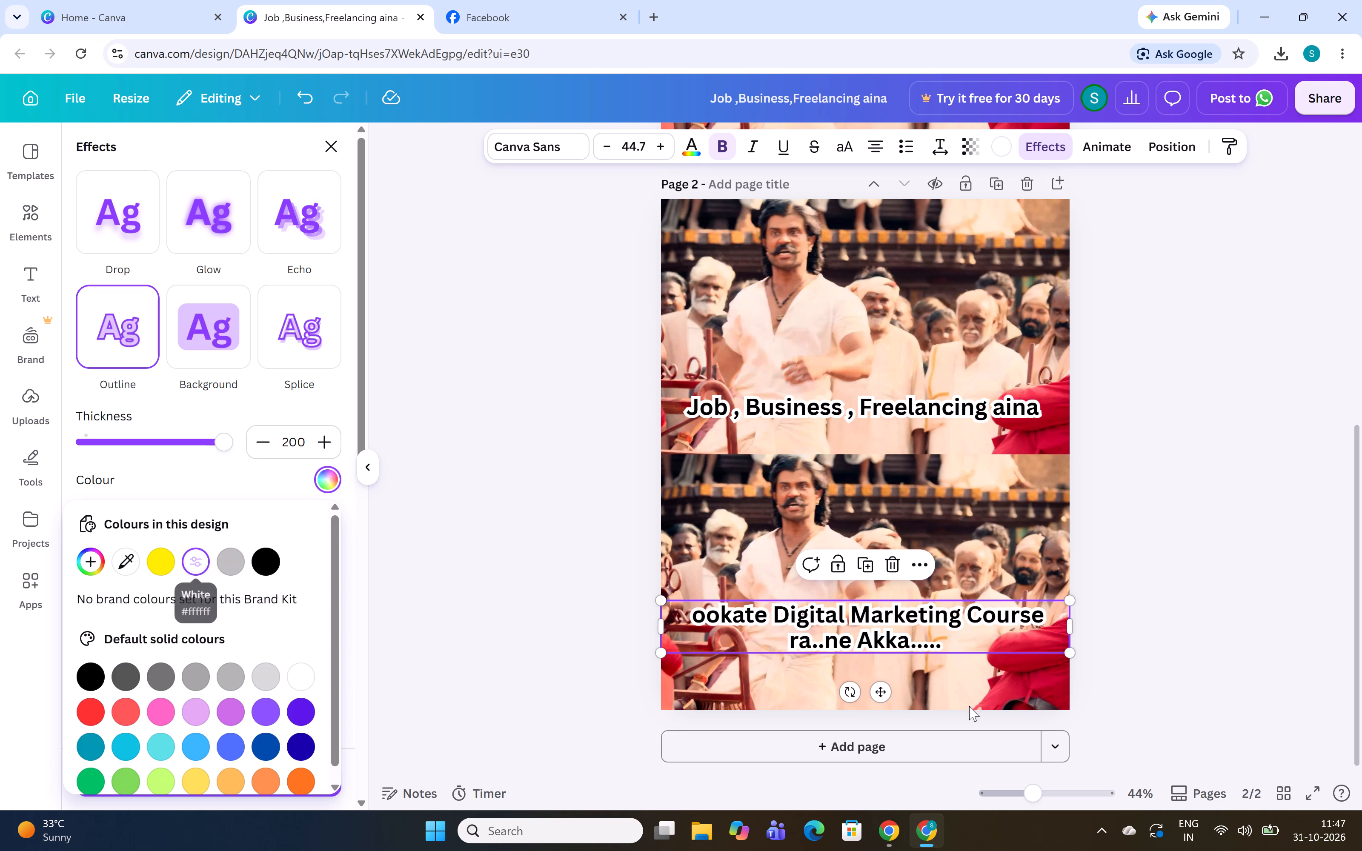
Watch the course video part on restyling the lower caption and compare it with page 2 of the Canva design.
{"action": "key", "text": "alt+Tab"}
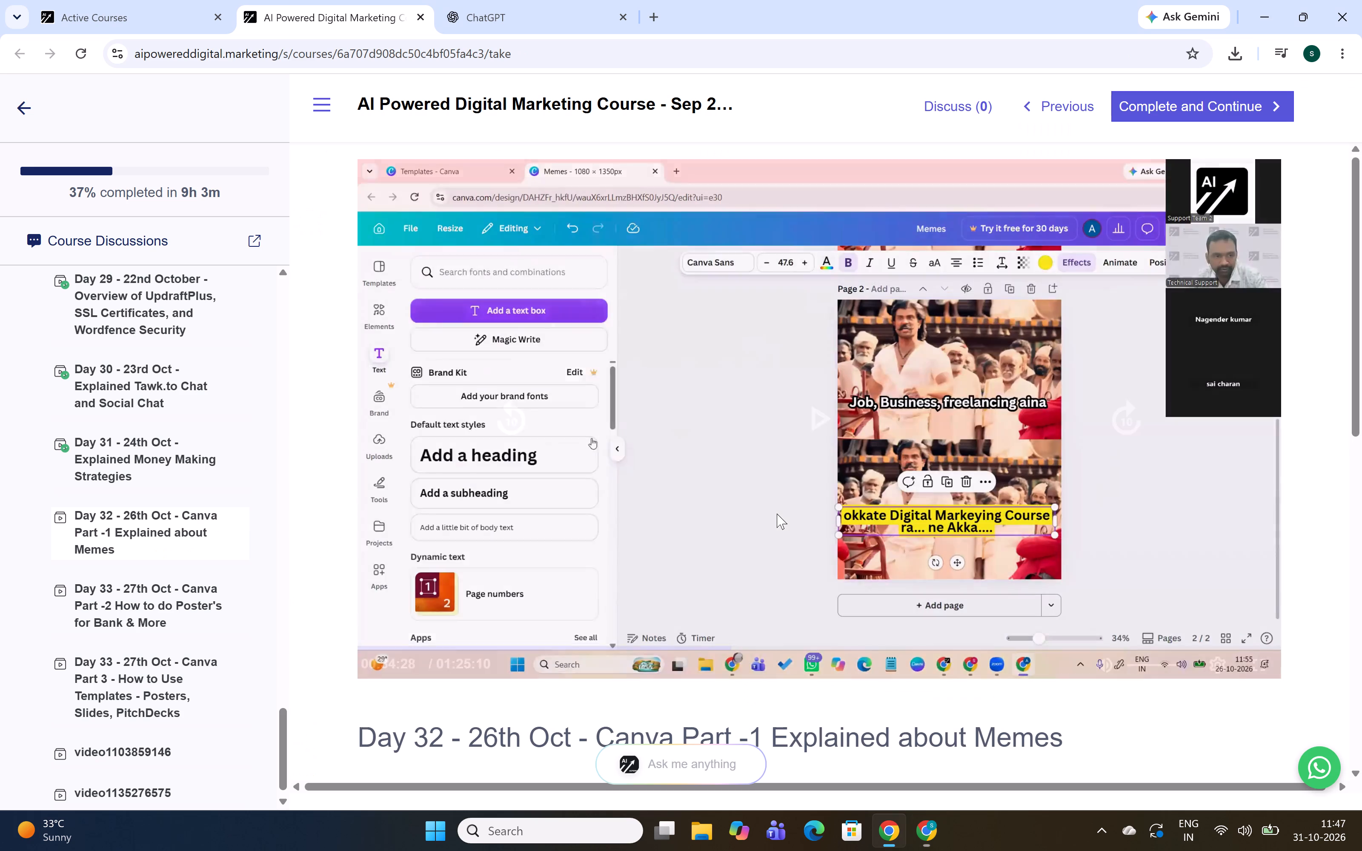
{"action": "left_click", "coordinate": [819, 424]}
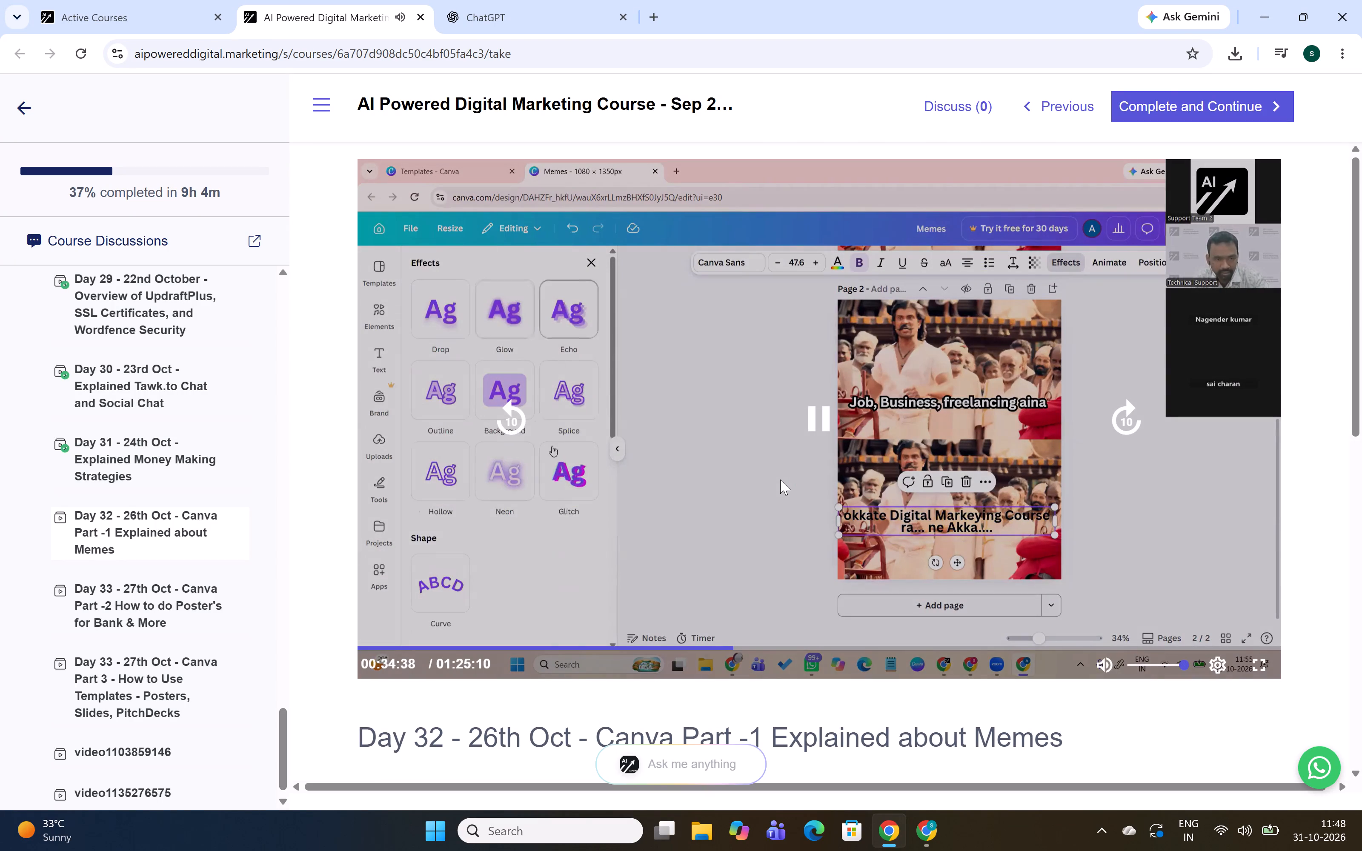
{"action": "key", "text": "alt+Tab"}
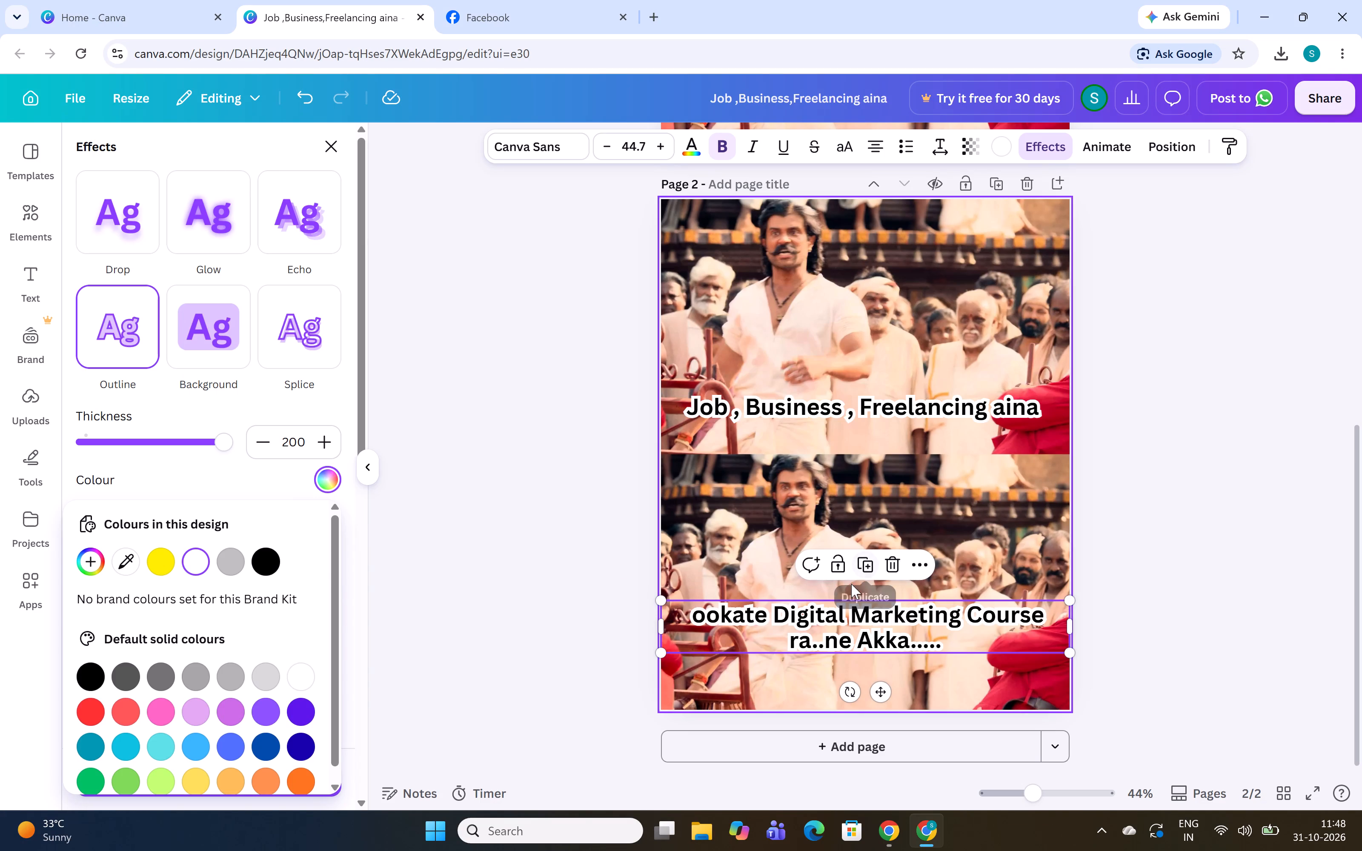
{"action": "key", "text": "alt+Tab"}
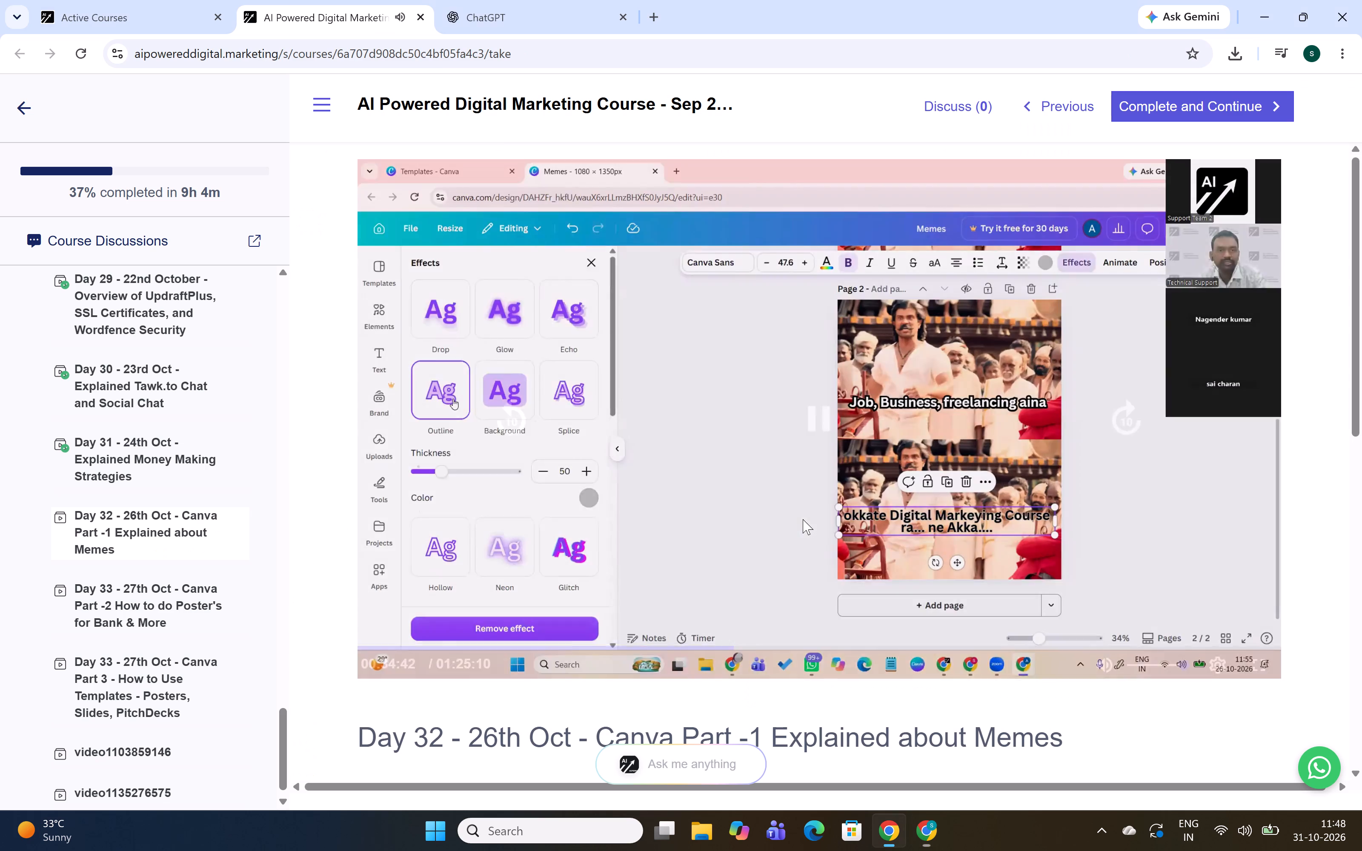
{"action": "key", "text": "alt+Tab"}
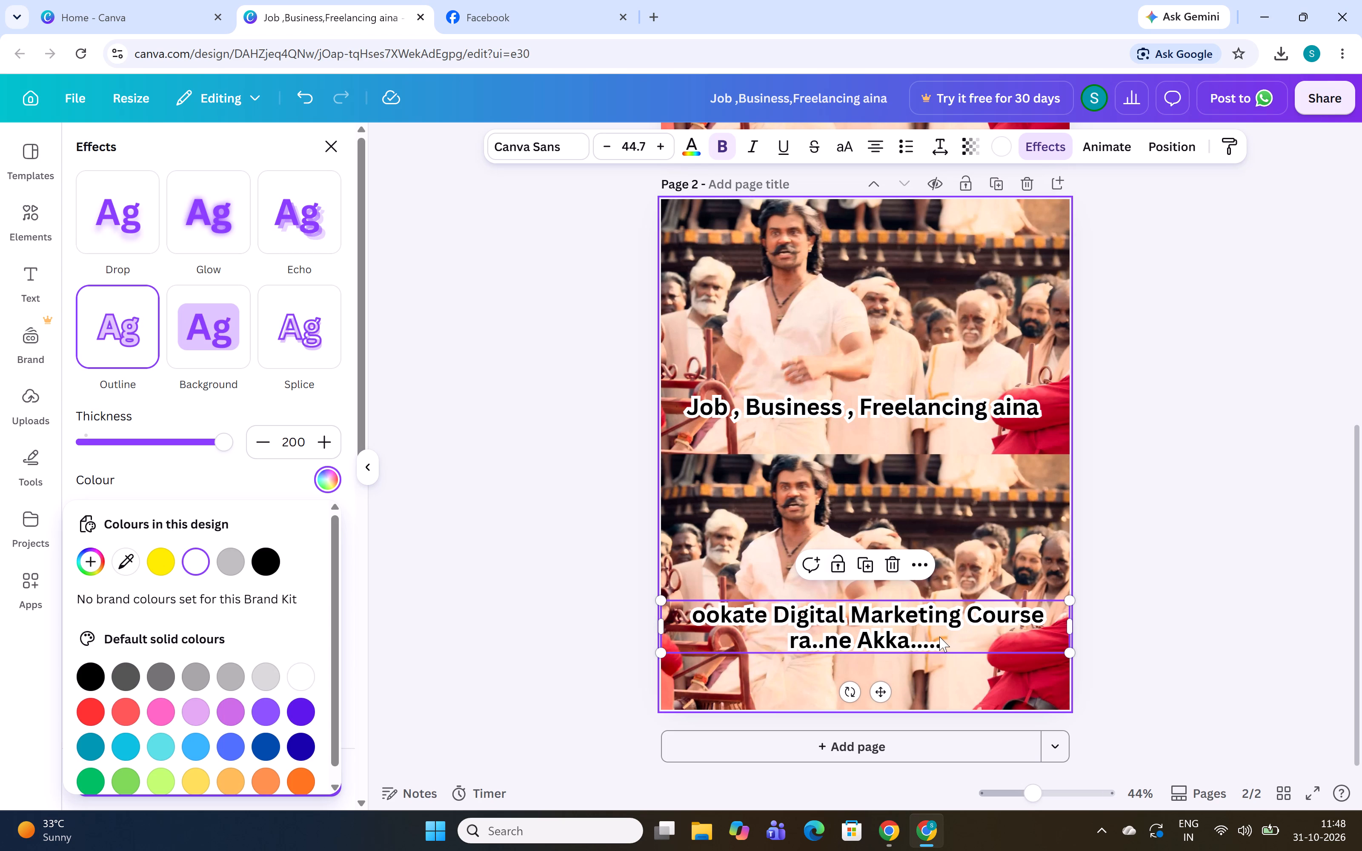
{"action": "key", "text": "alt+Tab"}
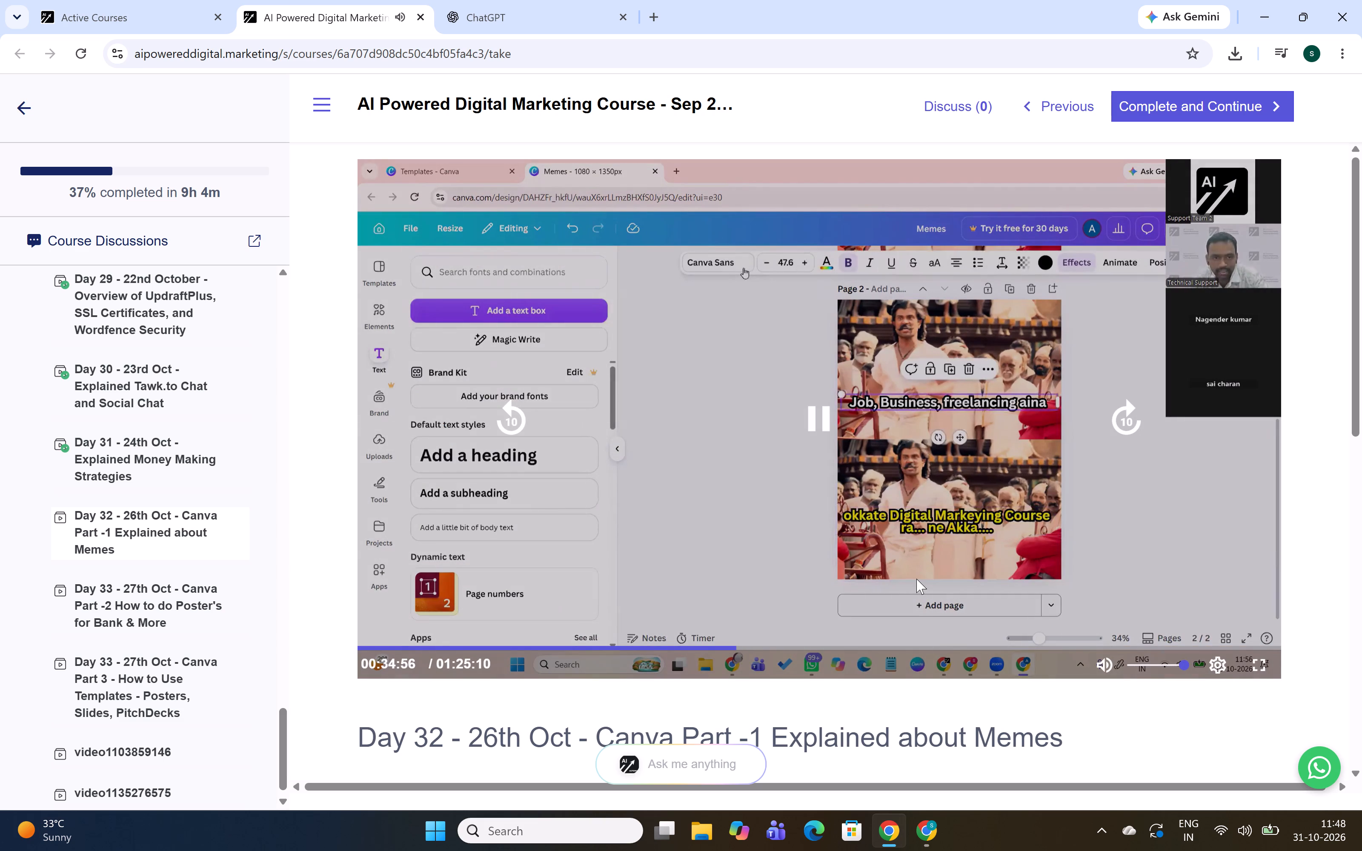
{"action": "left_click", "coordinate": [815, 421]}
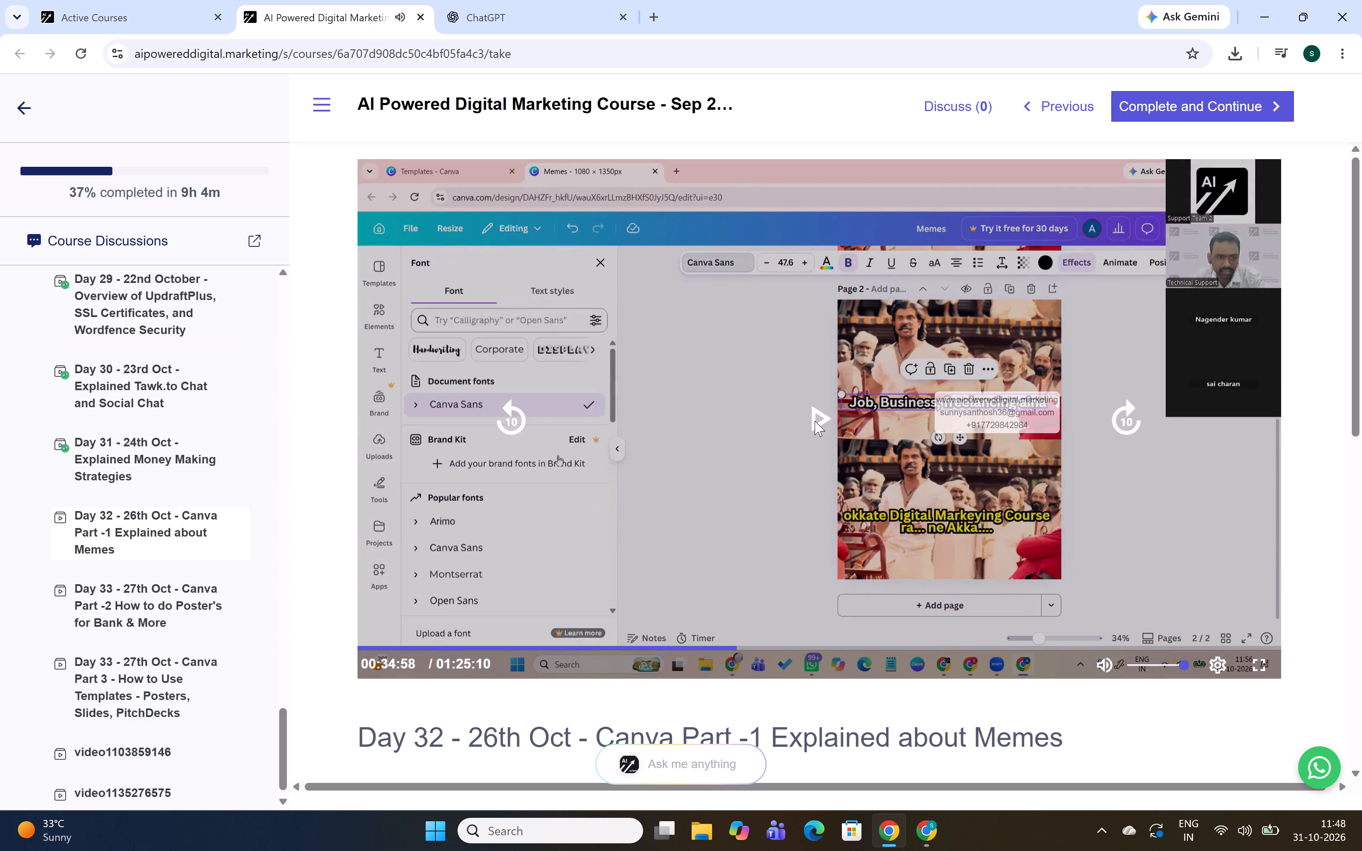
{"action": "key", "text": "alt+Tab"}
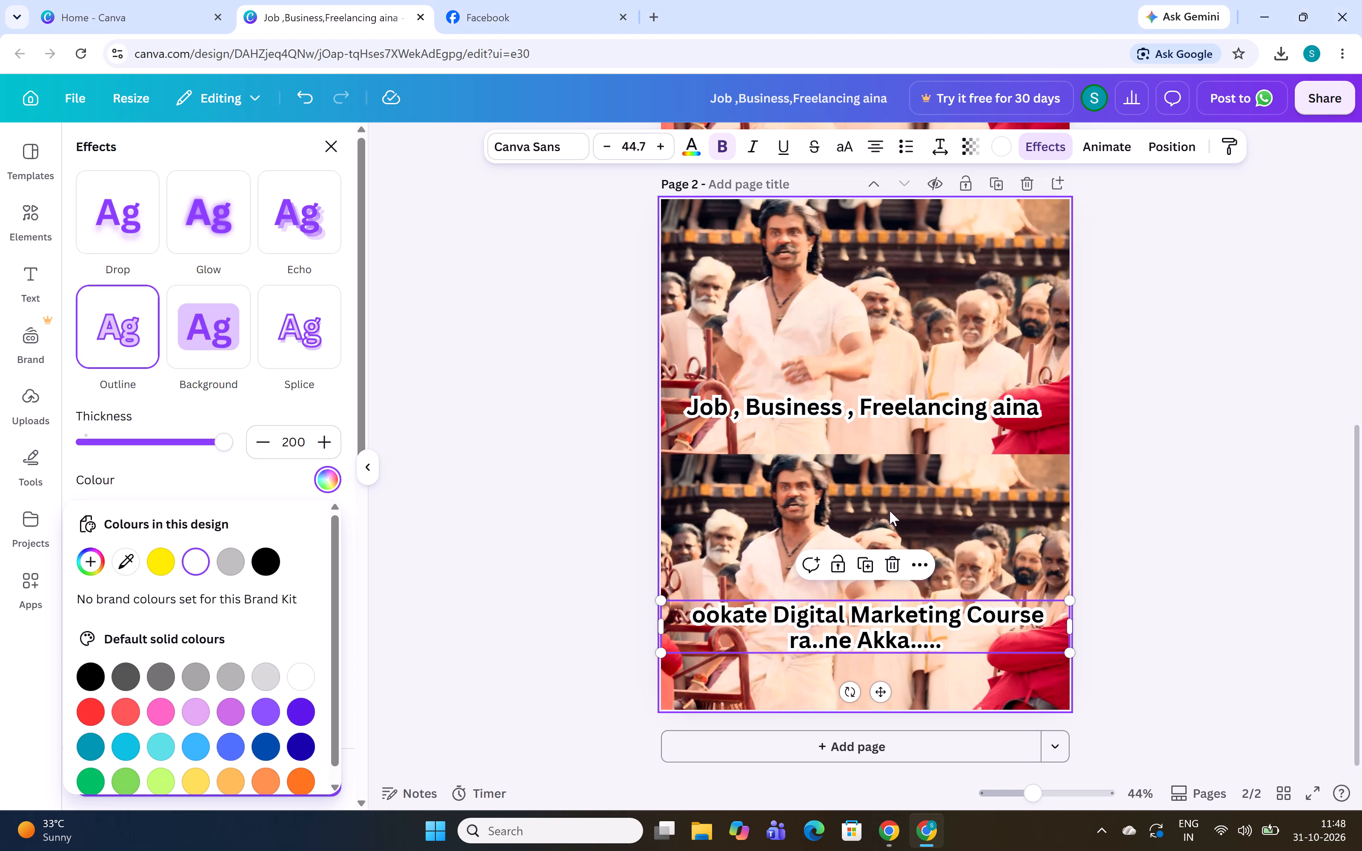
{"action": "key", "text": "alt+Tab"}
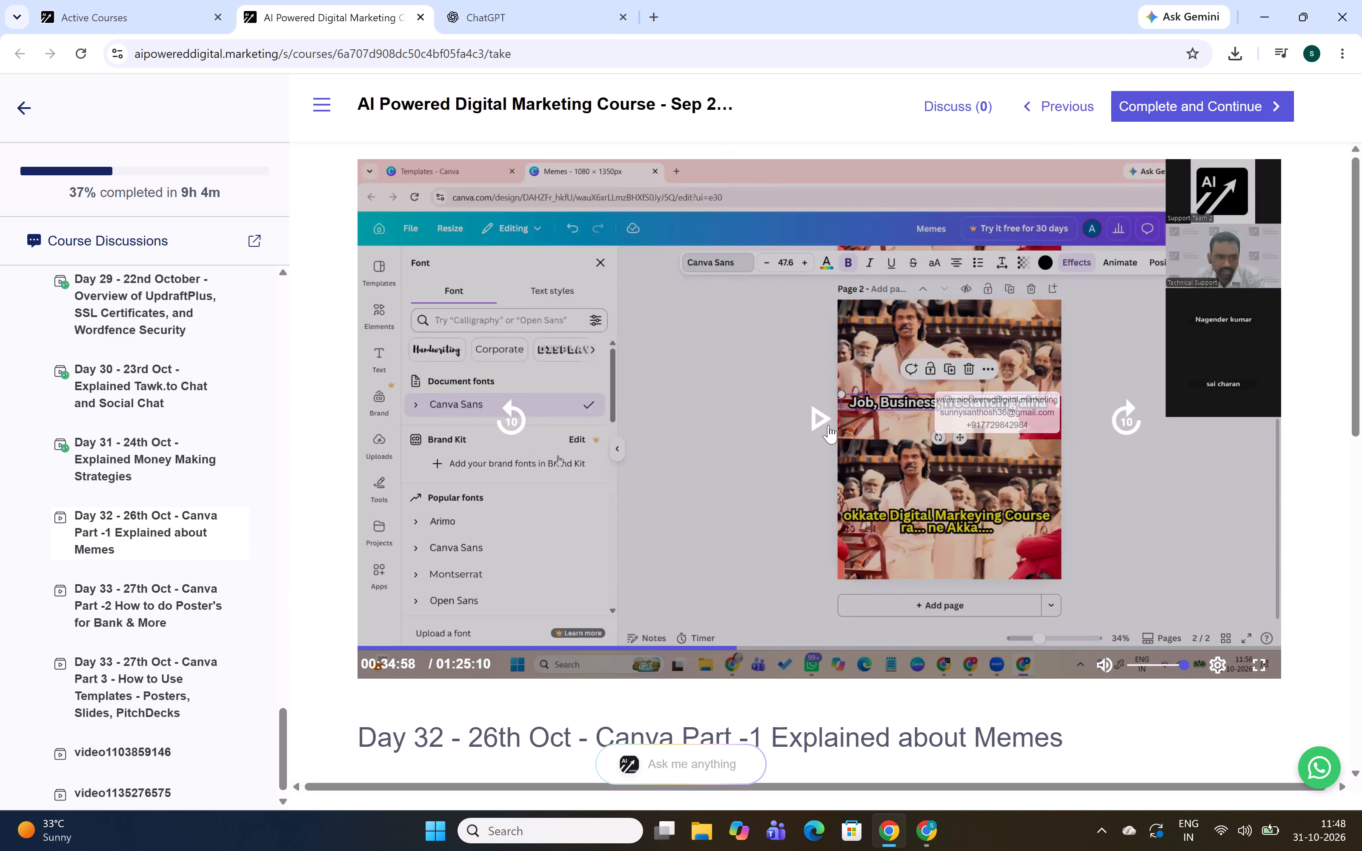
Skim the course video part on choosing a caption font, pause it, and return to the Canva design.
{"action": "left_click", "coordinate": [826, 426]}
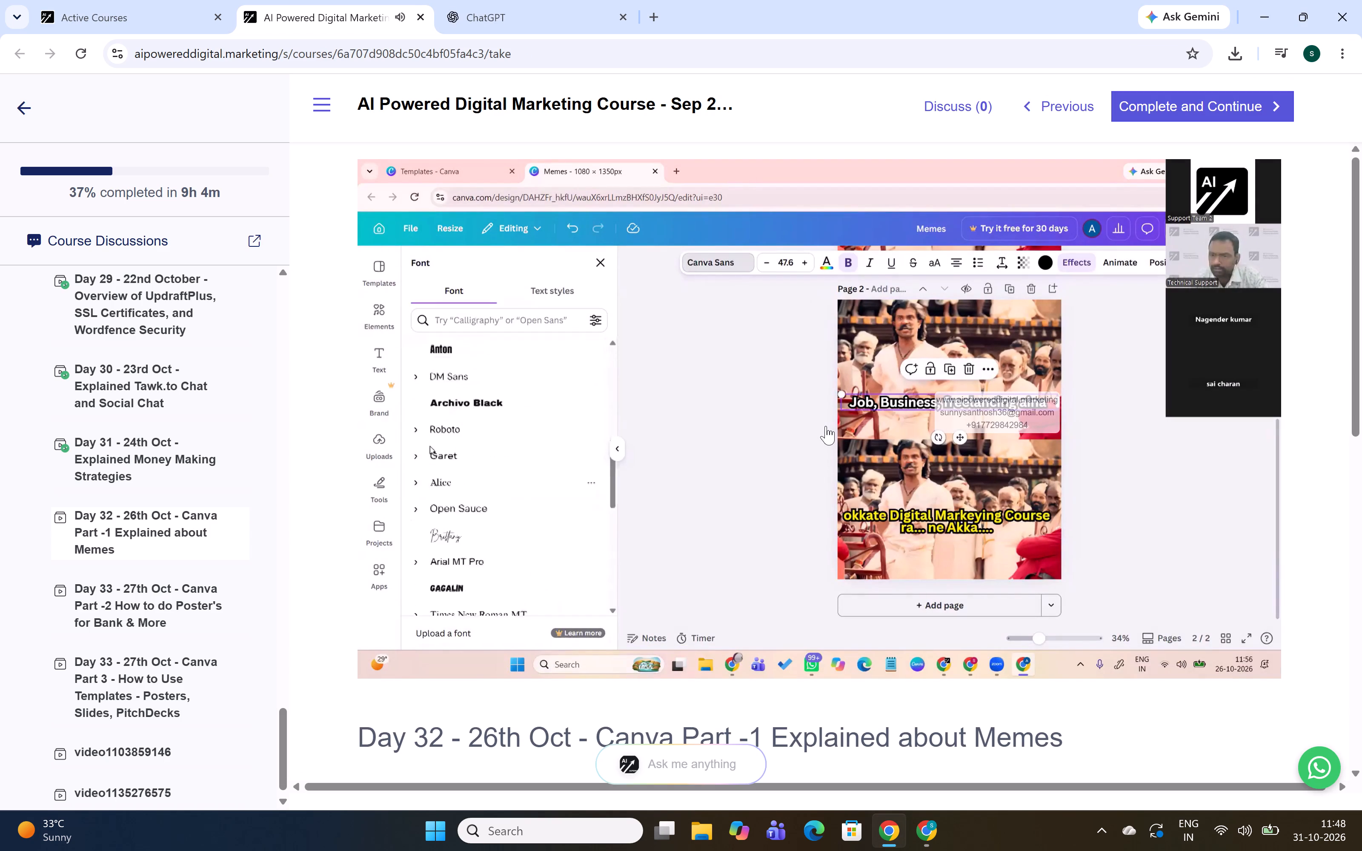
{"action": "key", "text": "Right"}
{"action": "key", "text": "Right"}
{"action": "key", "text": "Right"}
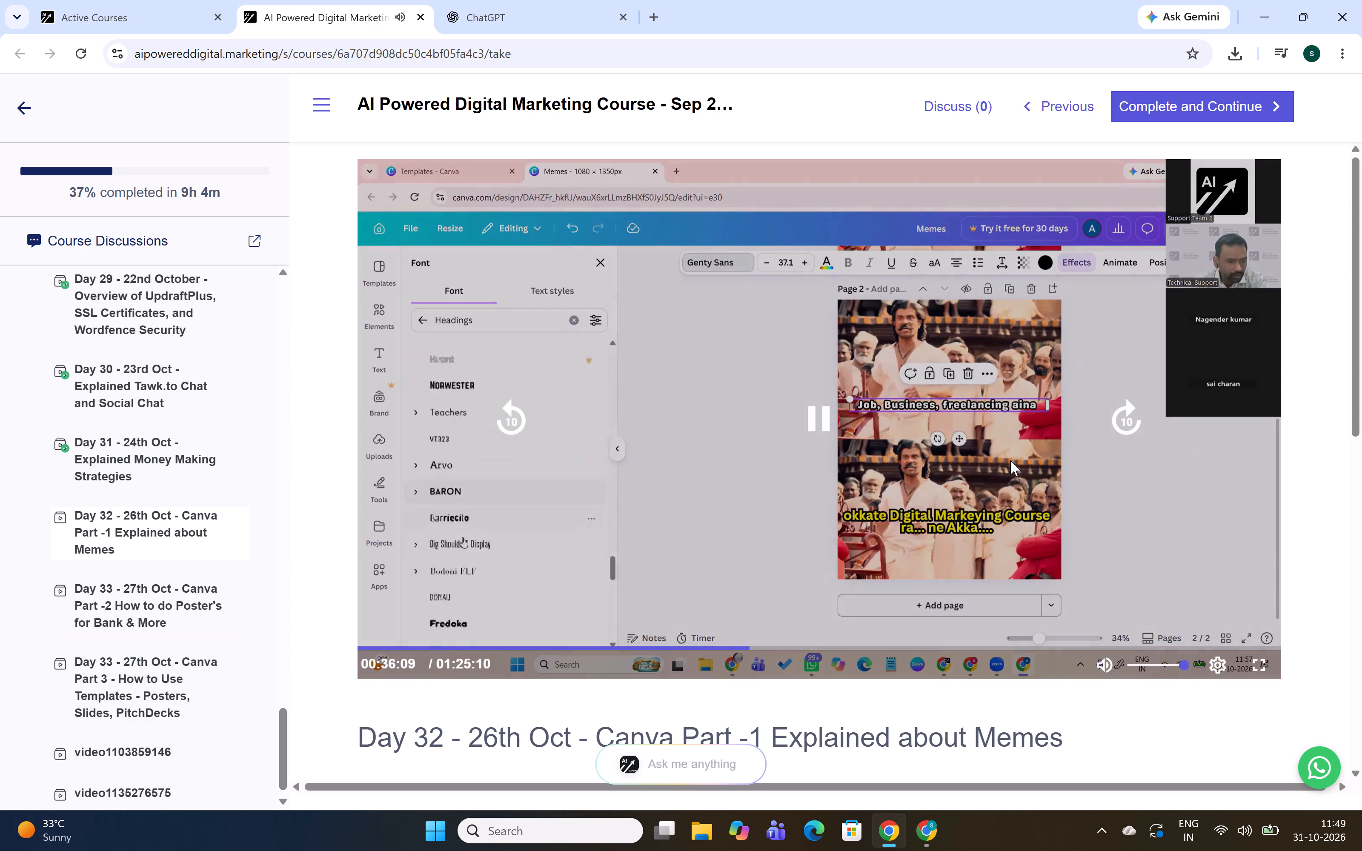
{"action": "key", "text": "Right"}
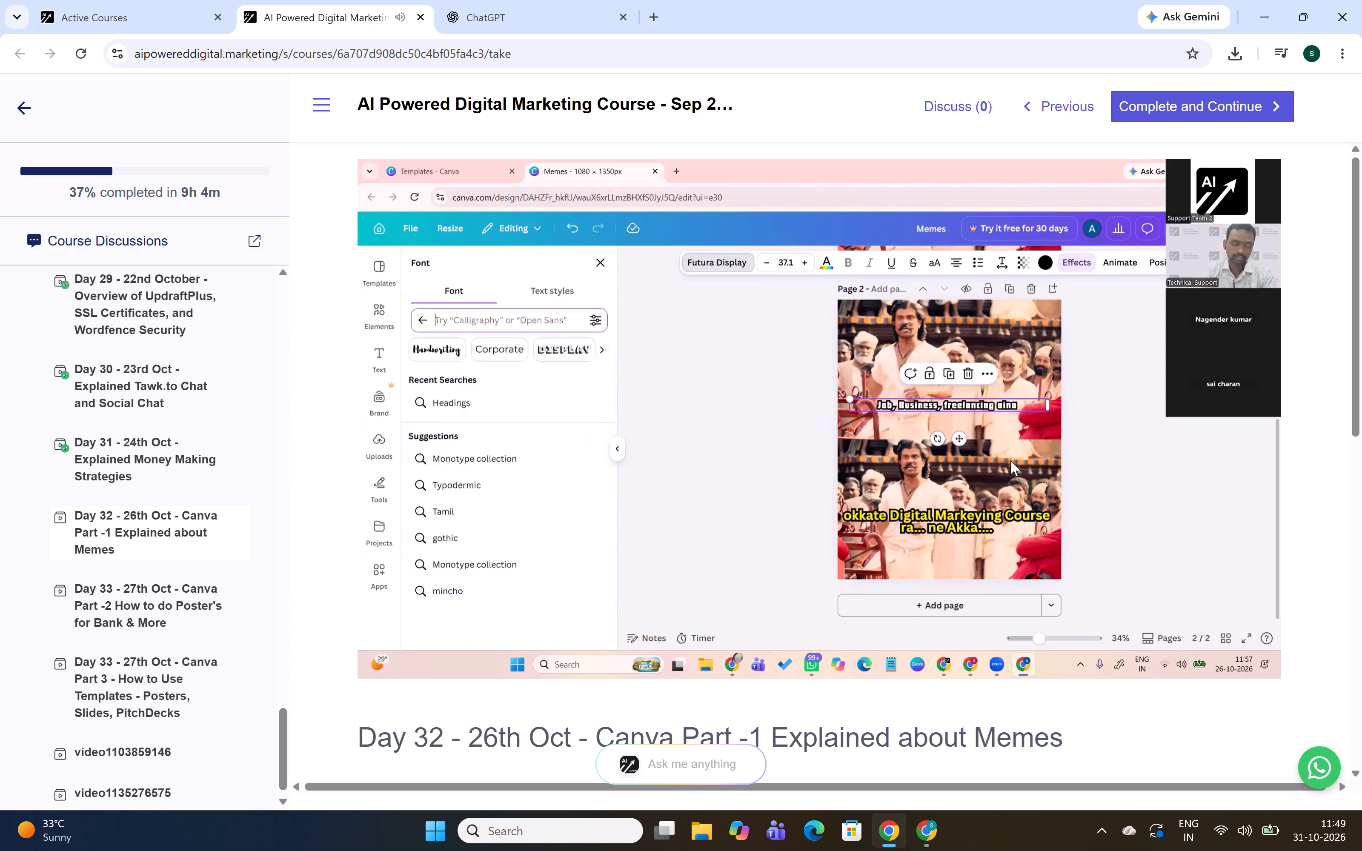
{"action": "key", "text": "Right"}
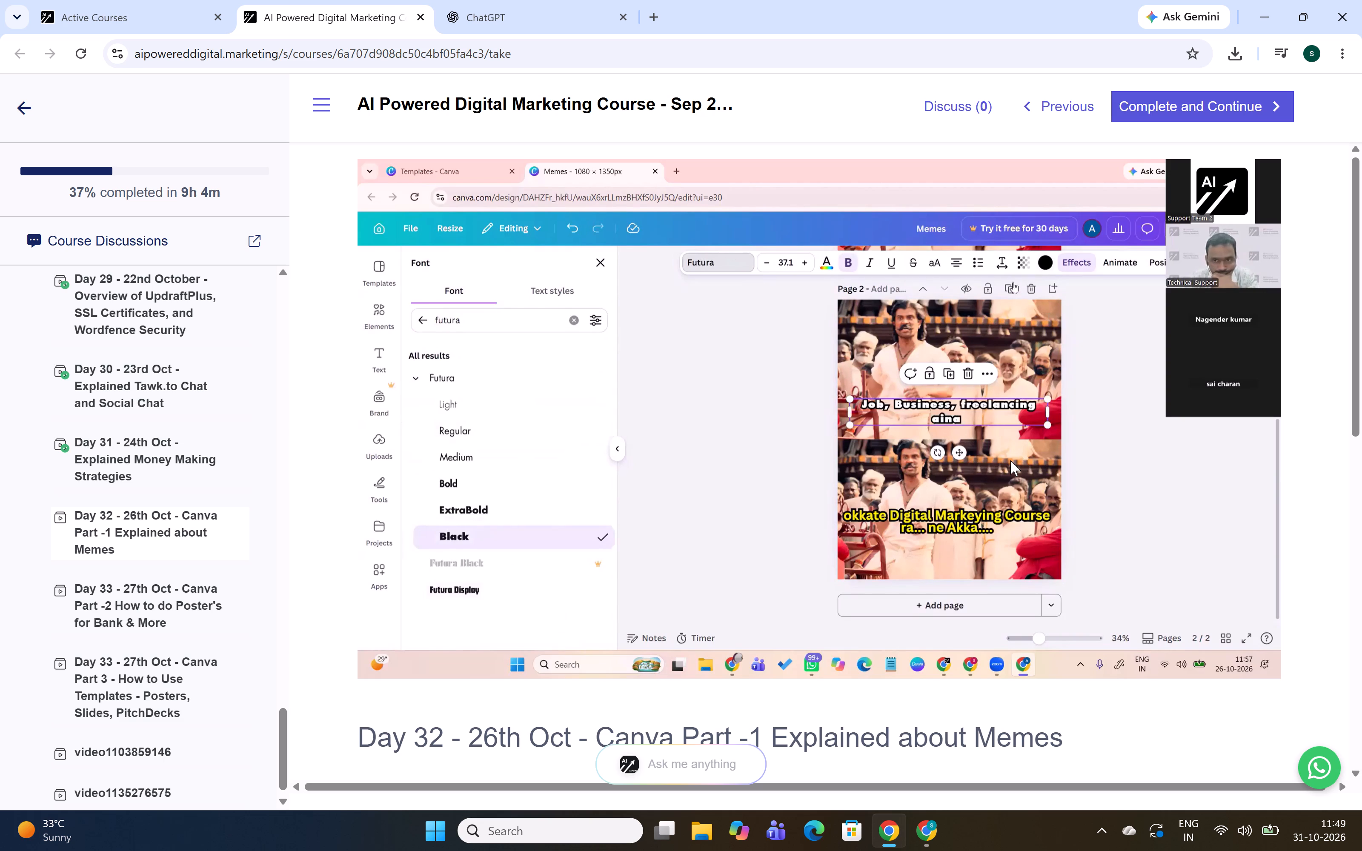
{"action": "key", "text": "Left"}
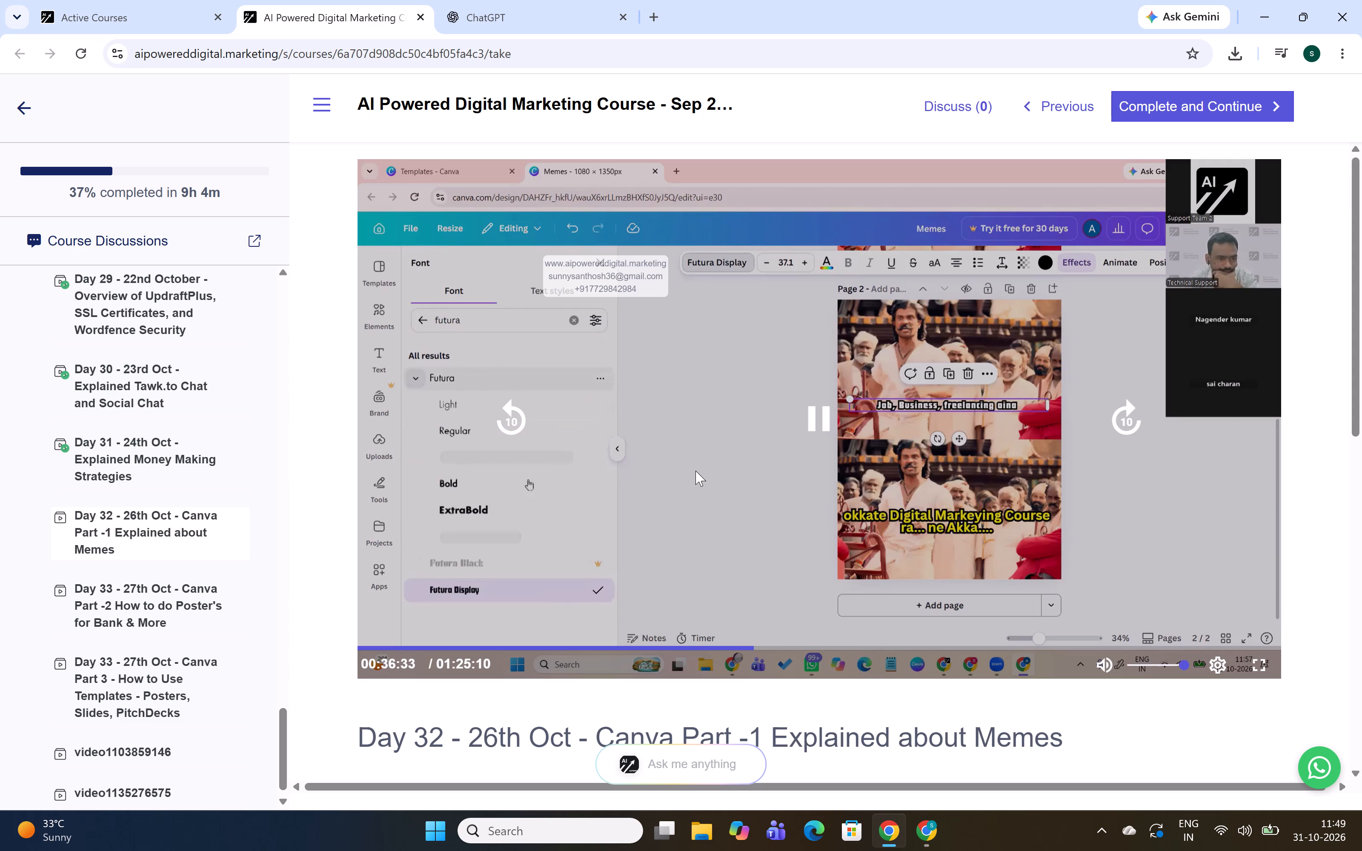
{"action": "left_click", "coordinate": [826, 419]}
{"action": "key", "text": "alt+Tab"}
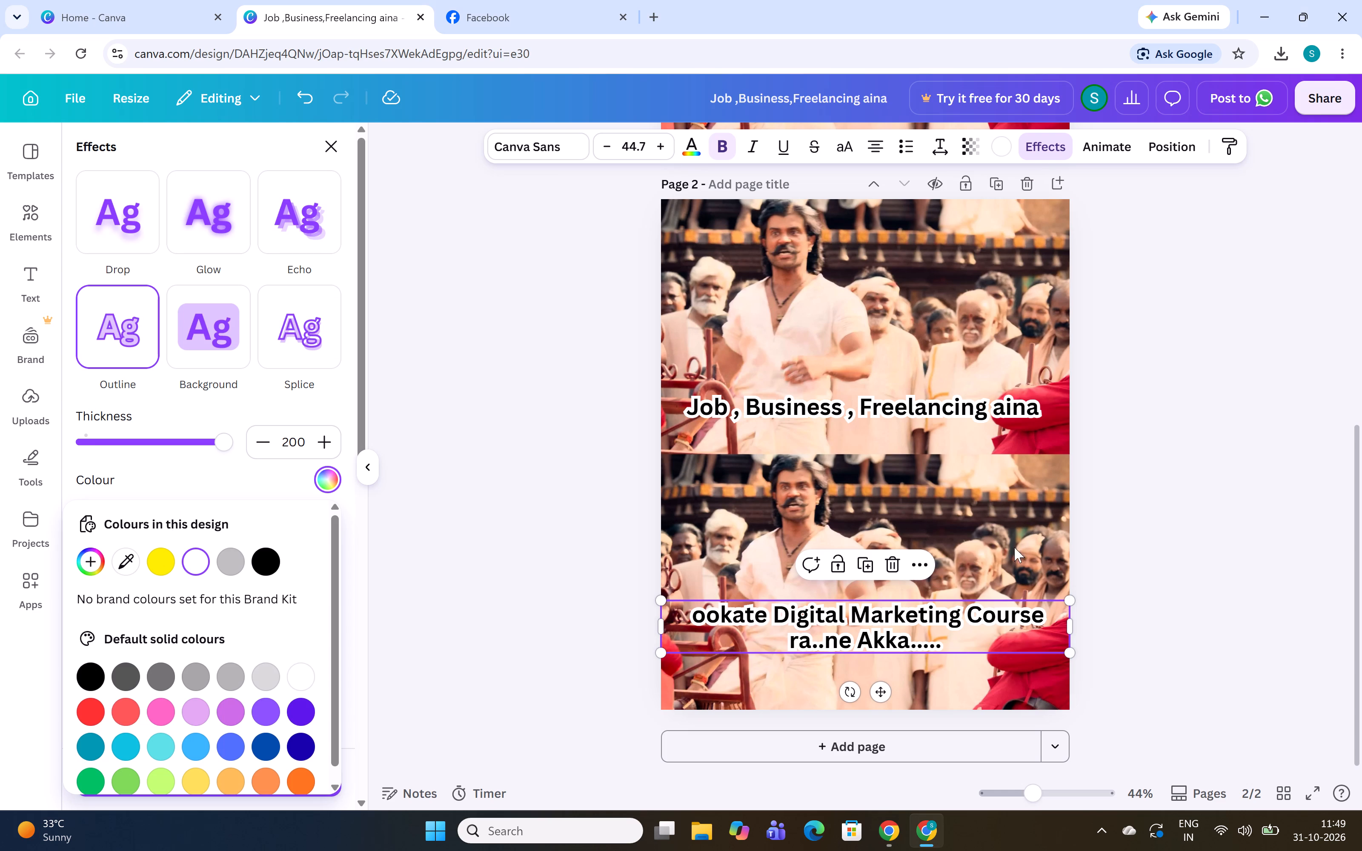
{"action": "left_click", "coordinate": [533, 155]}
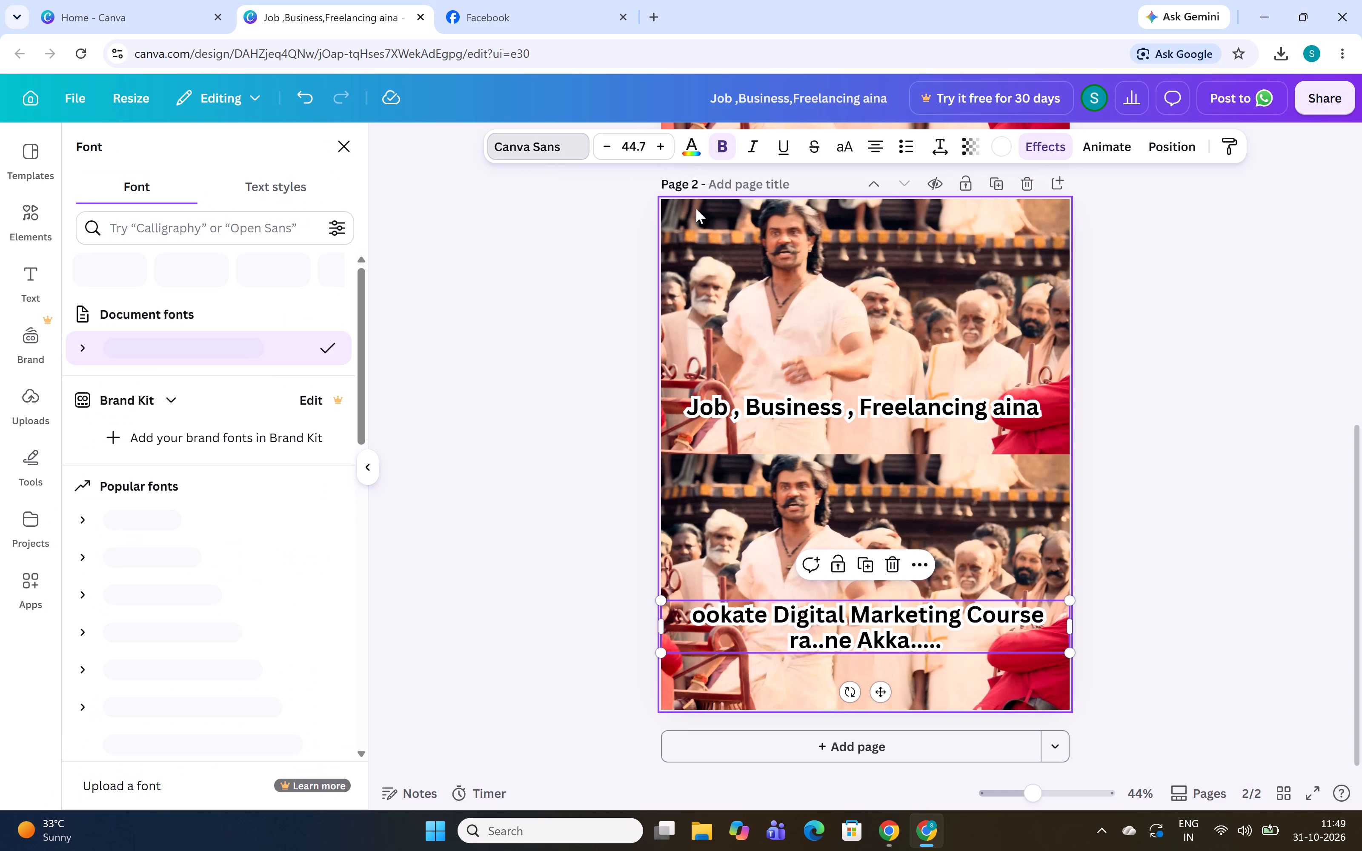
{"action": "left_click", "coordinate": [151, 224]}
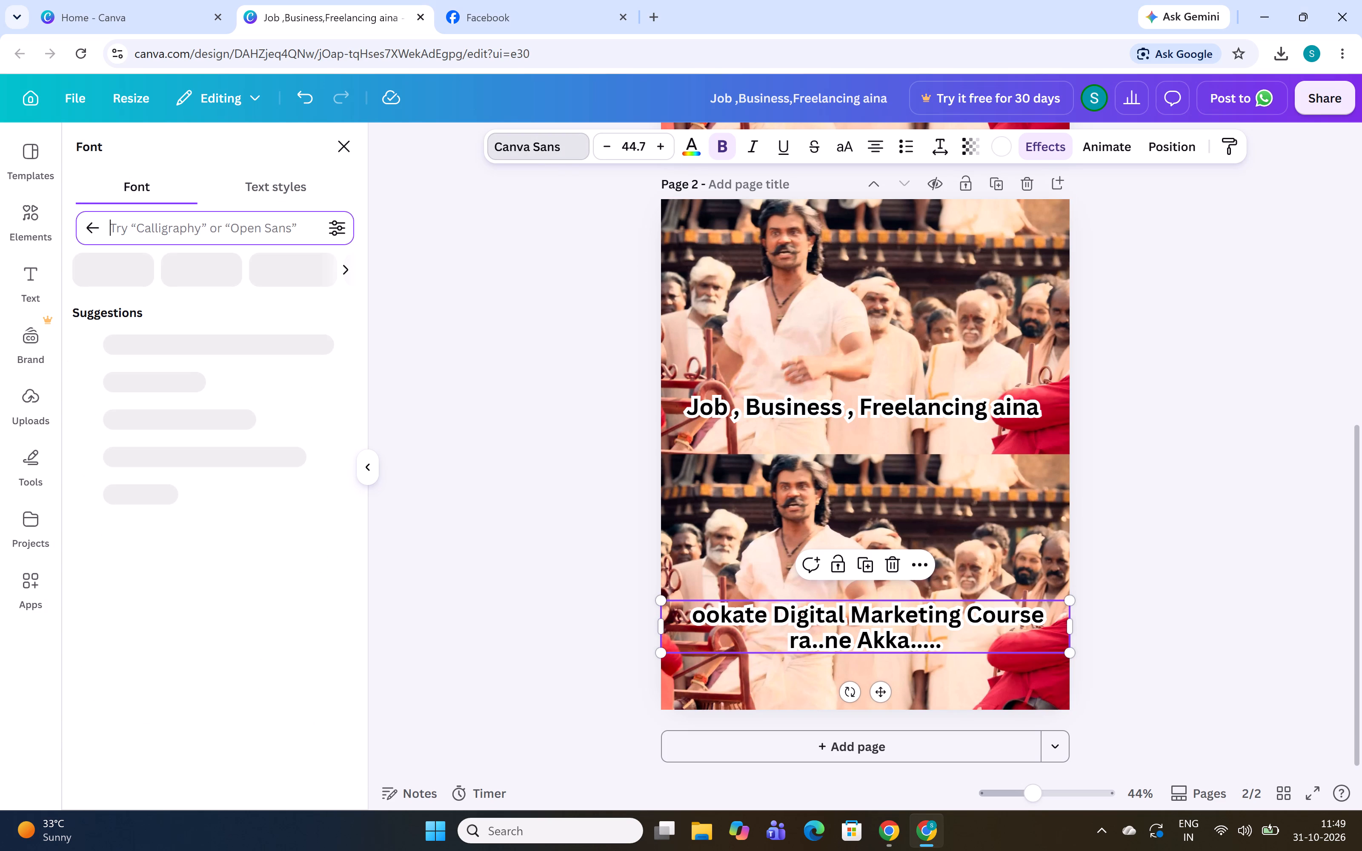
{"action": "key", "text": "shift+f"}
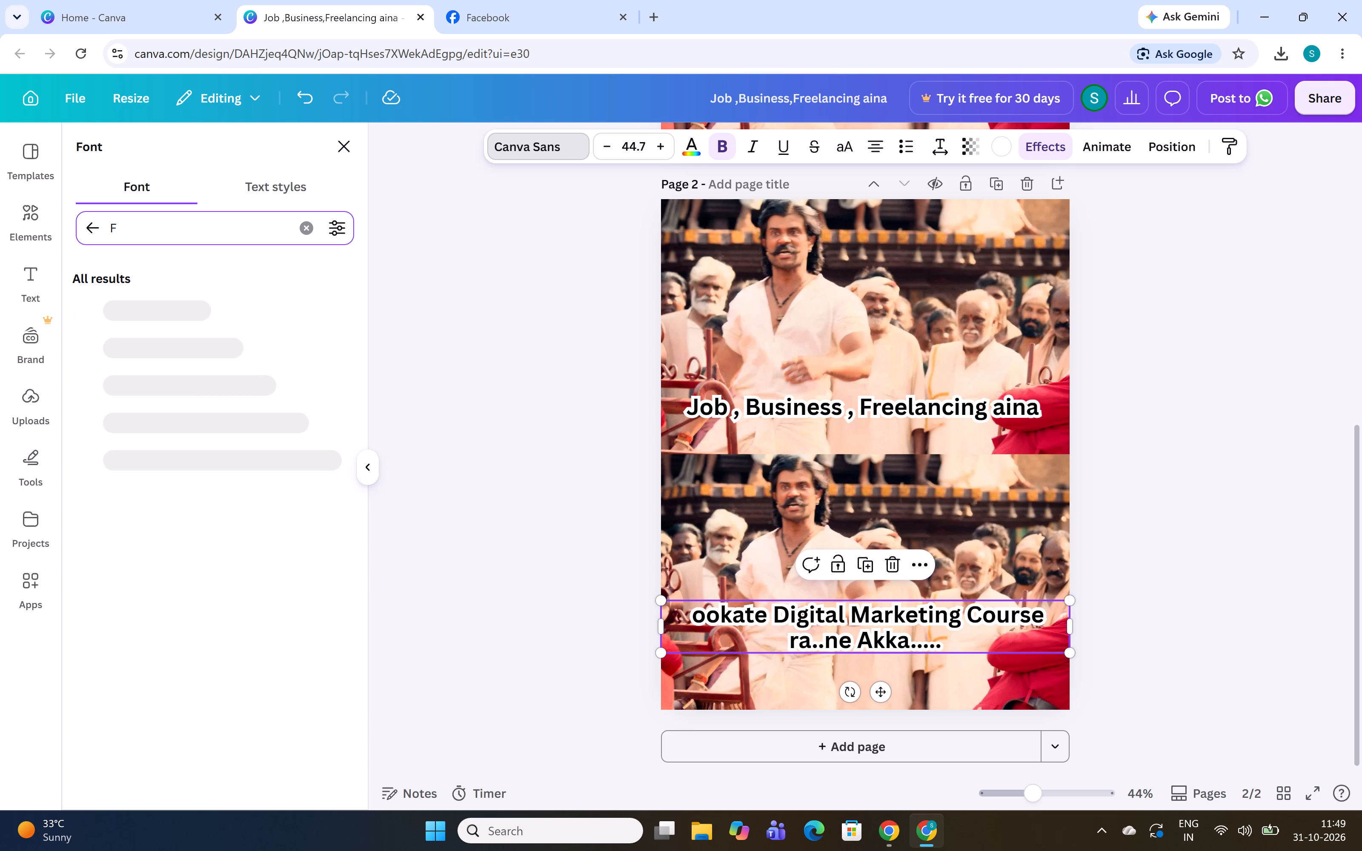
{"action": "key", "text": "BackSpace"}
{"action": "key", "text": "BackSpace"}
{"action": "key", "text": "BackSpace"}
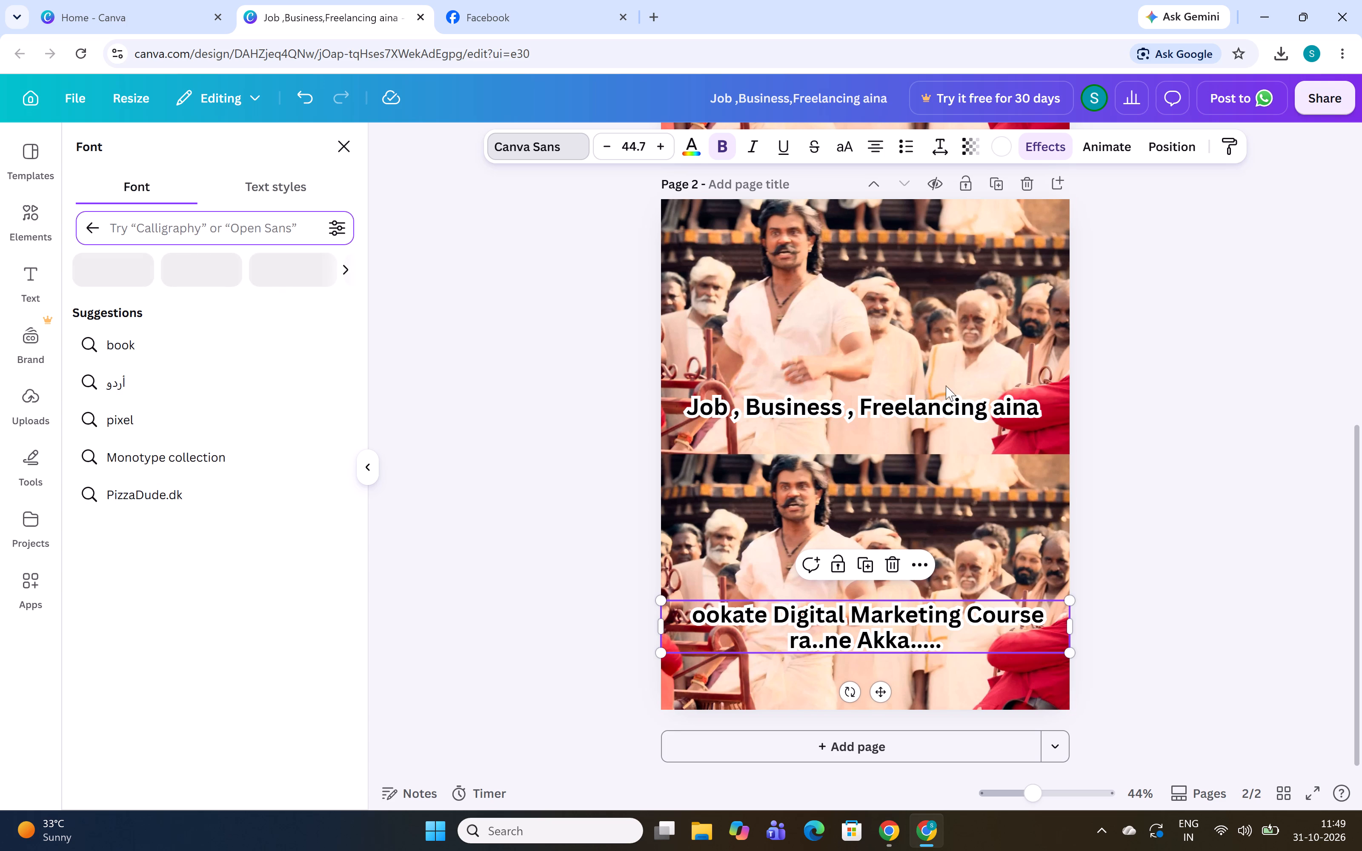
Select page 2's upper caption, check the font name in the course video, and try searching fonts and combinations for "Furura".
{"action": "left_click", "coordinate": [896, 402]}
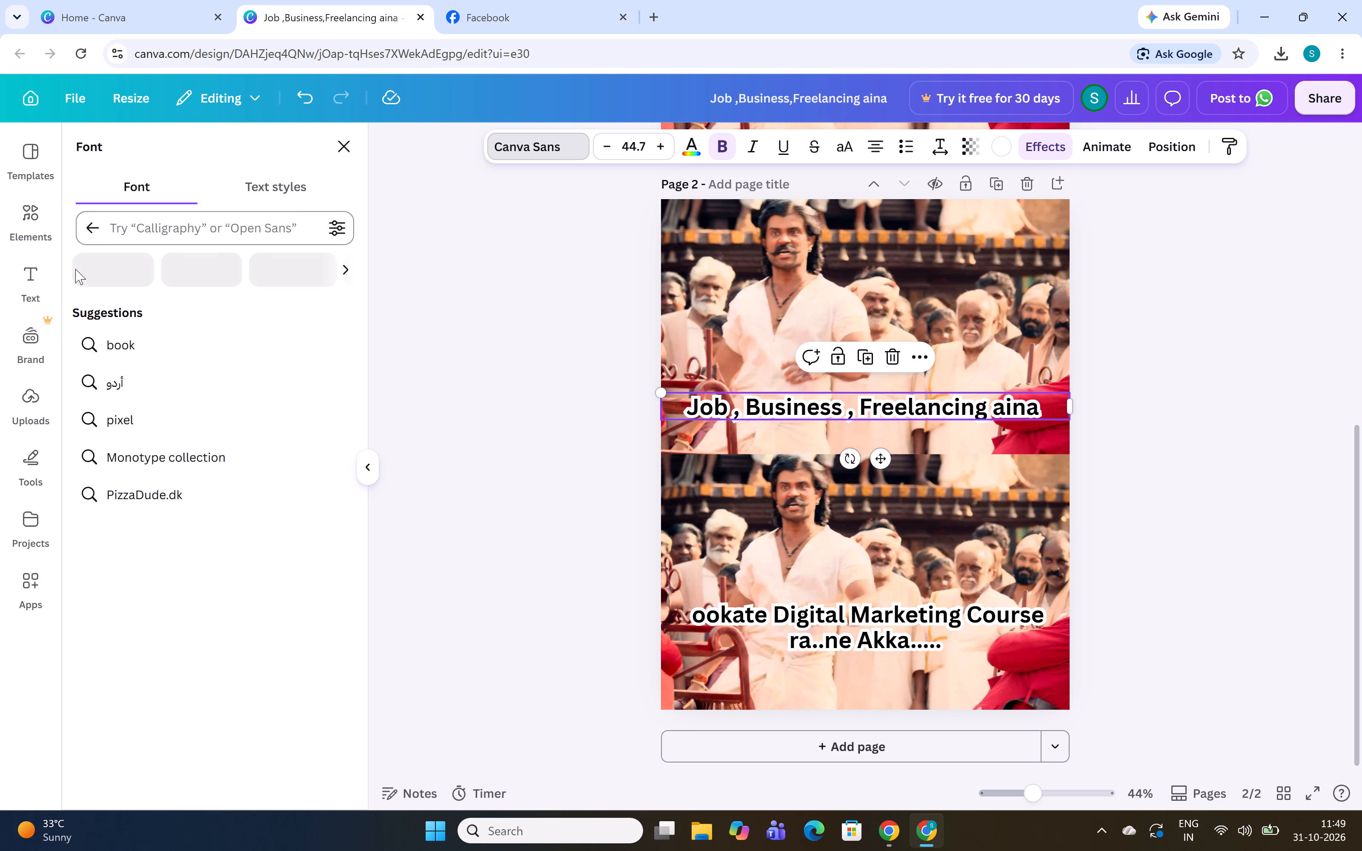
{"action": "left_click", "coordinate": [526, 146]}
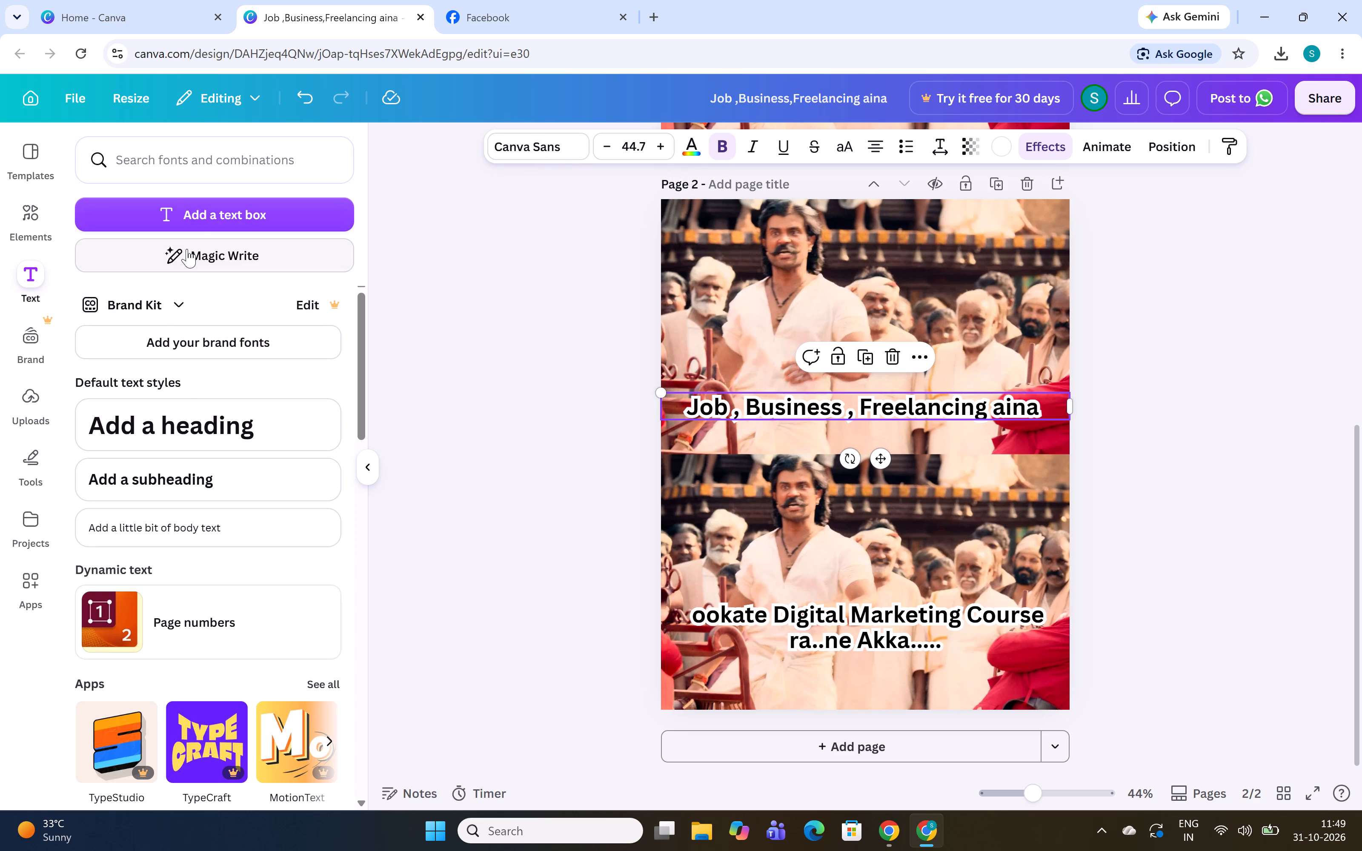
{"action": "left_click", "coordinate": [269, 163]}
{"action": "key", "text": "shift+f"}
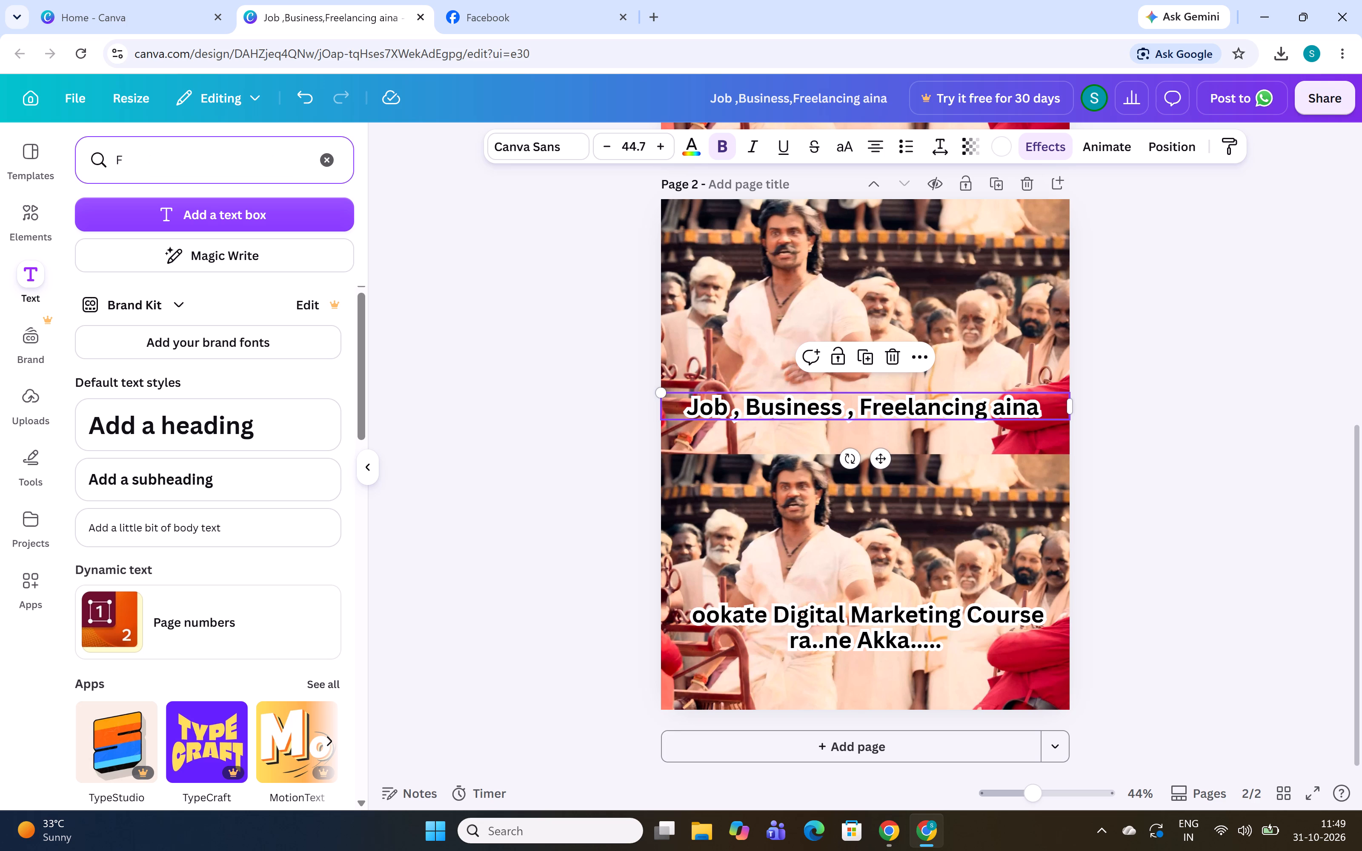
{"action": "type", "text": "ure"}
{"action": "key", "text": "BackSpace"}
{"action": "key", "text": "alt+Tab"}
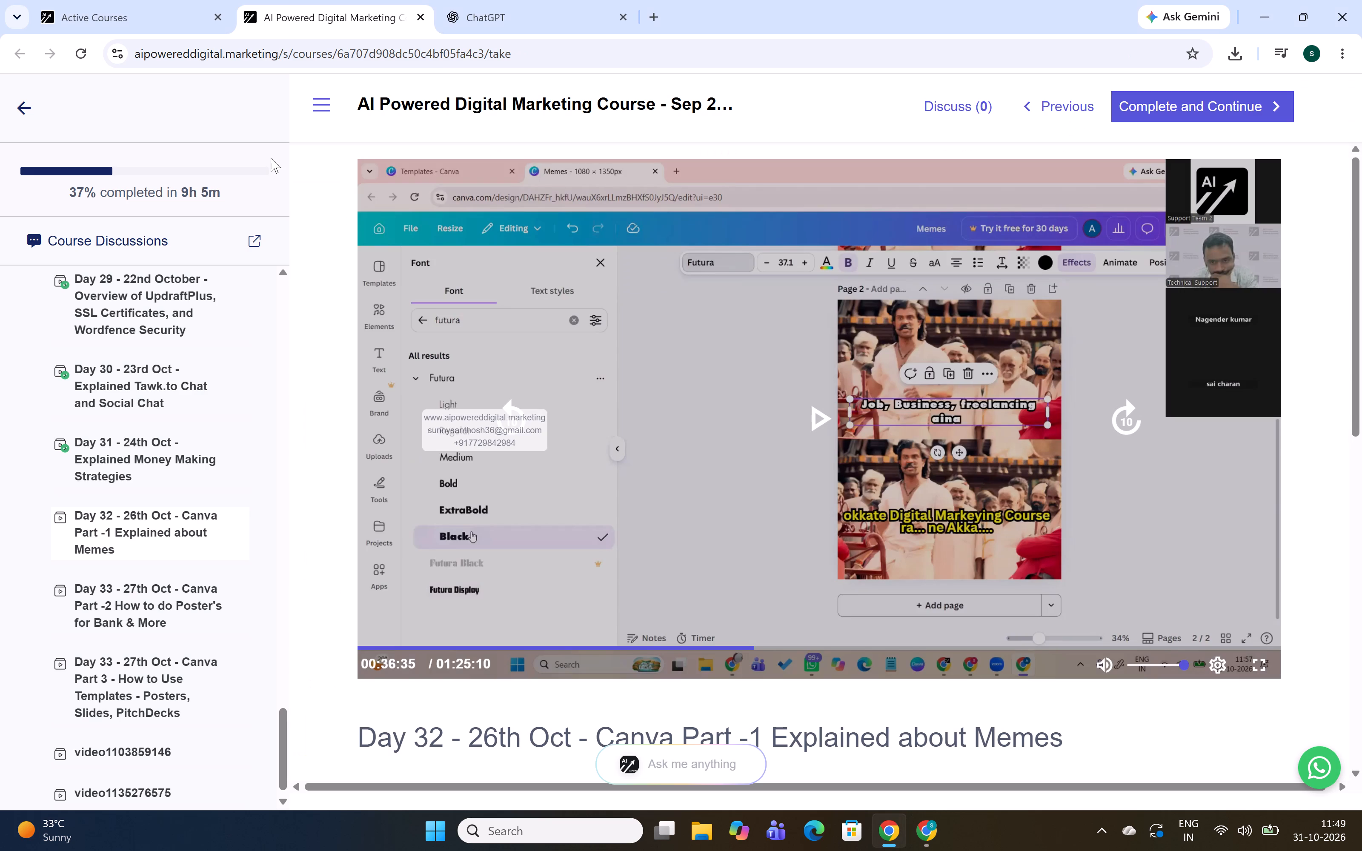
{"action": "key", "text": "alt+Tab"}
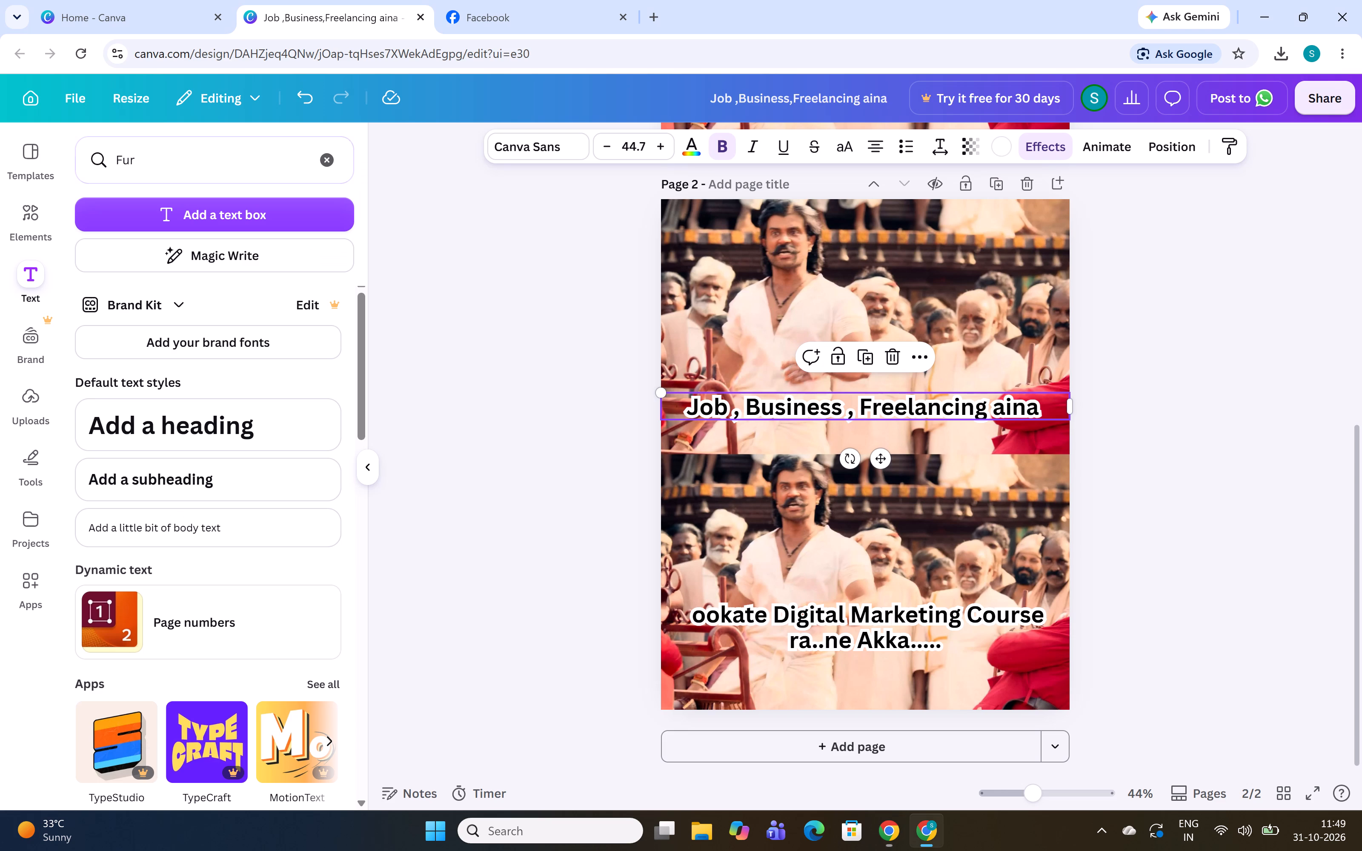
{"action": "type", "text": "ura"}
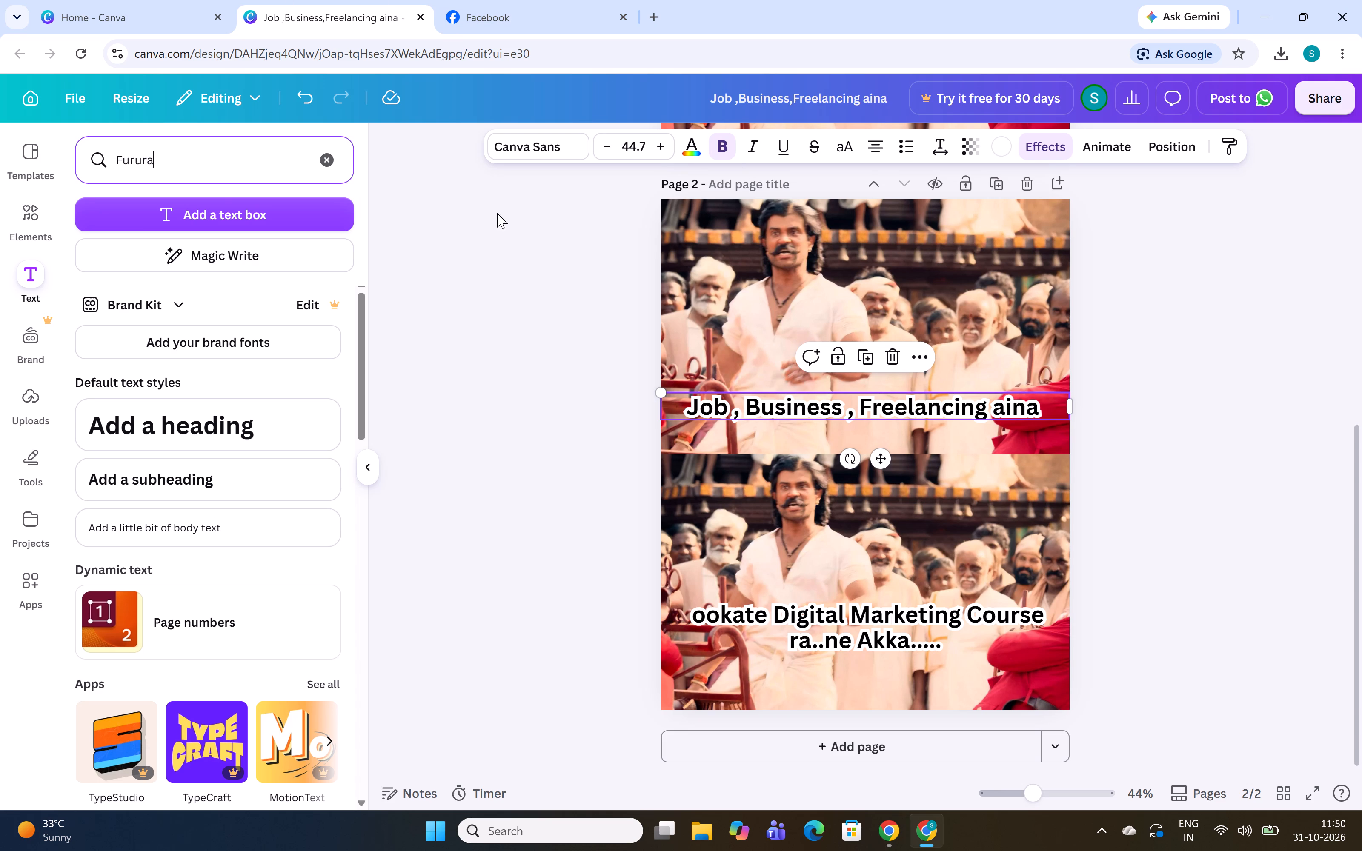
Search the fonts for "Fut", try Futura Display on page 2's upper caption, and set it to Futura in the Black weight.
{"action": "left_click", "coordinate": [515, 148]}
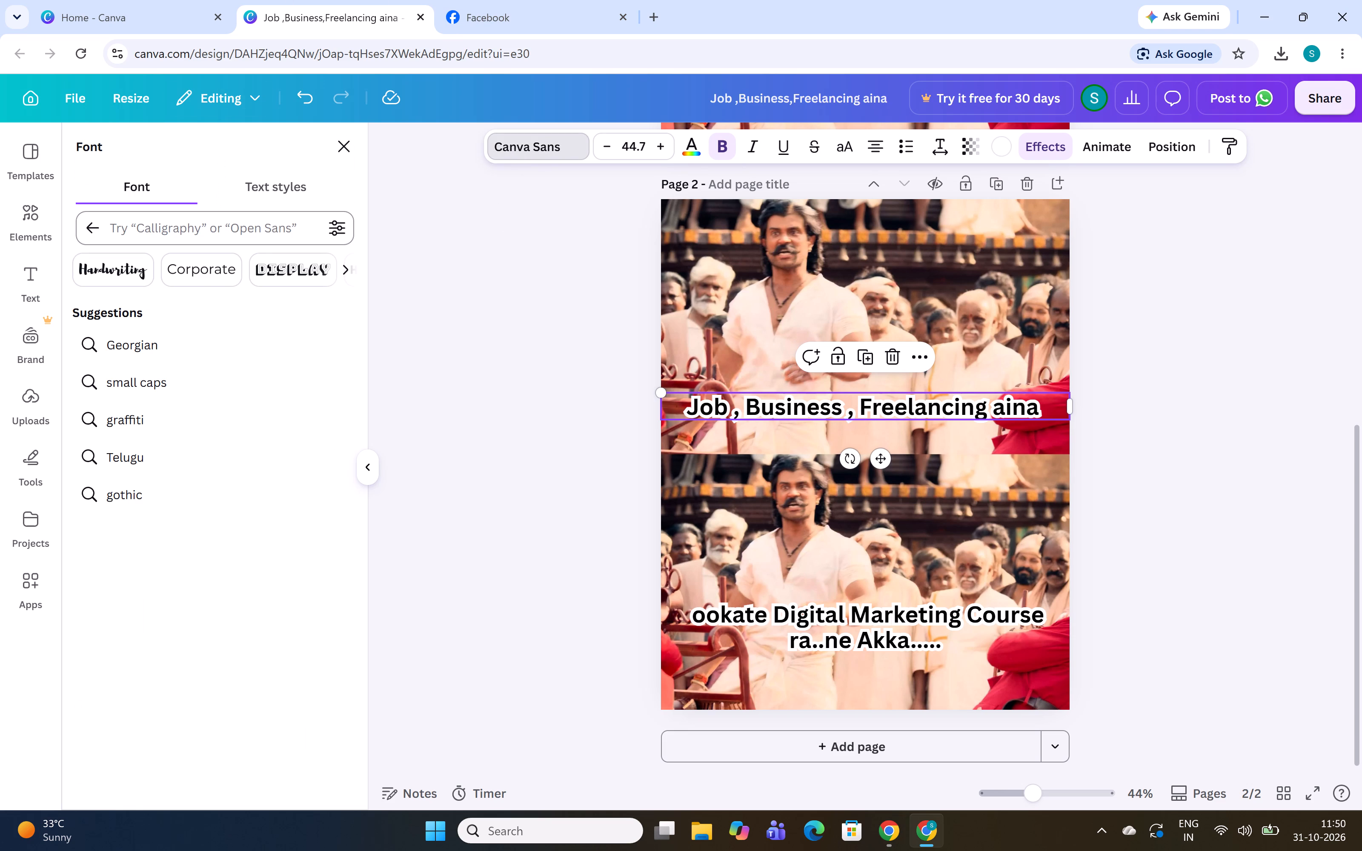
{"action": "left_click", "coordinate": [215, 233]}
{"action": "key", "text": "shift+f"}
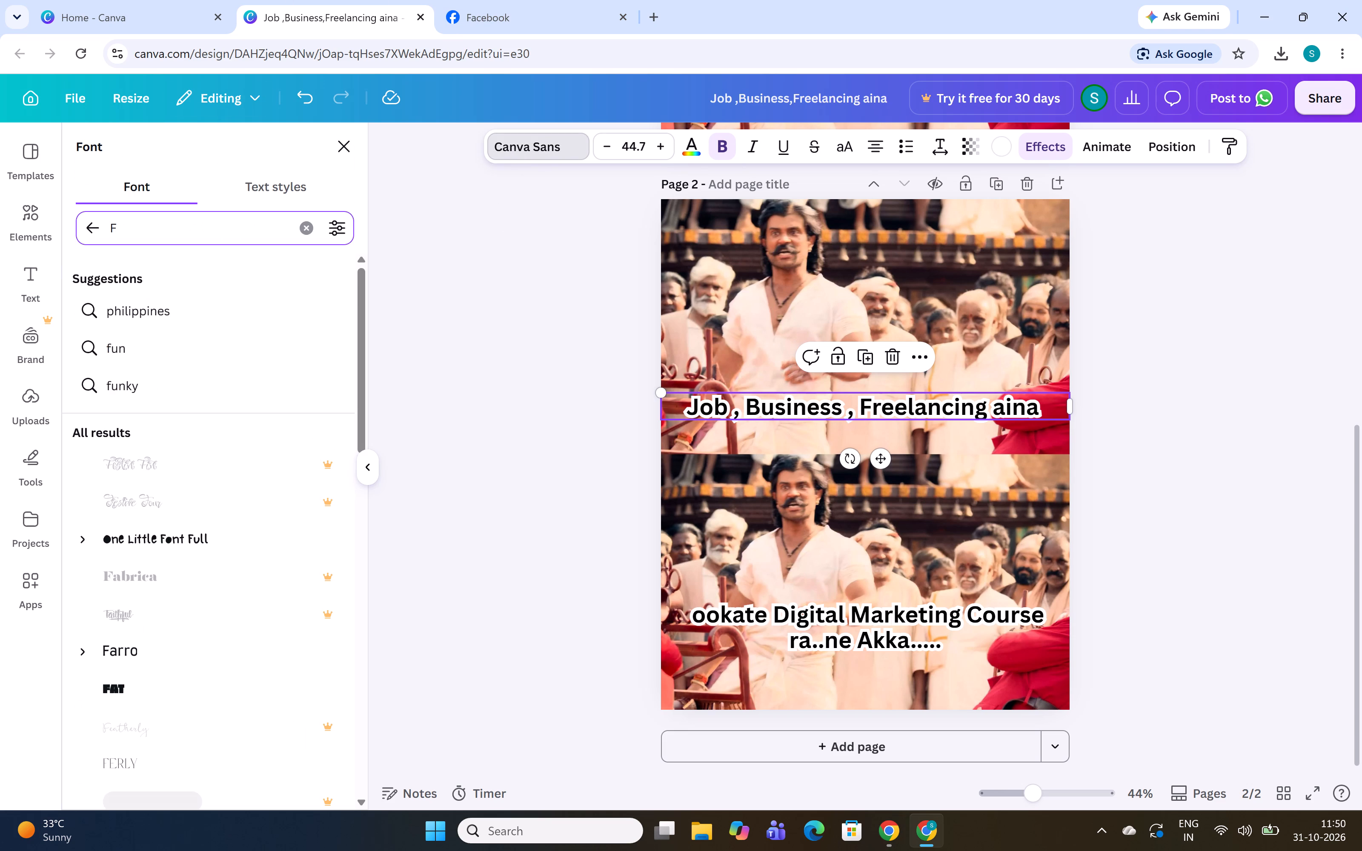
{"action": "key", "text": "u"}
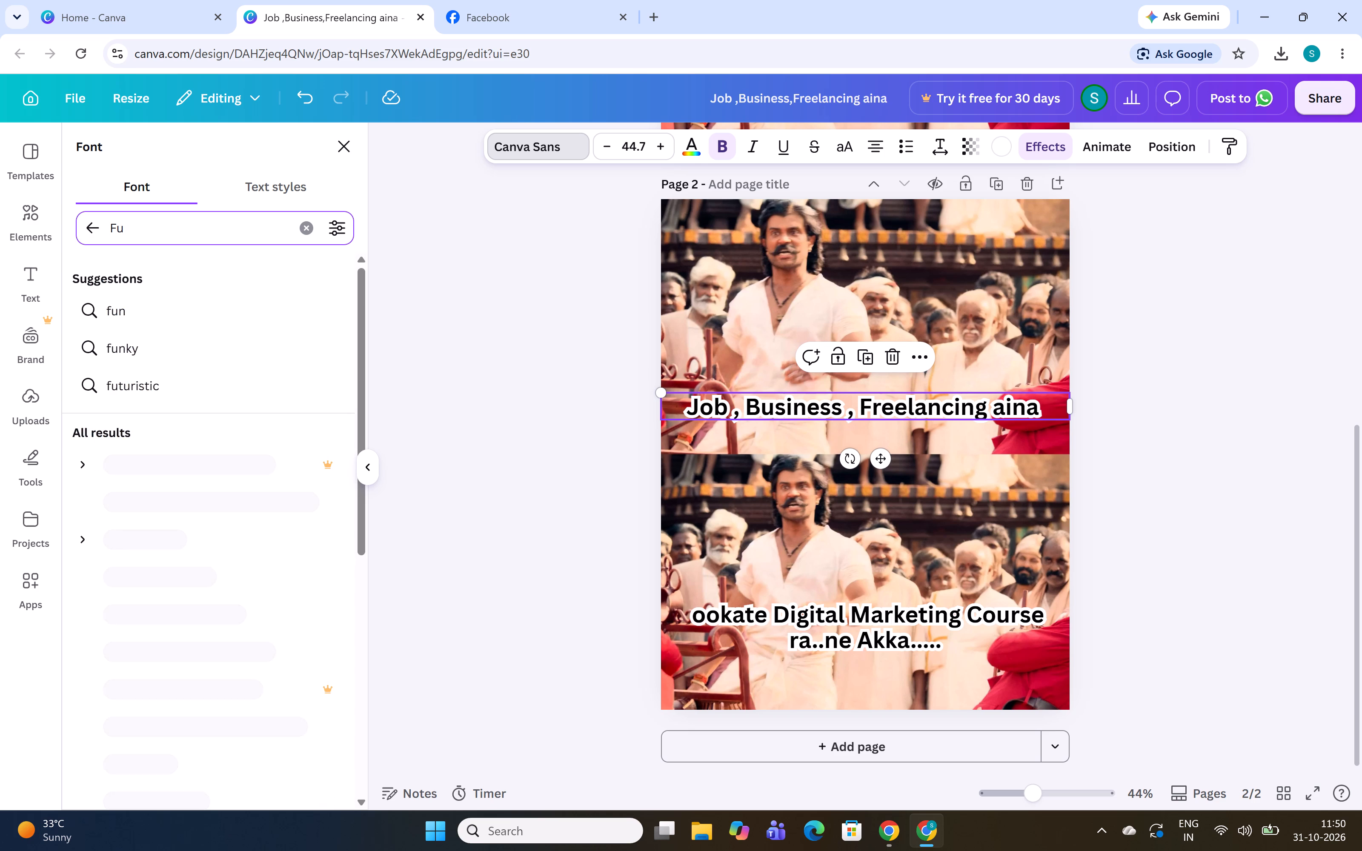
{"action": "key", "text": "t"}
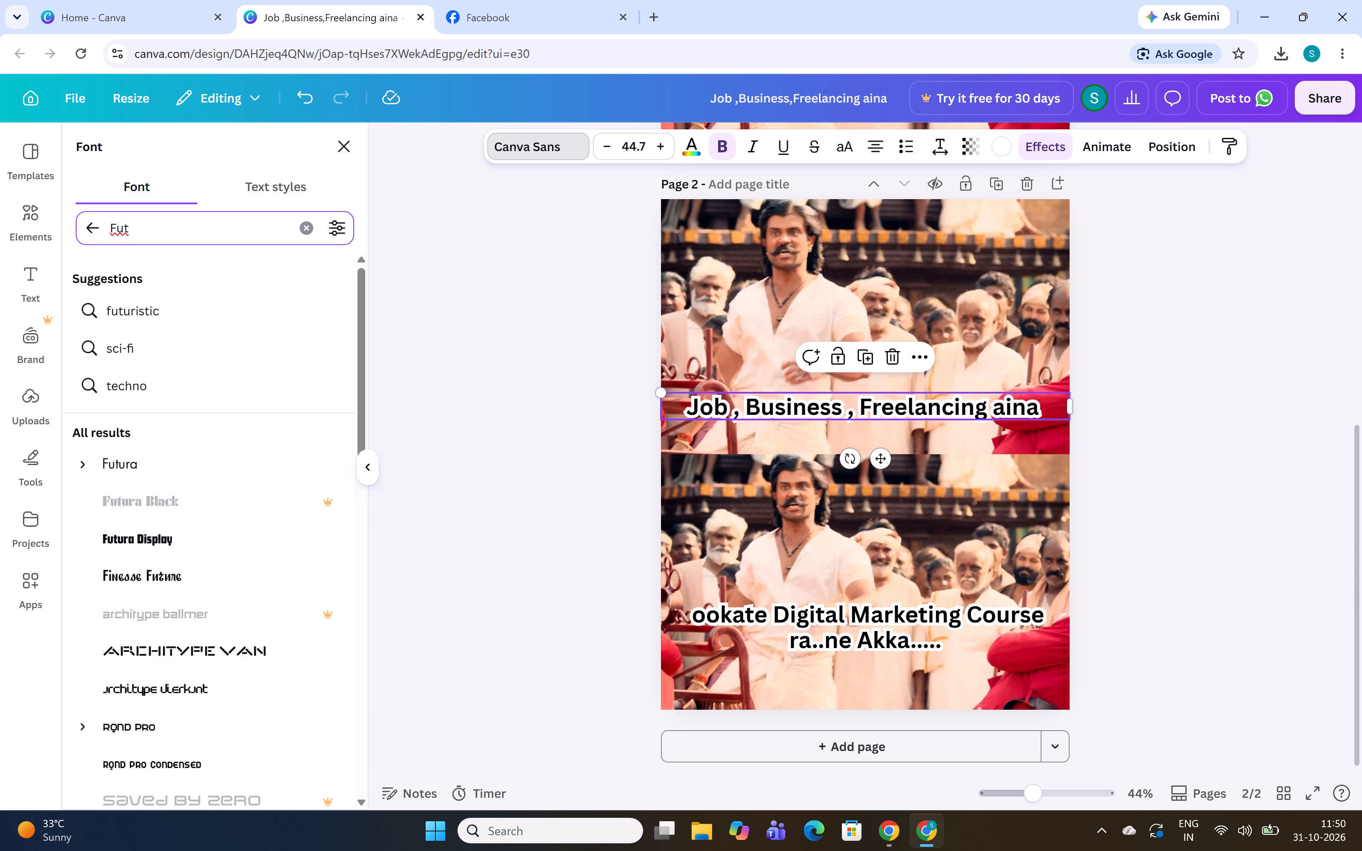
{"action": "left_click", "coordinate": [145, 531]}
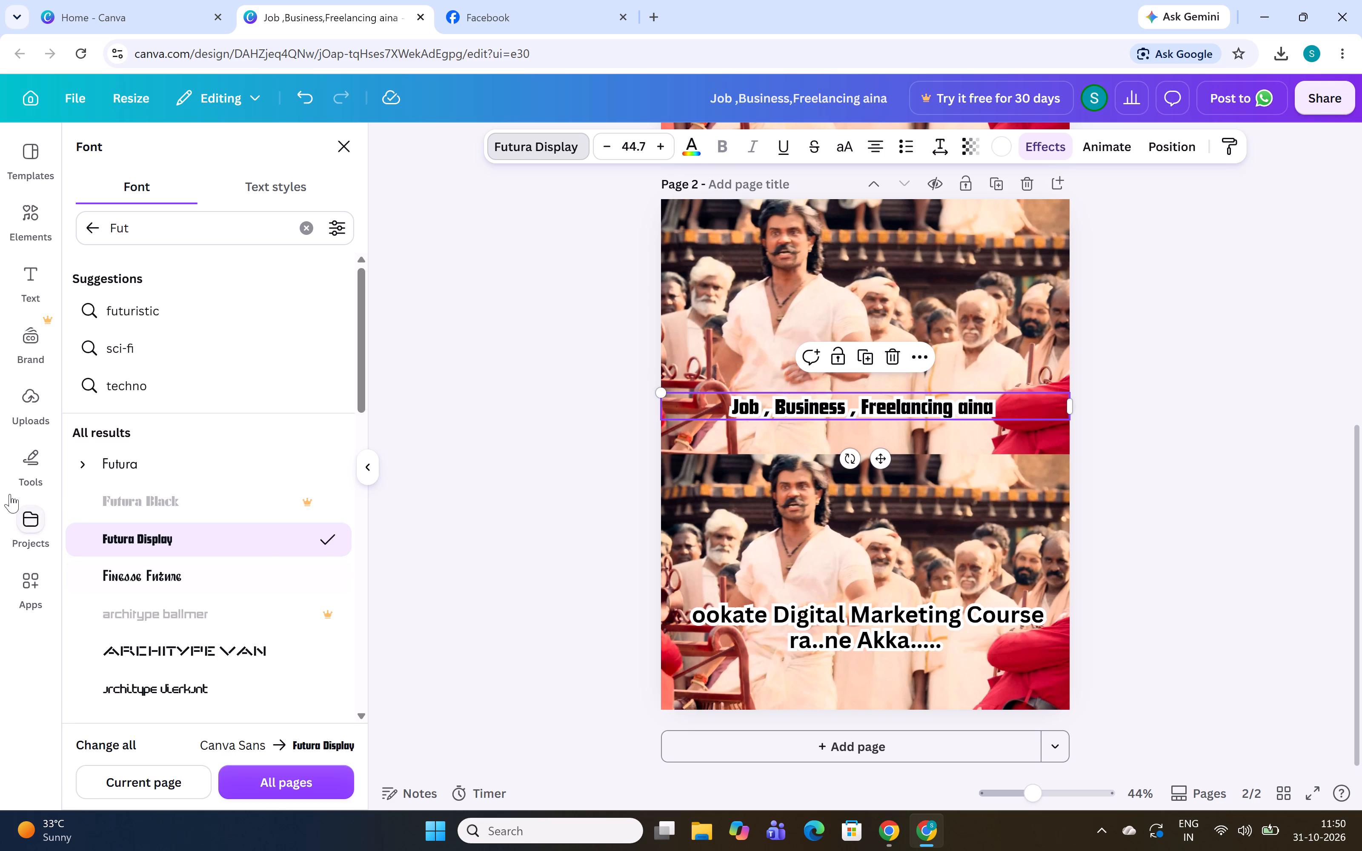
{"action": "left_click", "coordinate": [80, 461]}
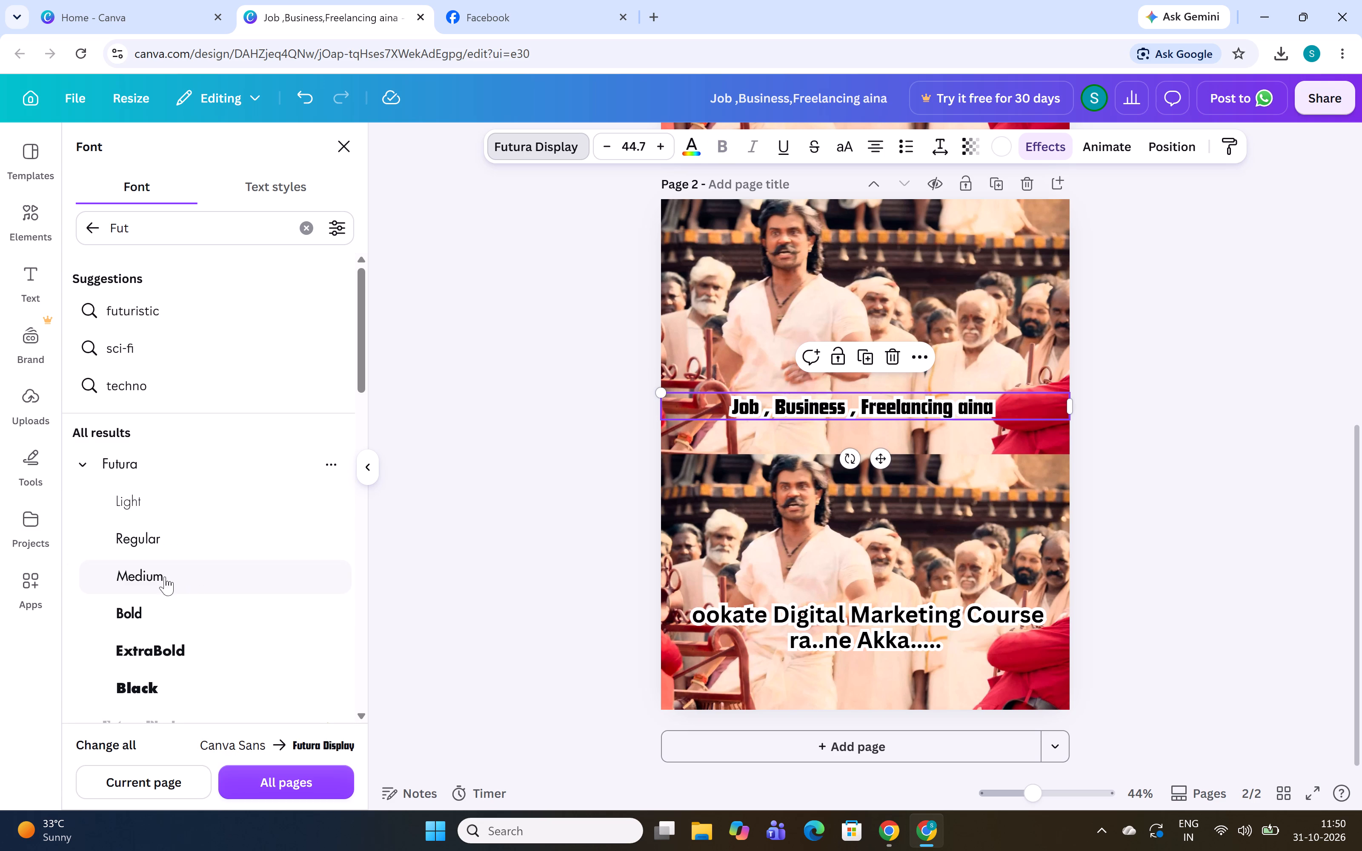
{"action": "left_click", "coordinate": [155, 685]}
{"action": "left_click", "coordinate": [94, 466]}
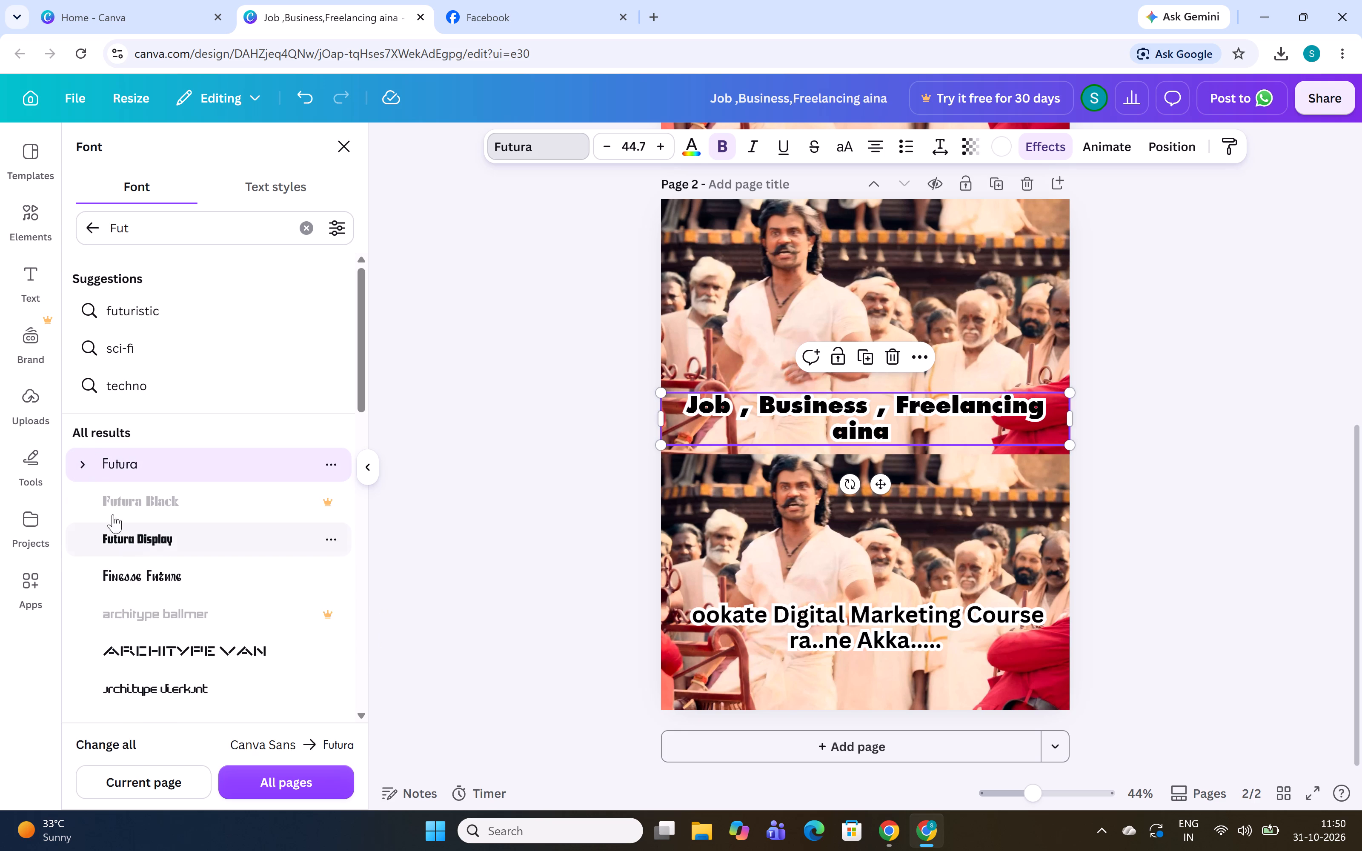
{"action": "left_click", "coordinate": [76, 455]}
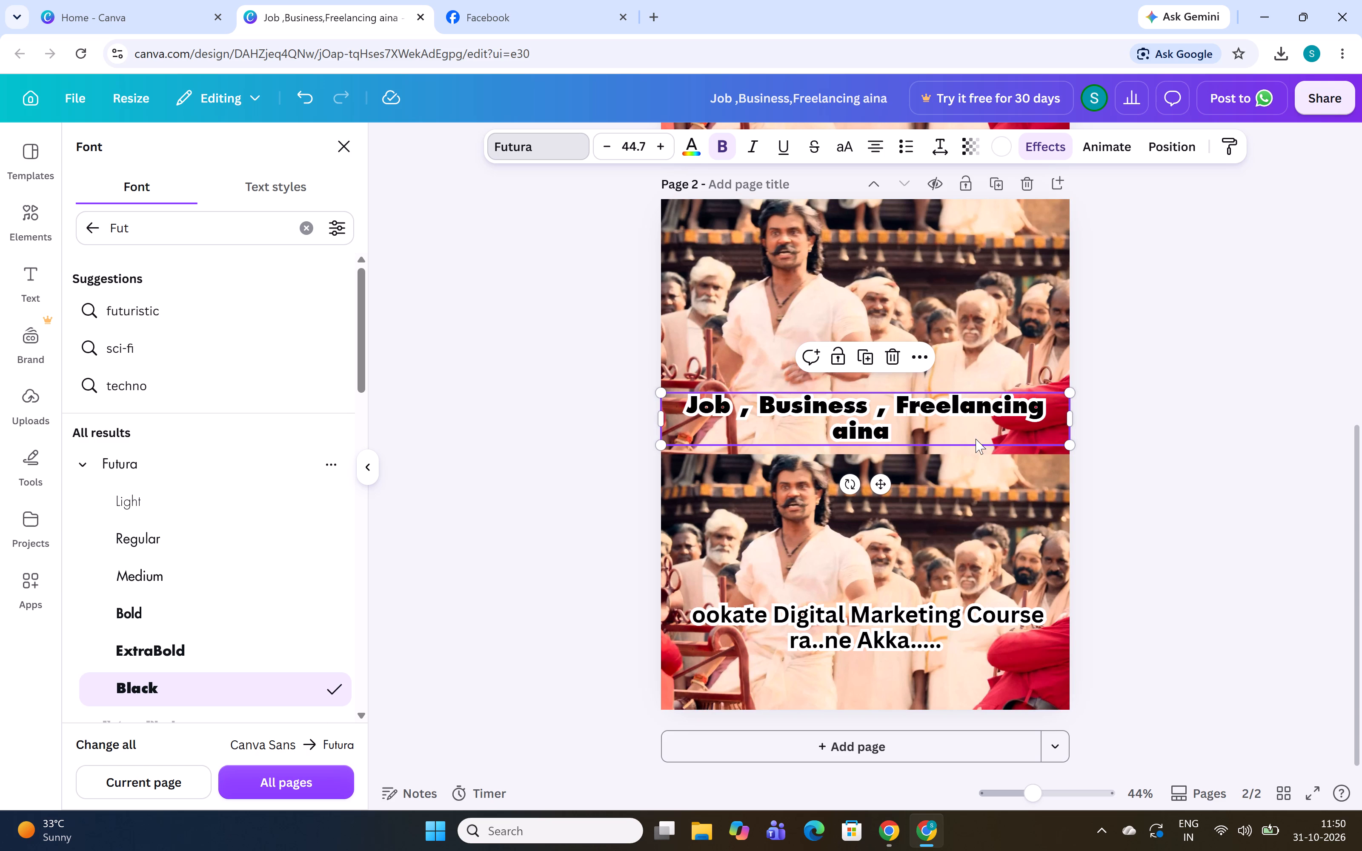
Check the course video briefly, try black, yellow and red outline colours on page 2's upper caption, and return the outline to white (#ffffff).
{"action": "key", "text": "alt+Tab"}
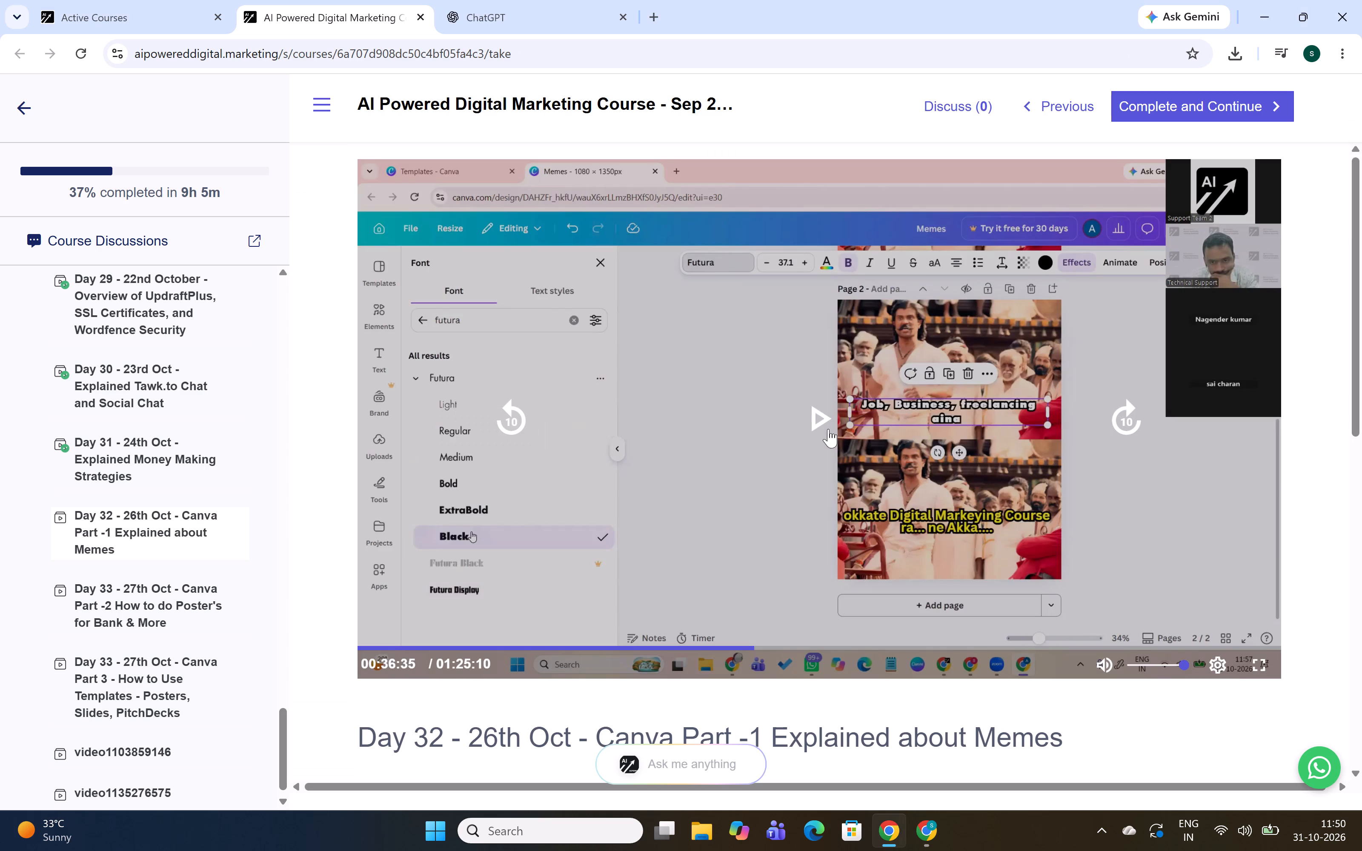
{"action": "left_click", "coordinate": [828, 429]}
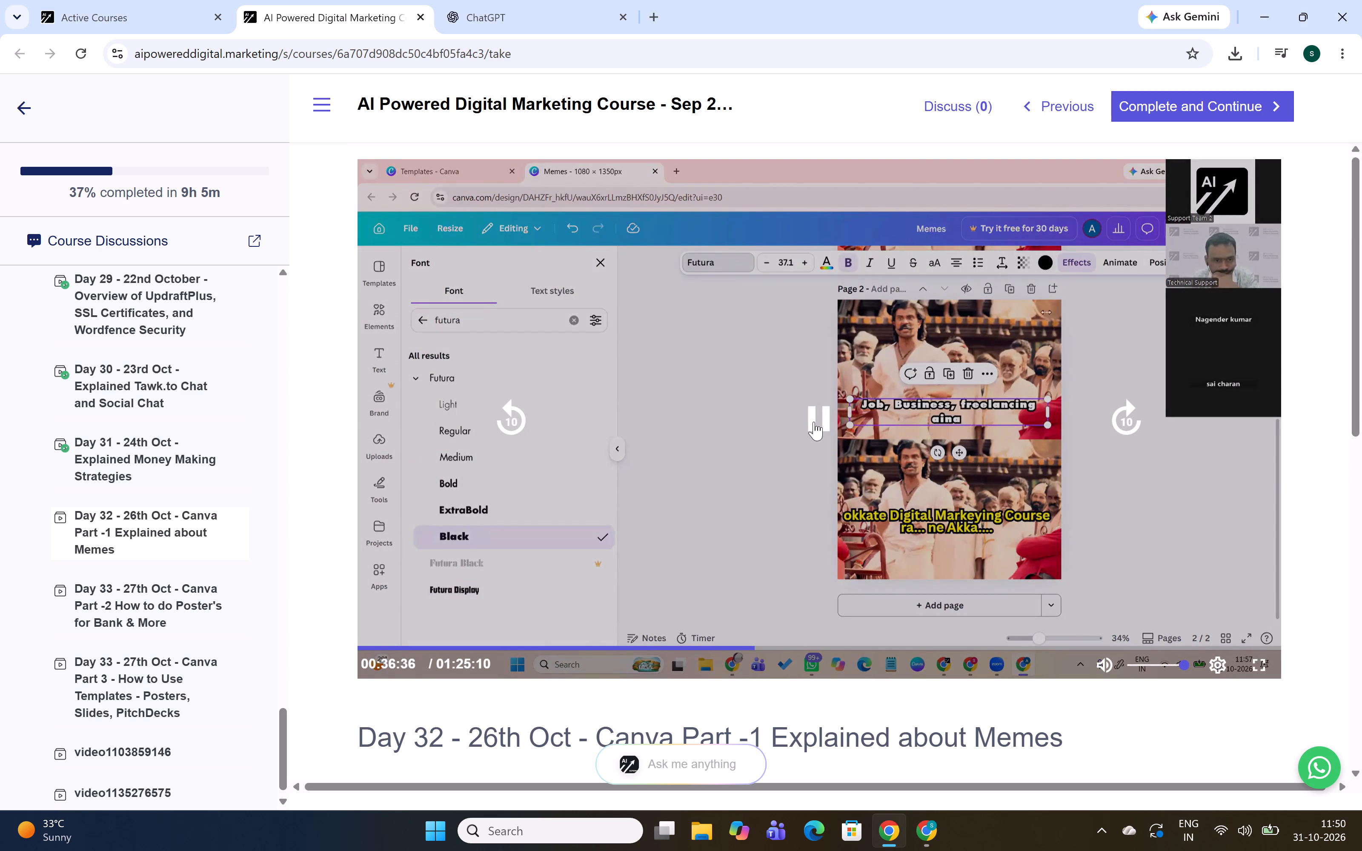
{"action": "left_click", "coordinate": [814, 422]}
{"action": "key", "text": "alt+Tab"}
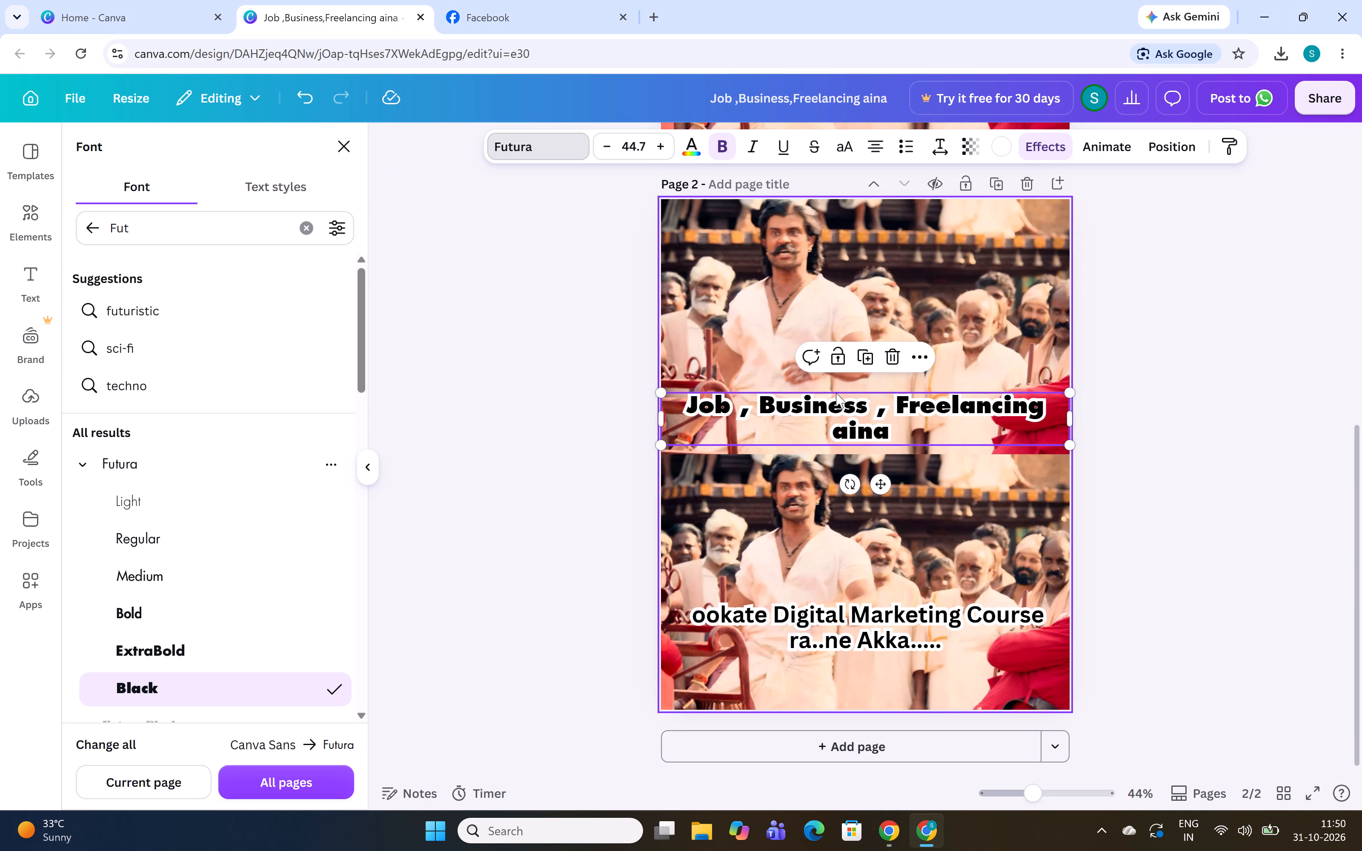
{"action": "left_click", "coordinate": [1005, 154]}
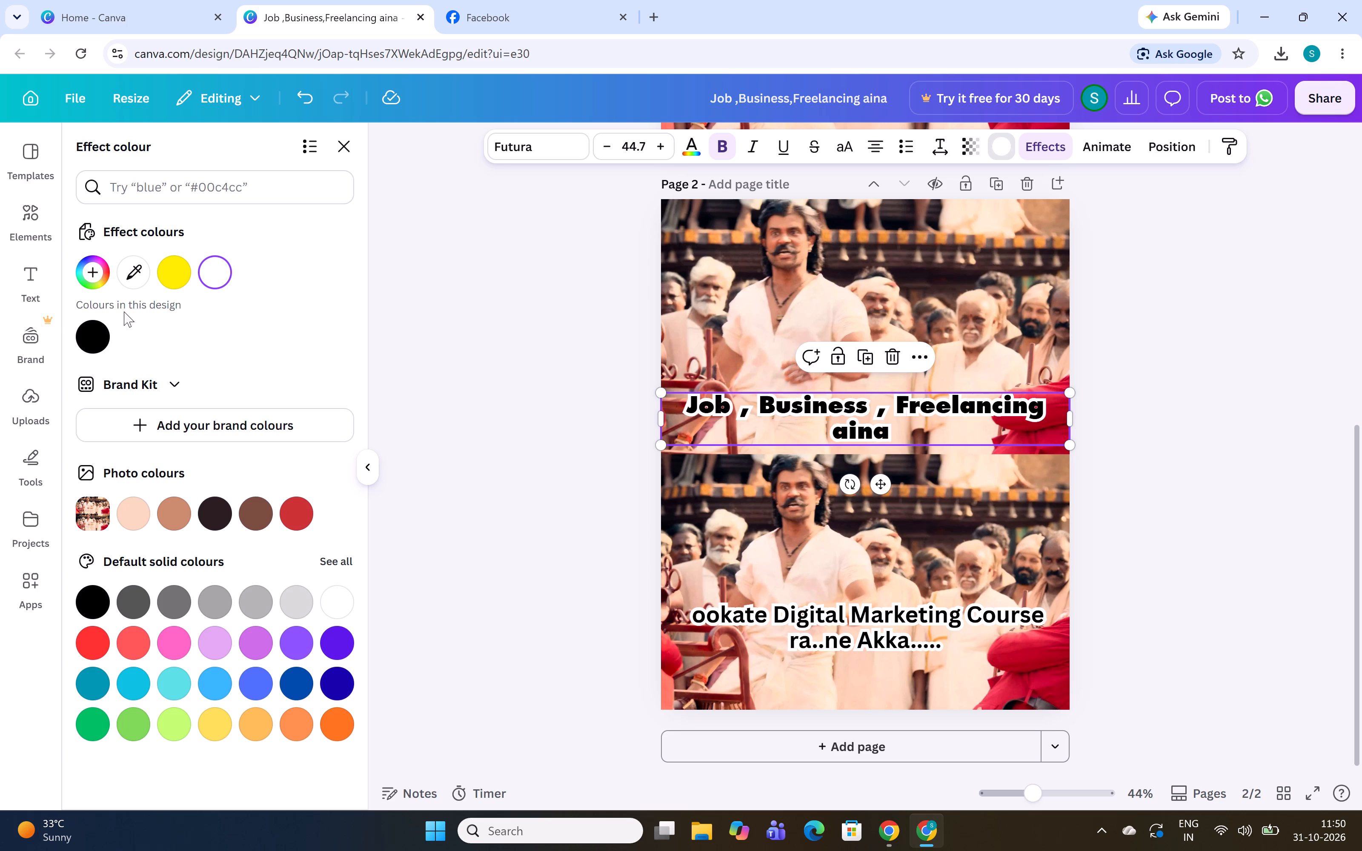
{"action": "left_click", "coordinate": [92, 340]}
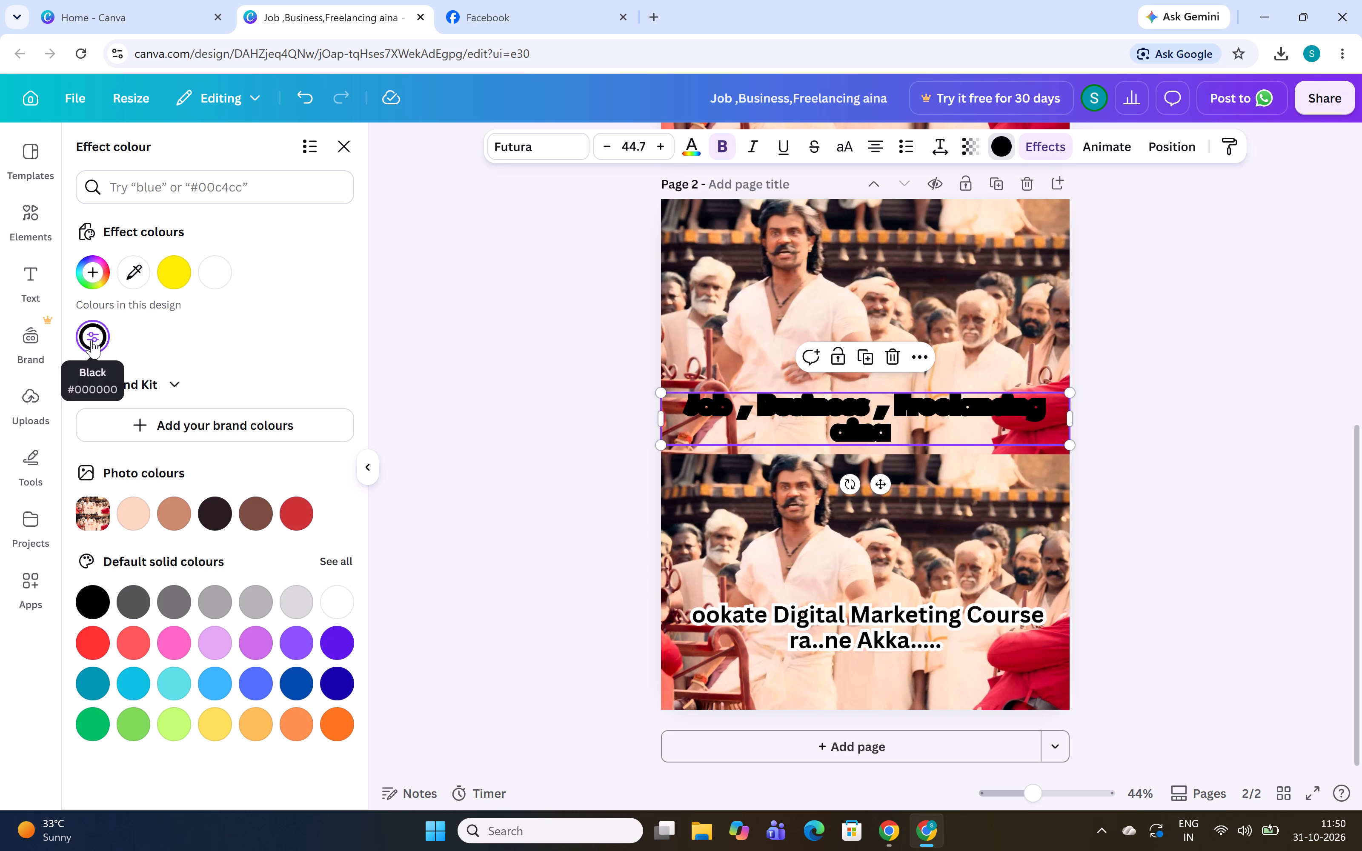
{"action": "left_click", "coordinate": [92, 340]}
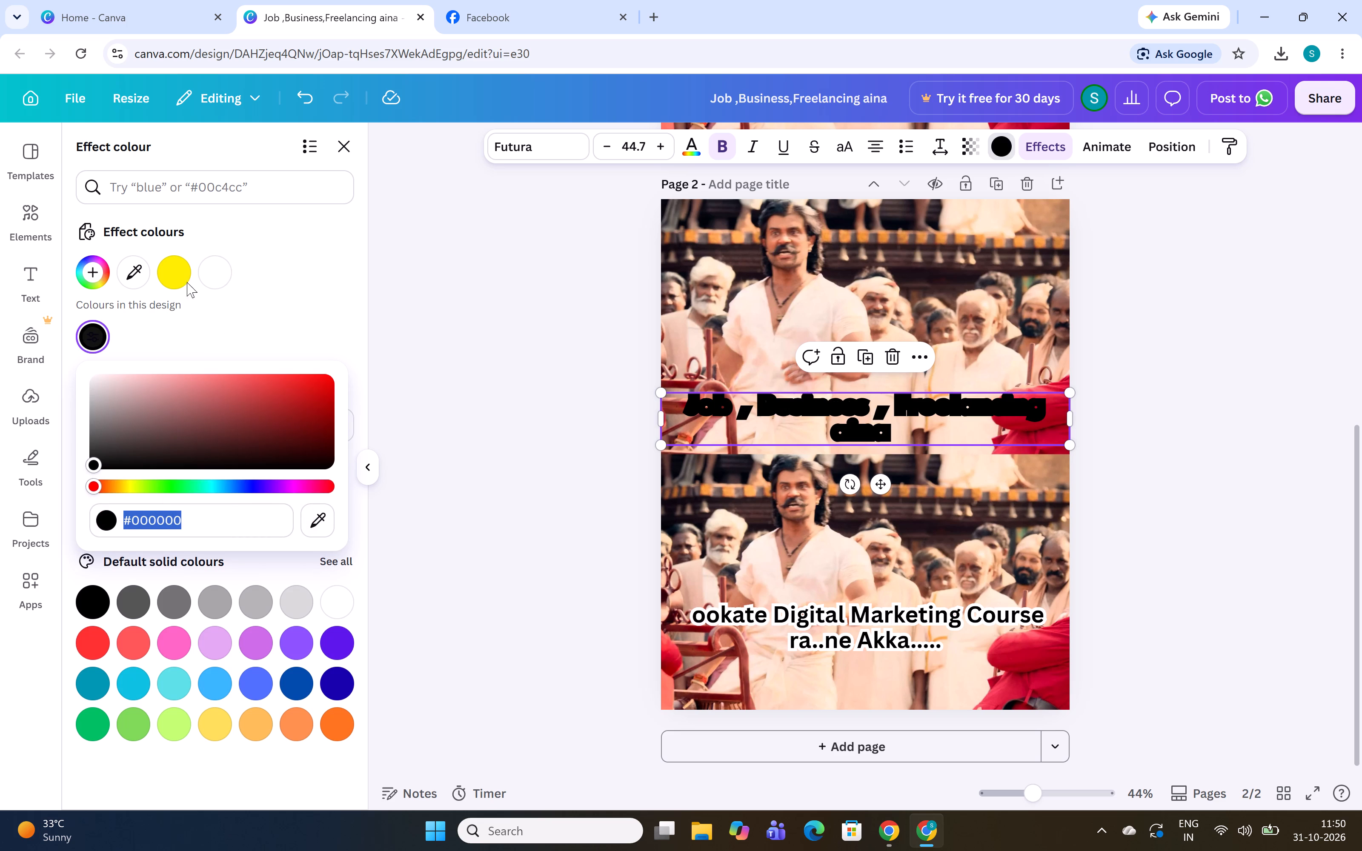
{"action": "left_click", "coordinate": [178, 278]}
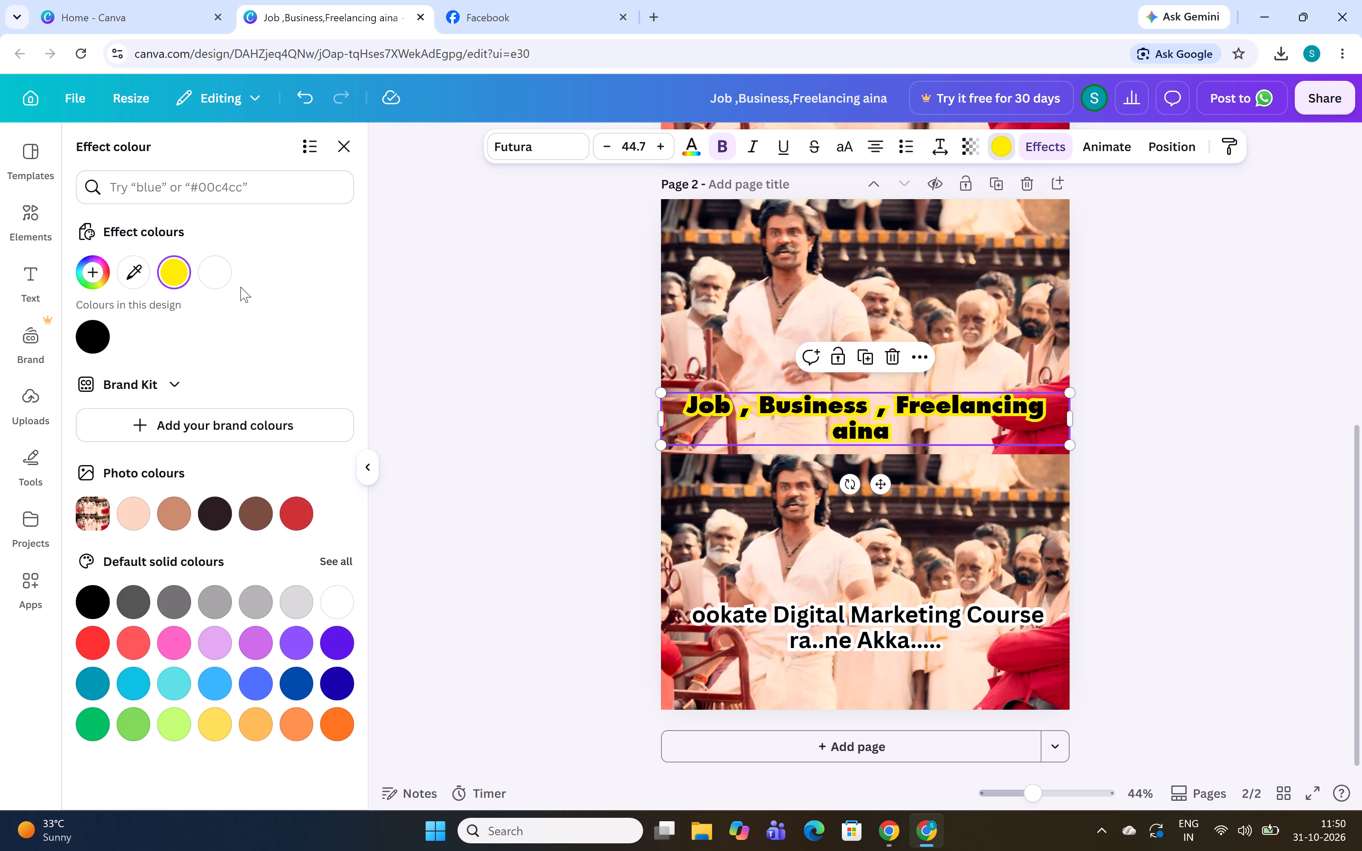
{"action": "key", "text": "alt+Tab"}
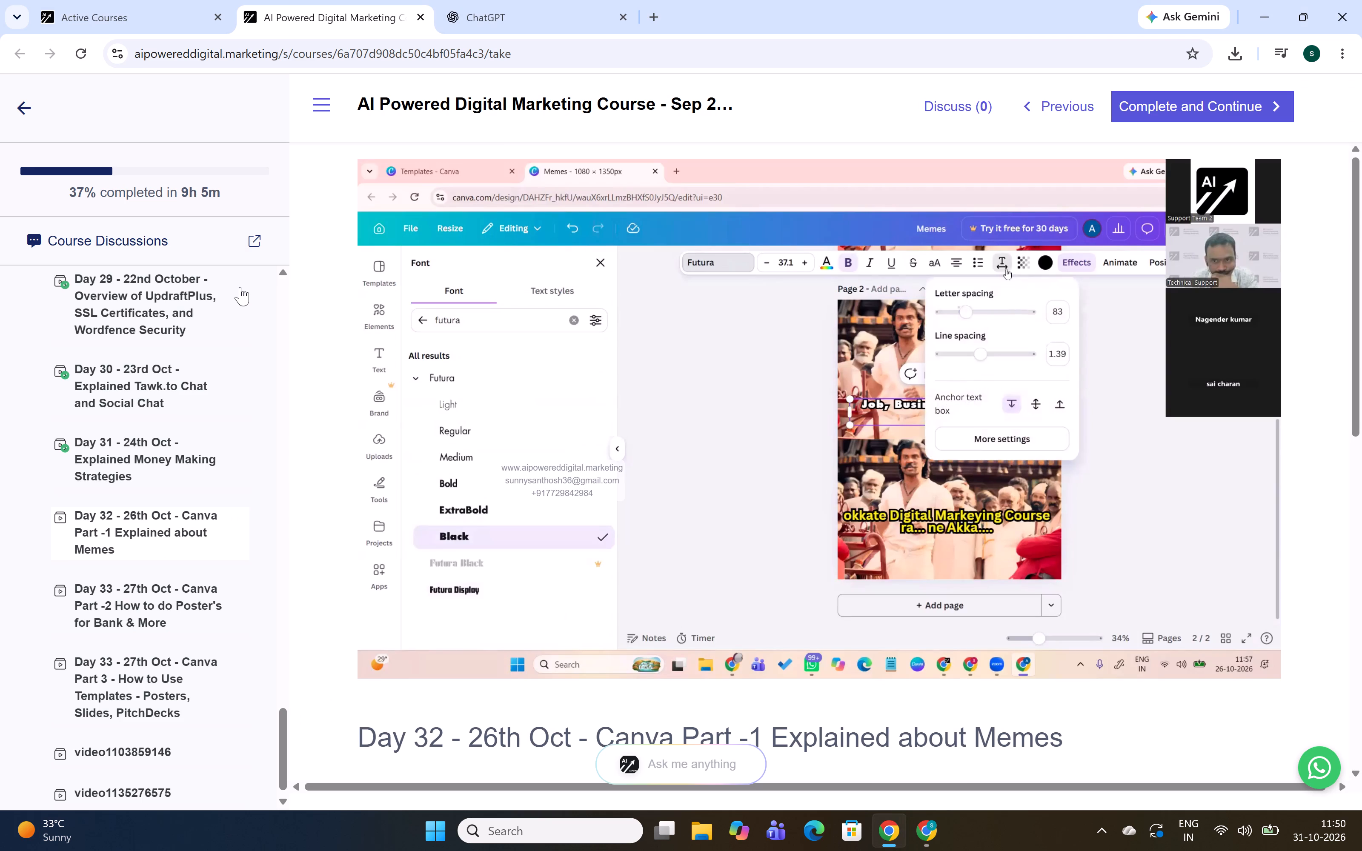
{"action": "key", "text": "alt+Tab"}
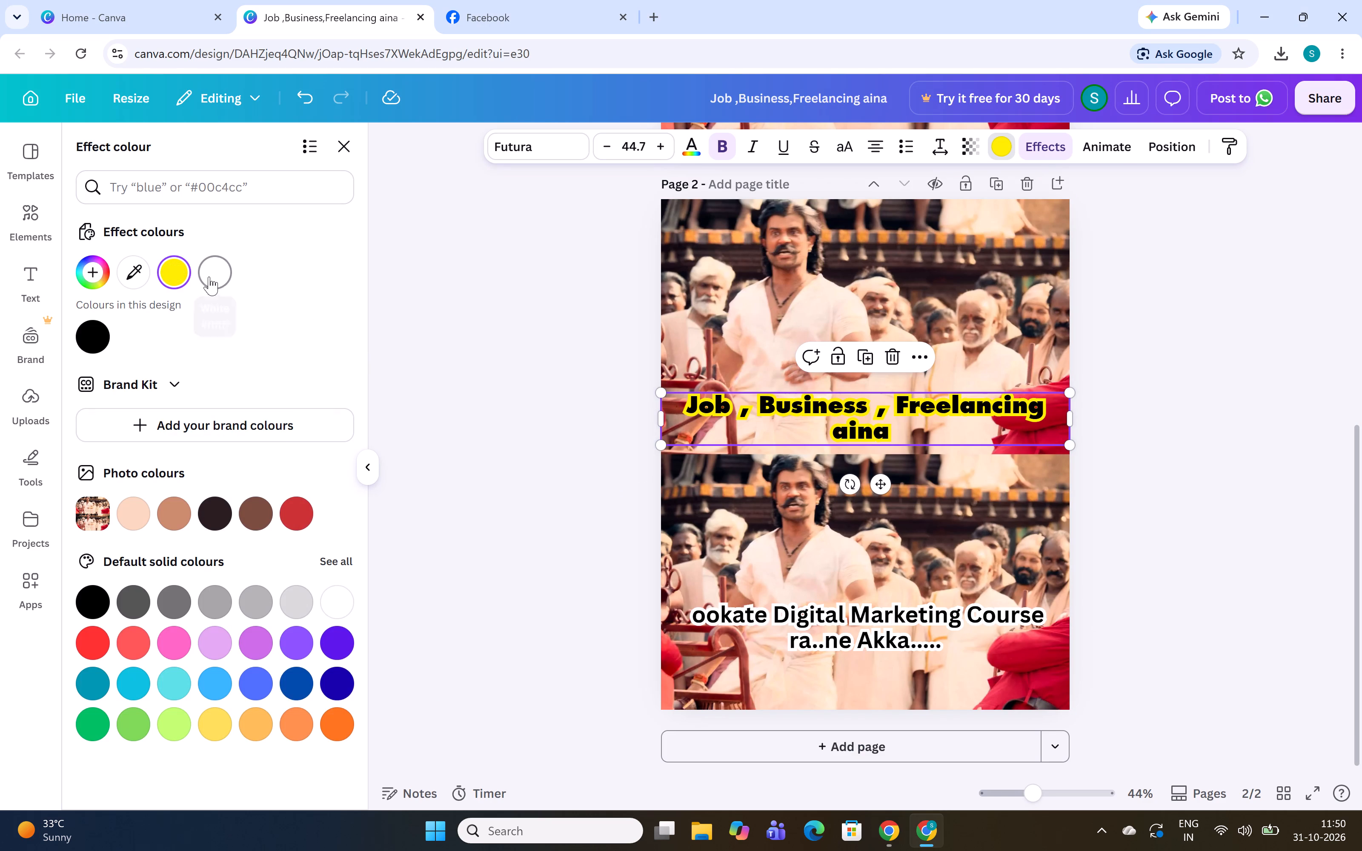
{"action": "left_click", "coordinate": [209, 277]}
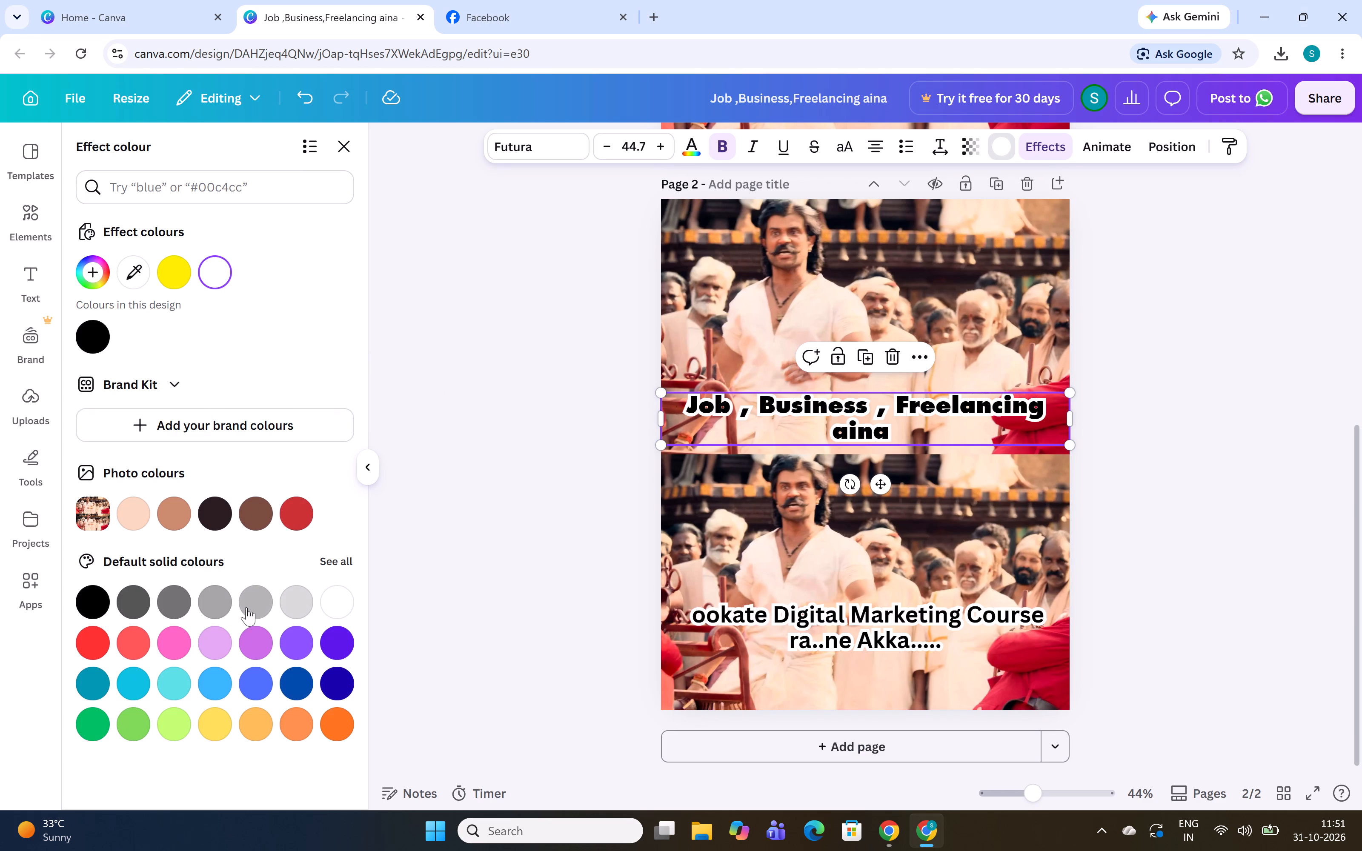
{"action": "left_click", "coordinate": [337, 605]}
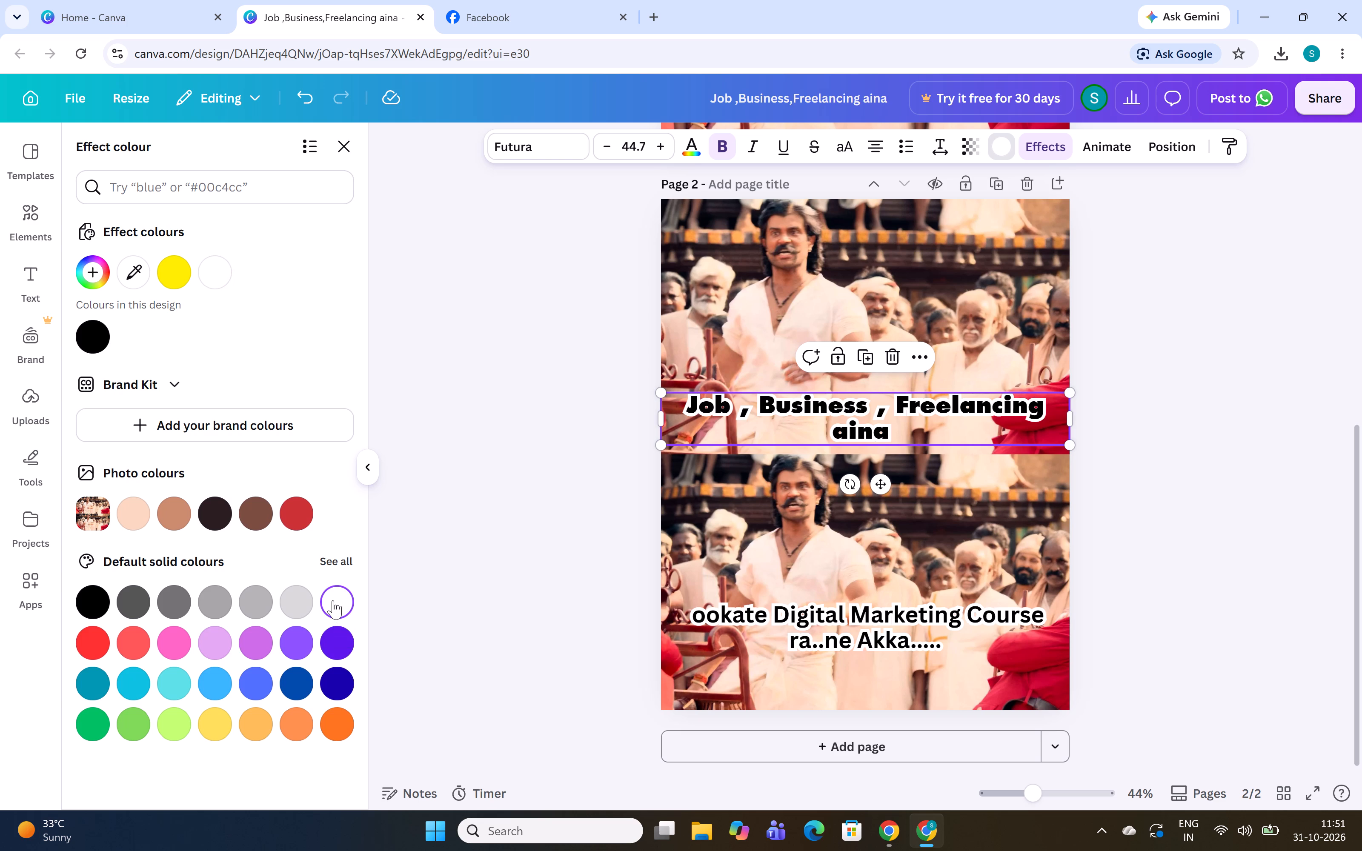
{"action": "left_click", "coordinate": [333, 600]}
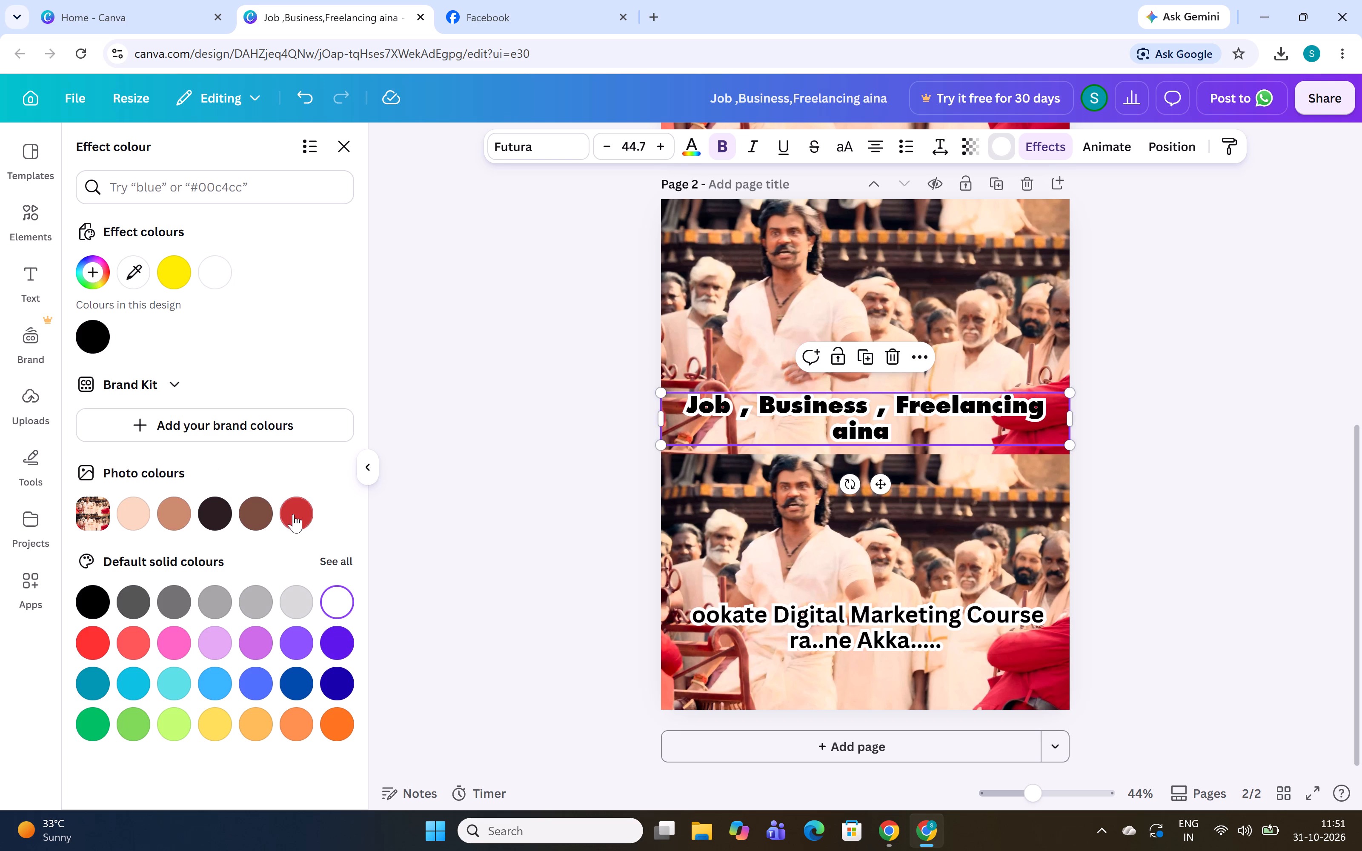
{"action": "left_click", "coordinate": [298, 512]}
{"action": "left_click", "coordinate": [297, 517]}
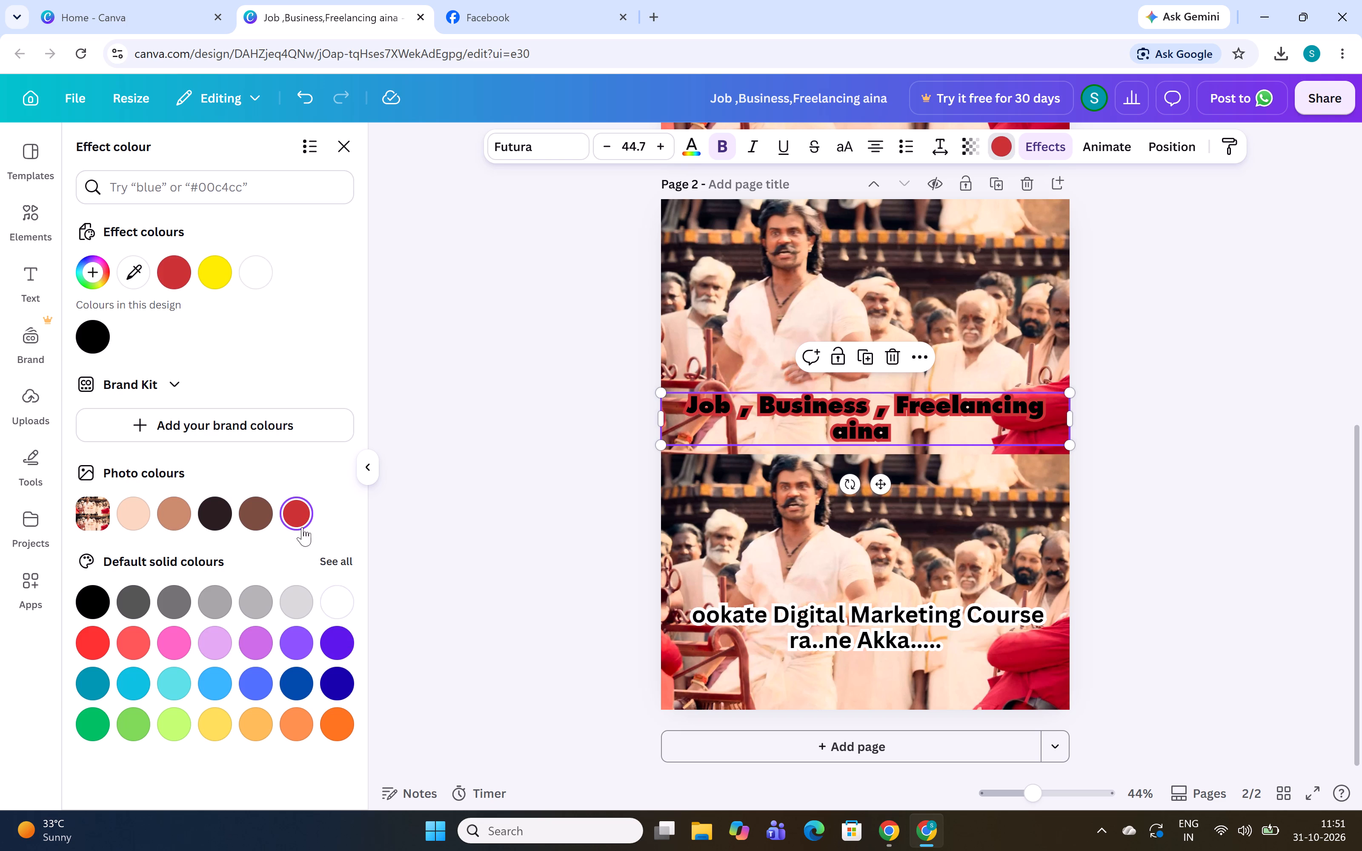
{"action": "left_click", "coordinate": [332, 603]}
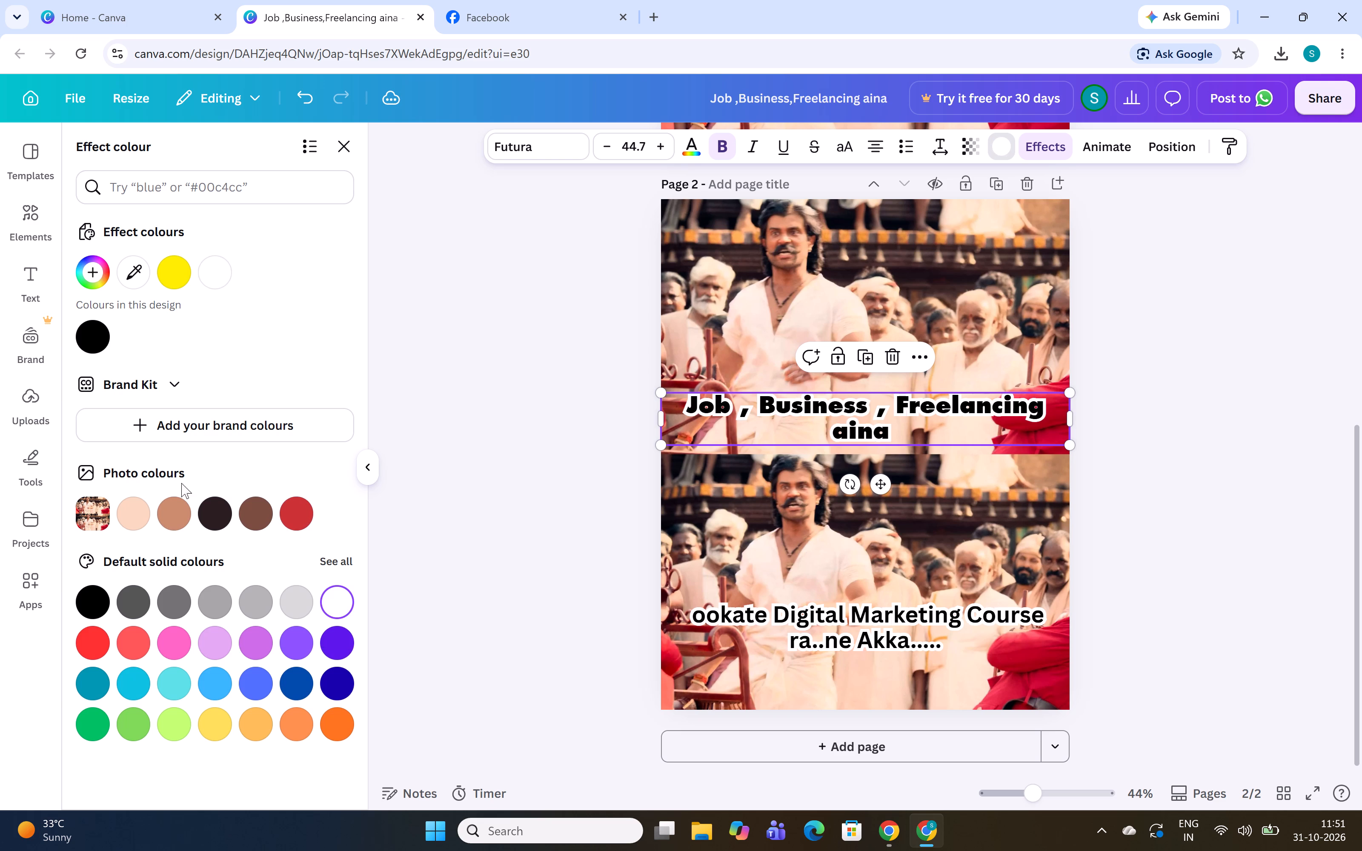
Try black and near-white outline colours on page 2's upper caption, set its outline to yellow, and check the course video briefly.
{"action": "left_click", "coordinate": [217, 275]}
{"action": "left_click", "coordinate": [95, 345]}
{"action": "left_click", "coordinate": [95, 345]}
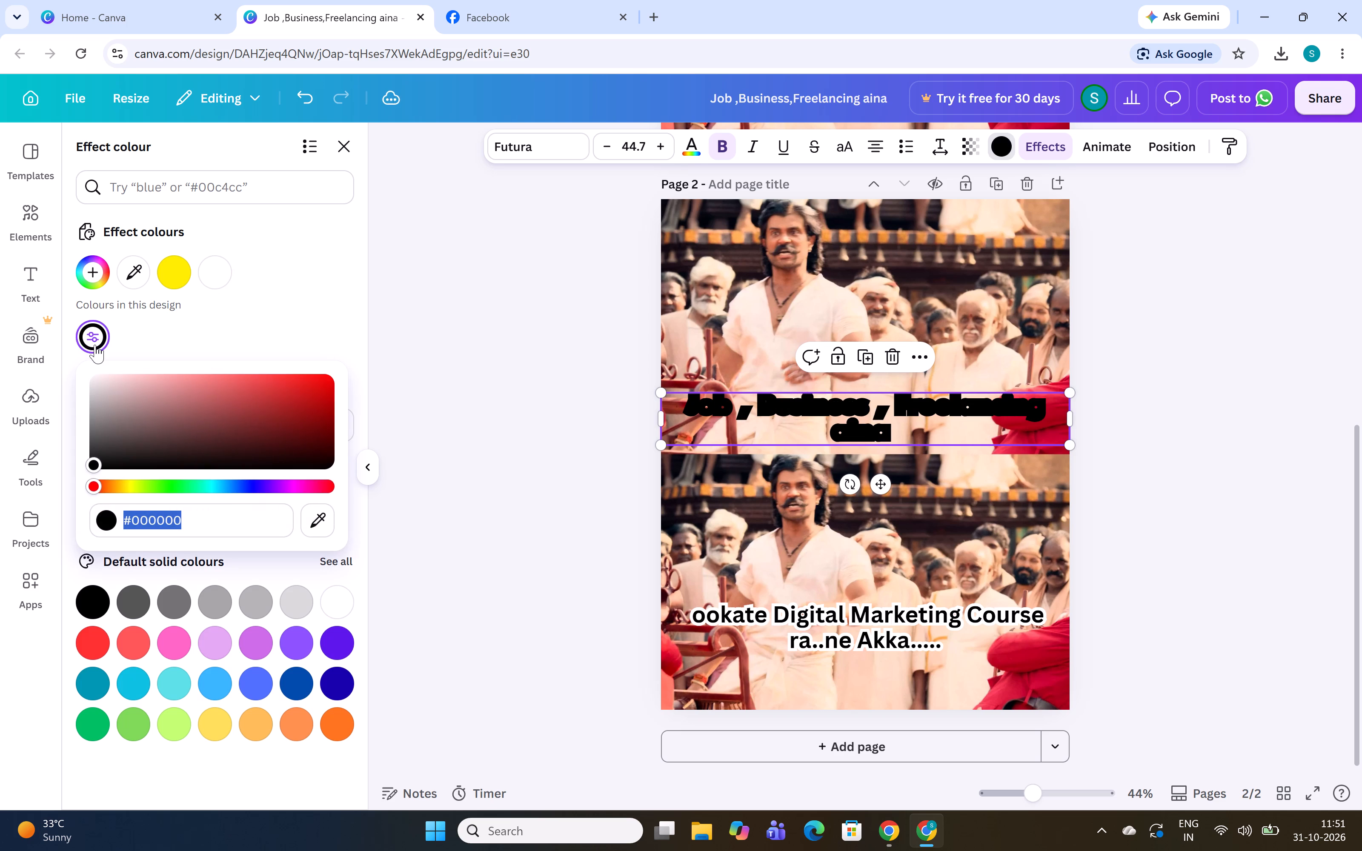
{"action": "left_click_drag", "start_coordinate": [96, 459], "coordinate": [73, 366]}
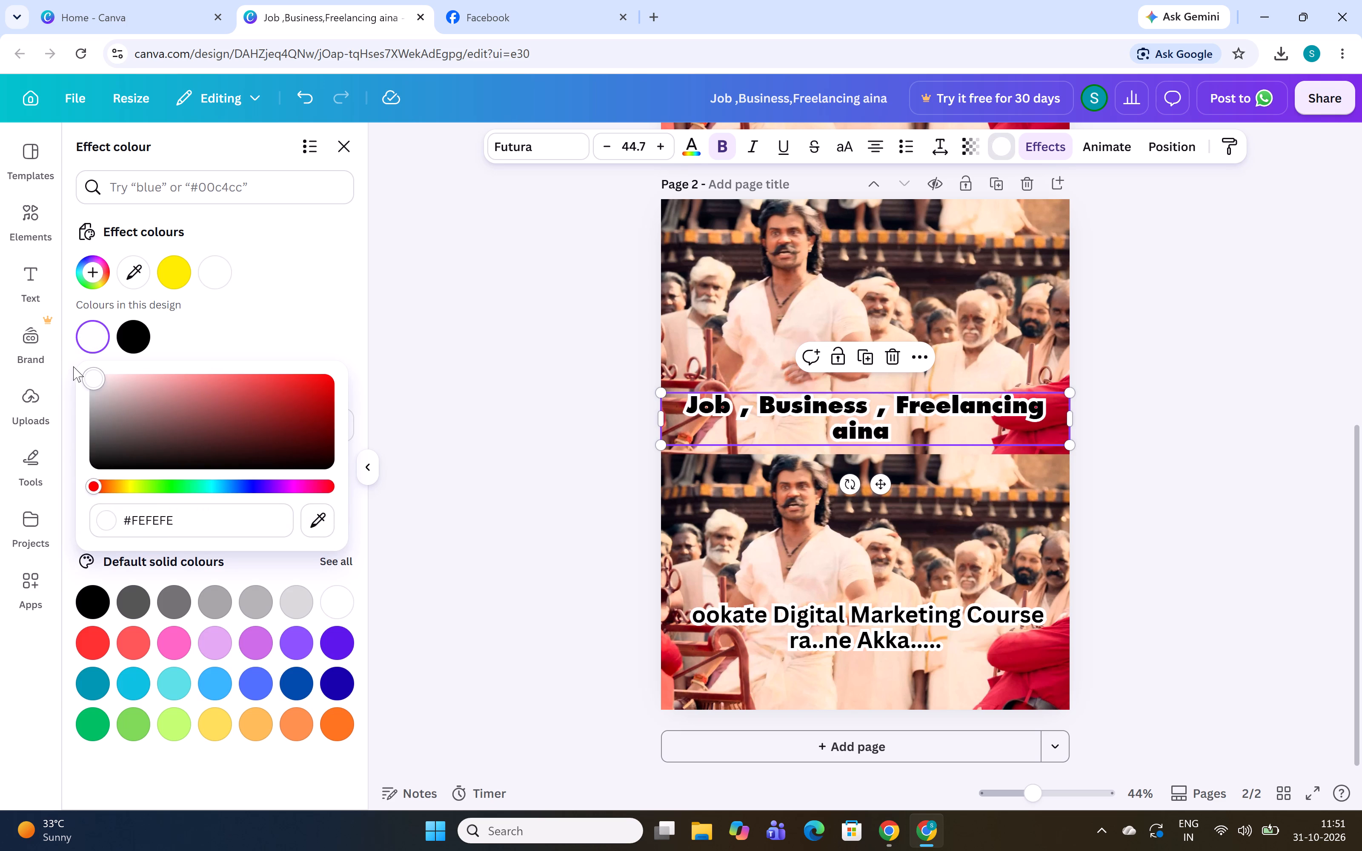
{"action": "left_click_drag", "start_coordinate": [73, 366], "coordinate": [66, 363]}
{"action": "left_click", "coordinate": [243, 309]}
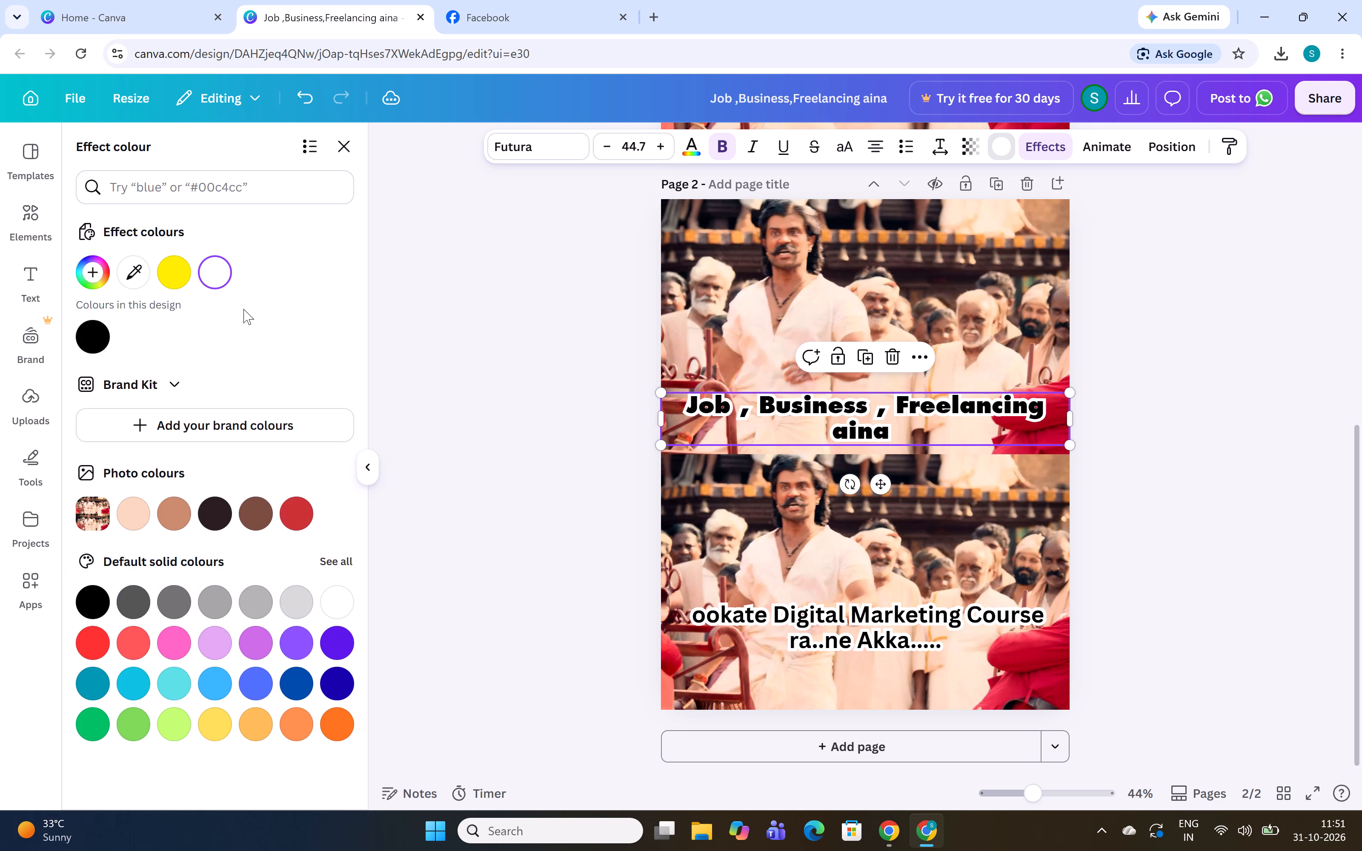
{"action": "left_click", "coordinate": [168, 271]}
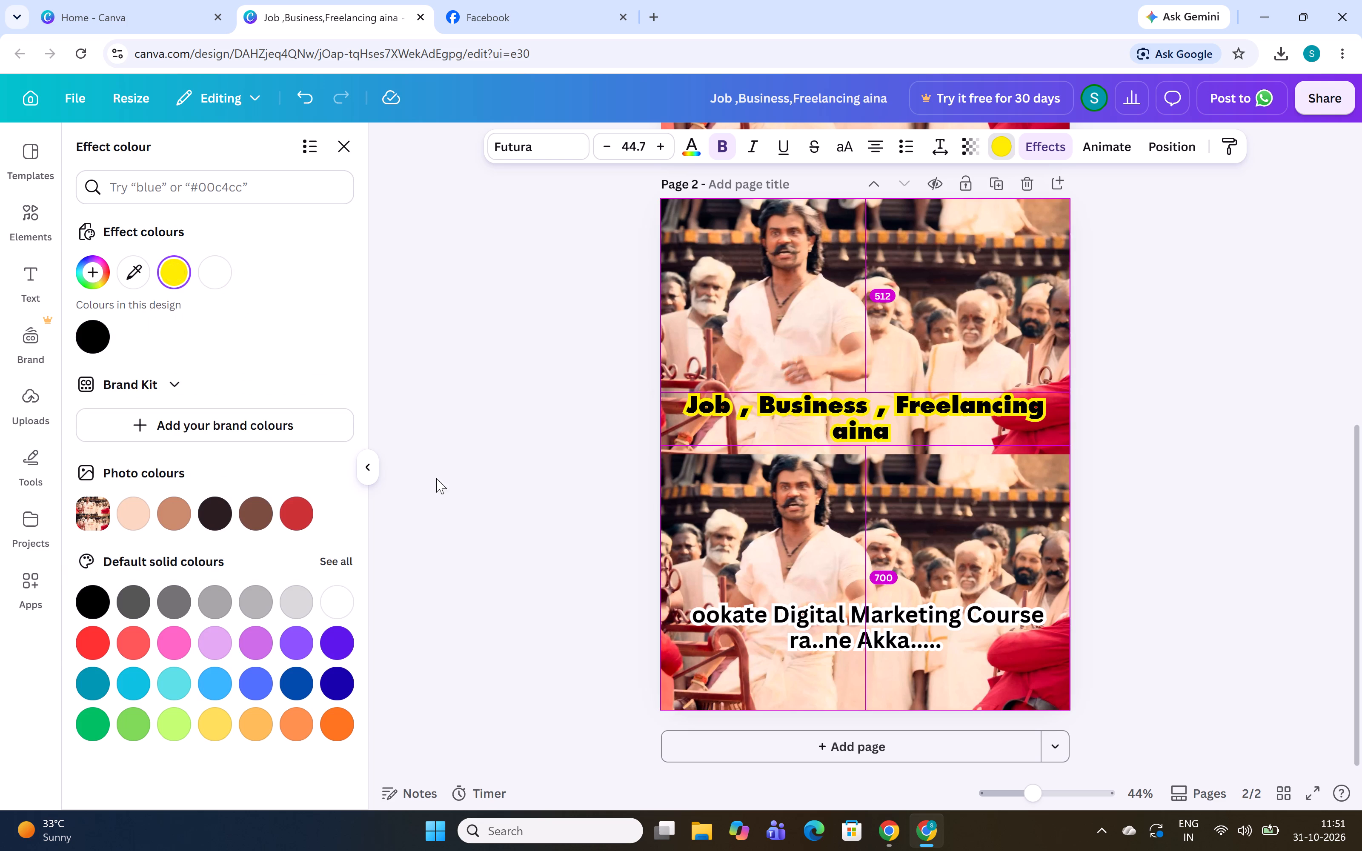
{"action": "key", "text": "alt+Tab"}
{"action": "key", "text": "alt+Tab"}
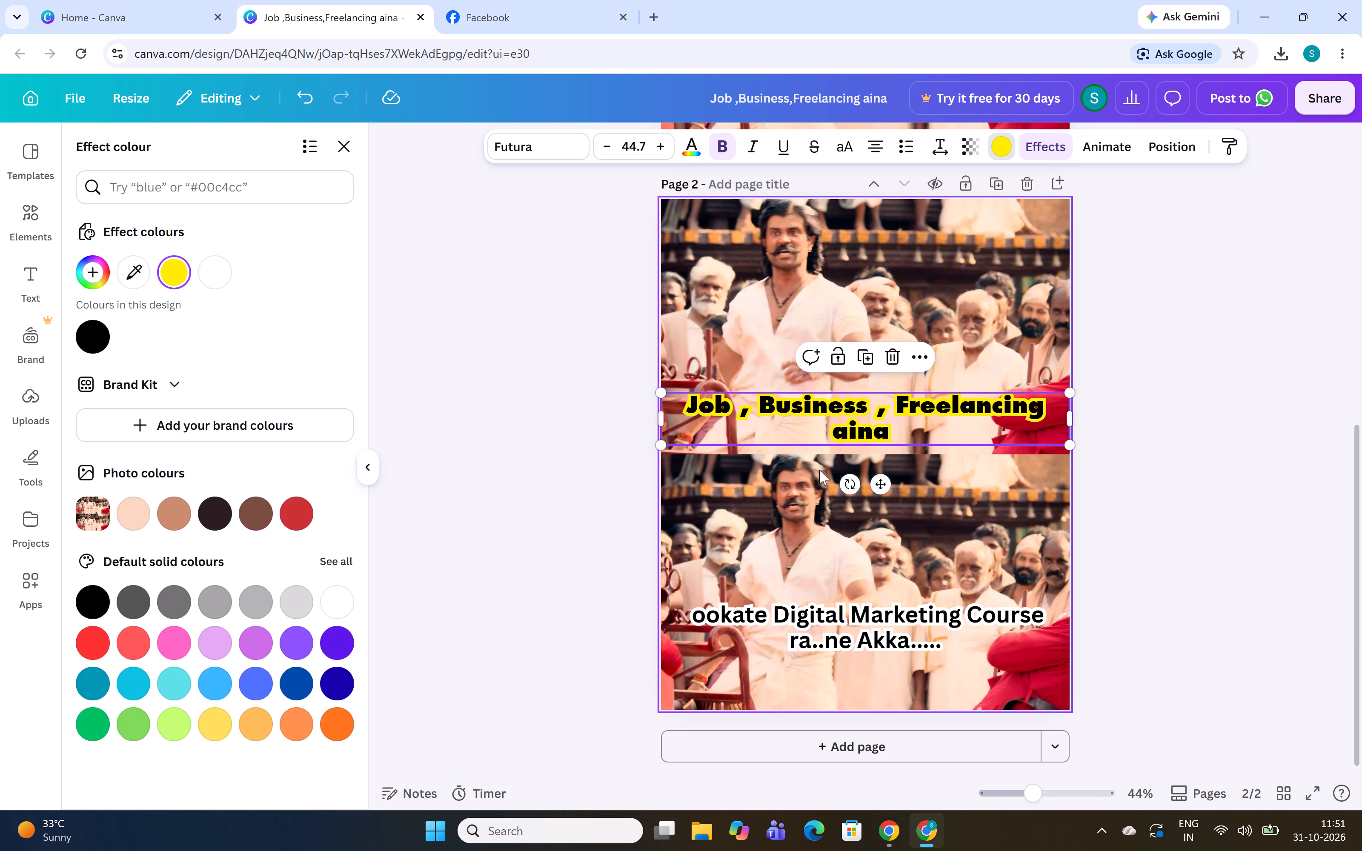
Change the outline colour of page 2's lower caption to yellow (#ffed00).
{"action": "left_click", "coordinate": [823, 624]}
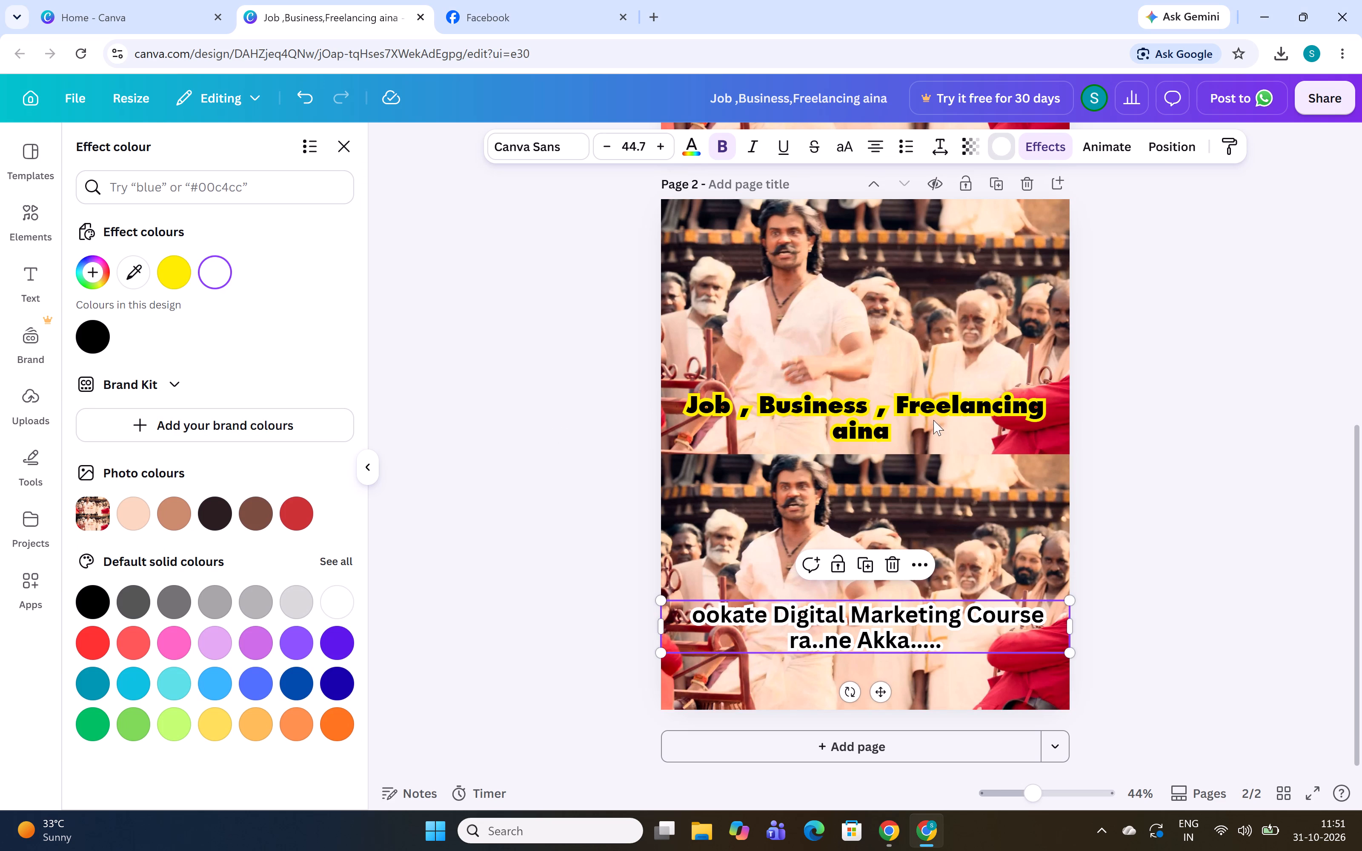
{"action": "left_click", "coordinate": [998, 154]}
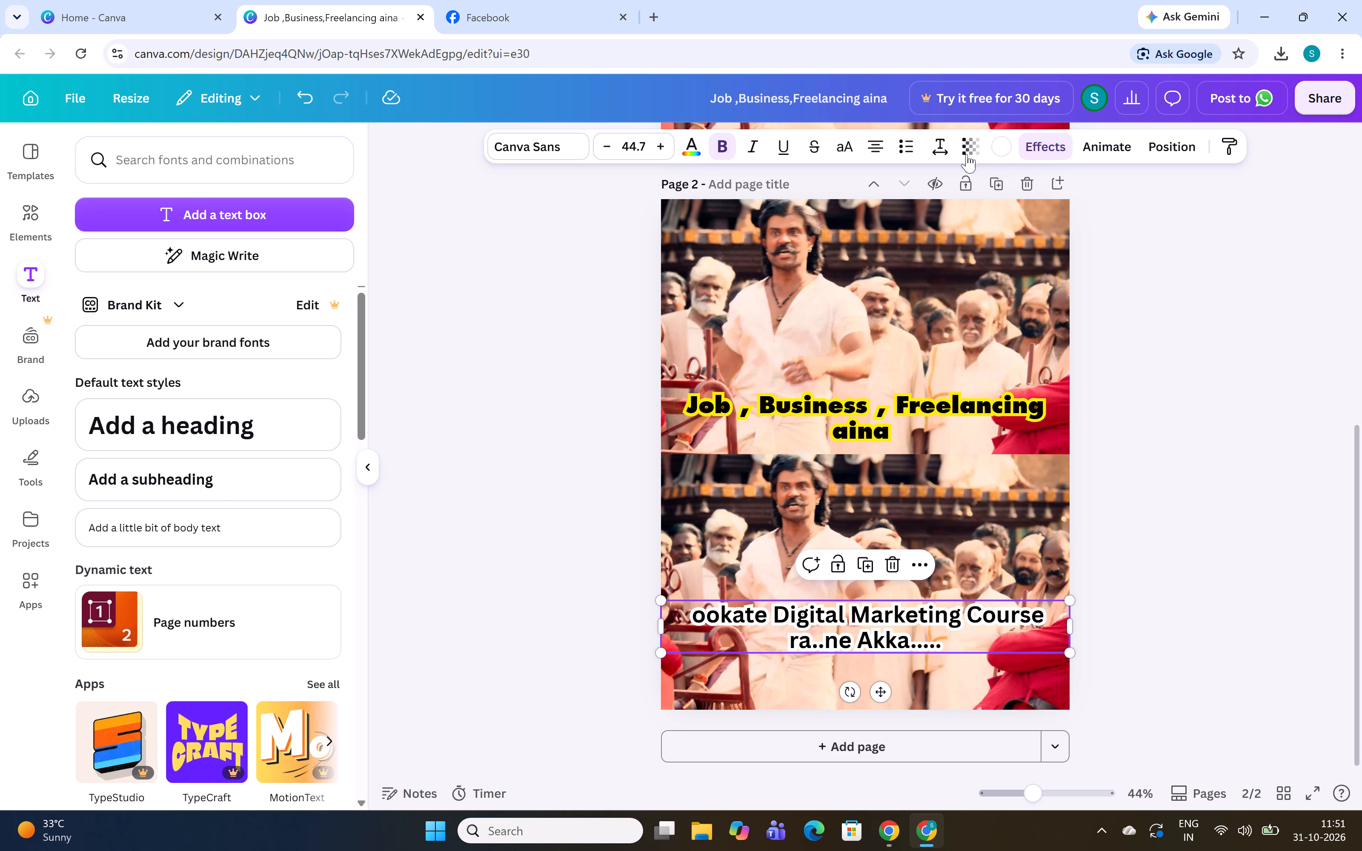
{"action": "left_click", "coordinate": [966, 151]}
{"action": "left_click", "coordinate": [1055, 149]}
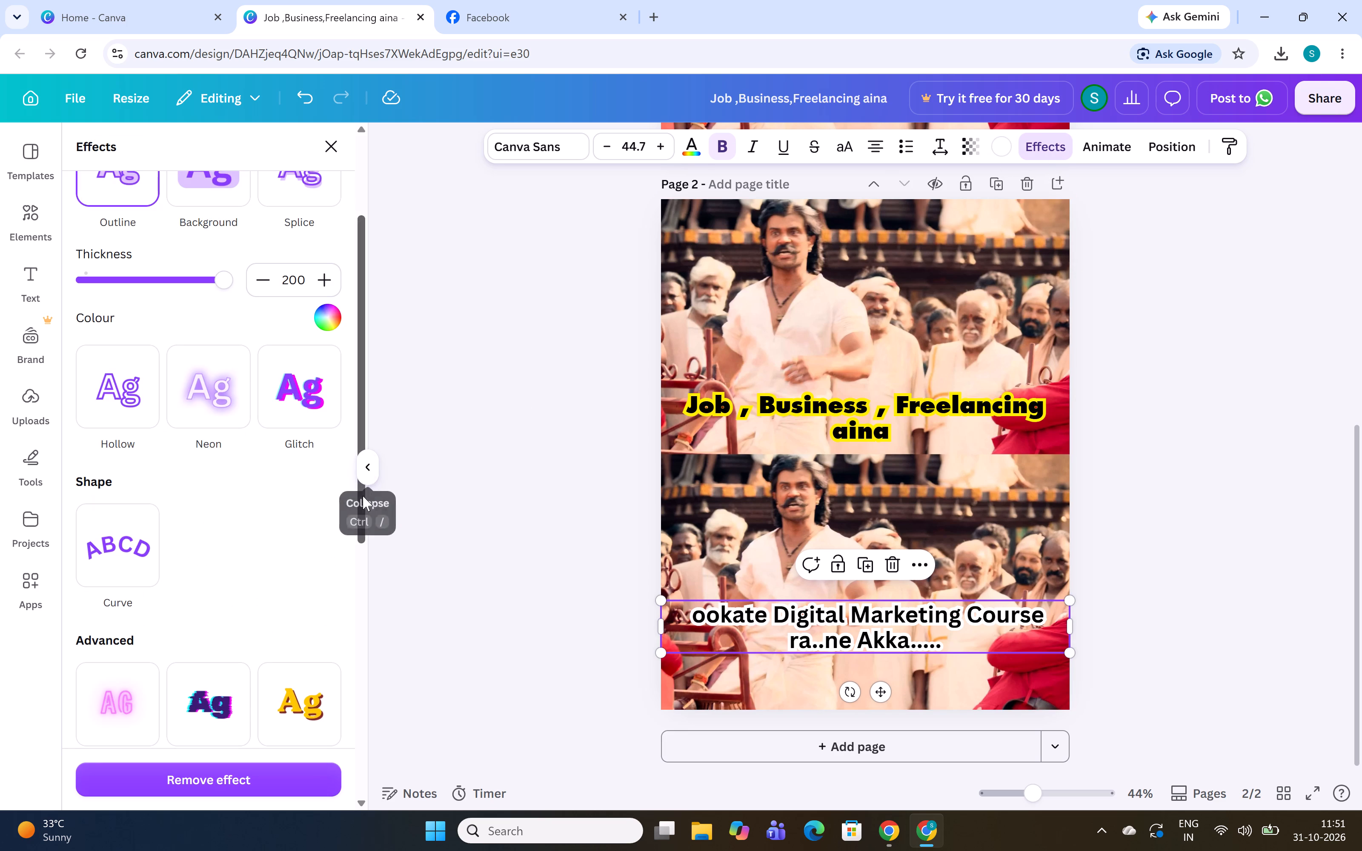
{"action": "left_click_drag", "start_coordinate": [358, 506], "coordinate": [360, 357]}
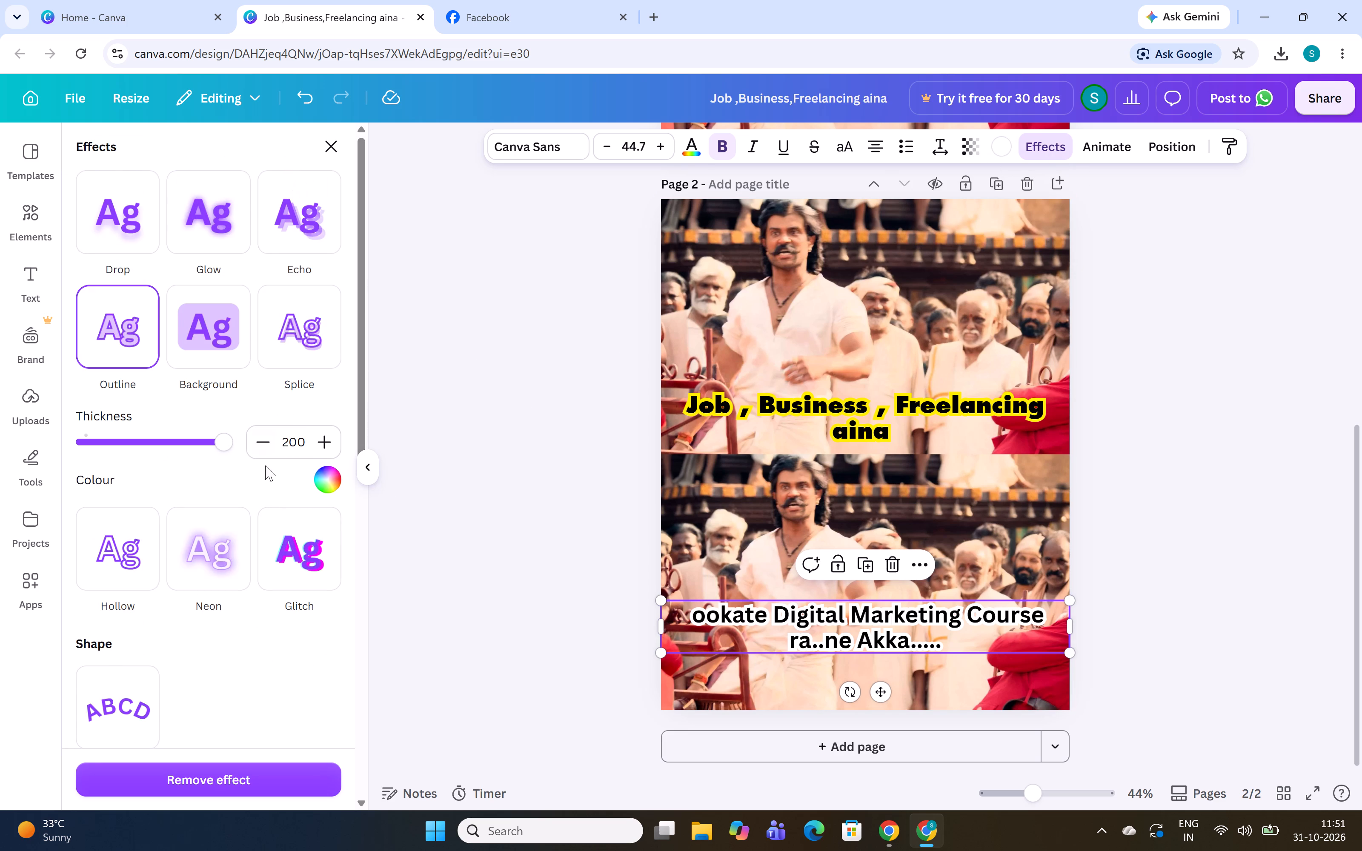
{"action": "left_click", "coordinate": [323, 478]}
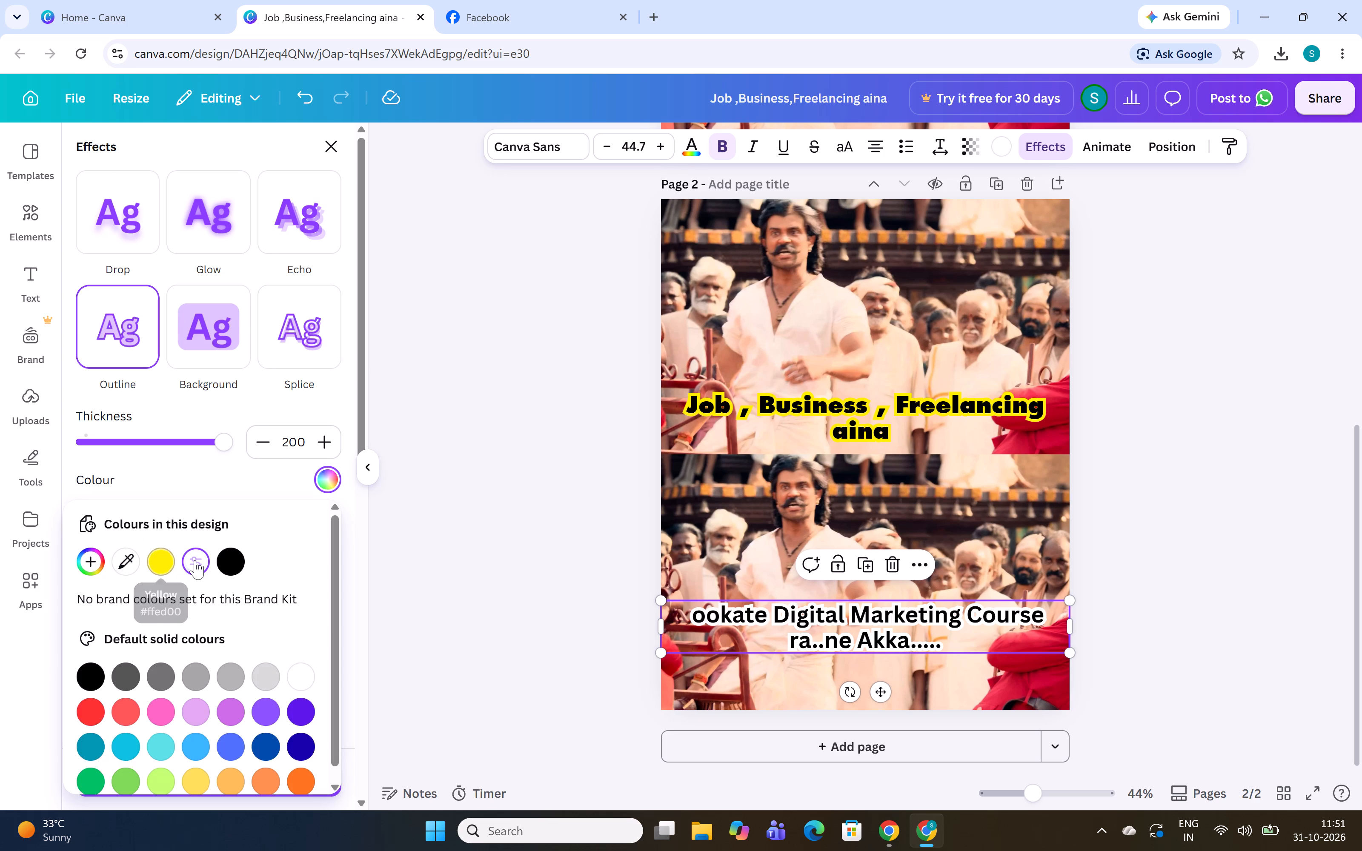
{"action": "left_click", "coordinate": [153, 560]}
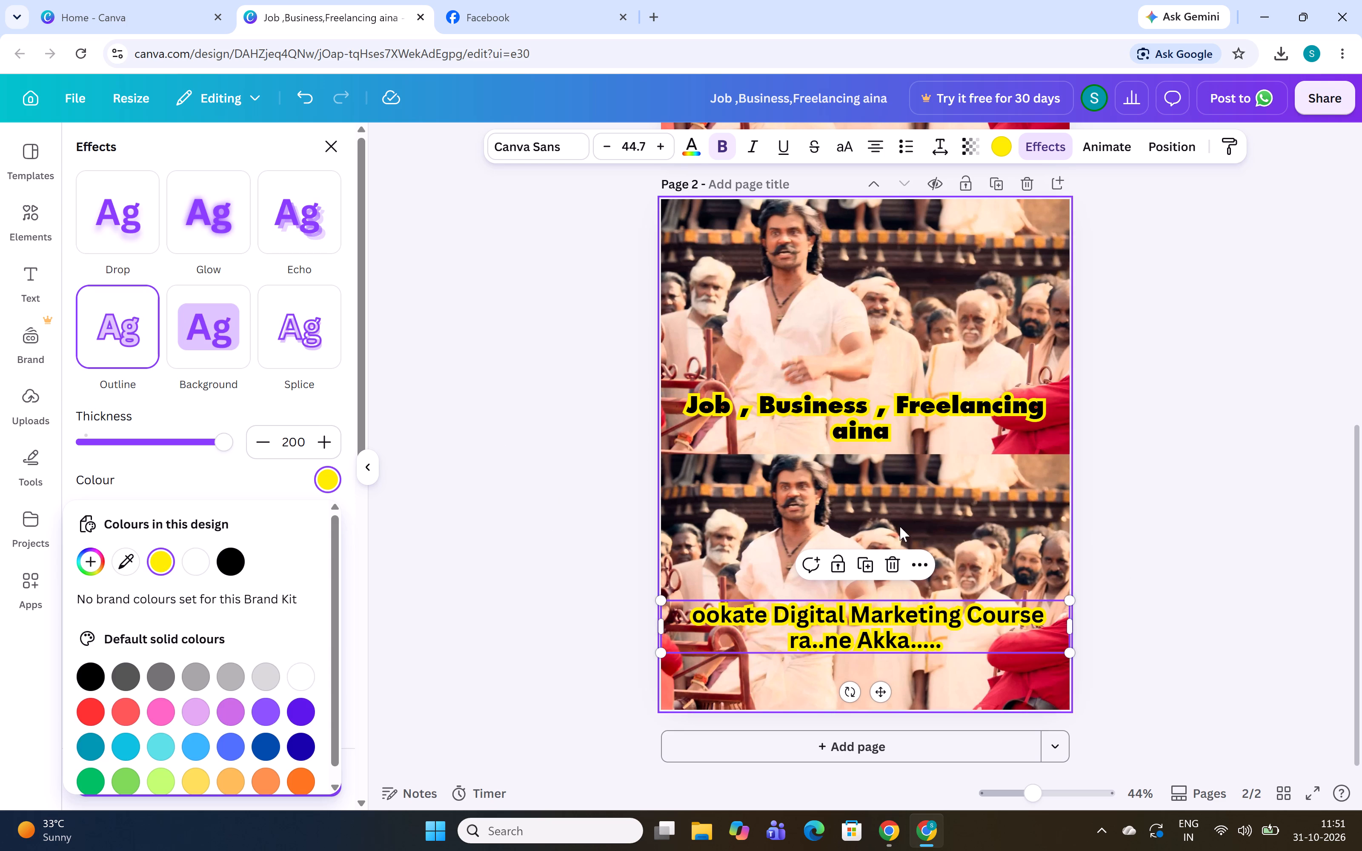
Set page 2's lower caption to the Futura font in the Black weight.
{"action": "left_click", "coordinate": [887, 620]}
{"action": "left_click", "coordinate": [538, 140]}
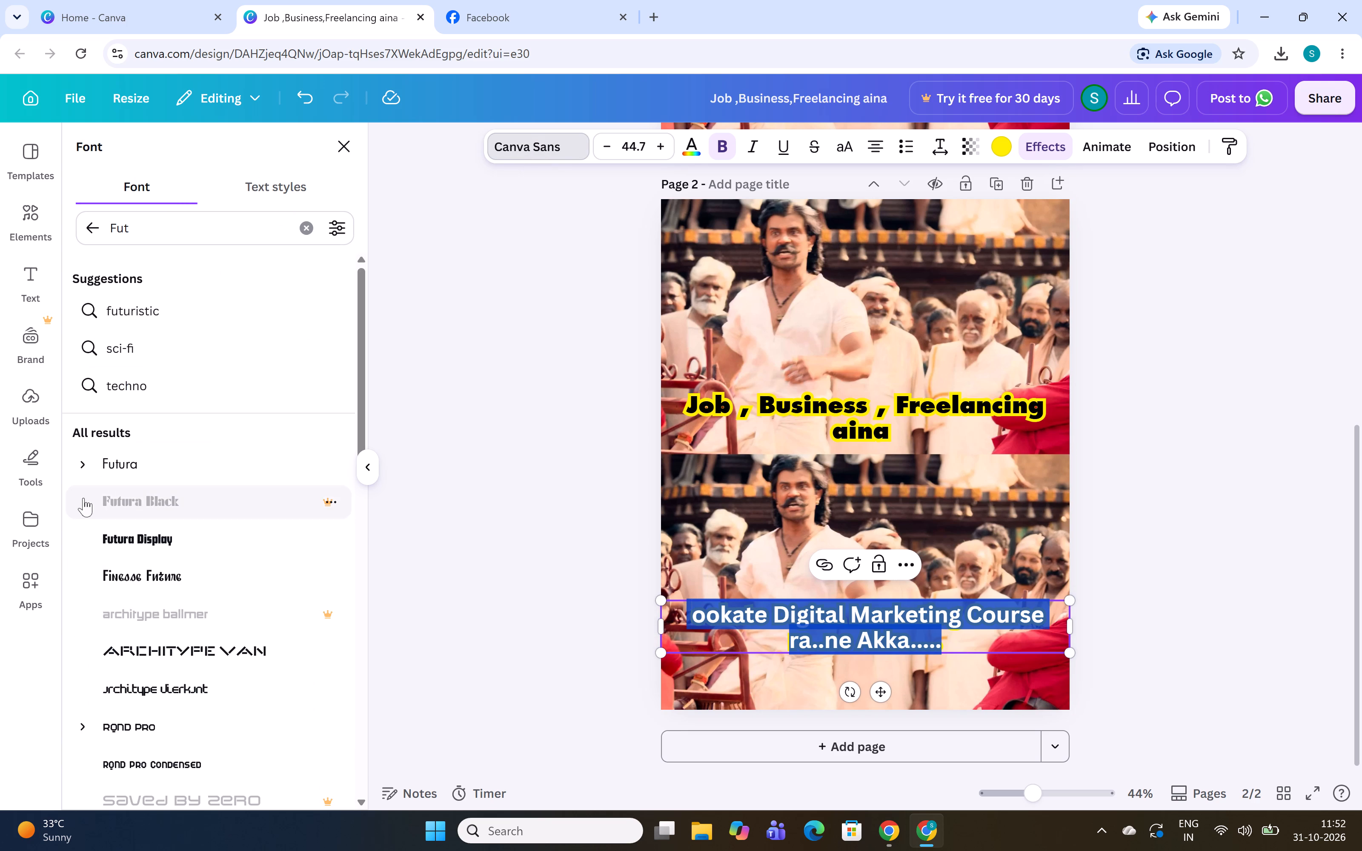
{"action": "left_click", "coordinate": [77, 467]}
{"action": "left_click", "coordinate": [143, 691]}
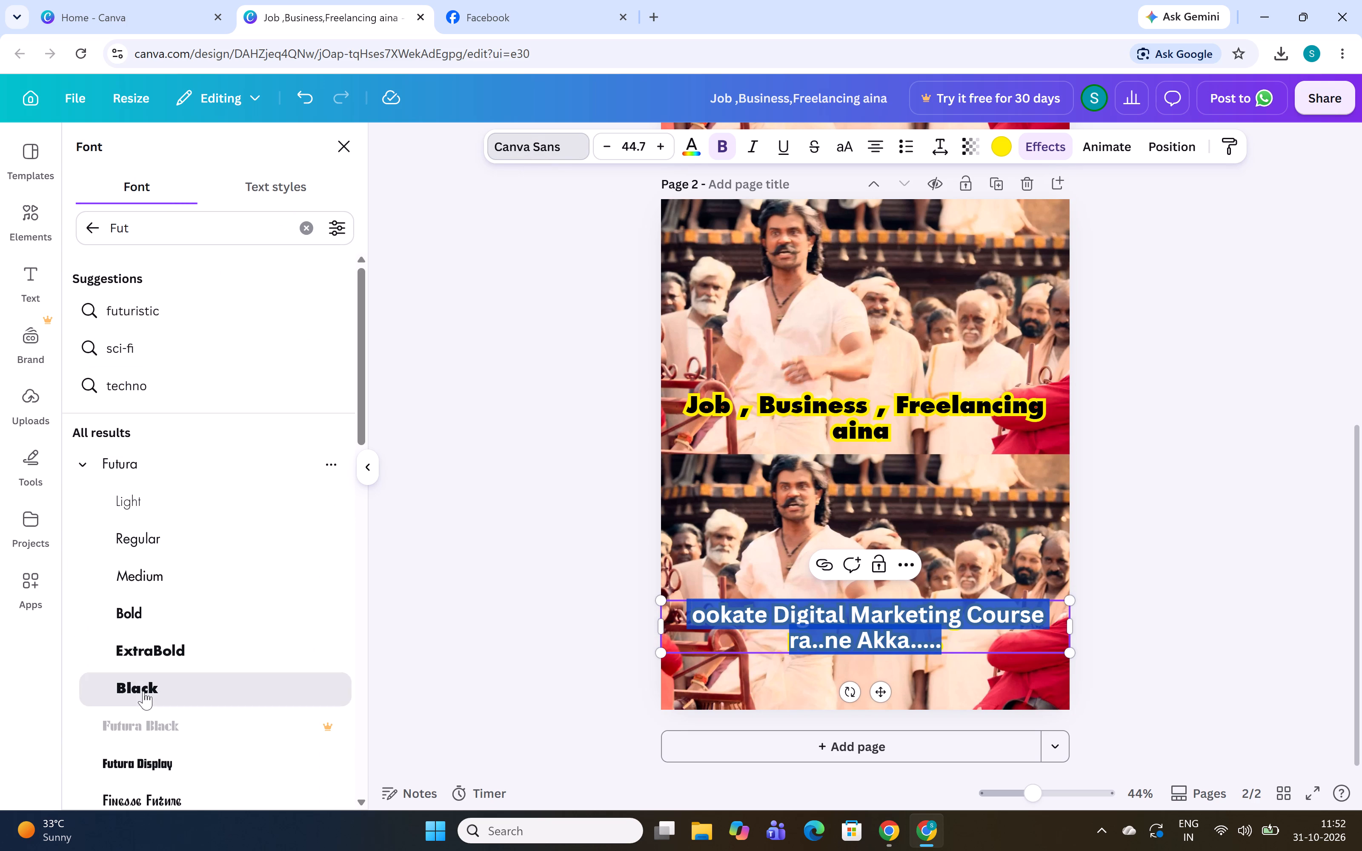
{"action": "left_click", "coordinate": [527, 594]}
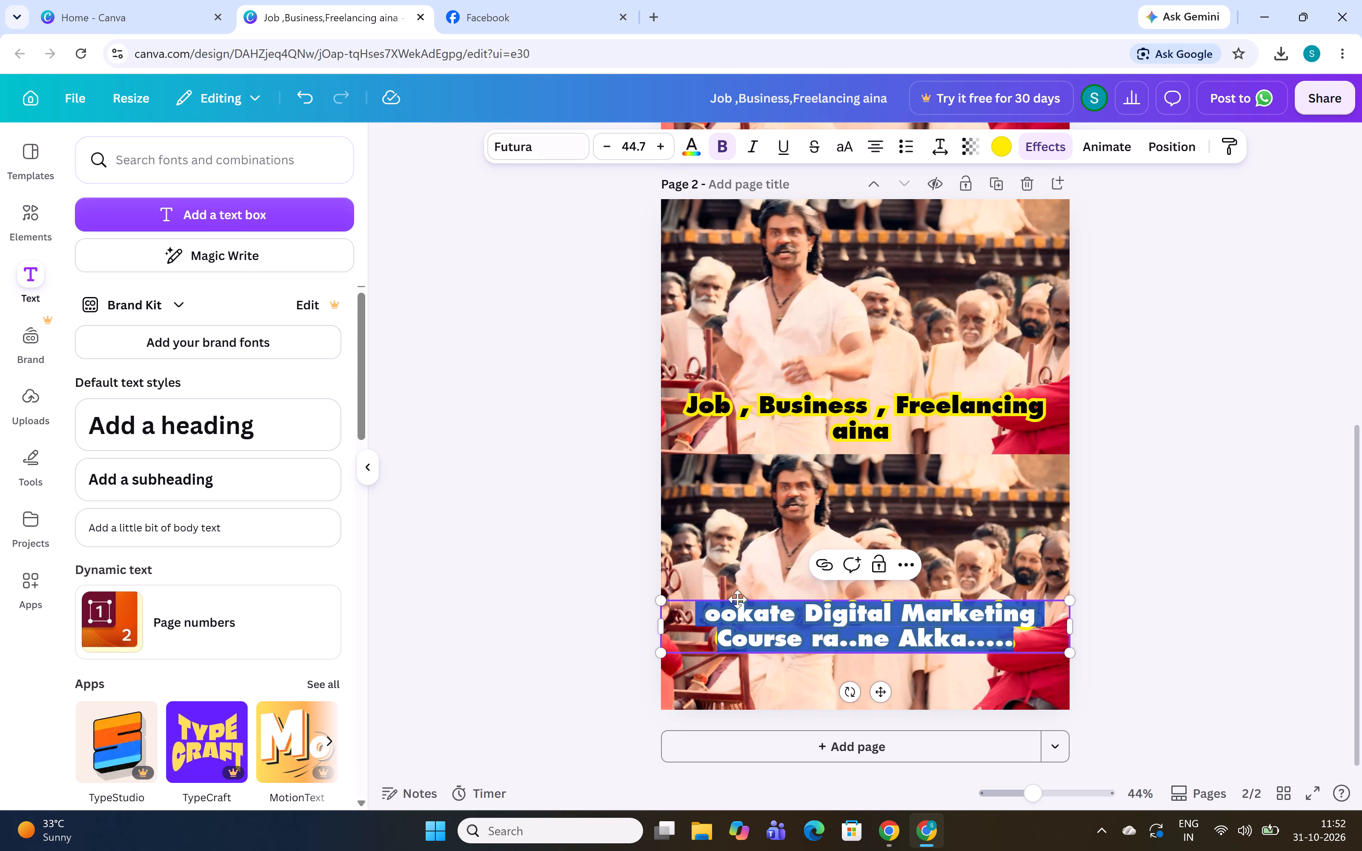
{"action": "left_click", "coordinate": [1098, 608]}
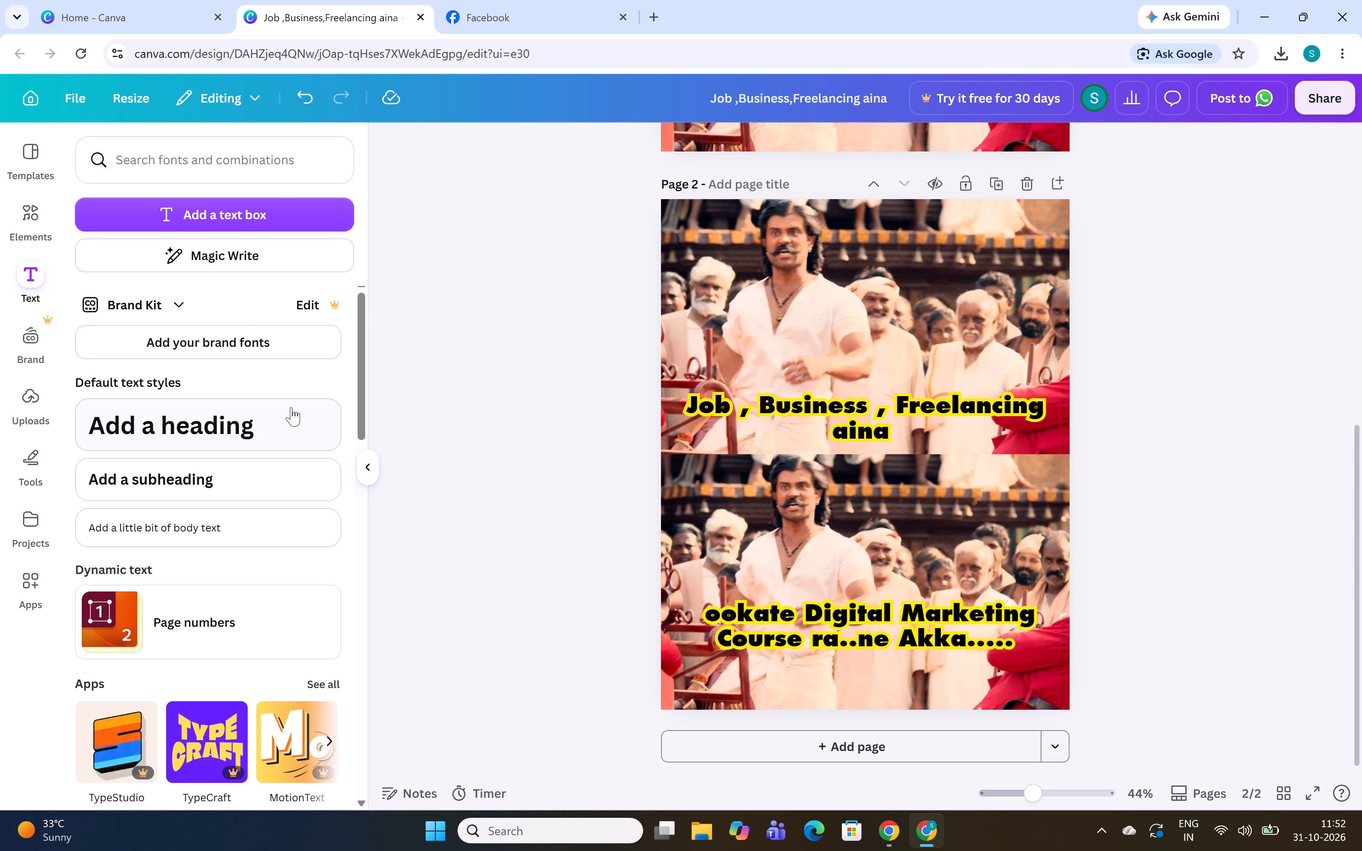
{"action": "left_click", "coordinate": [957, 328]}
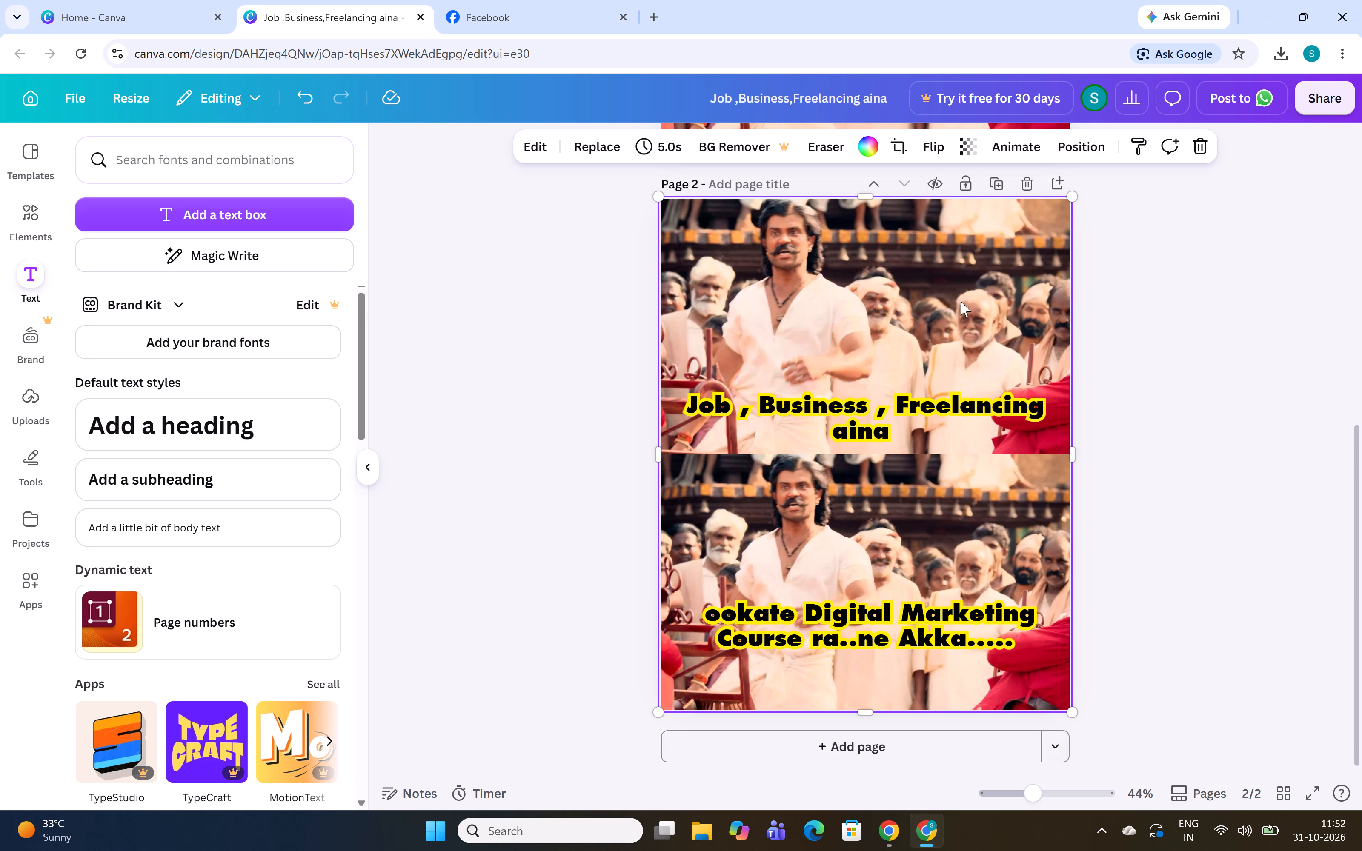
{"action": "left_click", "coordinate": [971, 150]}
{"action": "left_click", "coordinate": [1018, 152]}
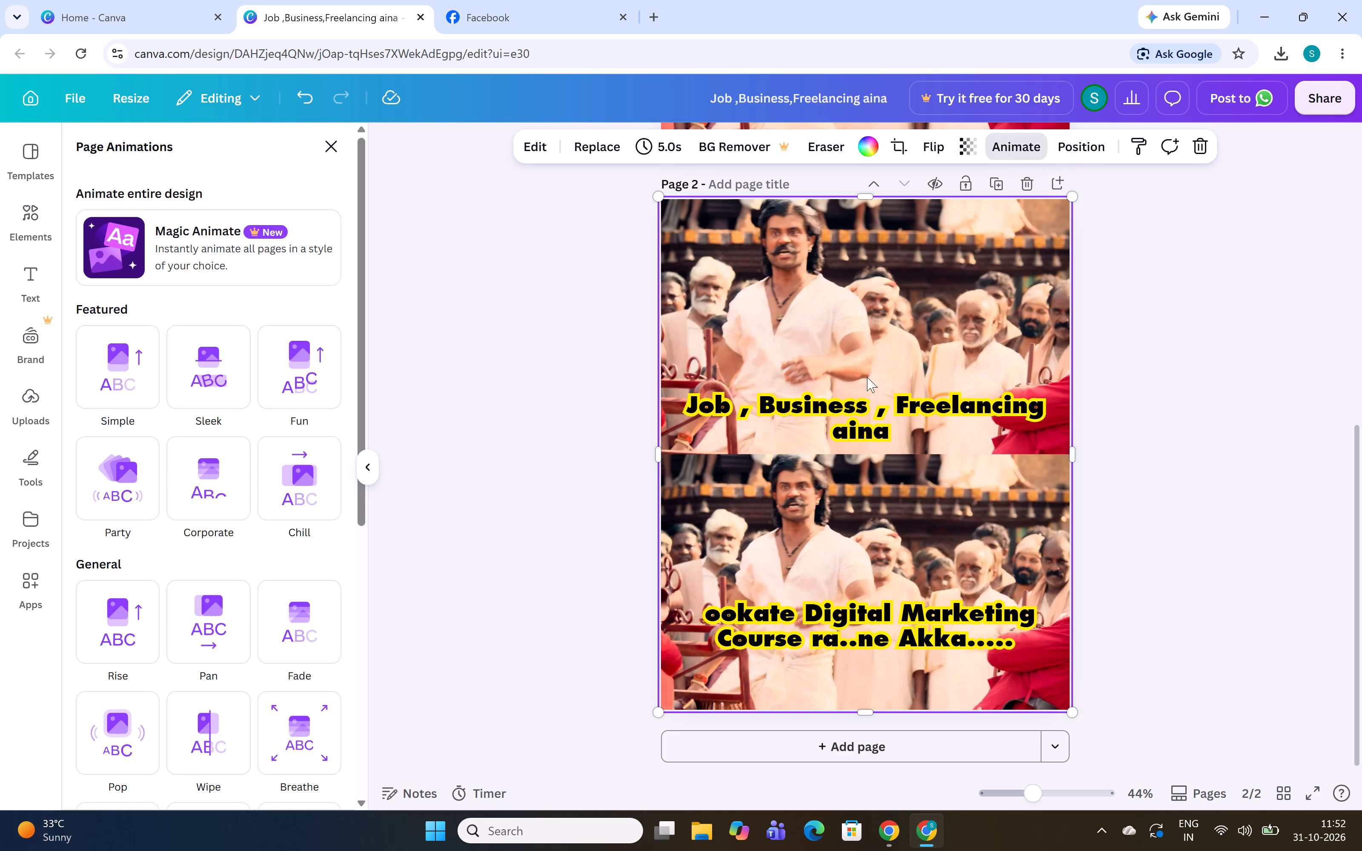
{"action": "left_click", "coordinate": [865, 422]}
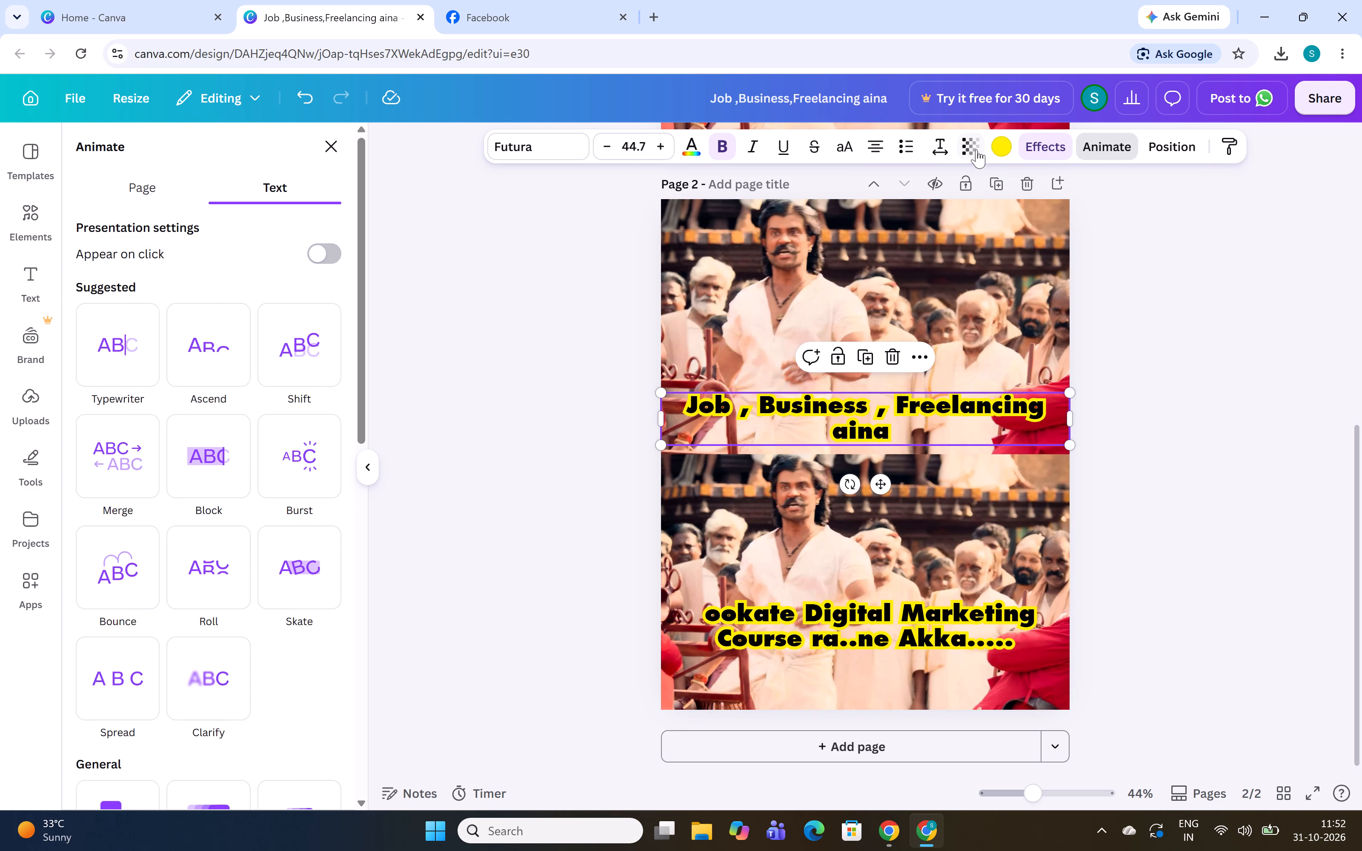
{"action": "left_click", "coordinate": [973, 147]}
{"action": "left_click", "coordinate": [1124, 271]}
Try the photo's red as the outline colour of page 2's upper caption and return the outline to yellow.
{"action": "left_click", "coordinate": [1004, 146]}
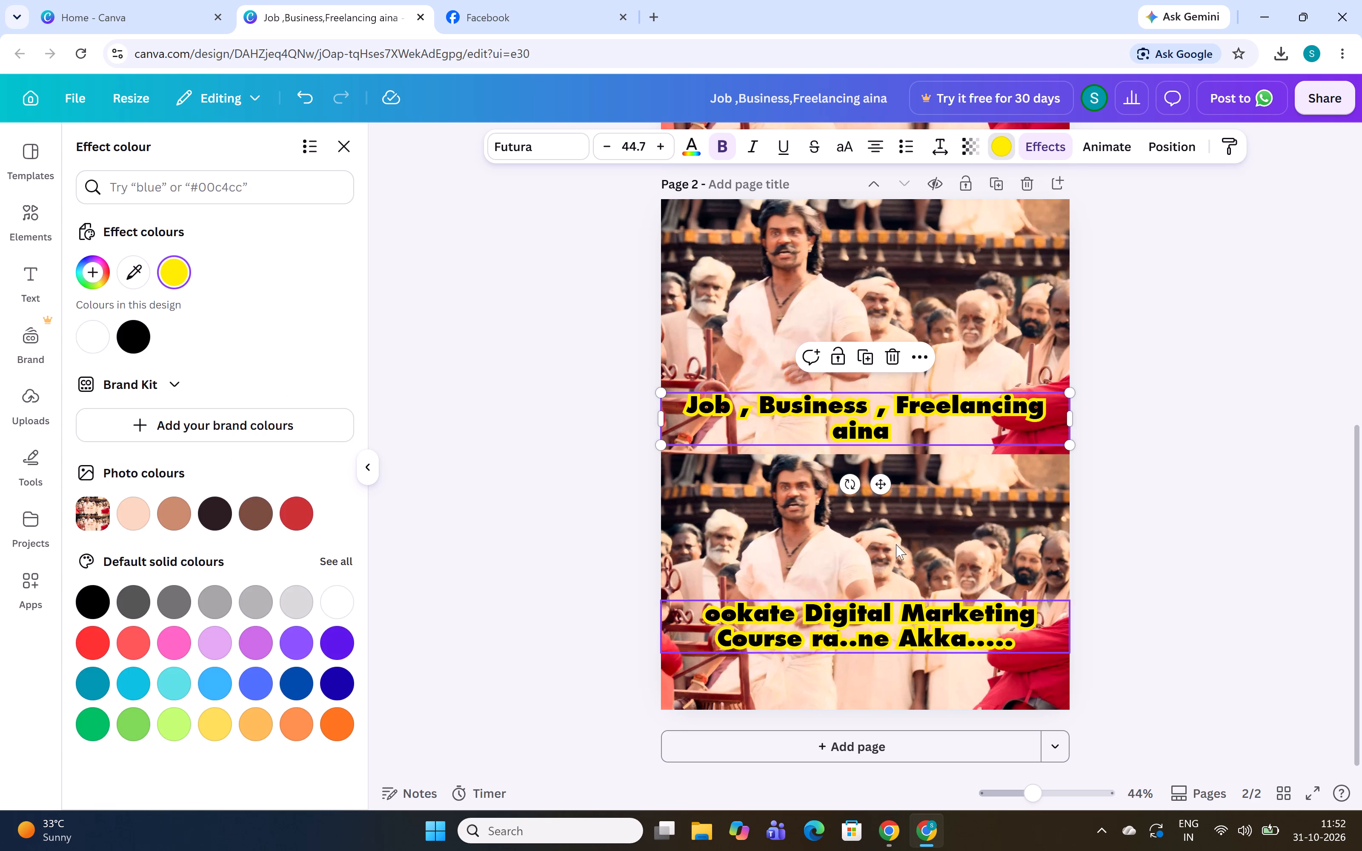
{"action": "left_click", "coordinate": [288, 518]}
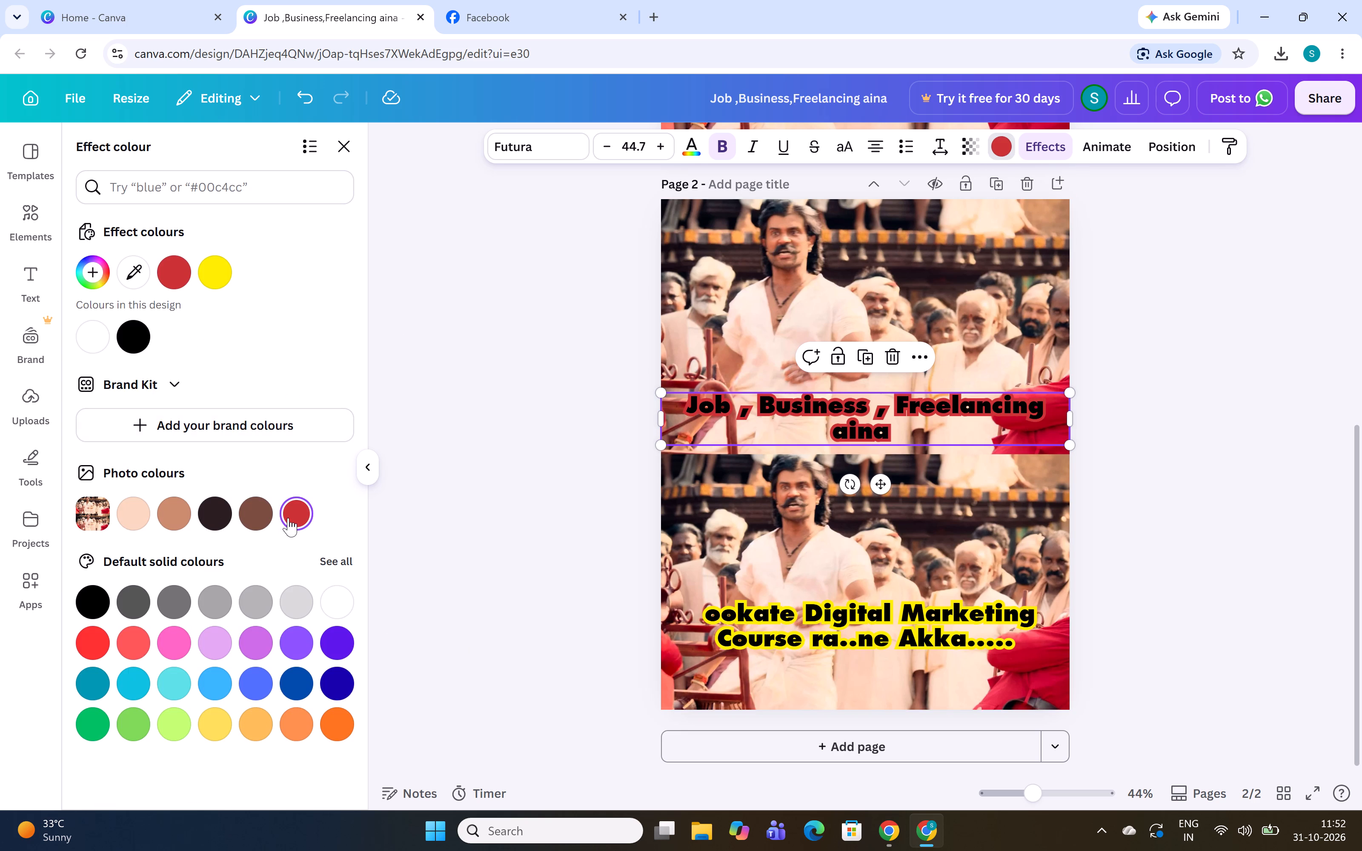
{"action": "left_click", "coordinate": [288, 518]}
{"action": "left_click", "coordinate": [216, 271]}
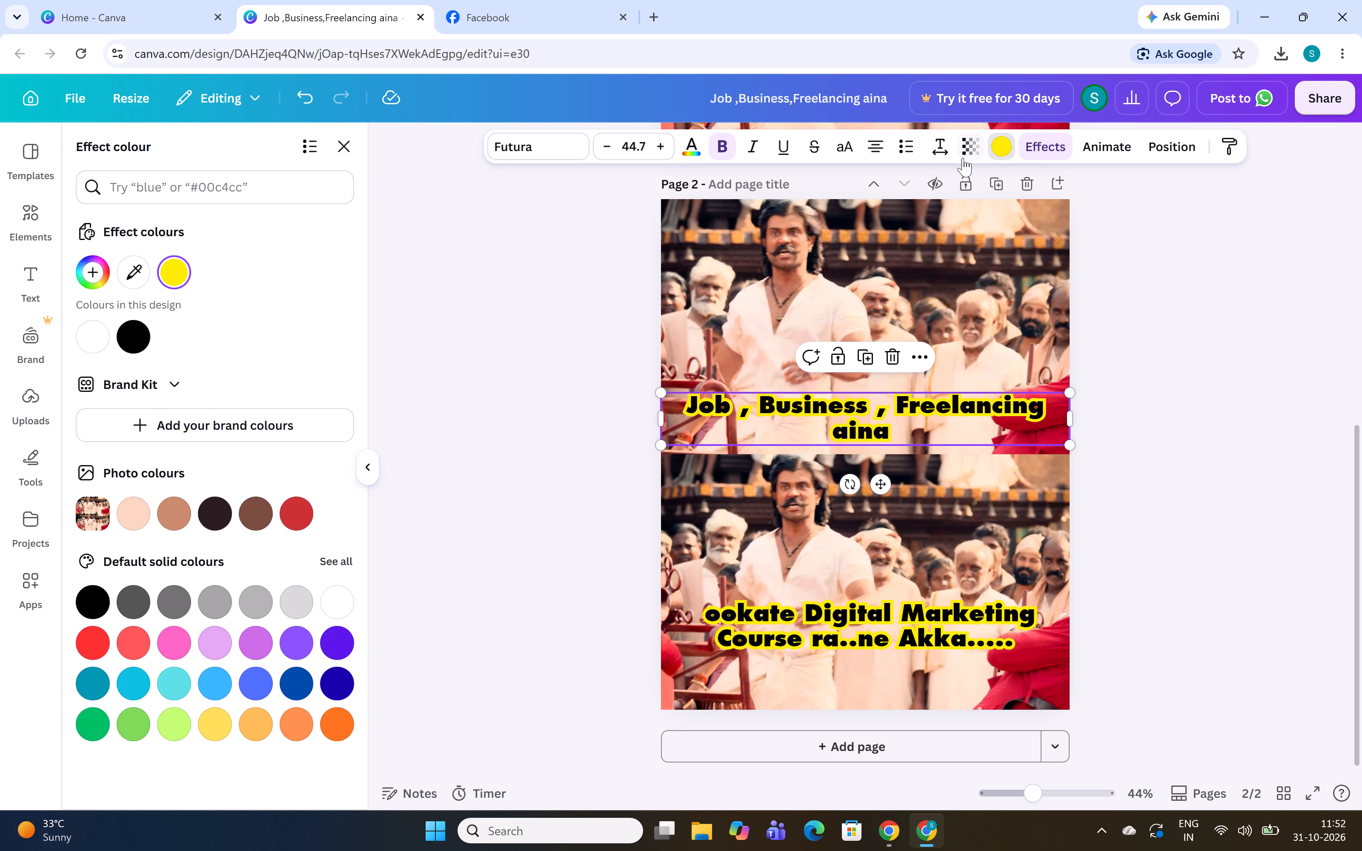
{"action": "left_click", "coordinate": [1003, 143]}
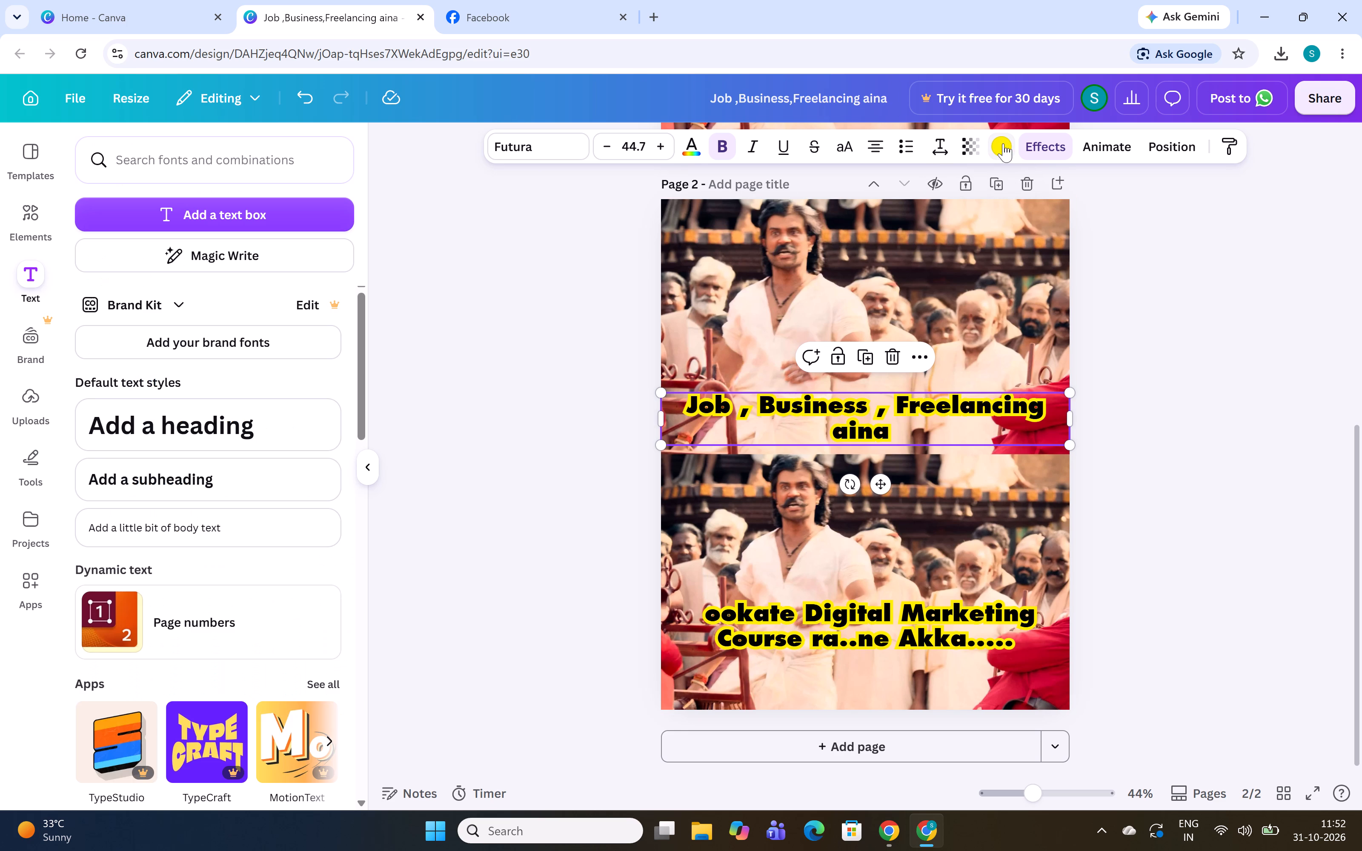
Reduce the outline thickness of page 2's upper caption to 0.
{"action": "left_click", "coordinate": [1042, 143]}
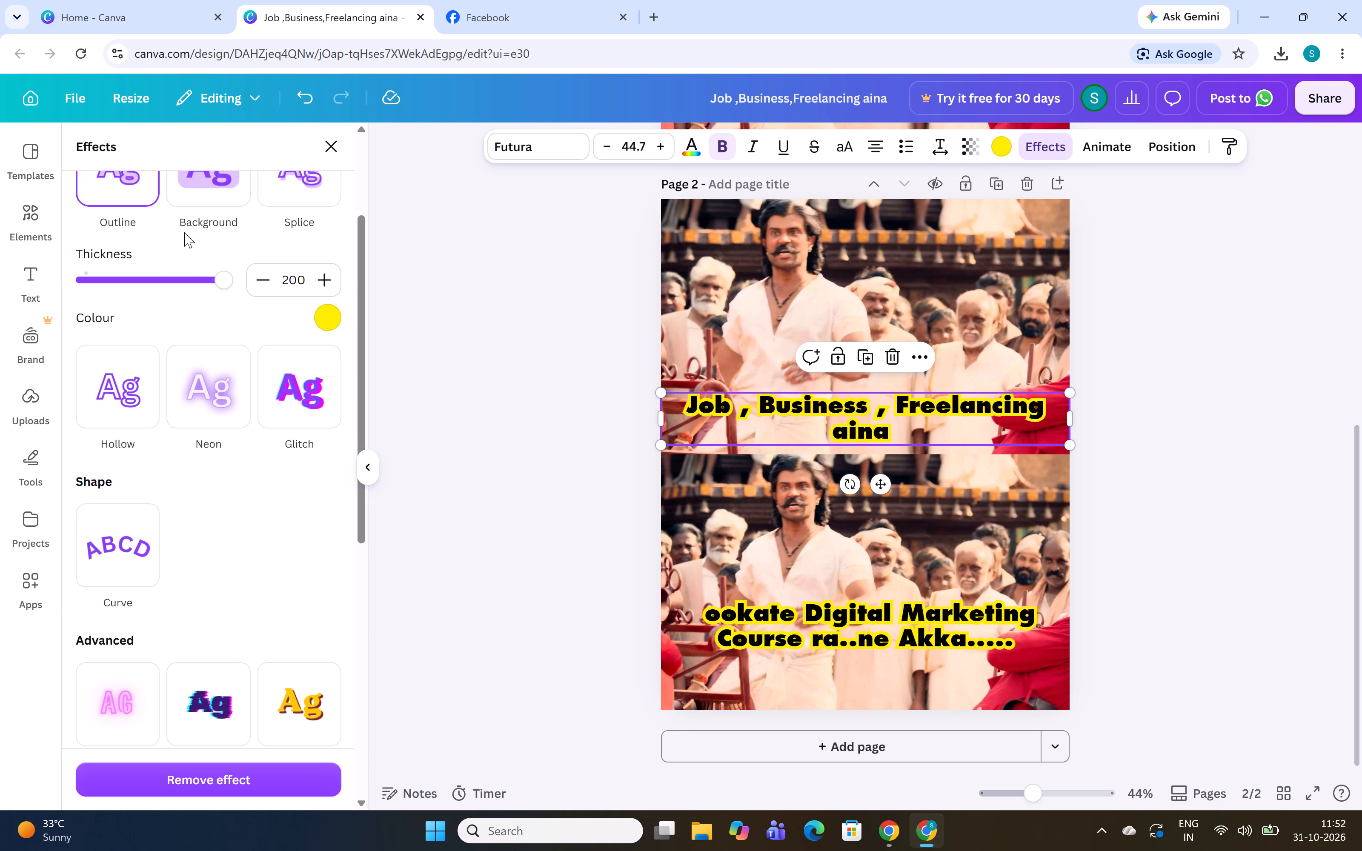
{"action": "left_click_drag", "start_coordinate": [219, 281], "coordinate": [77, 281]}
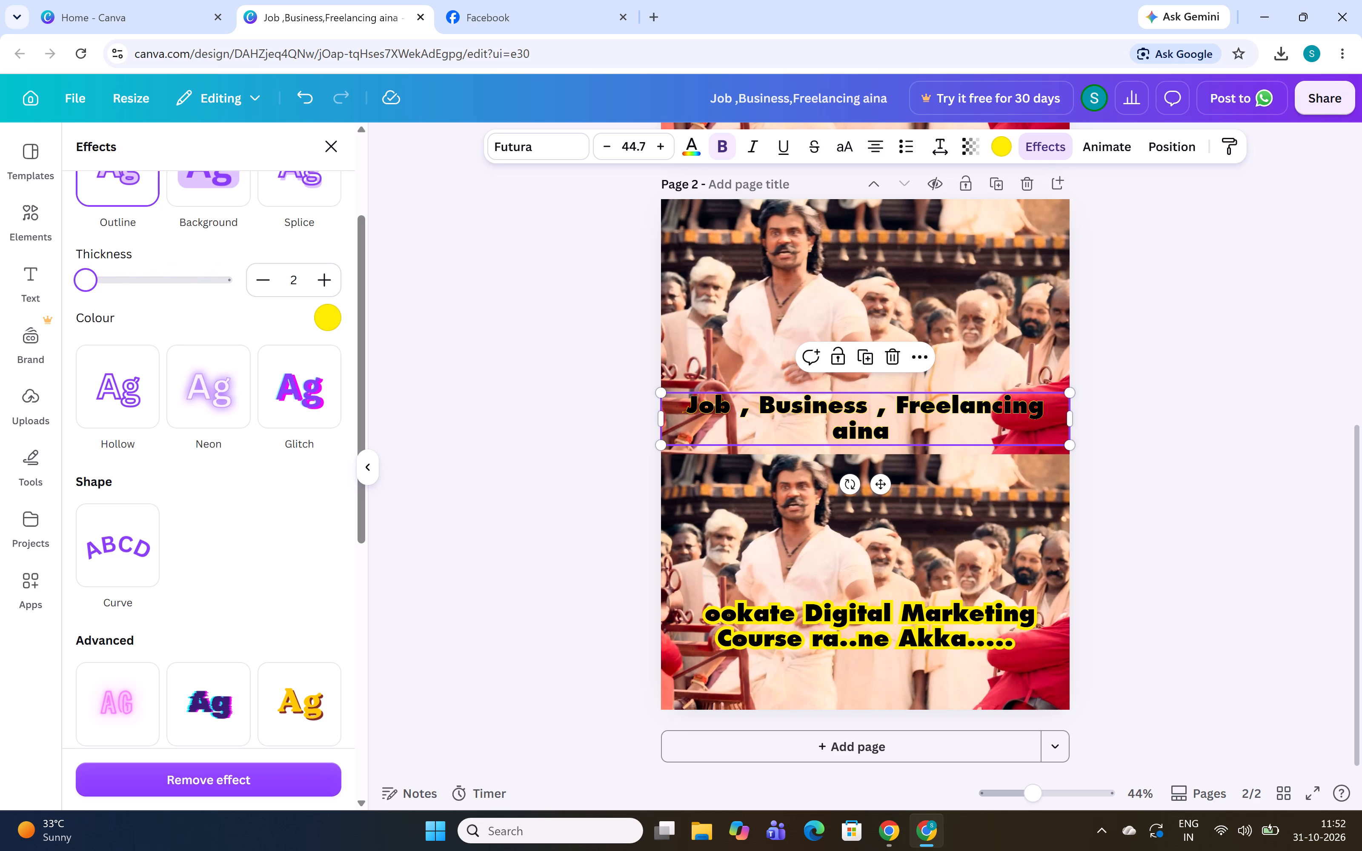
{"action": "left_click_drag", "start_coordinate": [77, 281], "coordinate": [51, 282]}
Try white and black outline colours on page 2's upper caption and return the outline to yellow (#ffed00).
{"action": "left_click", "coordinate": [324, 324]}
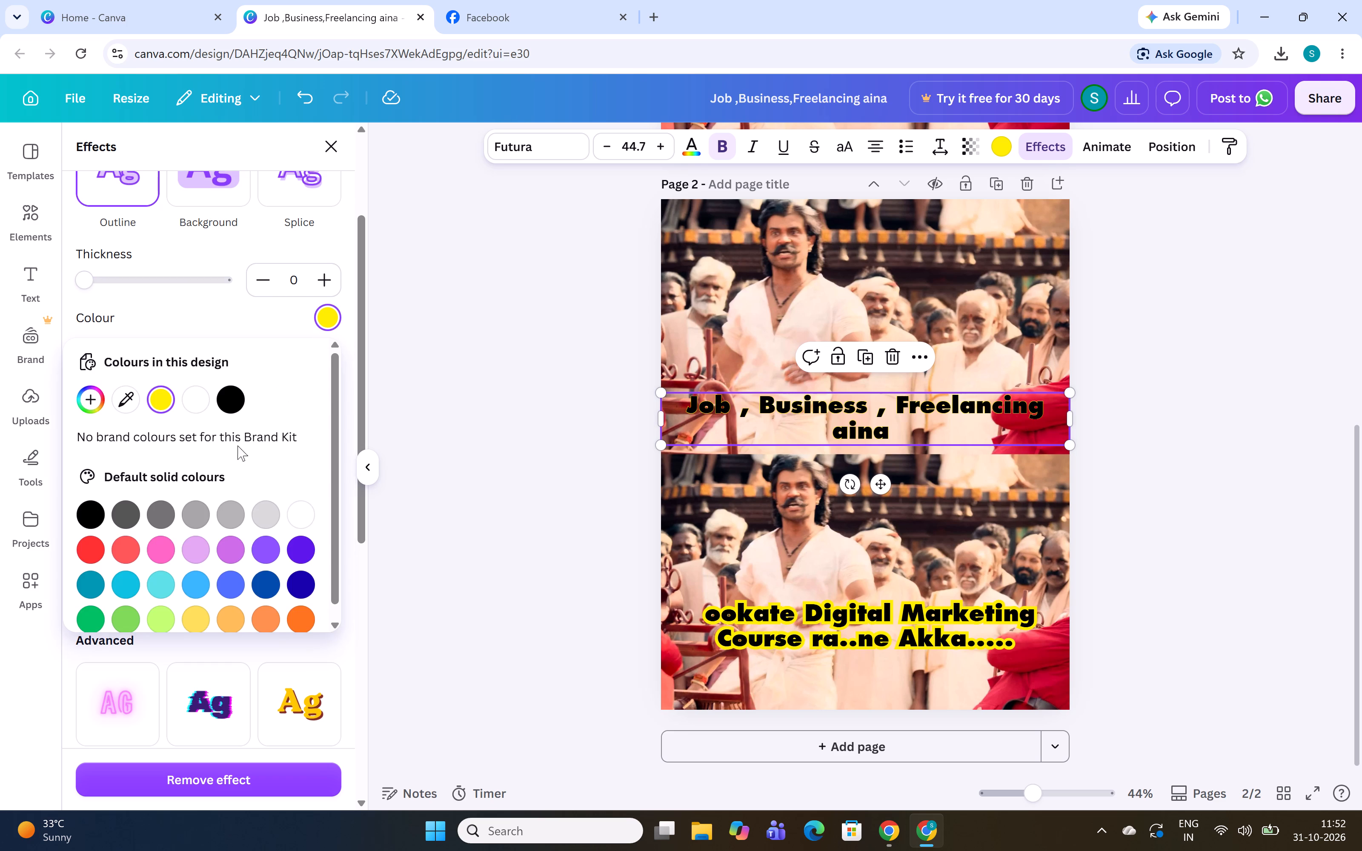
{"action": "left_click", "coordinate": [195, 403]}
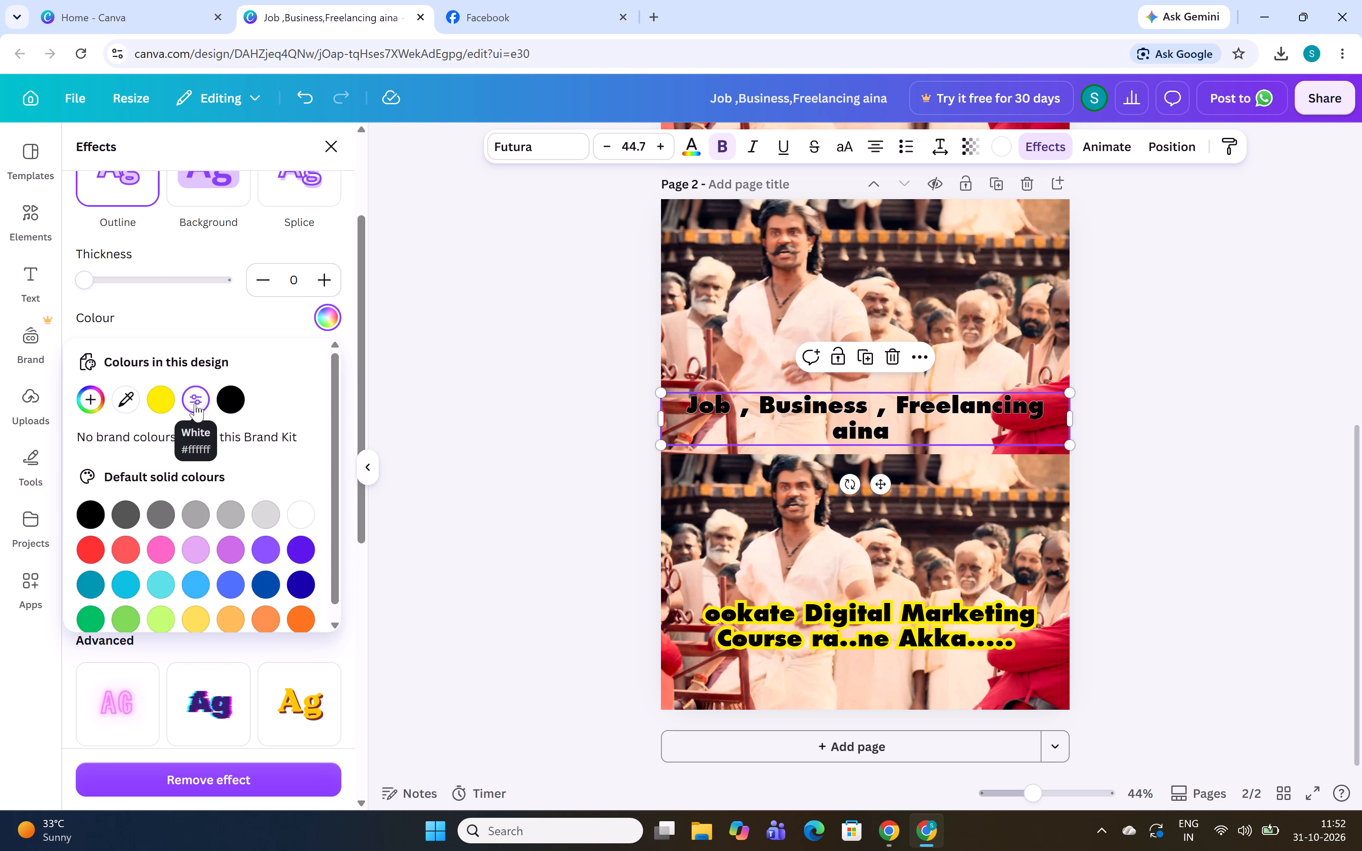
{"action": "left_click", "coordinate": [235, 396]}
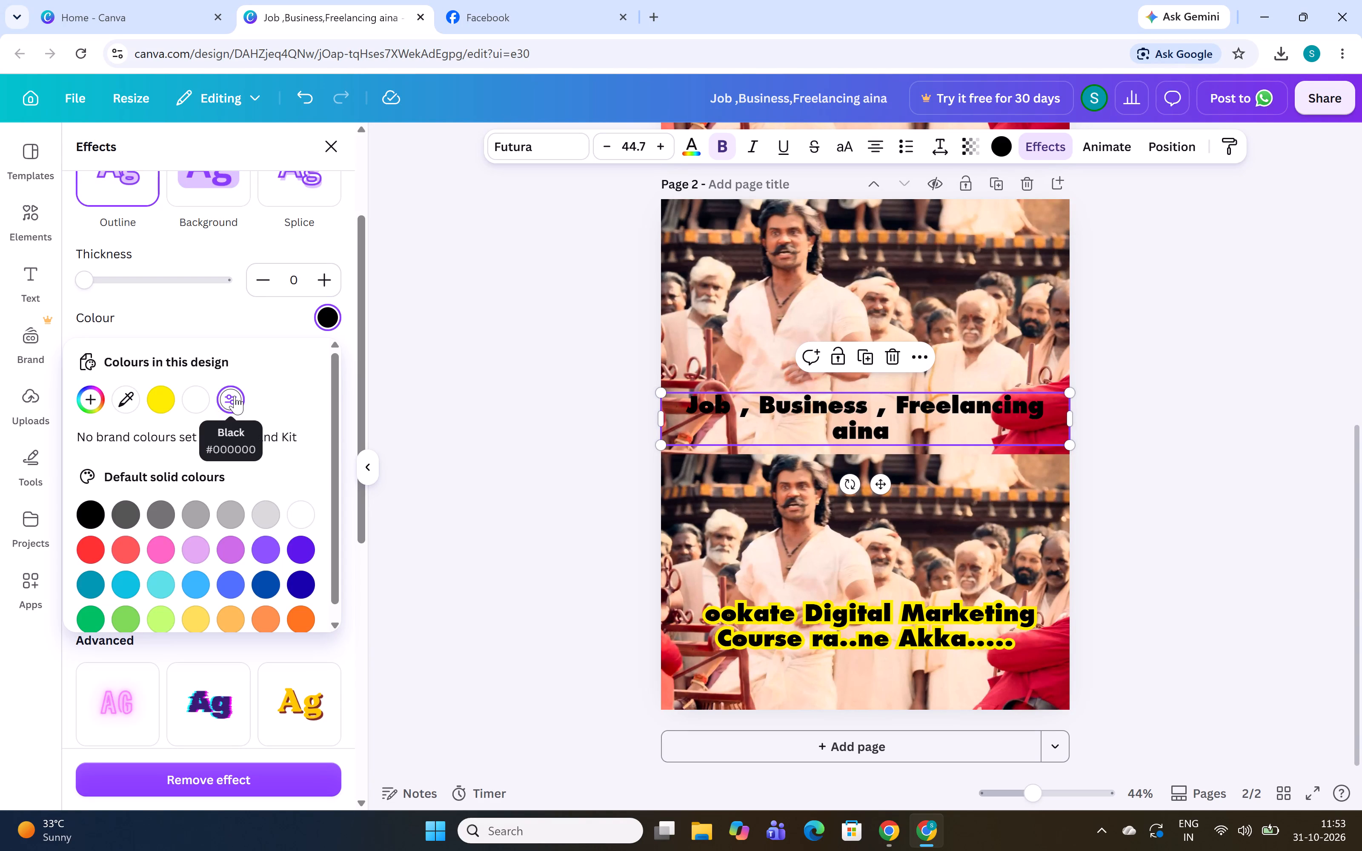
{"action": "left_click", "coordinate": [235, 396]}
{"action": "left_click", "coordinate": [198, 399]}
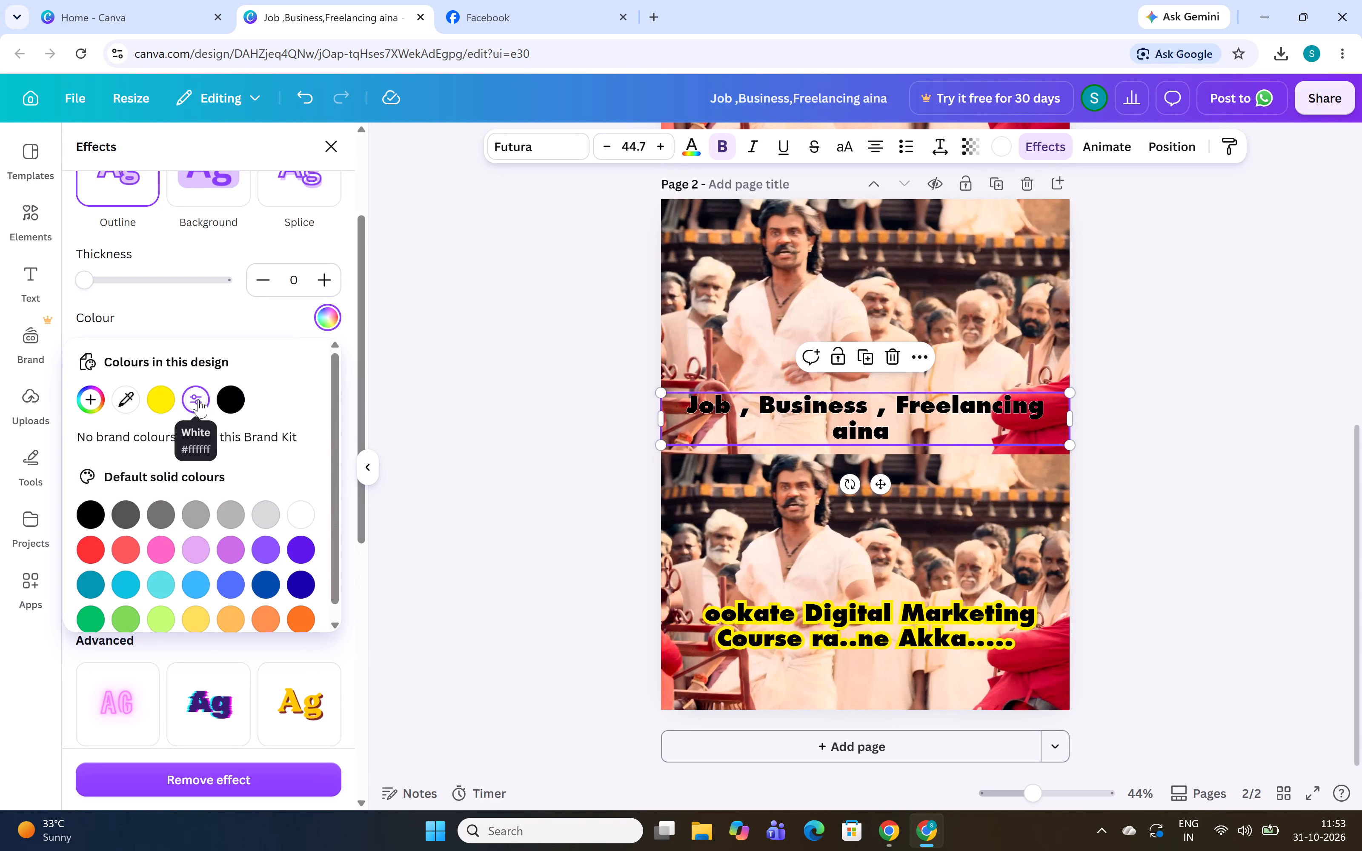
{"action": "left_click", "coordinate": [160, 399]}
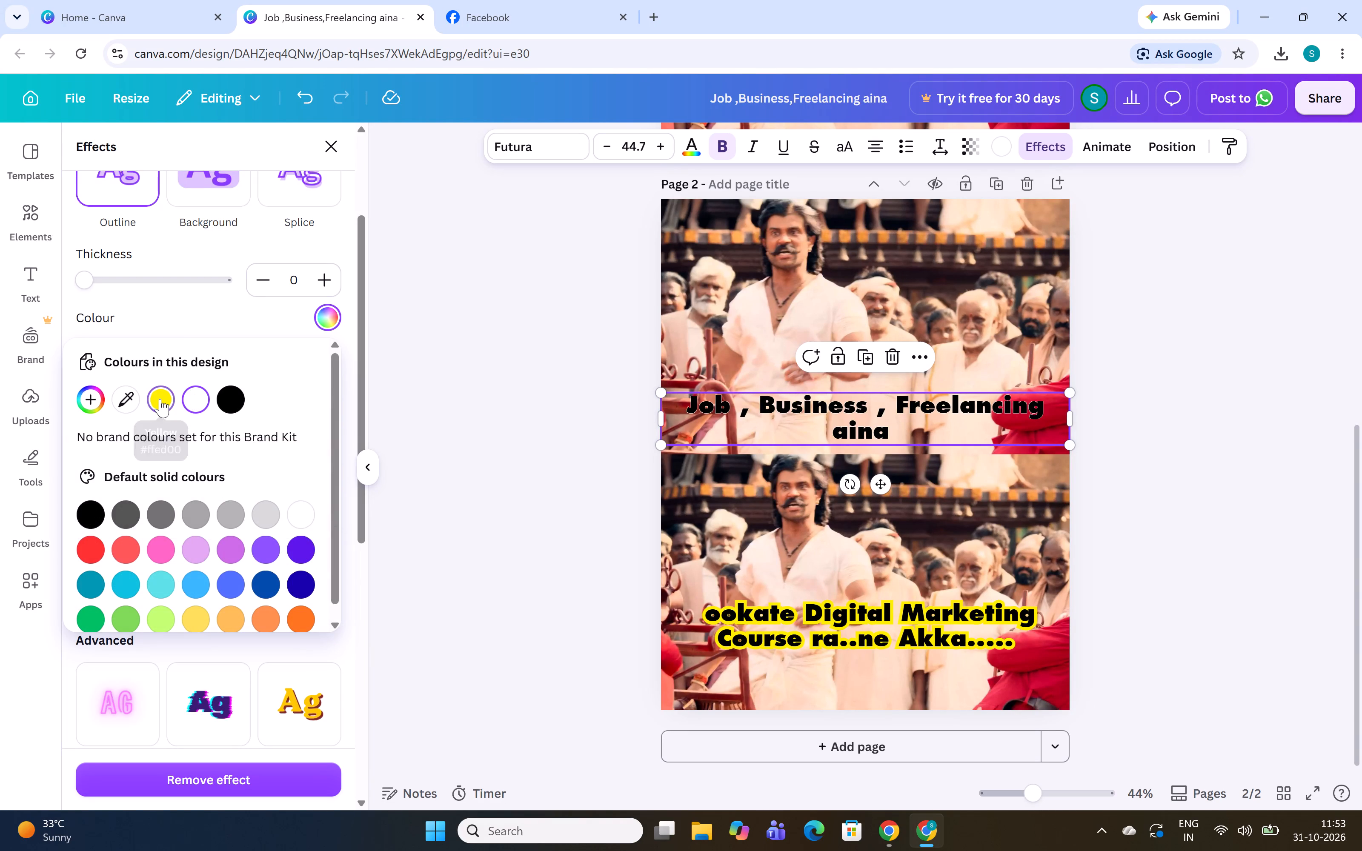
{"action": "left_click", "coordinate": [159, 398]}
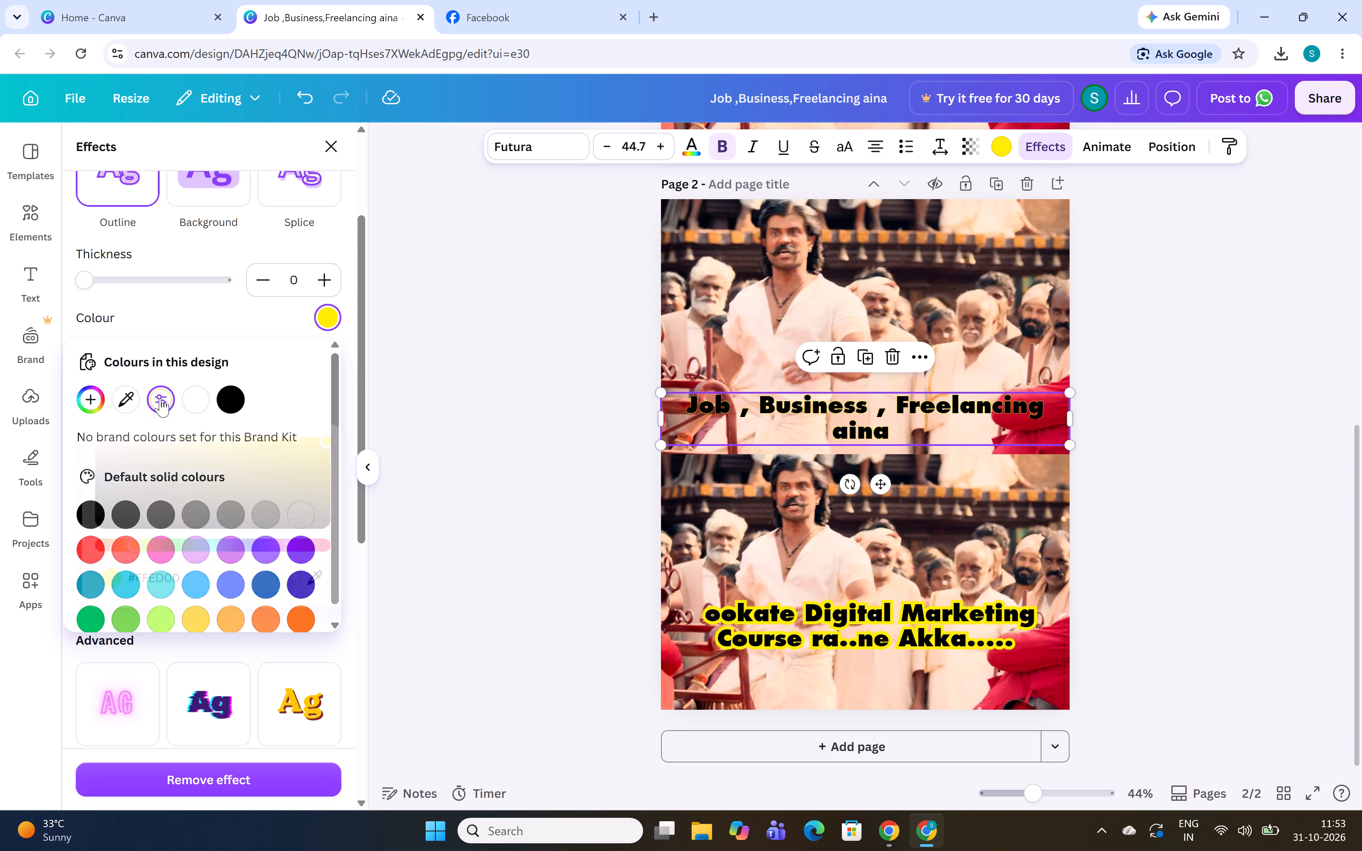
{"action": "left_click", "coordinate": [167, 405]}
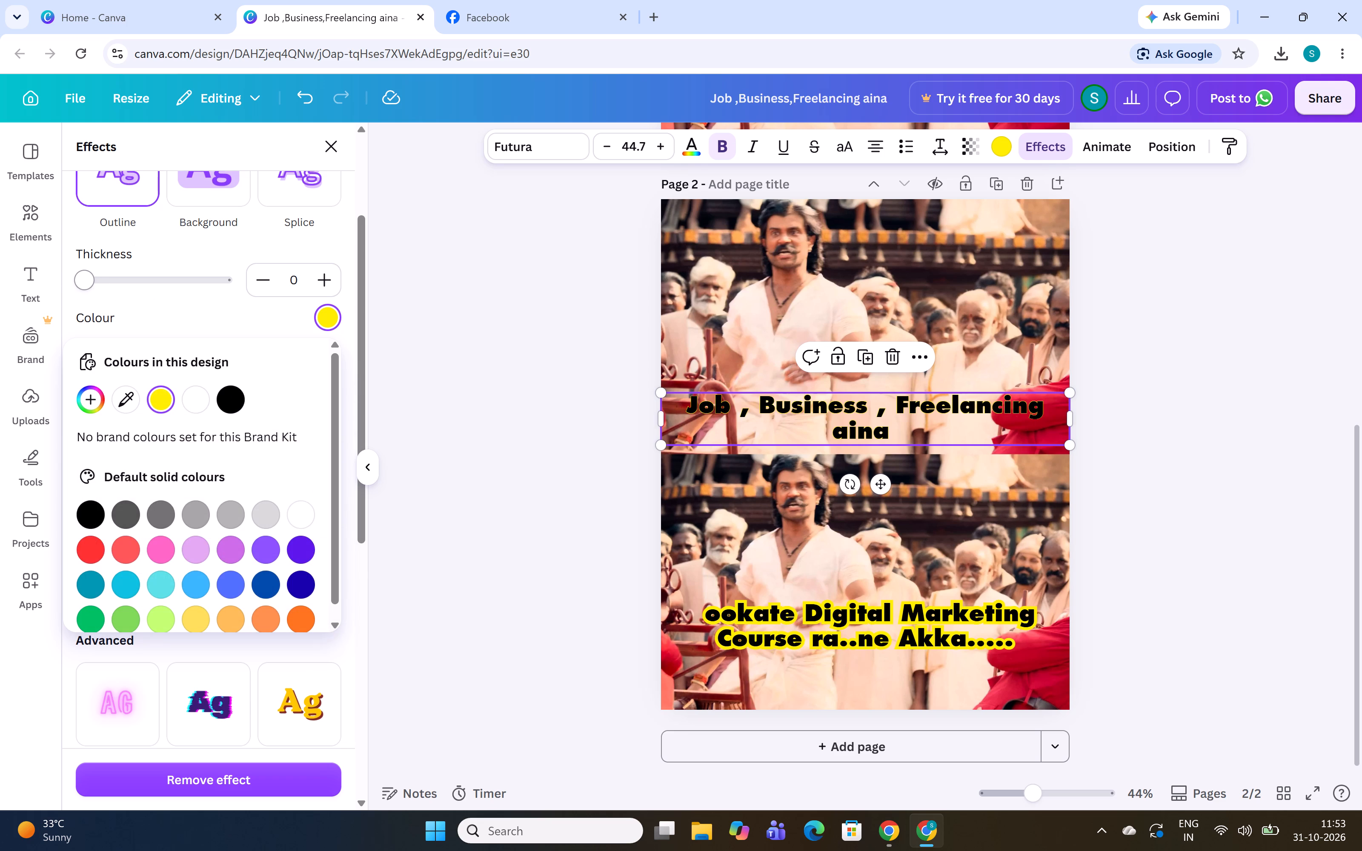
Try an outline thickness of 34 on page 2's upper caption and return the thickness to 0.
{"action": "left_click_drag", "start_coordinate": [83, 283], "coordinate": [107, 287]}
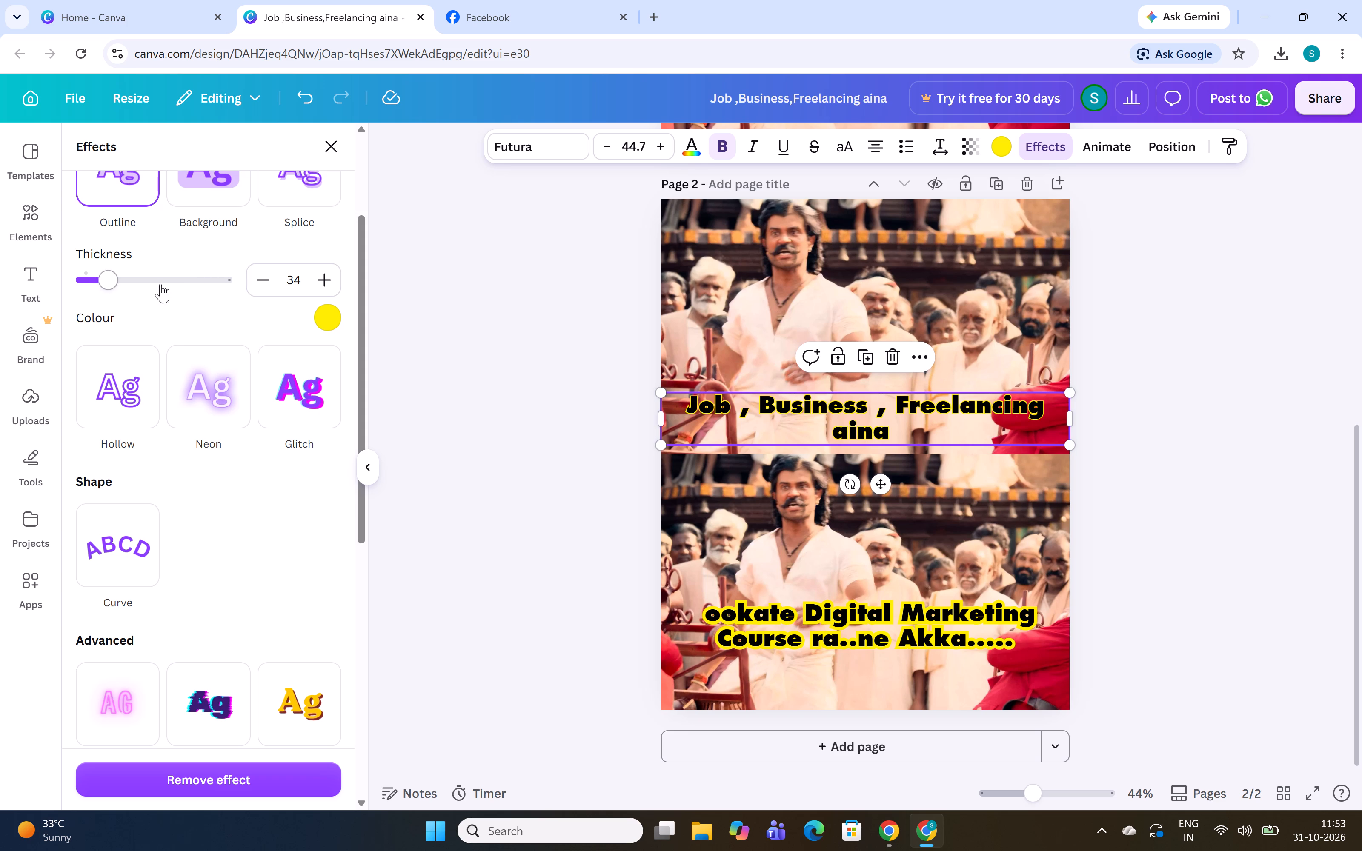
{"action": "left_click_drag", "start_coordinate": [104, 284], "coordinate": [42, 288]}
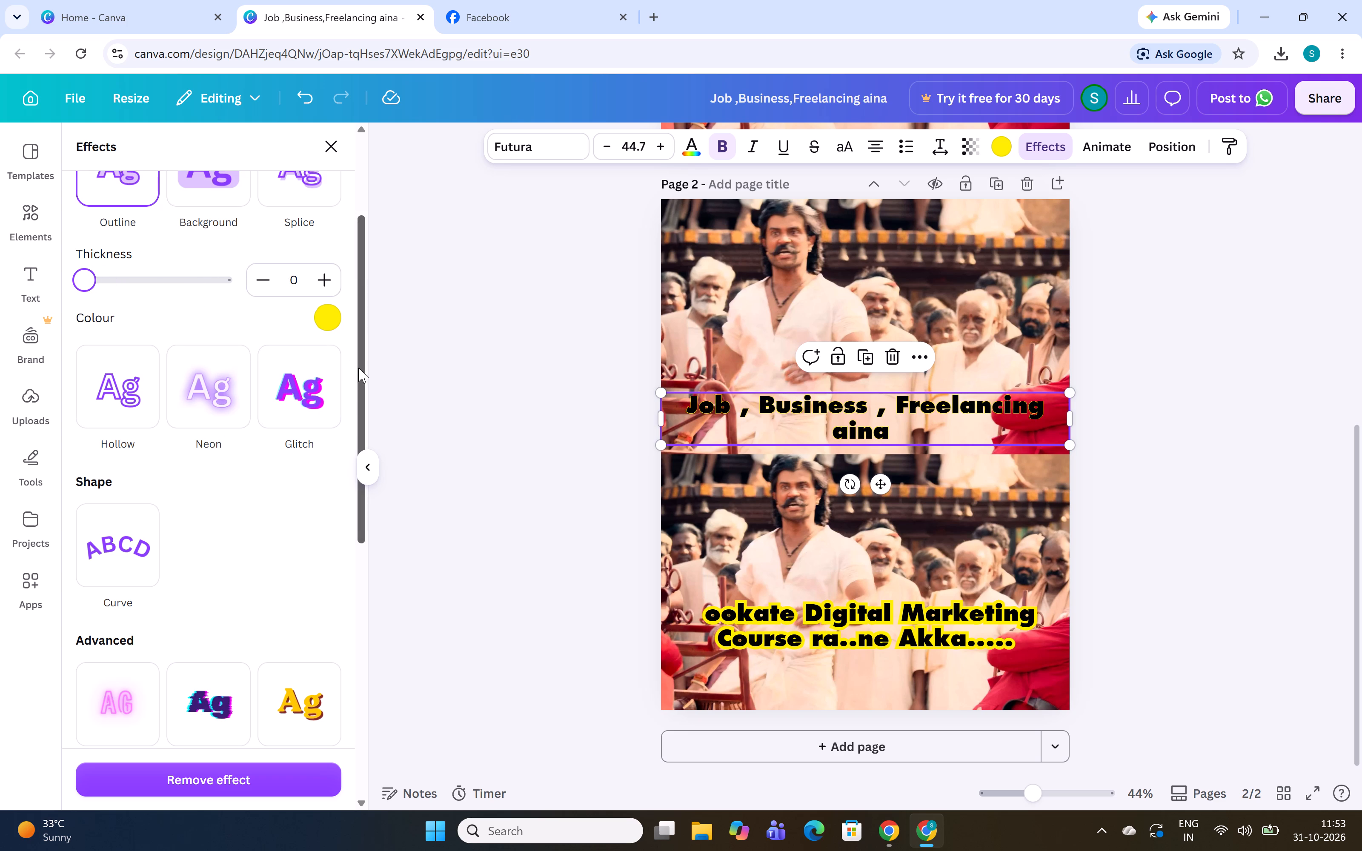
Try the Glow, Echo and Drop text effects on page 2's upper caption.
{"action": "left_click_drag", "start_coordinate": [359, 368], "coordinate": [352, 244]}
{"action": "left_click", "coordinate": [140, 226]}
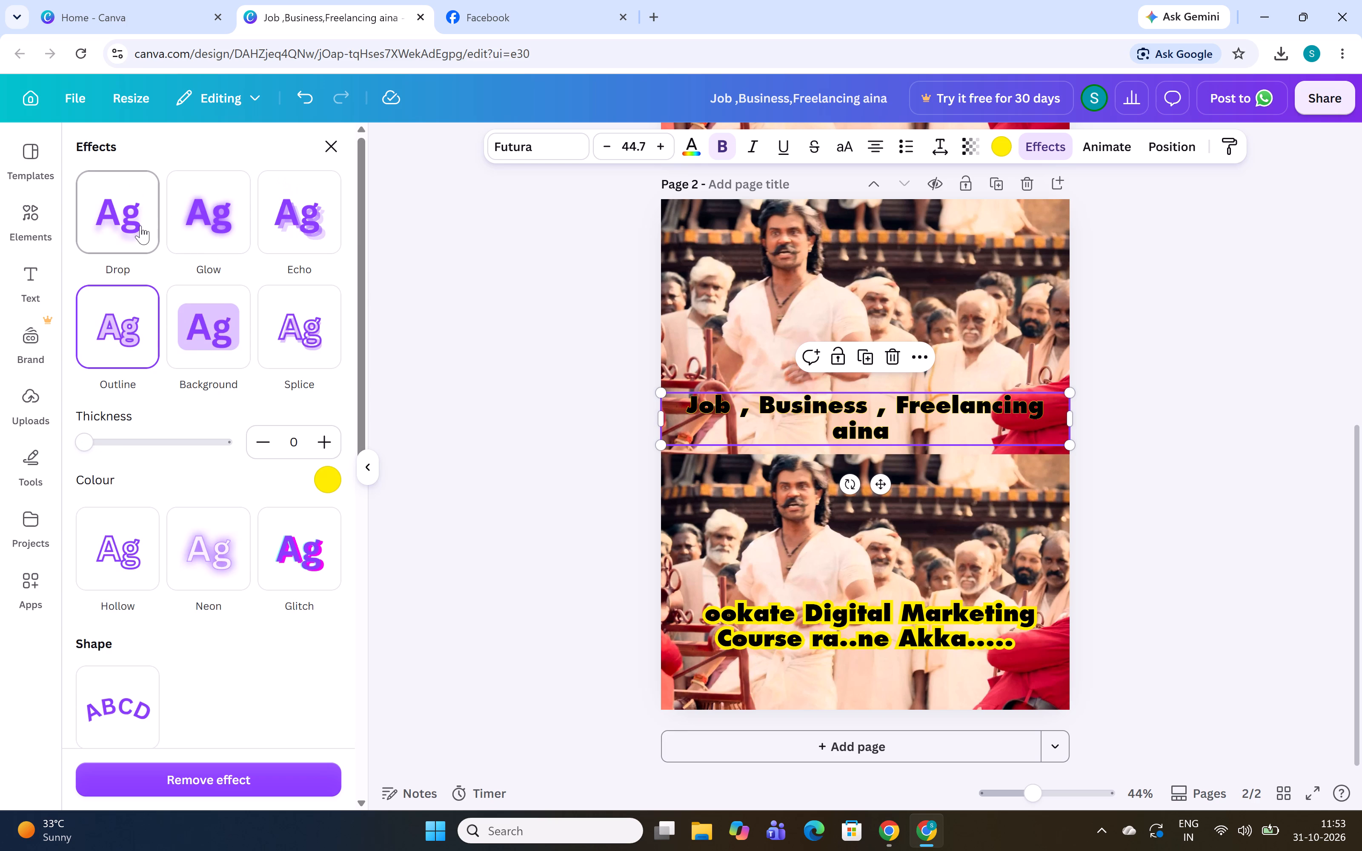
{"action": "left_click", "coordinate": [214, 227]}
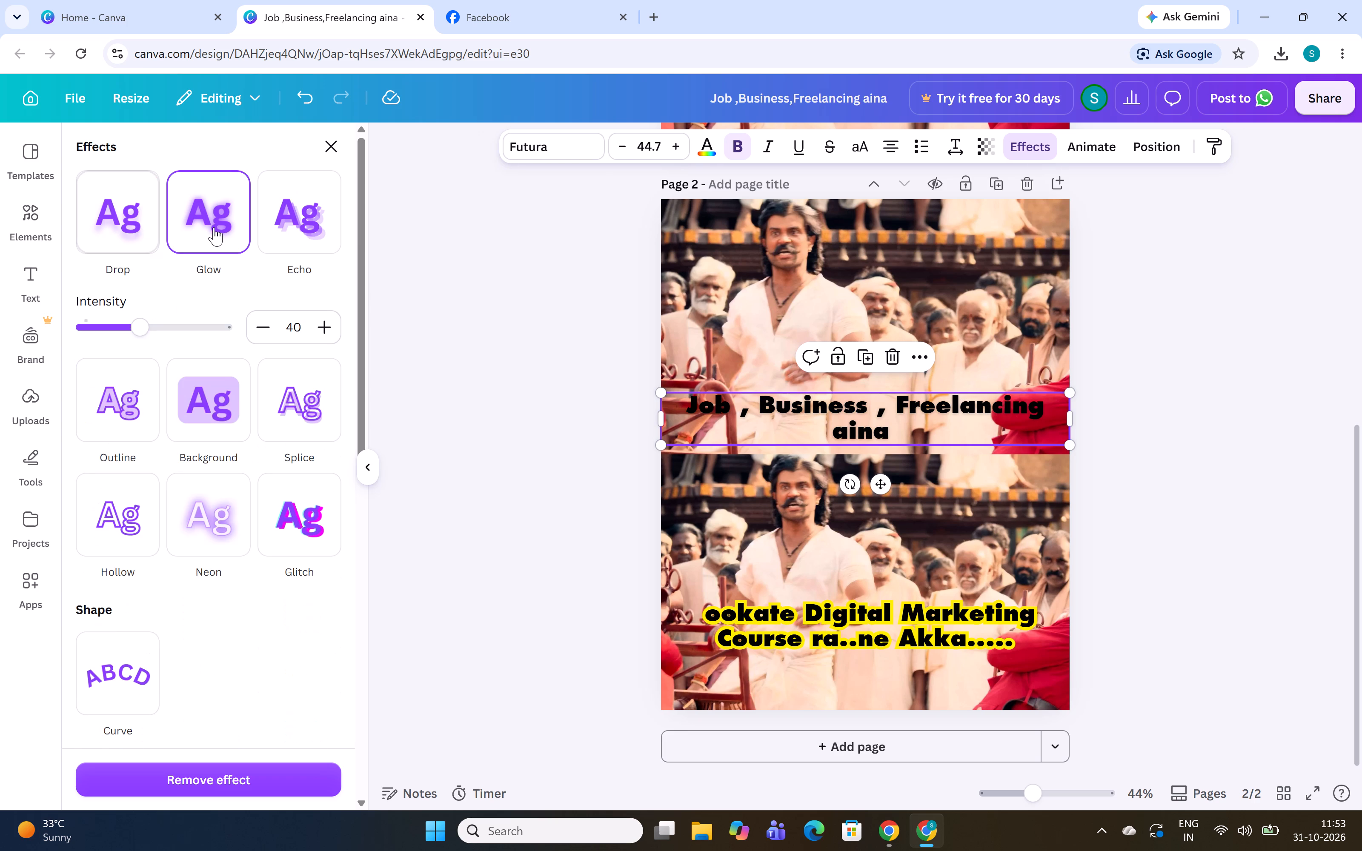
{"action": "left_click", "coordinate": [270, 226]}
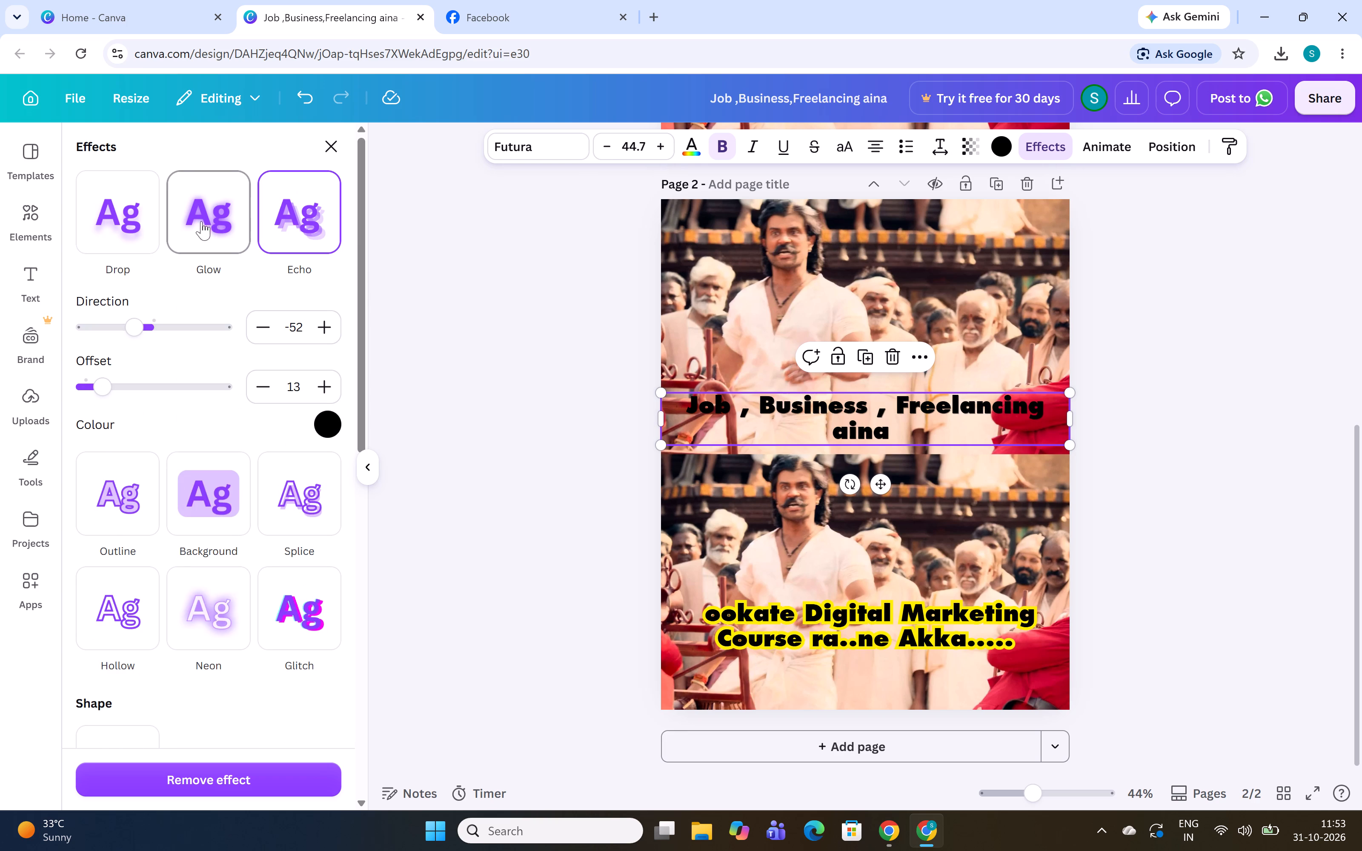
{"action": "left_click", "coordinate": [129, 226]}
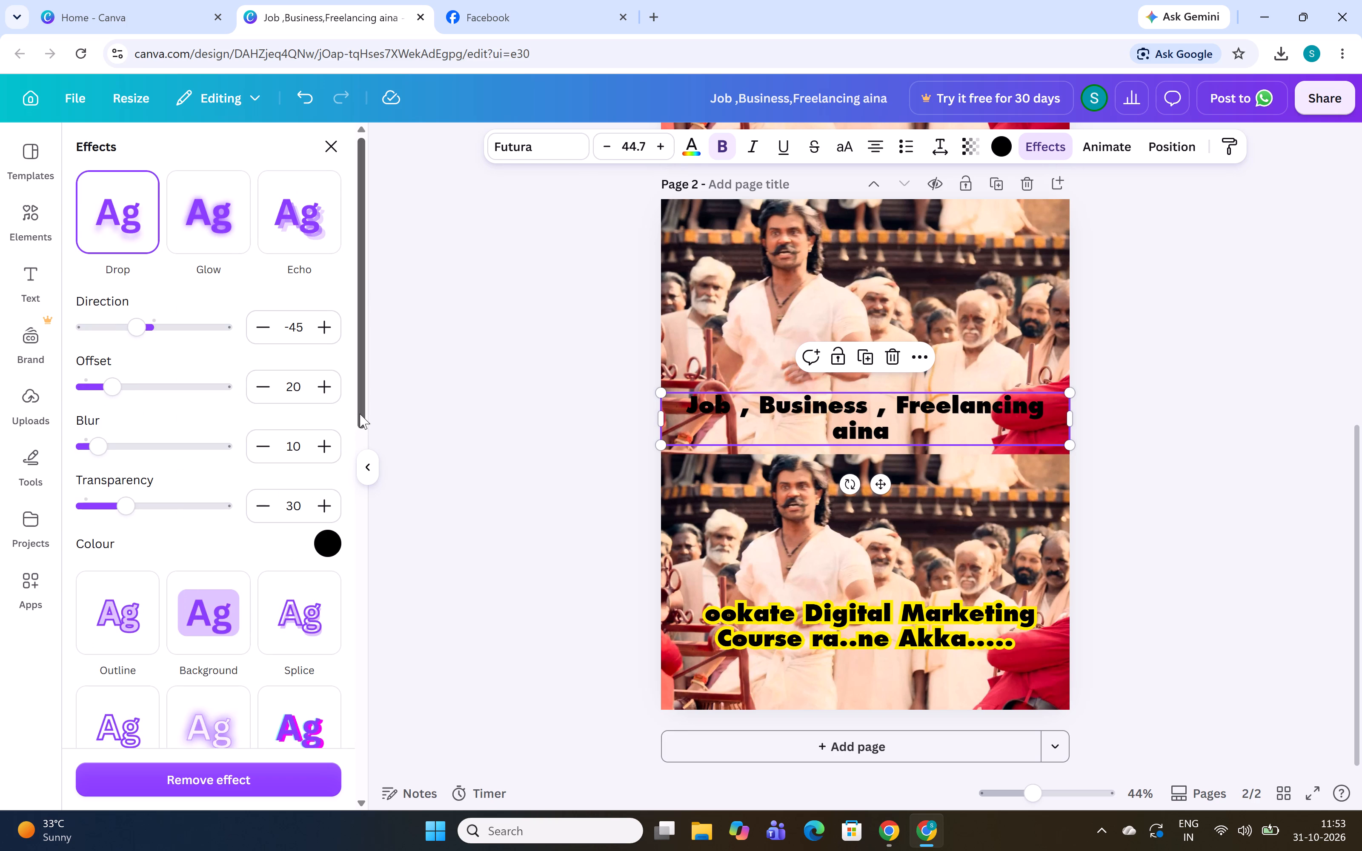
Reapply the Outline effect to page 2's upper caption with thickness 0 and white as the outline colour.
{"action": "left_click_drag", "start_coordinate": [360, 414], "coordinate": [361, 573]}
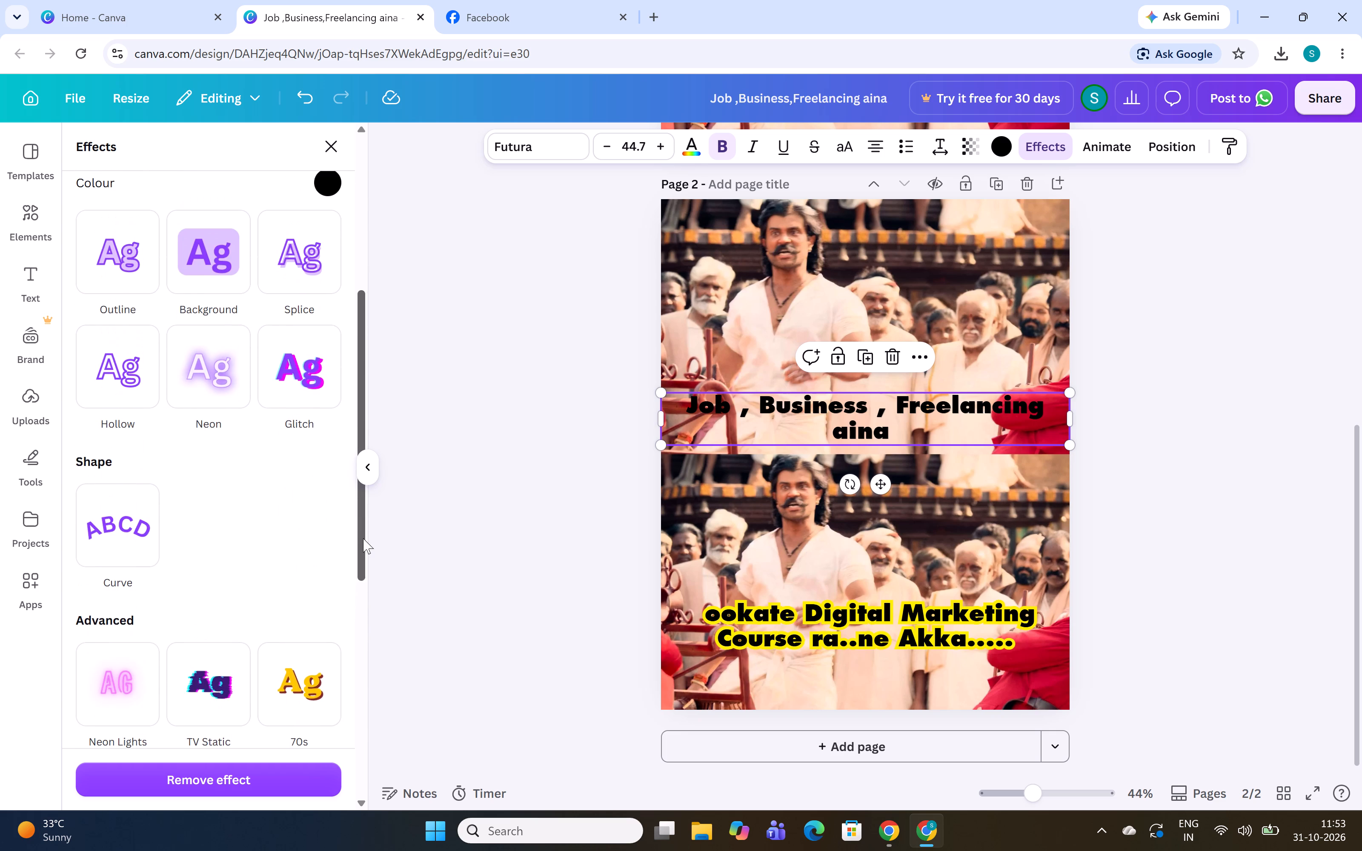
{"action": "left_click", "coordinate": [132, 281]}
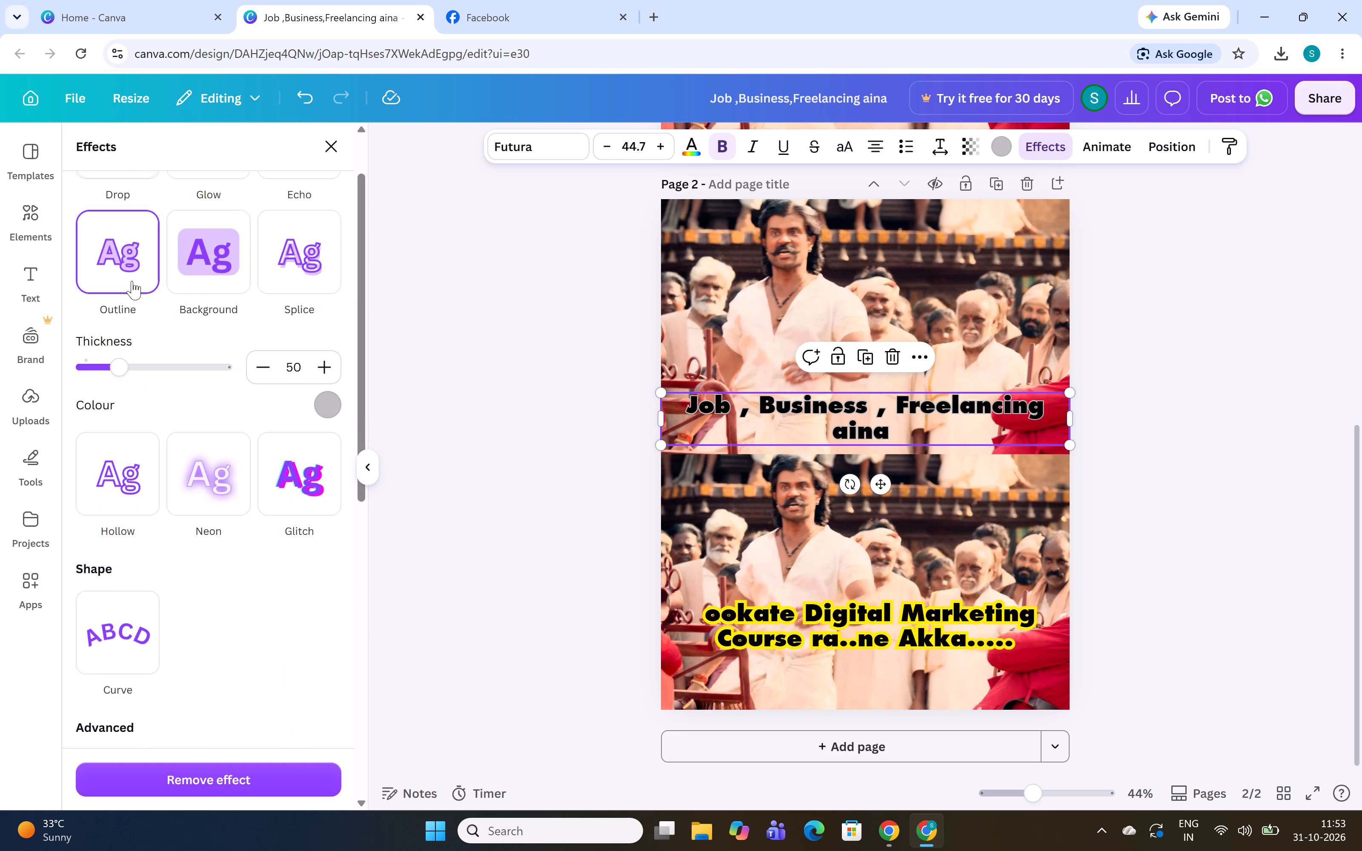
{"action": "left_click", "coordinate": [260, 366]}
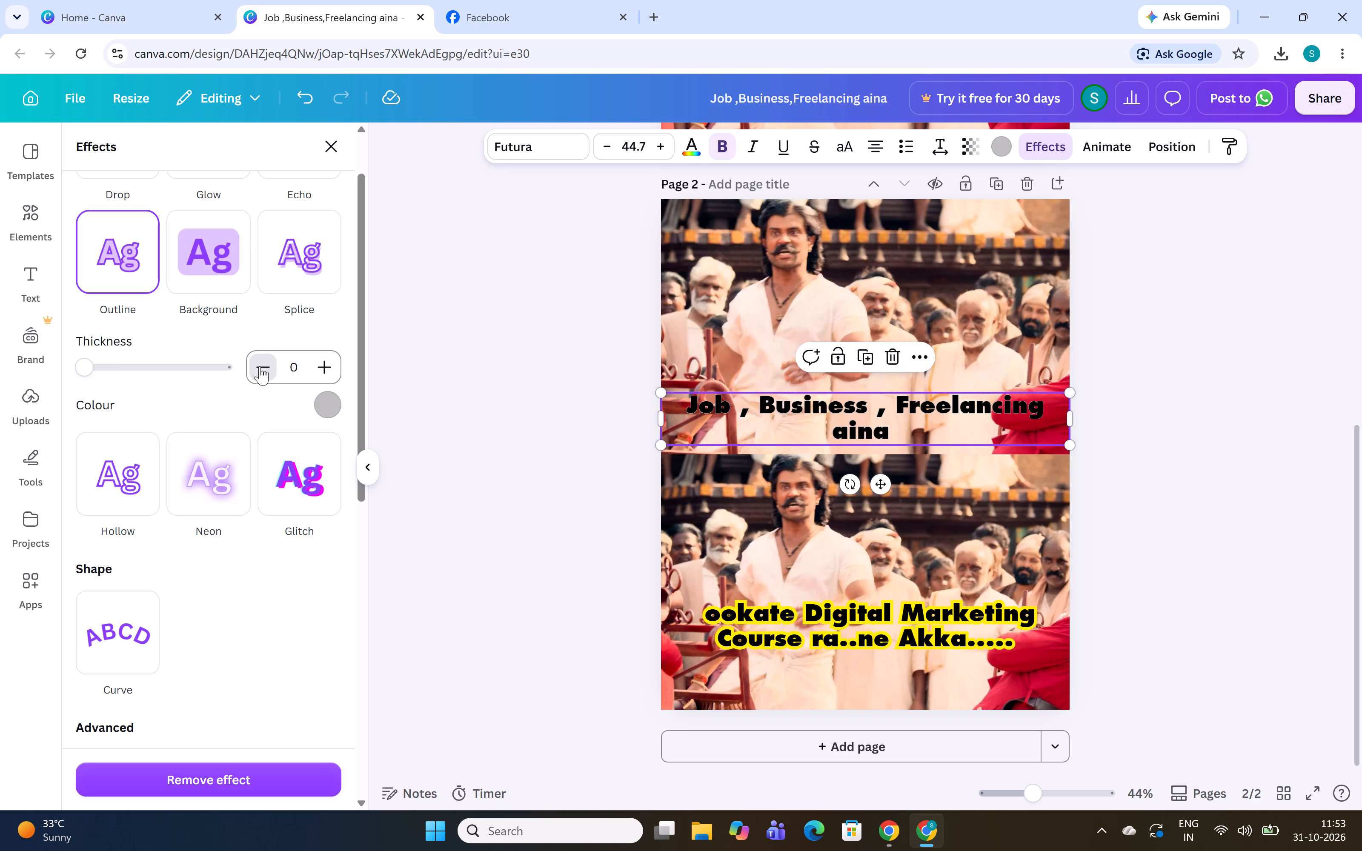
{"action": "left_click", "coordinate": [325, 399]}
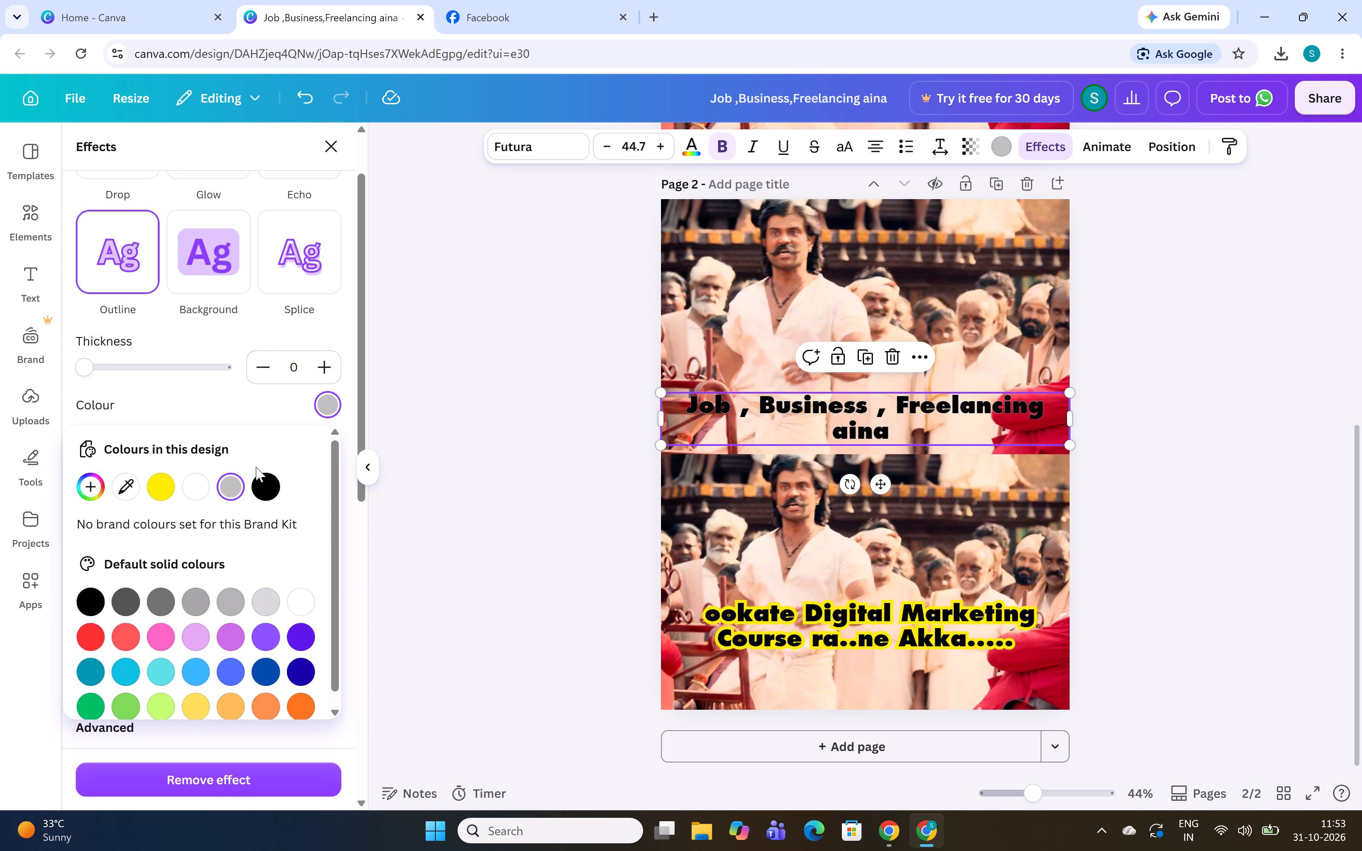
{"action": "left_click", "coordinate": [192, 488]}
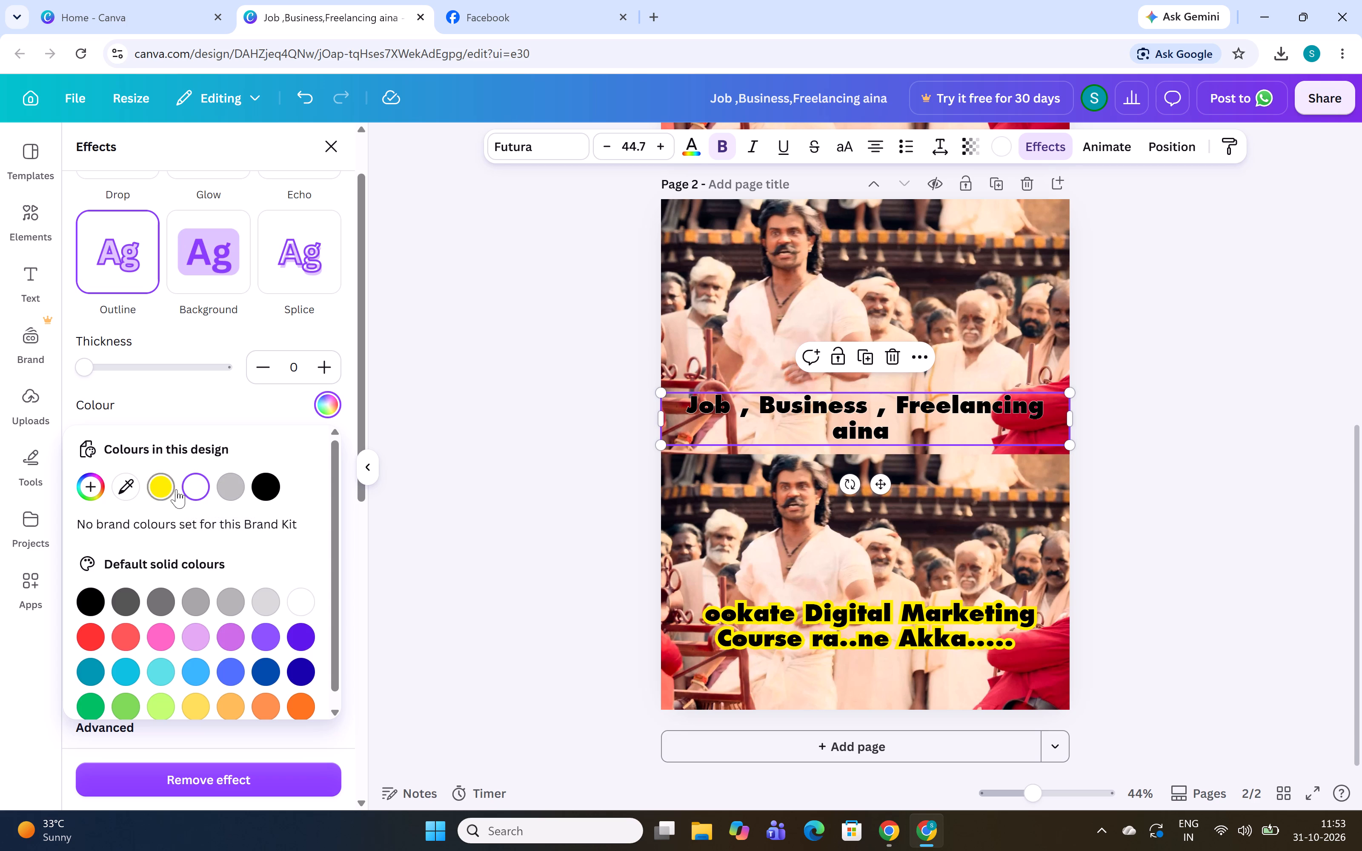
Set the text colour of page 2's upper caption to white (#ffffff).
{"action": "left_click", "coordinate": [846, 422]}
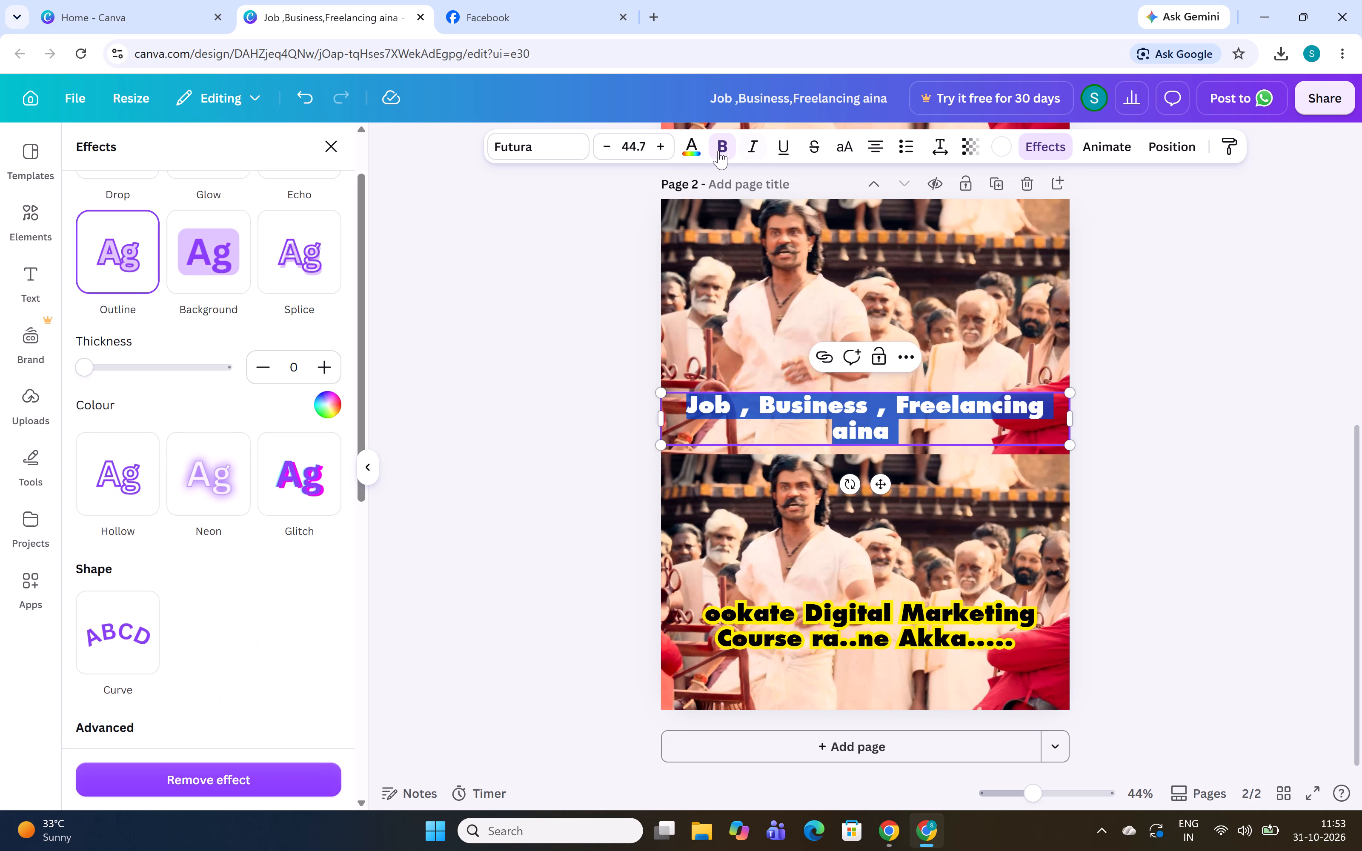
{"action": "left_click", "coordinate": [695, 151]}
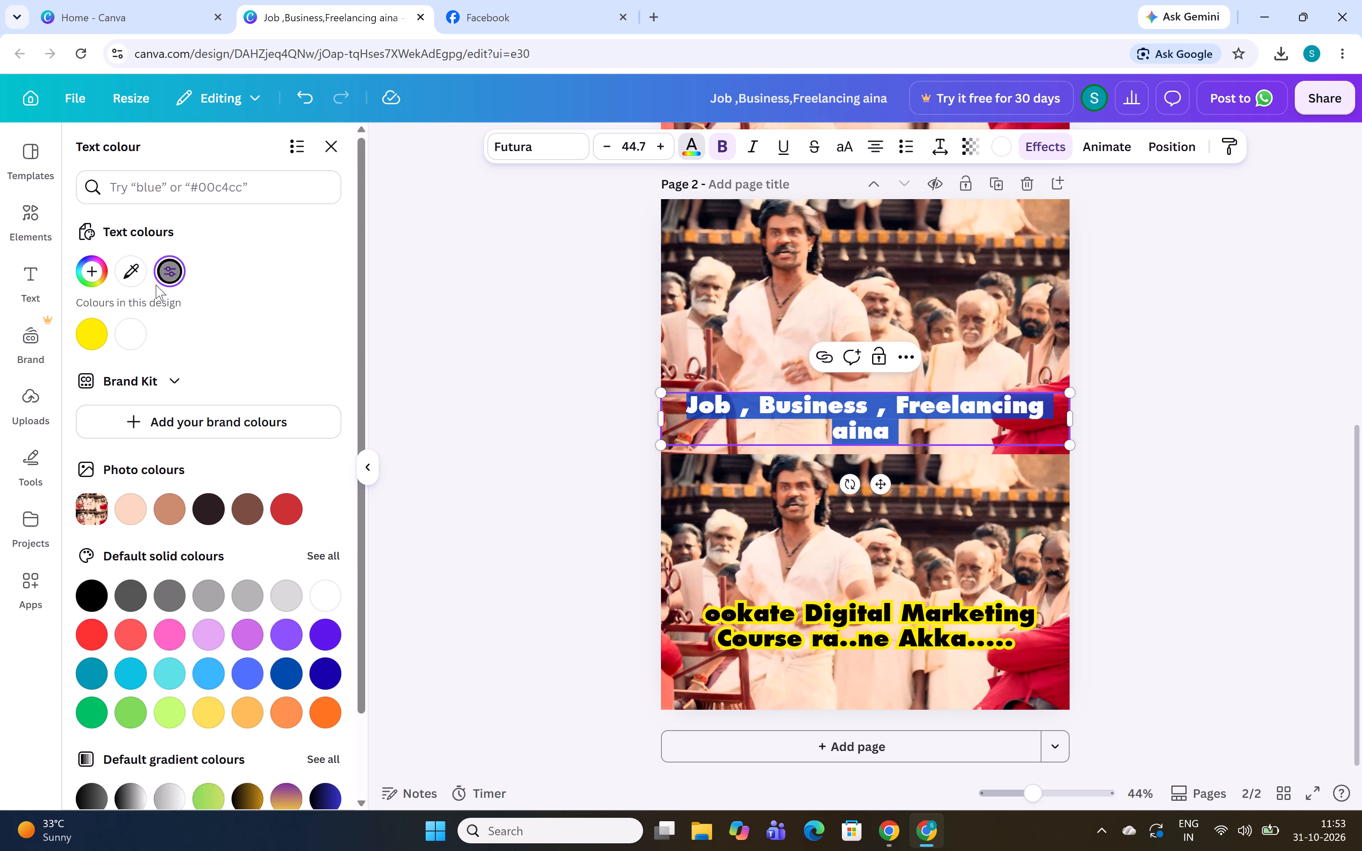
{"action": "left_click", "coordinate": [138, 340]}
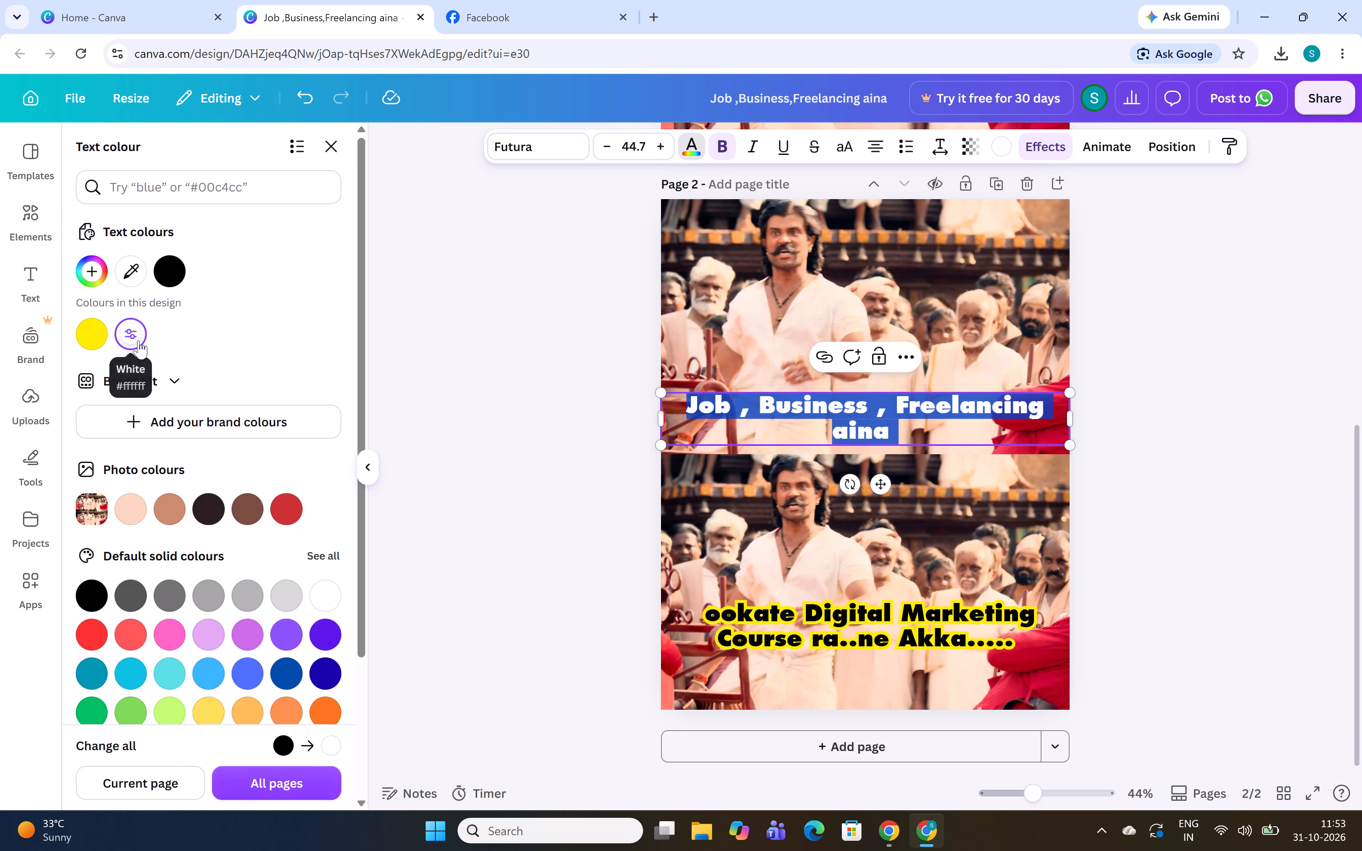
{"action": "left_click", "coordinate": [731, 433]}
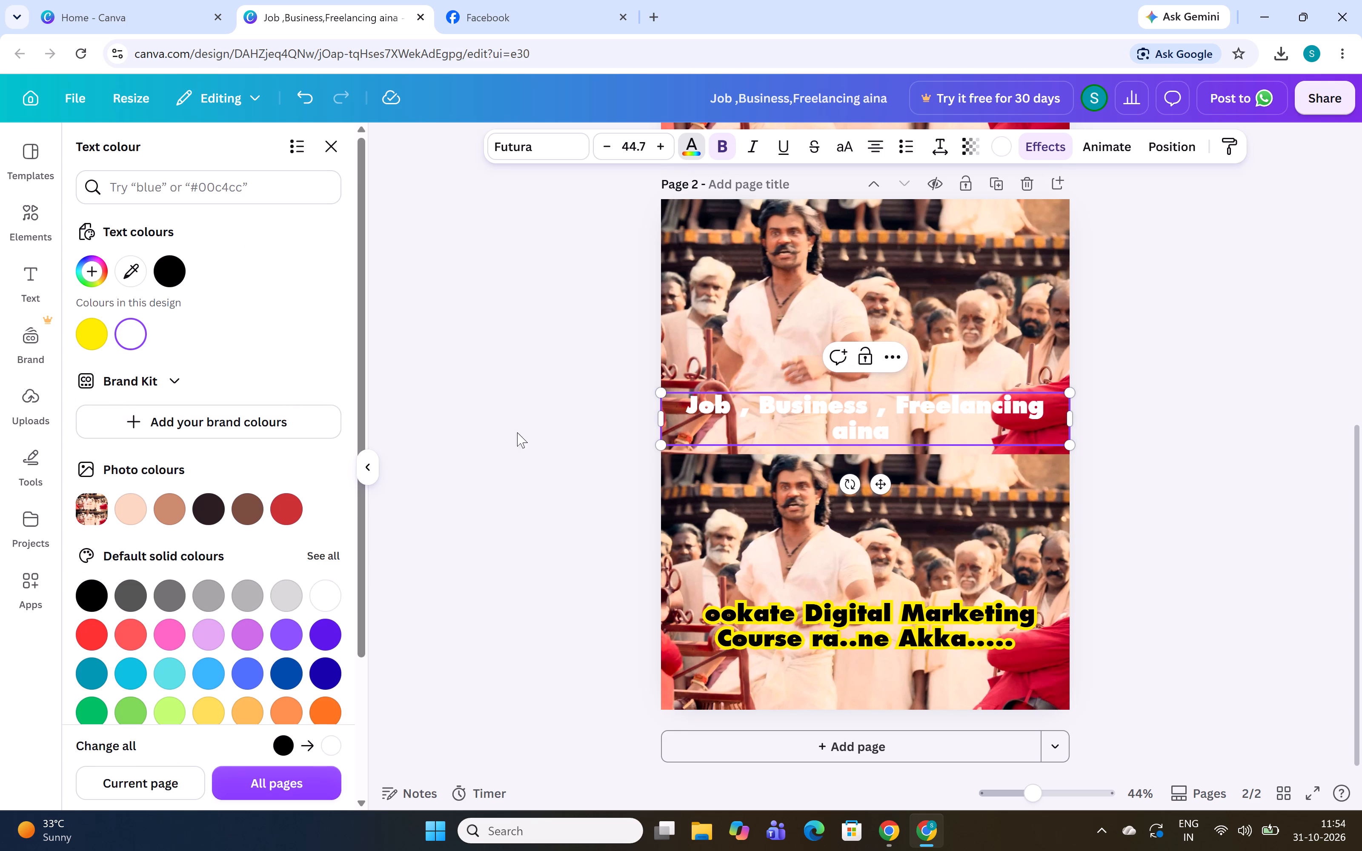
Try yellow as the outline colour of page 2's upper caption, settling on black.
{"action": "left_click", "coordinate": [997, 149]}
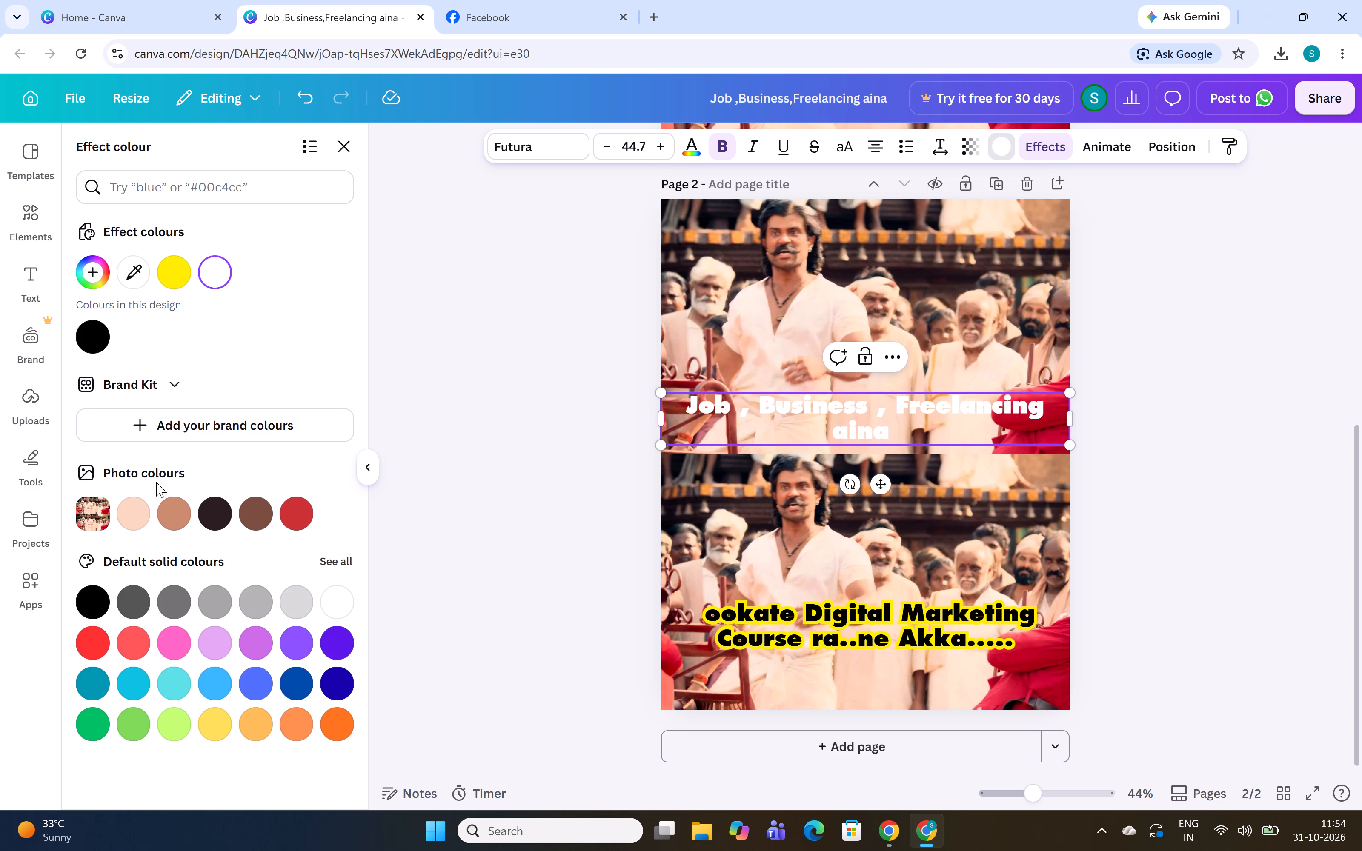
{"action": "left_click", "coordinate": [175, 280]}
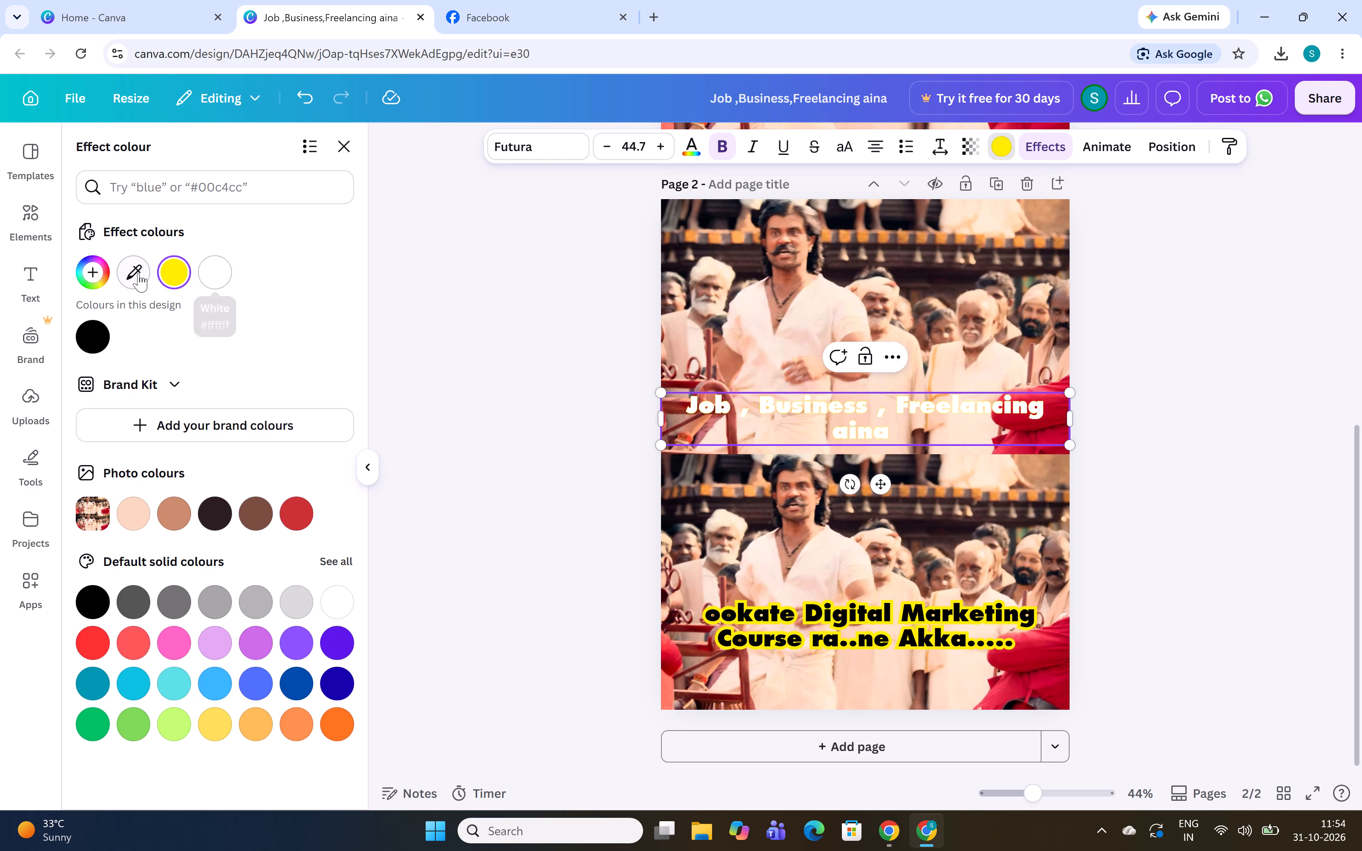
{"action": "left_click", "coordinate": [94, 334]}
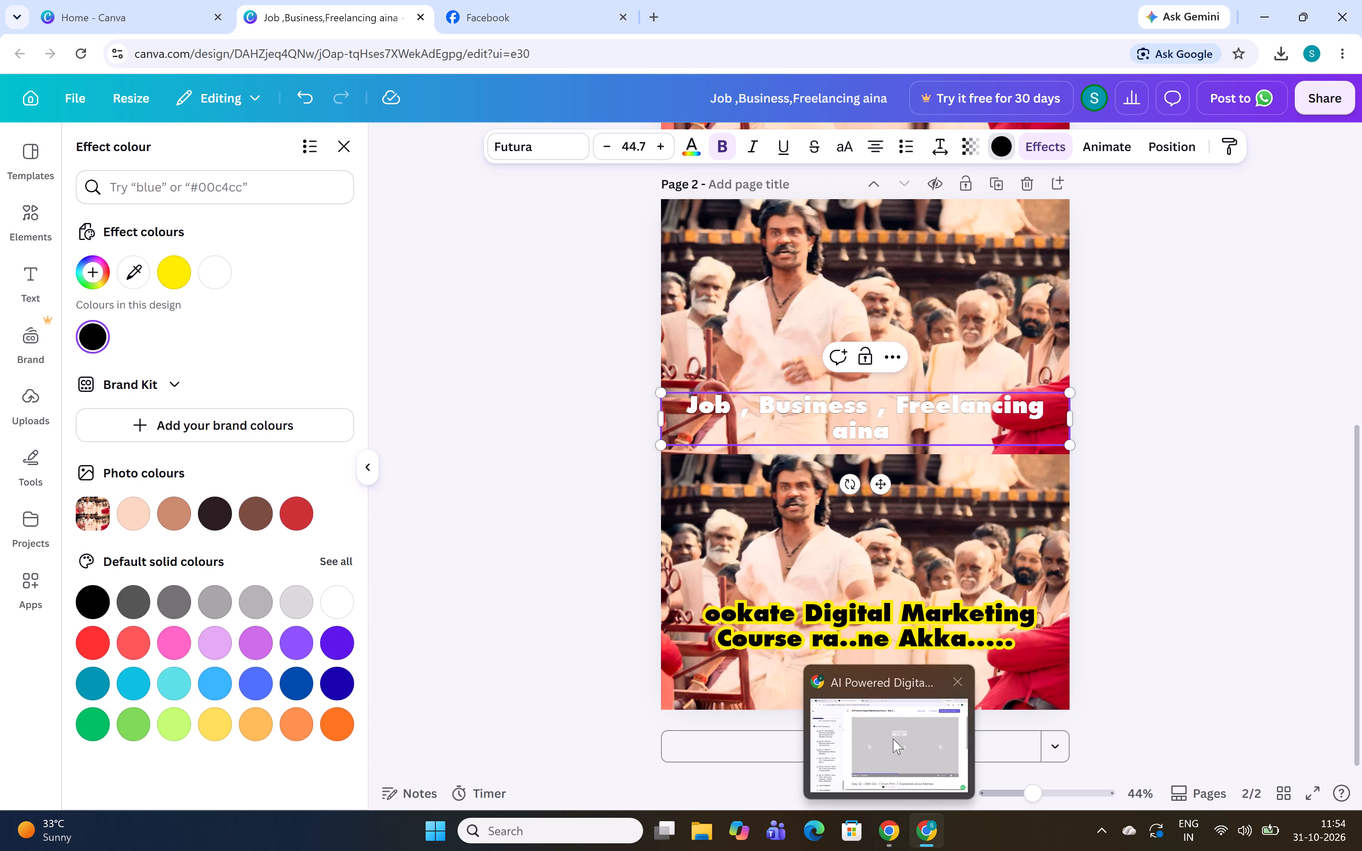
Switch to the course video to check the example meme's caption styling, and return to the Canva design.
{"action": "left_click", "coordinate": [893, 739]}
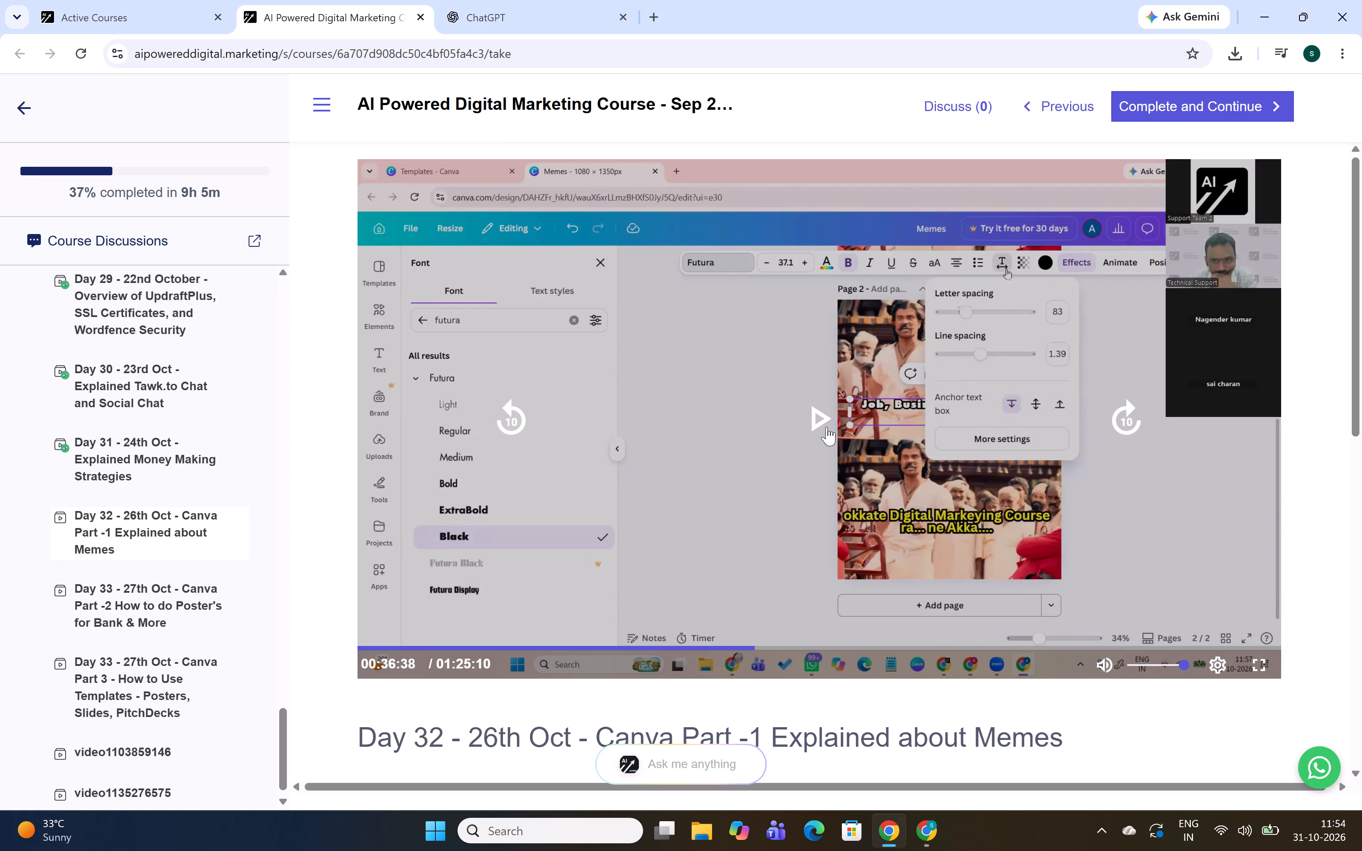
{"action": "left_click", "coordinate": [904, 753]}
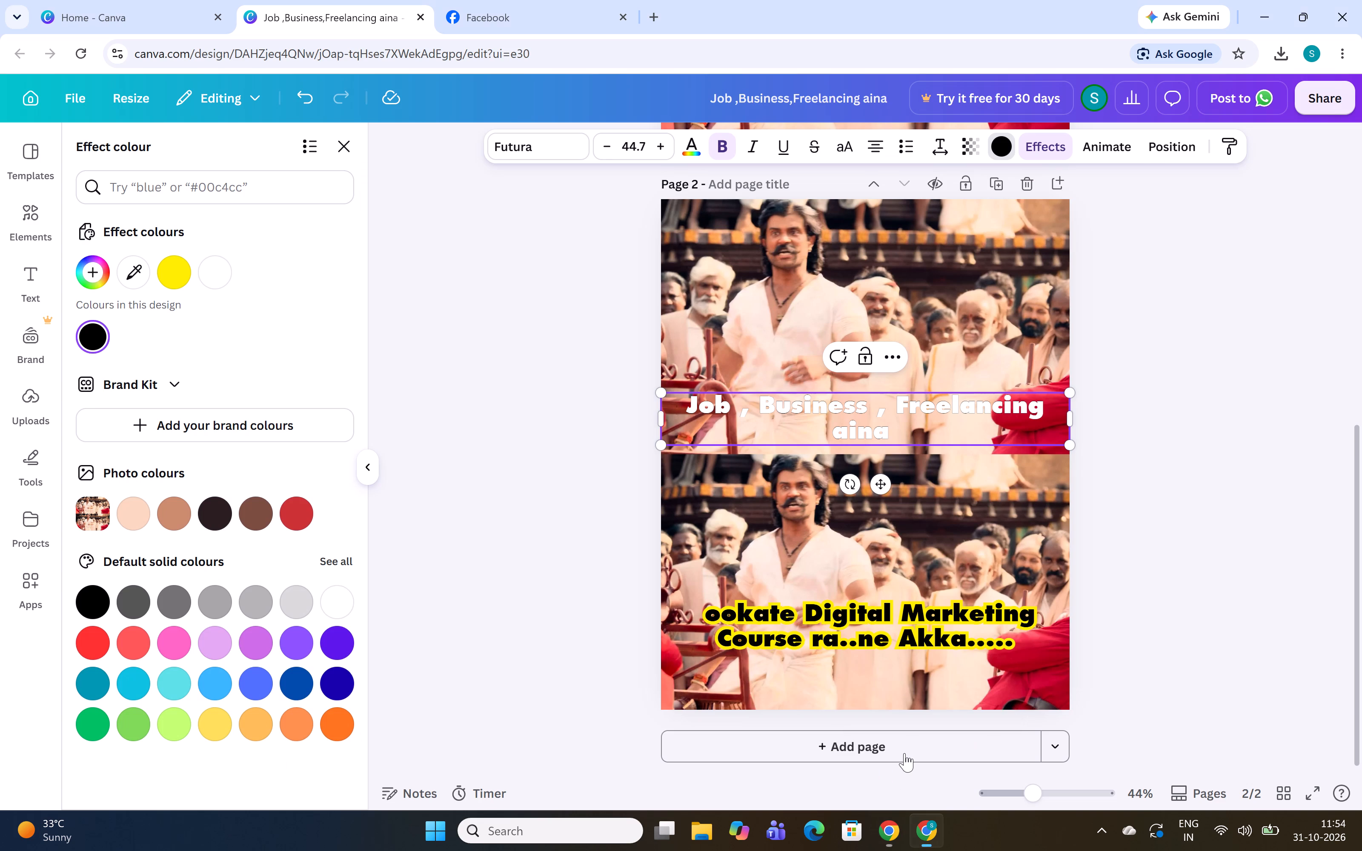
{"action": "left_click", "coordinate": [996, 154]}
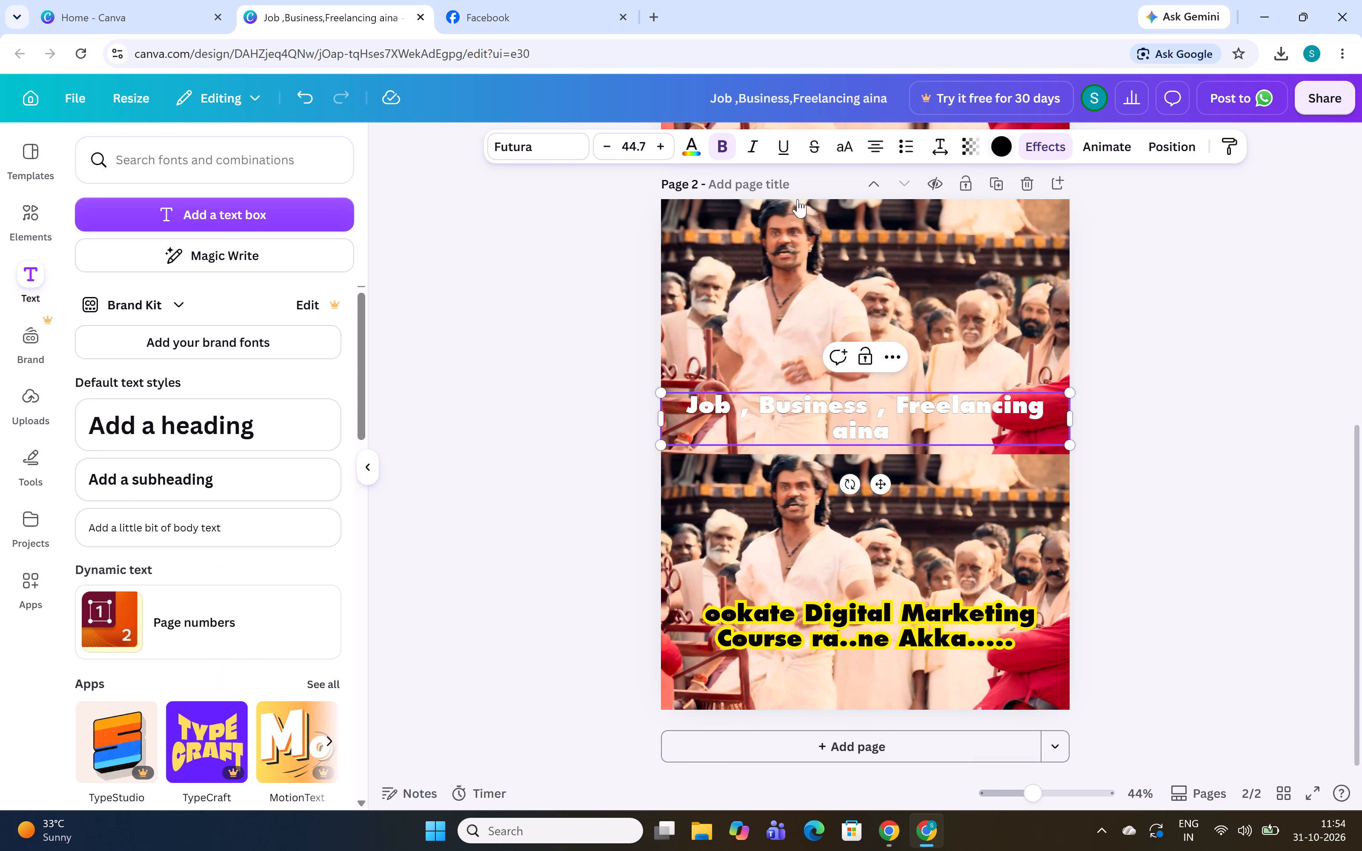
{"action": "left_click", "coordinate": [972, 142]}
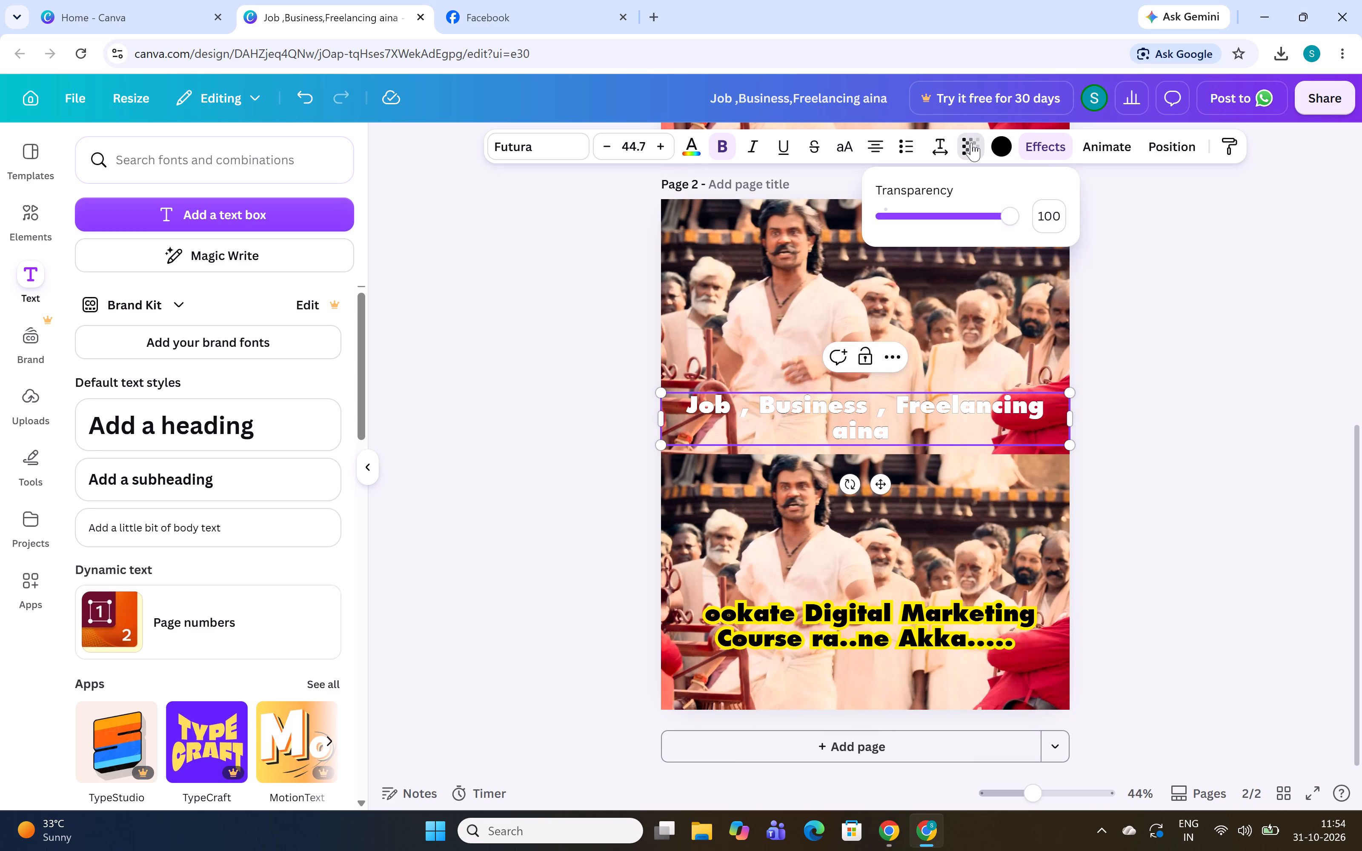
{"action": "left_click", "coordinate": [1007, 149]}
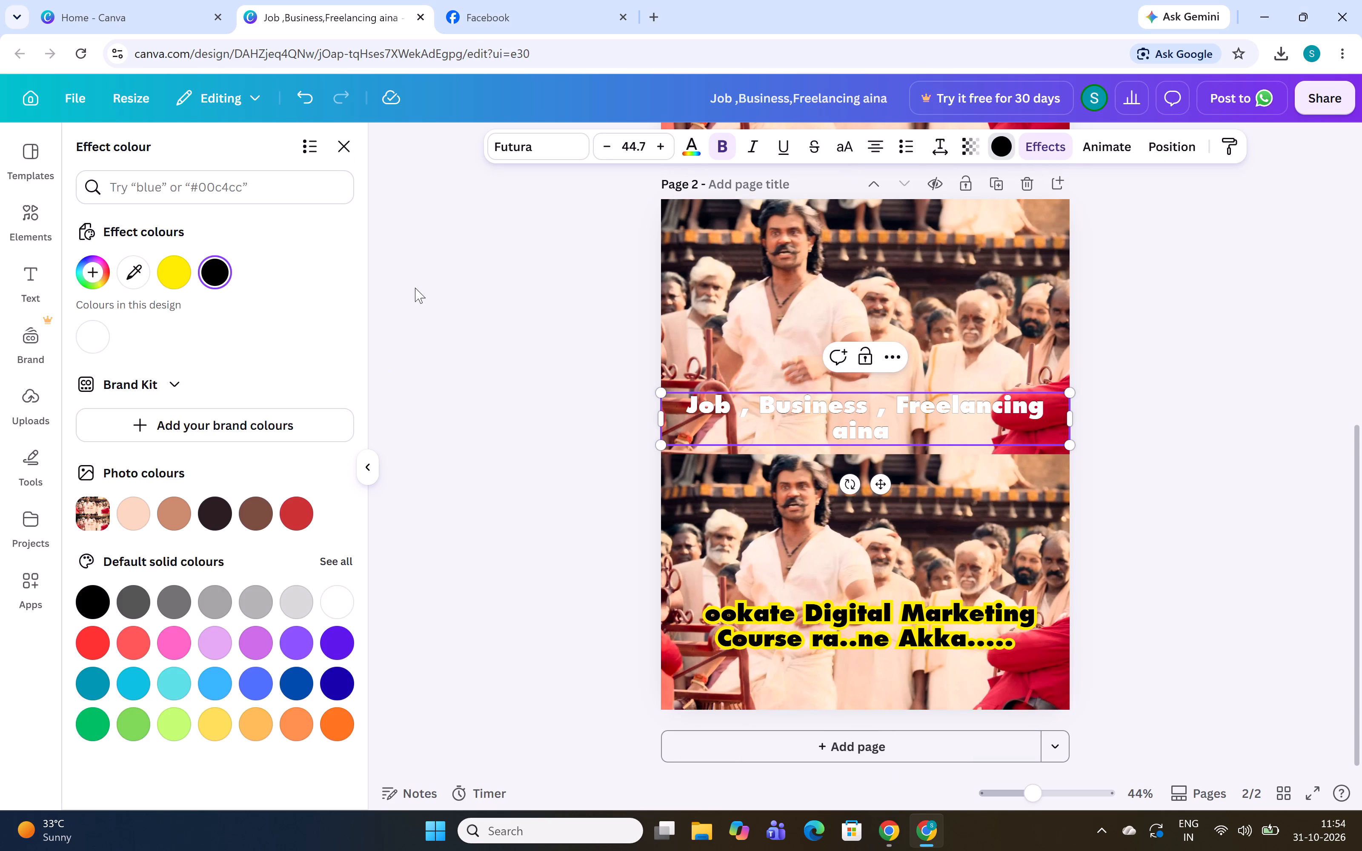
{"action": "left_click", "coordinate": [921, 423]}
Set the black outline thickness of page 2's upper caption to 73.
{"action": "left_click", "coordinate": [1033, 151]}
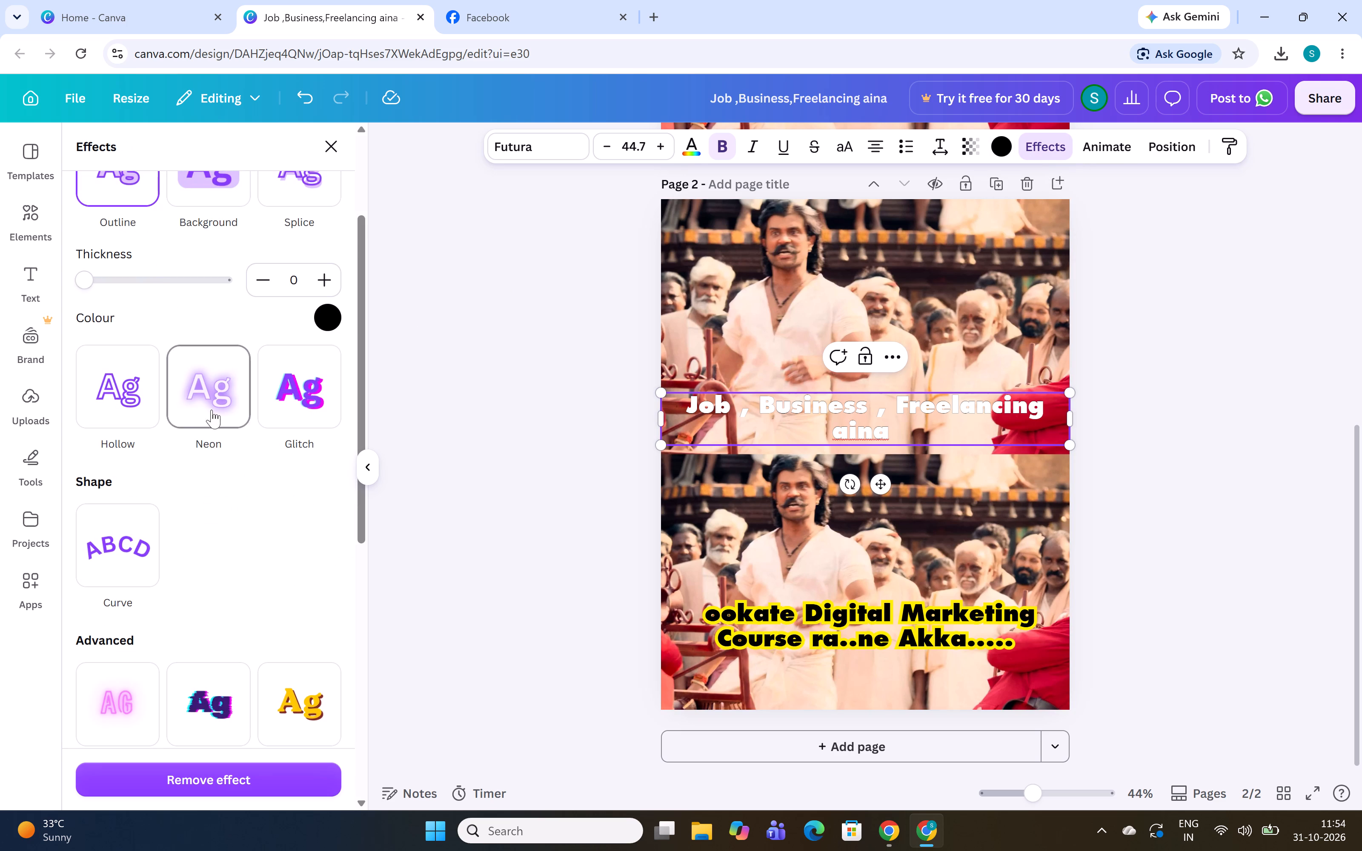
{"action": "left_click_drag", "start_coordinate": [363, 406], "coordinate": [357, 316]}
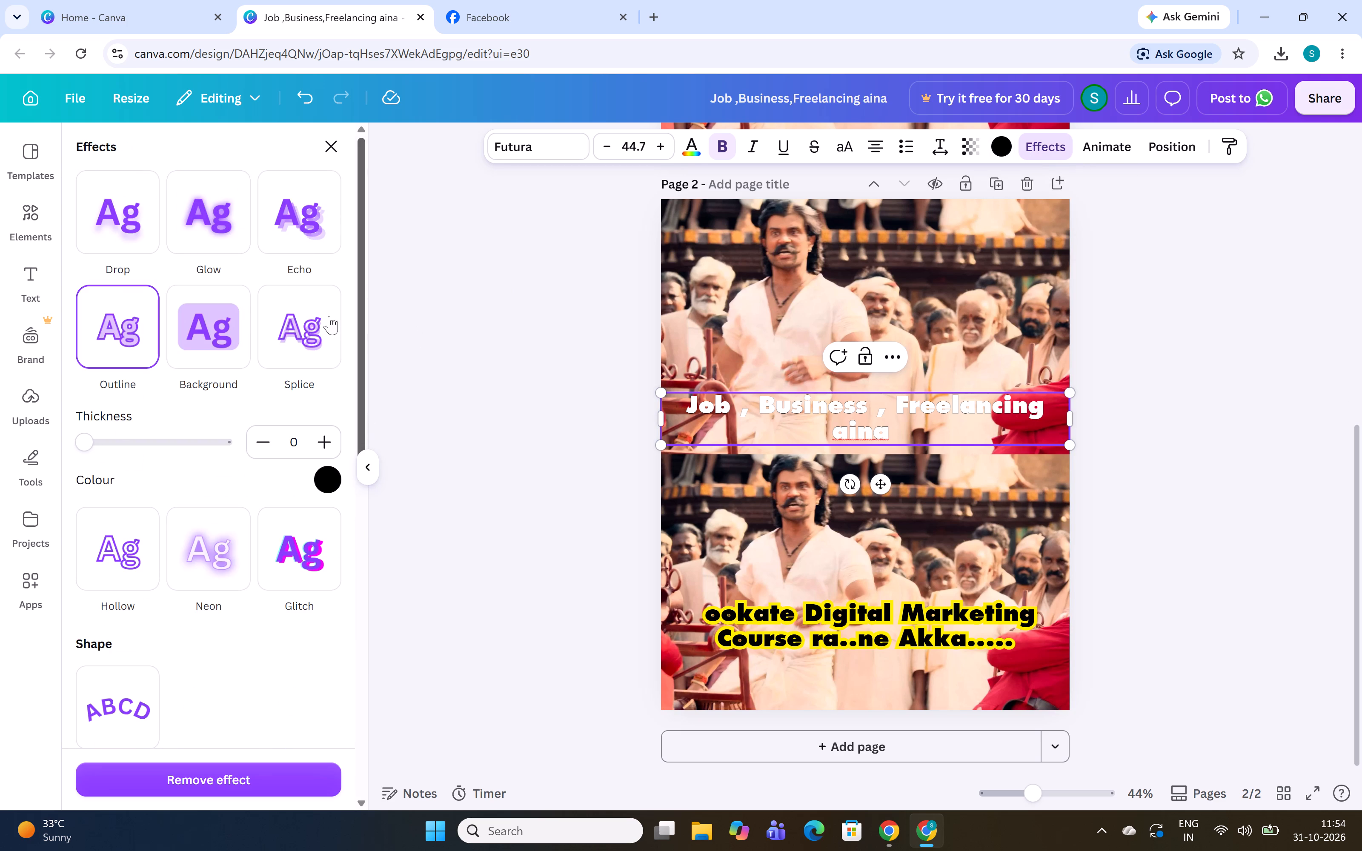
{"action": "left_click", "coordinate": [328, 482]}
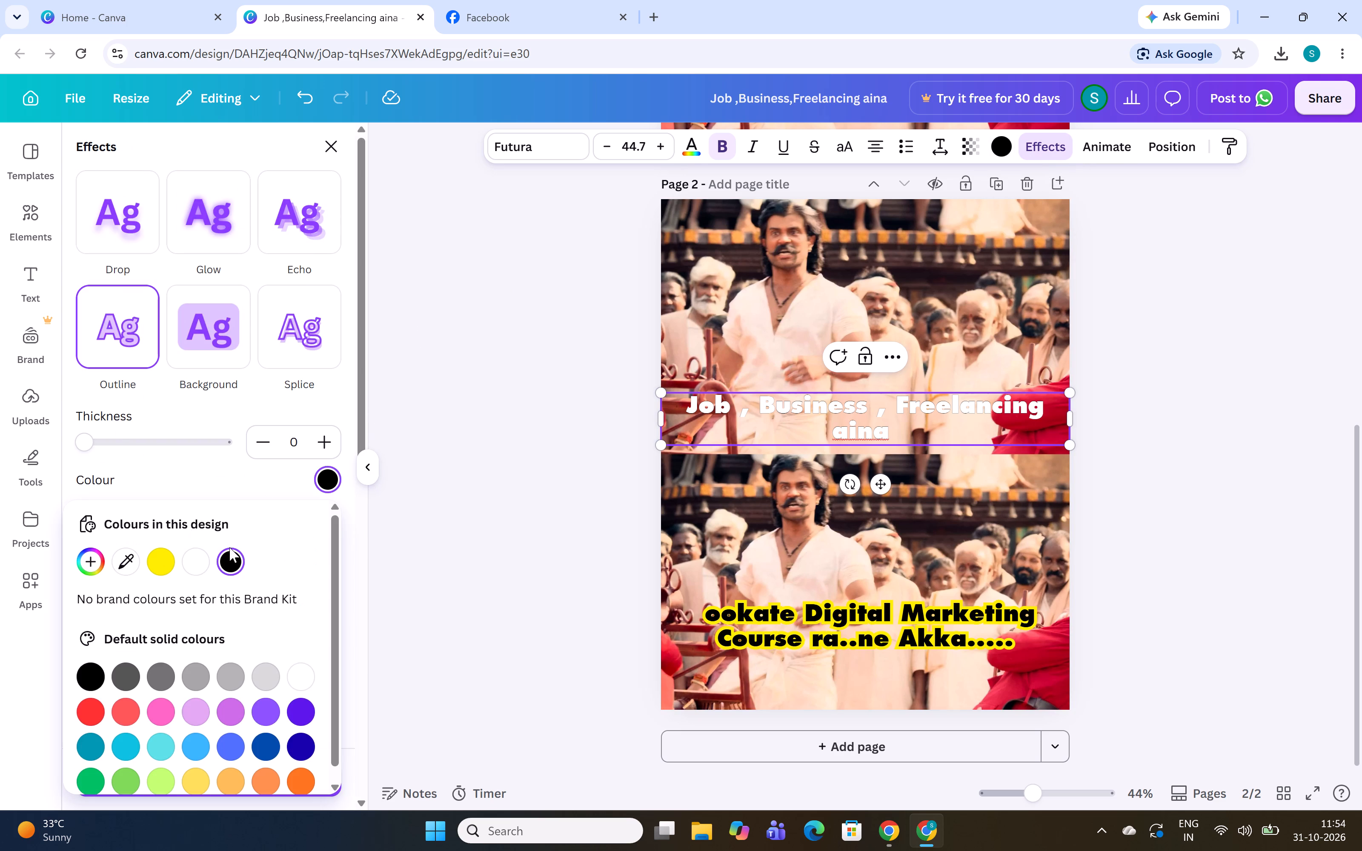
{"action": "left_click", "coordinate": [230, 552]}
{"action": "double_click", "coordinate": [325, 445]}
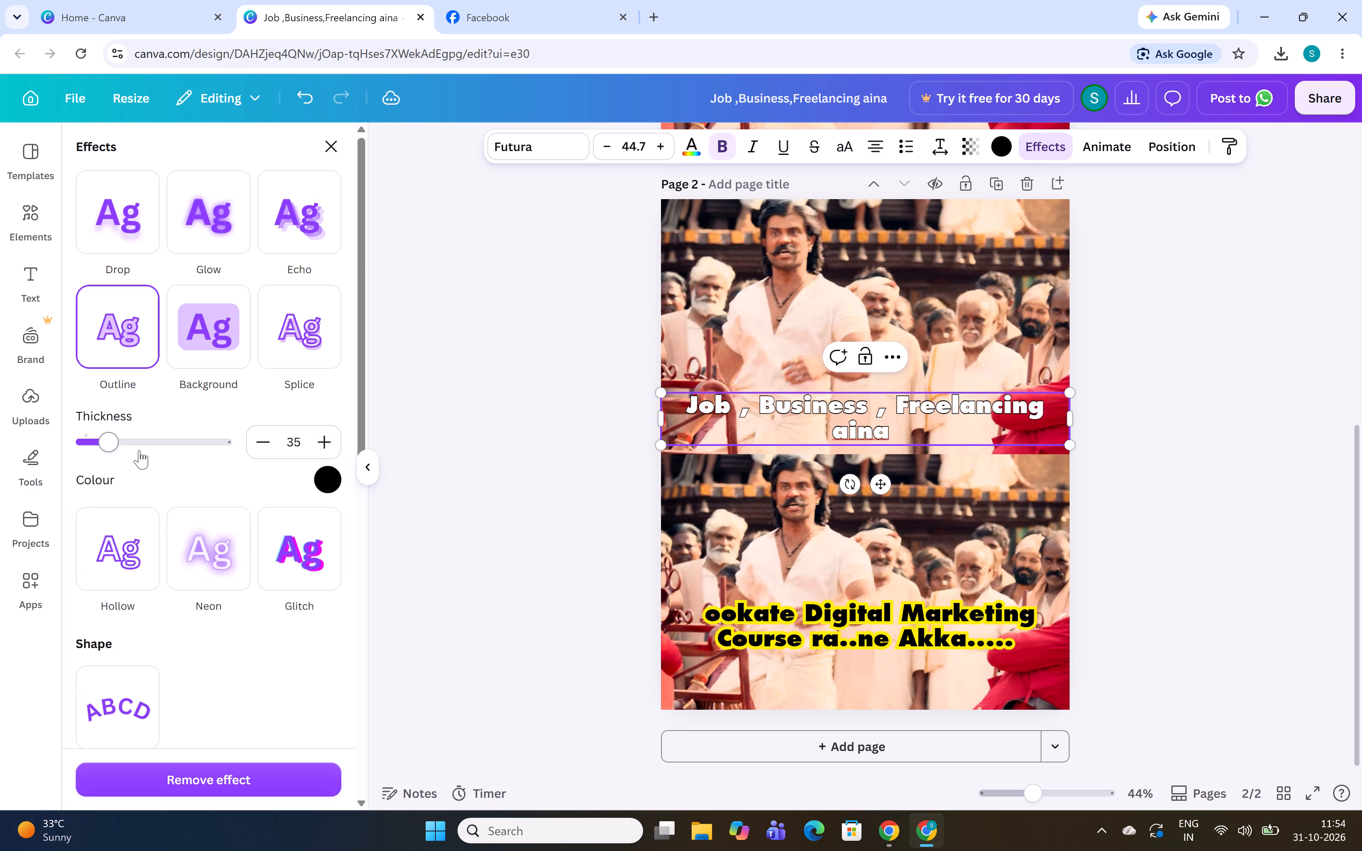
{"action": "left_click_drag", "start_coordinate": [108, 443], "coordinate": [191, 442]}
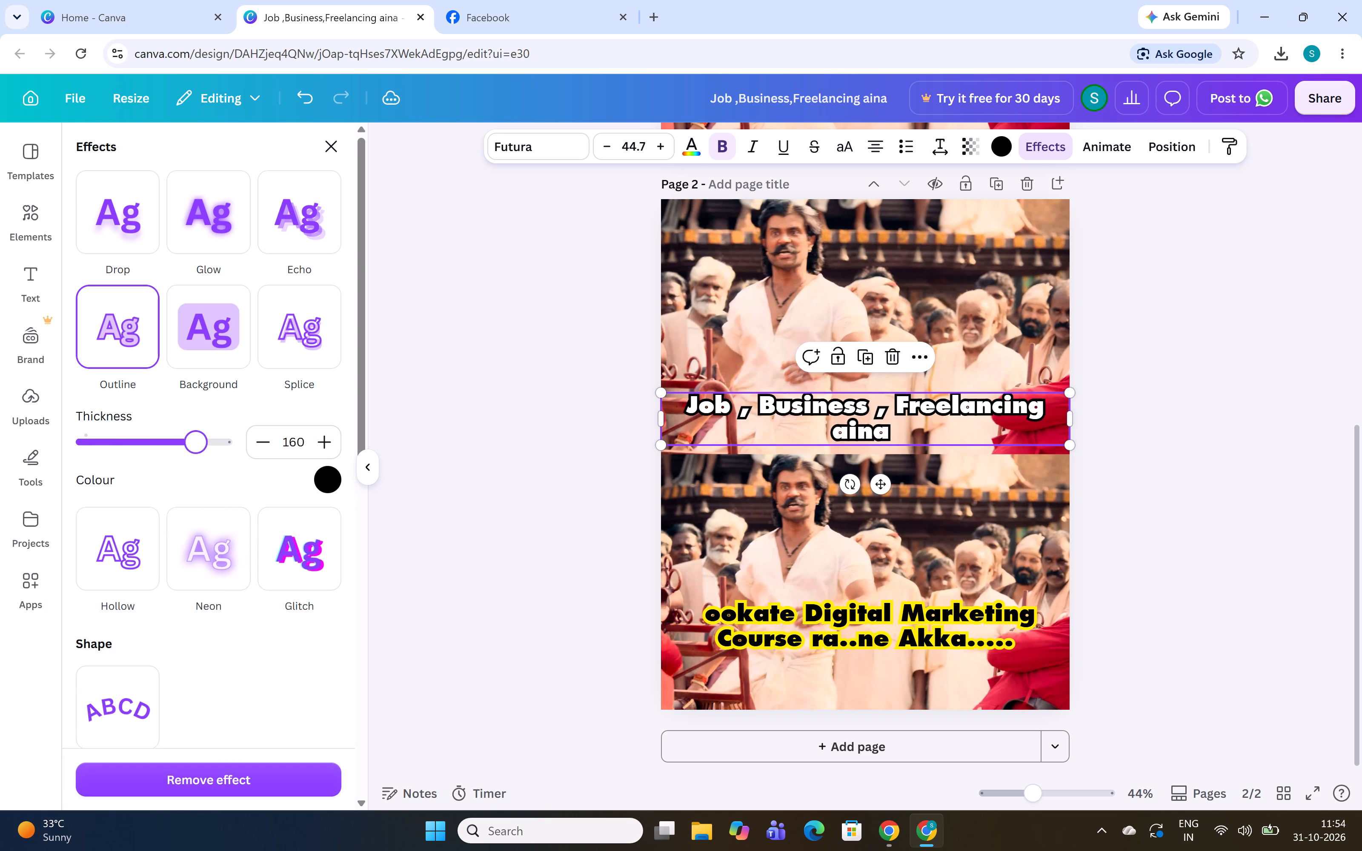
{"action": "left_click_drag", "start_coordinate": [191, 442], "coordinate": [139, 446]}
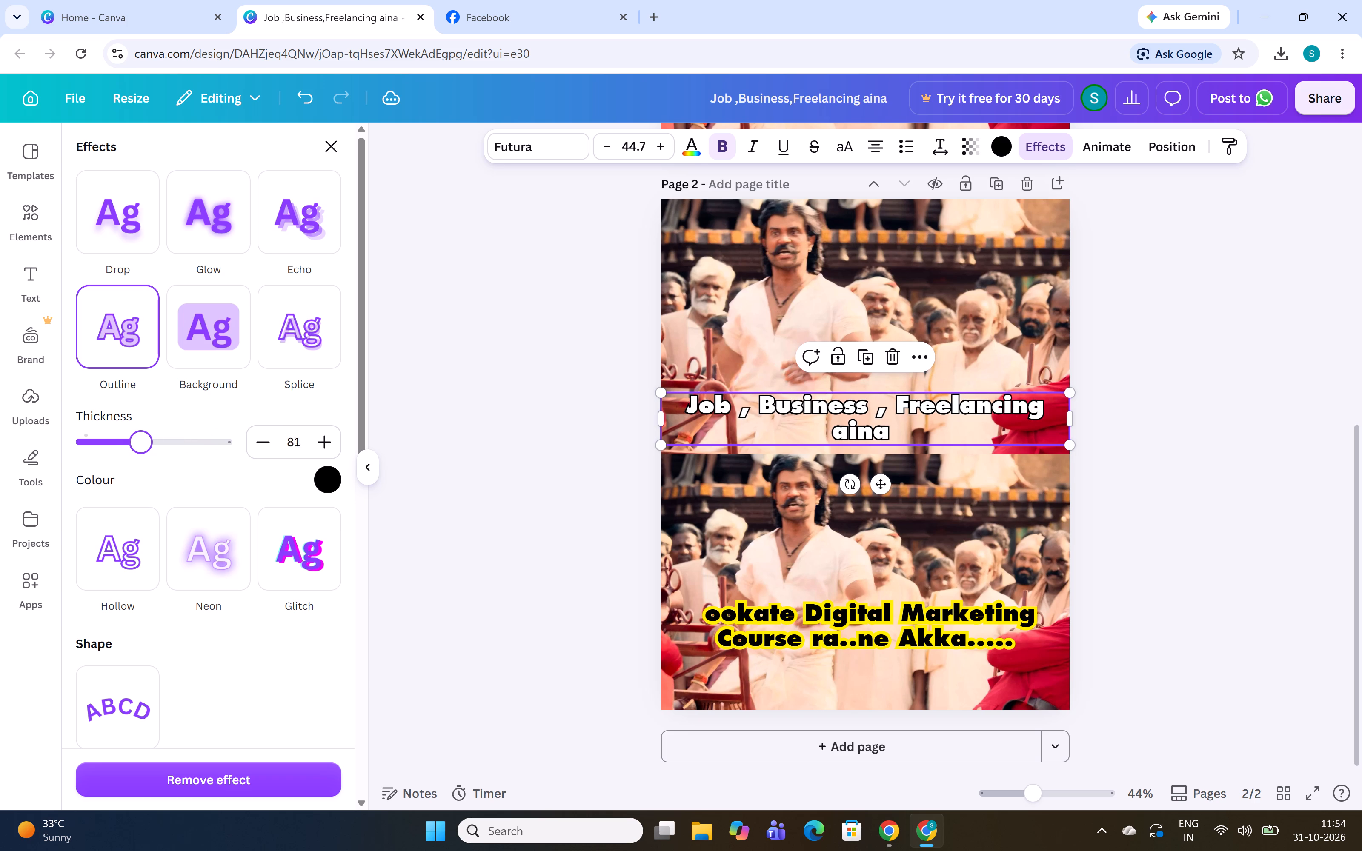
{"action": "left_click_drag", "start_coordinate": [139, 446], "coordinate": [135, 447]}
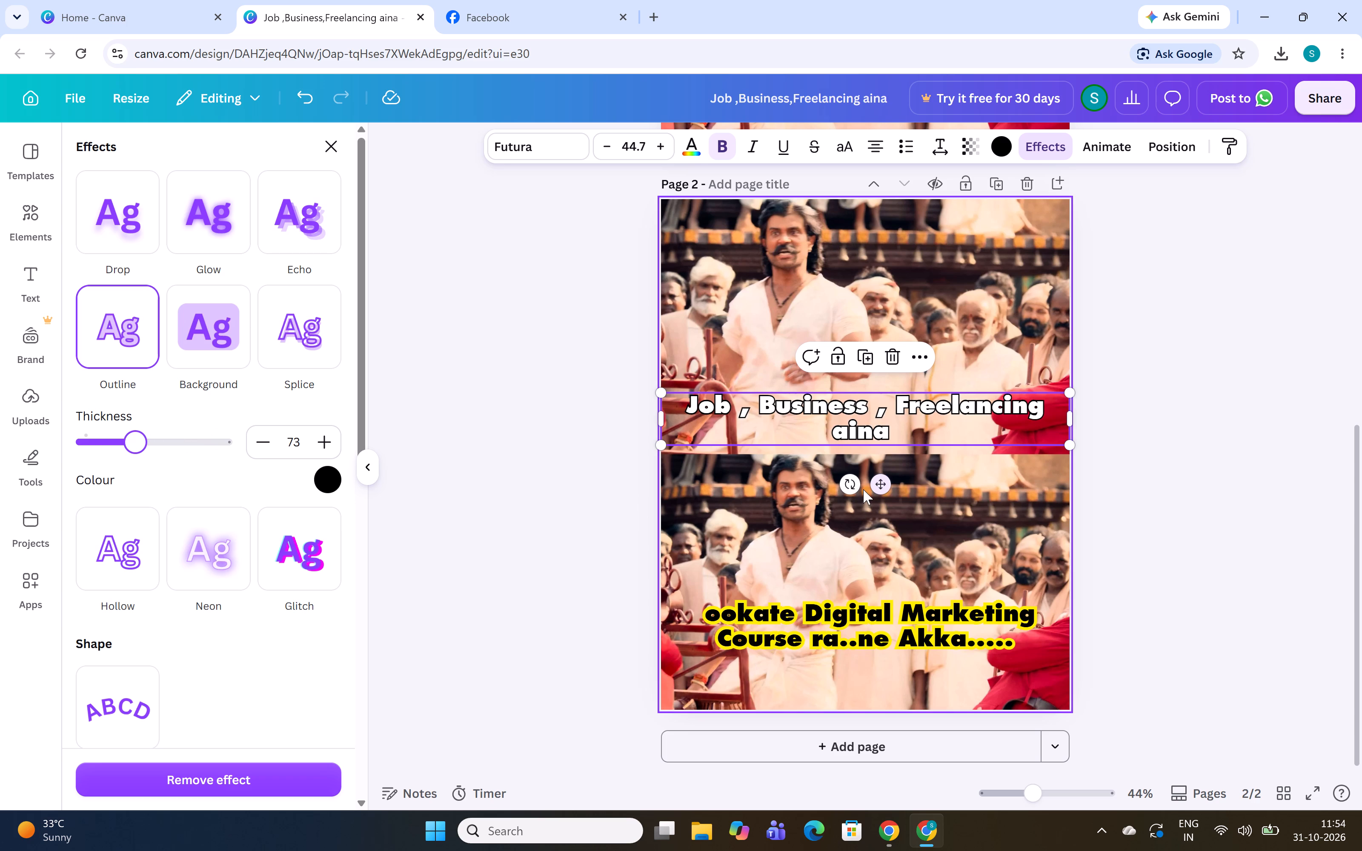
Set the text colour of page 2's lower caption to white.
{"action": "left_click", "coordinate": [869, 633]}
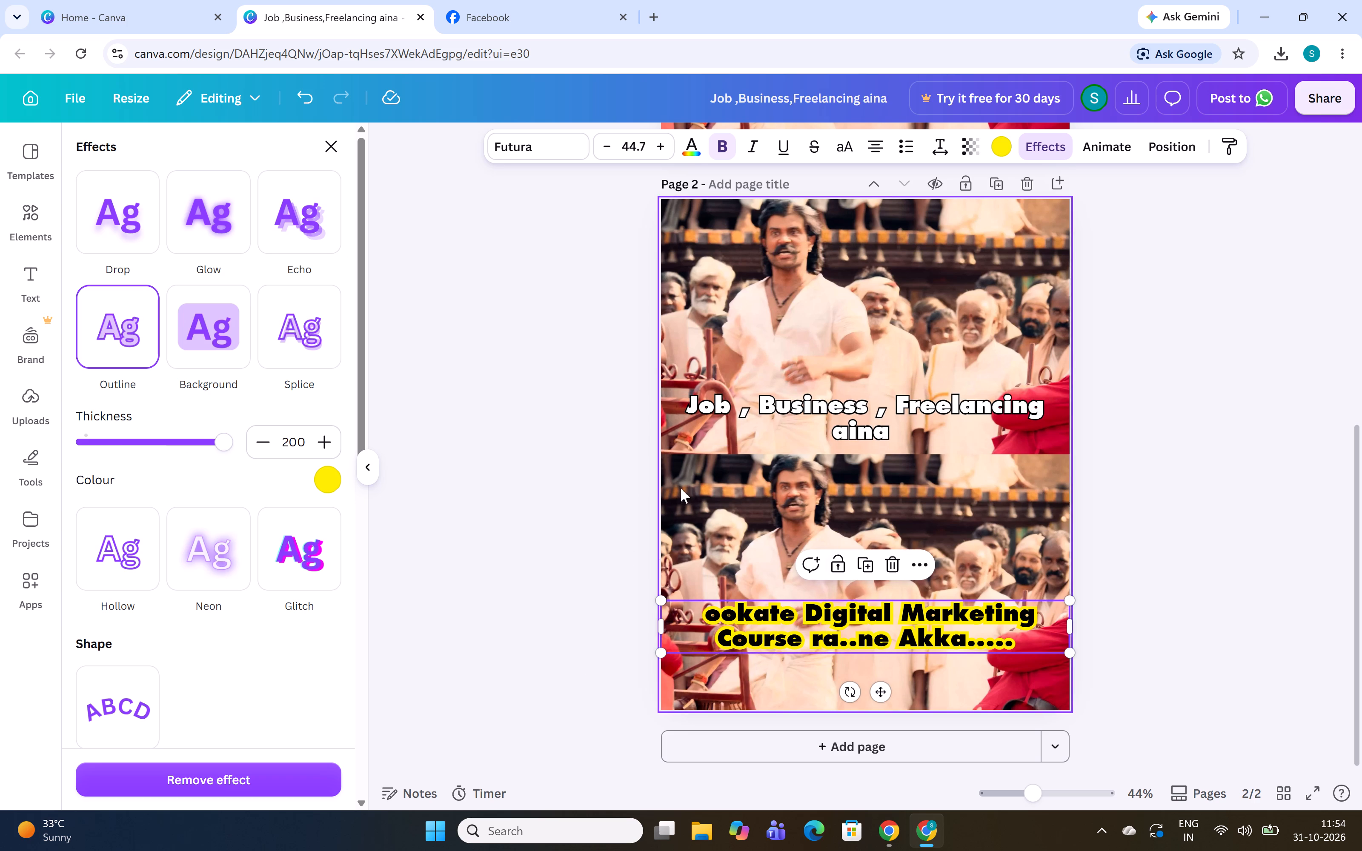
{"action": "left_click", "coordinate": [698, 154]}
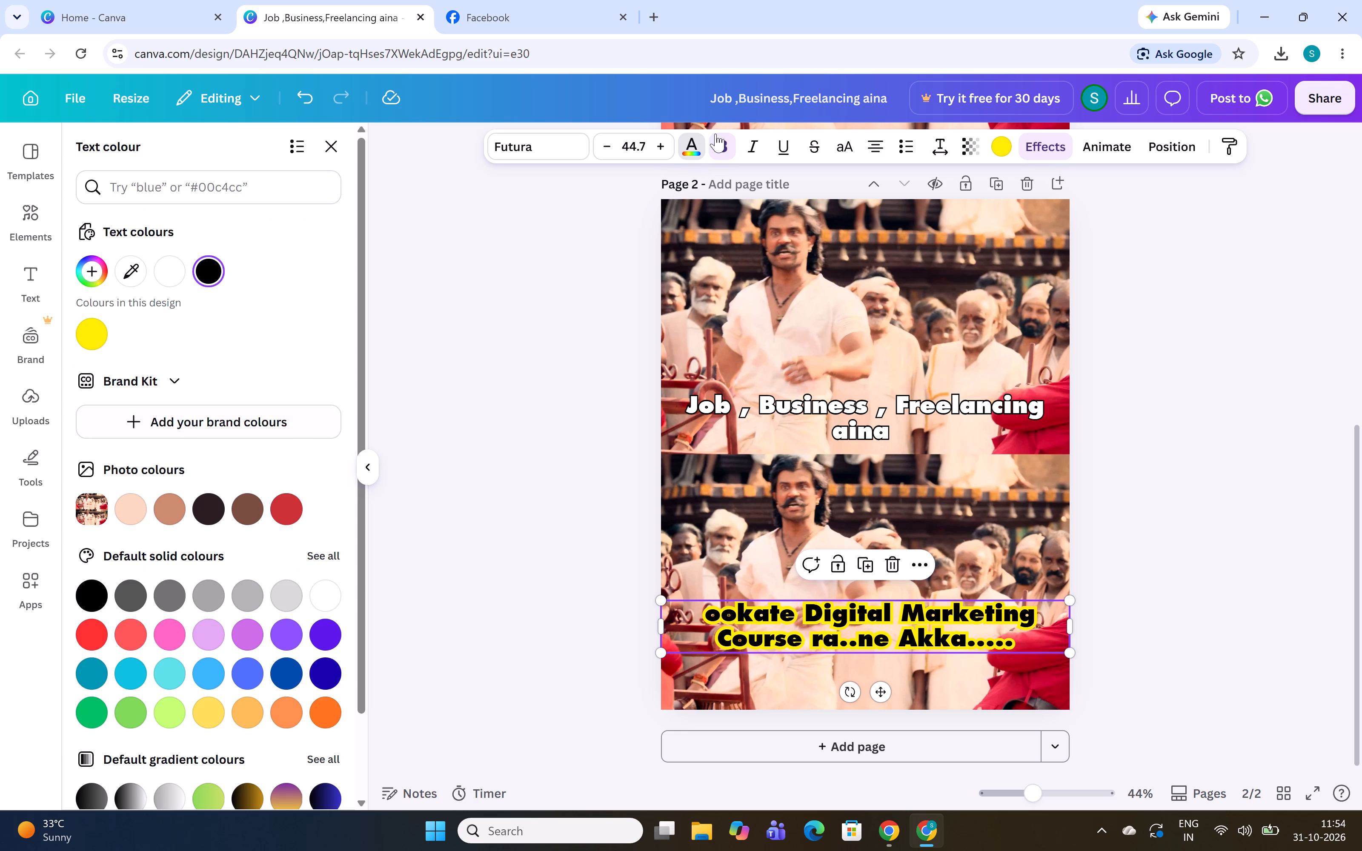
{"action": "left_click", "coordinate": [164, 276]}
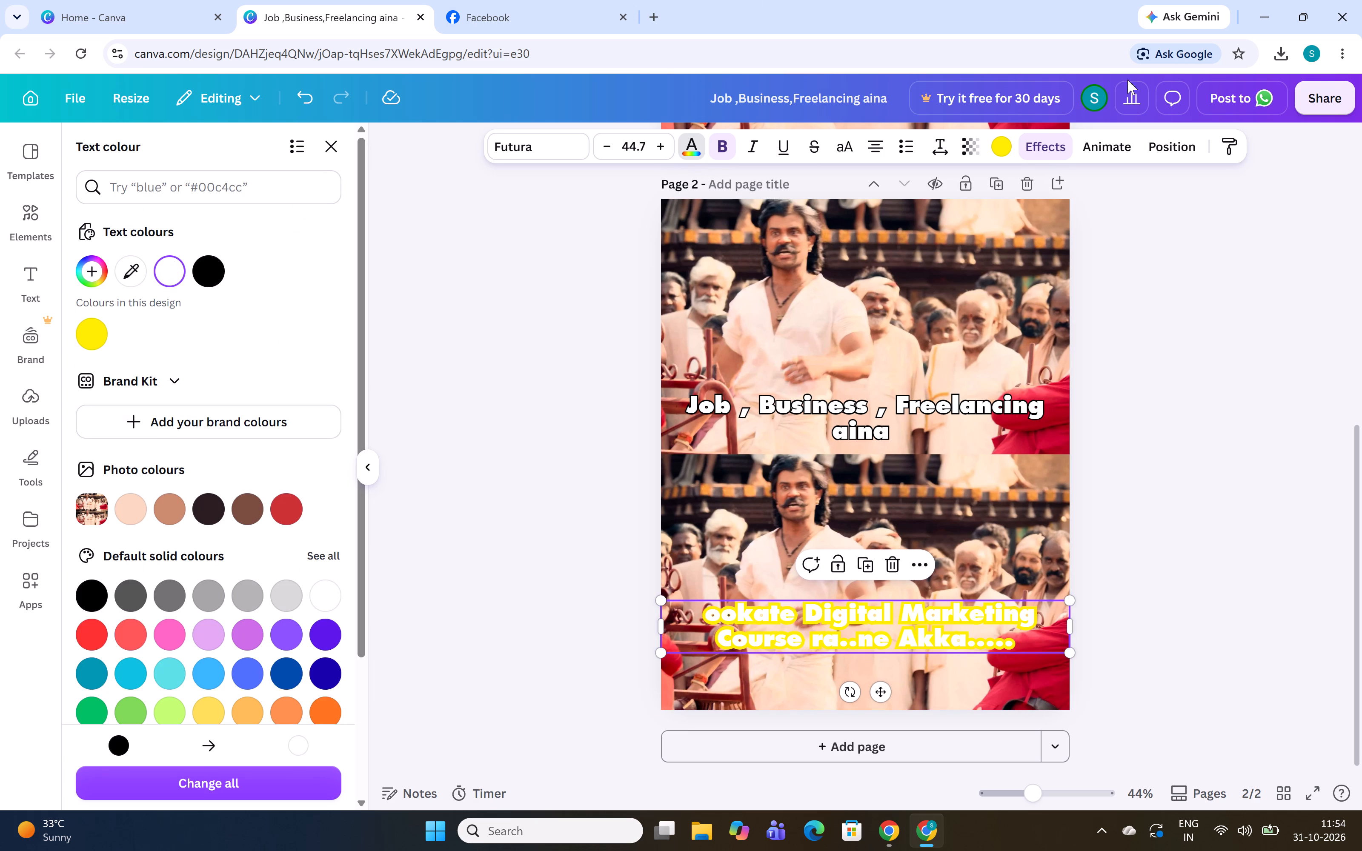
Set the outline colour of page 2's lower caption to black.
{"action": "left_click", "coordinate": [1005, 148]}
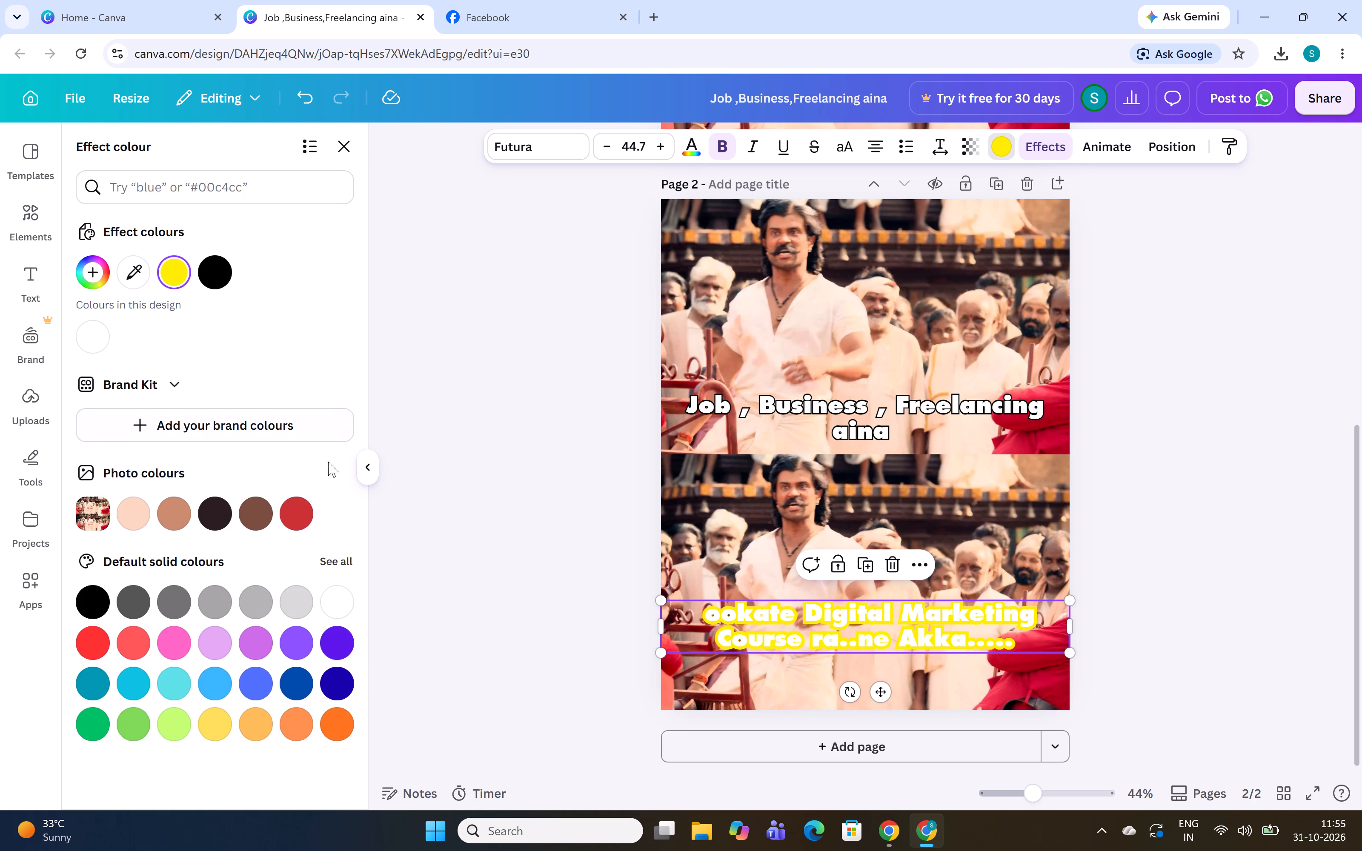
{"action": "left_click", "coordinate": [1043, 143]}
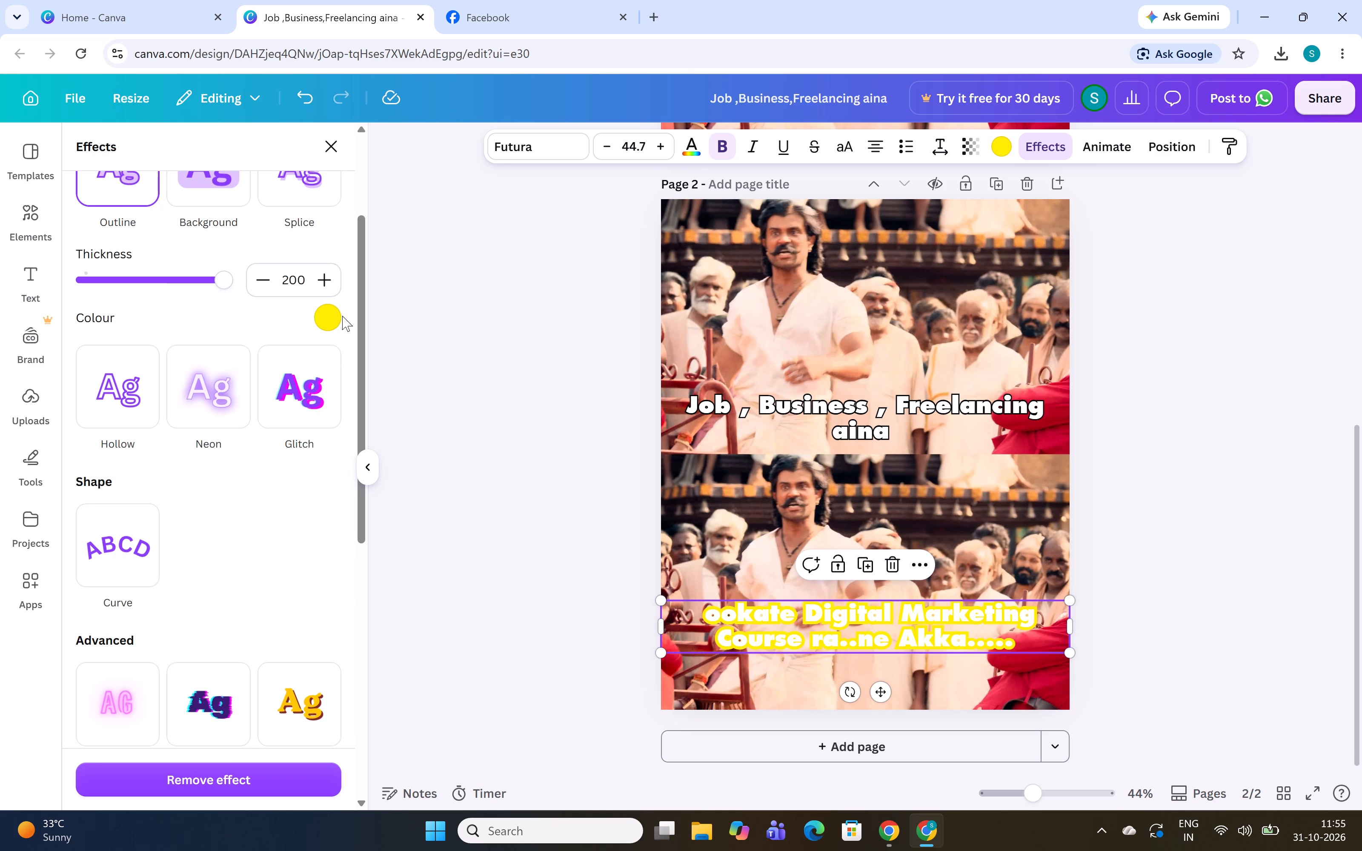
{"action": "left_click", "coordinate": [330, 320]}
{"action": "left_click", "coordinate": [233, 394]}
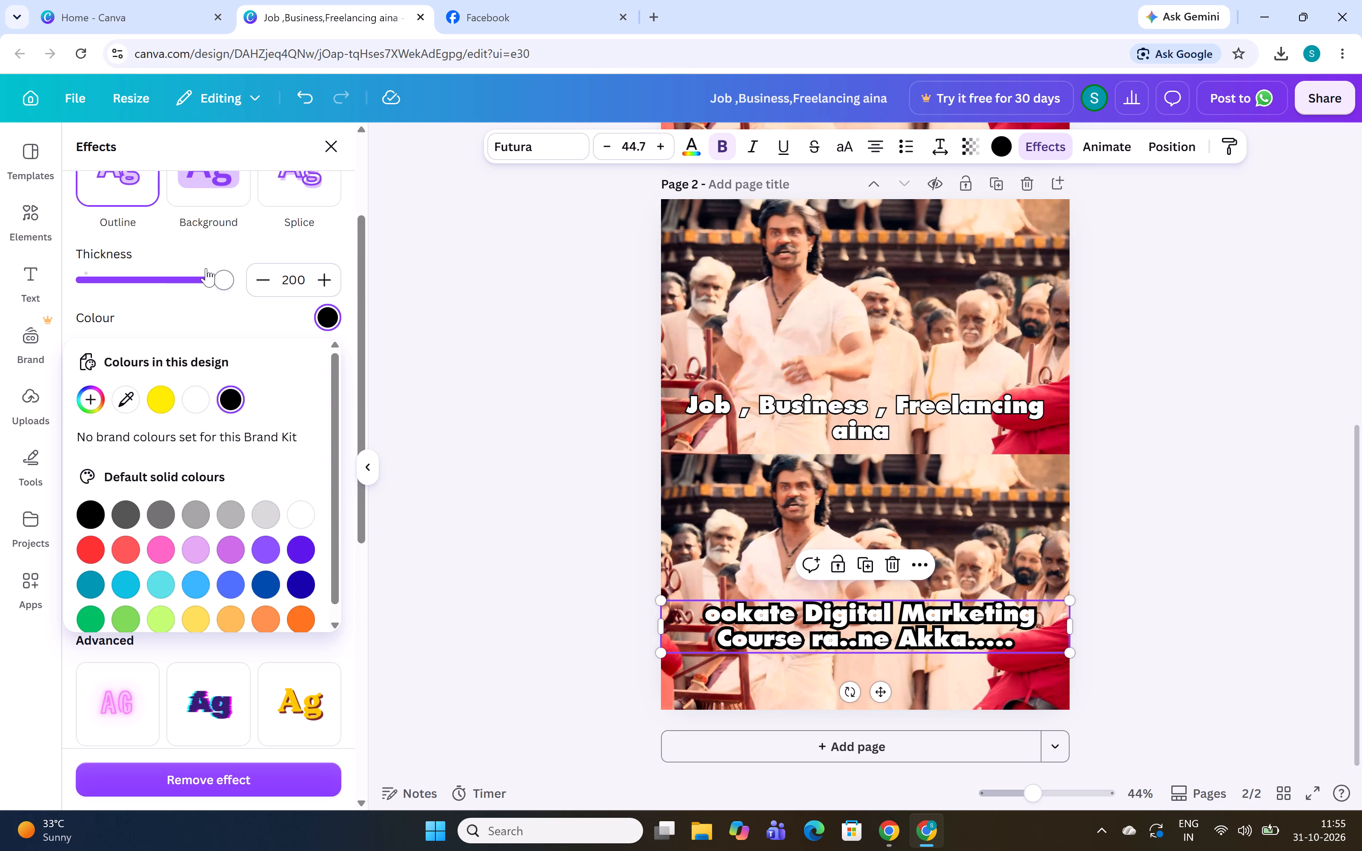
Set the outline thickness of page 2's lower caption to 73, matching the upper caption.
{"action": "left_click_drag", "start_coordinate": [219, 287], "coordinate": [163, 294]}
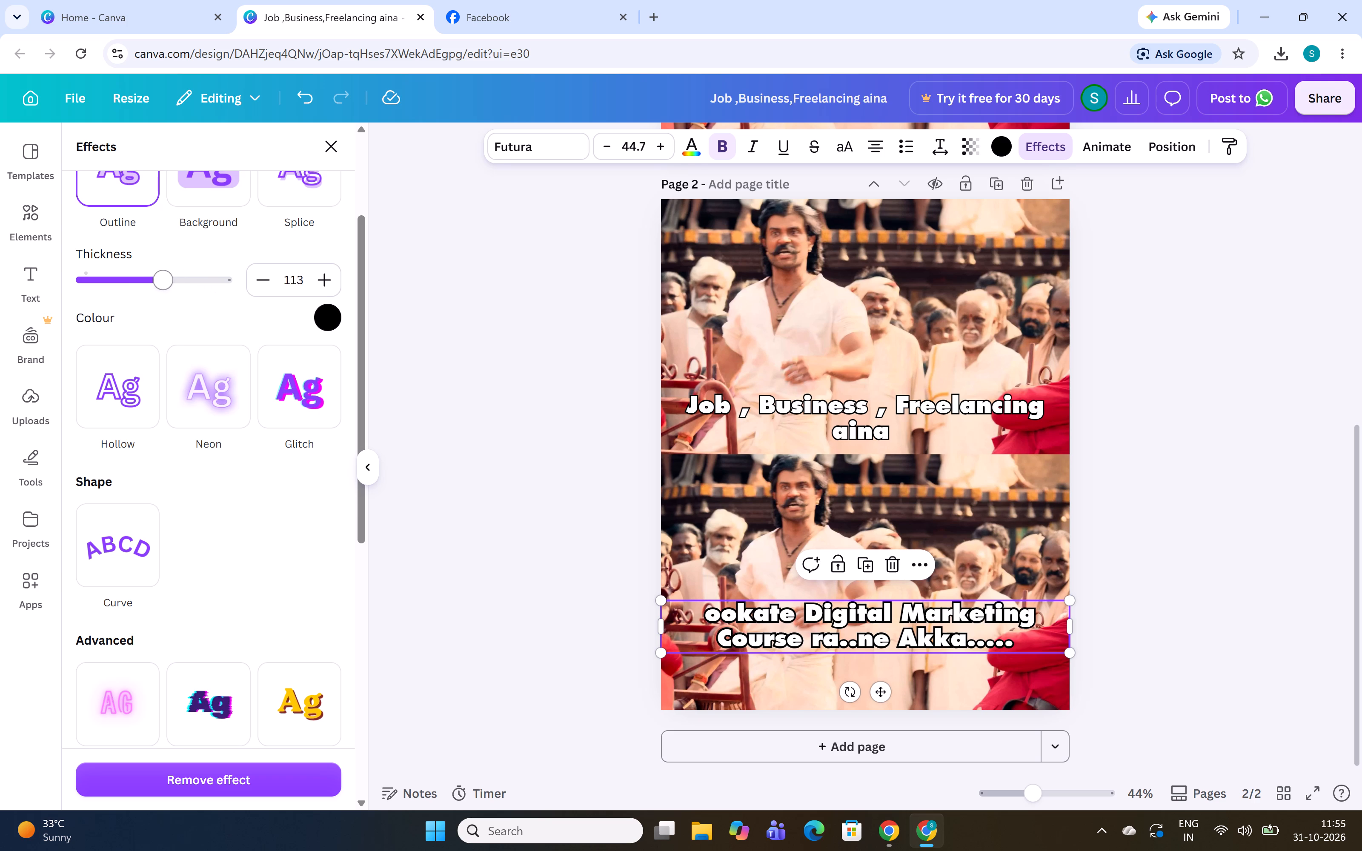
{"action": "left_click_drag", "start_coordinate": [163, 294], "coordinate": [131, 297]}
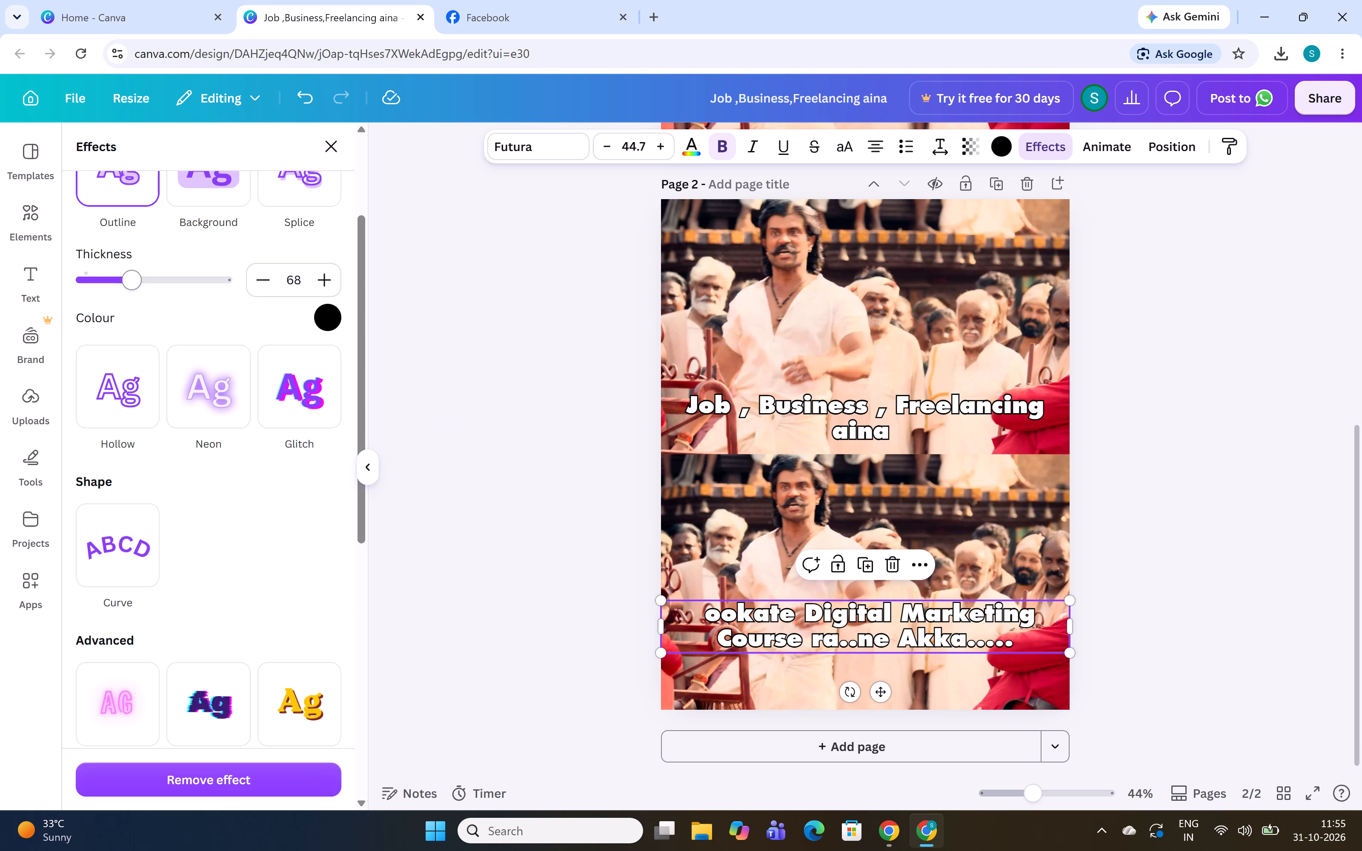
{"action": "left_click_drag", "start_coordinate": [131, 283], "coordinate": [99, 294]}
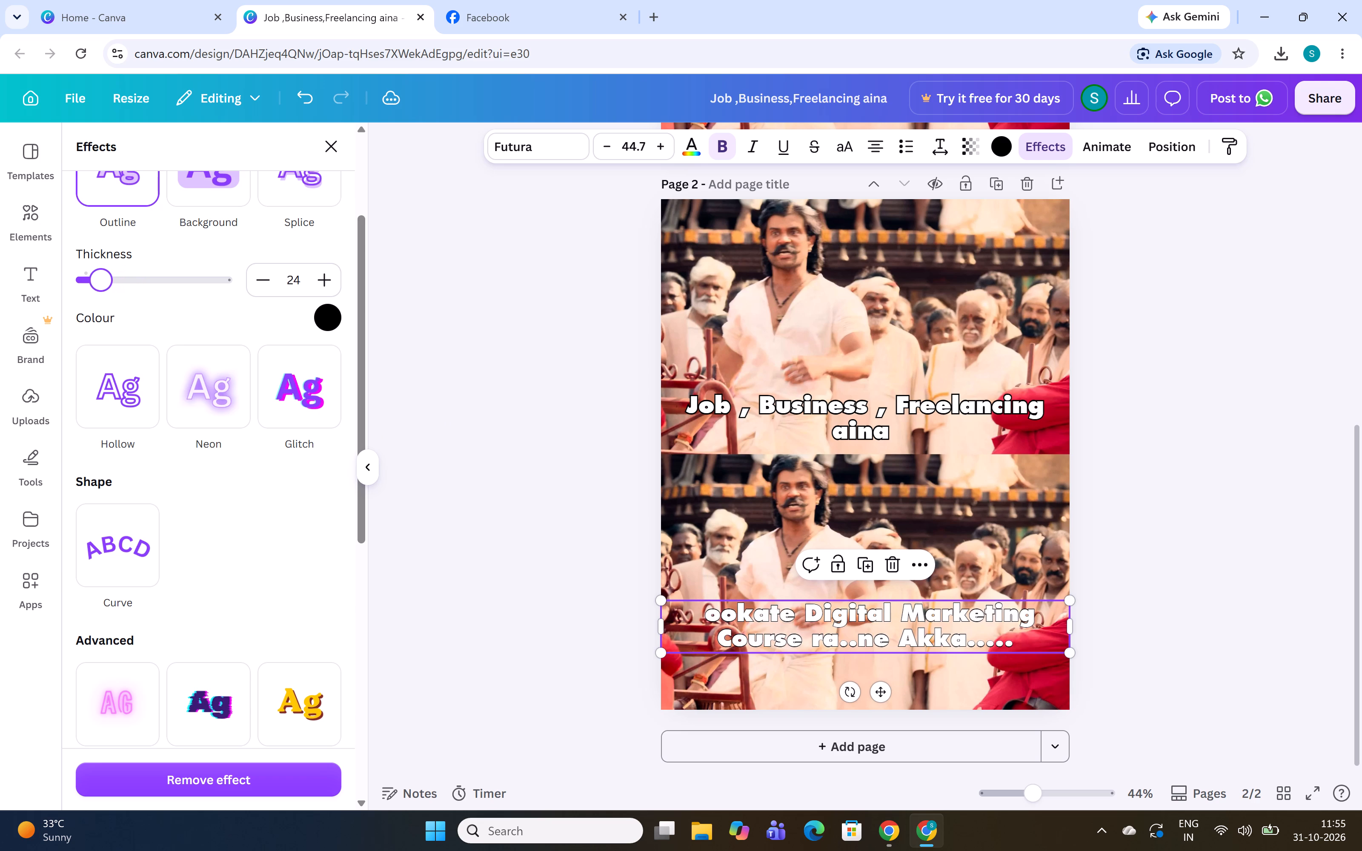
{"action": "left_click_drag", "start_coordinate": [99, 294], "coordinate": [55, 306]}
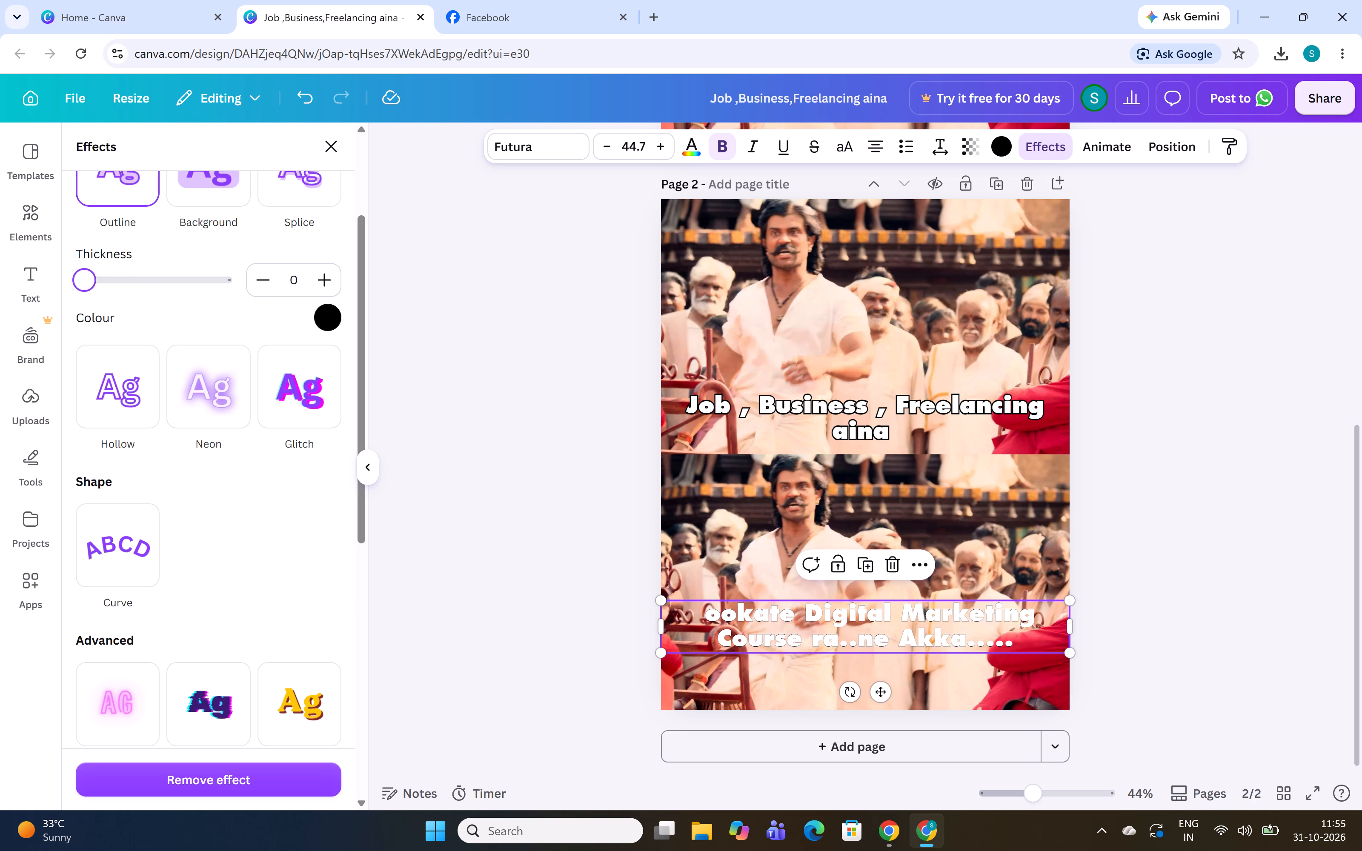
{"action": "left_click_drag", "start_coordinate": [55, 306], "coordinate": [84, 307]}
{"action": "left_click_drag", "start_coordinate": [85, 307], "coordinate": [97, 307]}
{"action": "left_click", "coordinate": [840, 407]}
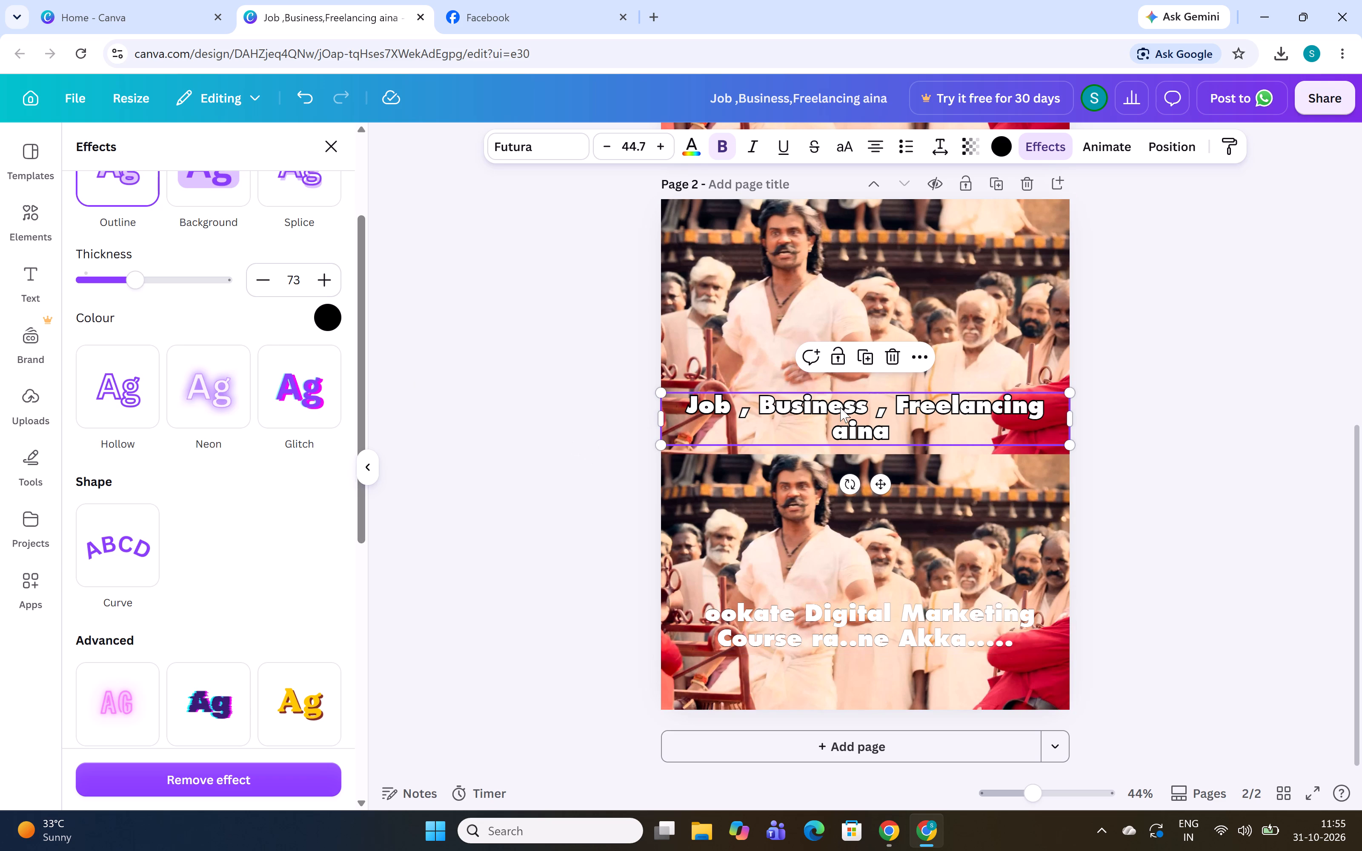
{"action": "left_click", "coordinate": [835, 626]}
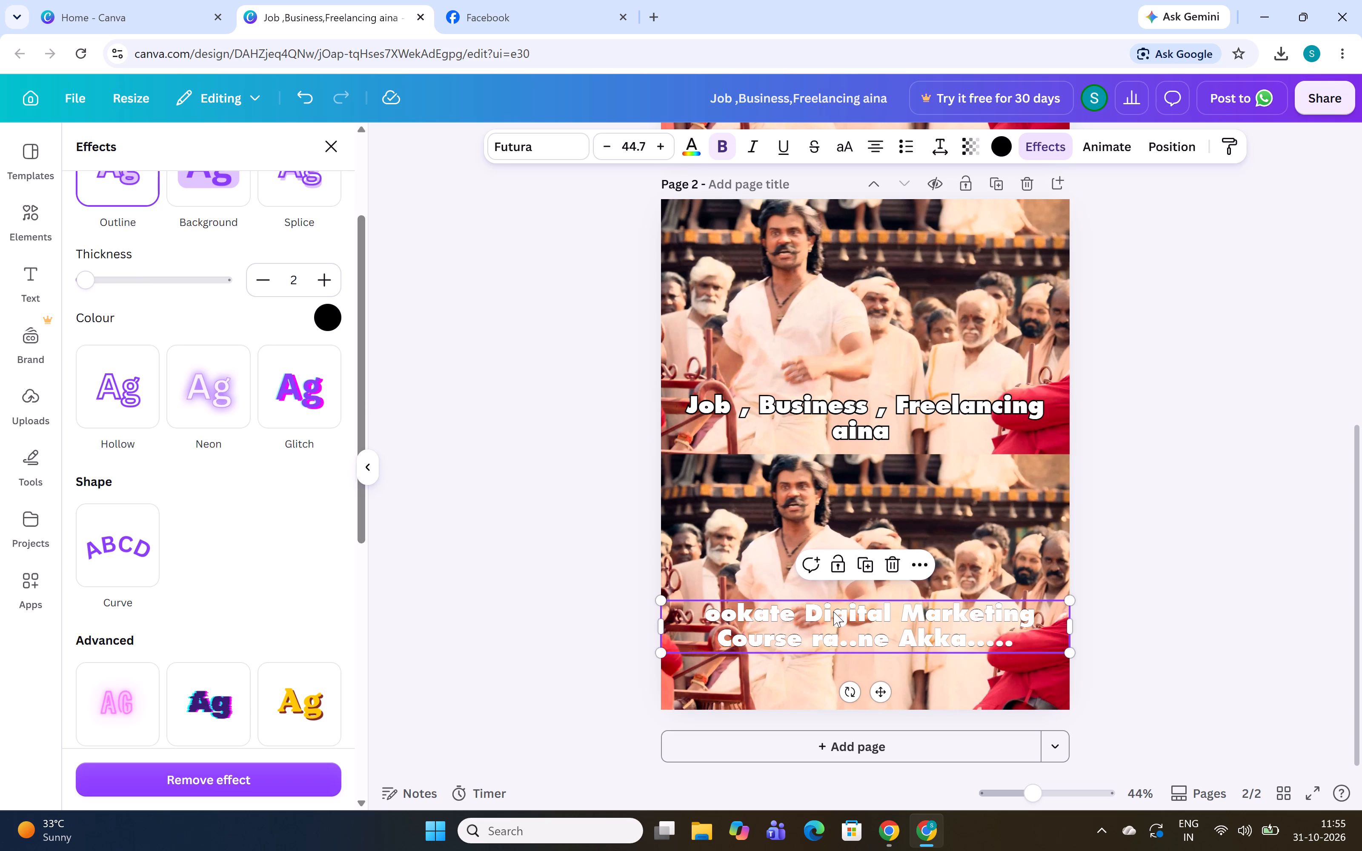
{"action": "left_click_drag", "start_coordinate": [88, 282], "coordinate": [108, 283]}
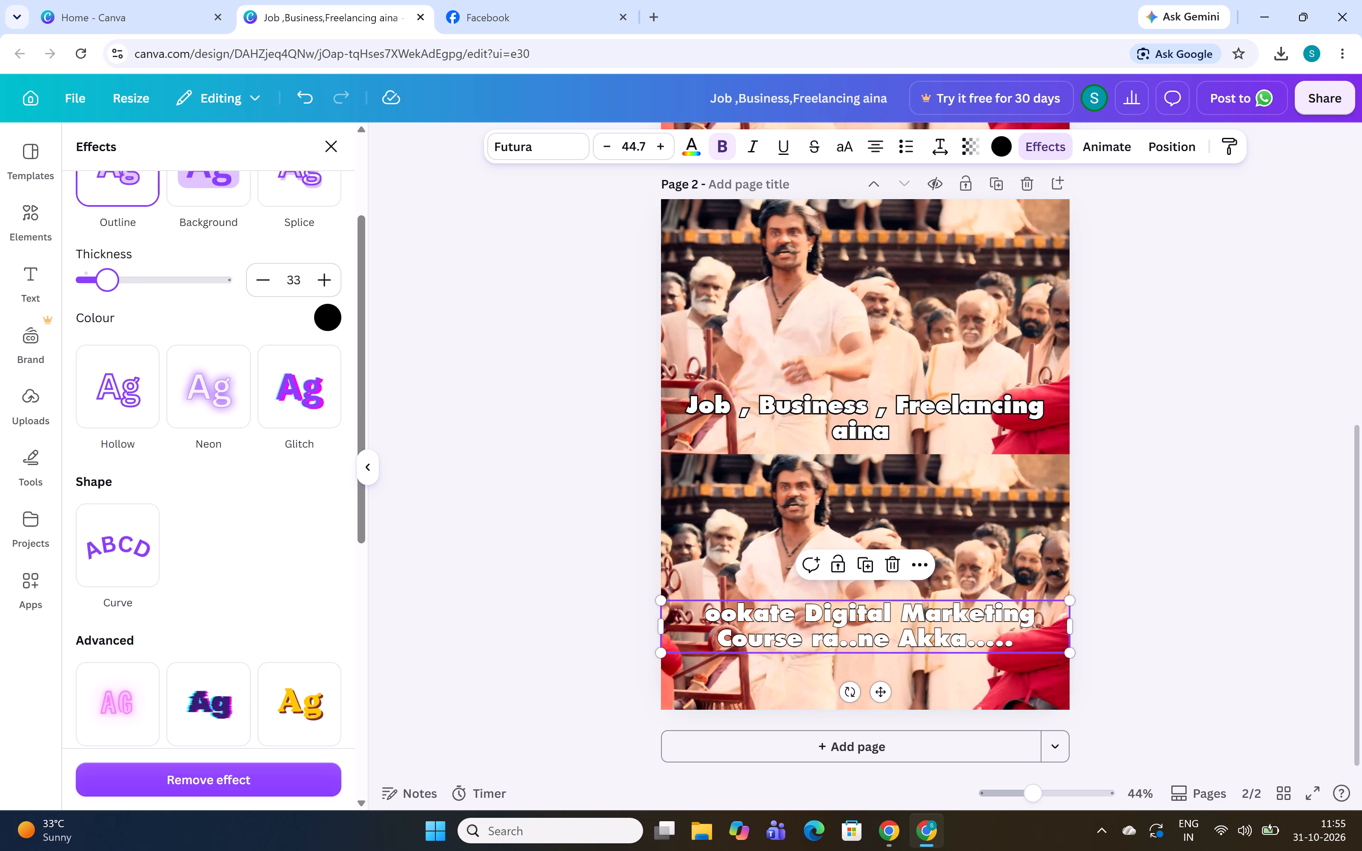
{"action": "left_click_drag", "start_coordinate": [108, 283], "coordinate": [132, 285]}
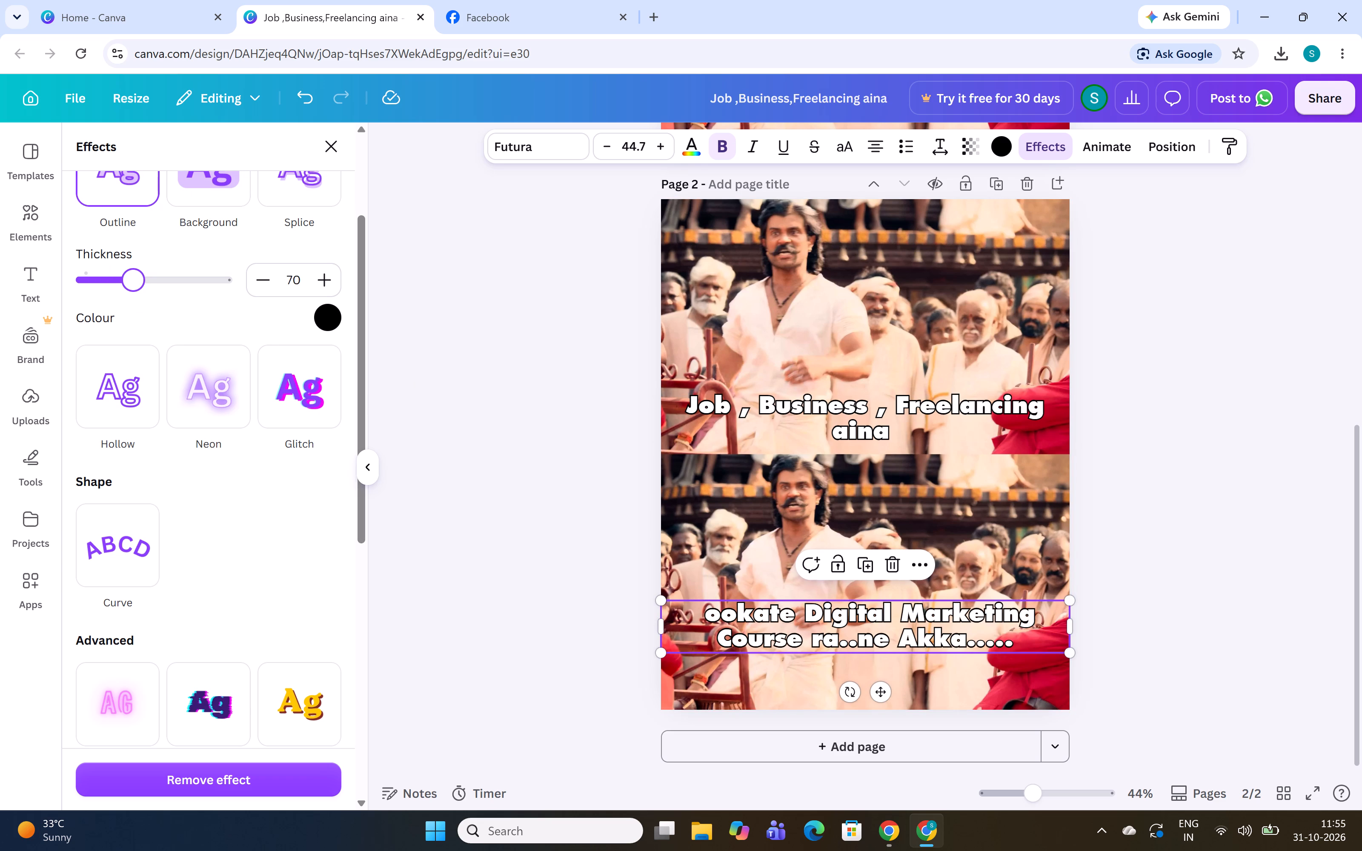
{"action": "left_click_drag", "start_coordinate": [132, 285], "coordinate": [134, 284]}
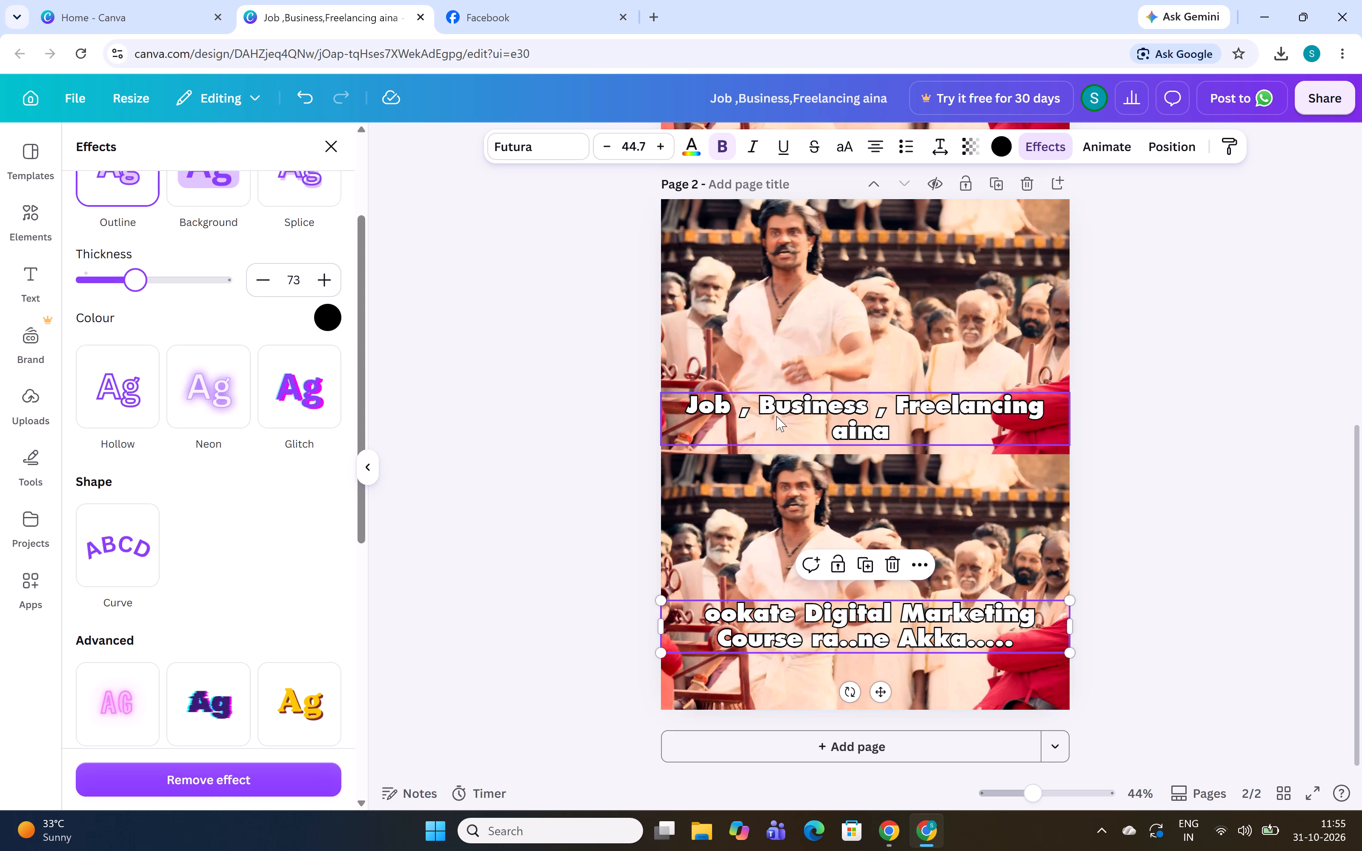
{"action": "left_click", "coordinate": [951, 630]}
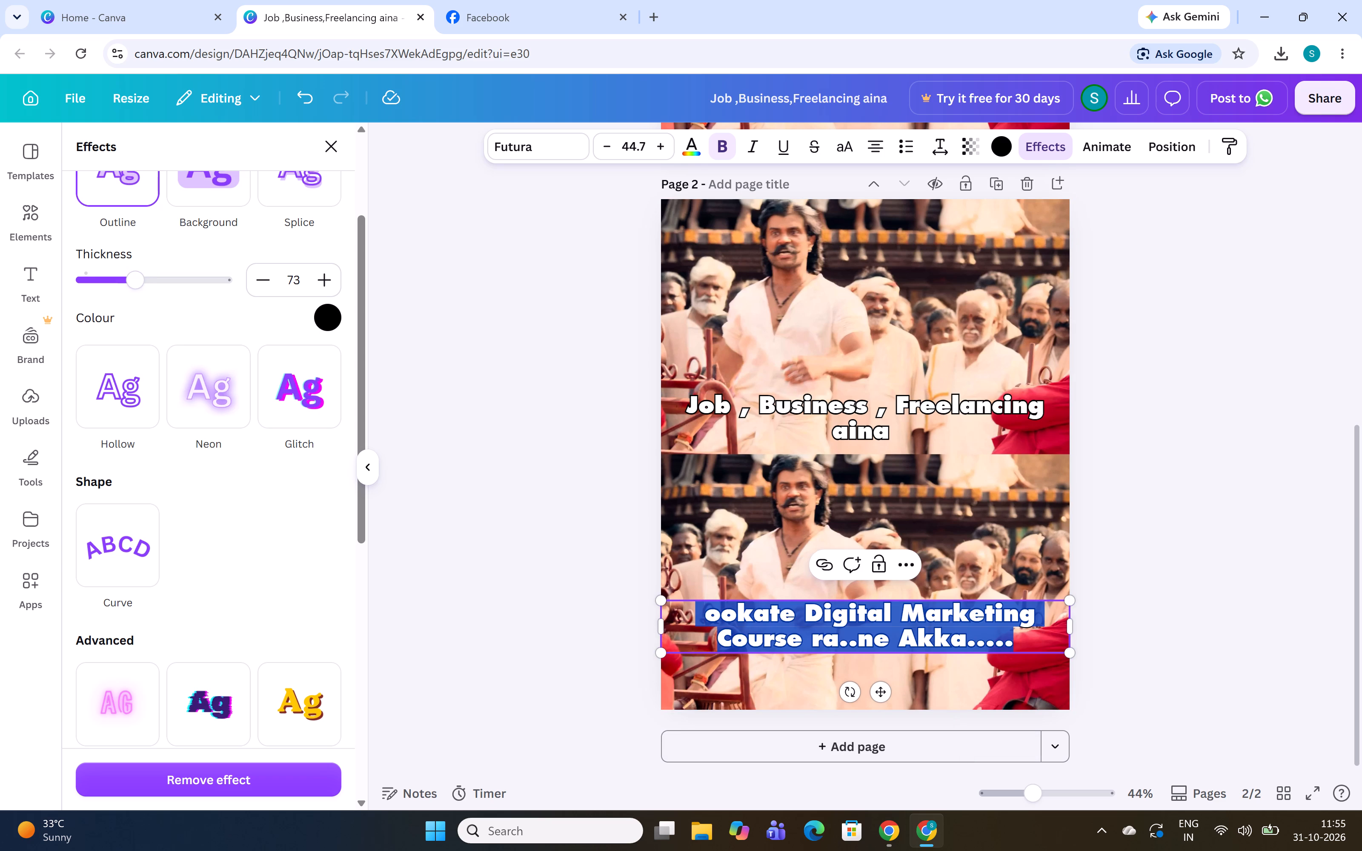
{"action": "left_click", "coordinate": [1131, 530]}
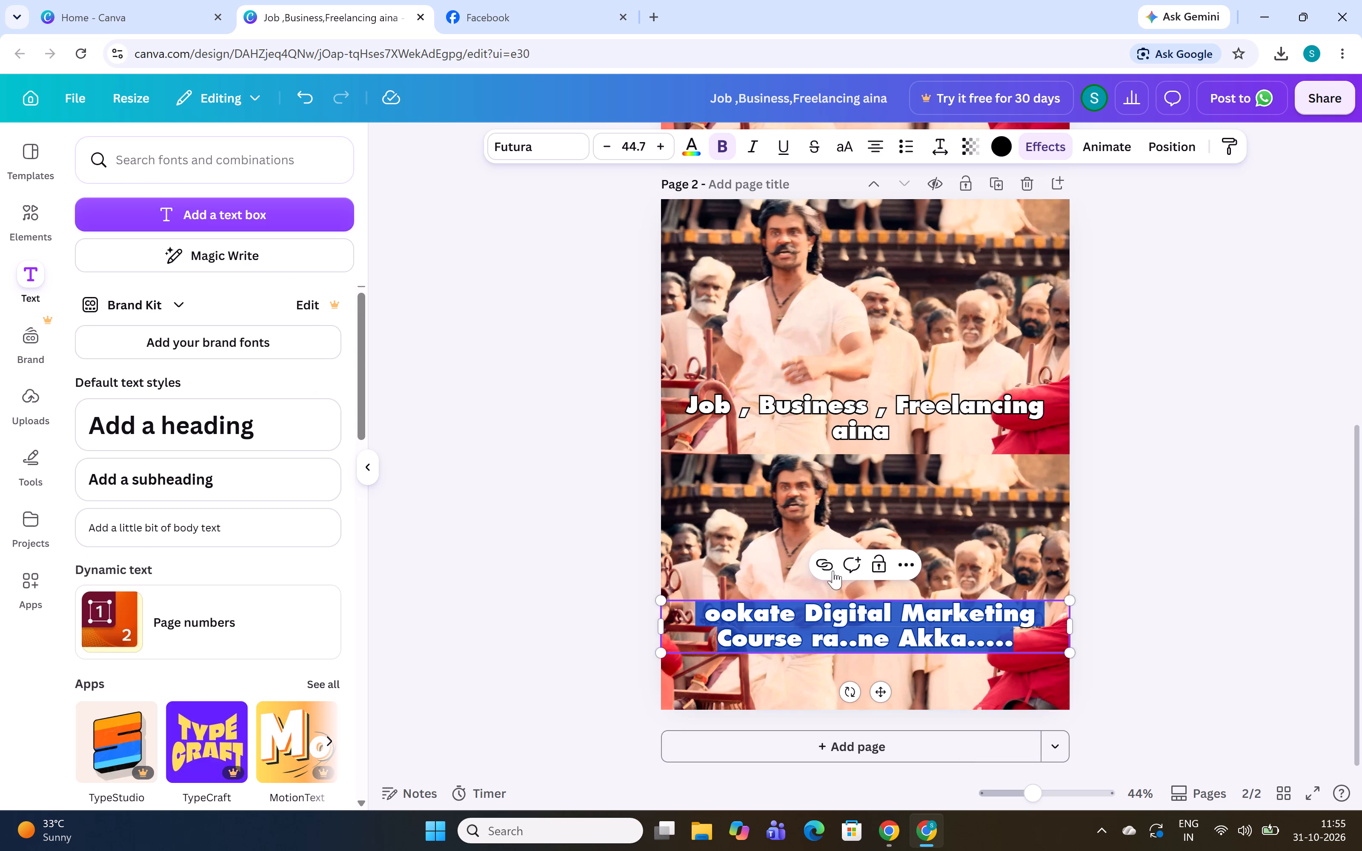
Switch to the course video, play the part about letter and line spacing, pause it and return to the Canva design.
{"action": "key", "text": "alt+Tab"}
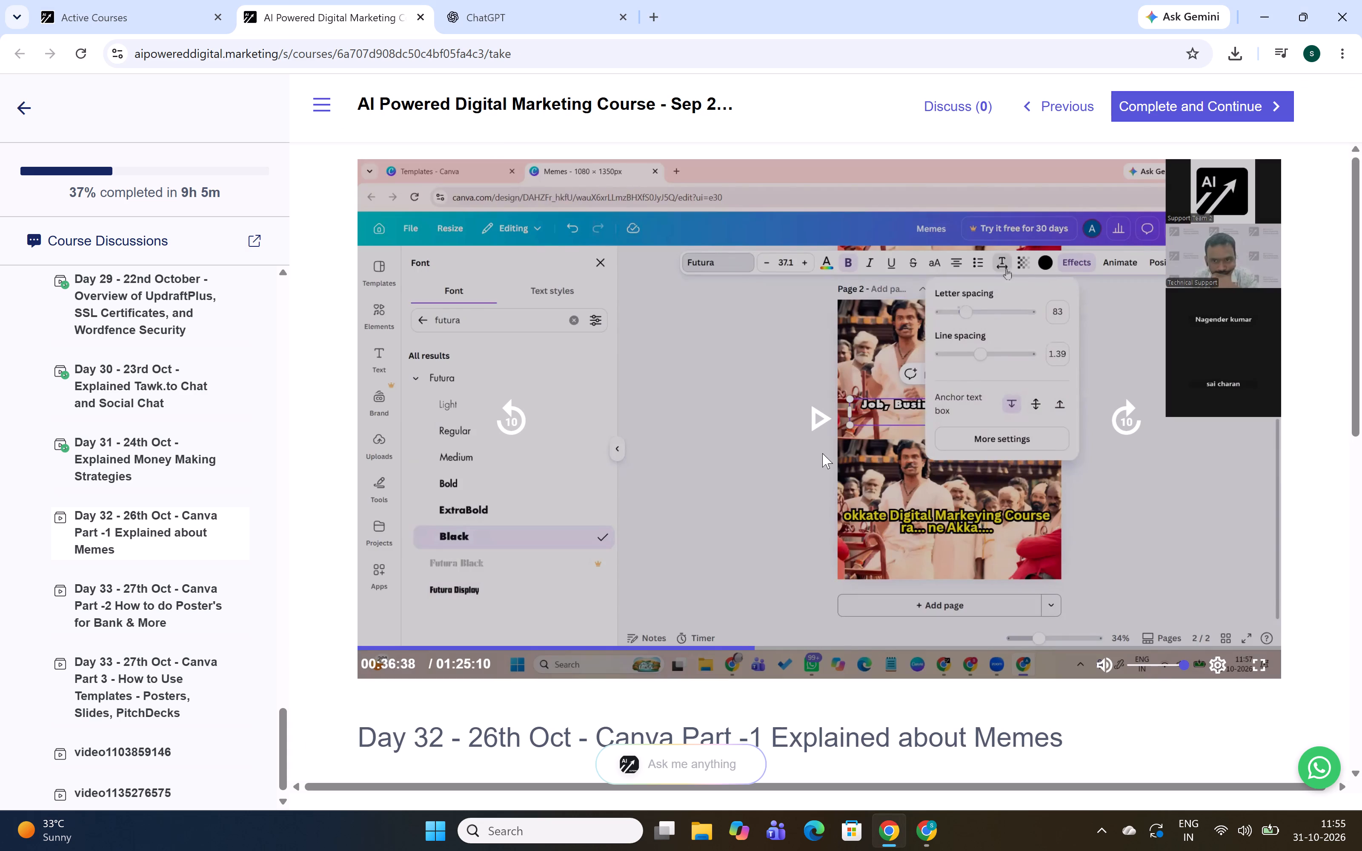
{"action": "left_click", "coordinate": [823, 425]}
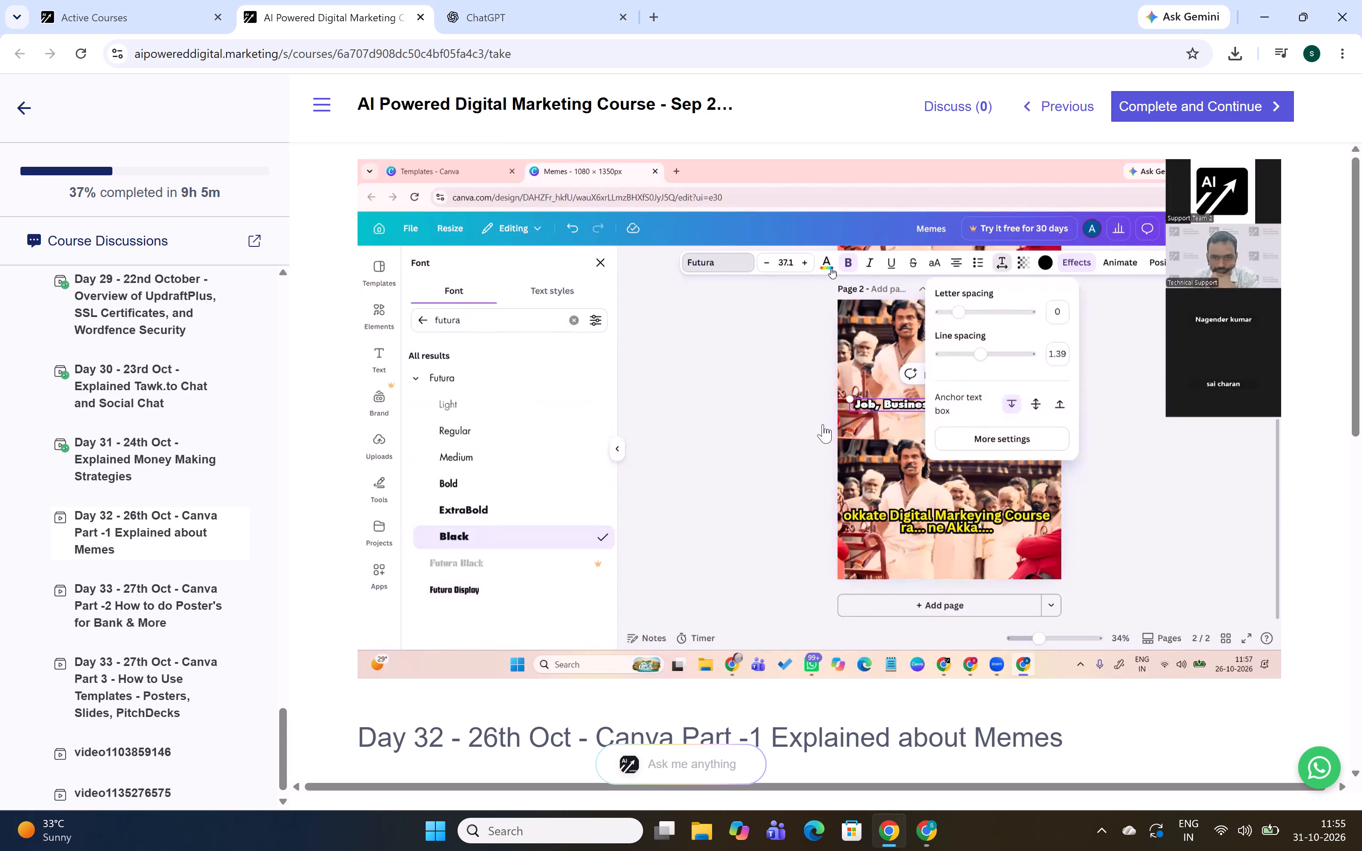
{"action": "key", "text": "space"}
{"action": "key", "text": "alt+Tab"}
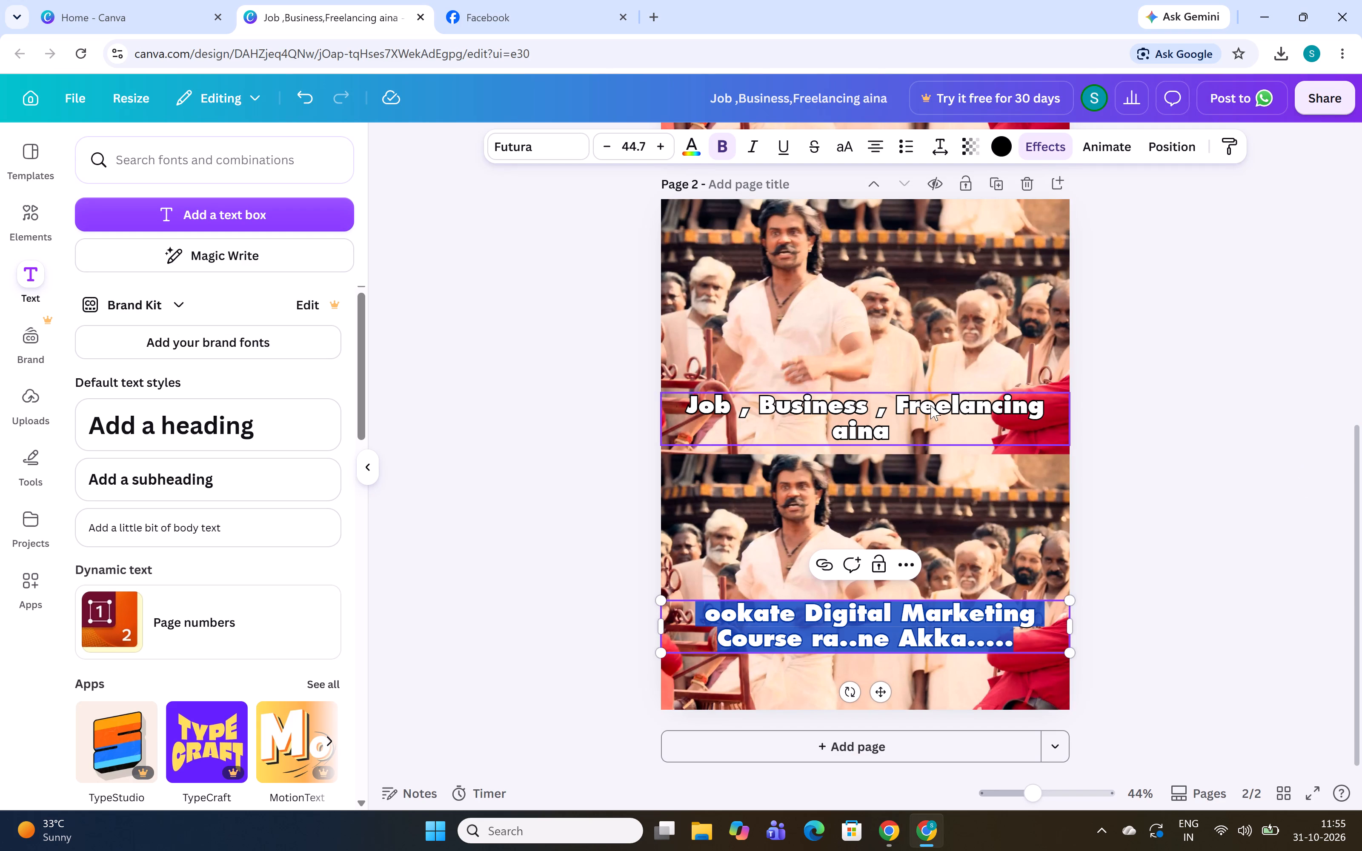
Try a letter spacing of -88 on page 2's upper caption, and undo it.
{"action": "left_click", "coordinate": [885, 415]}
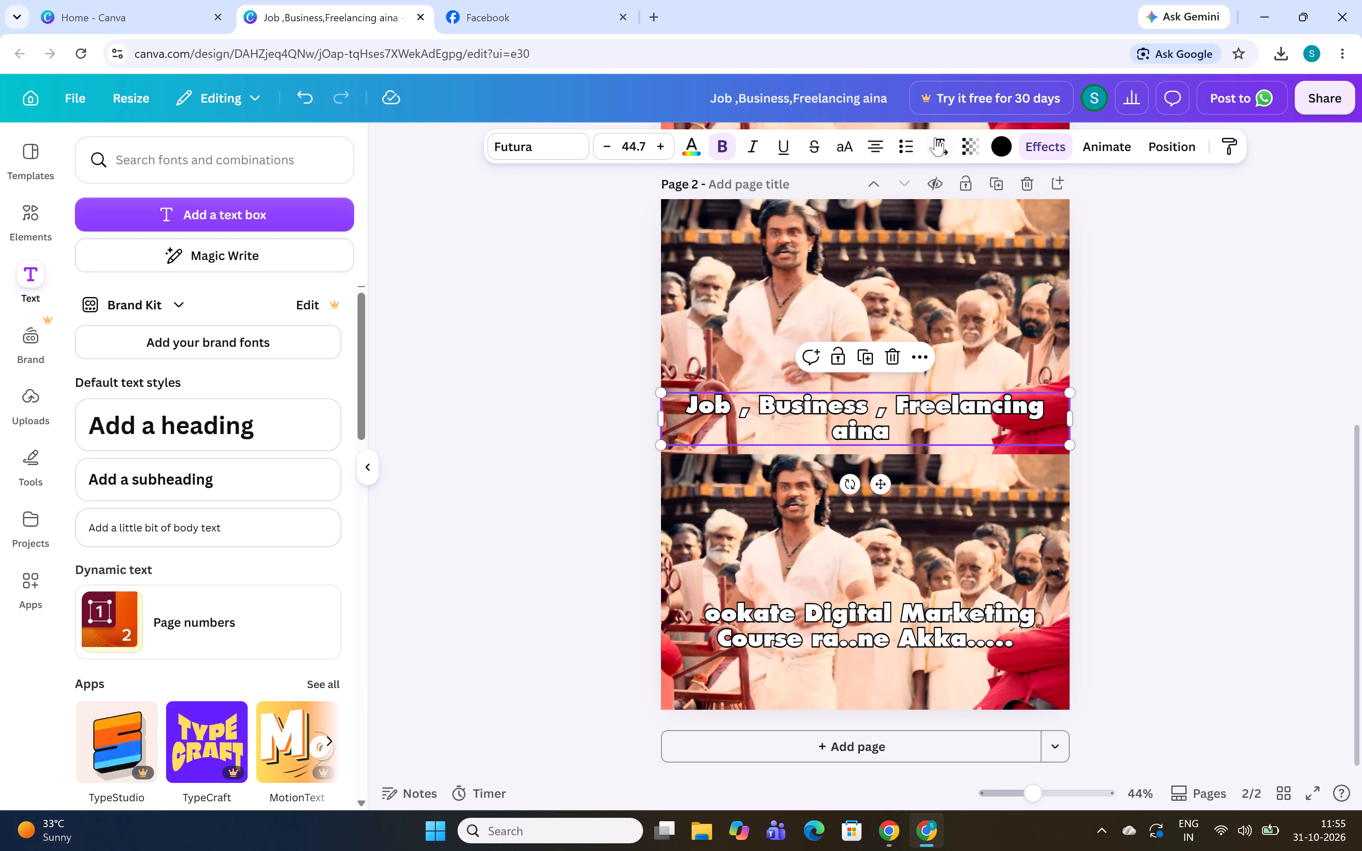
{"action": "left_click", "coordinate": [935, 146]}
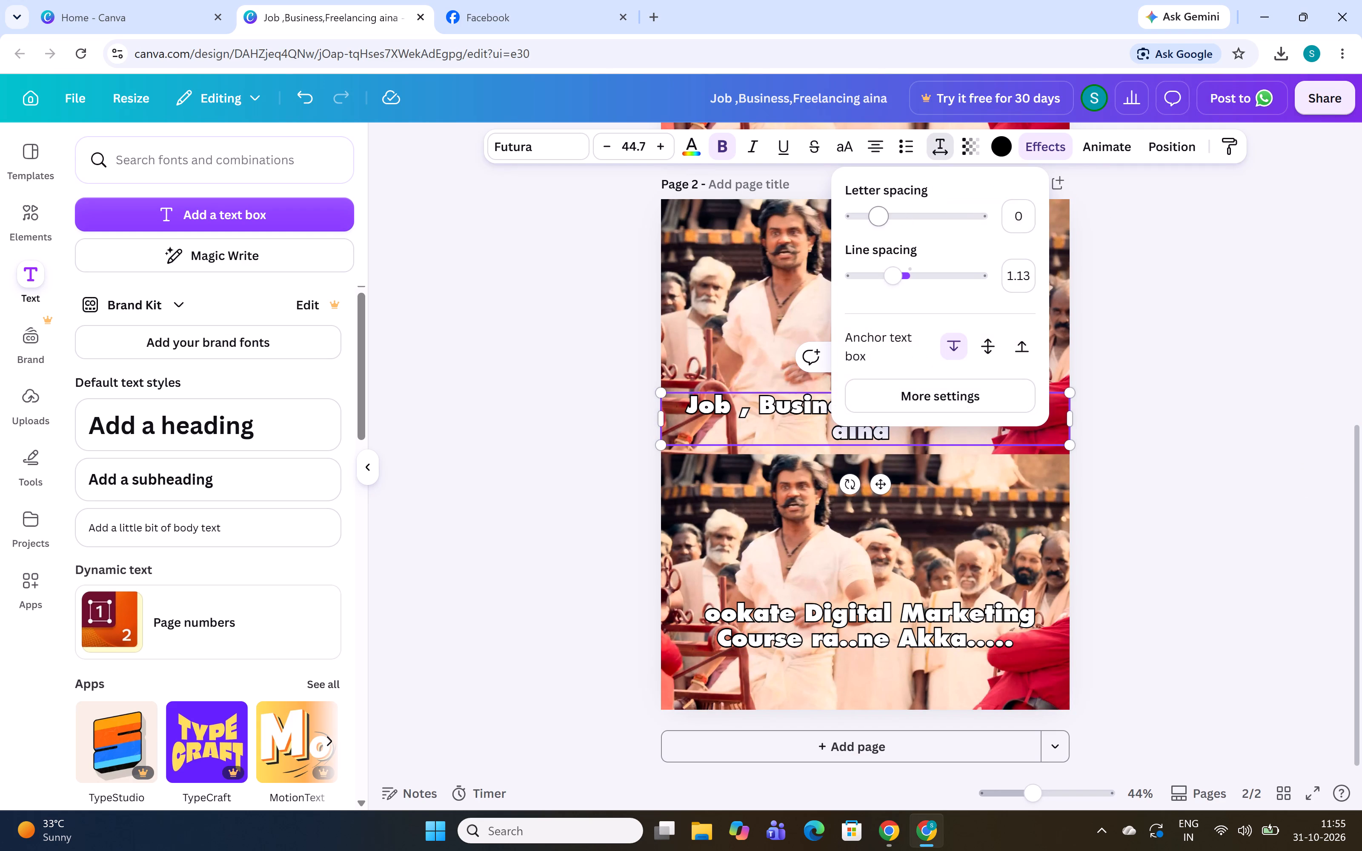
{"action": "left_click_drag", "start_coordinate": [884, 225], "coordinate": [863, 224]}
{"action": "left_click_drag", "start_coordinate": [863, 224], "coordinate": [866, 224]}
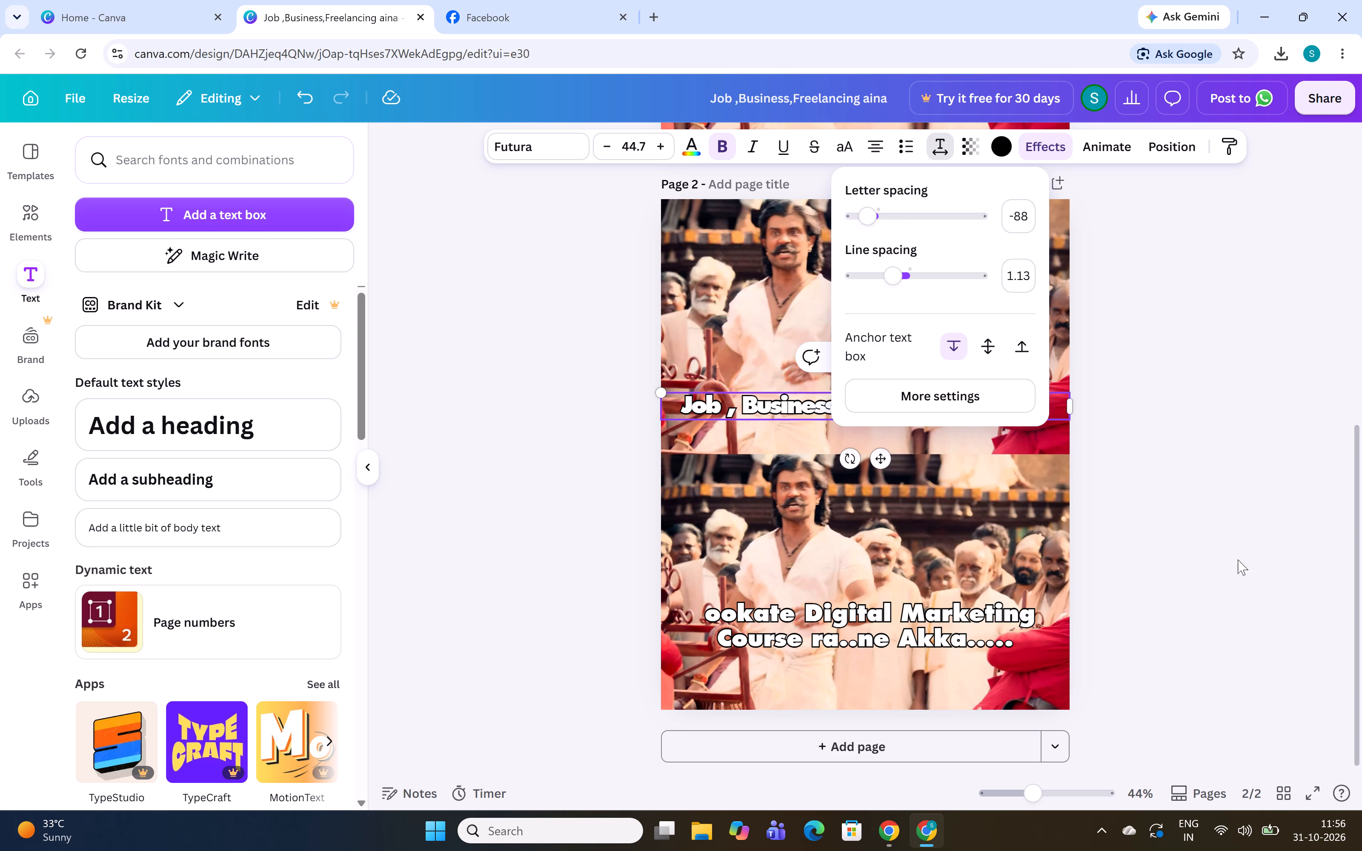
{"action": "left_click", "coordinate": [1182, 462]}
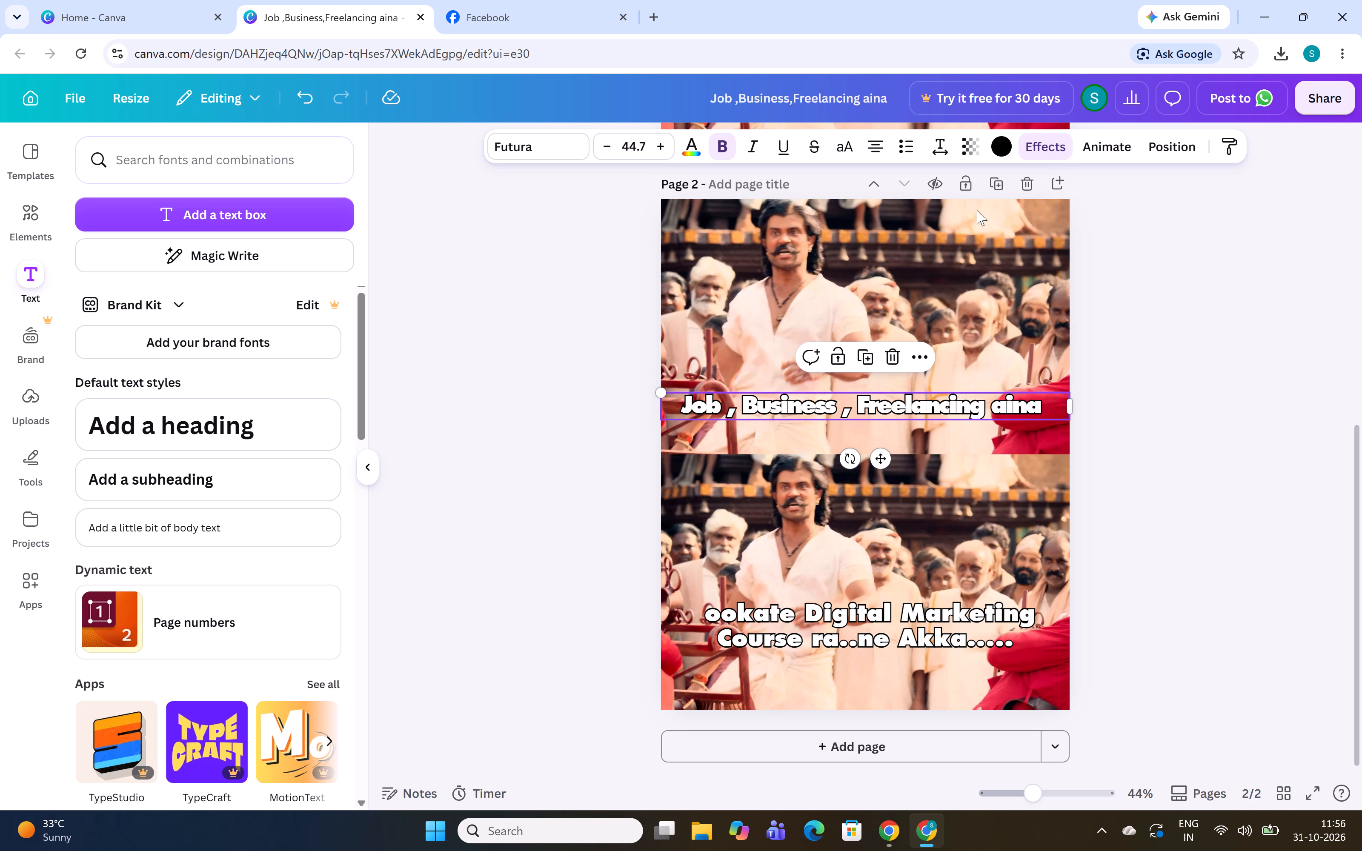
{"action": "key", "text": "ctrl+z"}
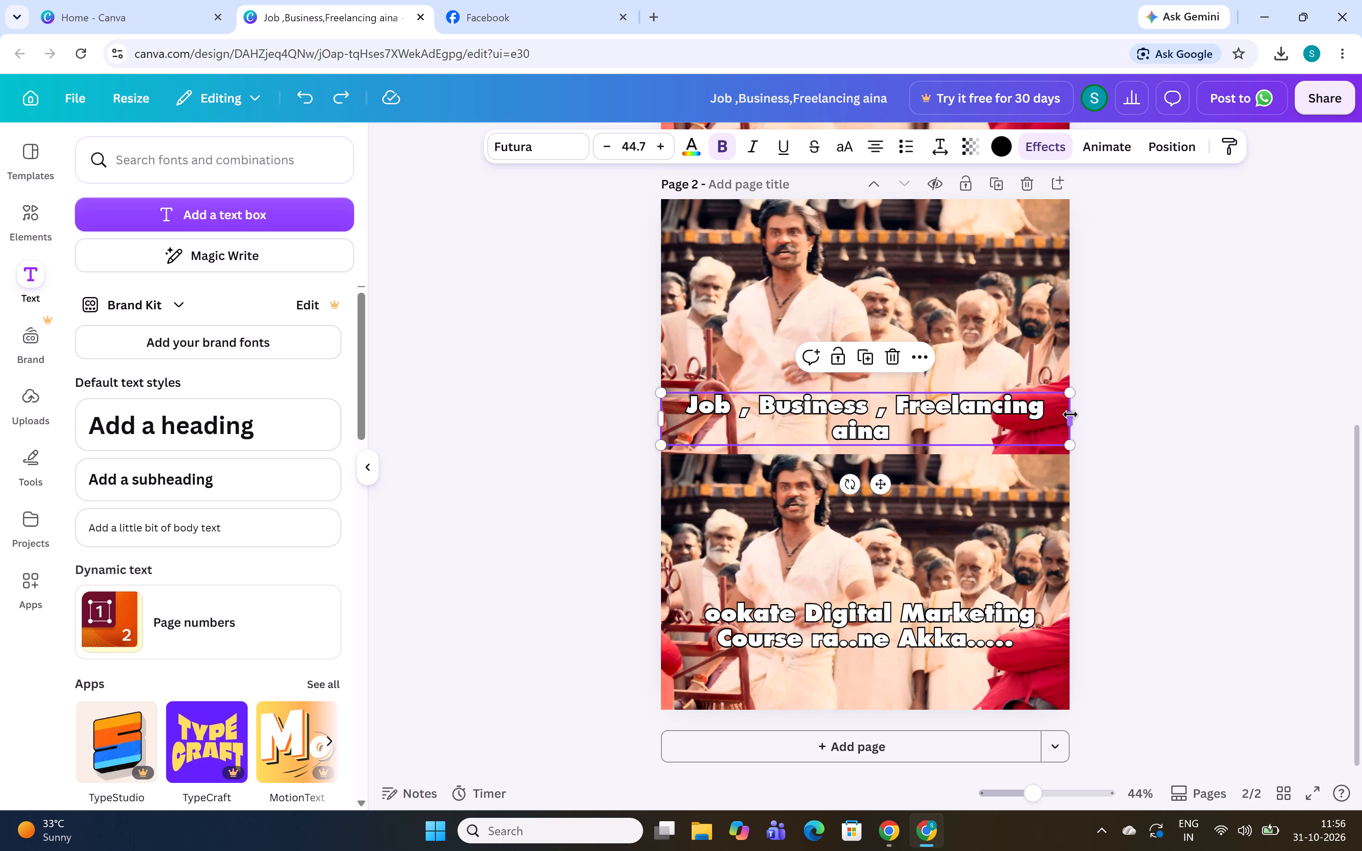
Shrink page 2's upper caption to font size 34.1 and widen its text box to fit the text on one line.
{"action": "left_click_drag", "start_coordinate": [1074, 418], "coordinate": [1073, 418]}
{"action": "left_click_drag", "start_coordinate": [1073, 418], "coordinate": [1036, 423]}
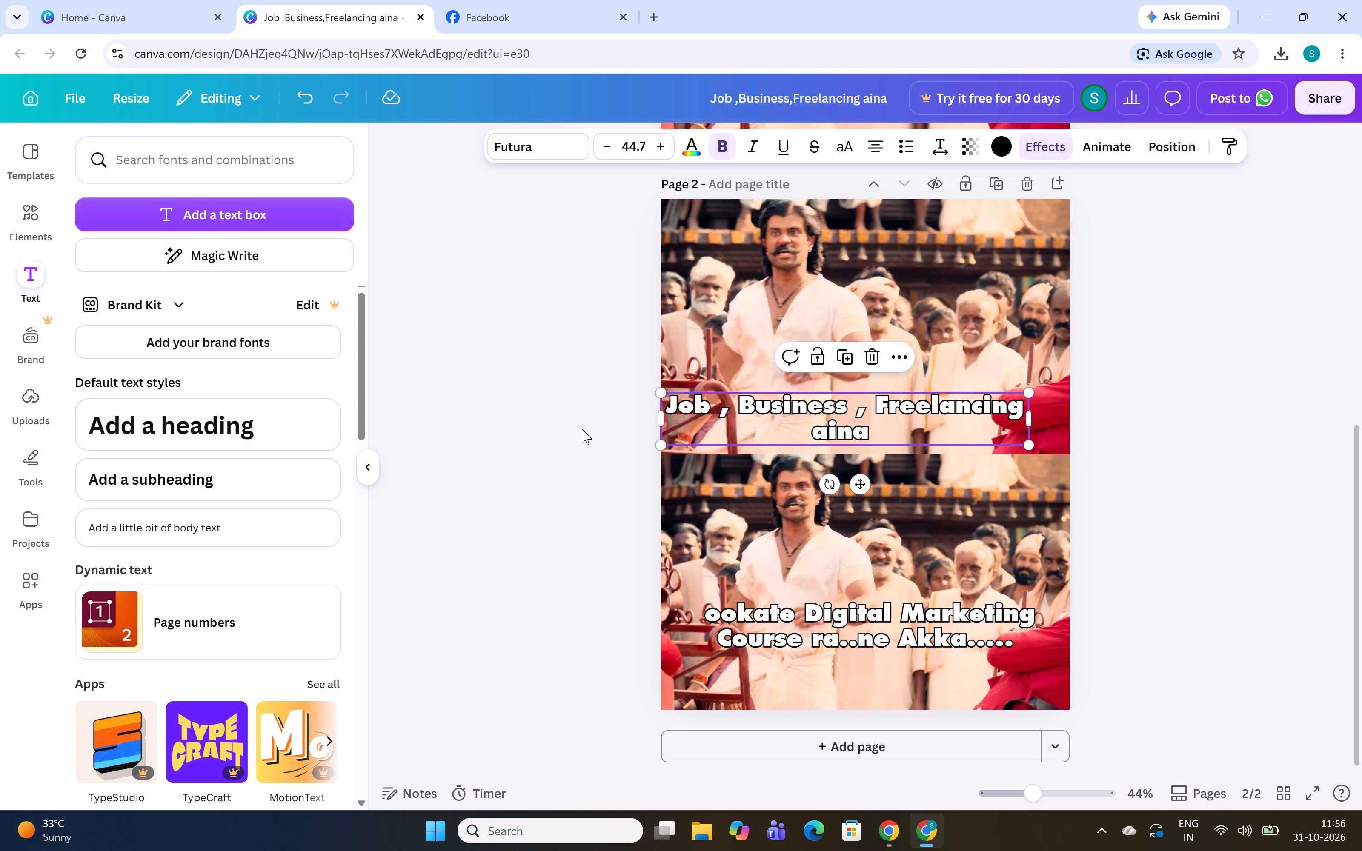
{"action": "left_click_drag", "start_coordinate": [659, 445], "coordinate": [746, 429]}
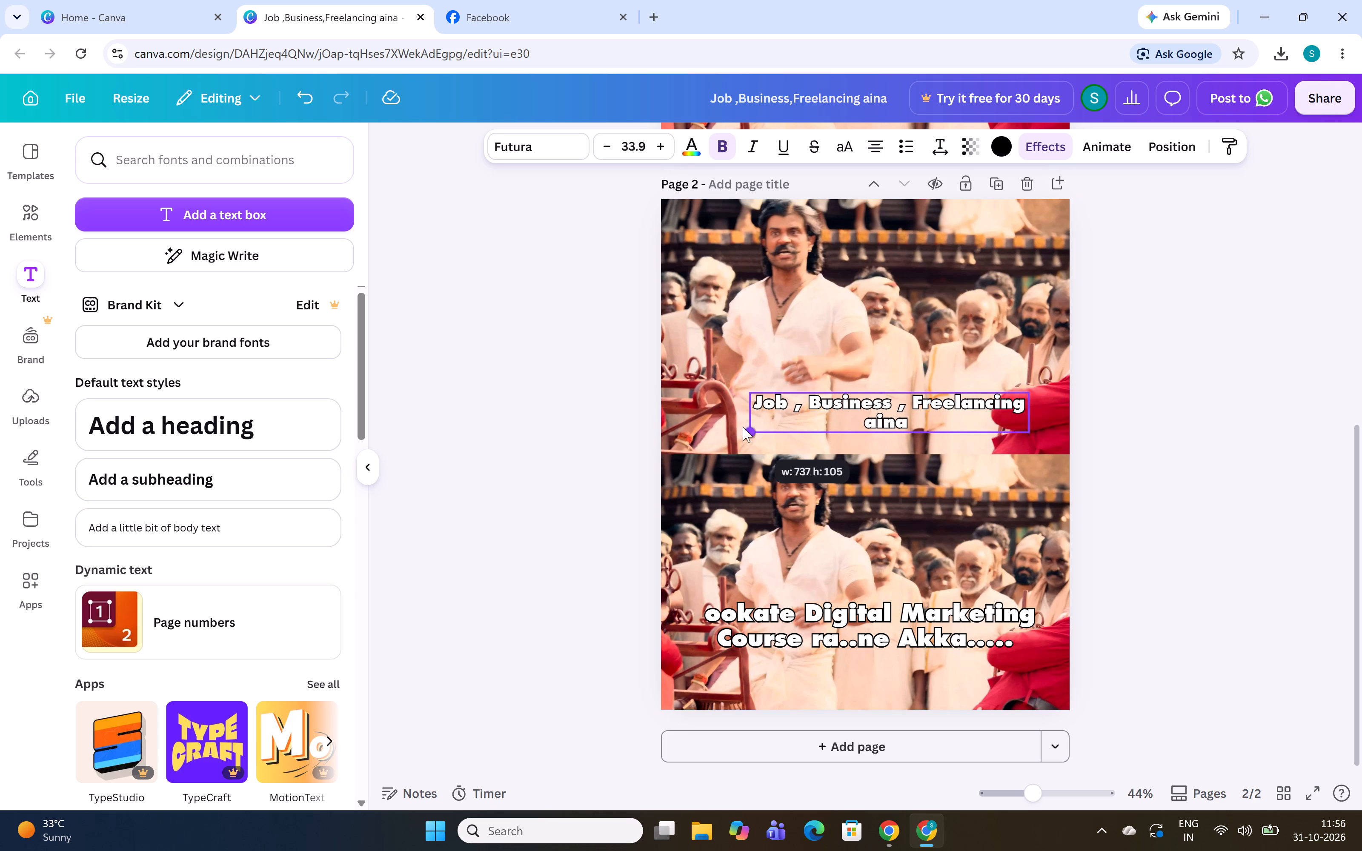
{"action": "left_click_drag", "start_coordinate": [748, 412], "coordinate": [669, 422]}
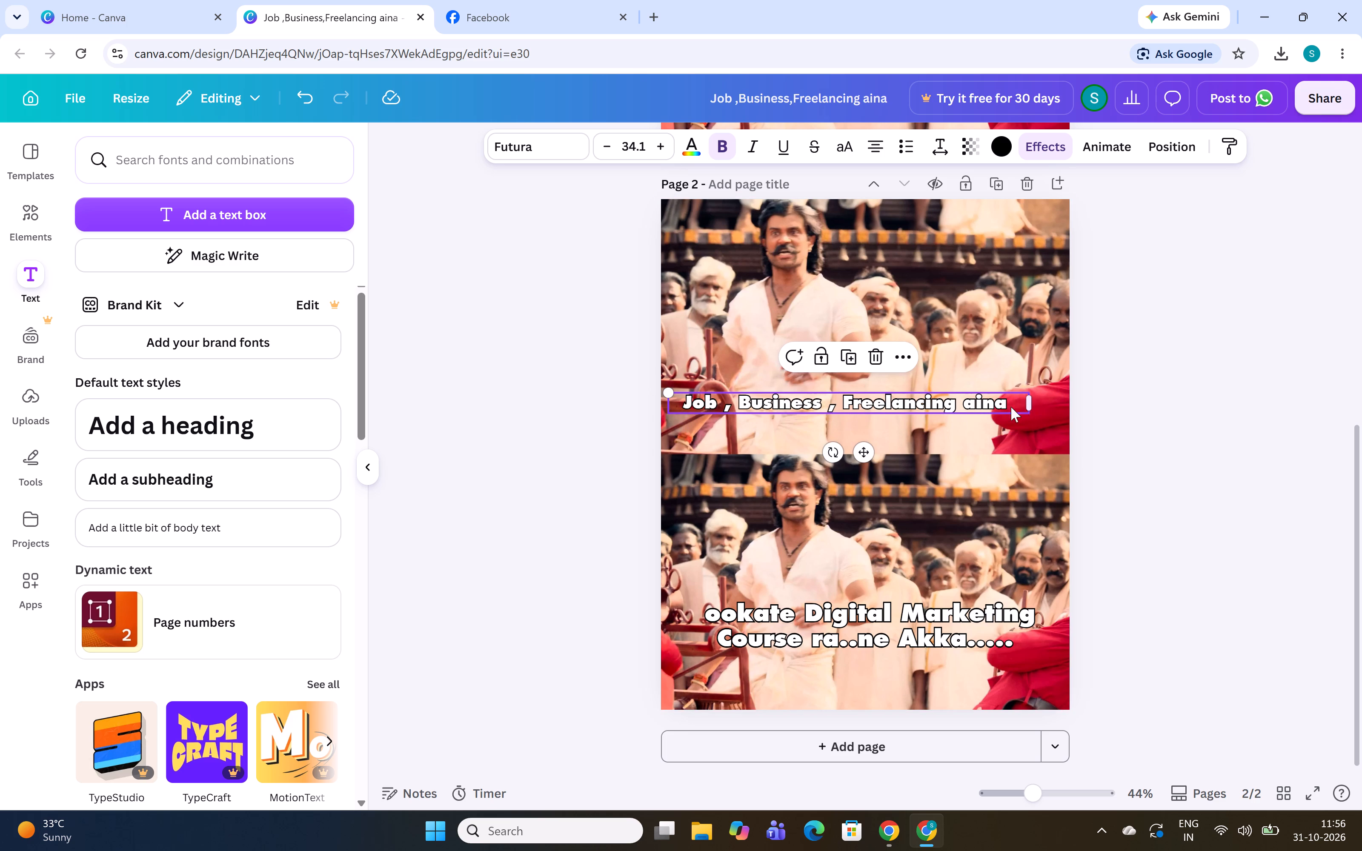
{"action": "left_click_drag", "start_coordinate": [1032, 402], "coordinate": [1049, 403]}
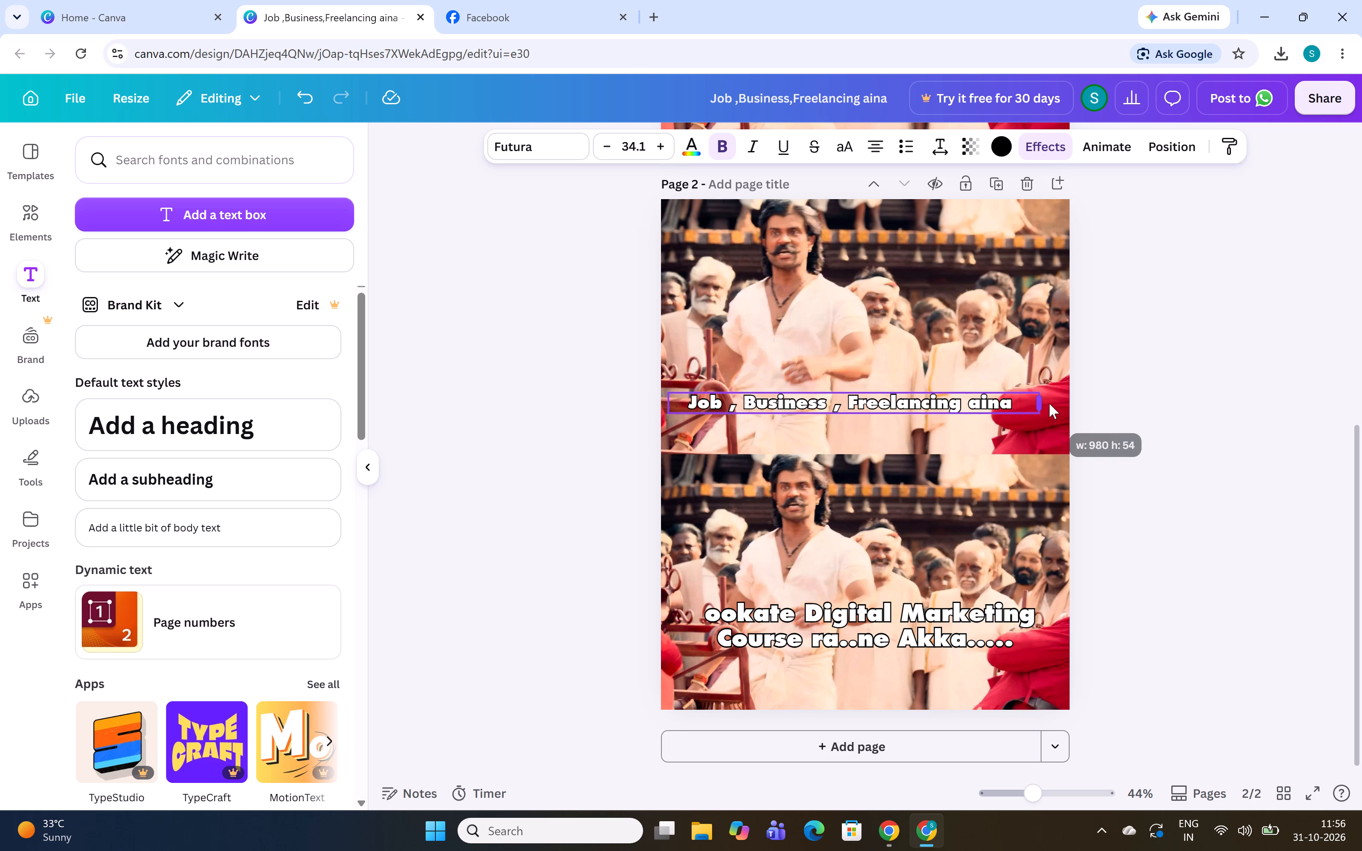
{"action": "left_click_drag", "start_coordinate": [1049, 403], "coordinate": [1077, 404]}
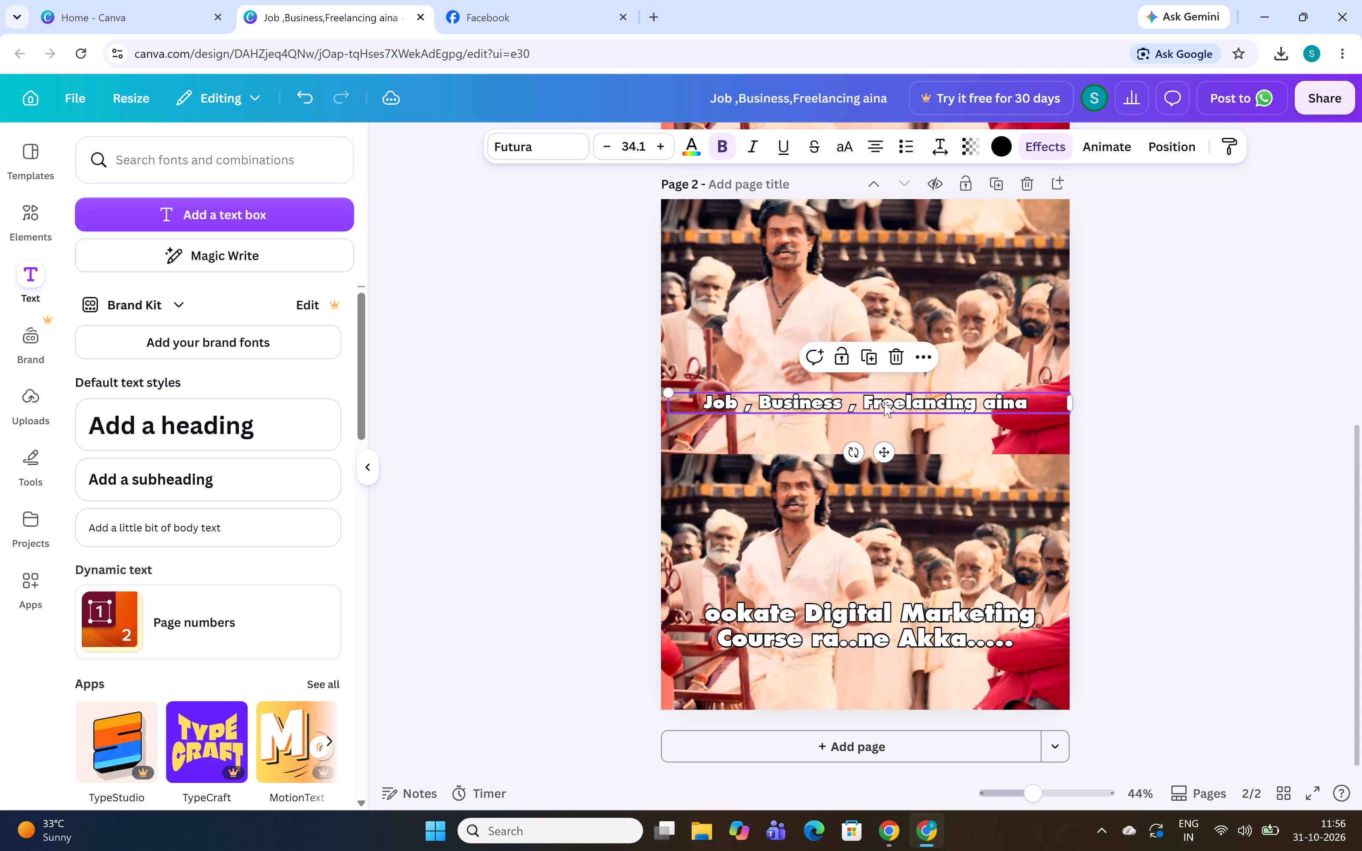
Move page 2's upper caption down to just above the lower edge of the upper image.
{"action": "left_click_drag", "start_coordinate": [882, 402], "coordinate": [874, 419]}
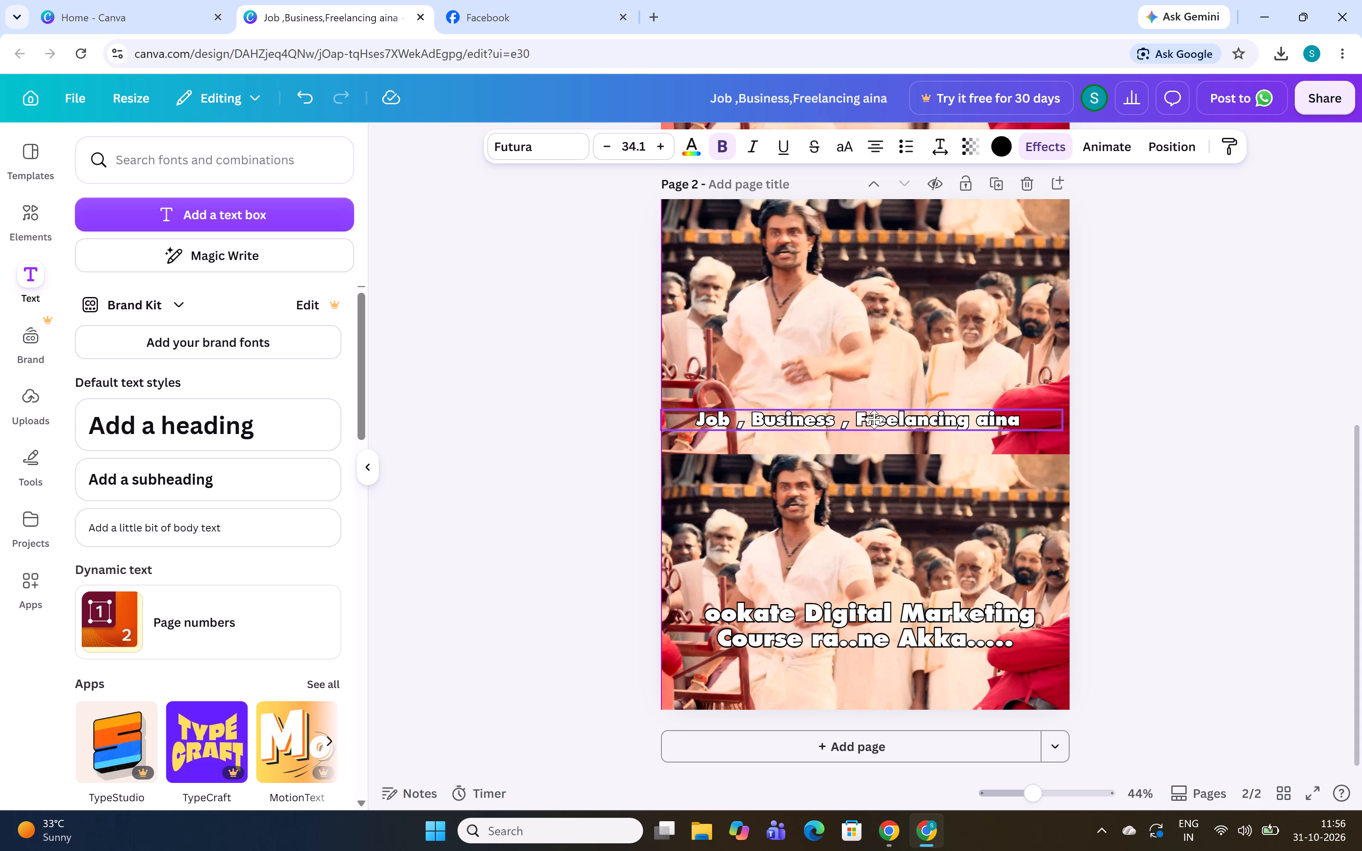
{"action": "left_click_drag", "start_coordinate": [874, 419], "coordinate": [878, 425]}
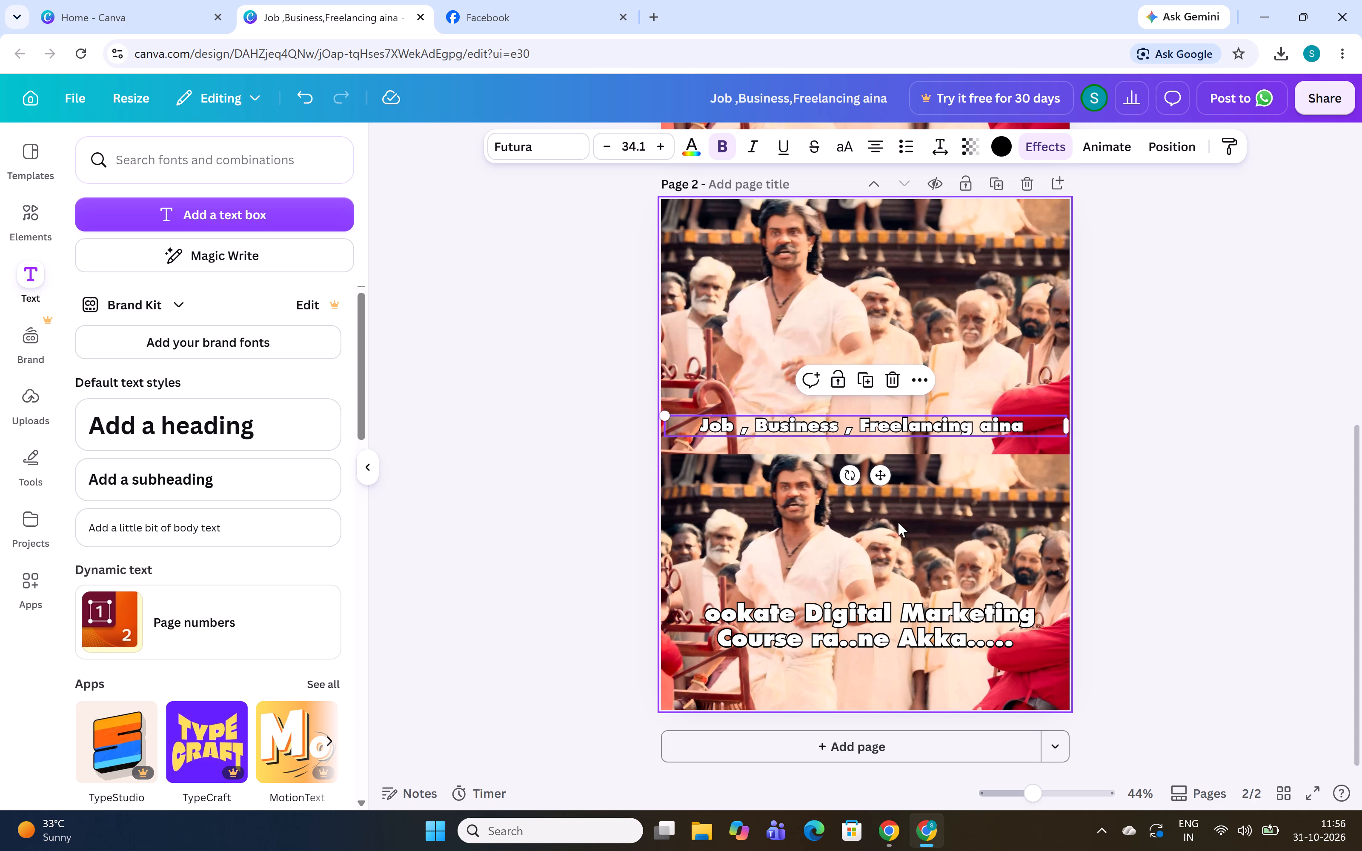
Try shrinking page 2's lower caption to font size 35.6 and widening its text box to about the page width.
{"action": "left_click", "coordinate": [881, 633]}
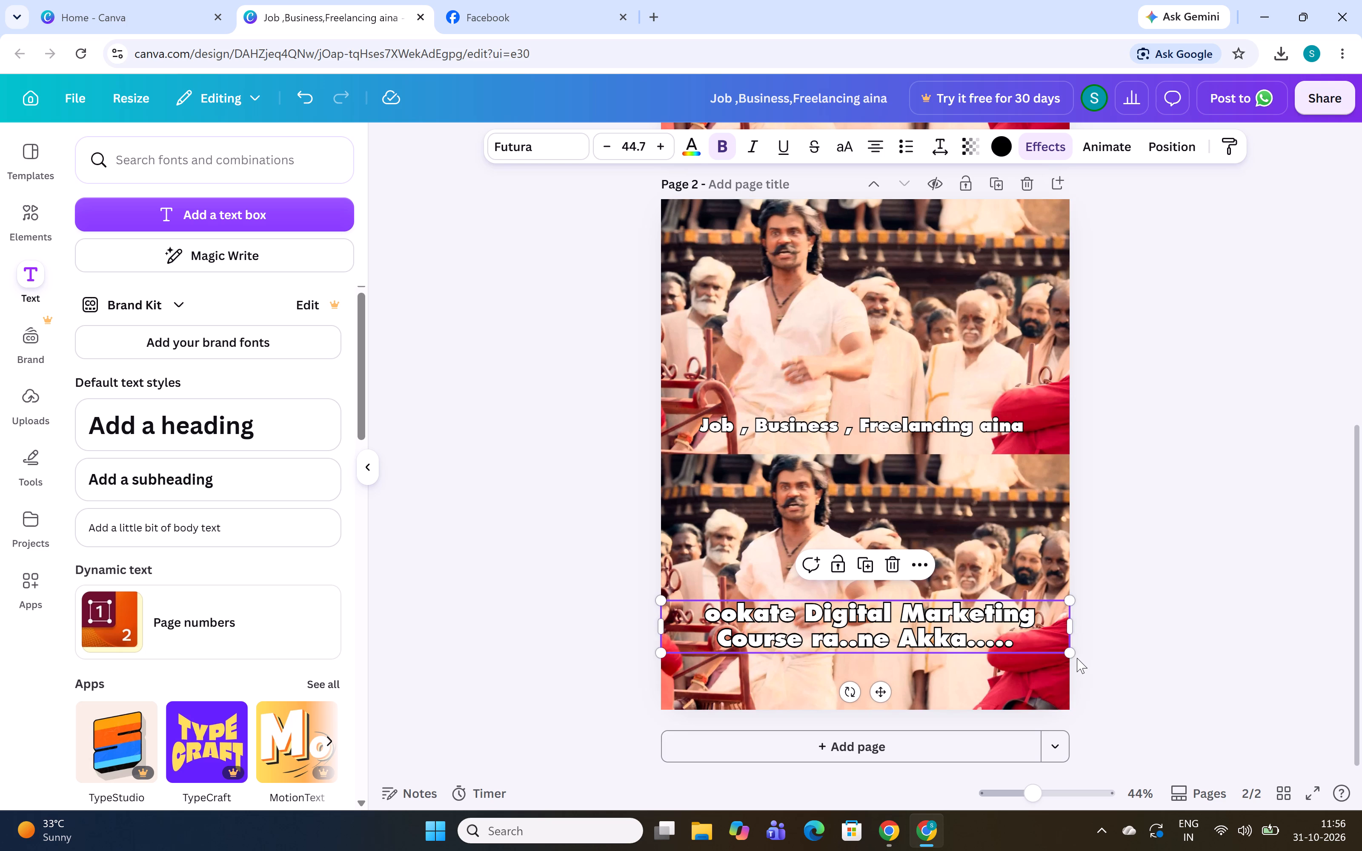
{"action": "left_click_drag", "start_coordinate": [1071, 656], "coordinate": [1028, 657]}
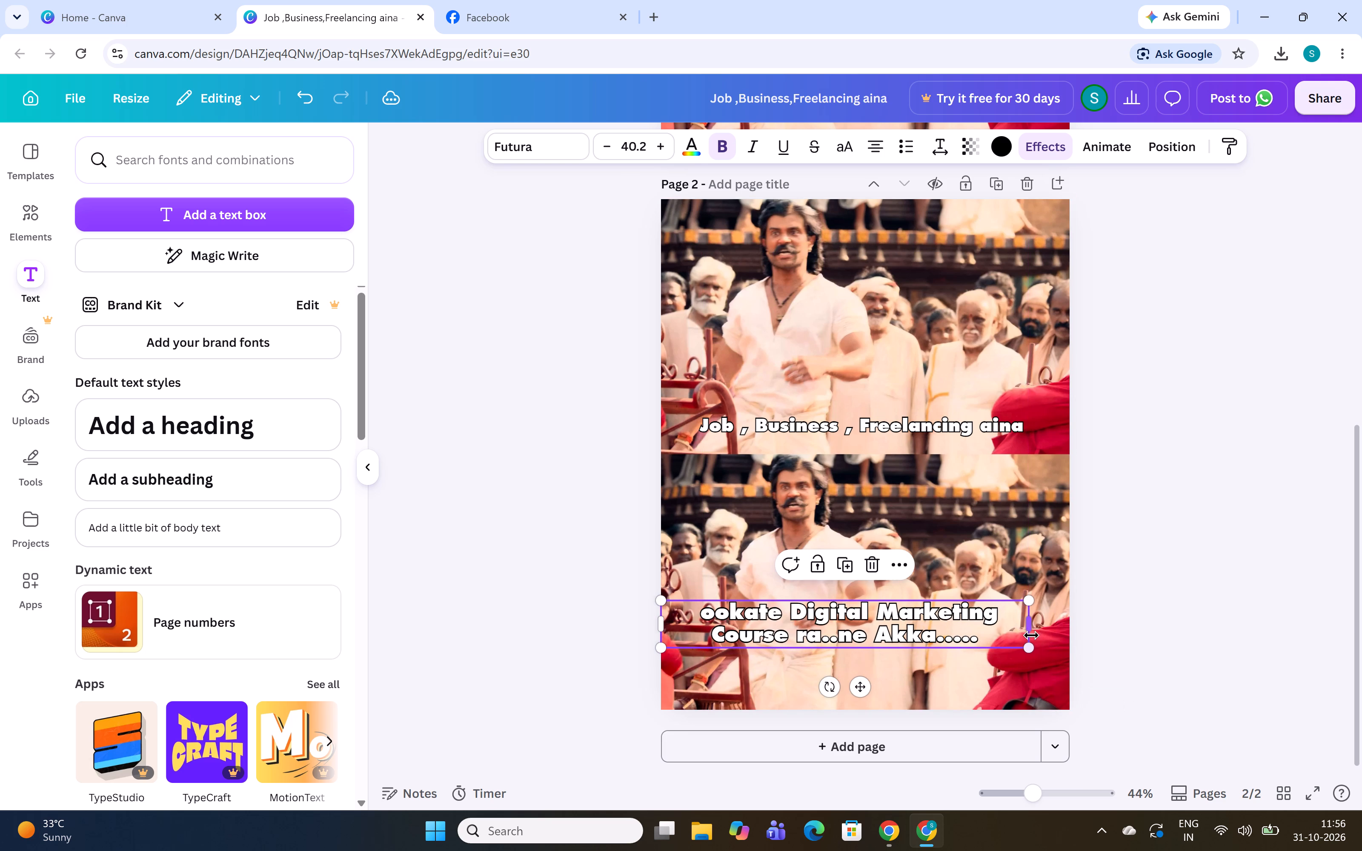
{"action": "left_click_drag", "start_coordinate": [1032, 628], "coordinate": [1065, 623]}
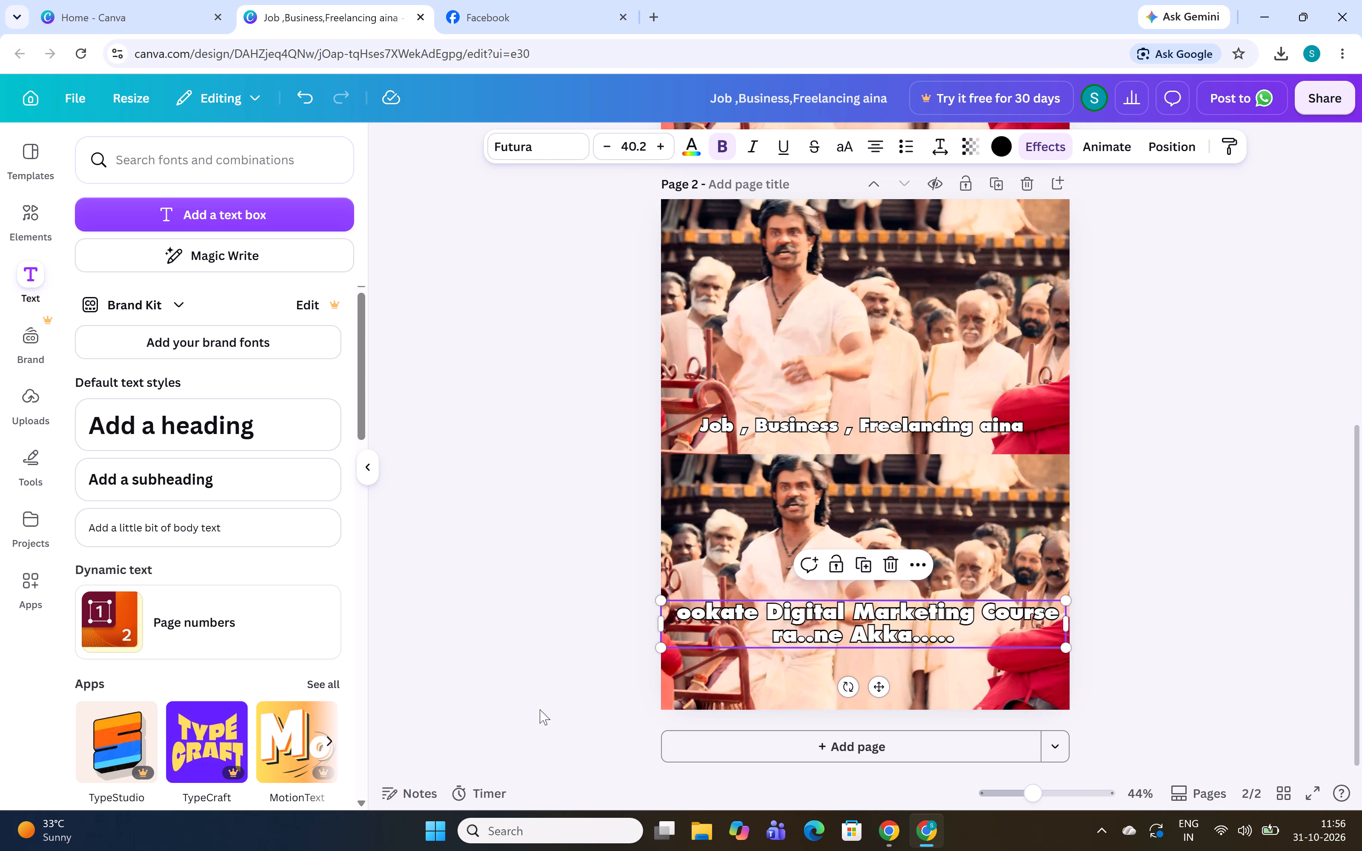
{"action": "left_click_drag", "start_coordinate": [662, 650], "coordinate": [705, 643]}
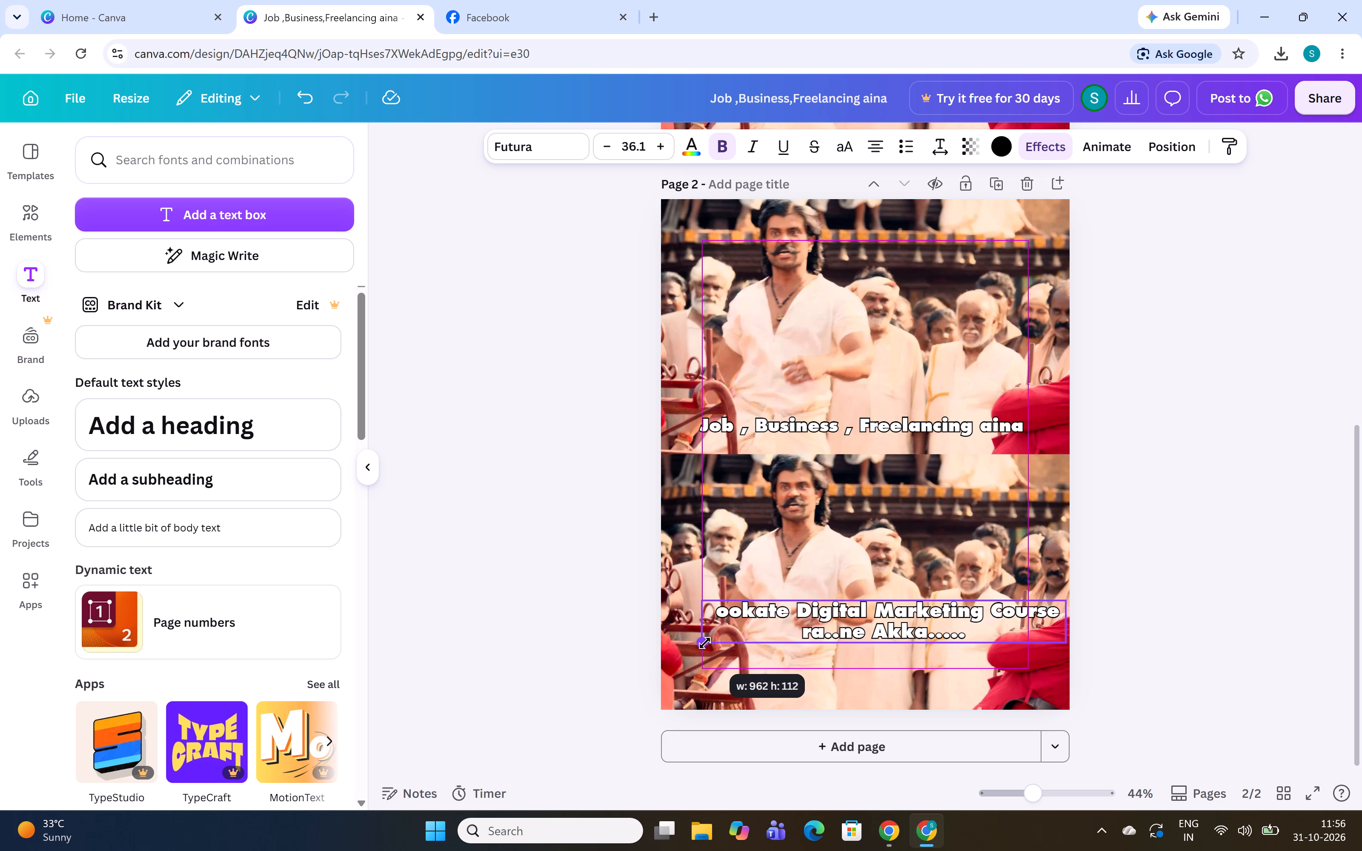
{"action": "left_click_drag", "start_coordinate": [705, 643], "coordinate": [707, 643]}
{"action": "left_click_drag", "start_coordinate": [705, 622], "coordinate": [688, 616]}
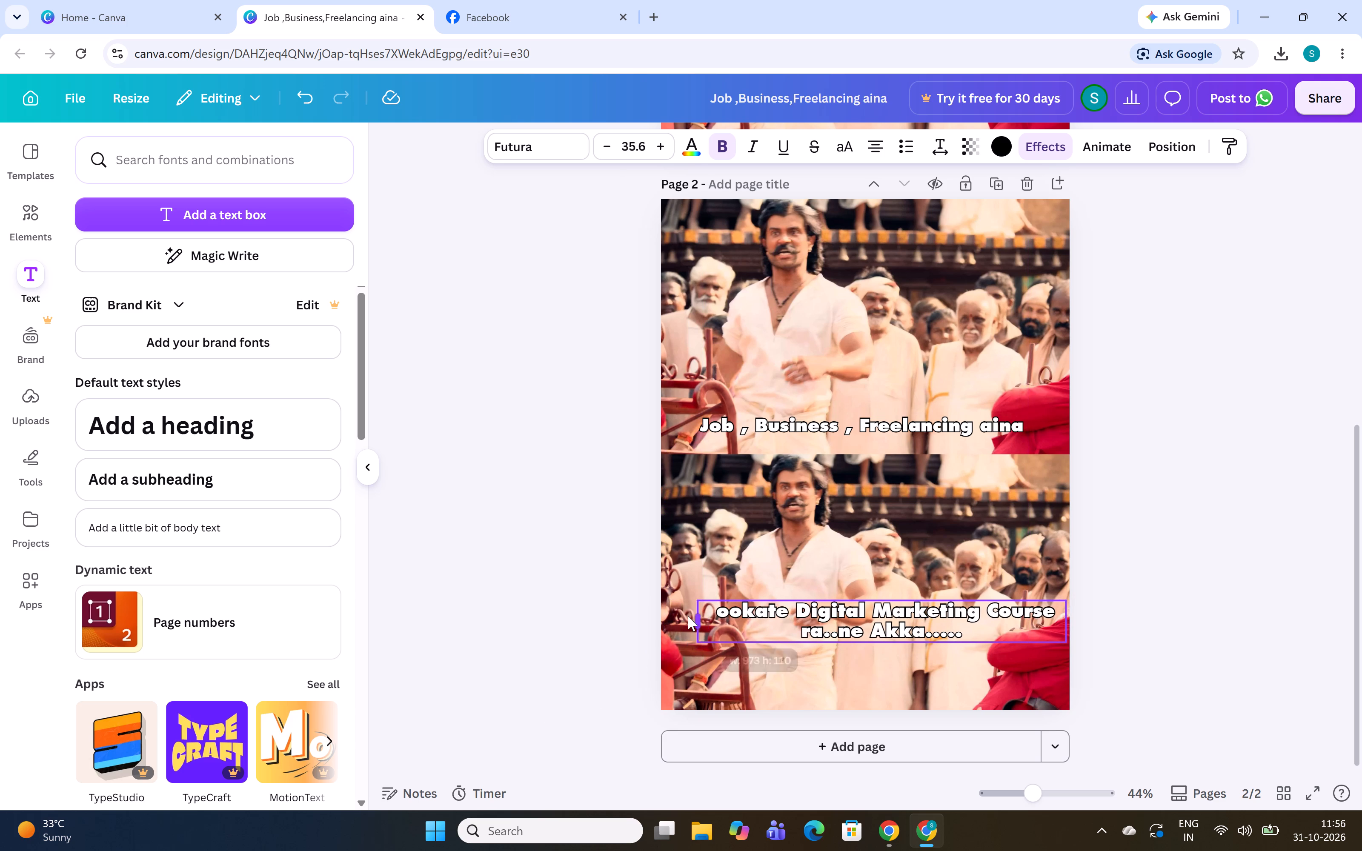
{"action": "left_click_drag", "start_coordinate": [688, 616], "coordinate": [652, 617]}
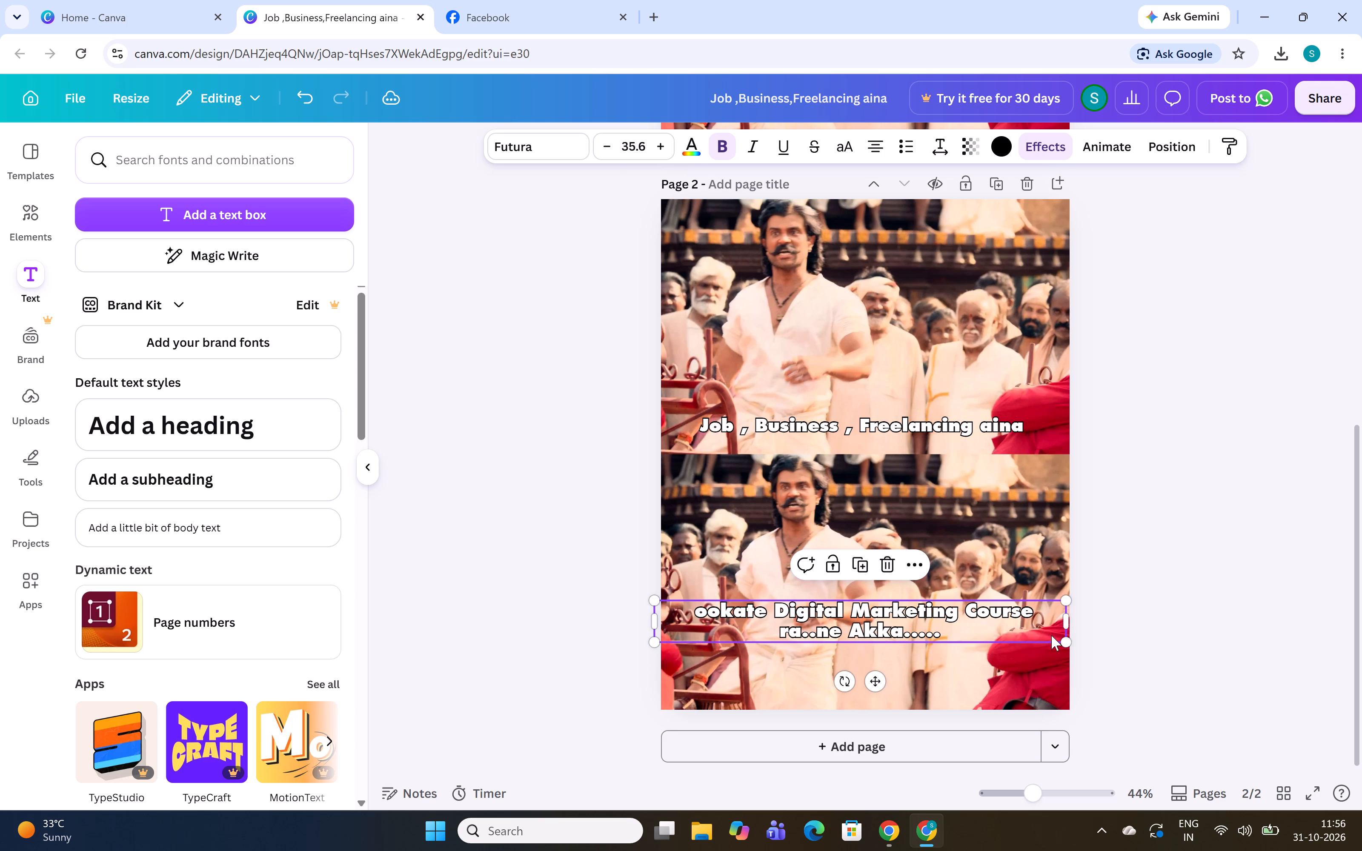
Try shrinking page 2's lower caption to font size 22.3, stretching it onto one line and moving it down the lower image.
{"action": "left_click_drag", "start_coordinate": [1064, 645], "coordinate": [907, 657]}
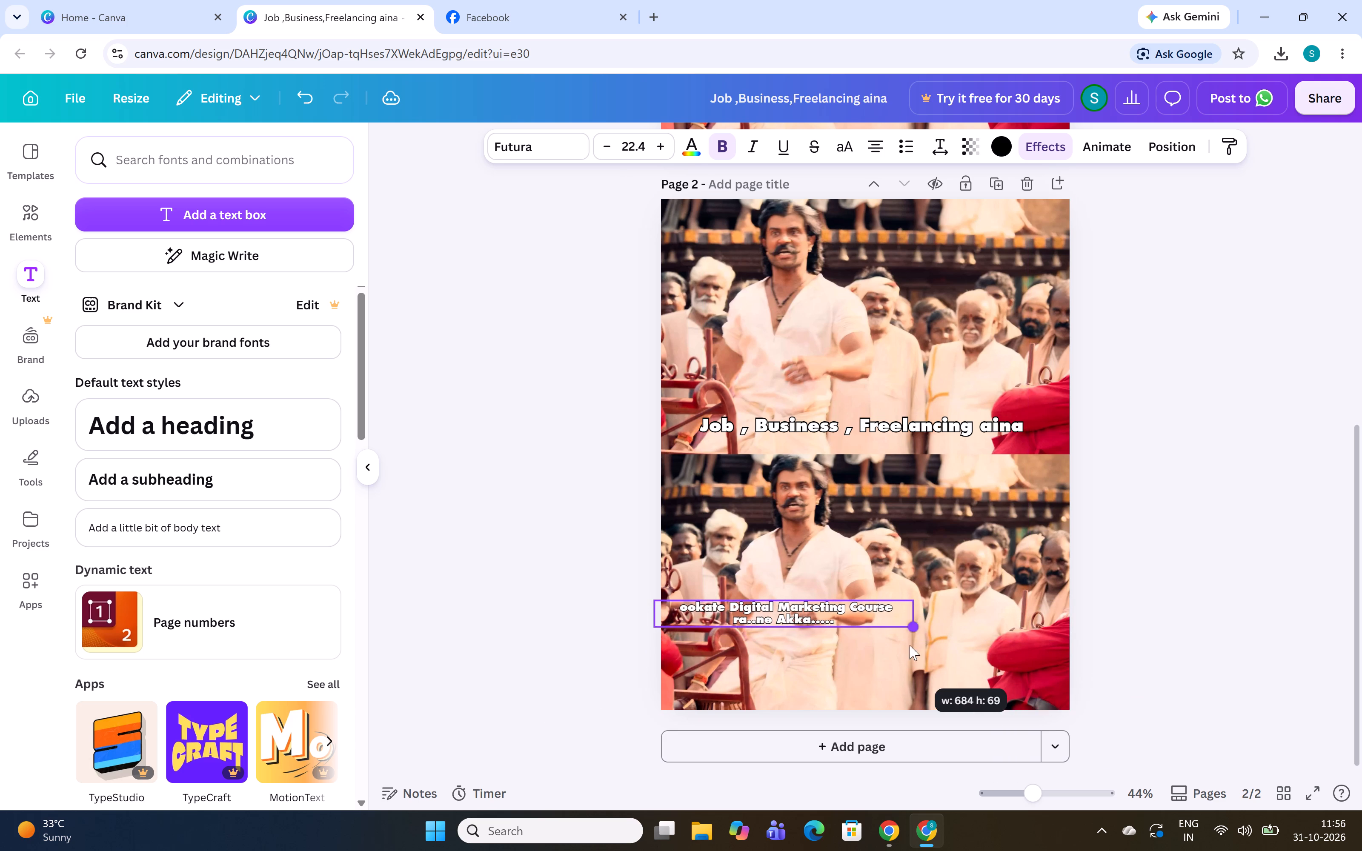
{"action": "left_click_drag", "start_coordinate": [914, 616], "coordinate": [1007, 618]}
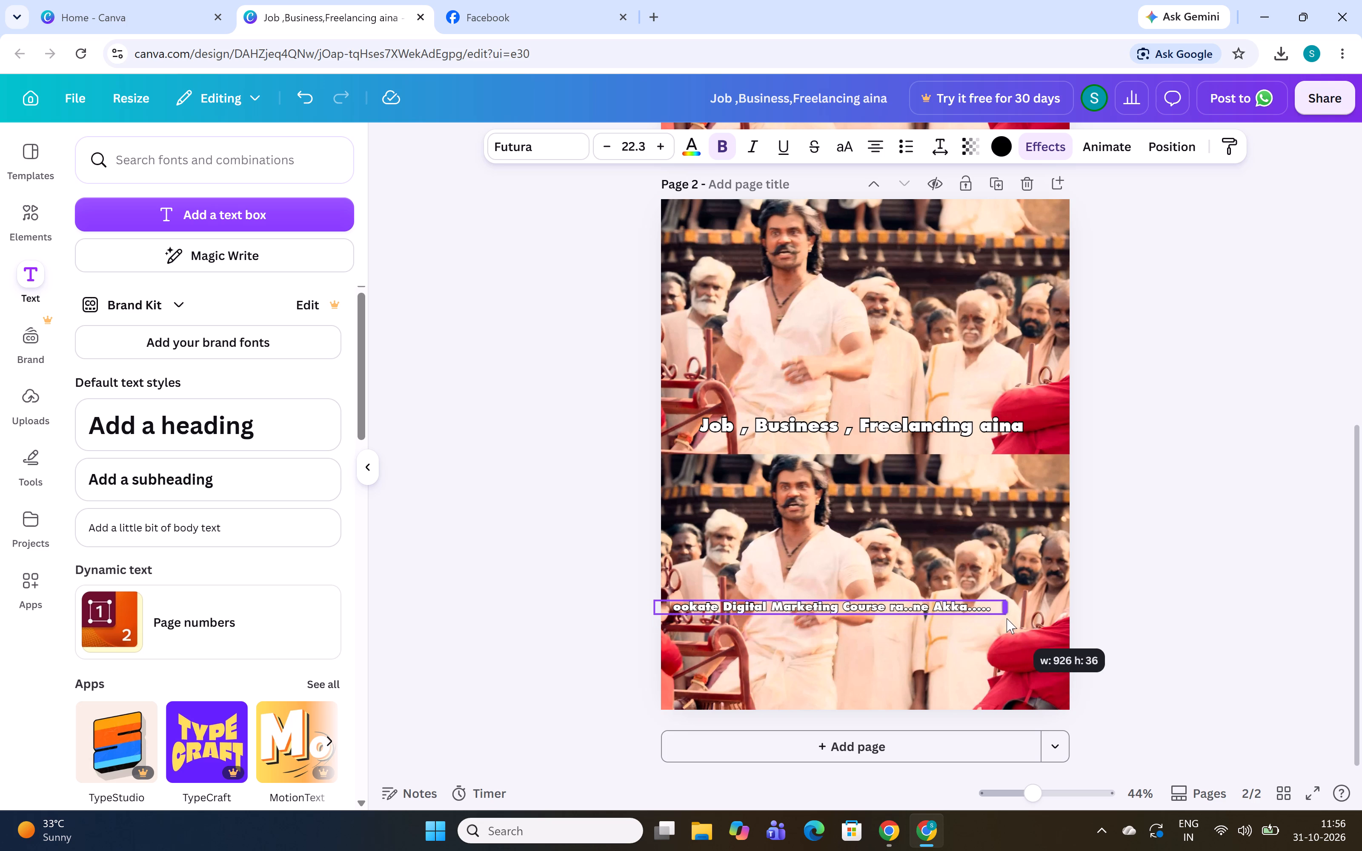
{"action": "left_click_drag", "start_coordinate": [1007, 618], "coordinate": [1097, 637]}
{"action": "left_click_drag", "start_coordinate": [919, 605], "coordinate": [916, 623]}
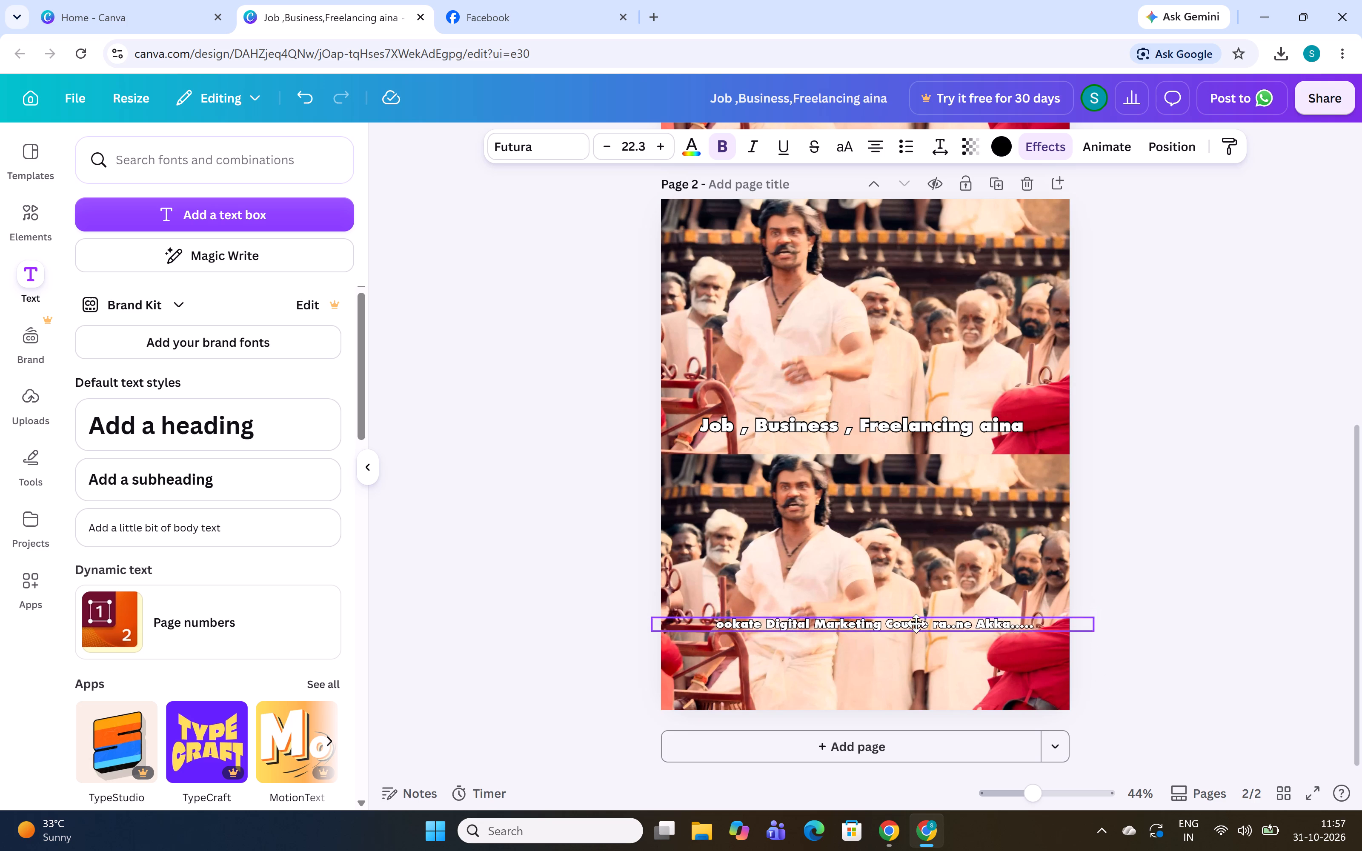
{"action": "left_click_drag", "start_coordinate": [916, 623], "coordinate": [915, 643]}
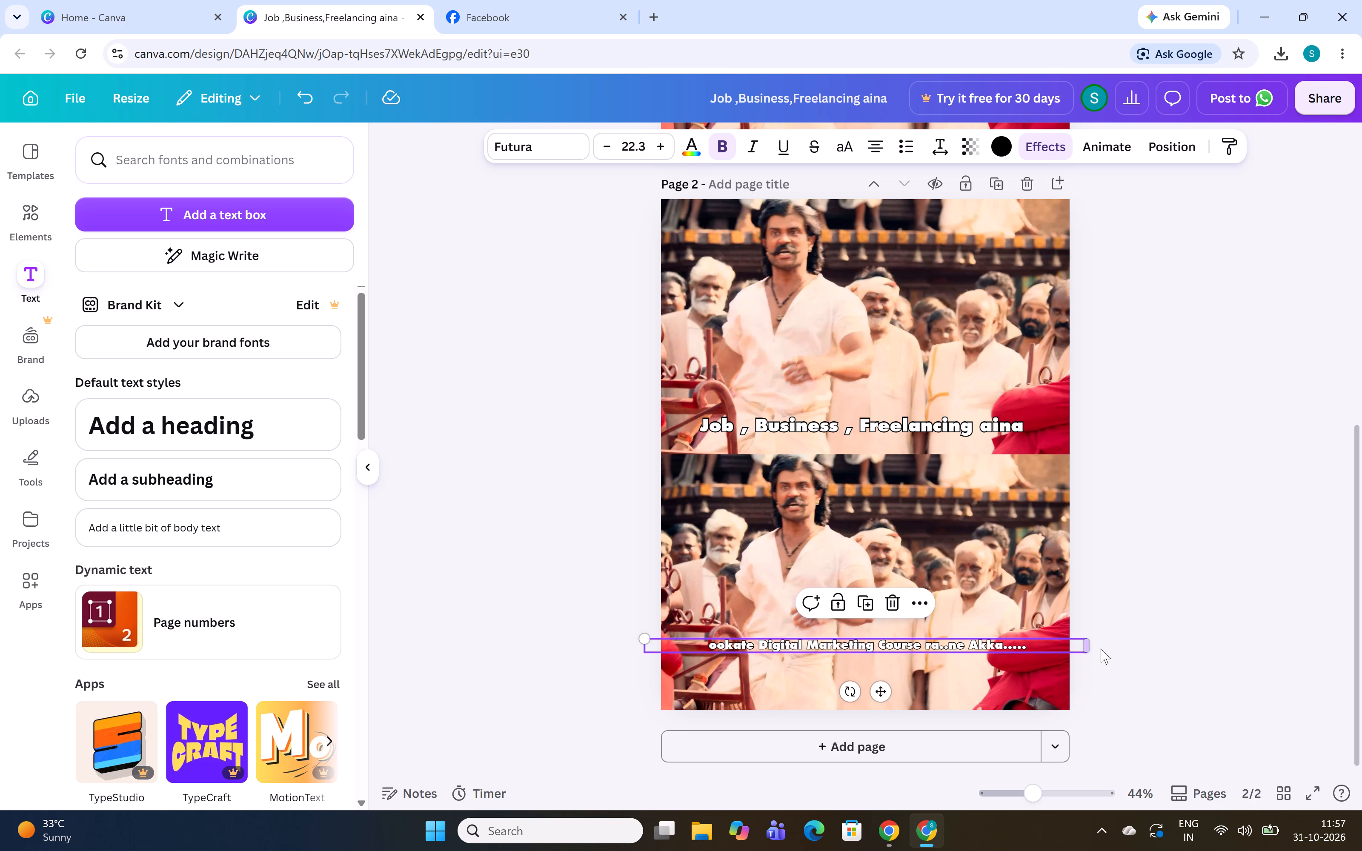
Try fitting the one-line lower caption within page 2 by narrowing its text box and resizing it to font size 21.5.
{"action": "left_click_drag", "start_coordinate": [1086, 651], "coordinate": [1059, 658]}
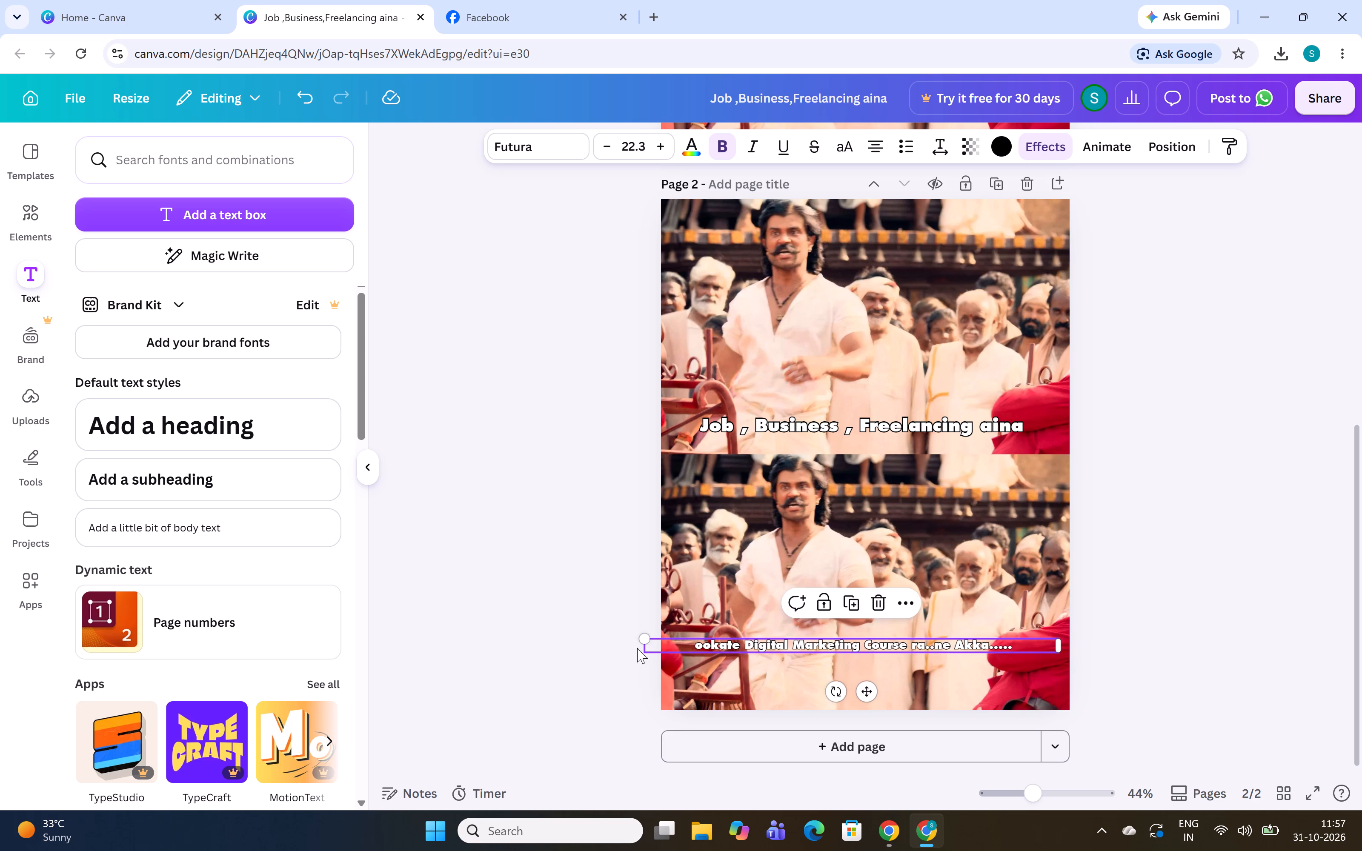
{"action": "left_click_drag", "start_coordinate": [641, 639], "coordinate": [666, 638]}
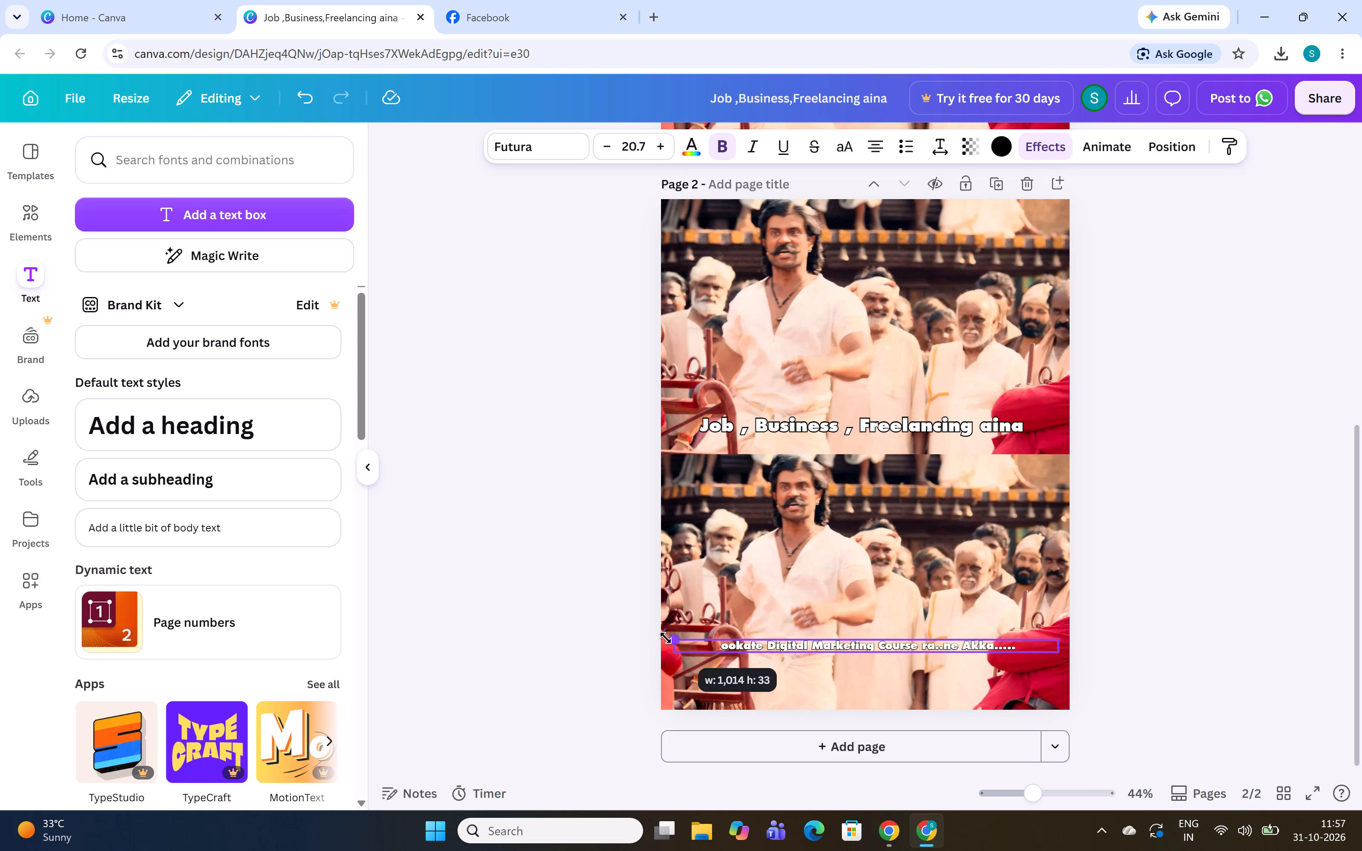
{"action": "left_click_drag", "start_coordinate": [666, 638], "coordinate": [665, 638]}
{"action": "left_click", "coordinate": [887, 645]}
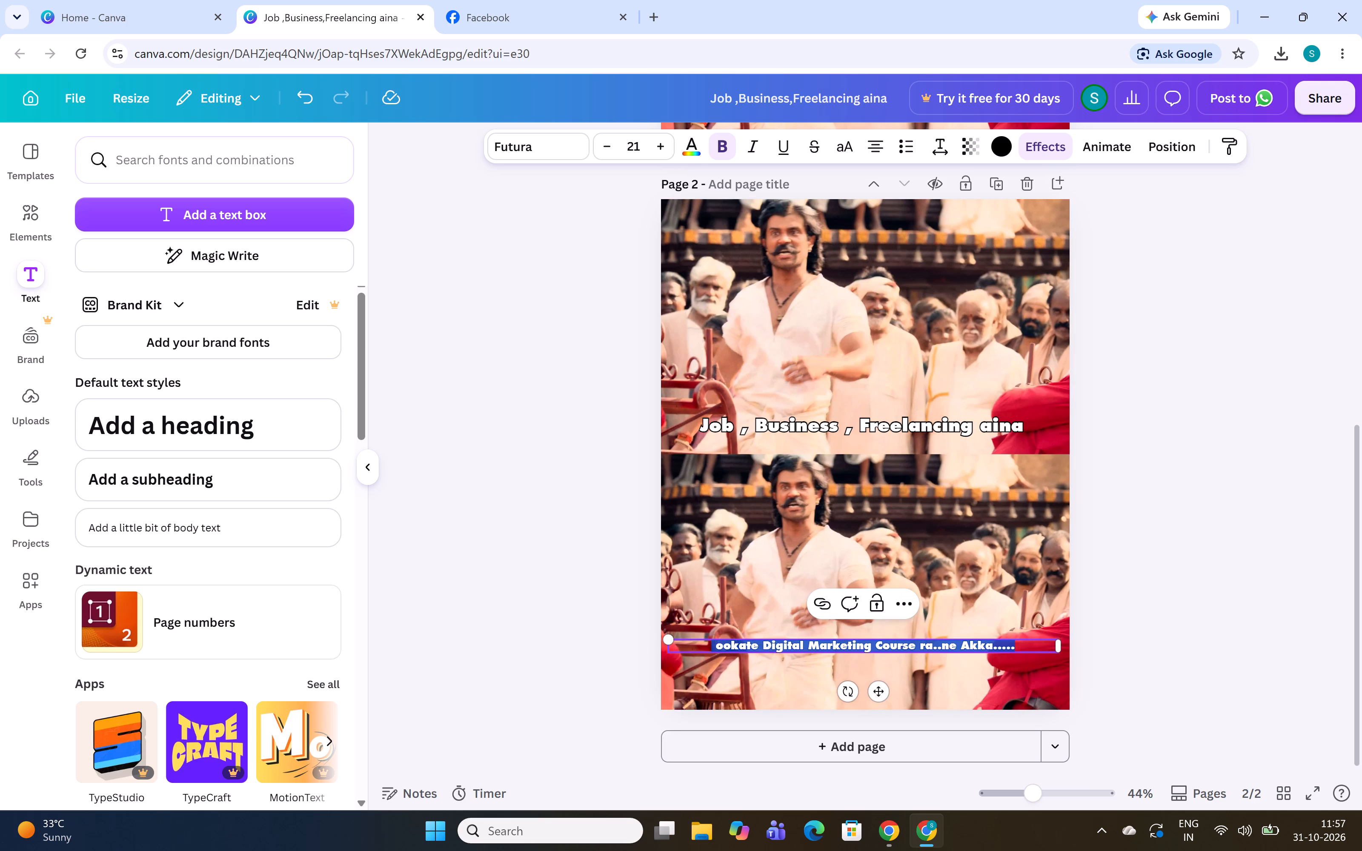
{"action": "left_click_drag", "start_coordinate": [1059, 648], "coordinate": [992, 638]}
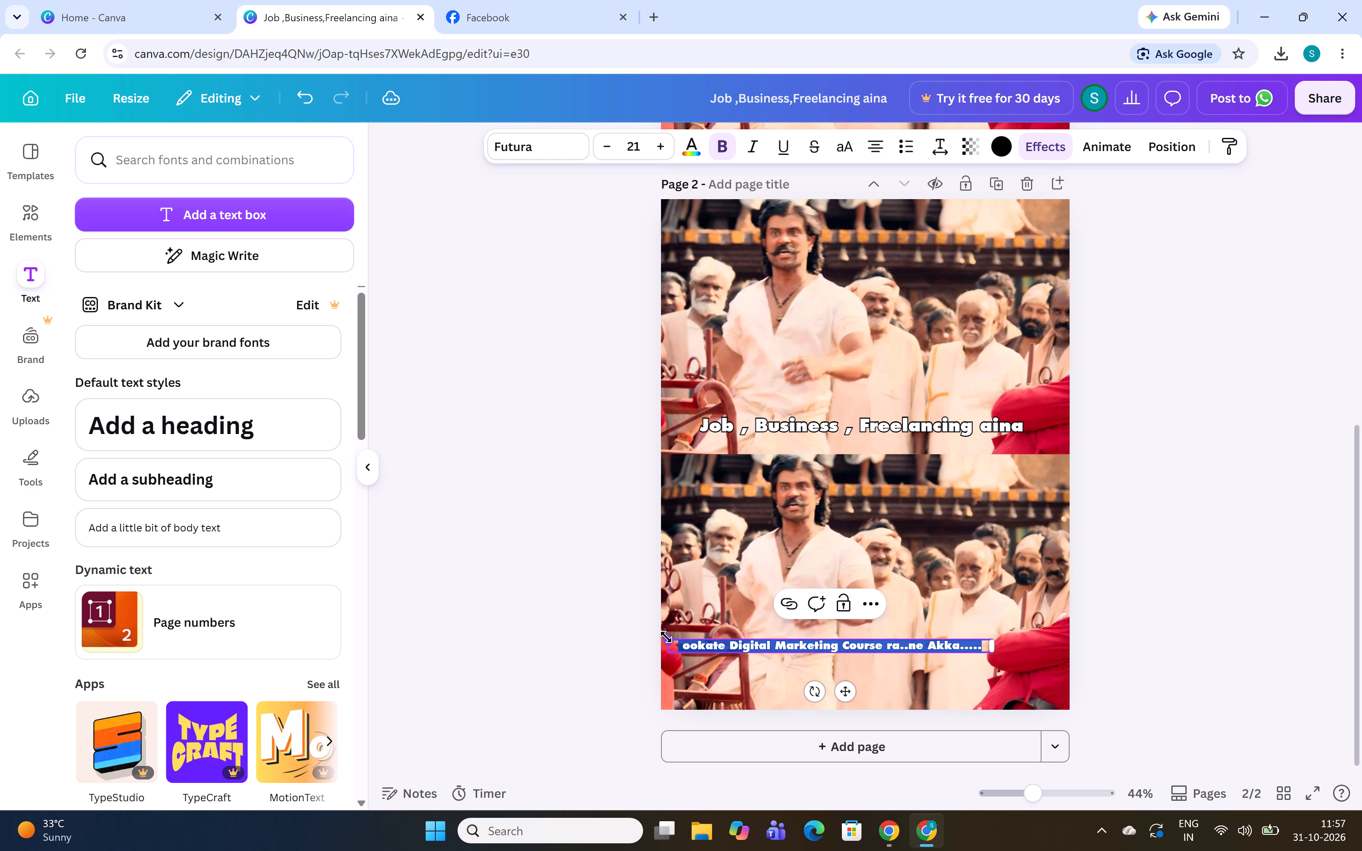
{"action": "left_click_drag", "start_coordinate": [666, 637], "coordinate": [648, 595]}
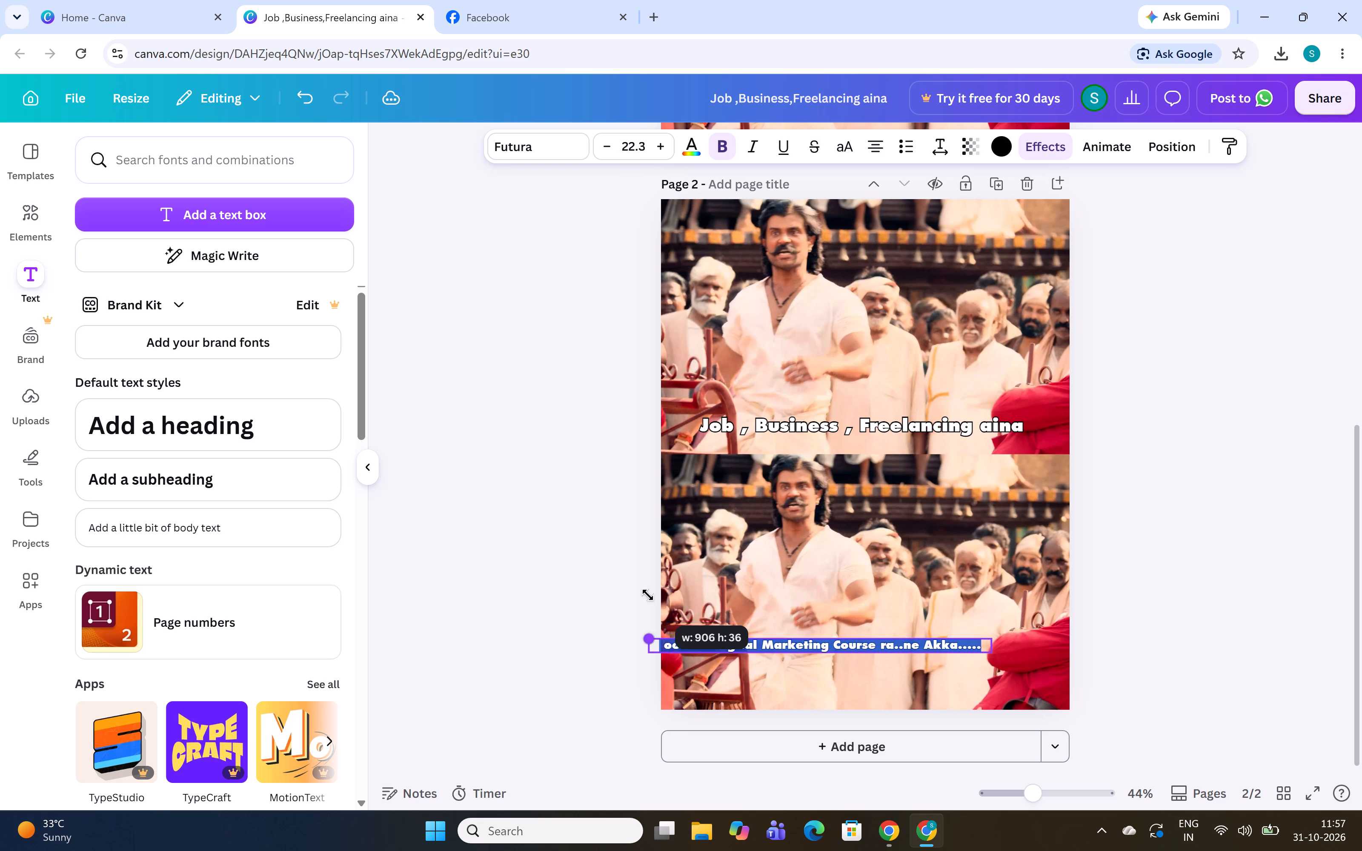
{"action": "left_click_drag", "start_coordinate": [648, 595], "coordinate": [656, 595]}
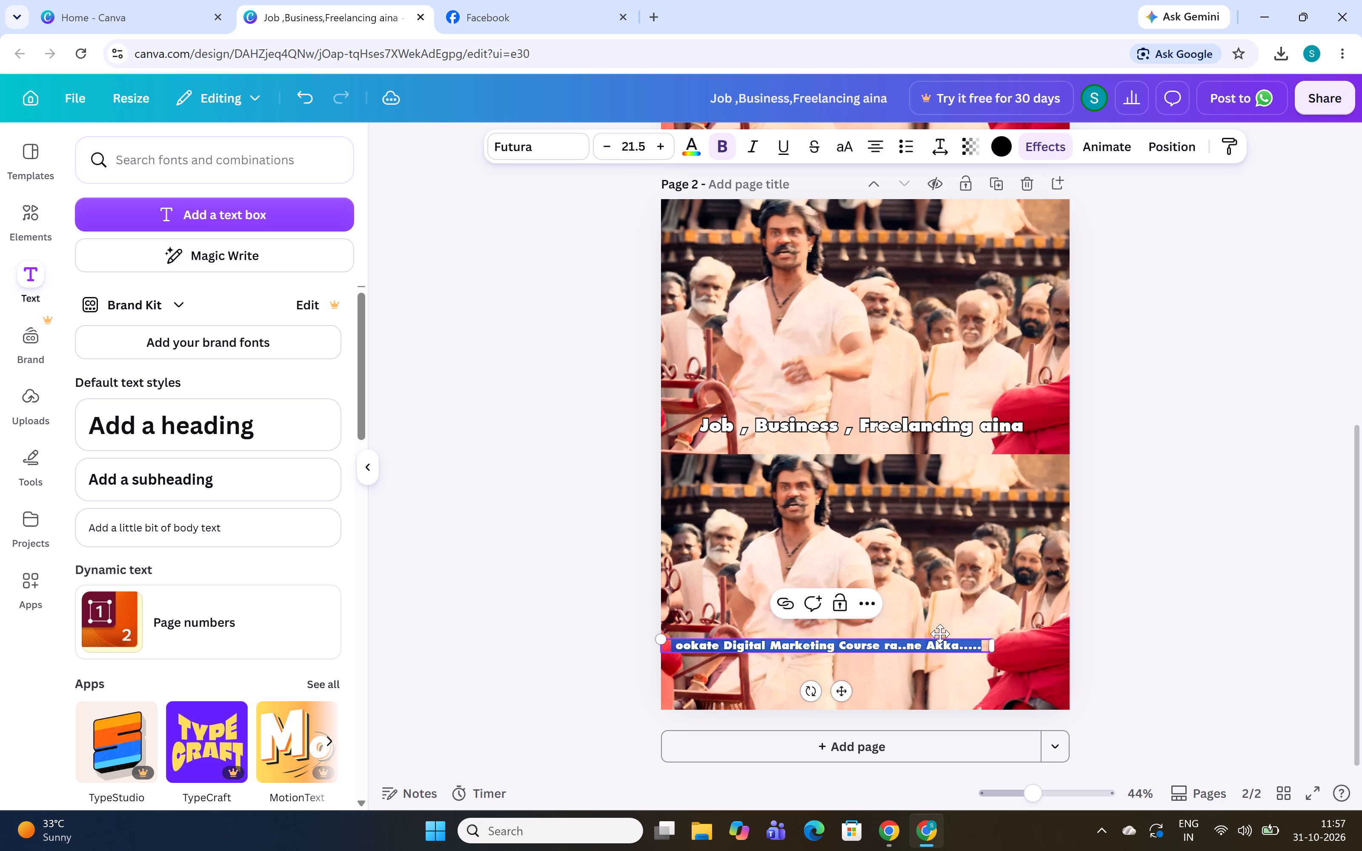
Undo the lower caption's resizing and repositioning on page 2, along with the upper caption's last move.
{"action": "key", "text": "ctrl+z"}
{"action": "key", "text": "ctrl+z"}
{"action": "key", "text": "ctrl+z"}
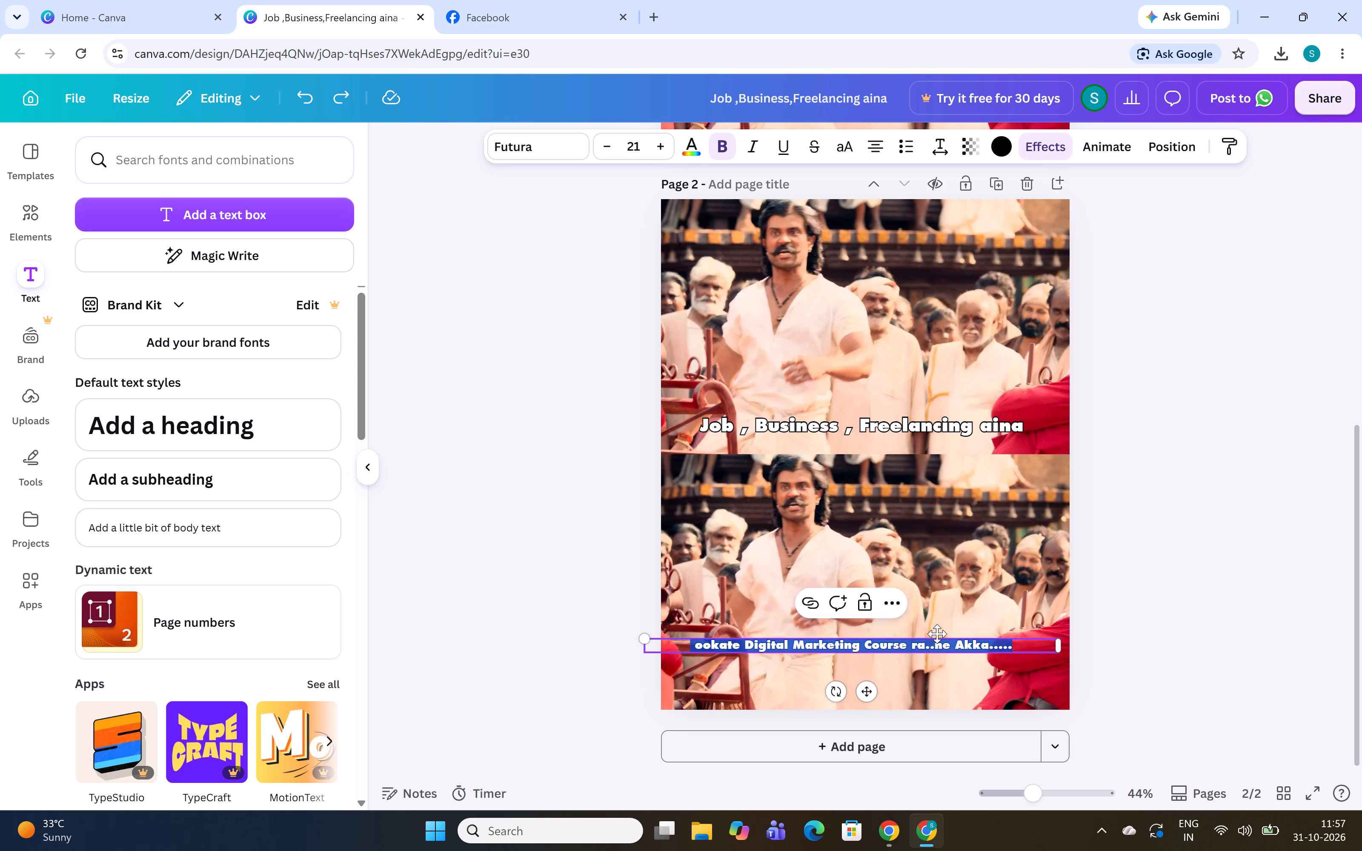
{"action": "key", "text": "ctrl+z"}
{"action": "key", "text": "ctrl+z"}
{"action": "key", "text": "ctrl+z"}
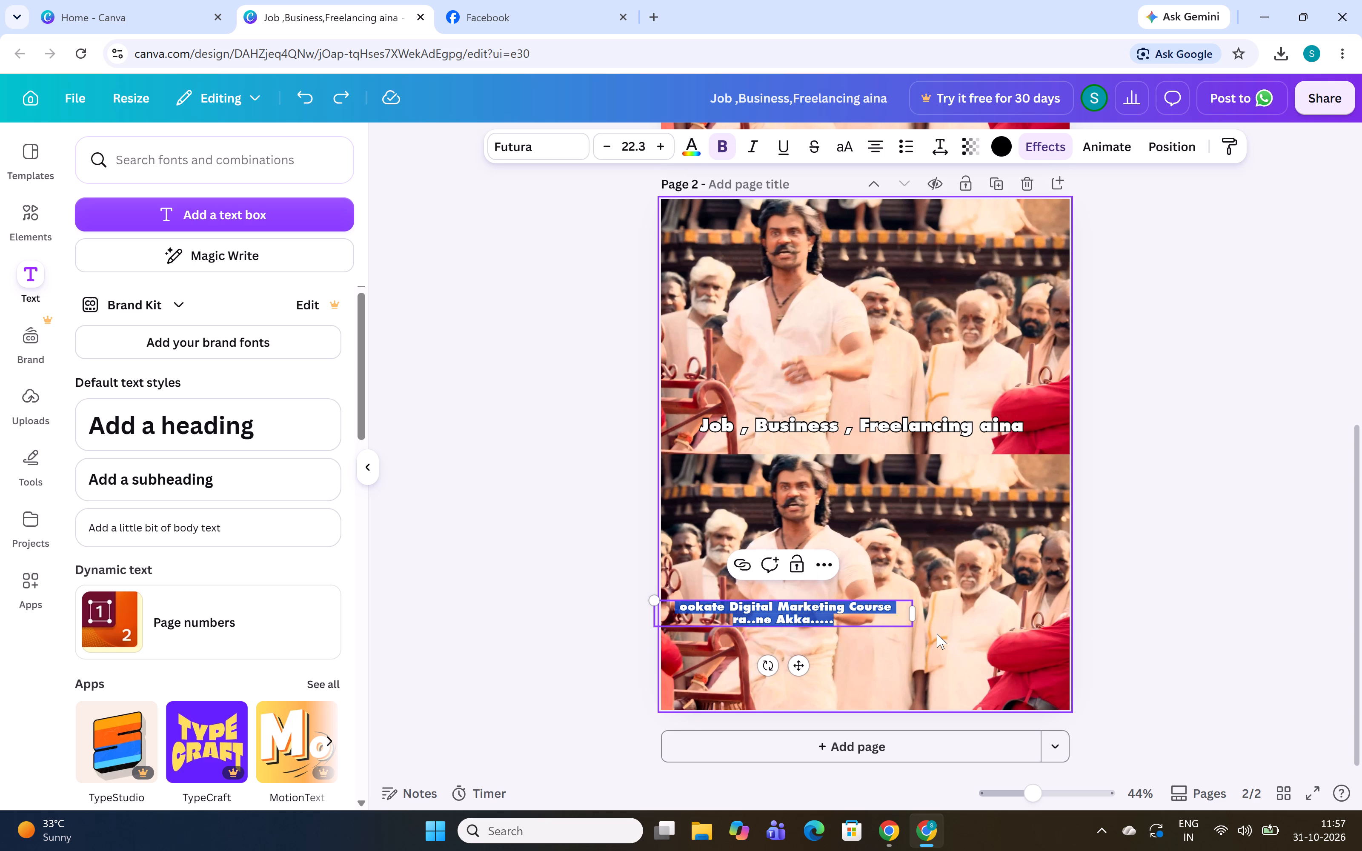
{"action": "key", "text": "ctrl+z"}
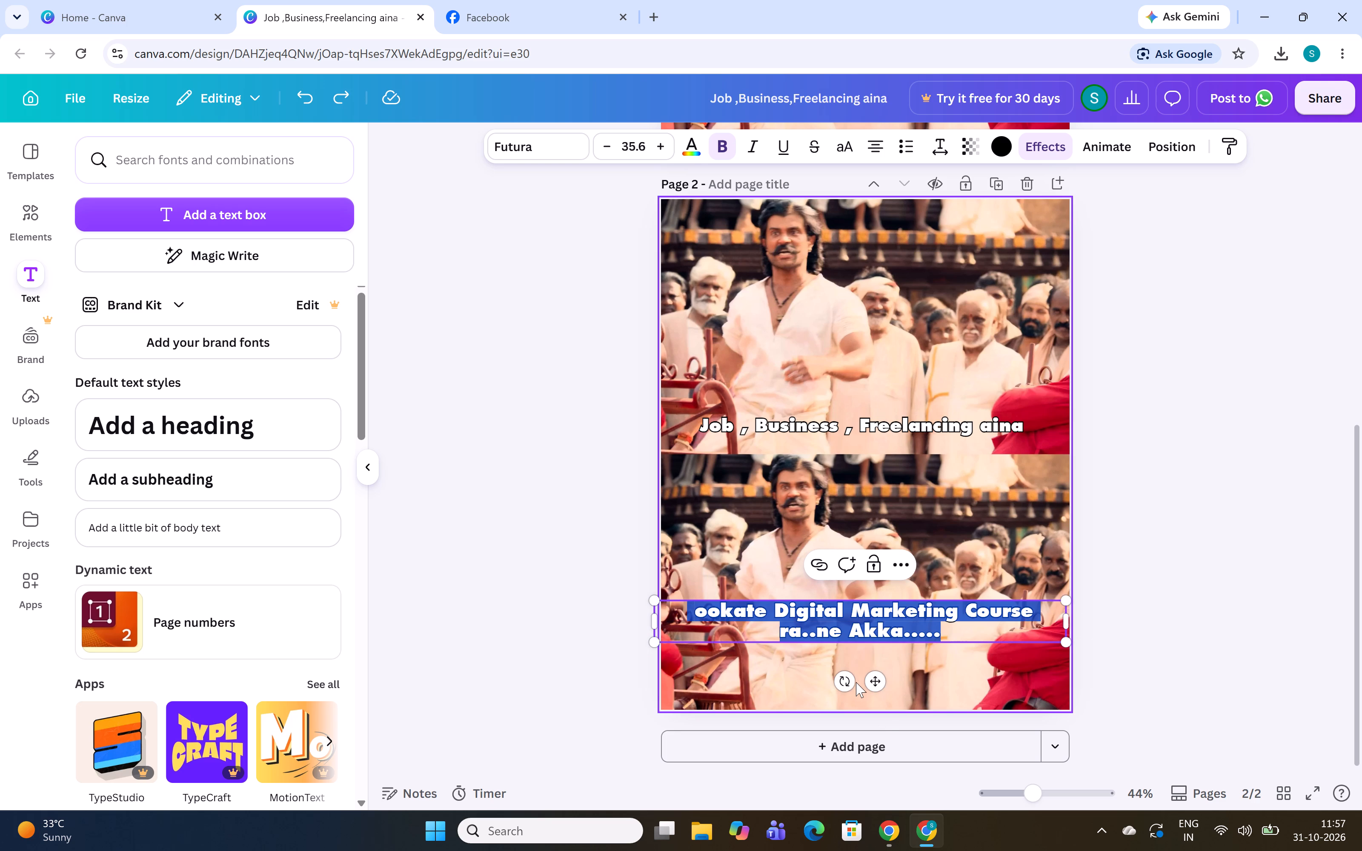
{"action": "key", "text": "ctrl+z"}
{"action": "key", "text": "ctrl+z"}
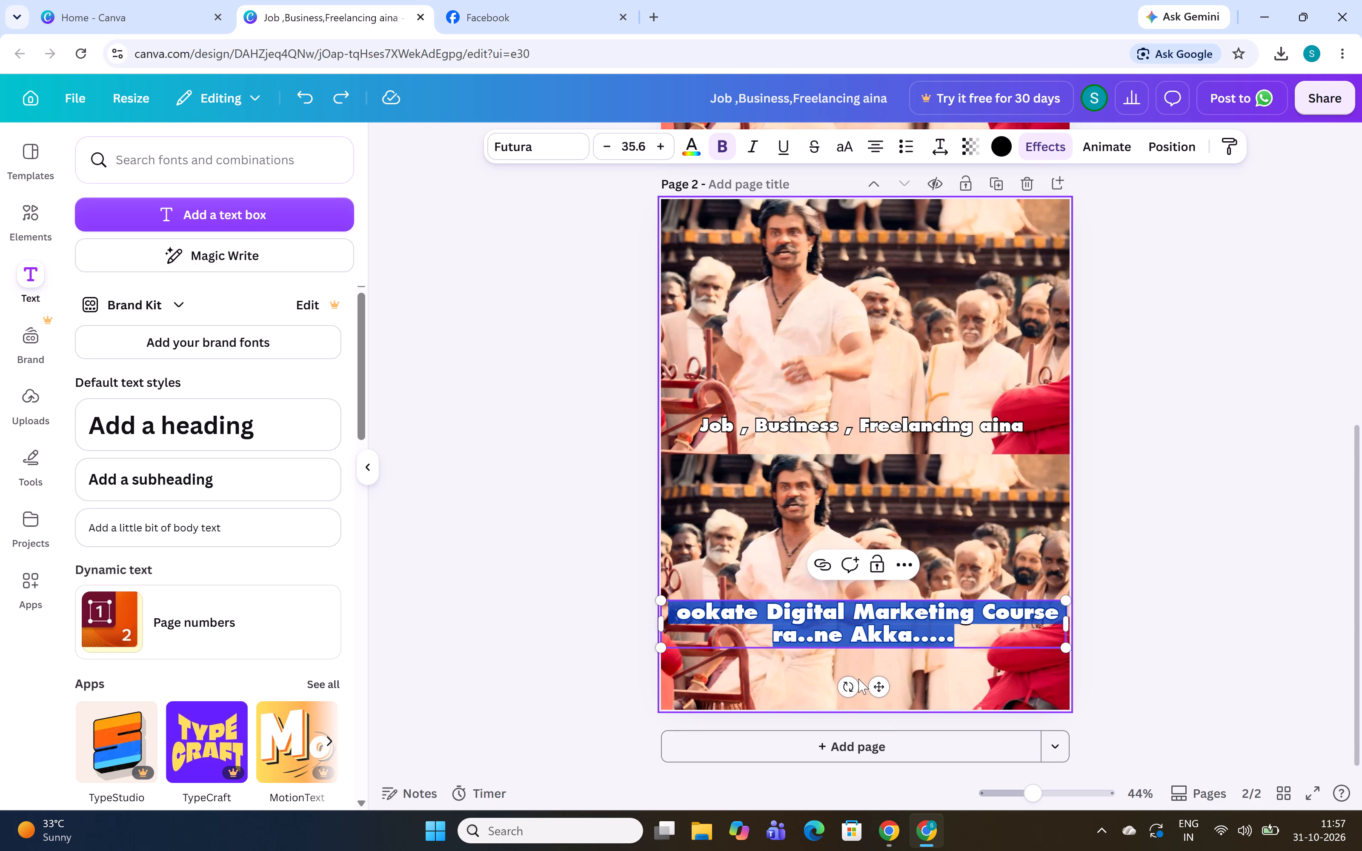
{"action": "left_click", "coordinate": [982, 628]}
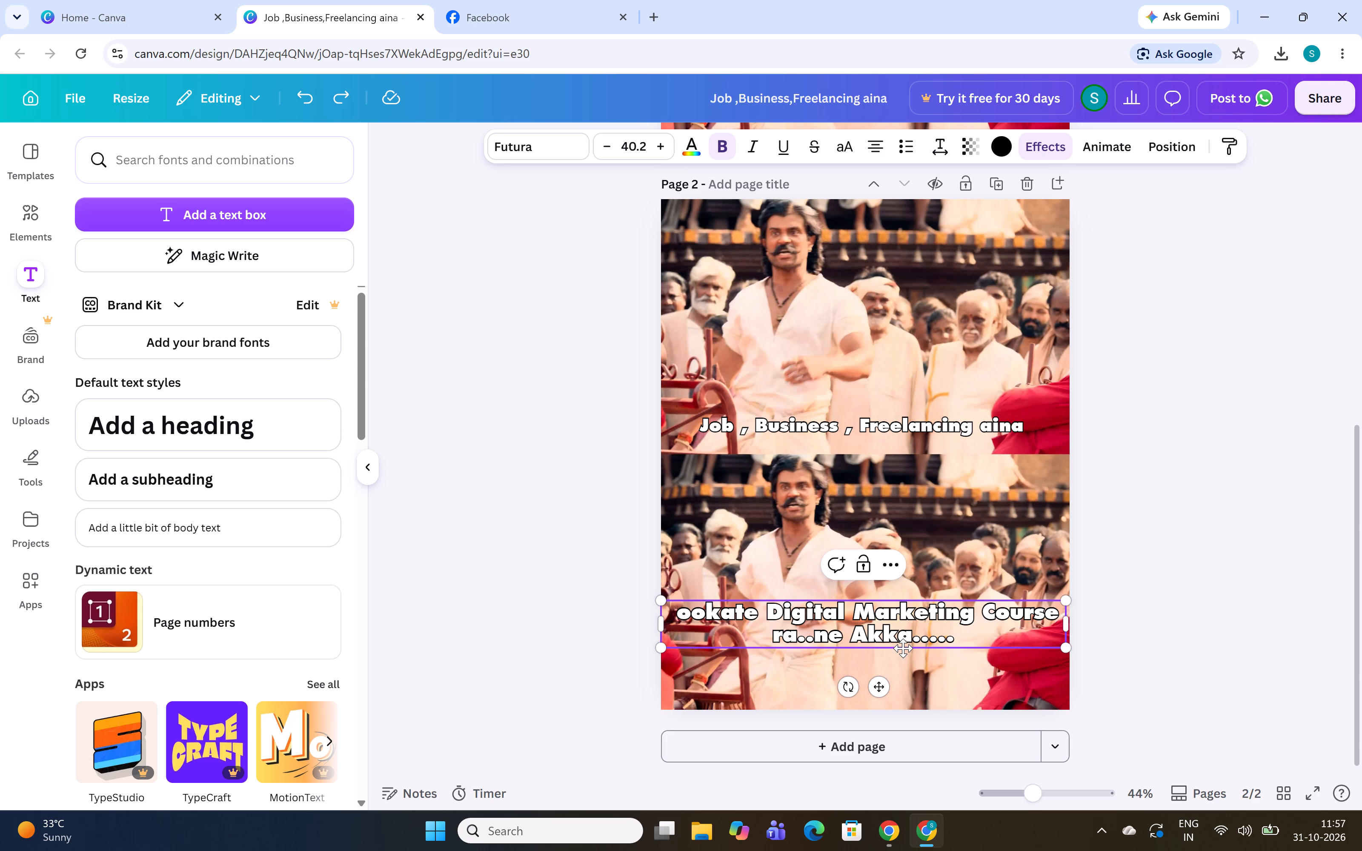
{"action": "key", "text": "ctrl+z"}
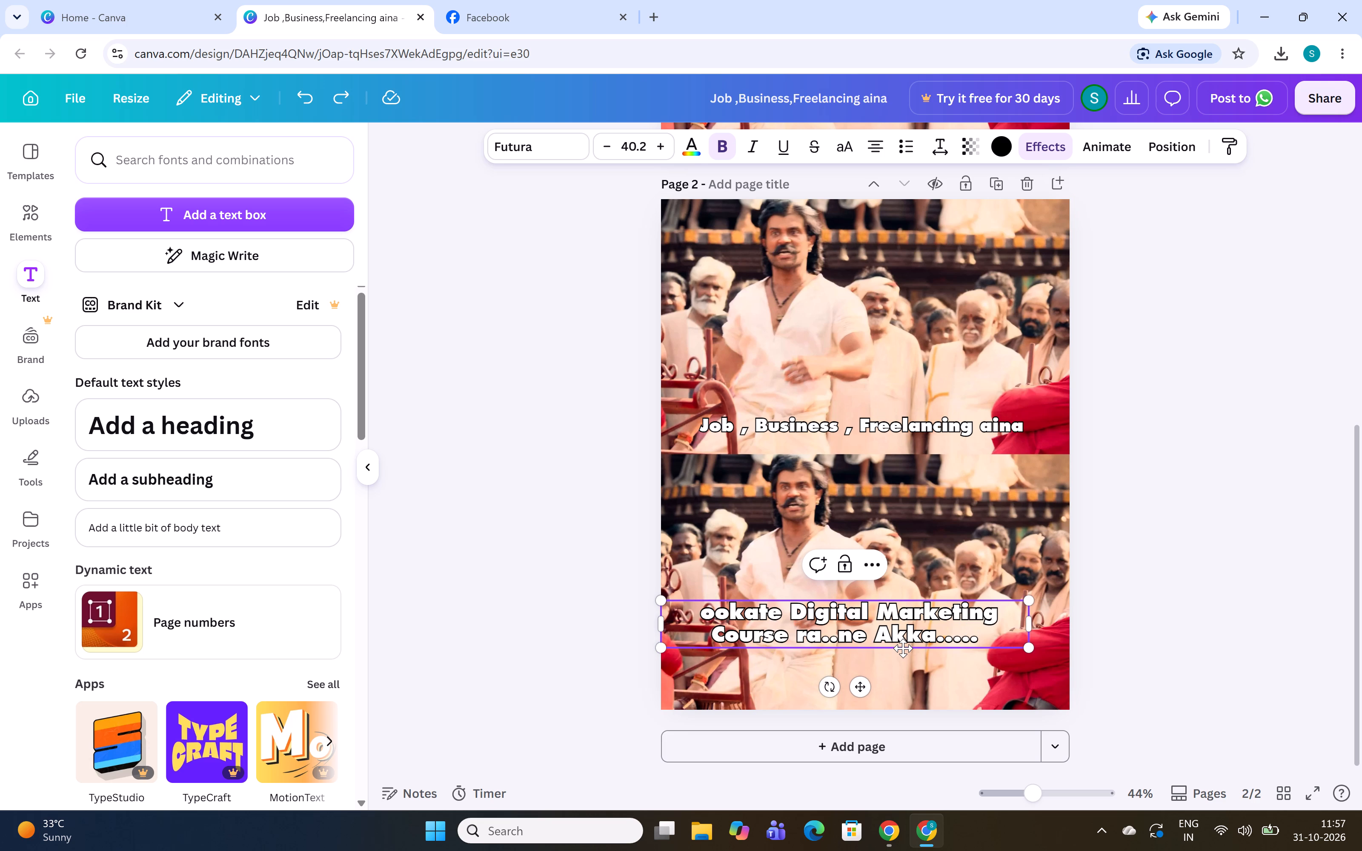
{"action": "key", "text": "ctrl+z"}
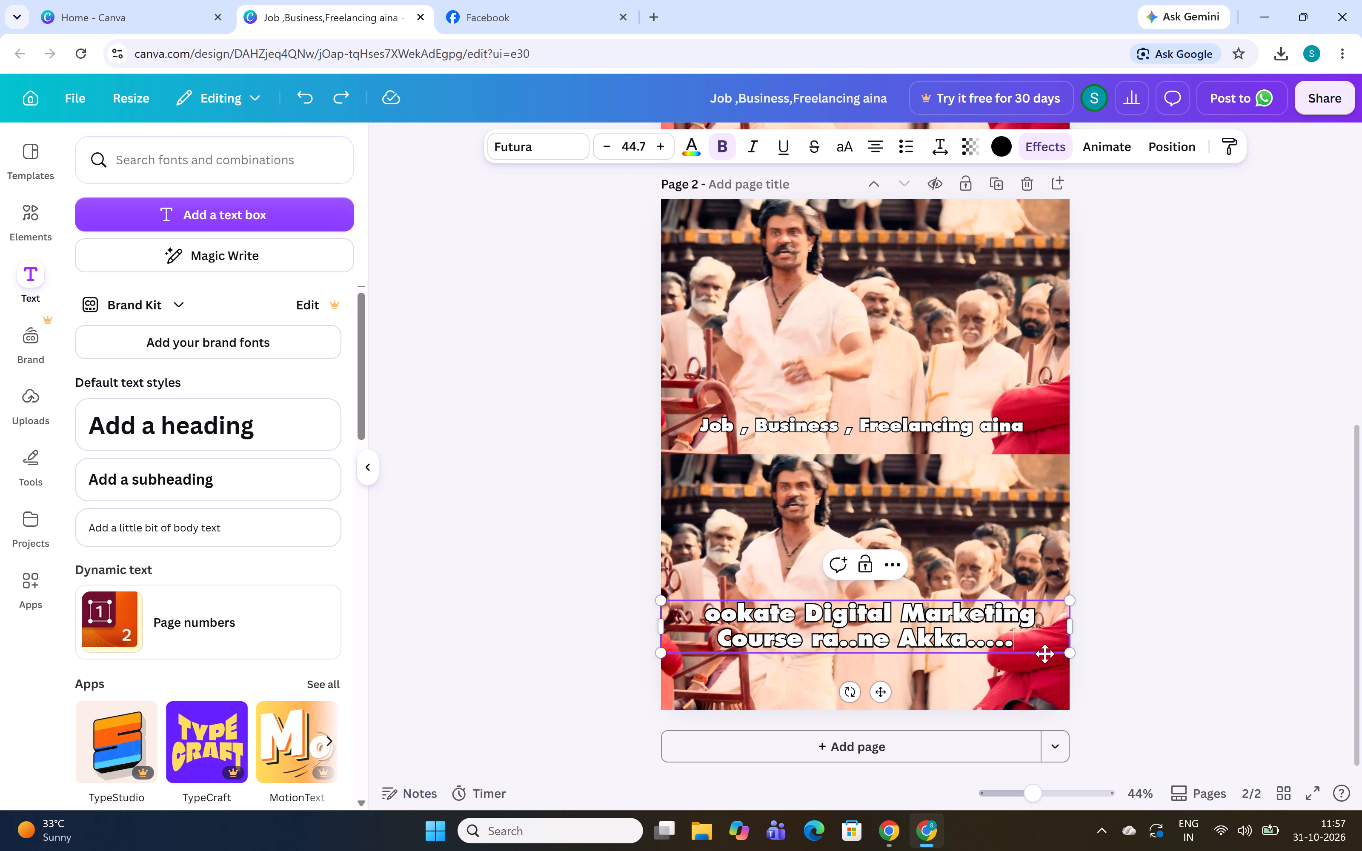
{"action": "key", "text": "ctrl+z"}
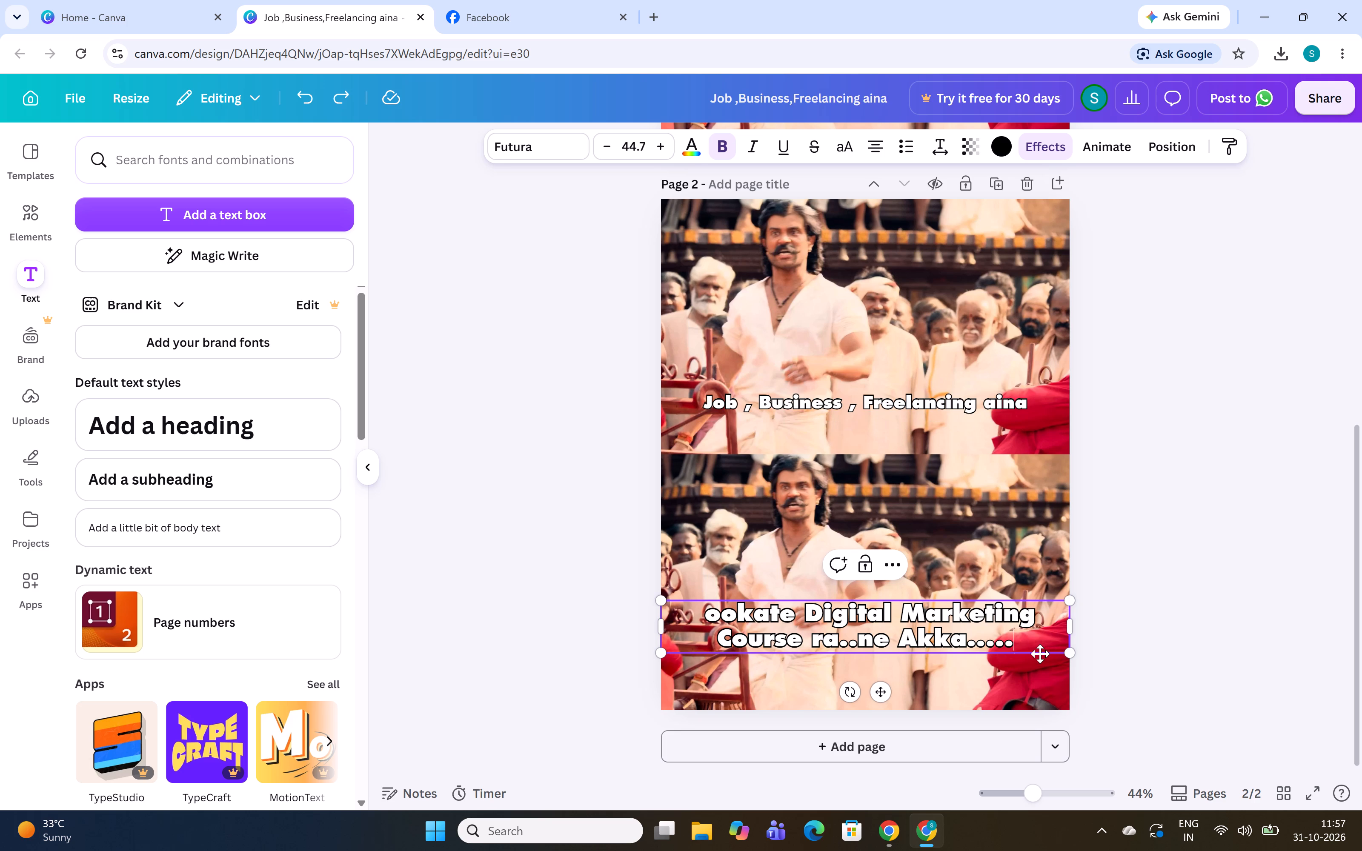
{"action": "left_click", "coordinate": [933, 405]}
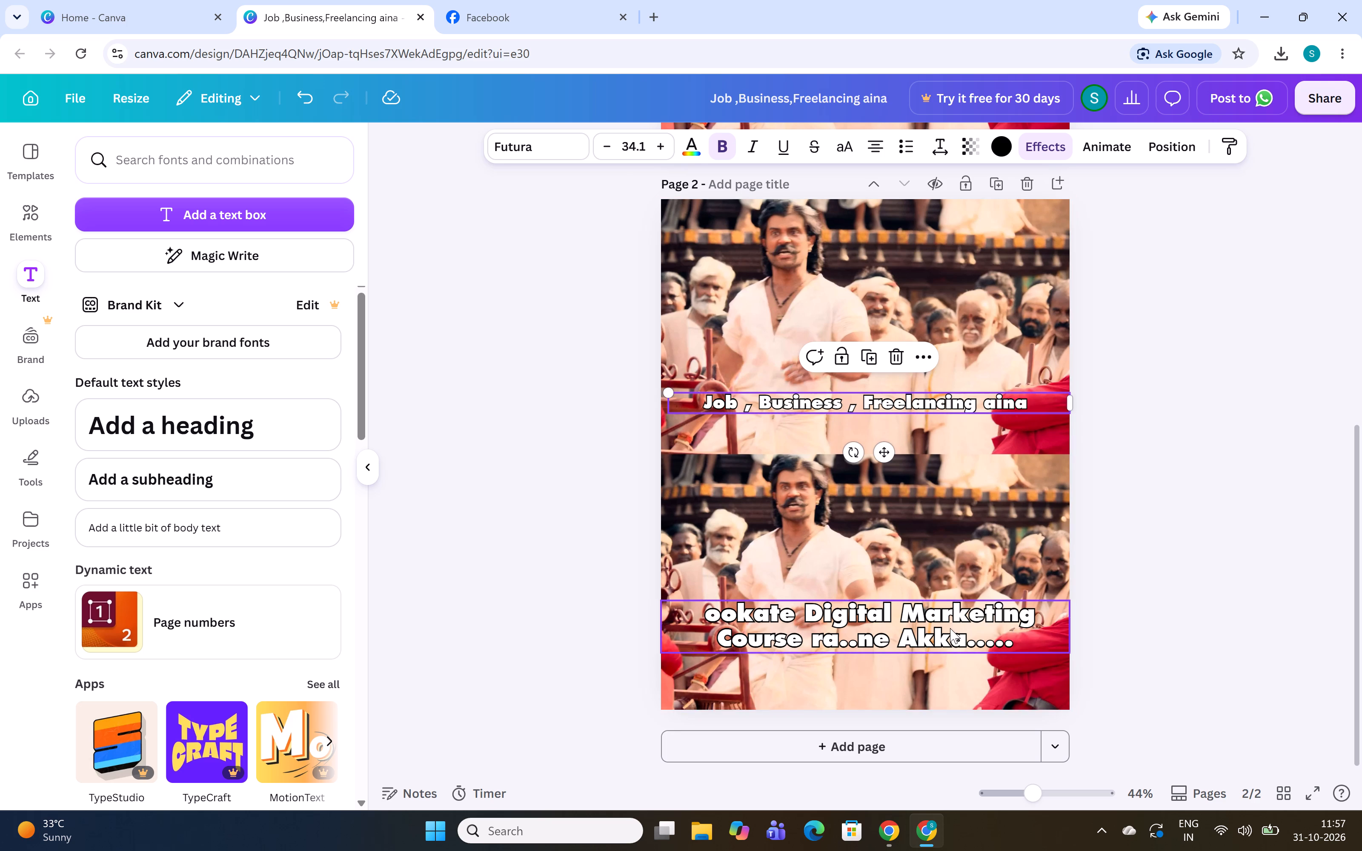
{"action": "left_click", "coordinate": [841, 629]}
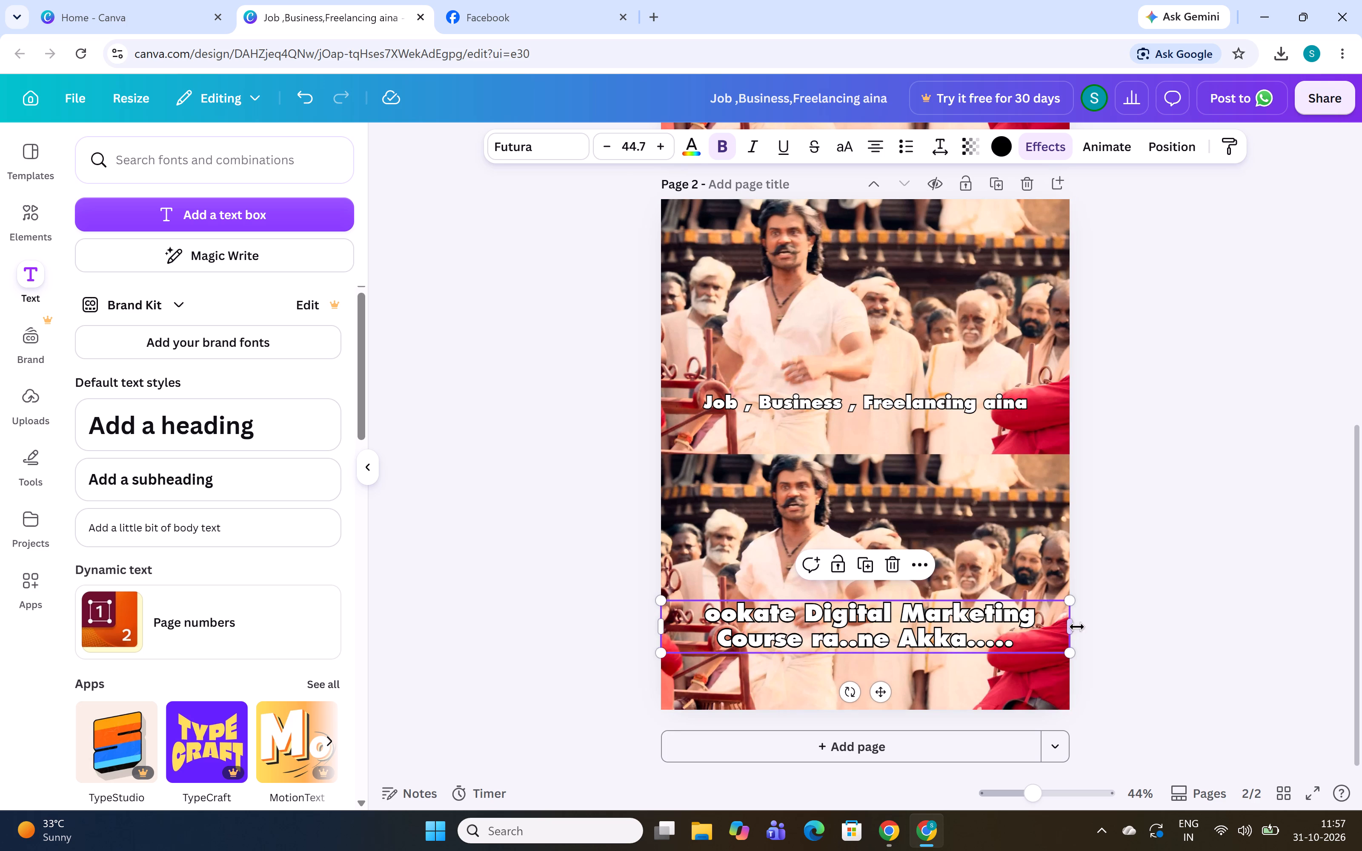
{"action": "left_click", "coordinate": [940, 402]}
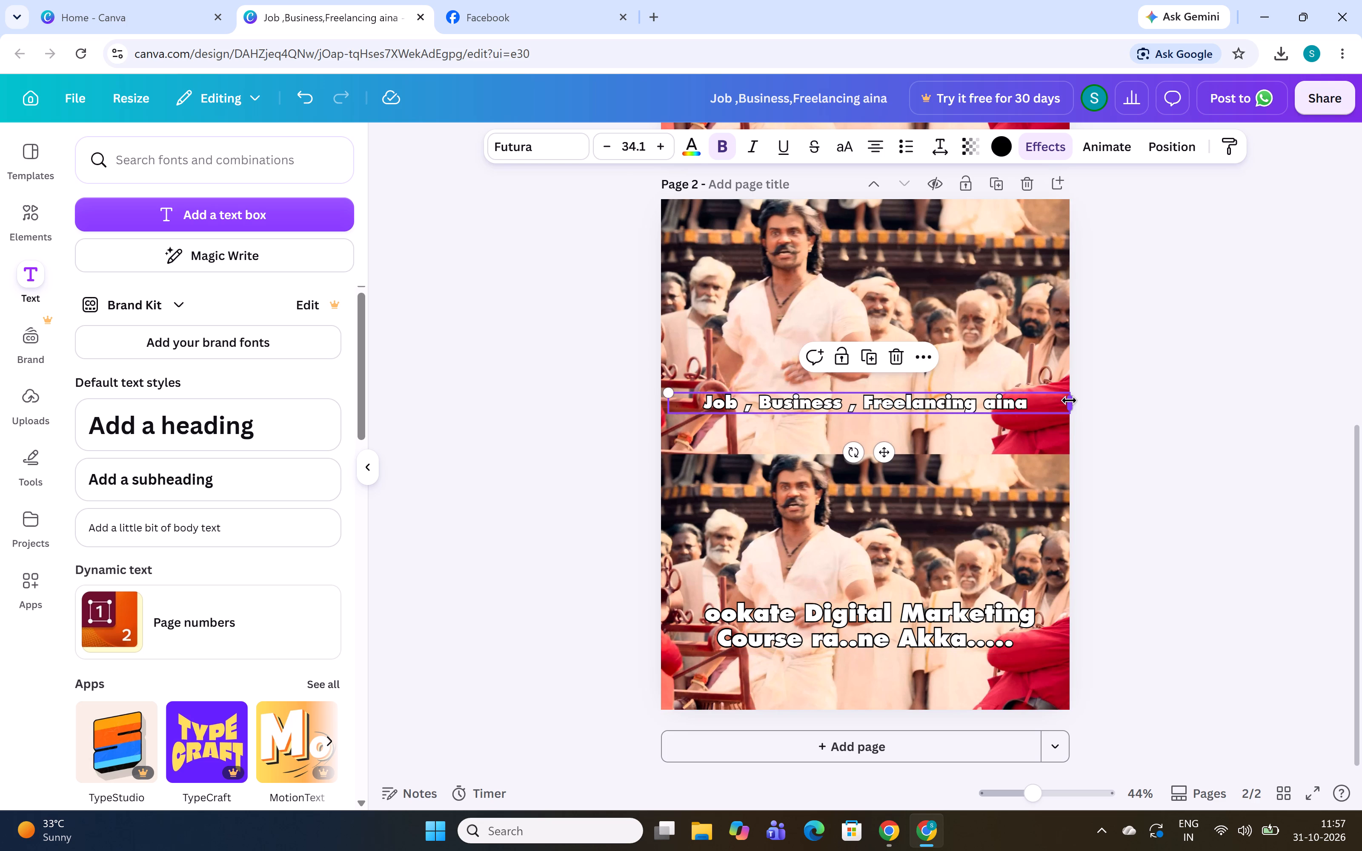
Shrink page 2's lower caption to font size 41.6 and widen its text box slightly past both page edges.
{"action": "left_click", "coordinate": [900, 618]}
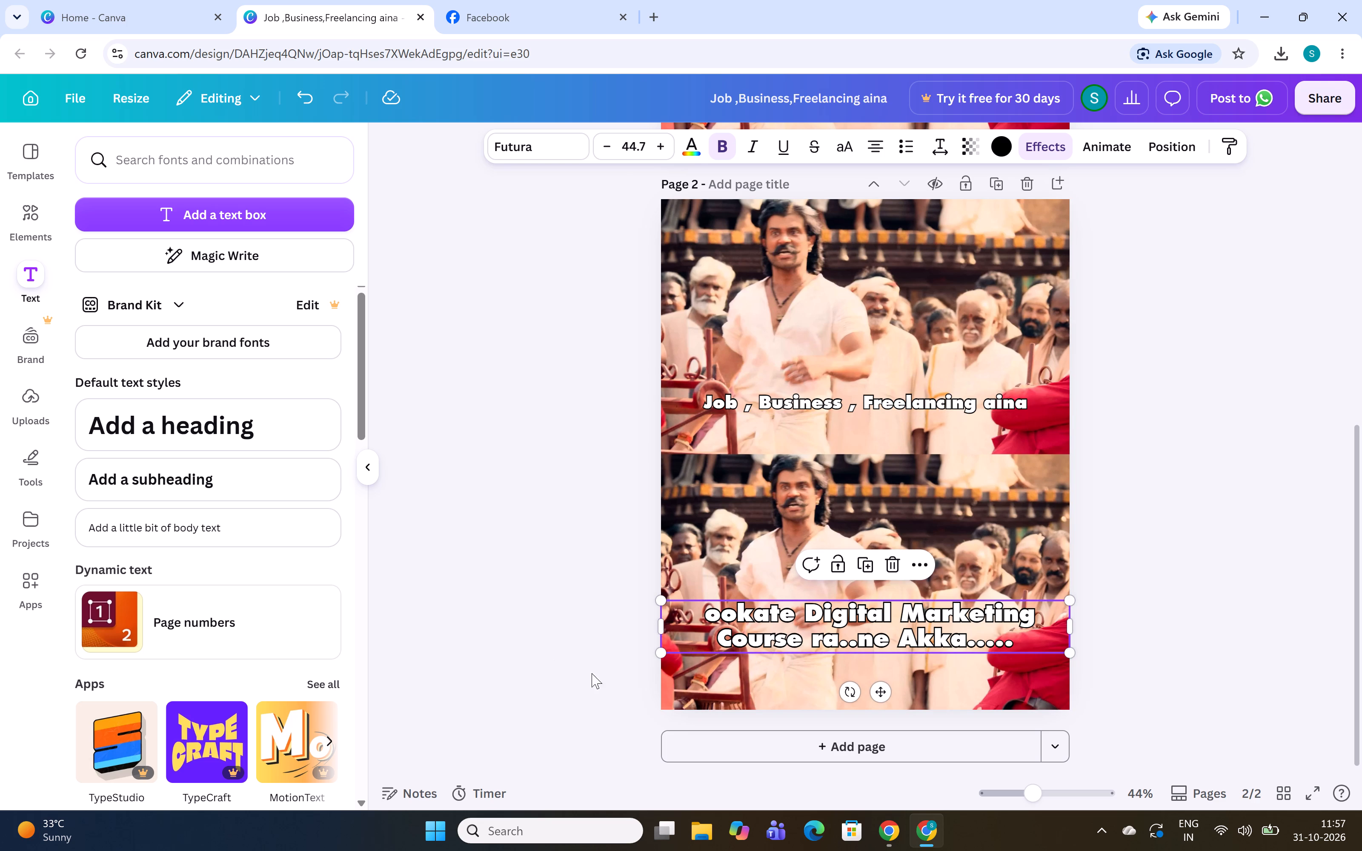
{"action": "left_click_drag", "start_coordinate": [660, 654], "coordinate": [707, 625]}
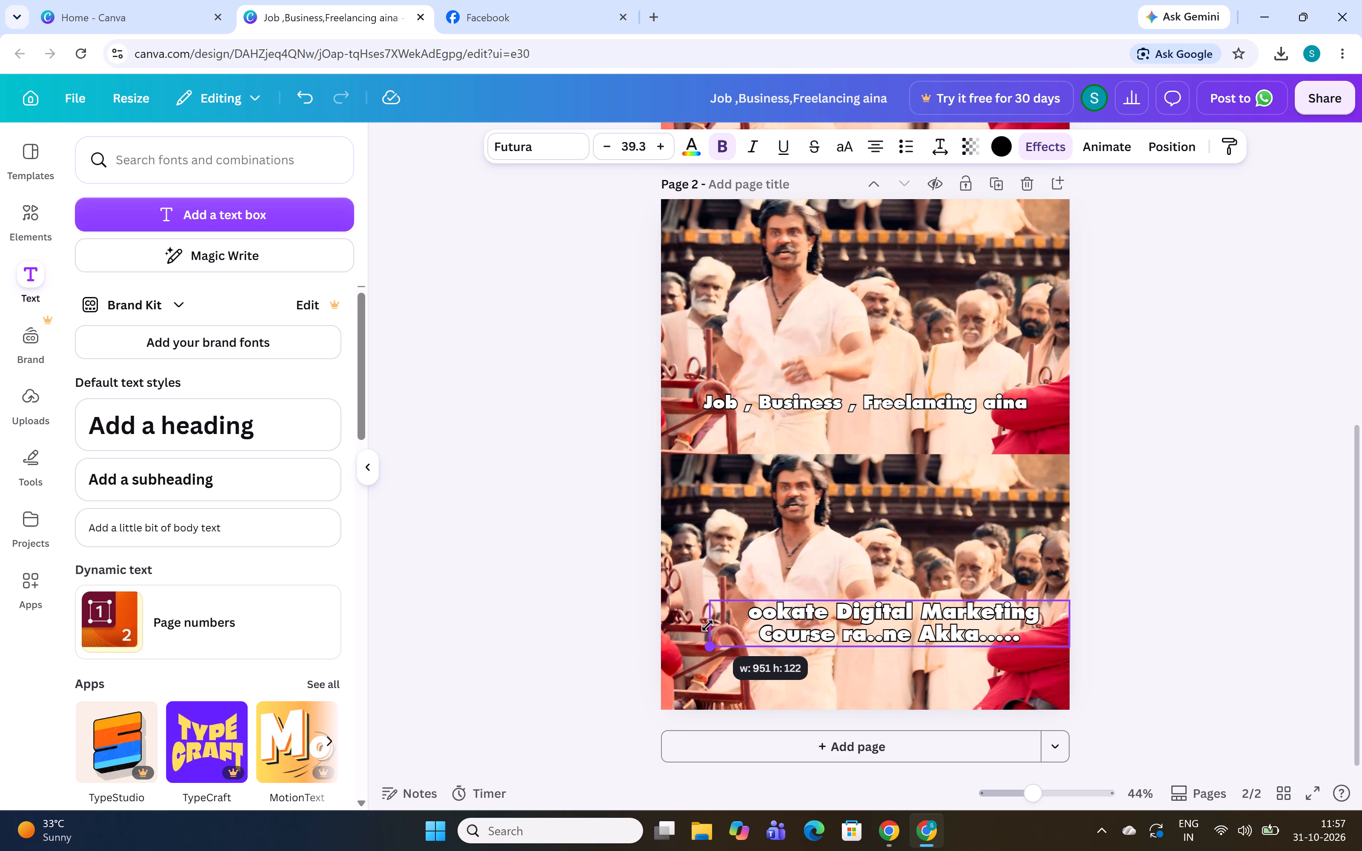
{"action": "left_click_drag", "start_coordinate": [707, 625], "coordinate": [708, 625]}
{"action": "left_click_drag", "start_coordinate": [713, 598], "coordinate": [695, 561]}
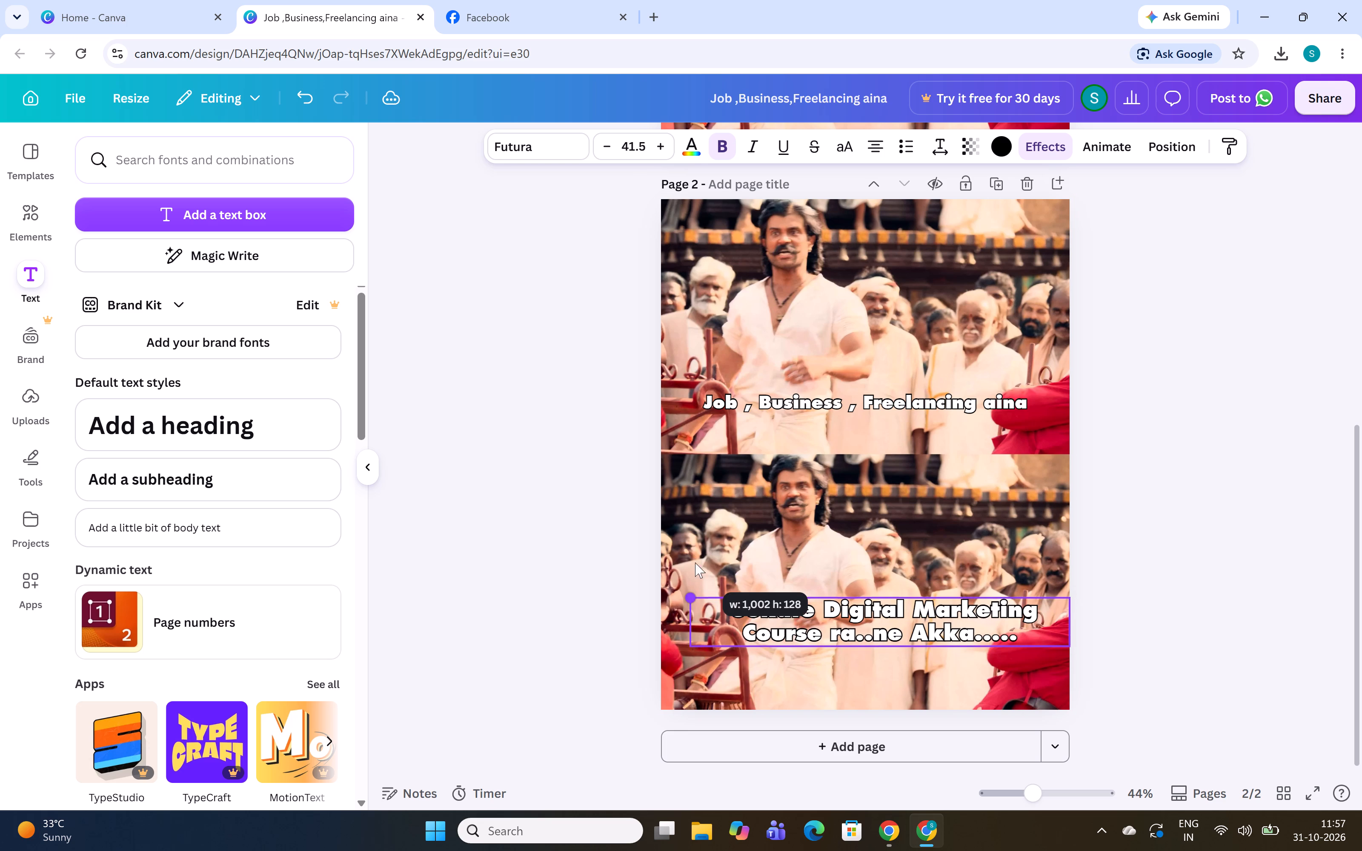
{"action": "left_click_drag", "start_coordinate": [689, 620], "coordinate": [635, 617]}
{"action": "left_click_drag", "start_coordinate": [1070, 621], "coordinate": [1010, 619]}
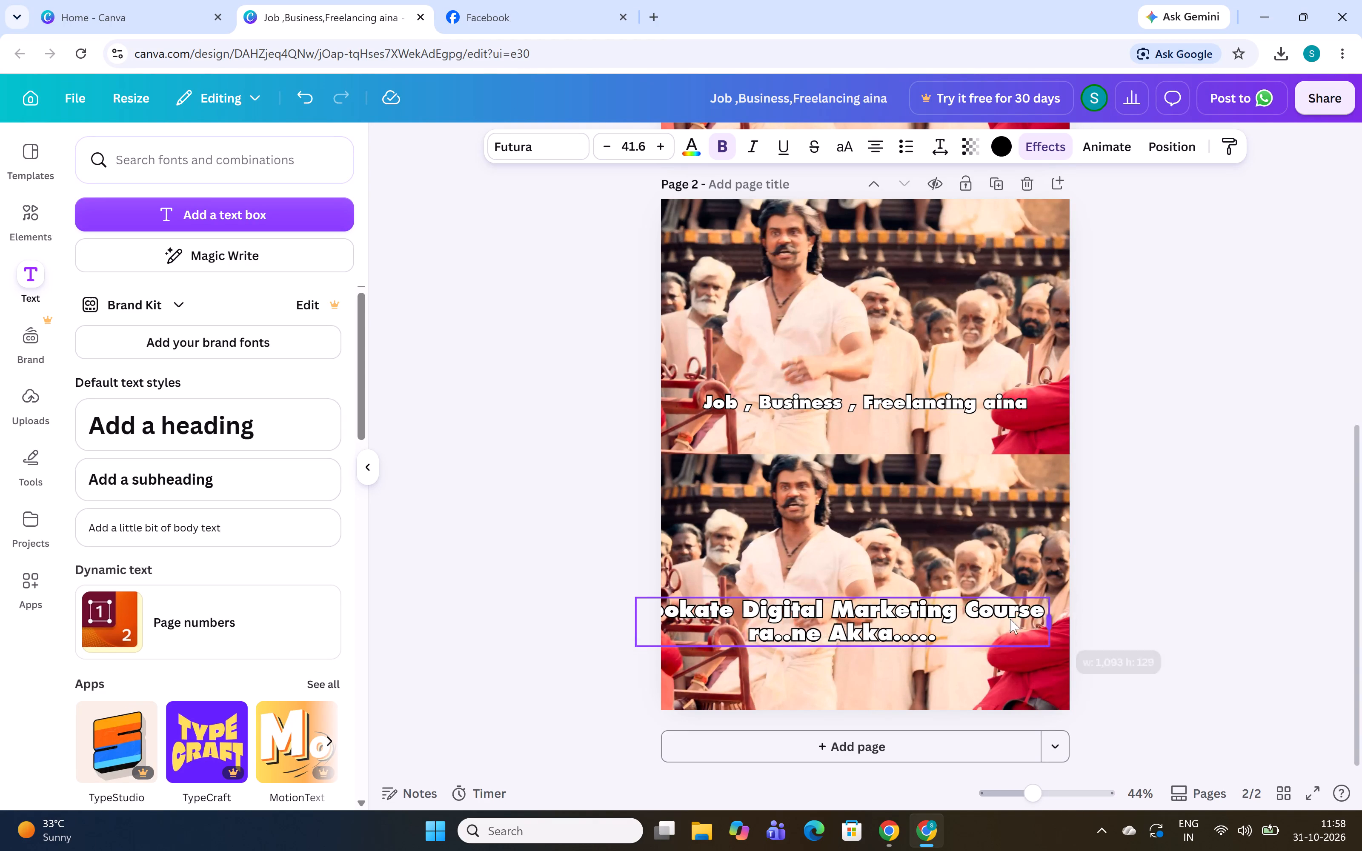
{"action": "left_click_drag", "start_coordinate": [1010, 619], "coordinate": [1078, 620]}
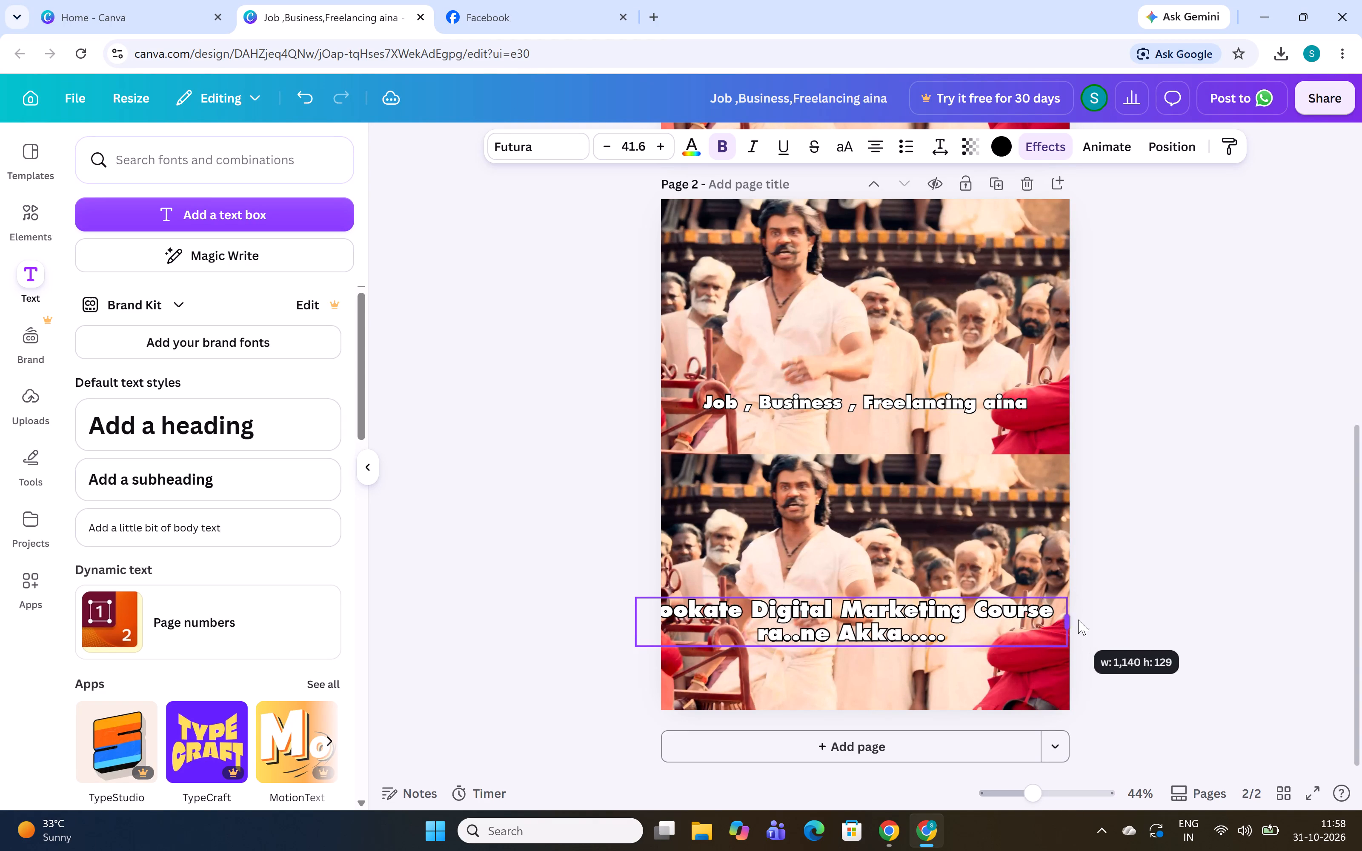
{"action": "left_click_drag", "start_coordinate": [1078, 620], "coordinate": [1101, 620]}
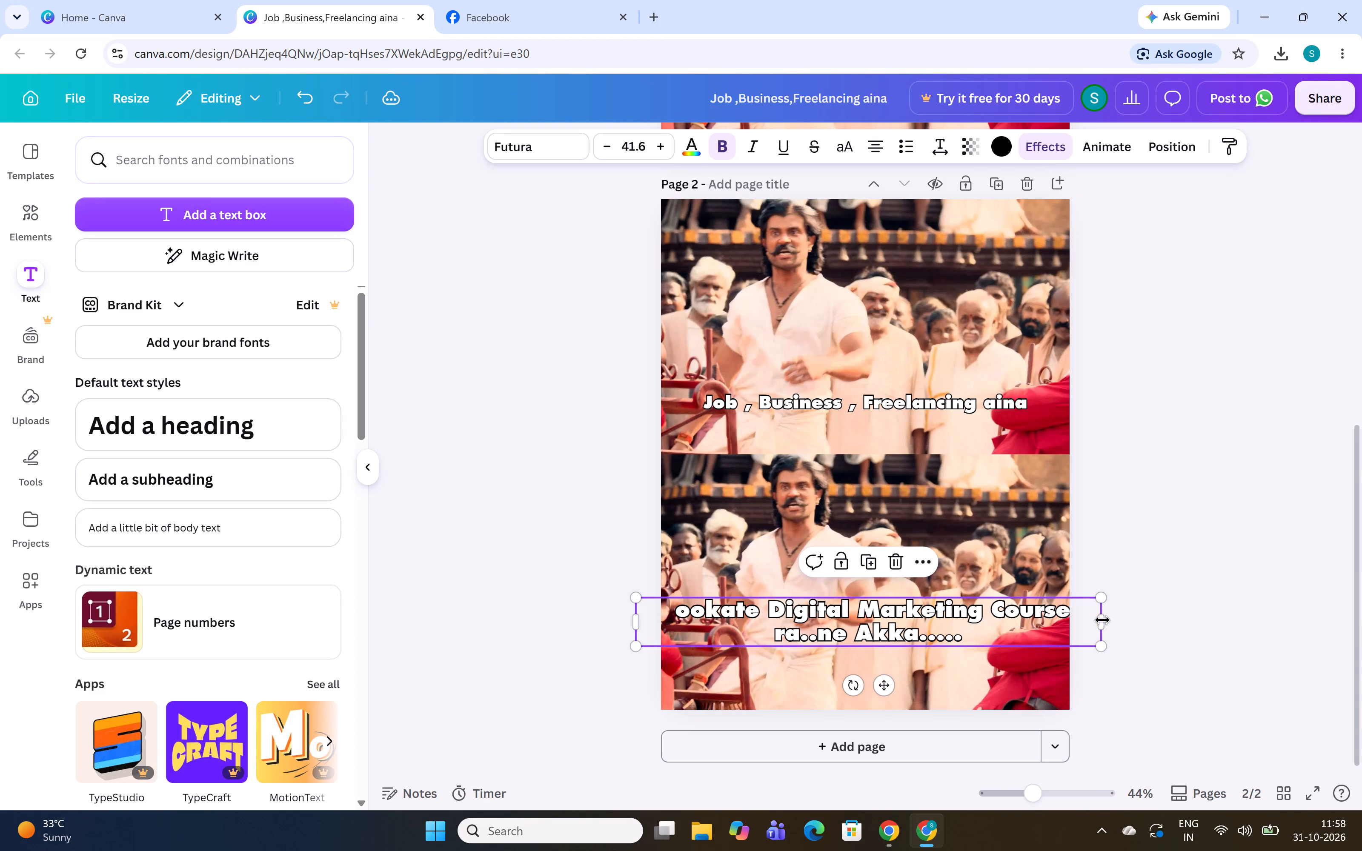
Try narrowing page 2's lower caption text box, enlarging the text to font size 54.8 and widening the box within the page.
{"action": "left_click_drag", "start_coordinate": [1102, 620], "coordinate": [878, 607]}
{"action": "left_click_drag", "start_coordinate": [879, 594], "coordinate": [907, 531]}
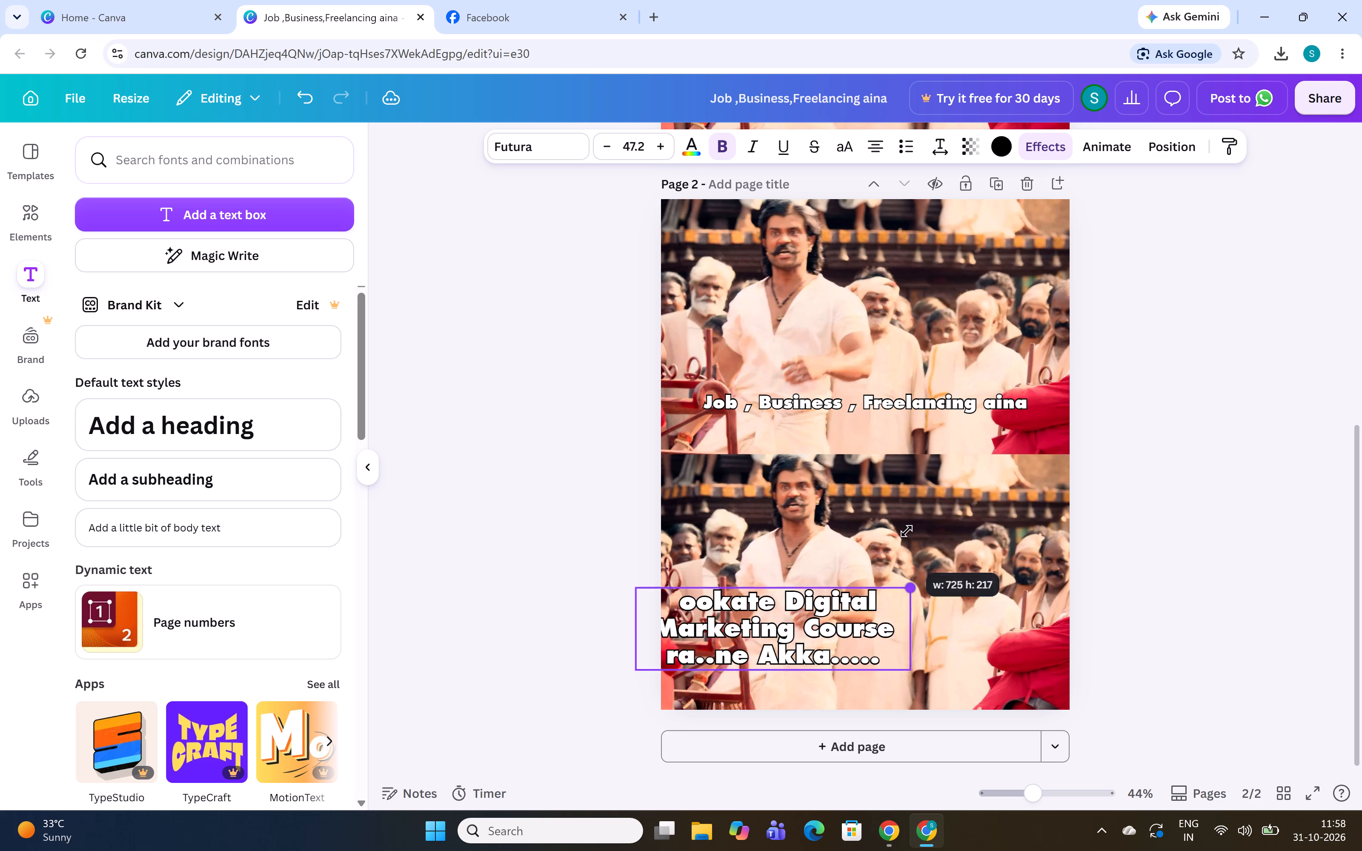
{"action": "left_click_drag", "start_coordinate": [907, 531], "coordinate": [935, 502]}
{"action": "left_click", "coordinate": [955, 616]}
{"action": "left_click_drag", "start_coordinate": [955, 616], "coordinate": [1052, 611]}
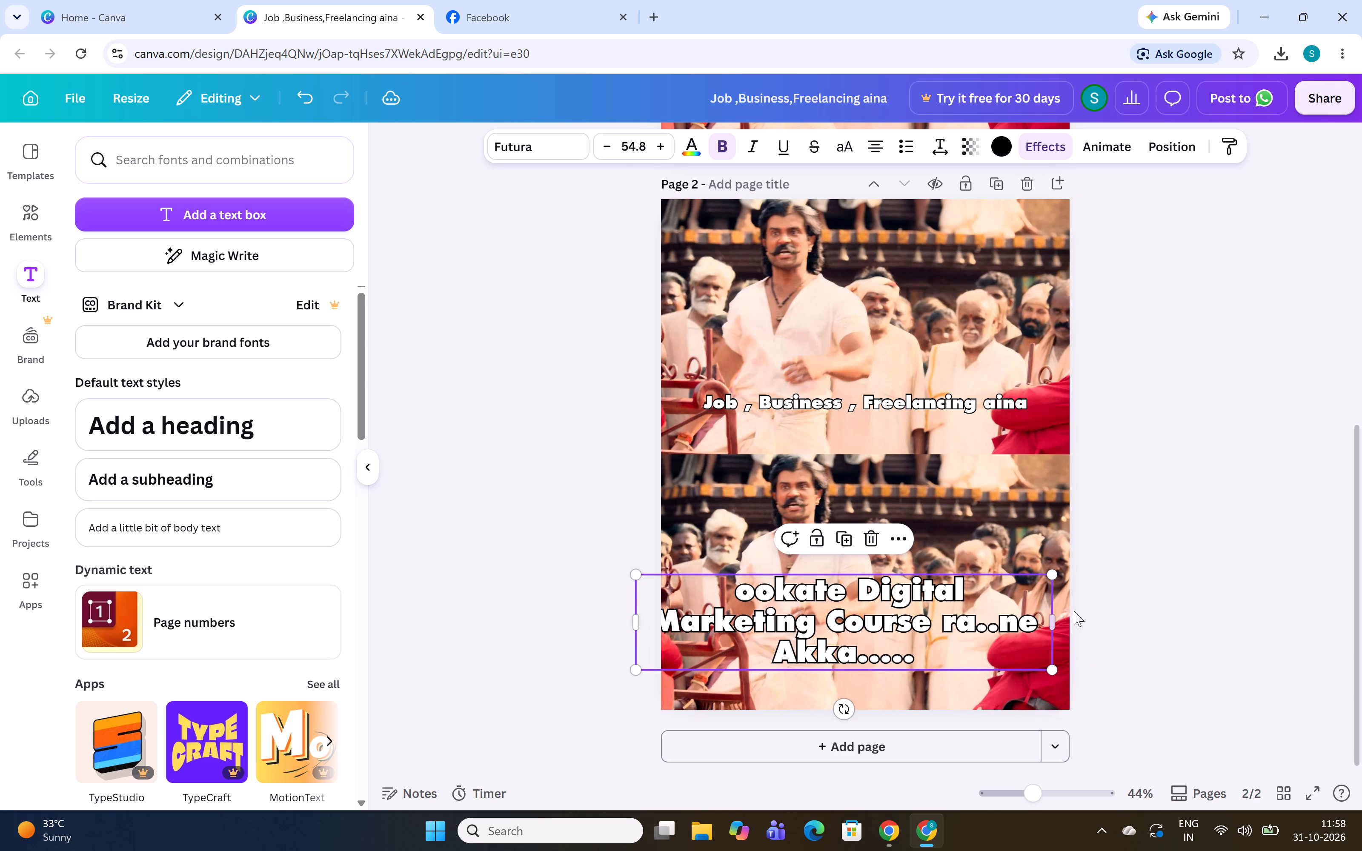
Resize page 2's lower caption to font size 39.2 and widen its text box so the text wraps onto two lines.
{"action": "left_click_drag", "start_coordinate": [631, 574], "coordinate": [754, 598]}
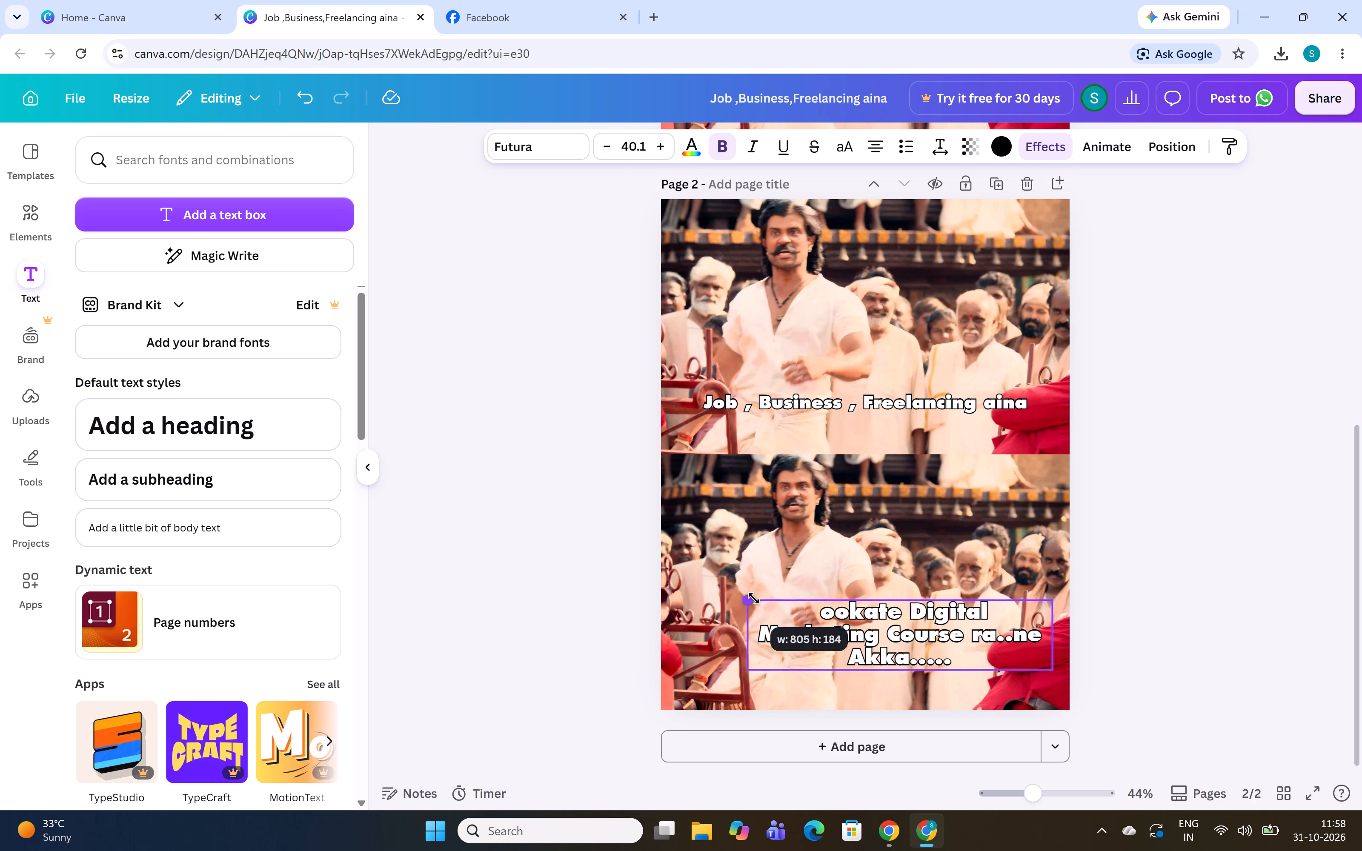
{"action": "left_click_drag", "start_coordinate": [754, 598], "coordinate": [768, 599]}
{"action": "left_click_drag", "start_coordinate": [772, 641], "coordinate": [699, 637]}
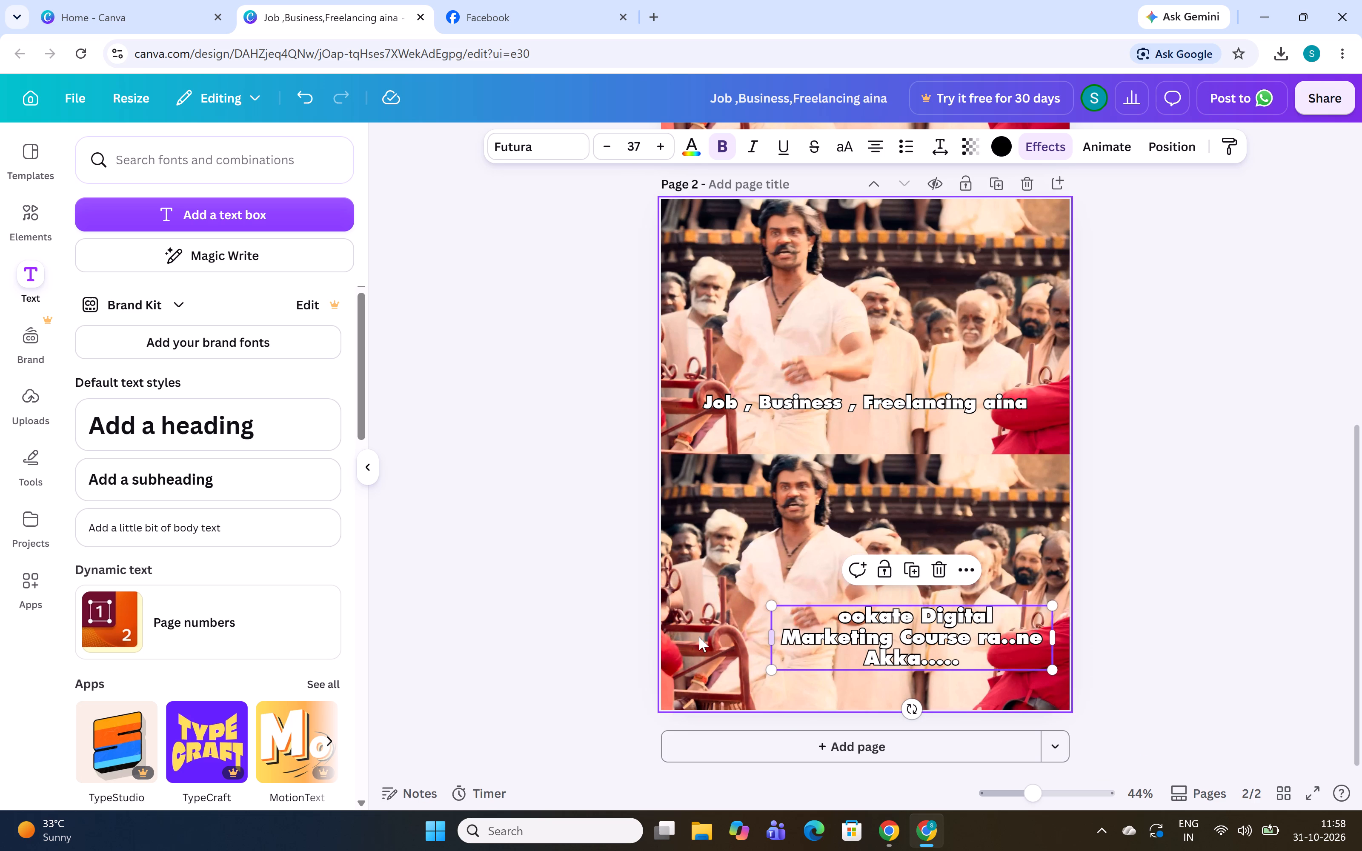
{"action": "left_click_drag", "start_coordinate": [699, 637], "coordinate": [686, 637]}
{"action": "left_click_drag", "start_coordinate": [766, 639], "coordinate": [657, 633]}
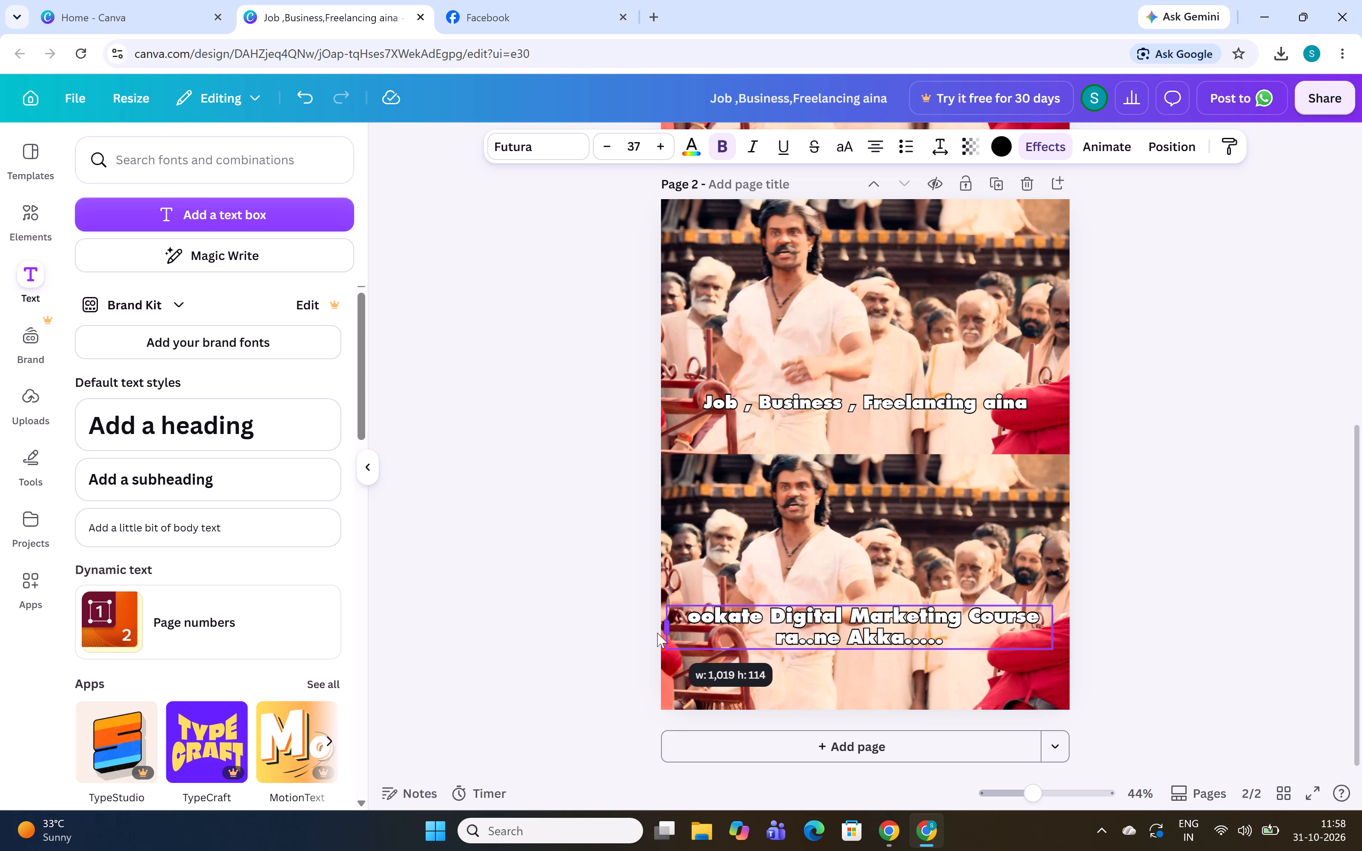
{"action": "left_click_drag", "start_coordinate": [657, 633], "coordinate": [646, 634]}
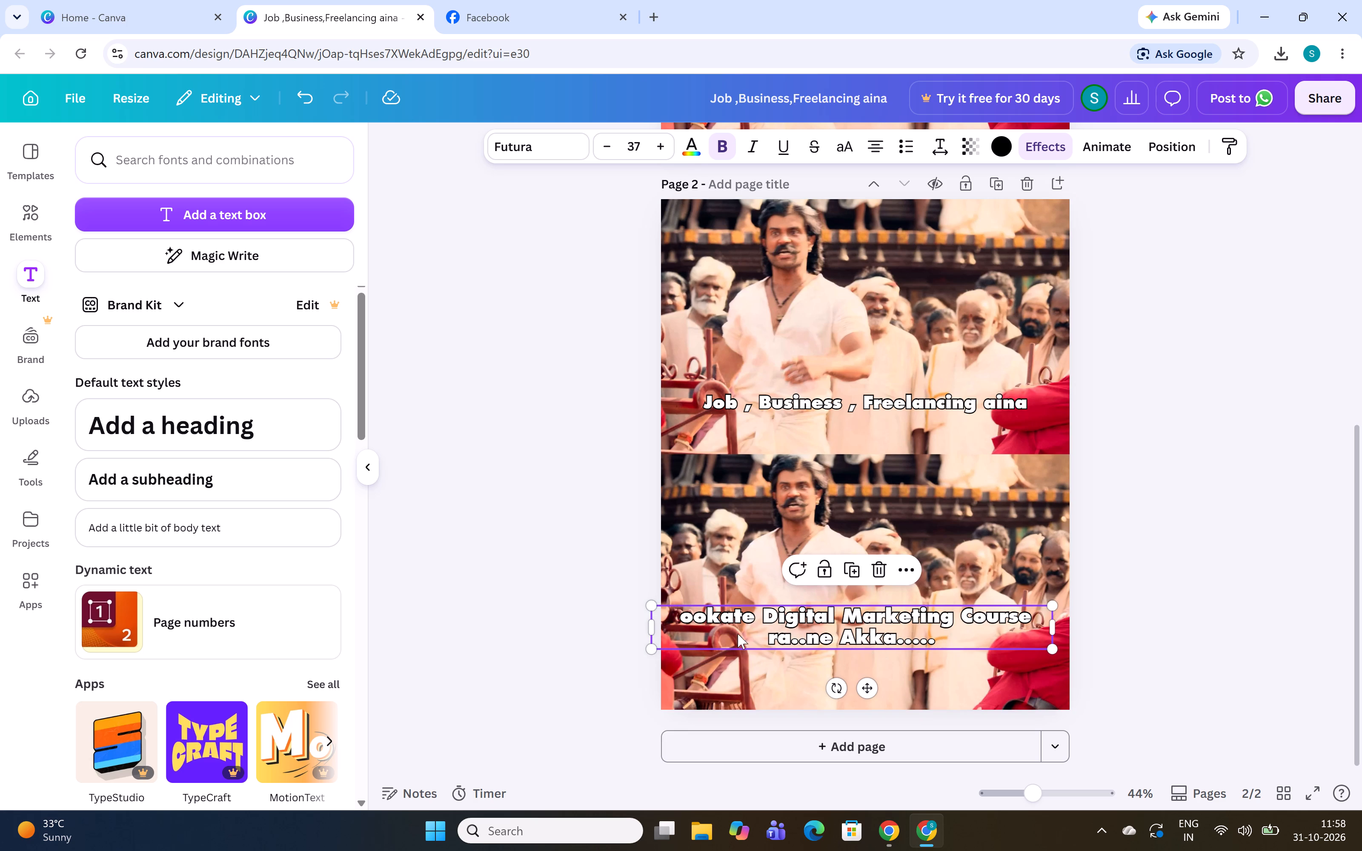
{"action": "left_click_drag", "start_coordinate": [652, 650], "coordinate": [628, 666]}
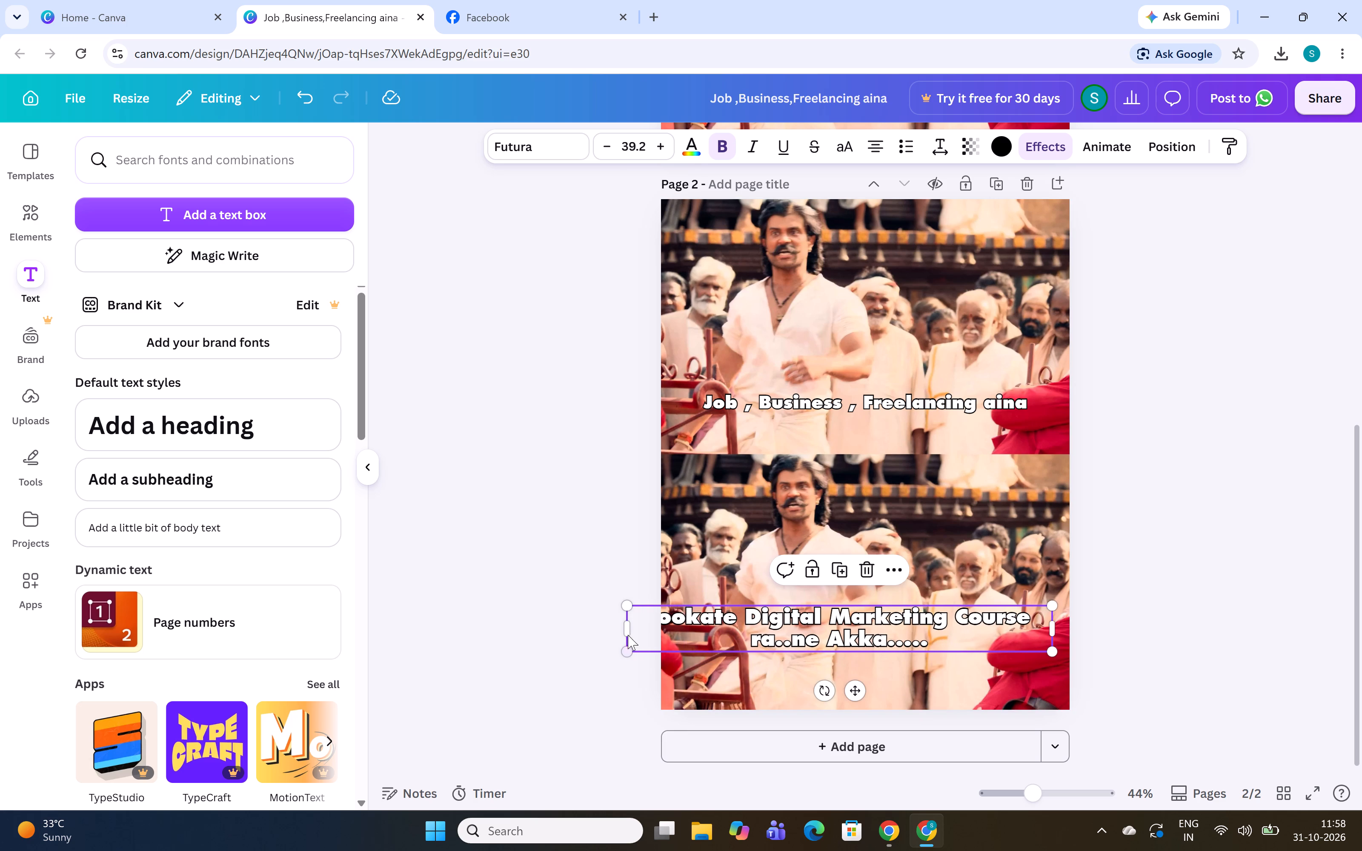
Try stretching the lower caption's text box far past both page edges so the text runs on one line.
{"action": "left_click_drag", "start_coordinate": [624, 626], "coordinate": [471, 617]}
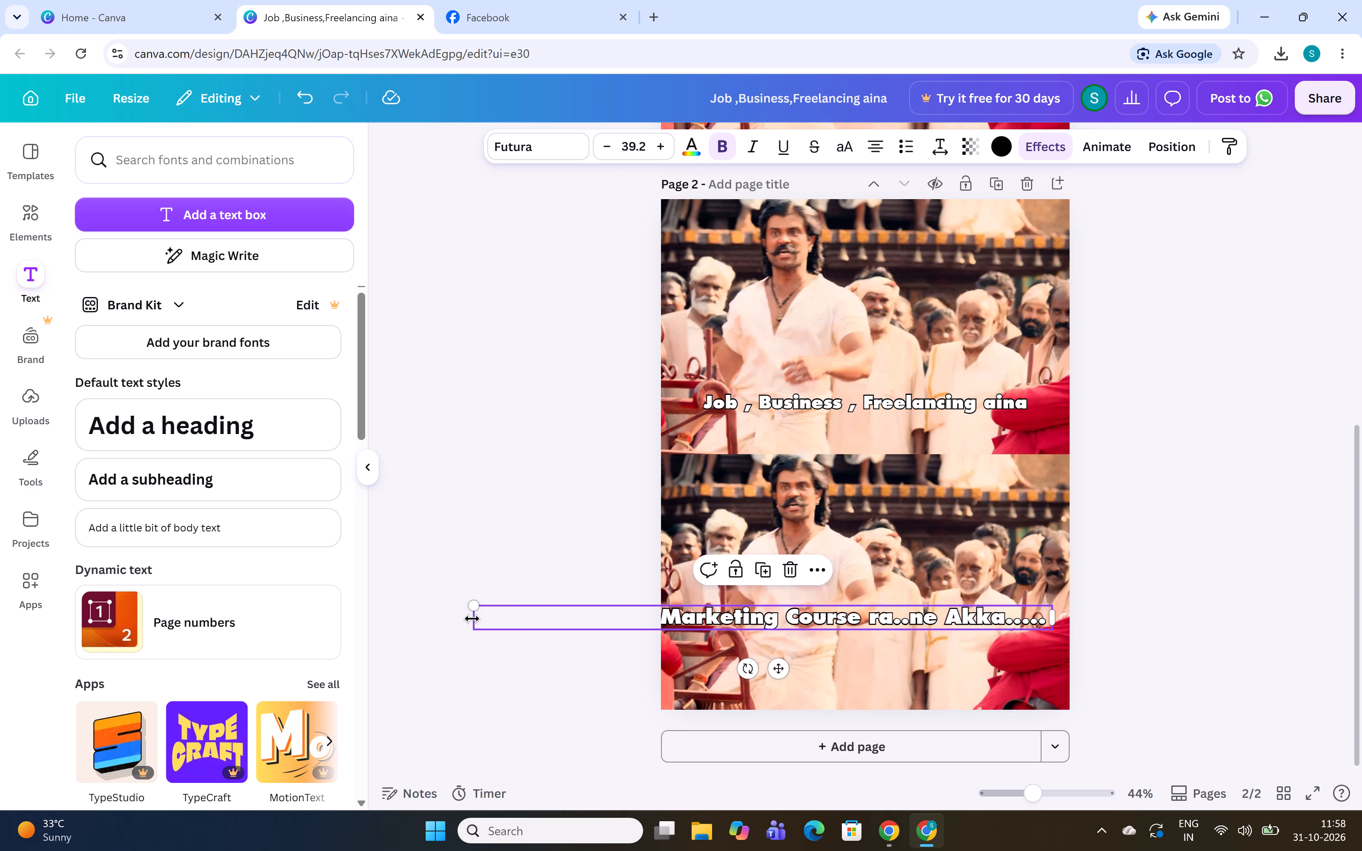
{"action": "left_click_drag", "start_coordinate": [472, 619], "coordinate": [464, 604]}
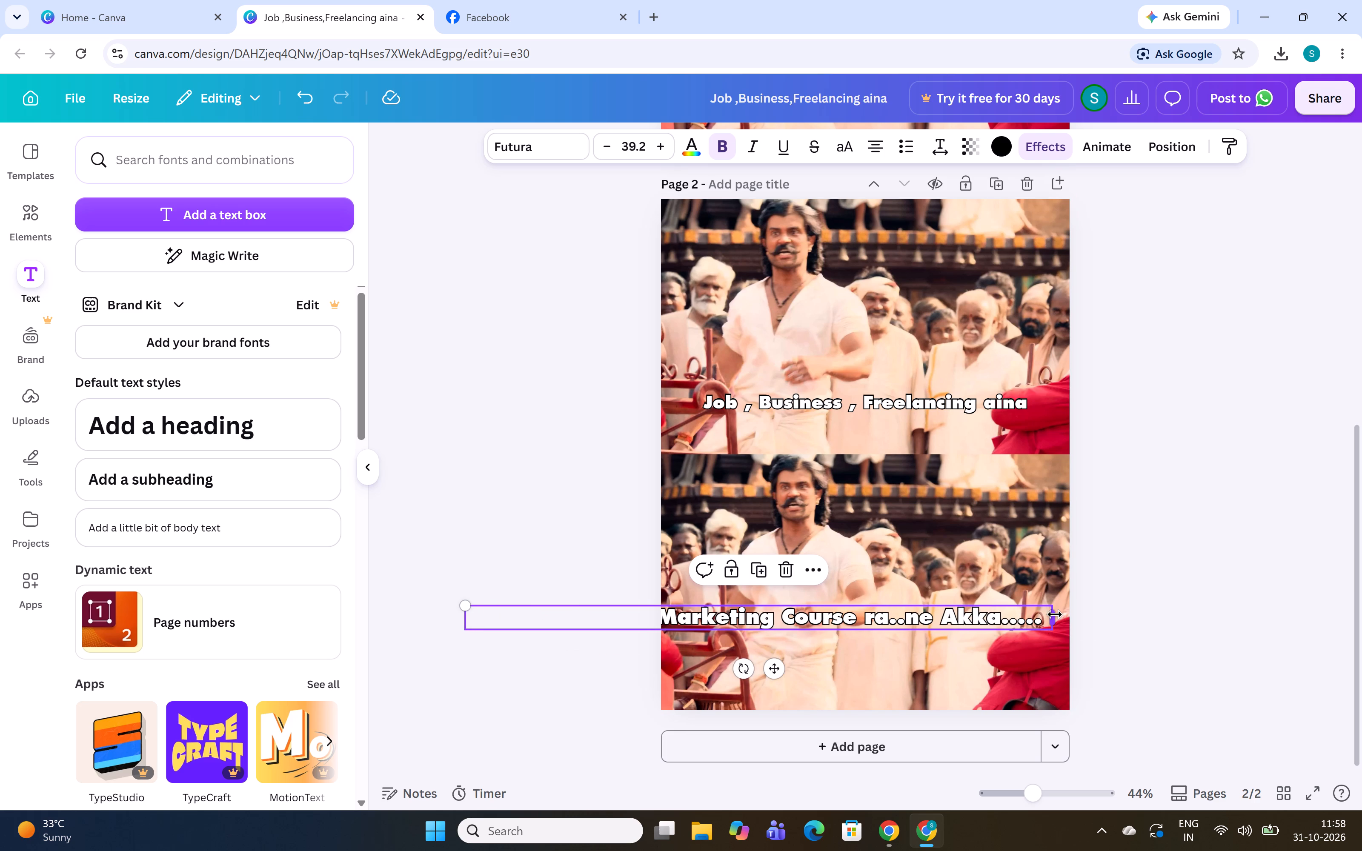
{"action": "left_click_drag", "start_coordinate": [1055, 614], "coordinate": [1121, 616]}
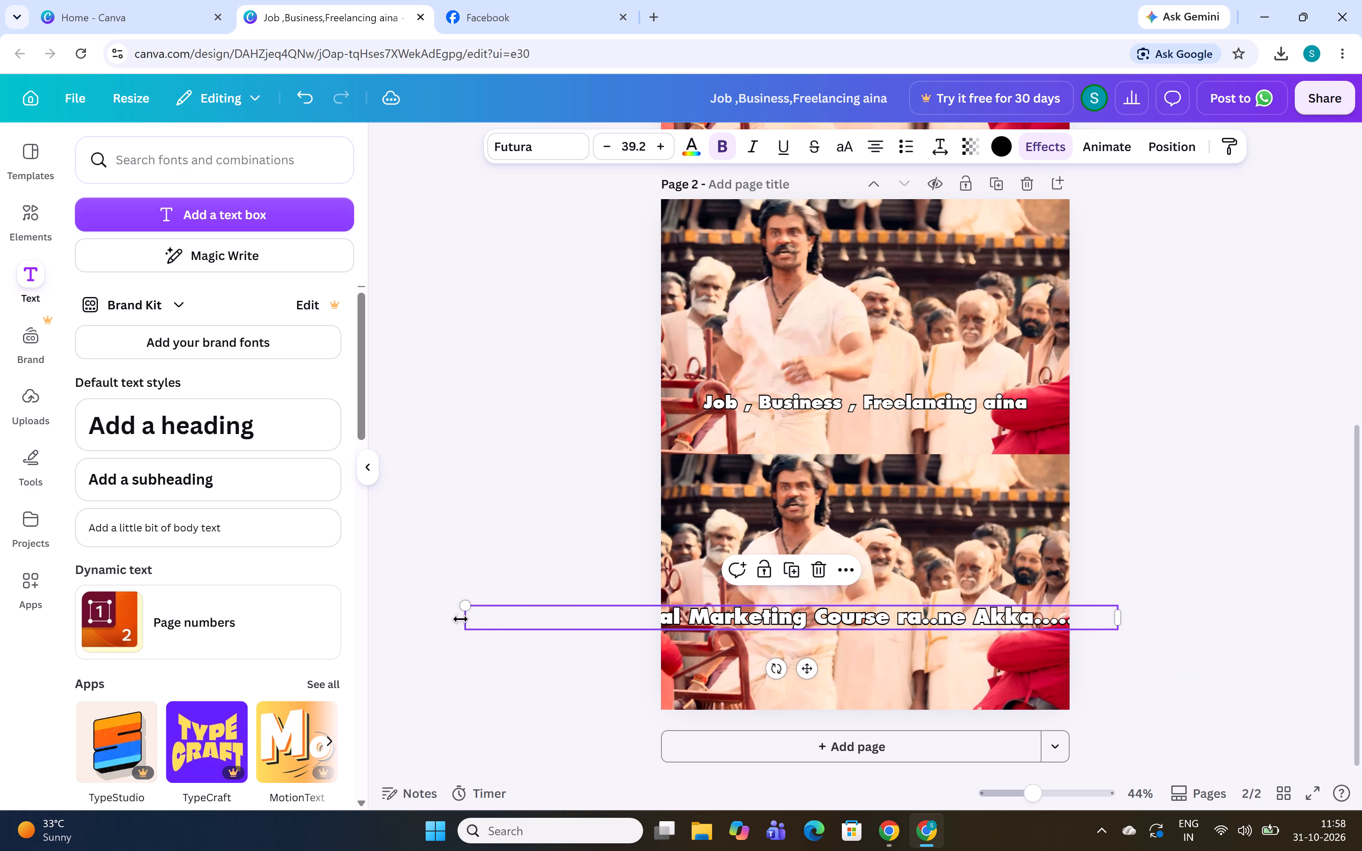
Narrow the lower caption's text box to the page width, wrapping onto two lines, and centre it over page 2's lower image.
{"action": "left_click_drag", "start_coordinate": [461, 619], "coordinate": [655, 600]}
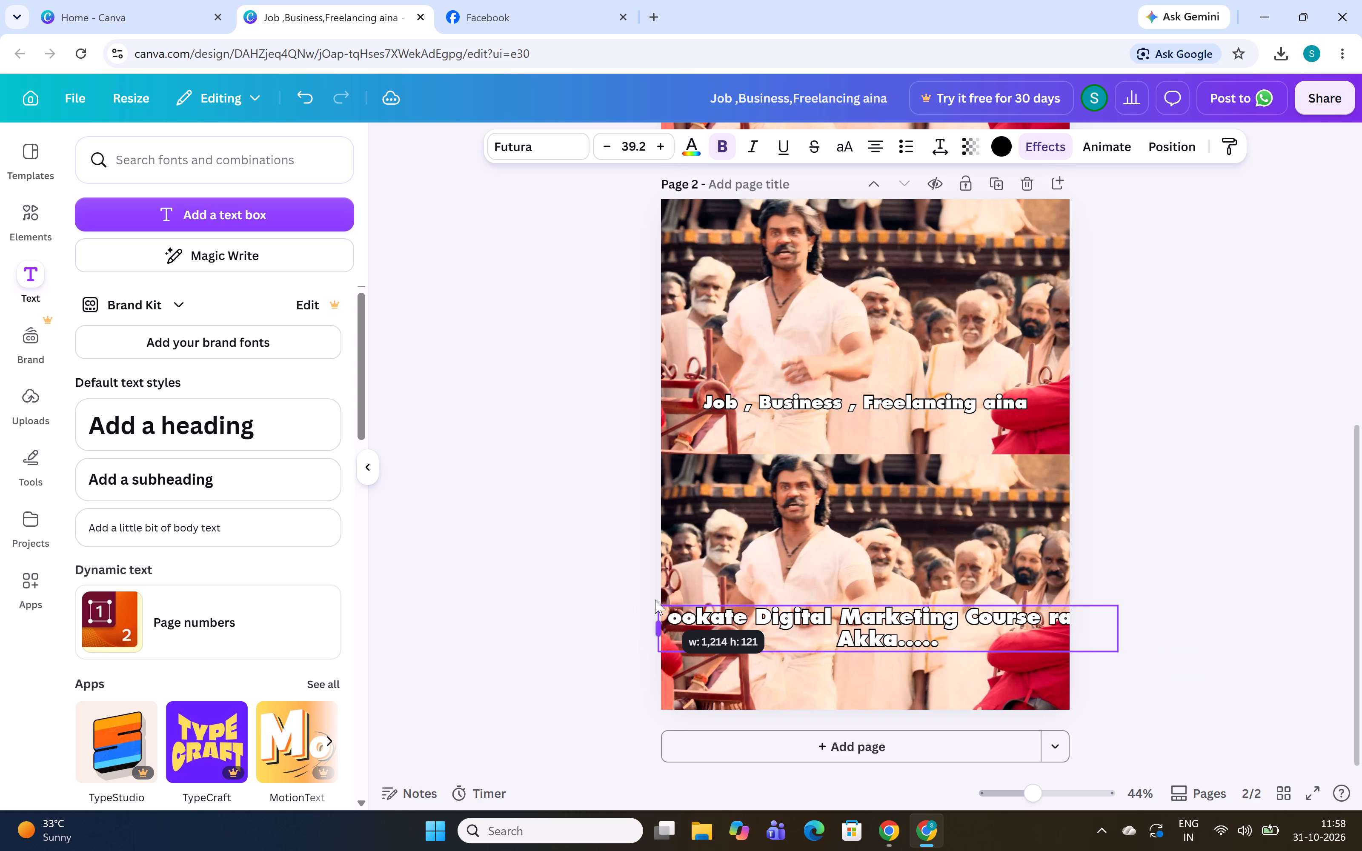
{"action": "left_click_drag", "start_coordinate": [655, 600], "coordinate": [647, 603]}
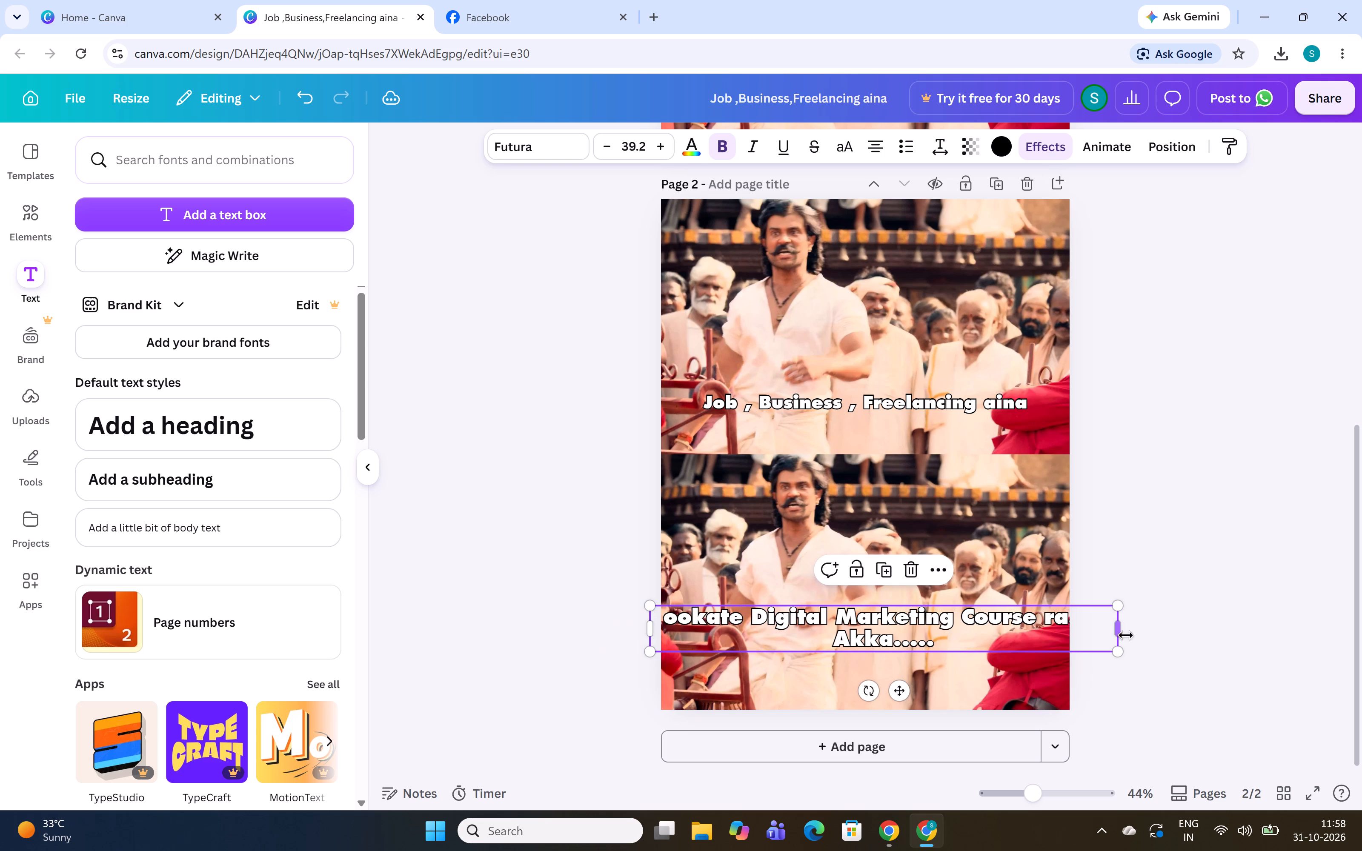
{"action": "left_click_drag", "start_coordinate": [1122, 634], "coordinate": [1061, 645]}
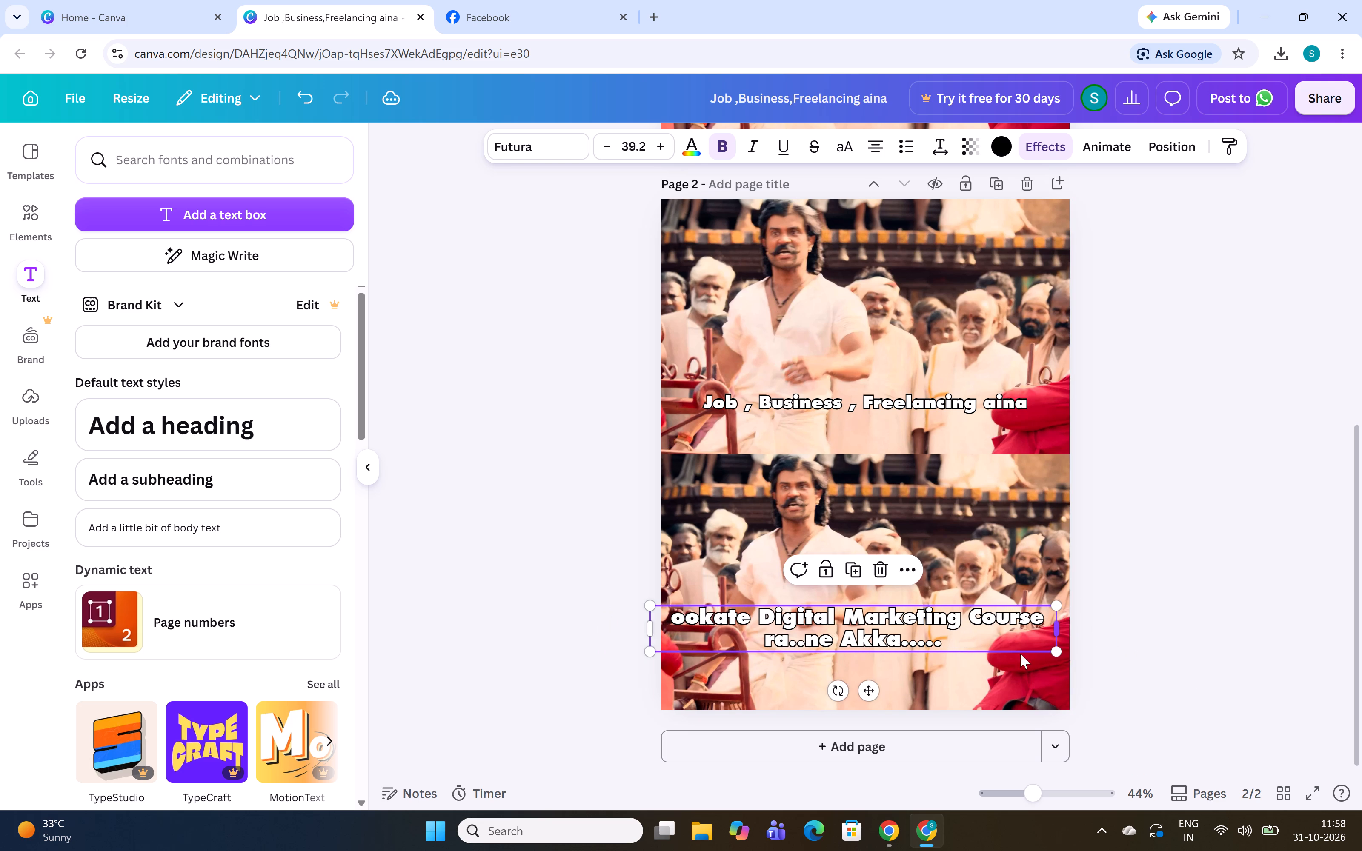
{"action": "left_click_drag", "start_coordinate": [1056, 628], "coordinate": [1078, 625]}
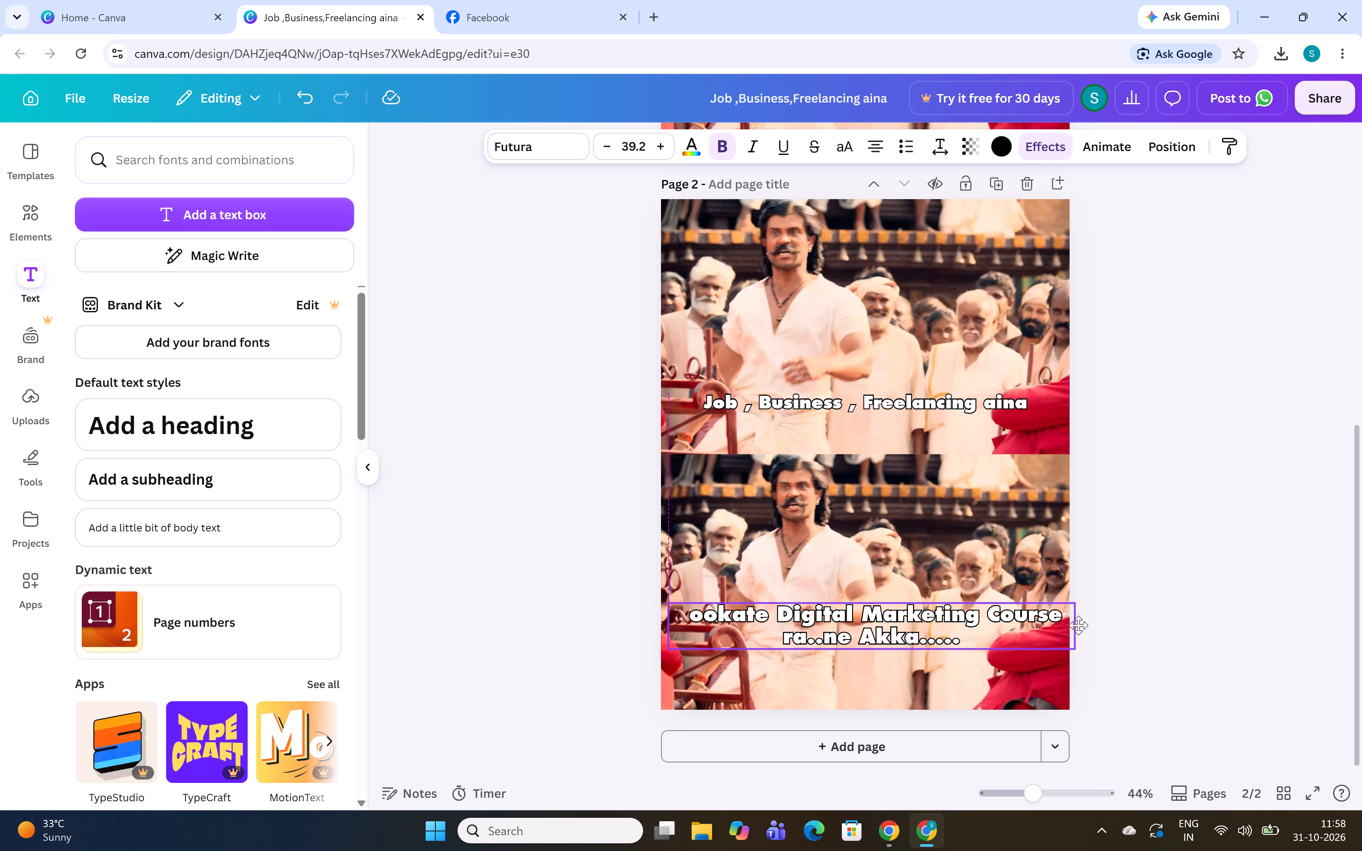
{"action": "left_click_drag", "start_coordinate": [1078, 625], "coordinate": [1077, 631]}
{"action": "left_click_drag", "start_coordinate": [900, 633], "coordinate": [889, 634]}
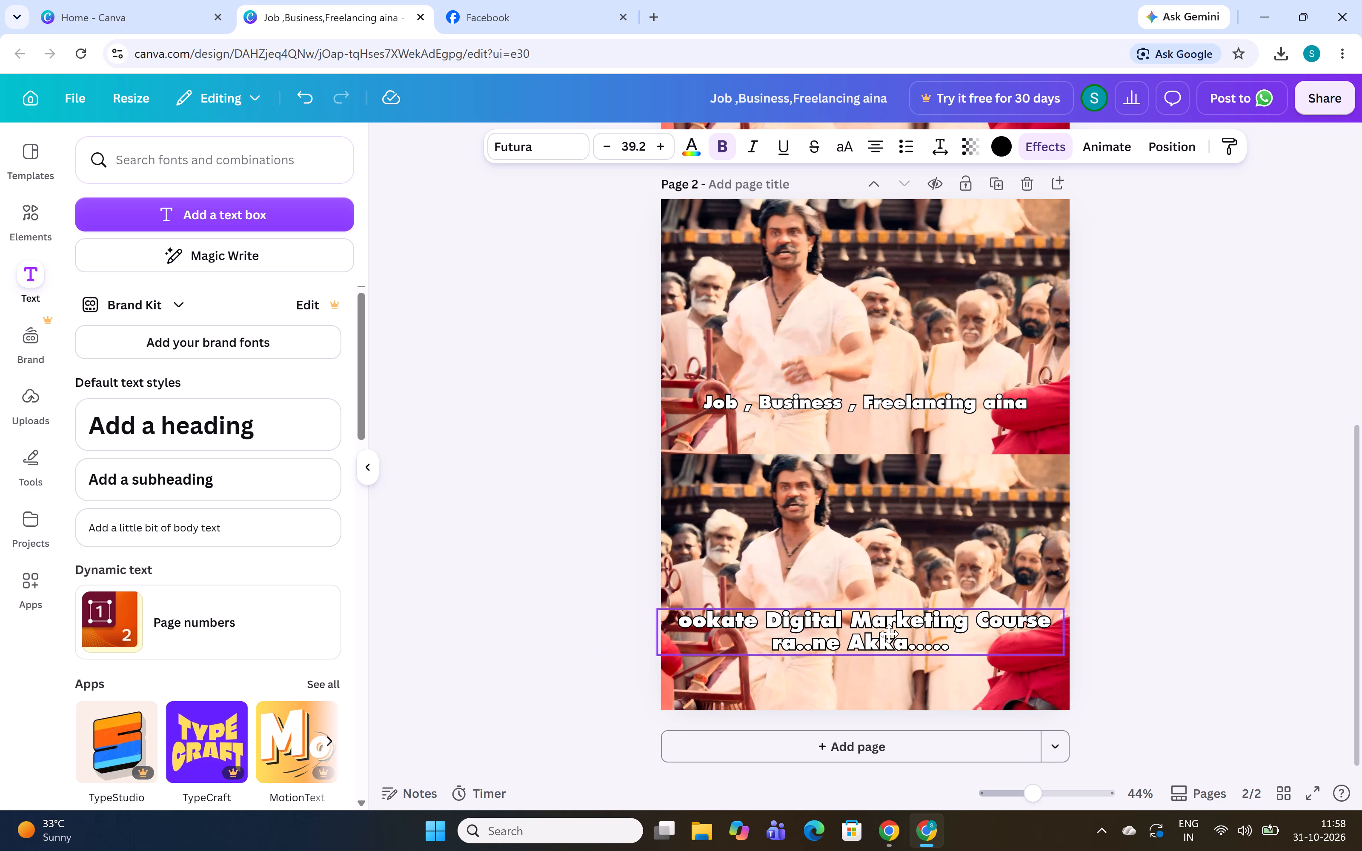
{"action": "left_click_drag", "start_coordinate": [889, 634], "coordinate": [893, 631]}
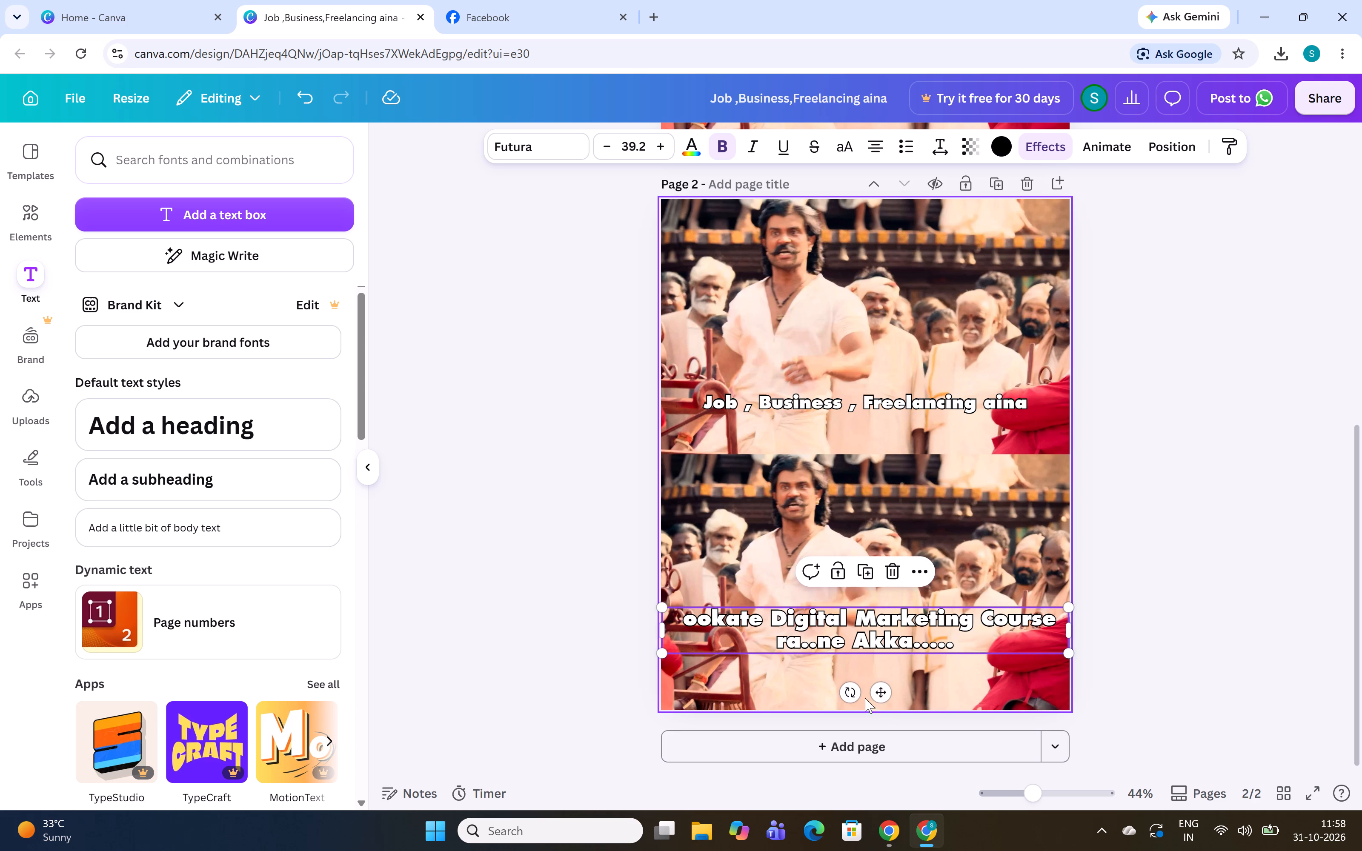
Switch to the course video, skip ahead to check the instructor's caption styling, pause it and return to the Canva design.
{"action": "key", "text": "alt+Tab"}
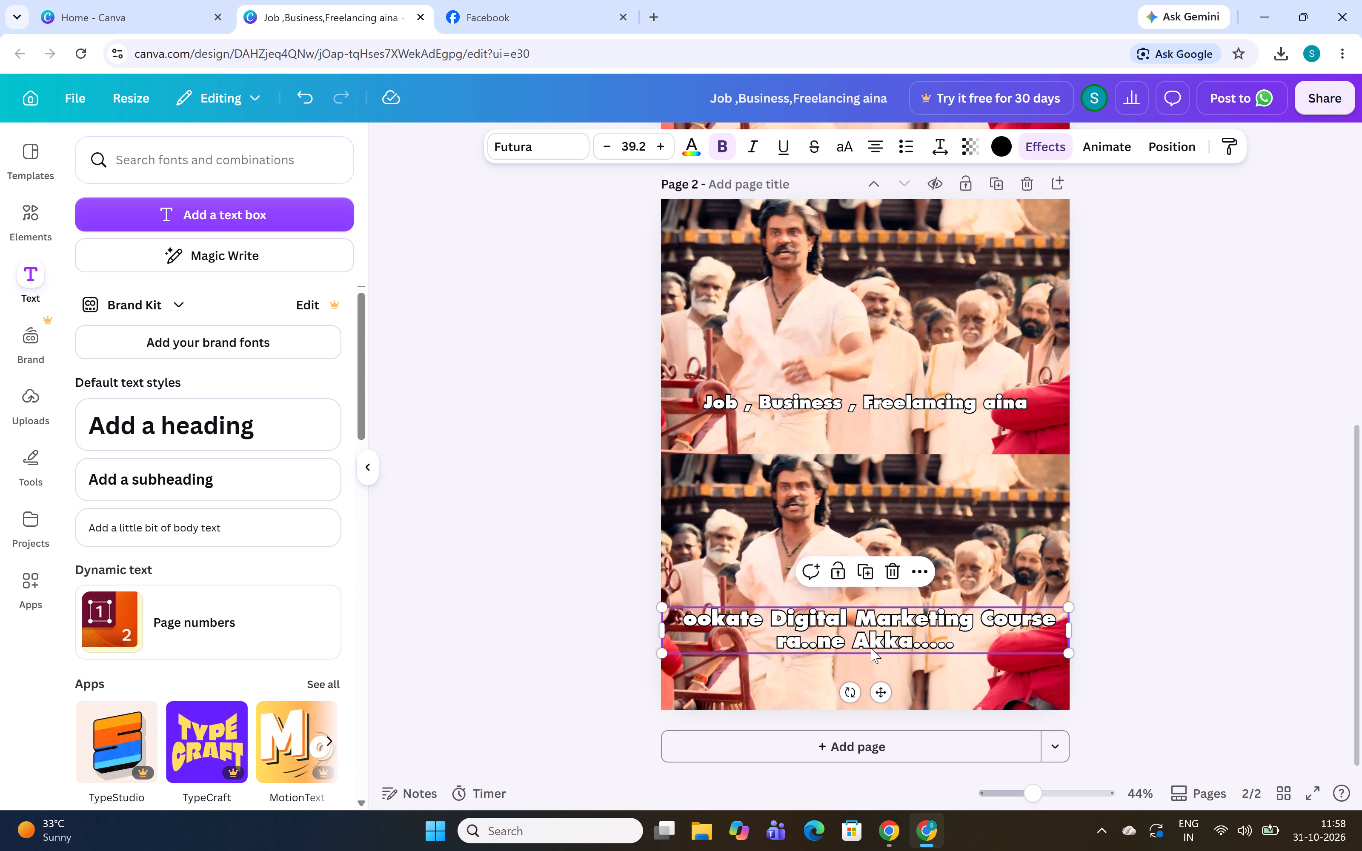
{"action": "left_click", "coordinate": [822, 420]}
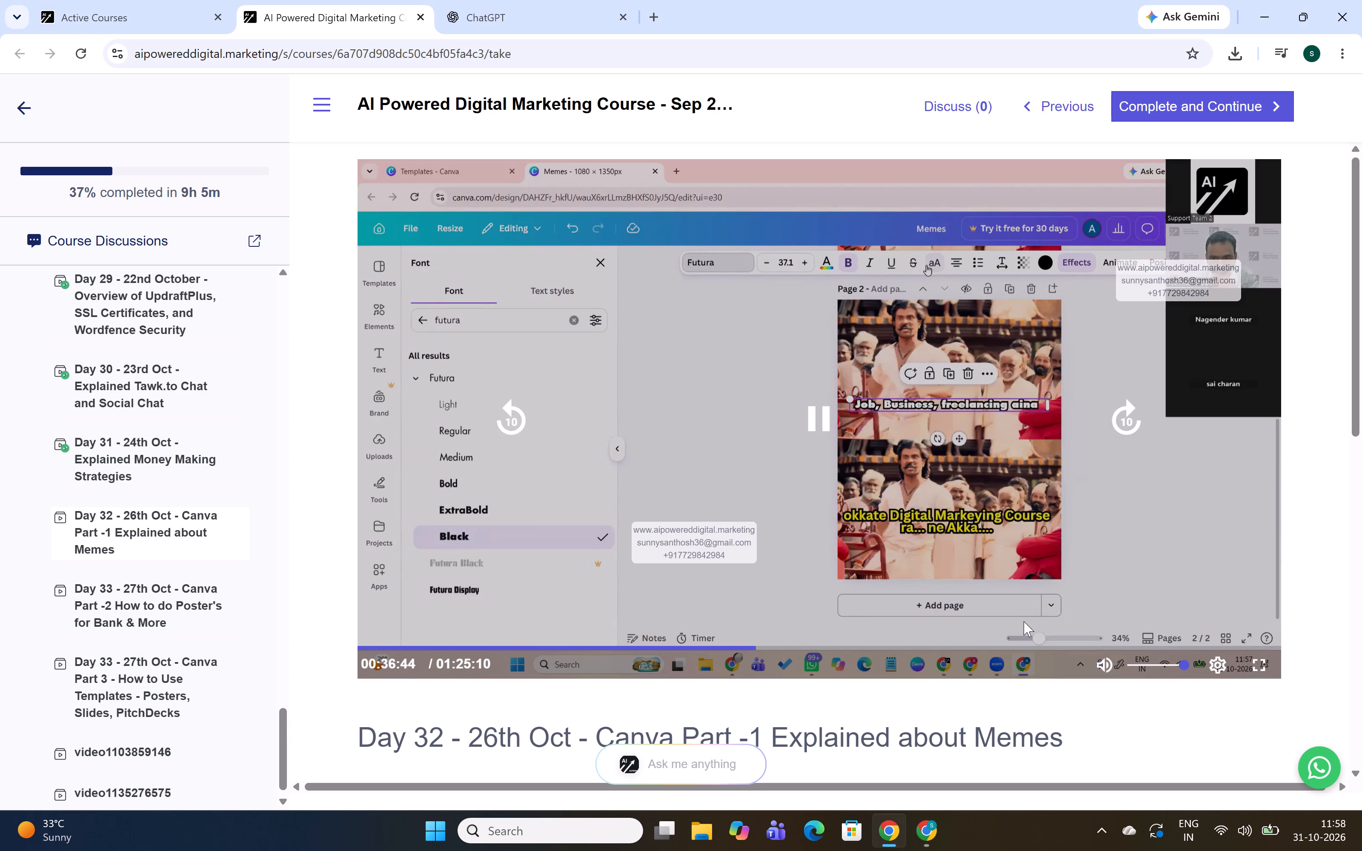
{"action": "key", "text": "Right"}
{"action": "key", "text": "Right"}
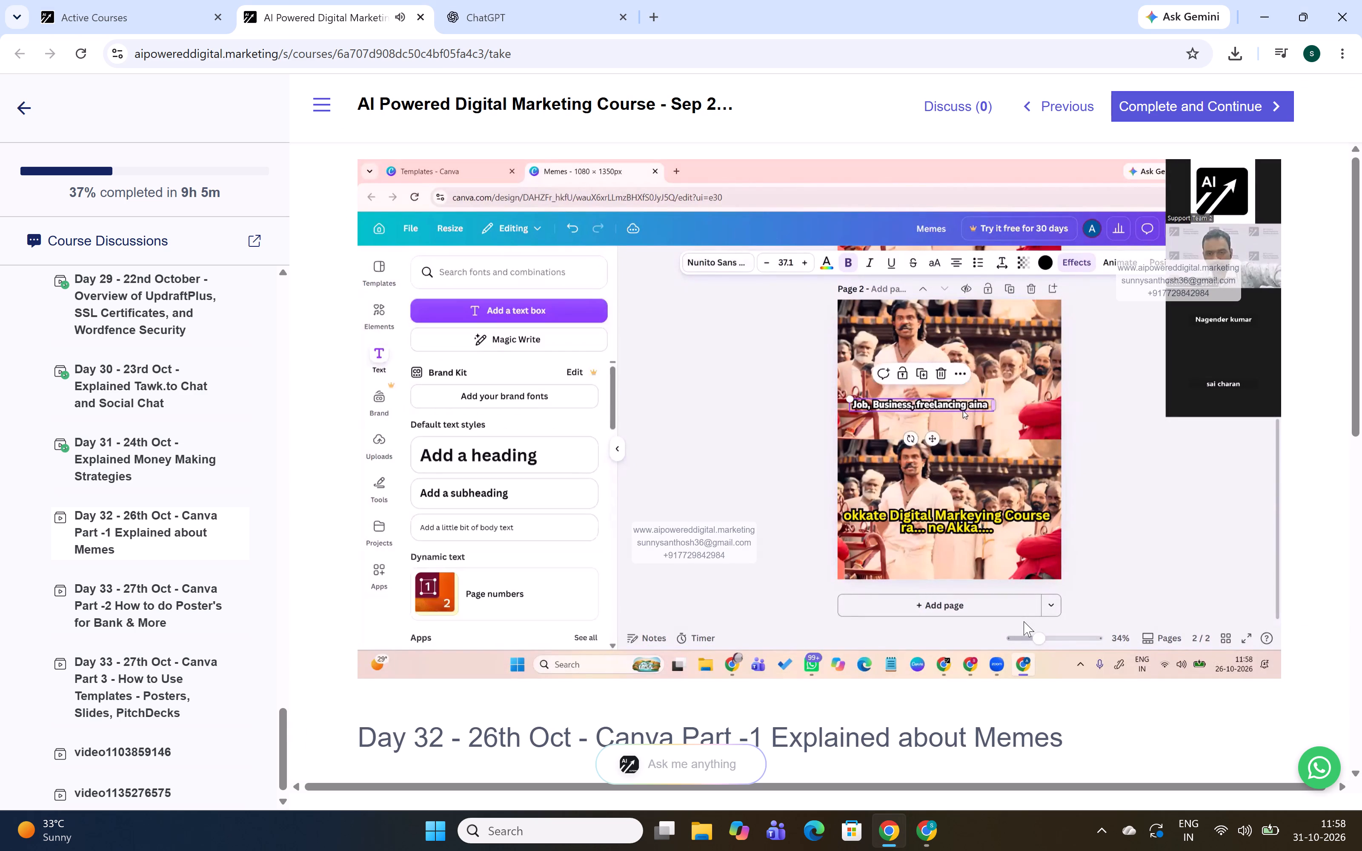
{"action": "key", "text": "Right"}
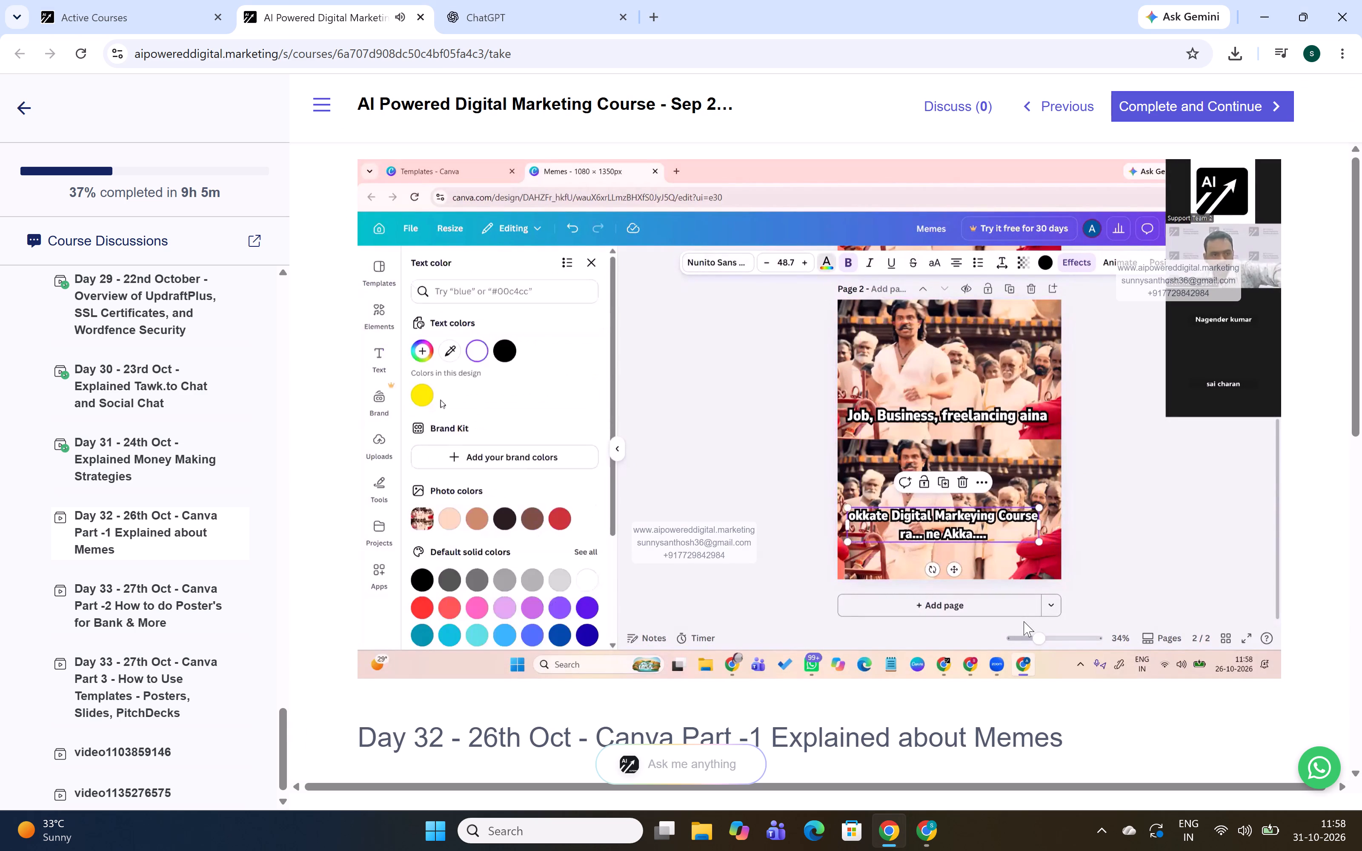
{"action": "key", "text": "space"}
{"action": "key", "text": "alt+Tab"}
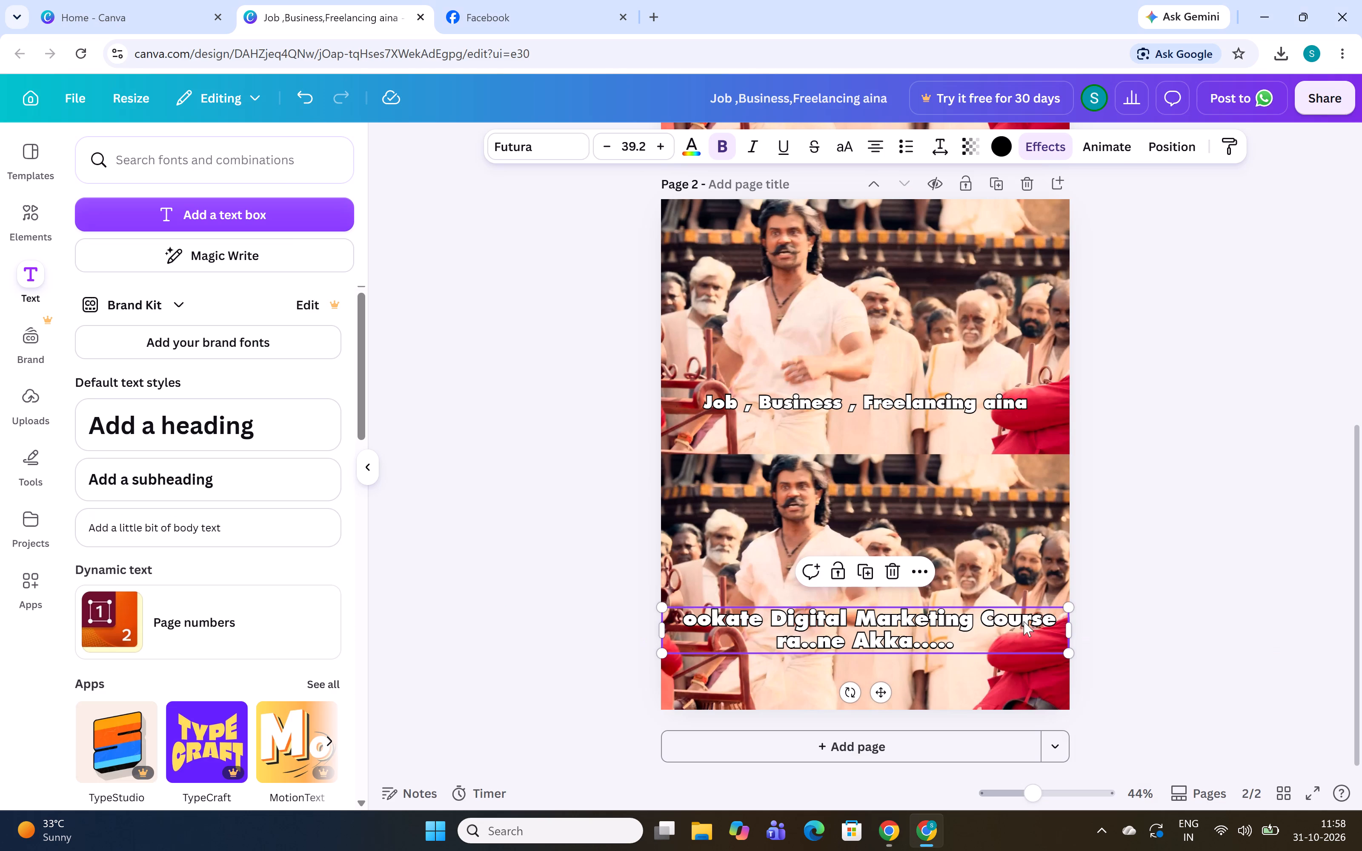
Set page 2's upper caption to font size 39.1, comparing it with the lower caption's size.
{"action": "left_click", "coordinate": [888, 394]}
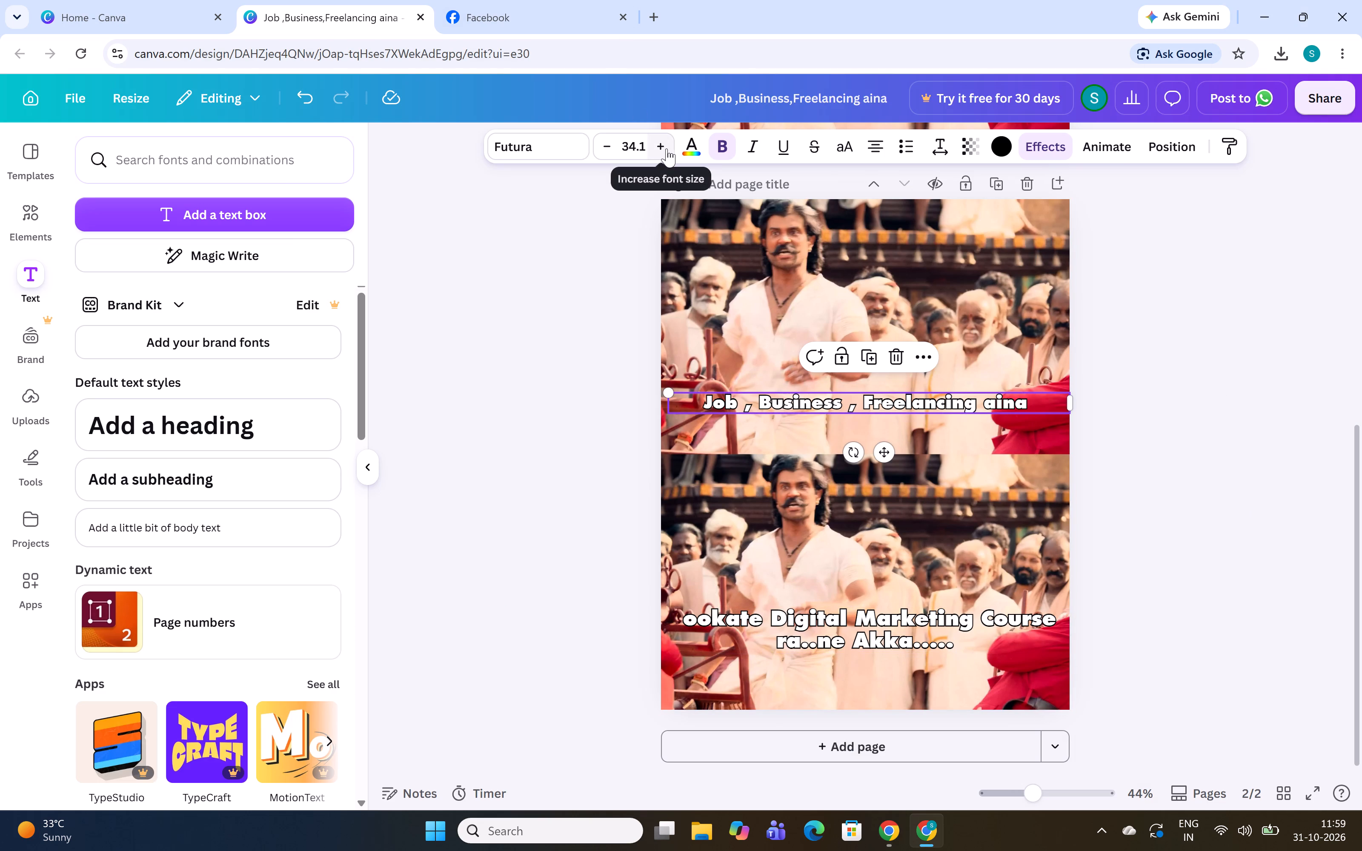
{"action": "triple_click", "coordinate": [664, 148]}
{"action": "left_click", "coordinate": [664, 148]}
{"action": "left_click", "coordinate": [659, 150]}
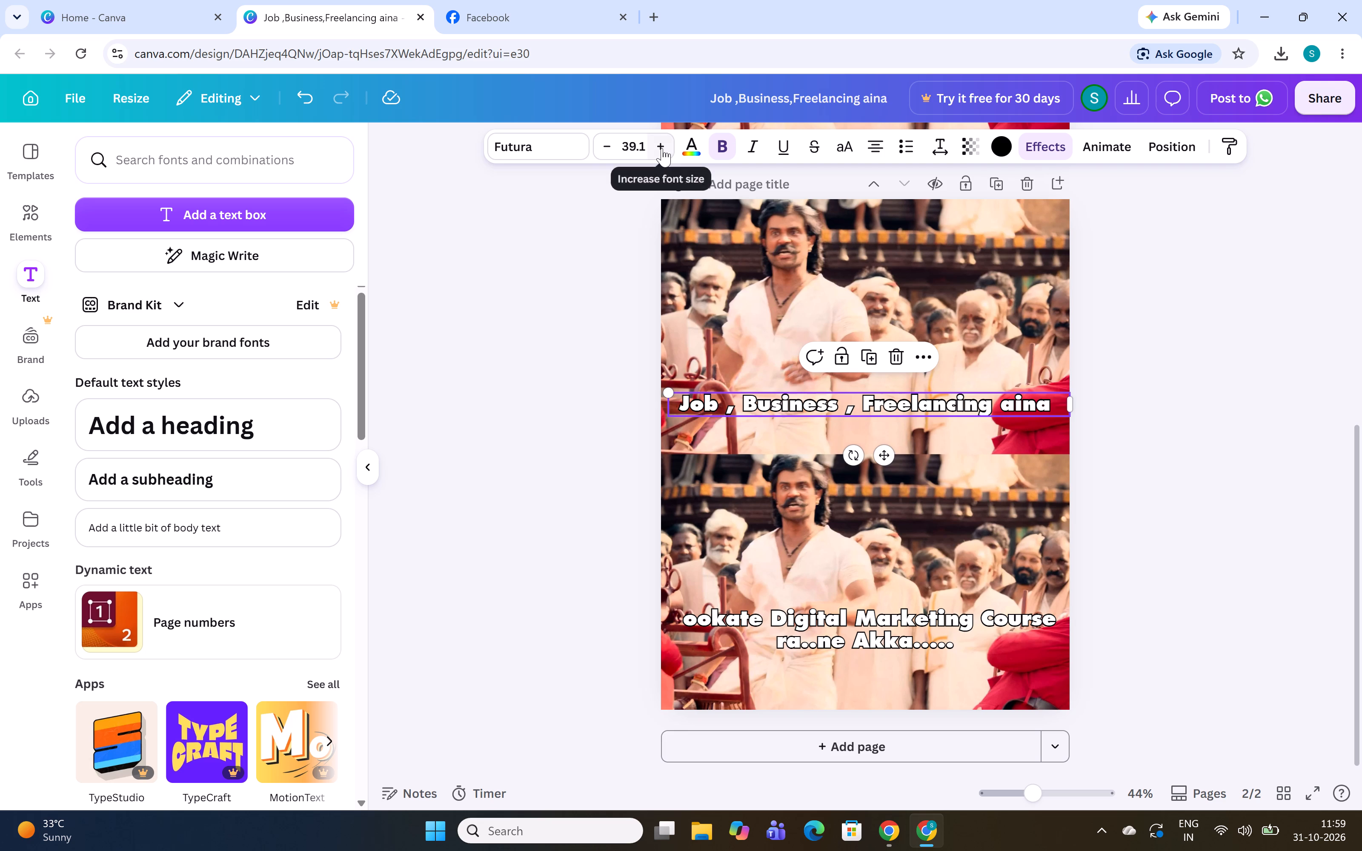
{"action": "left_click", "coordinate": [662, 148]}
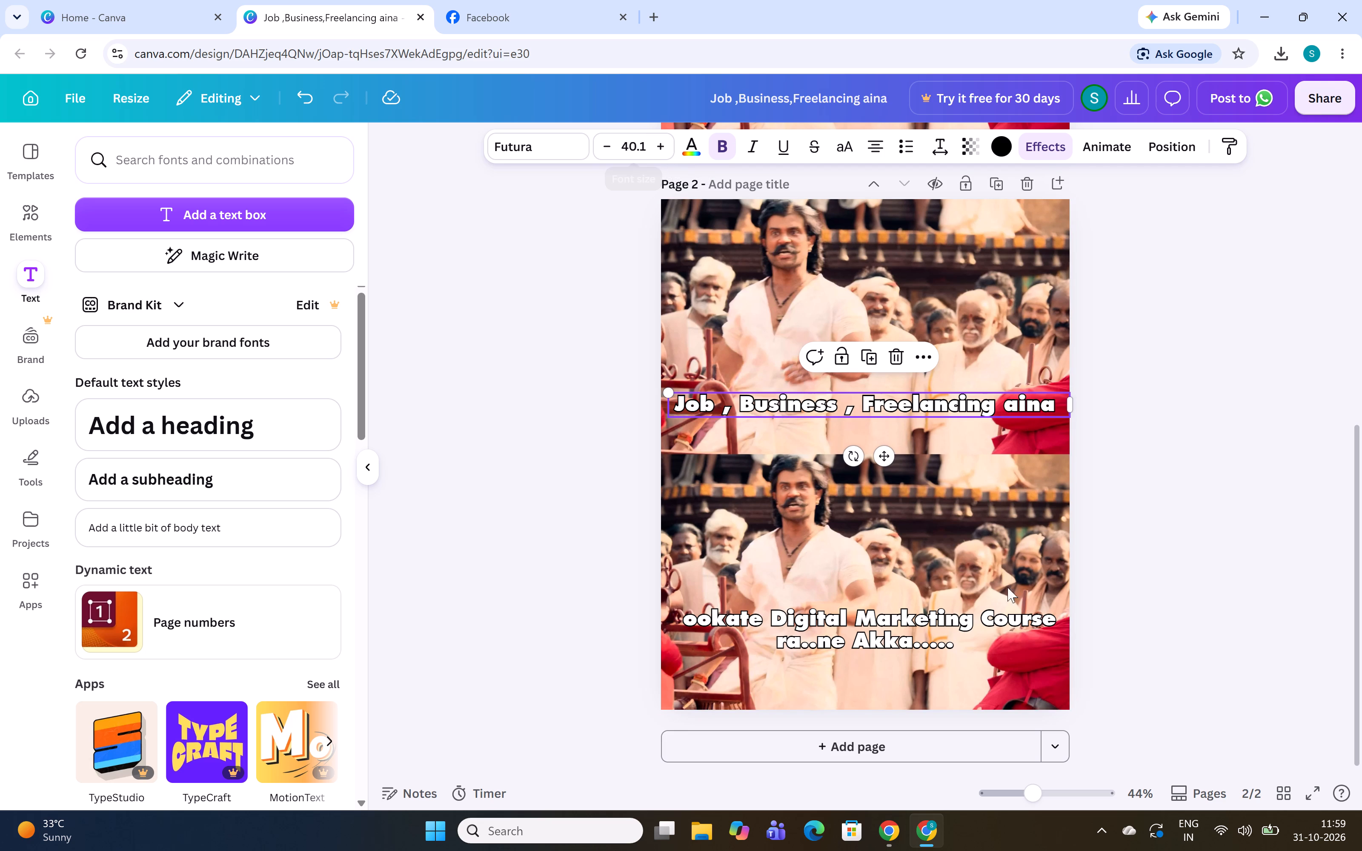
{"action": "left_click", "coordinate": [907, 626]}
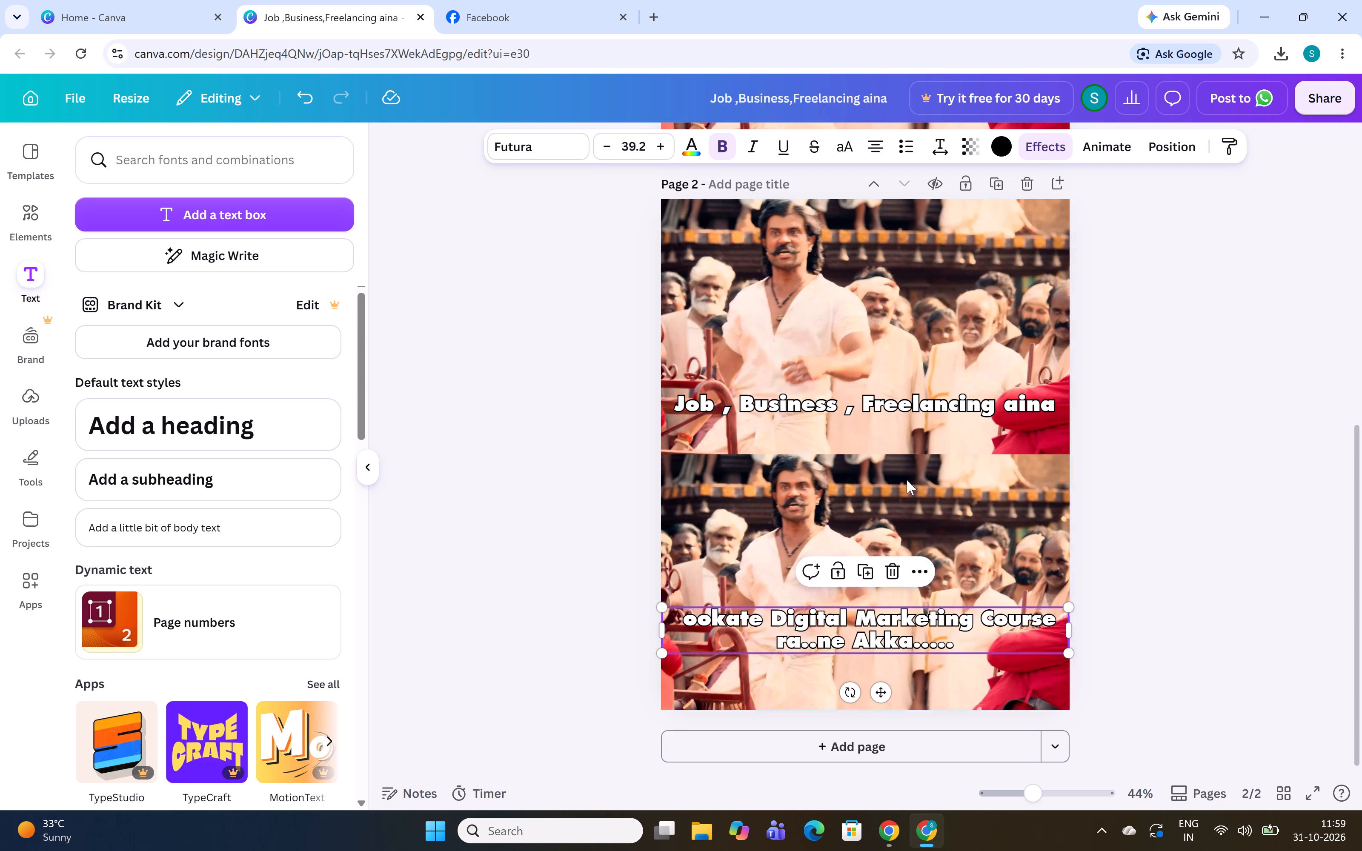
{"action": "left_click", "coordinate": [847, 405]}
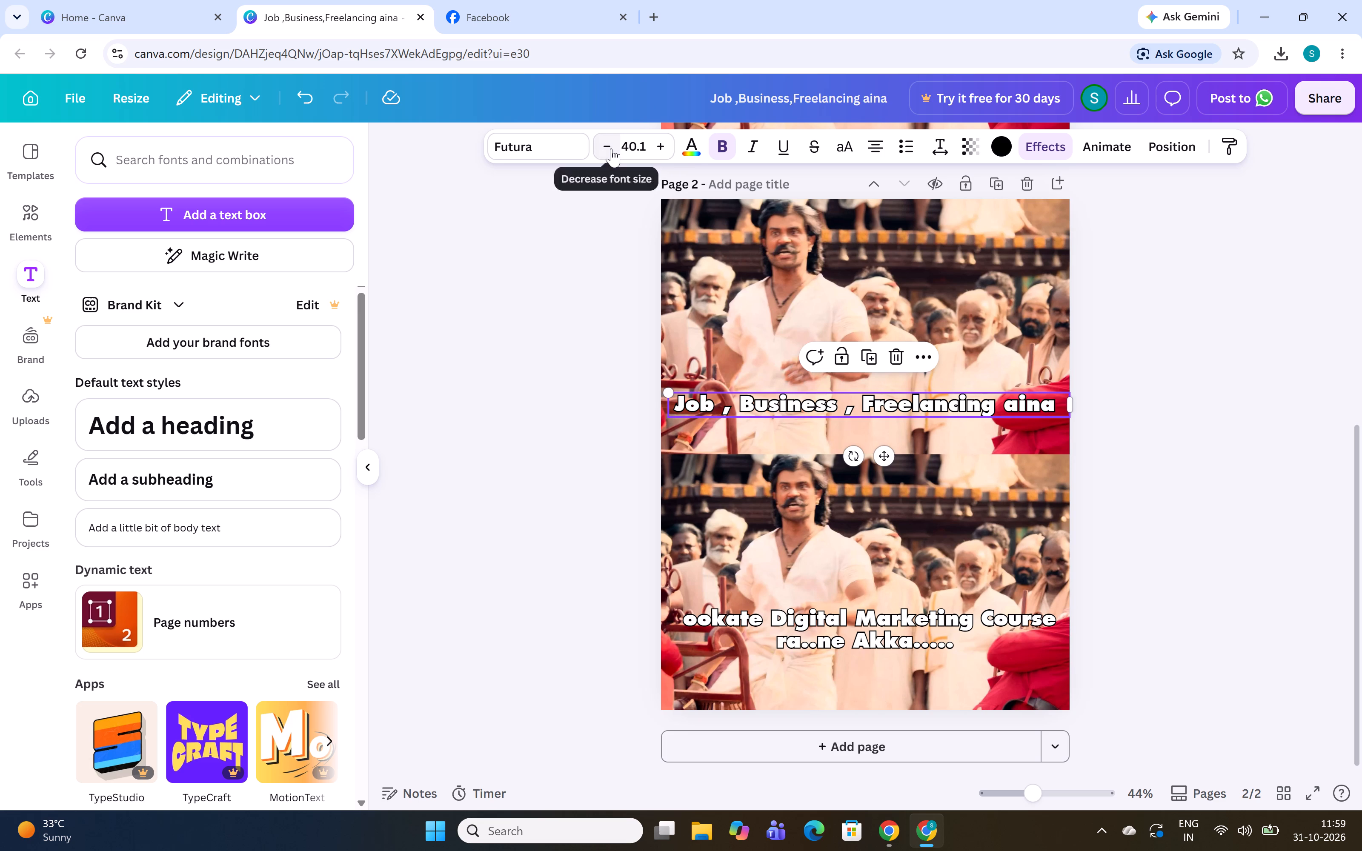
{"action": "left_click", "coordinate": [611, 148]}
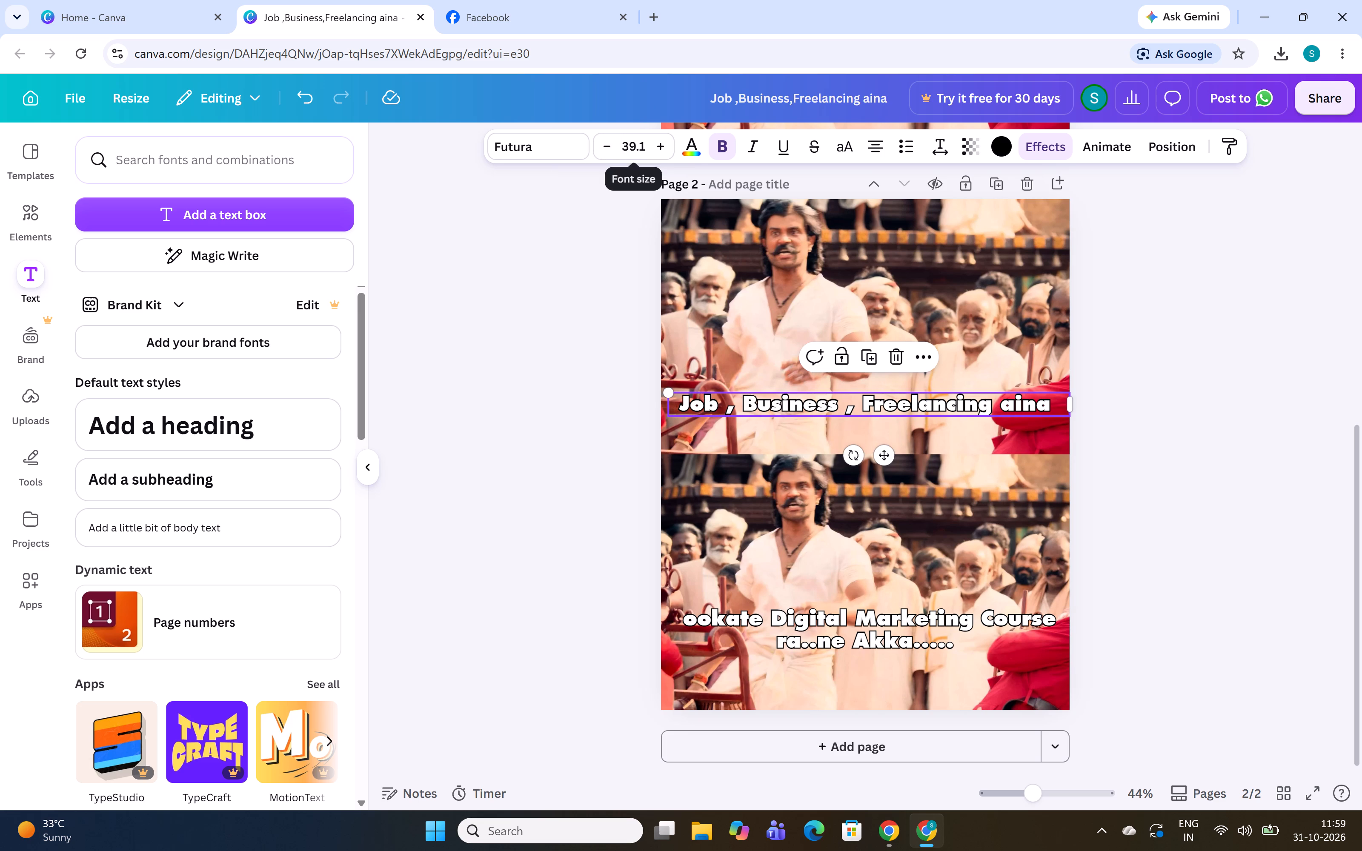
{"action": "left_click", "coordinate": [927, 628]}
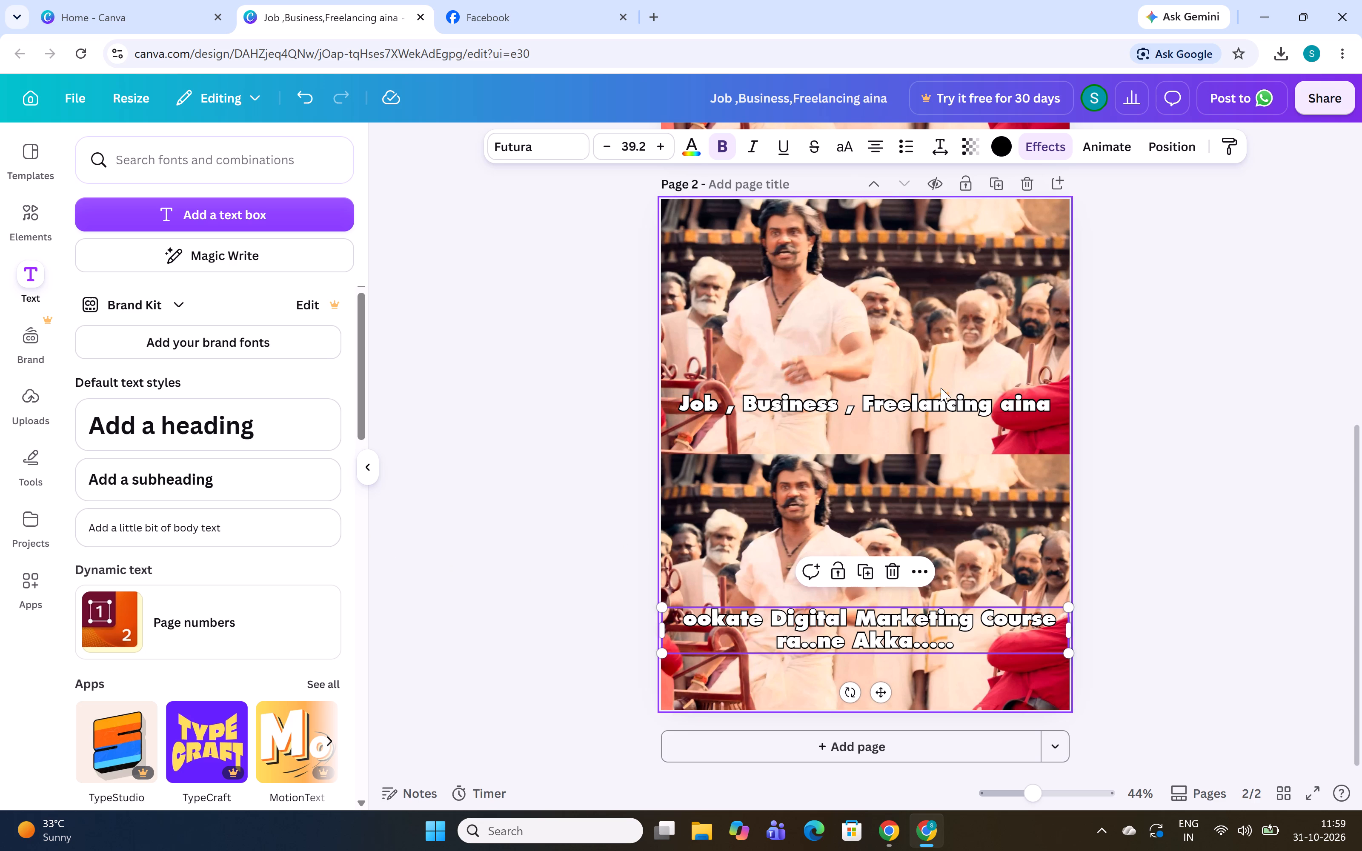
{"action": "left_click", "coordinate": [935, 403]}
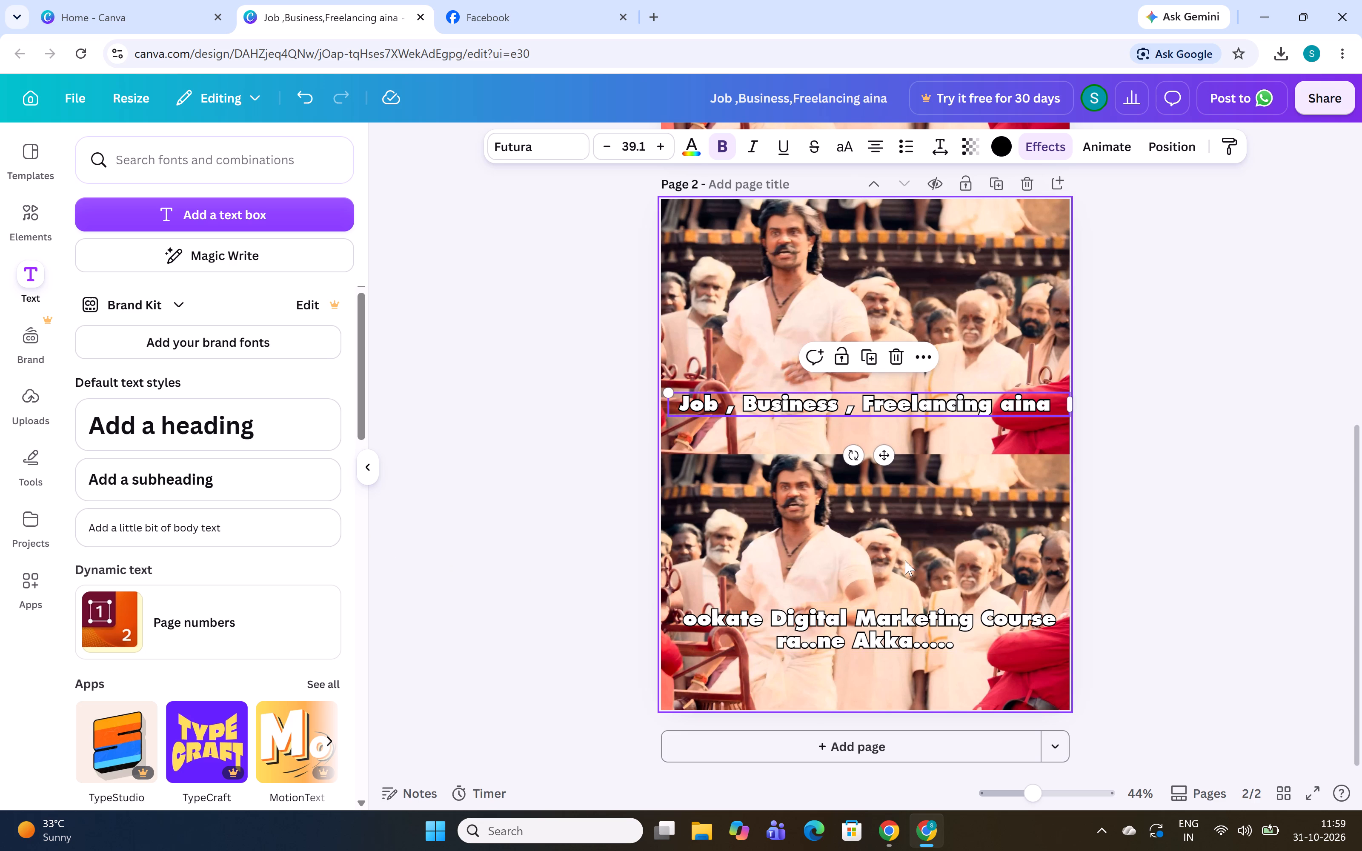
Examine the effect colour and outline thickness settings of page 2's upper and lower captions.
{"action": "left_click", "coordinate": [1001, 147]}
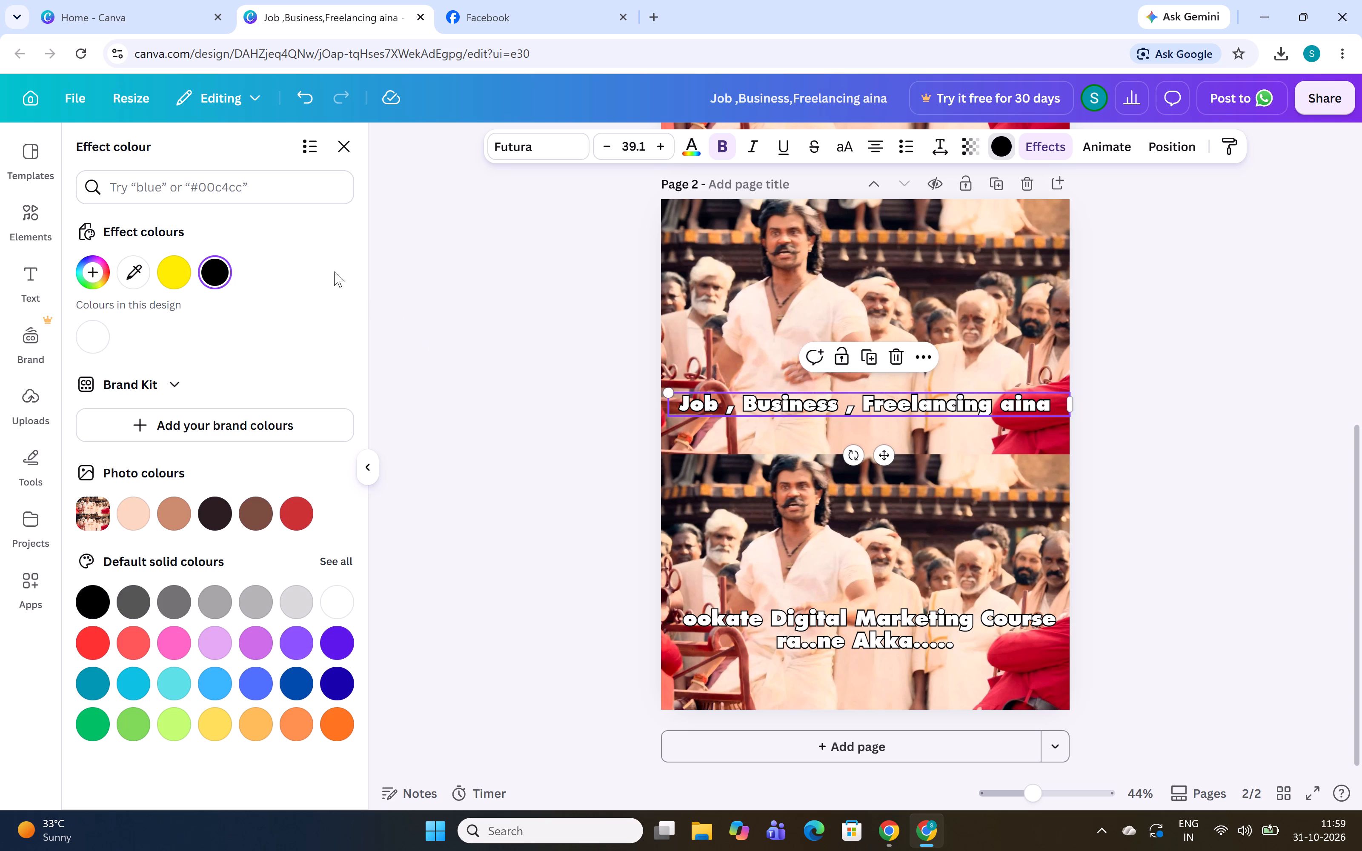
{"action": "scroll", "coordinate": [304, 258], "scroll_direction": "up", "scroll_amount": 2}
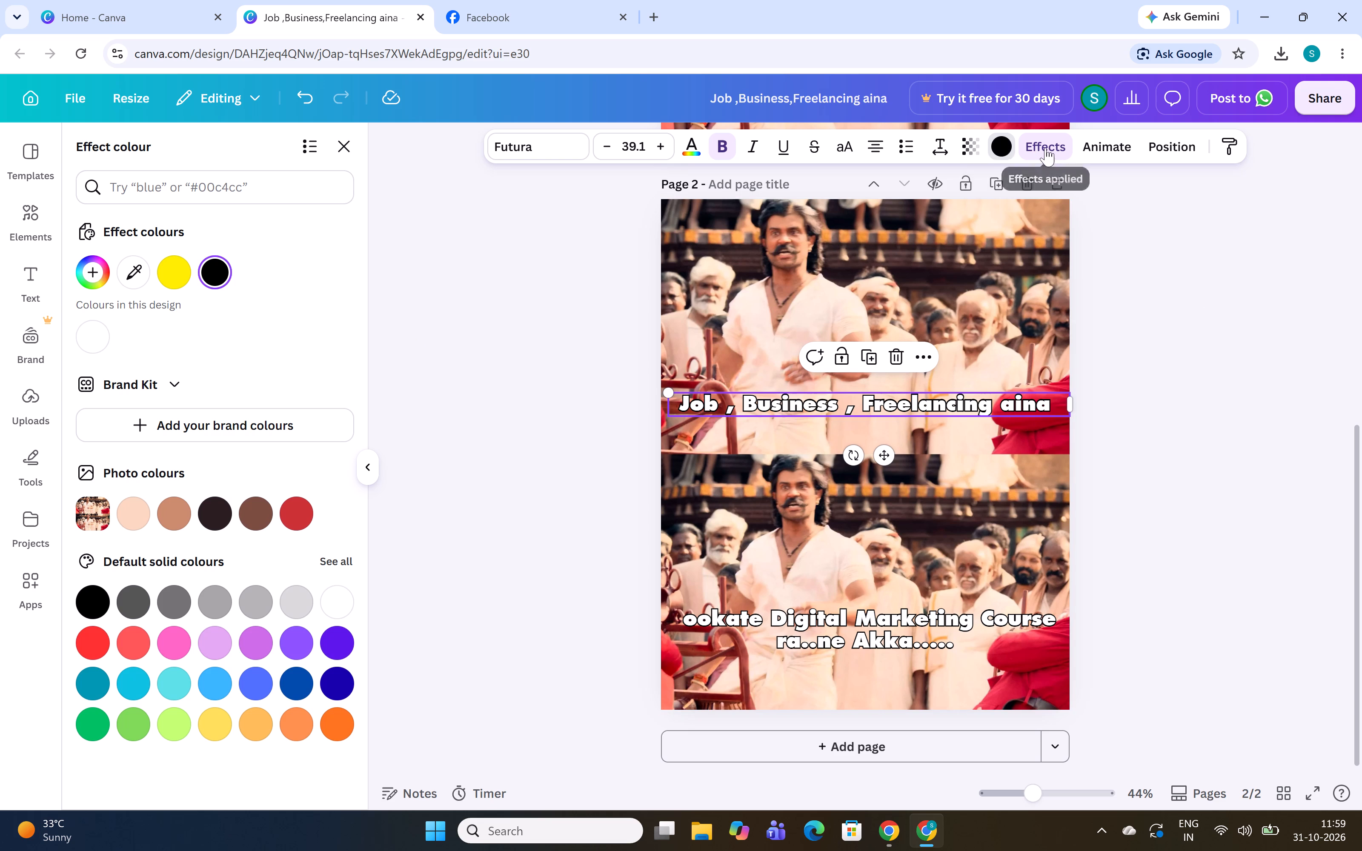
{"action": "left_click", "coordinate": [998, 148]}
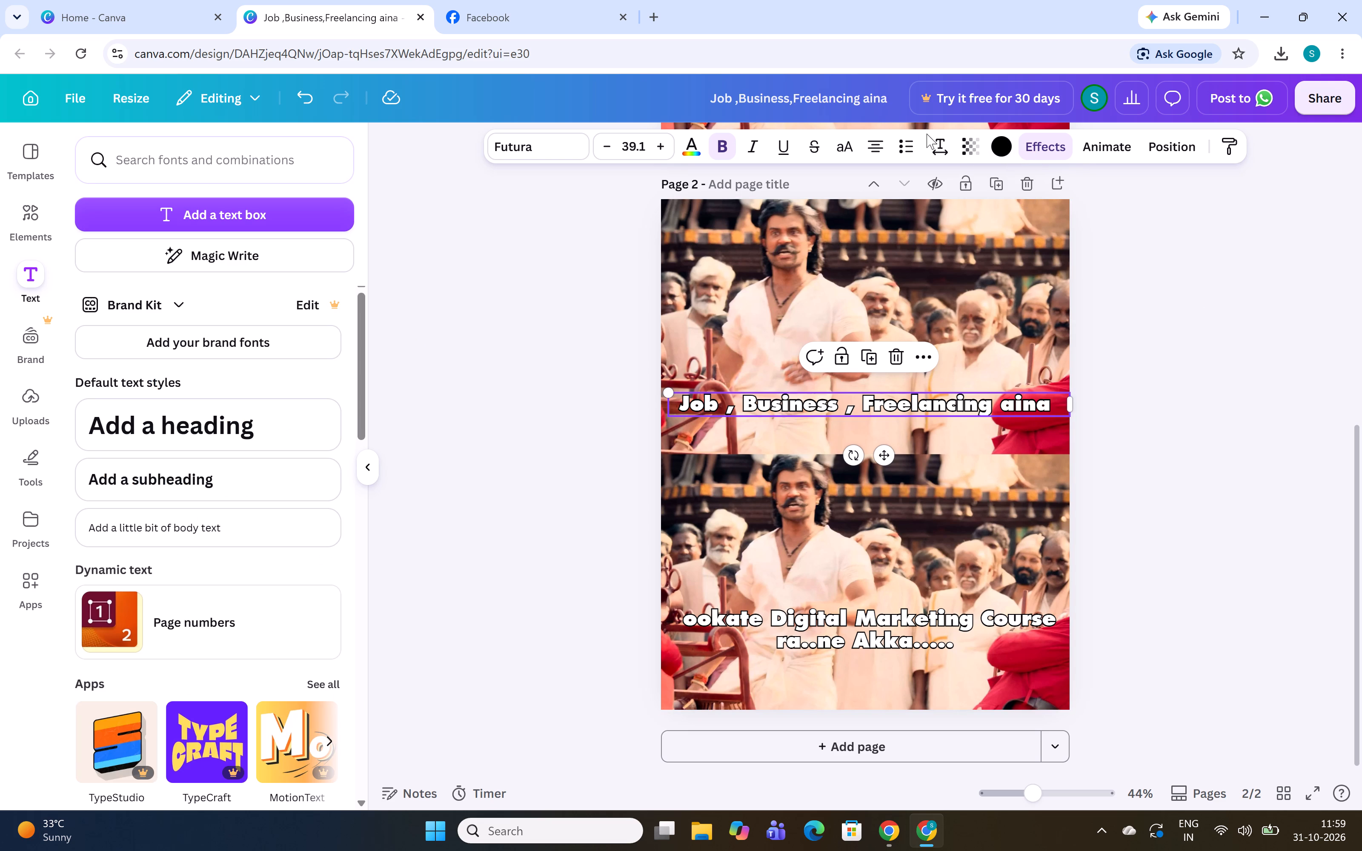
{"action": "left_click", "coordinate": [1004, 143]}
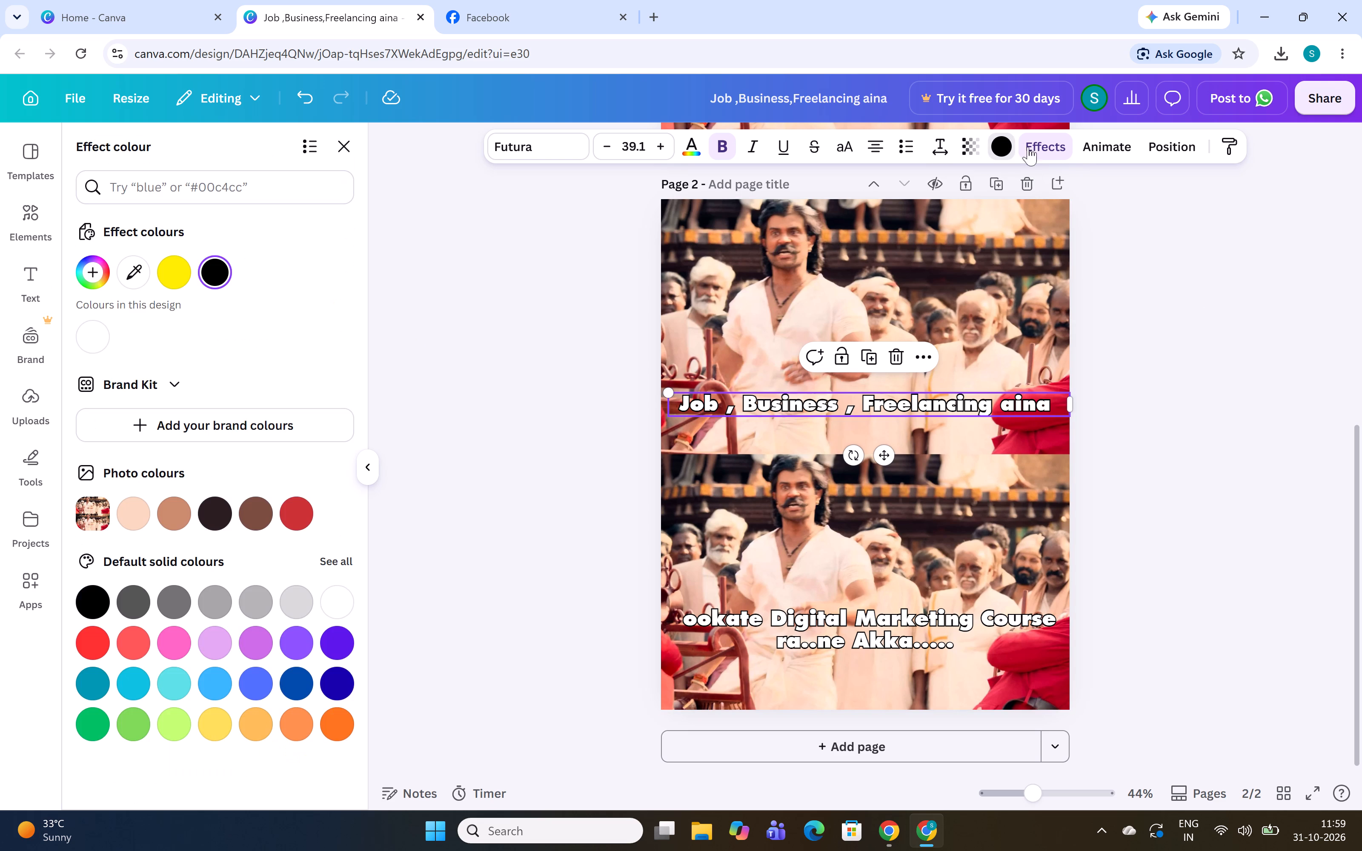
{"action": "left_click", "coordinate": [1051, 148]}
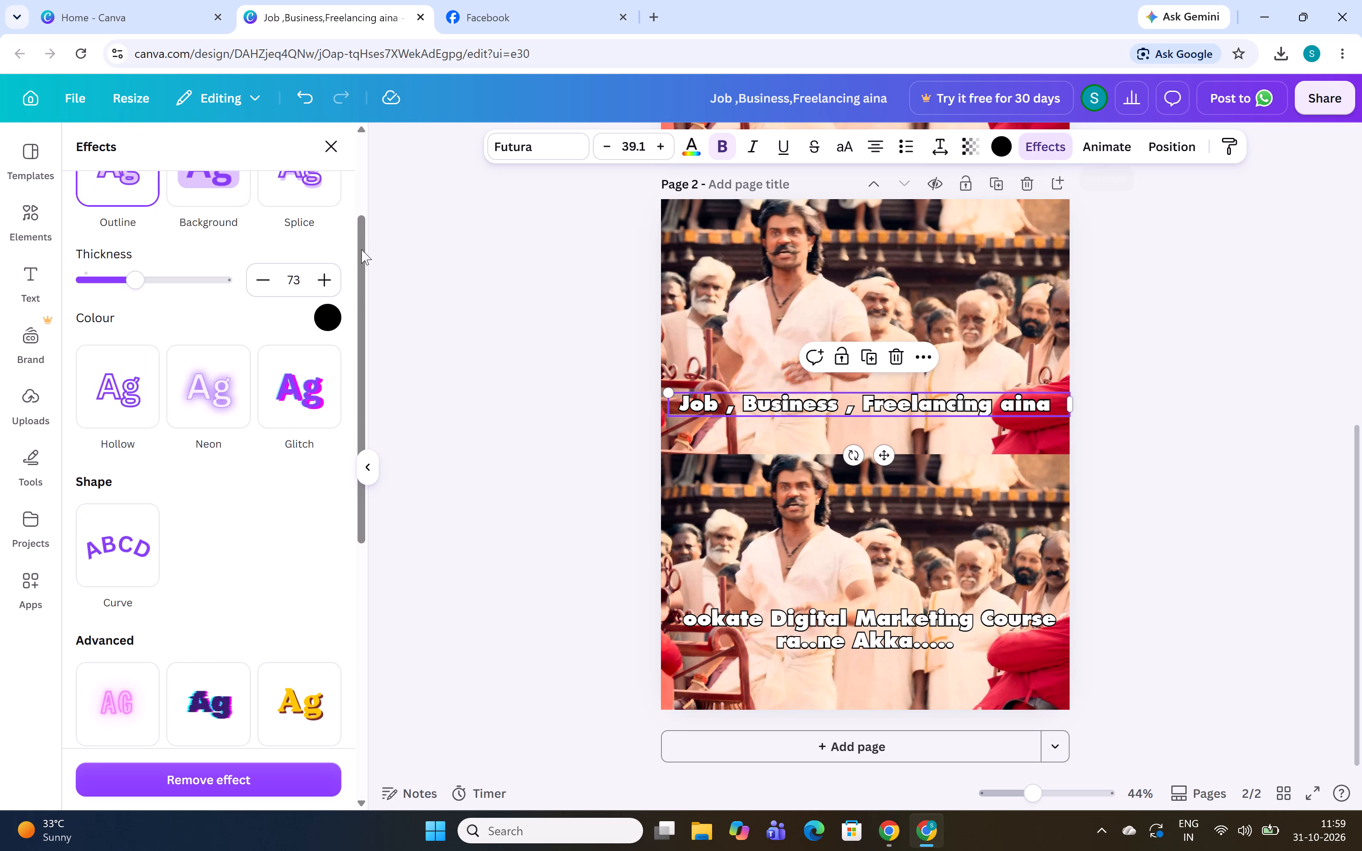
{"action": "left_click", "coordinate": [930, 620]}
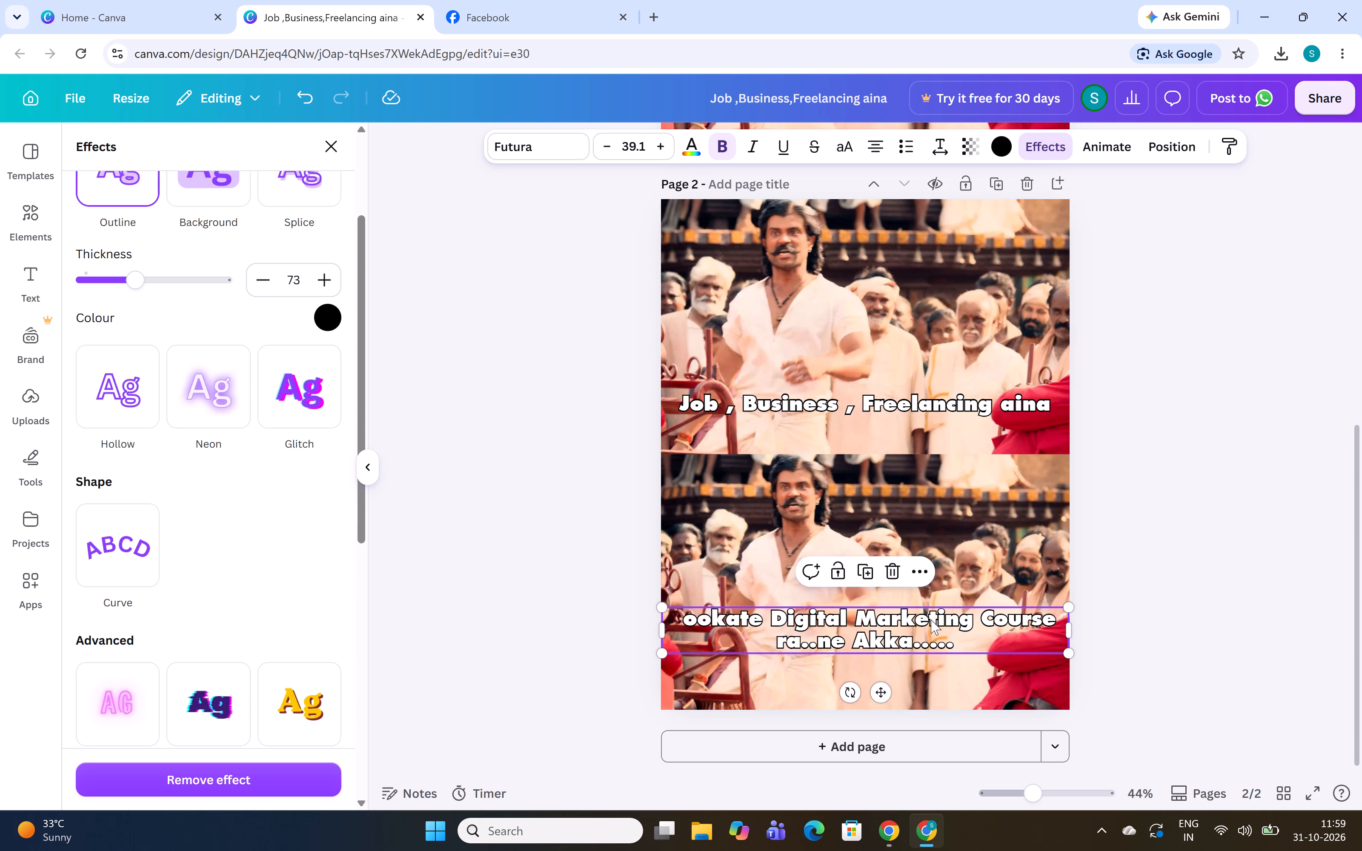
Set the letter spacing of page 2's lower caption to 1, trying wider and tighter values along the way.
{"action": "left_click", "coordinate": [873, 406]}
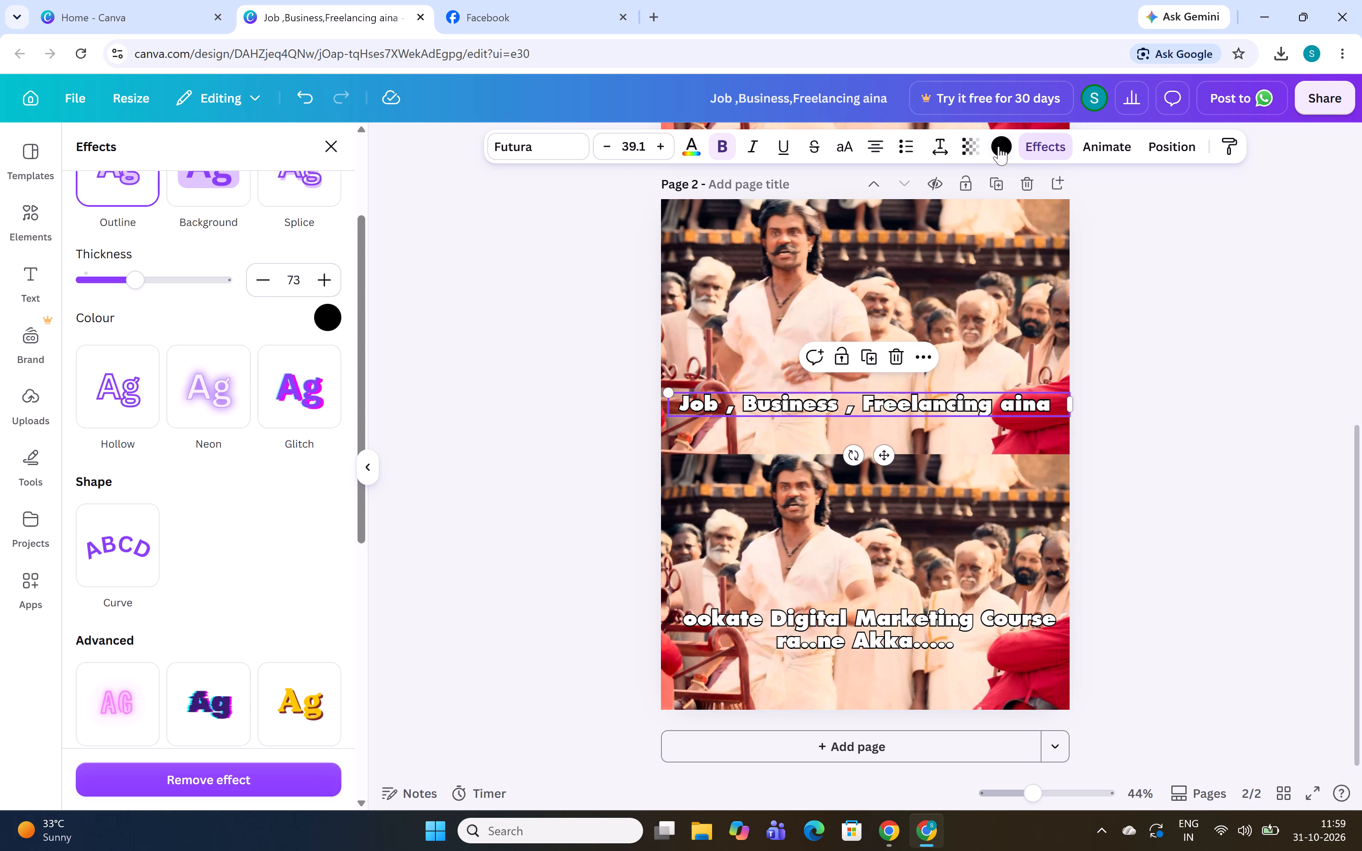
{"action": "left_click", "coordinate": [941, 621]}
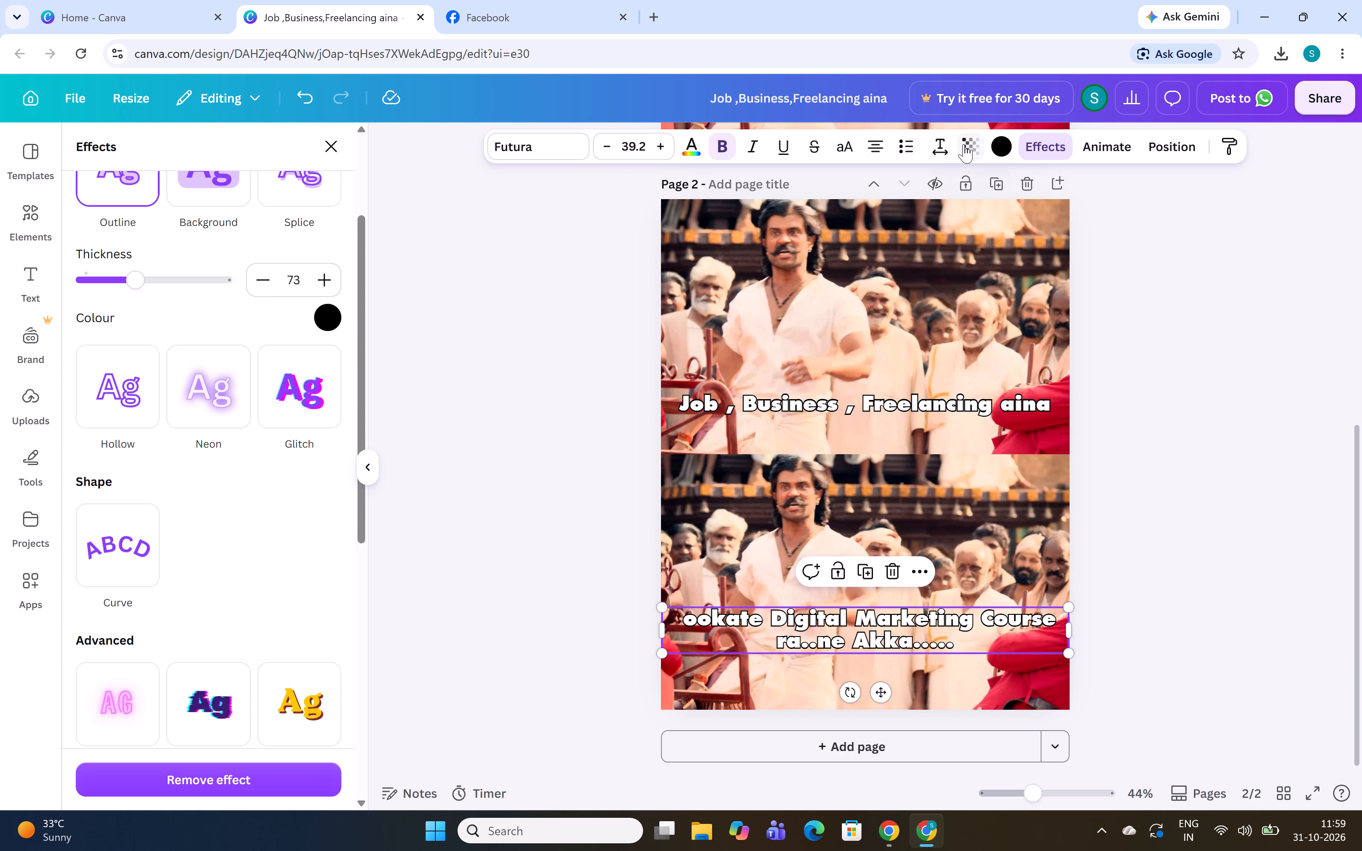
{"action": "left_click", "coordinate": [947, 148]}
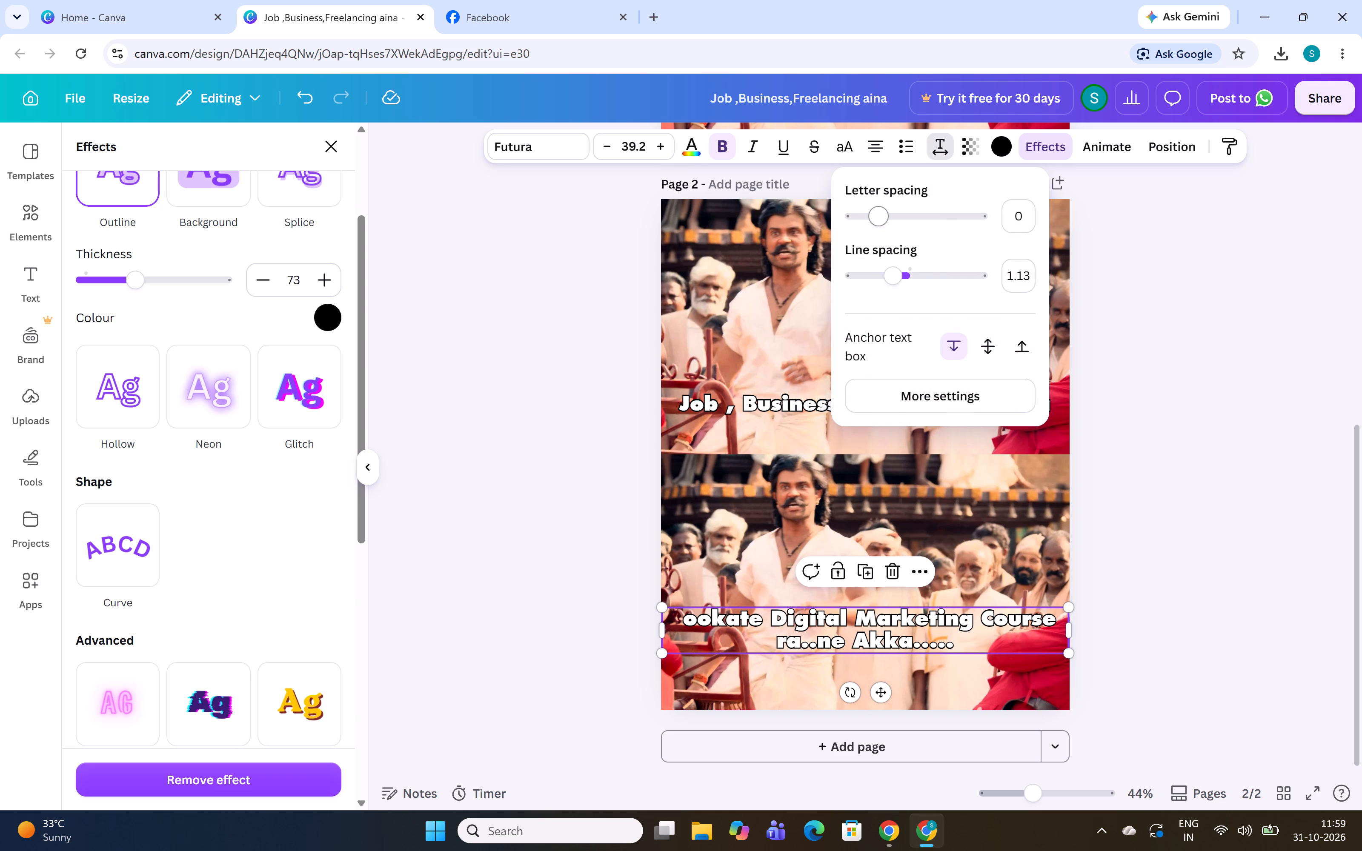
{"action": "left_click_drag", "start_coordinate": [884, 221], "coordinate": [894, 223]}
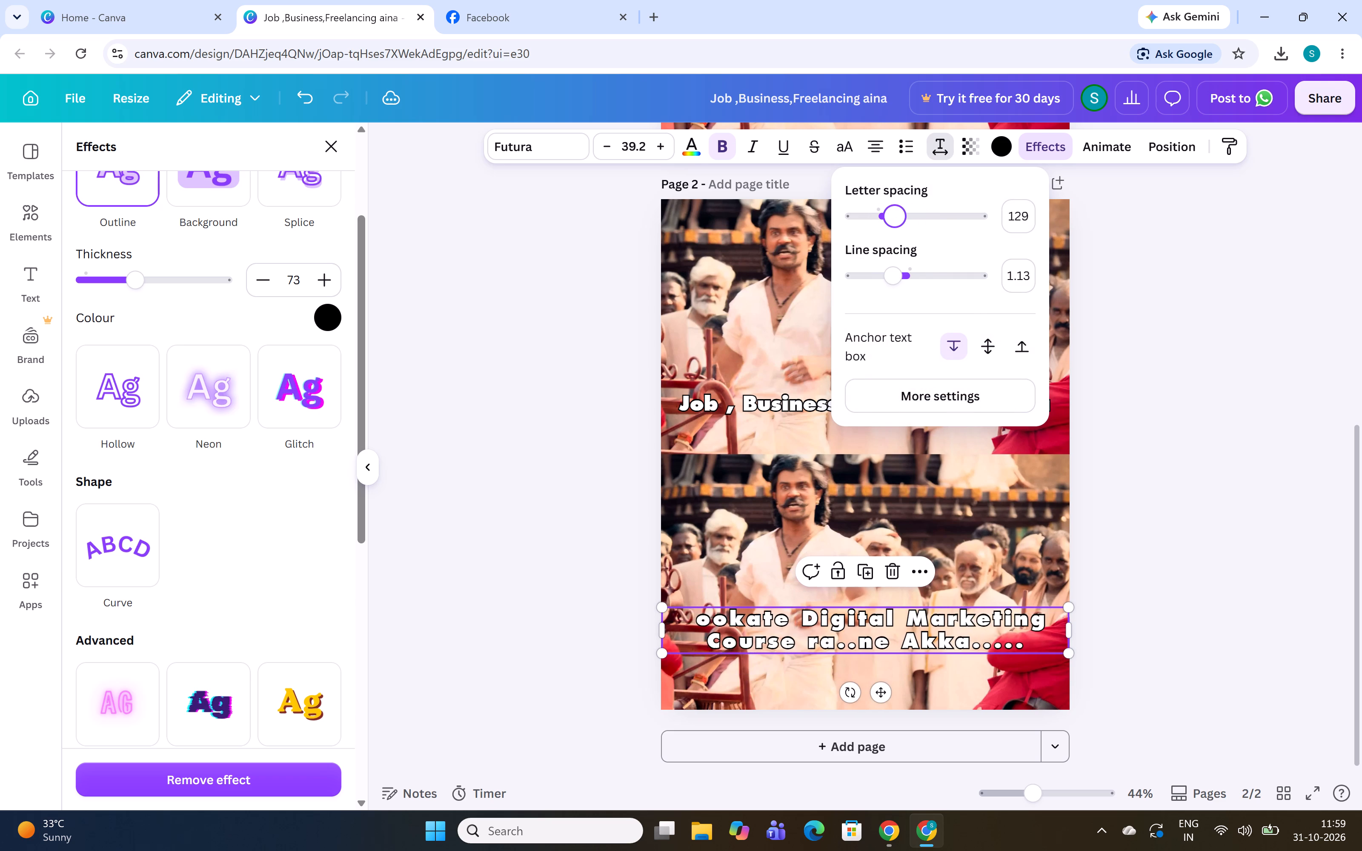
{"action": "left_click_drag", "start_coordinate": [894, 223], "coordinate": [855, 224]}
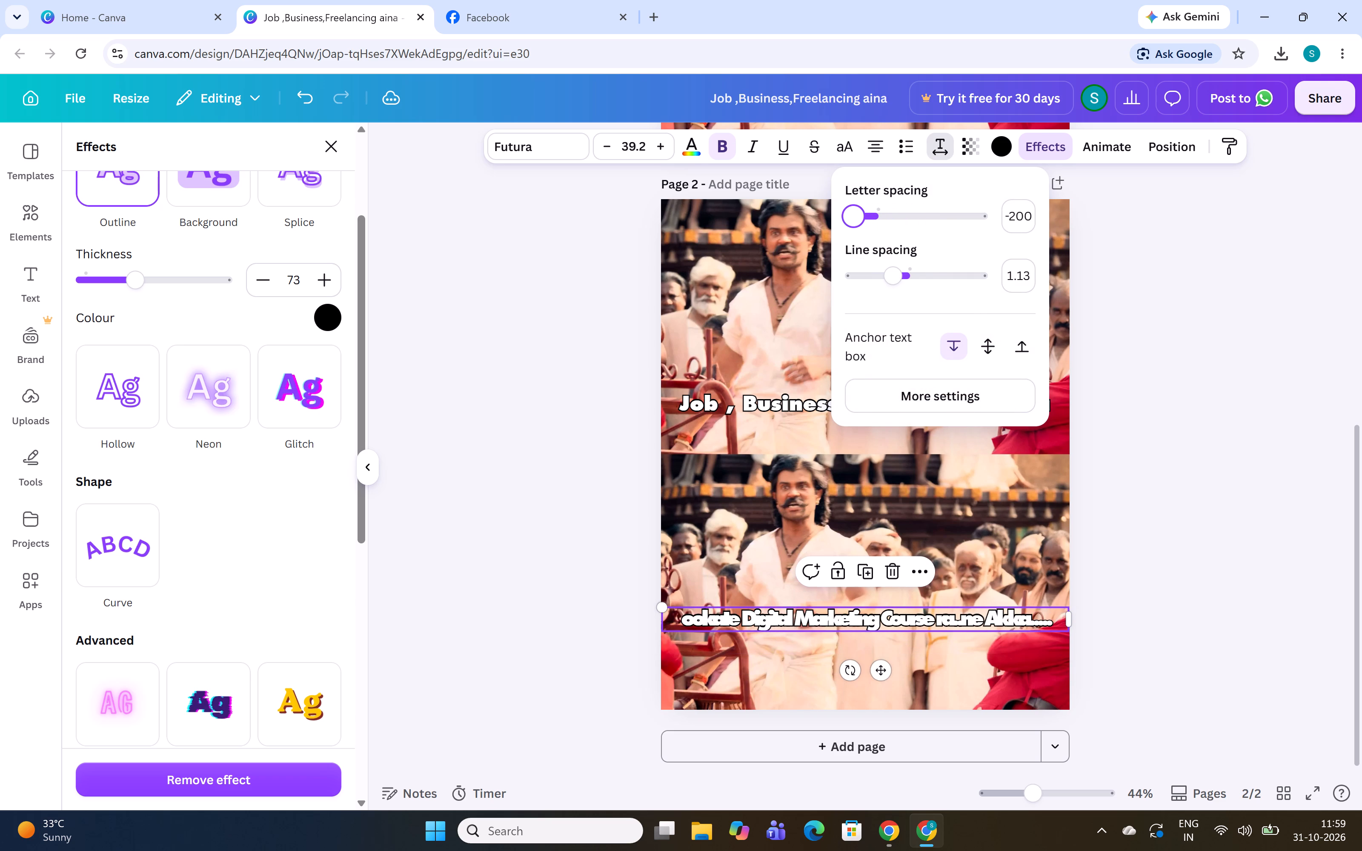
{"action": "left_click_drag", "start_coordinate": [855, 224], "coordinate": [881, 224]}
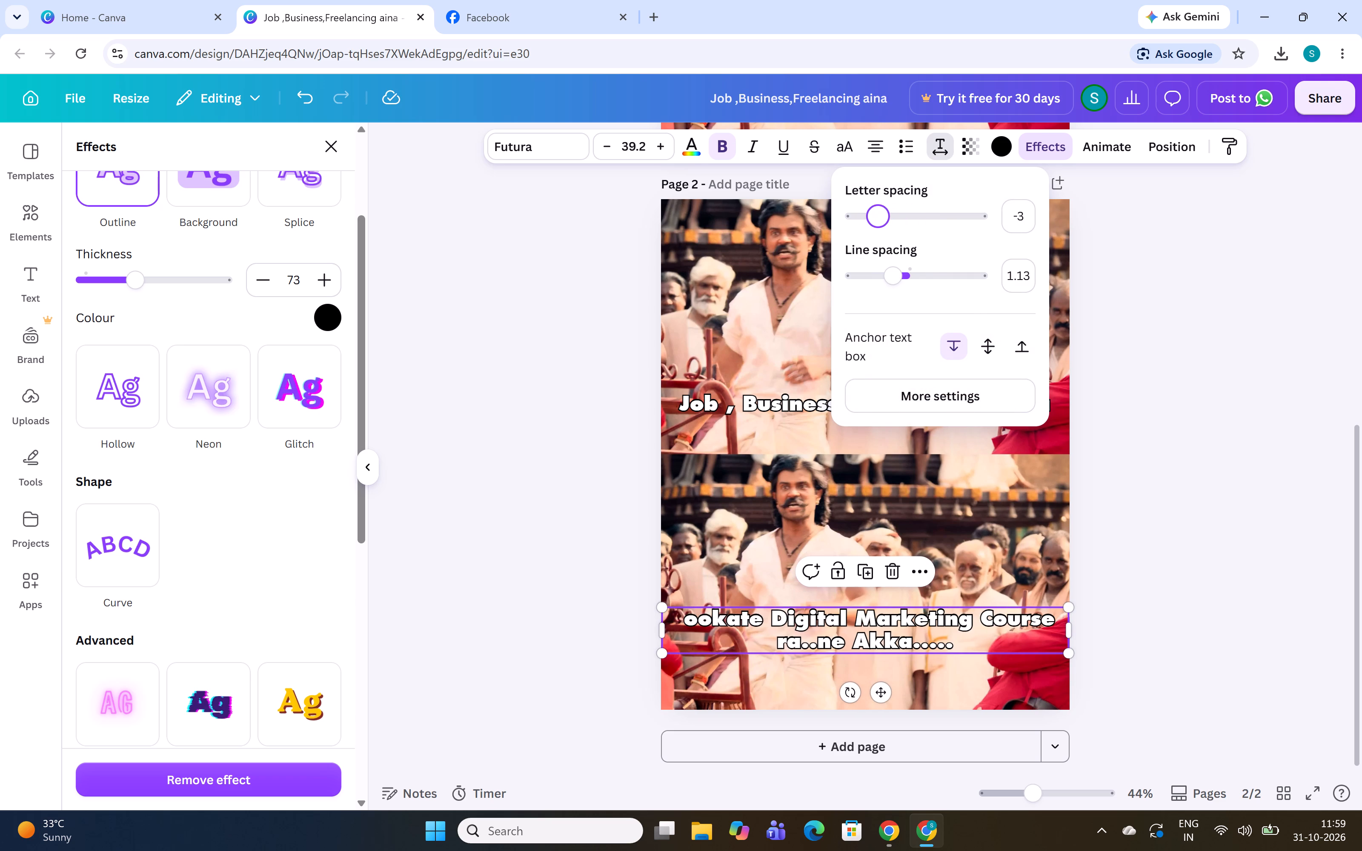
{"action": "left_click_drag", "start_coordinate": [881, 224], "coordinate": [881, 223]}
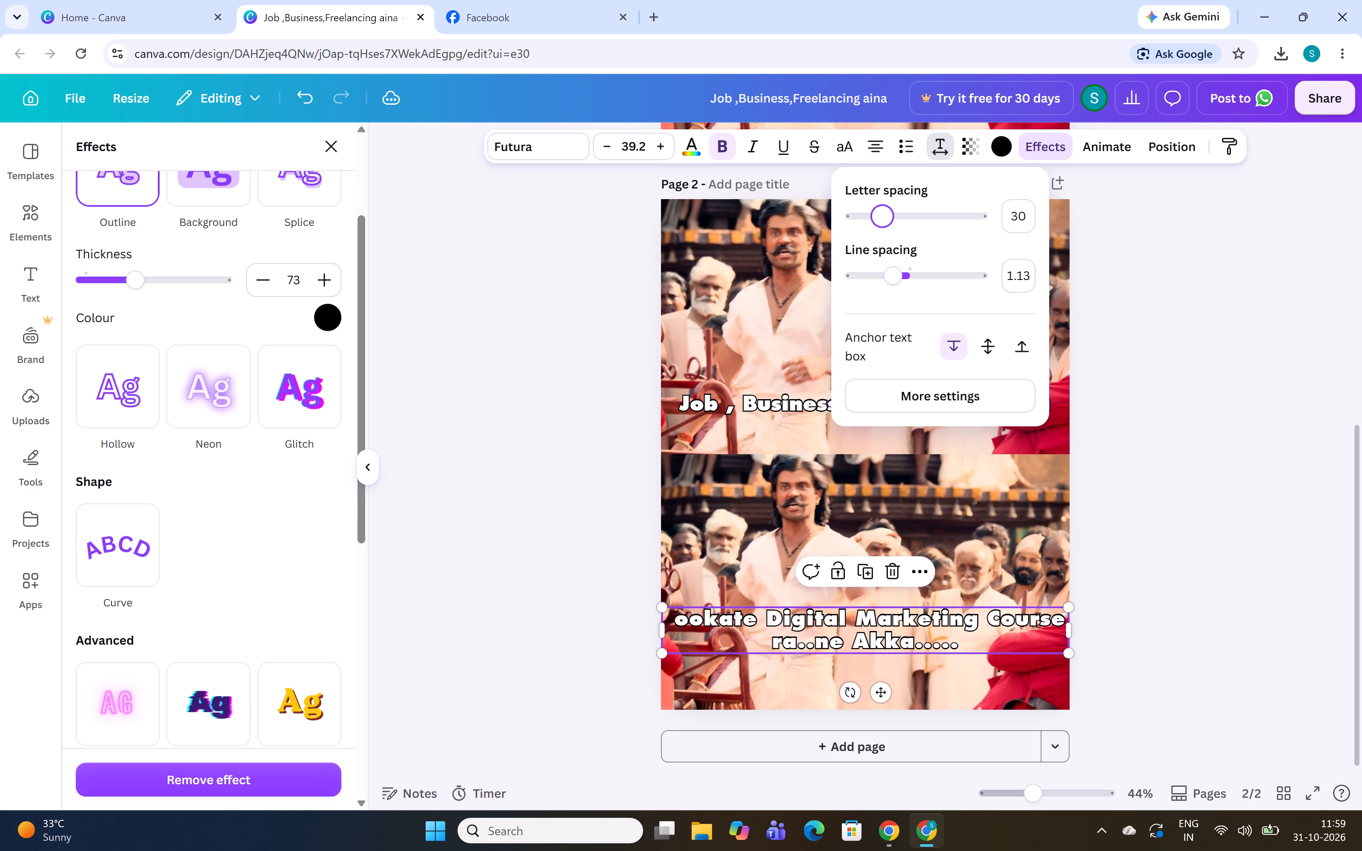
{"action": "left_click_drag", "start_coordinate": [881, 223], "coordinate": [878, 224]}
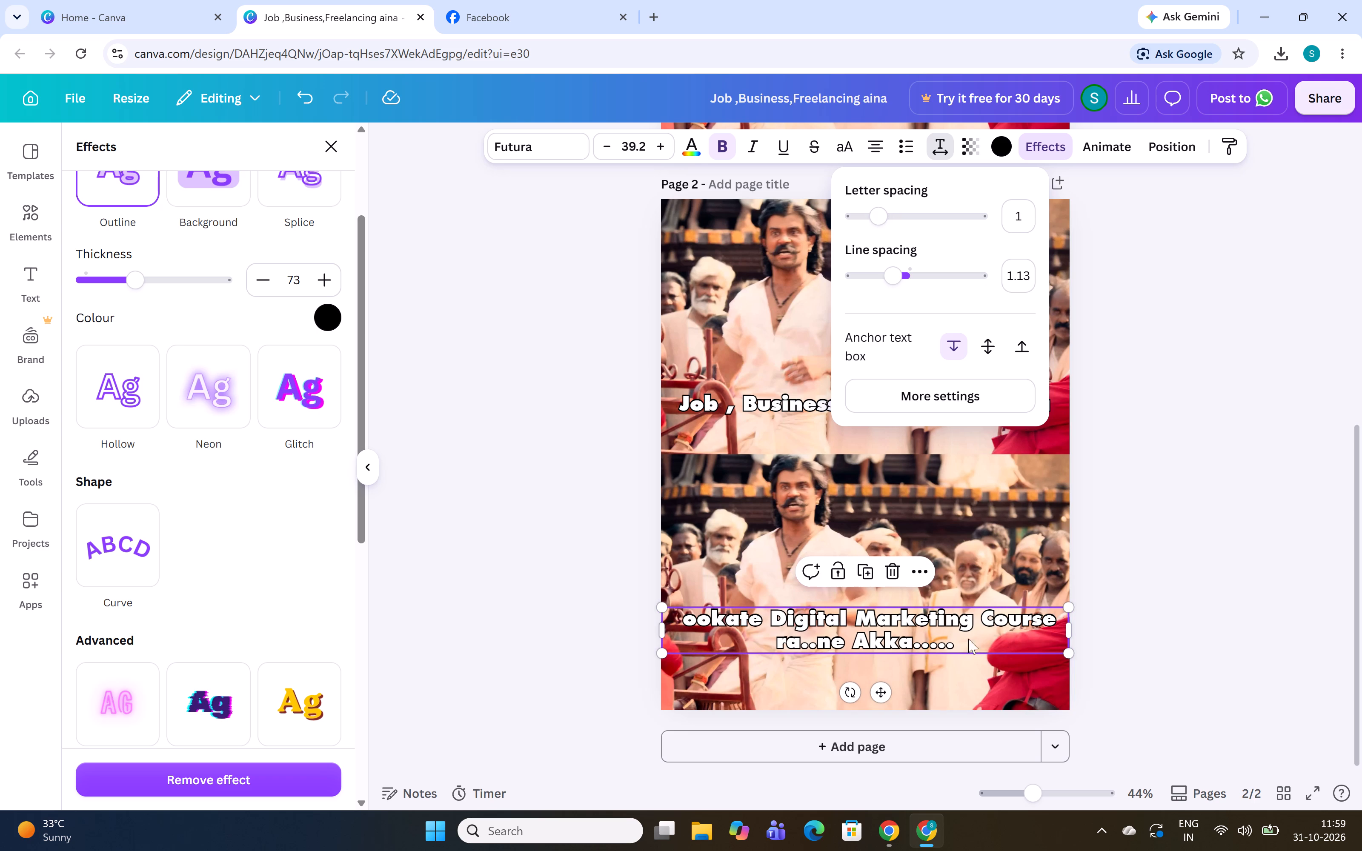
{"action": "left_click", "coordinate": [973, 632]}
{"action": "left_click", "coordinate": [1146, 607]}
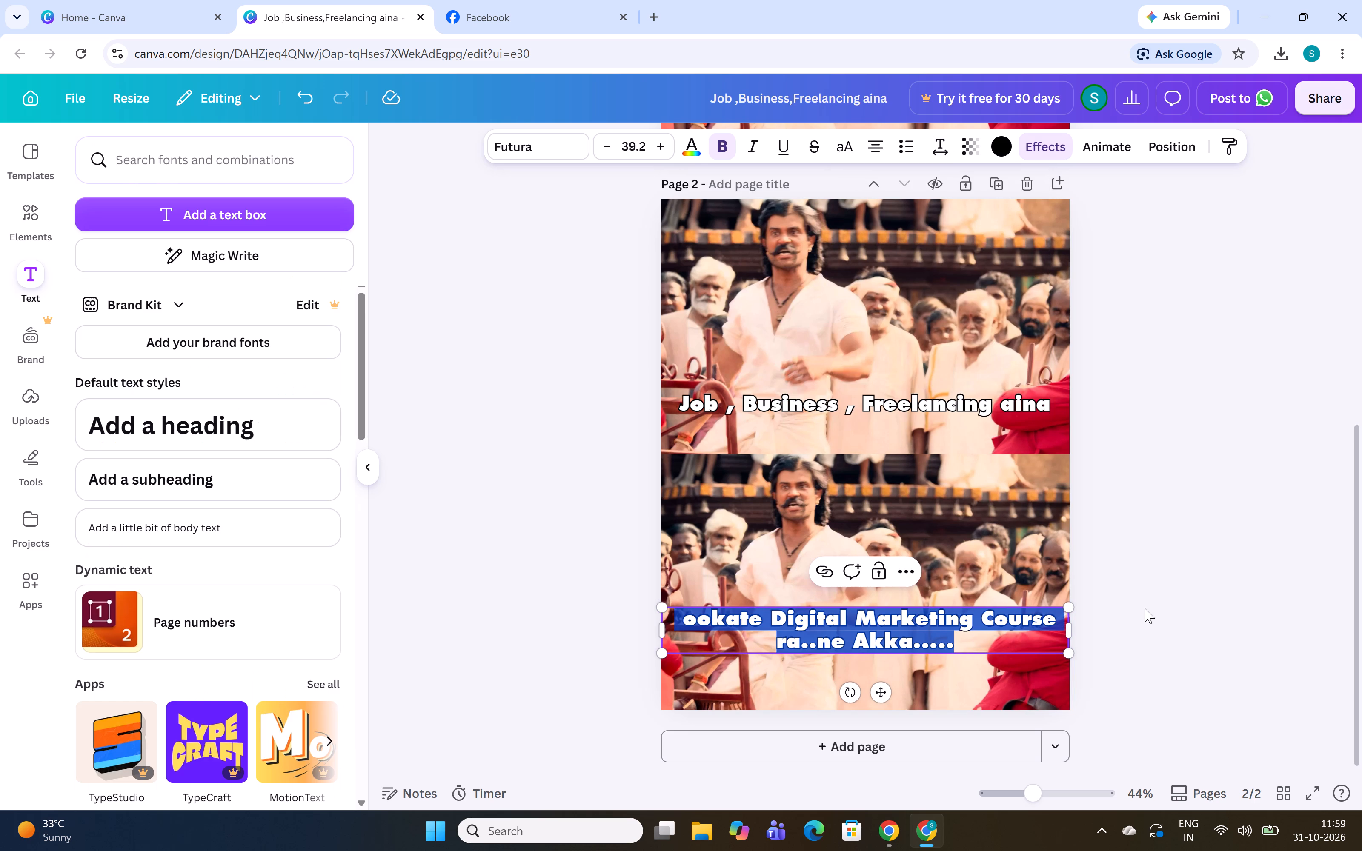
{"action": "left_click", "coordinate": [1017, 586]}
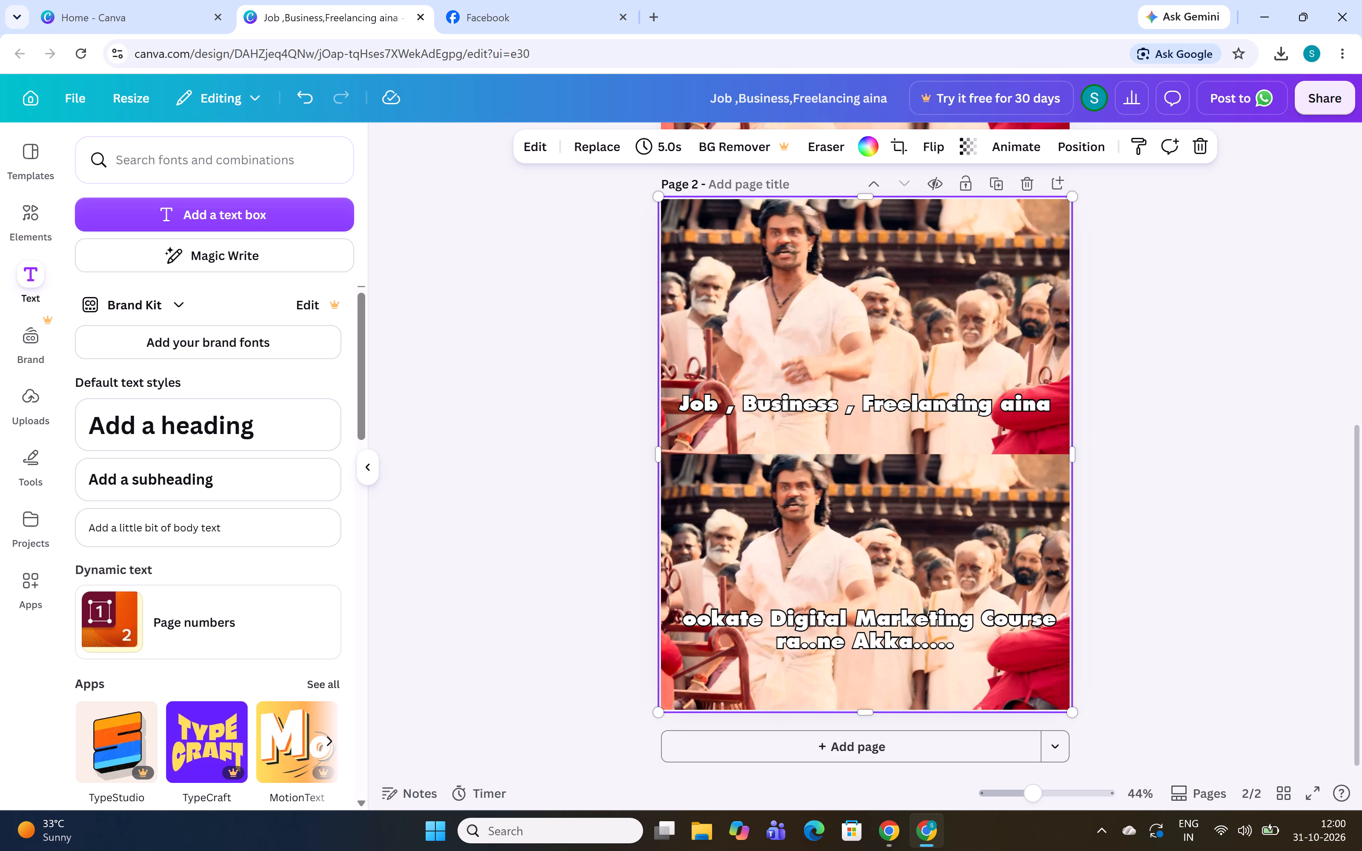
Switch to the course video, play and skip ahead to the instructor's page 3 captions, pause it and return to the Canva design.
{"action": "key", "text": "alt+Tab"}
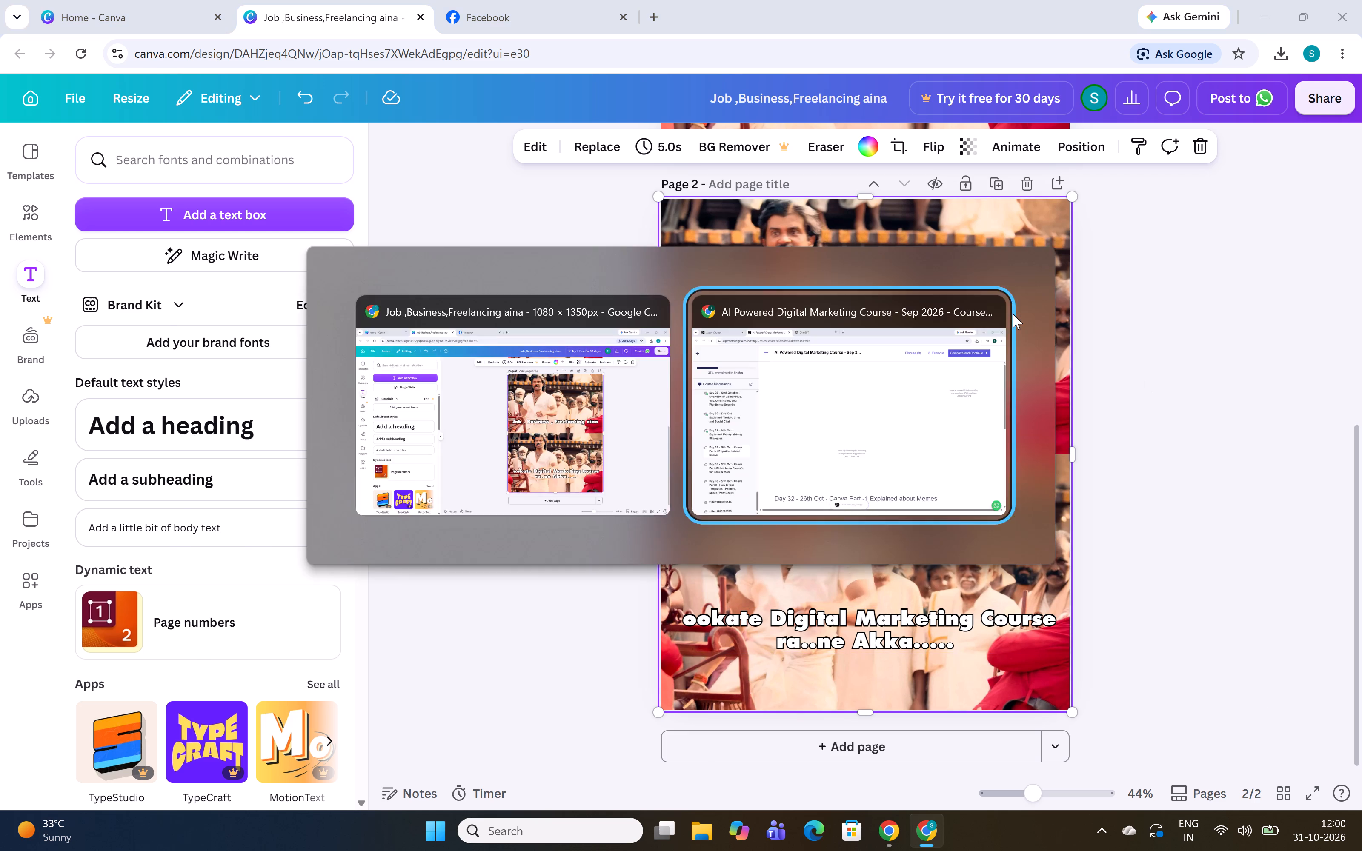
{"action": "left_click", "coordinate": [828, 419]}
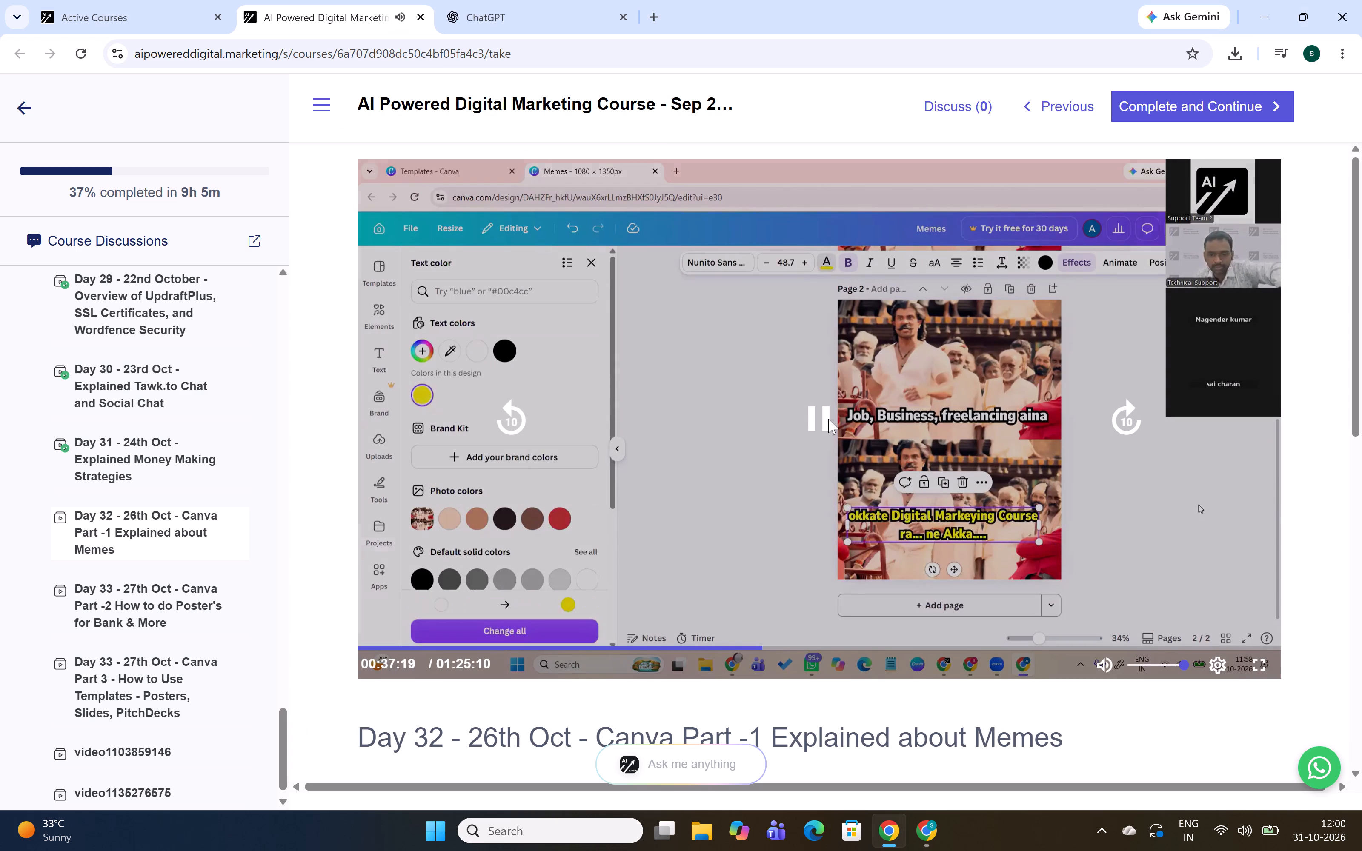
{"action": "key", "text": "Right"}
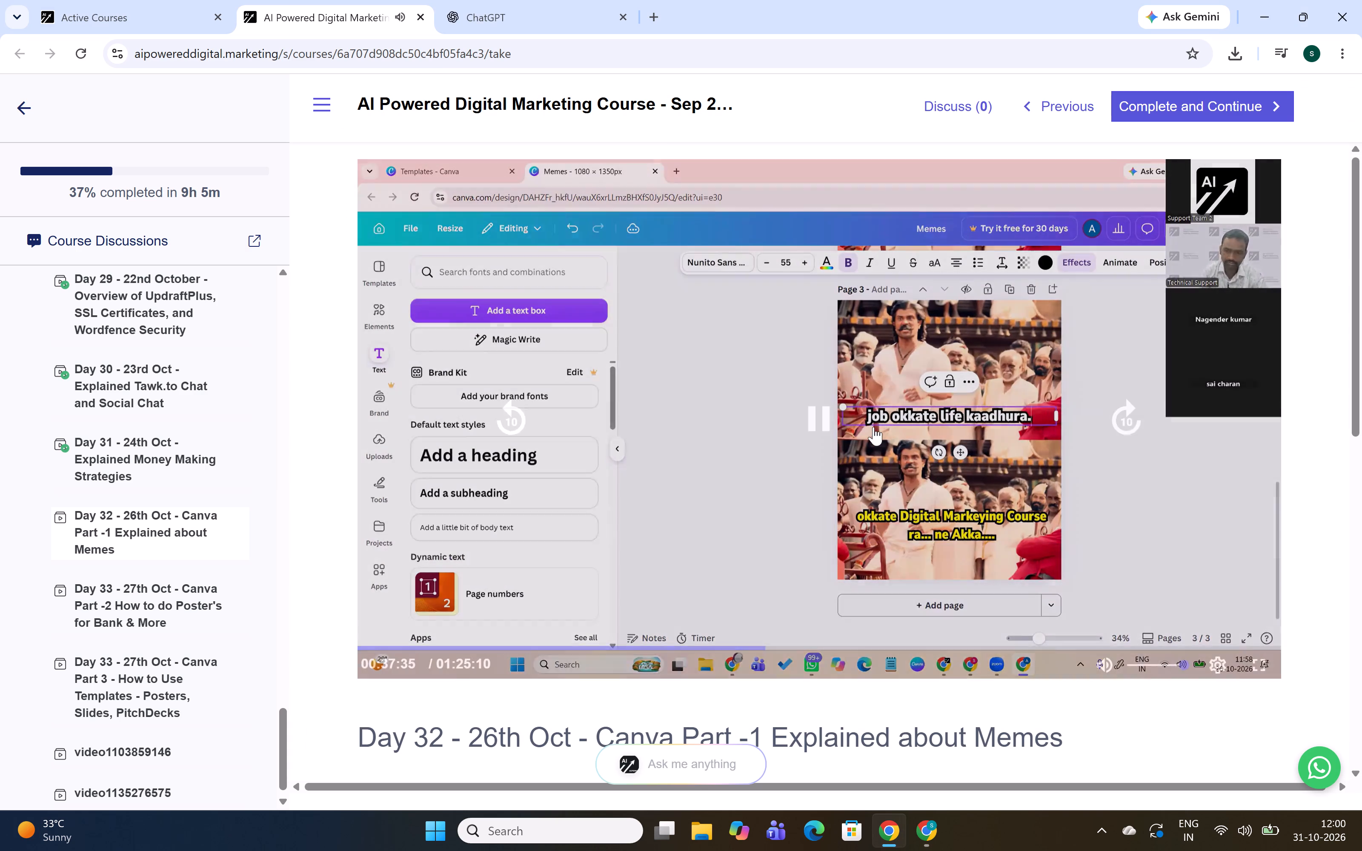
{"action": "key", "text": "Right"}
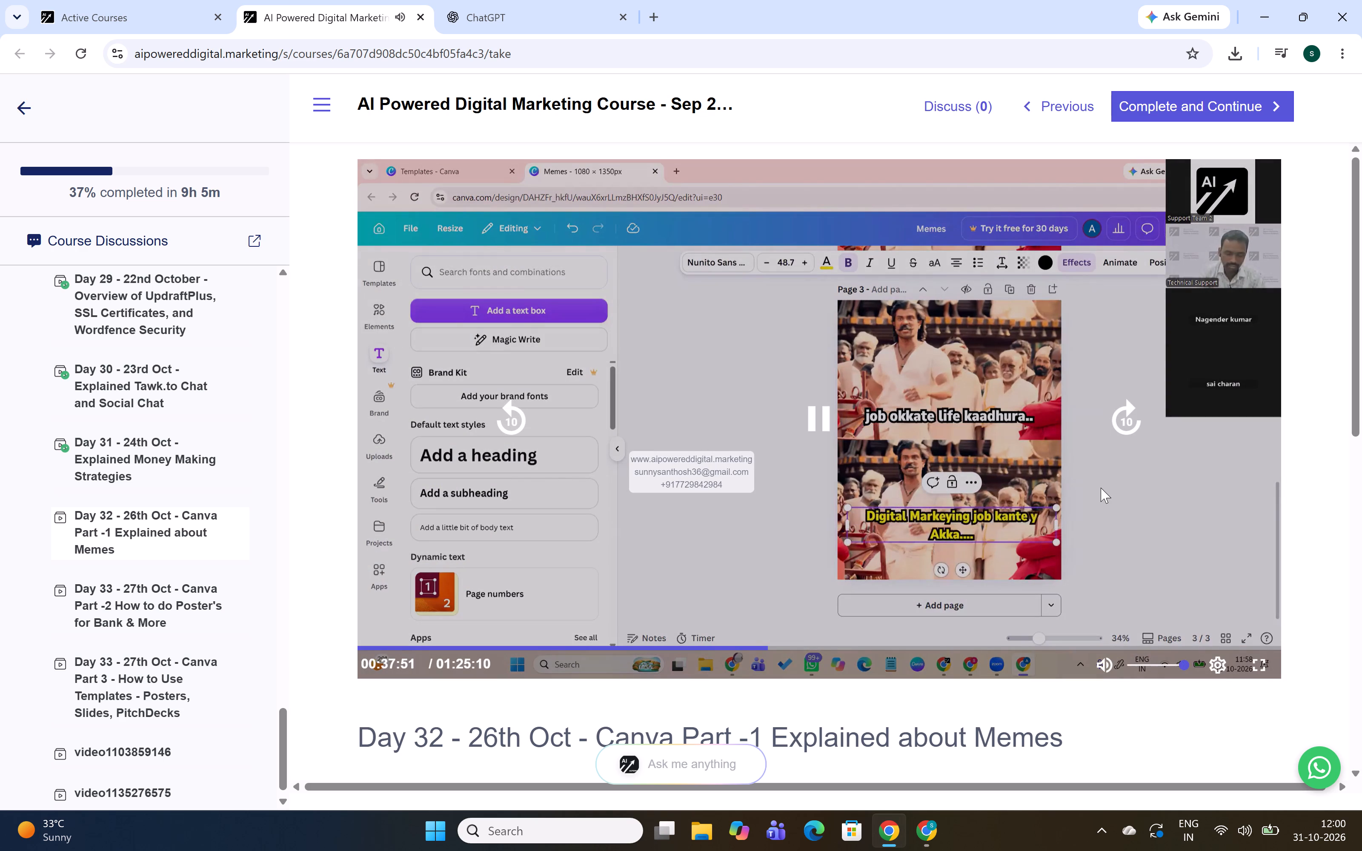
{"action": "key", "text": "space"}
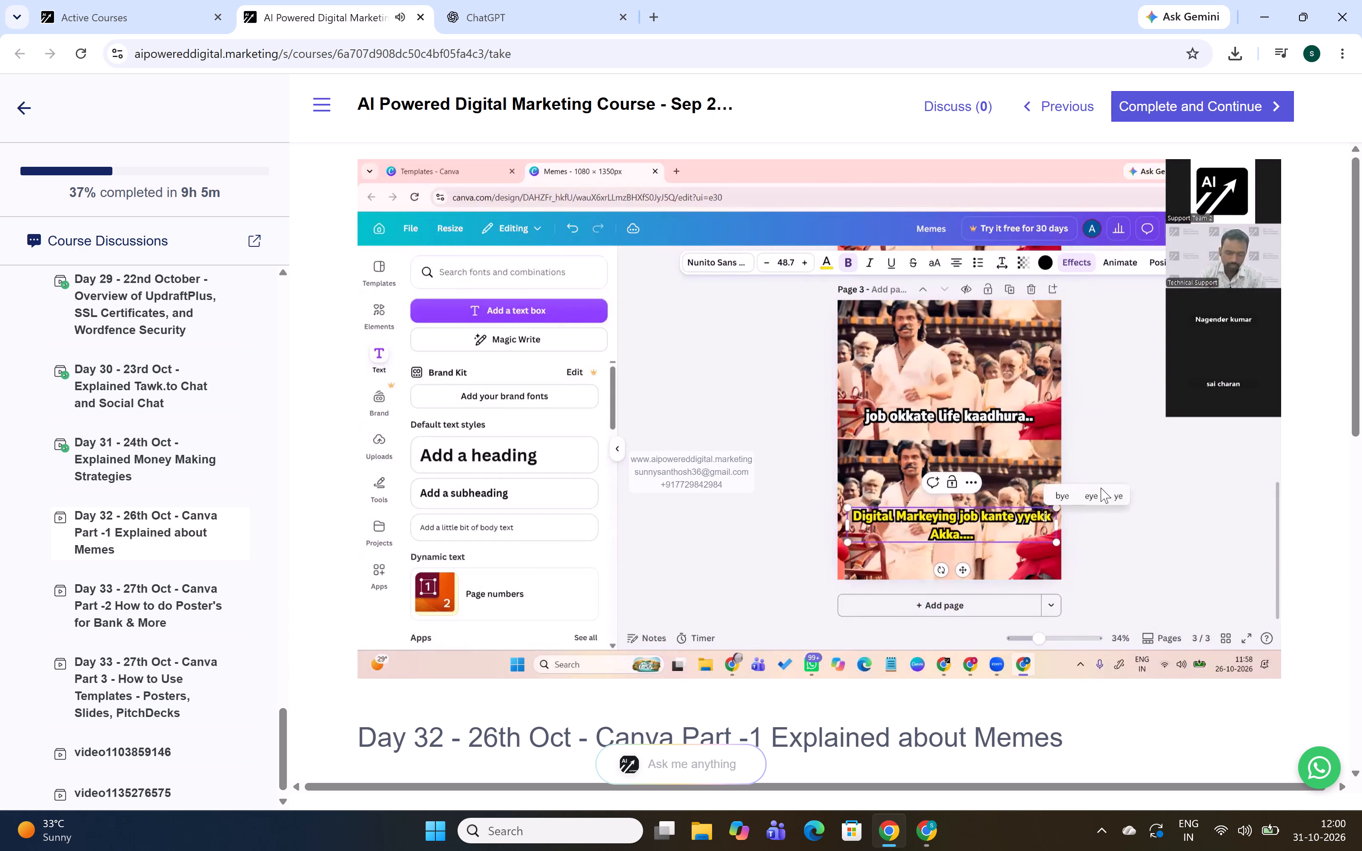
{"action": "key", "text": "alt+Tab"}
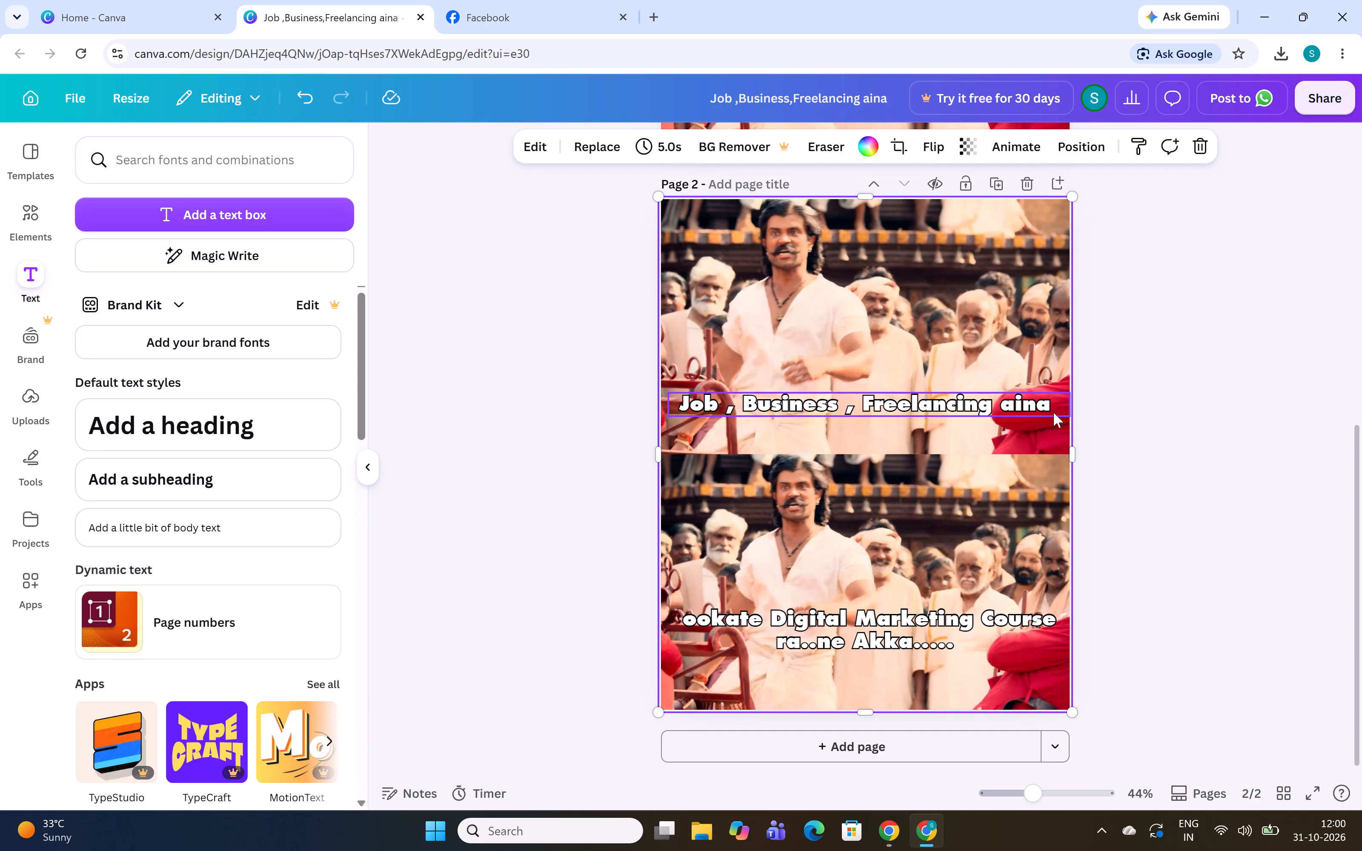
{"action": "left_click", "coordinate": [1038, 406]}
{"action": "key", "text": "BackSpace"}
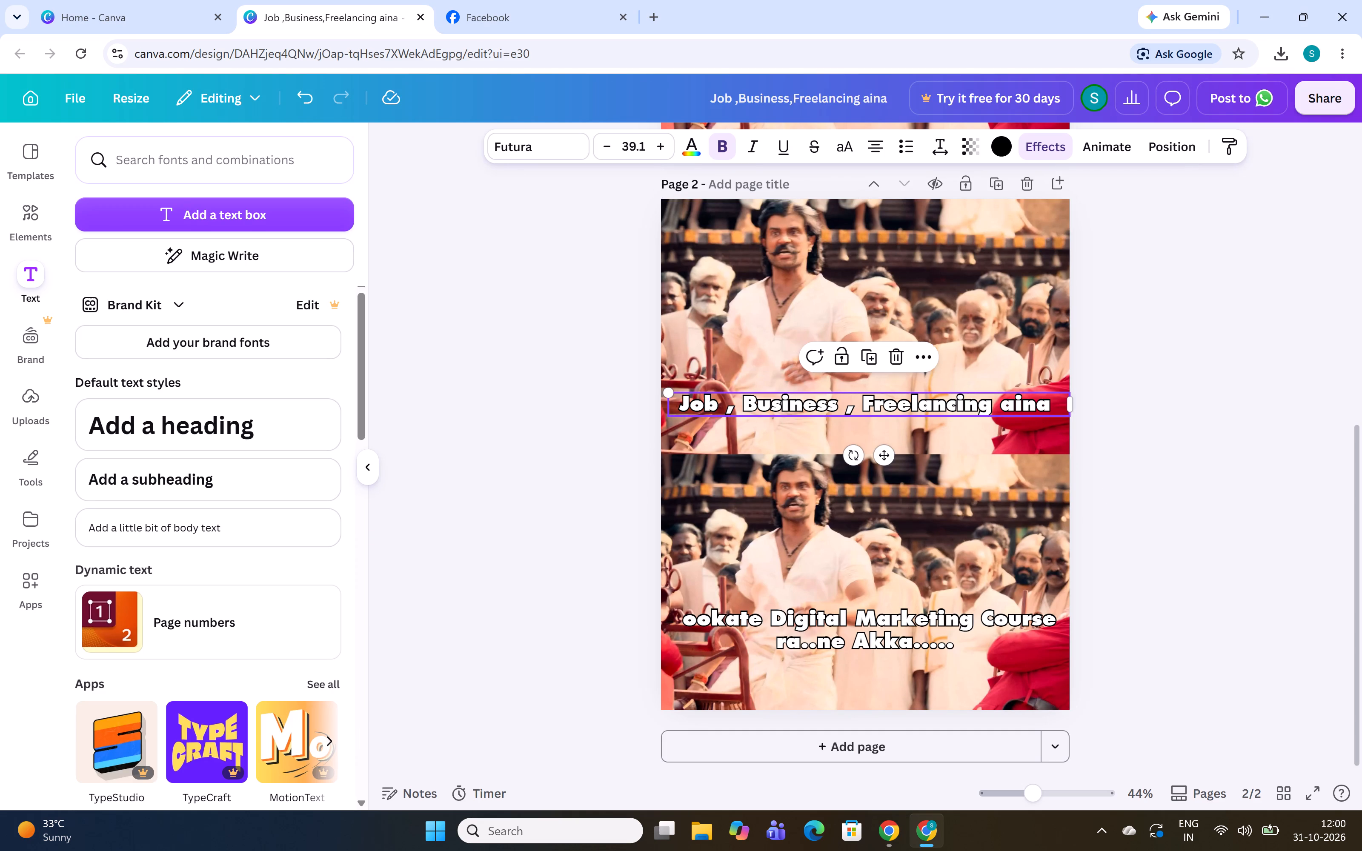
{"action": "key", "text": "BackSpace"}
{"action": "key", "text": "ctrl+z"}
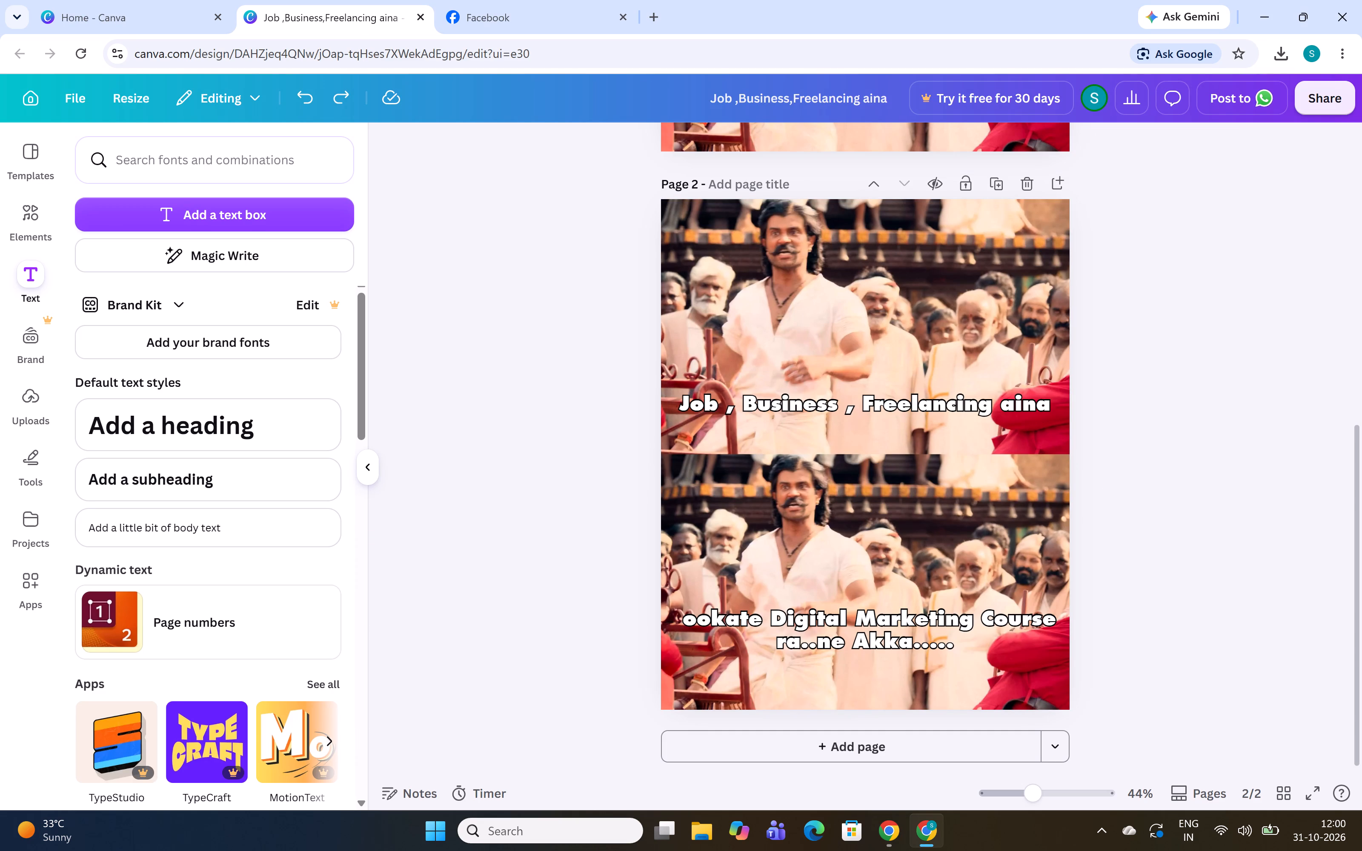
Delete everything after the word "Job" in page 2's upper caption.
{"action": "left_click", "coordinate": [851, 397]}
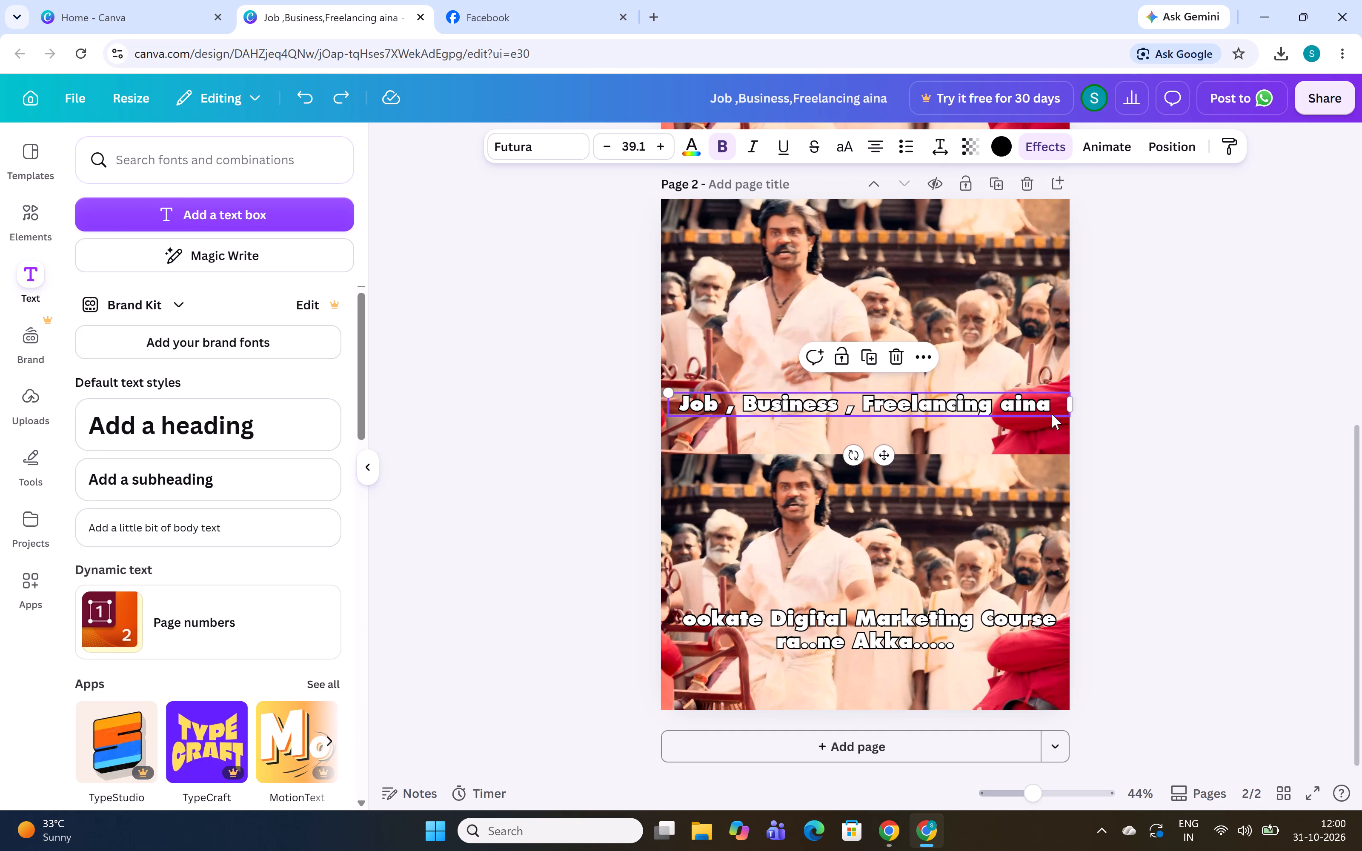
{"action": "left_click", "coordinate": [1051, 401]}
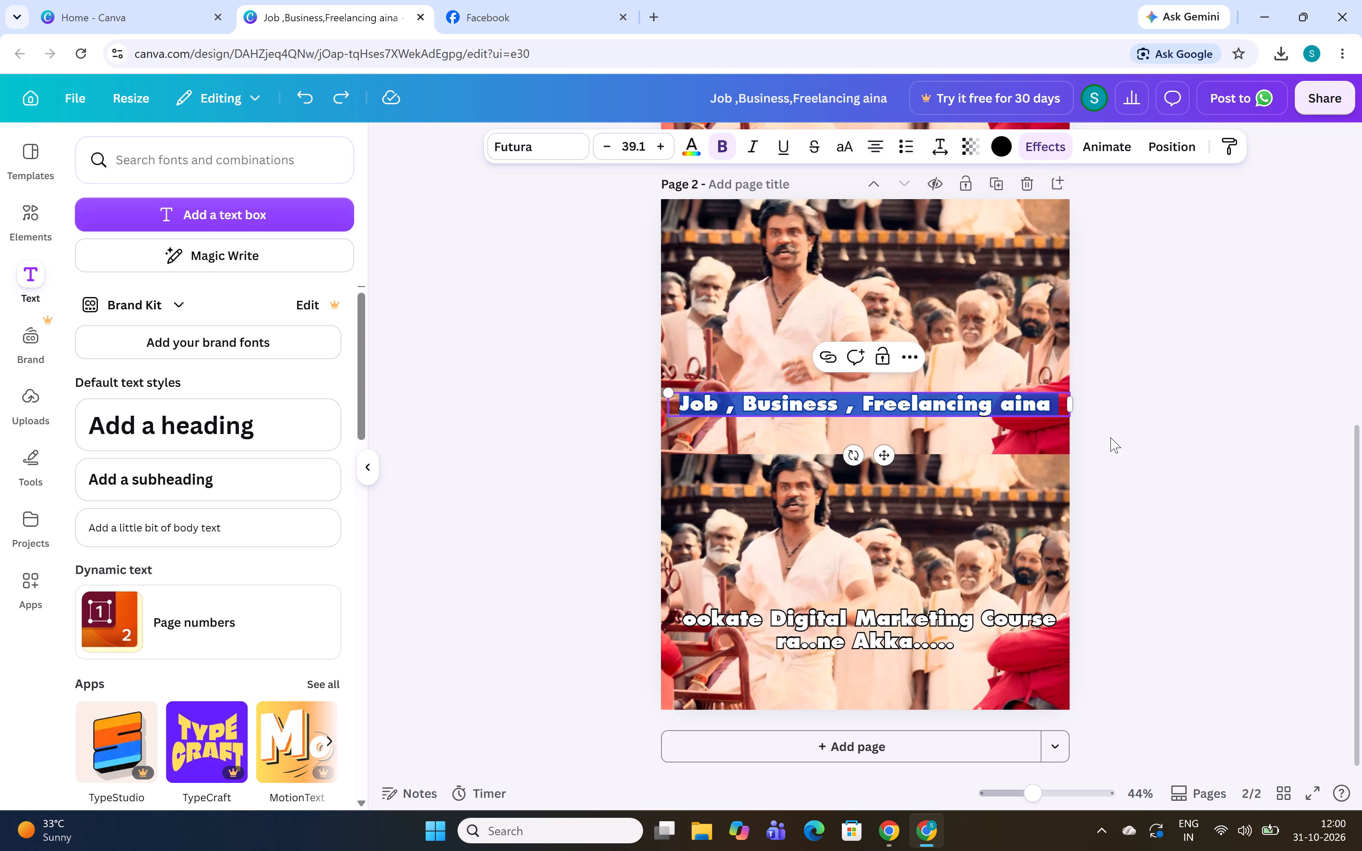
{"action": "key", "text": "Right"}
{"action": "key", "text": "BackSpace"}
{"action": "key", "text": "BackSpace"}
{"action": "key", "text": "BackSpace"}
{"action": "key", "text": "BackSpace"}
{"action": "key", "text": "BackSpace"}
{"action": "key", "text": "BackSpace"}
{"action": "key", "text": "BackSpace"}
{"action": "key", "text": "BackSpace"}
{"action": "key", "text": "BackSpace"}
{"action": "key", "text": "BackSpace"}
{"action": "key", "text": "BackSpace"}
{"action": "key", "text": "BackSpace"}
{"action": "key", "text": "BackSpace"}
{"action": "key", "text": "BackSpace"}
{"action": "key", "text": "BackSpace"}
{"action": "key", "text": "BackSpace"}
{"action": "key", "text": "BackSpace"}
{"action": "key", "text": "BackSpace"}
{"action": "key", "text": "BackSpace"}
{"action": "key", "text": "BackSpace"}
{"action": "key", "text": "BackSpace"}
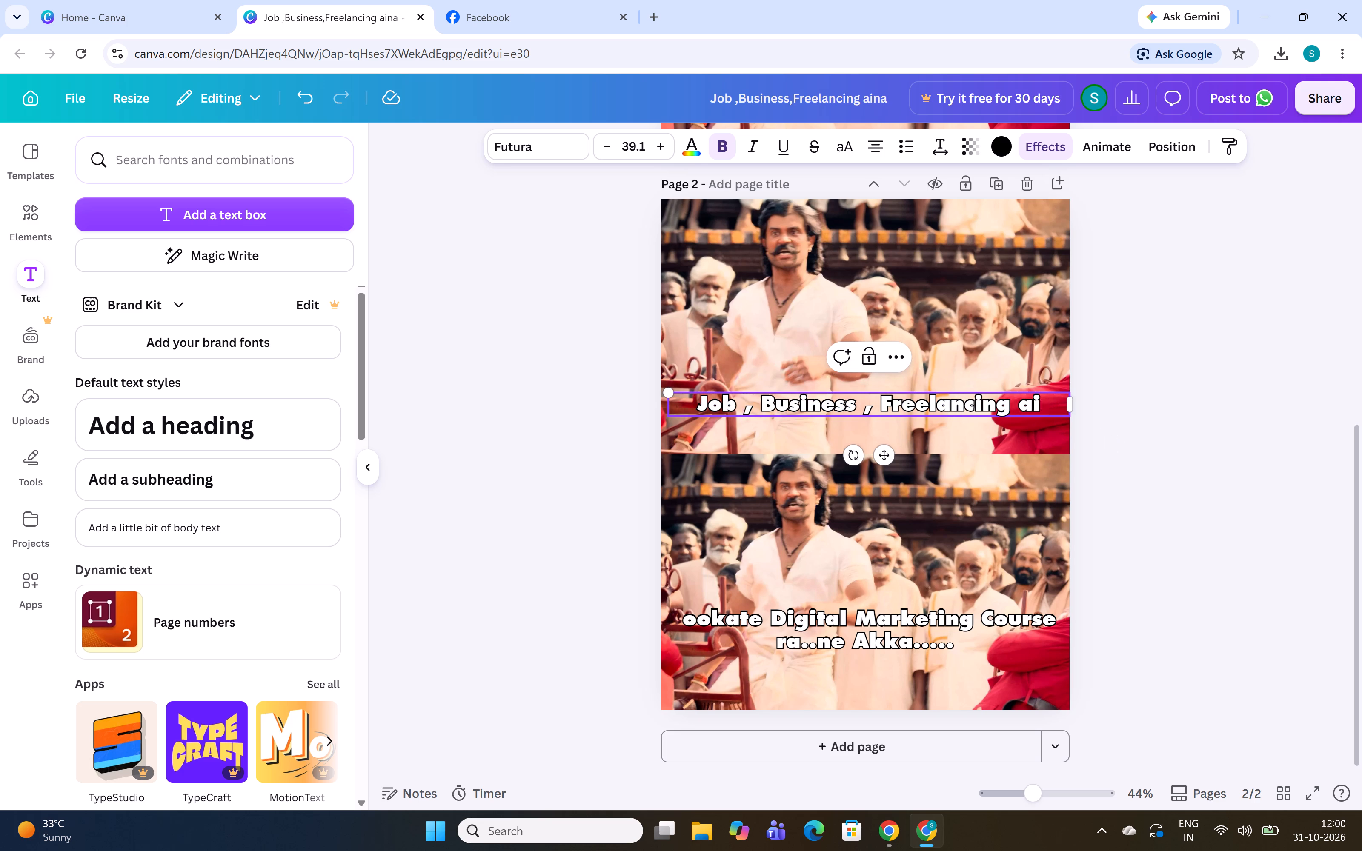
{"action": "key", "text": "BackSpace"}
{"action": "key", "text": "BackSpace"}
{"action": "key", "text": "BackSpace"}
{"action": "key", "text": "BackSpace"}
{"action": "key", "text": "BackSpace"}
{"action": "key", "text": "BackSpace"}
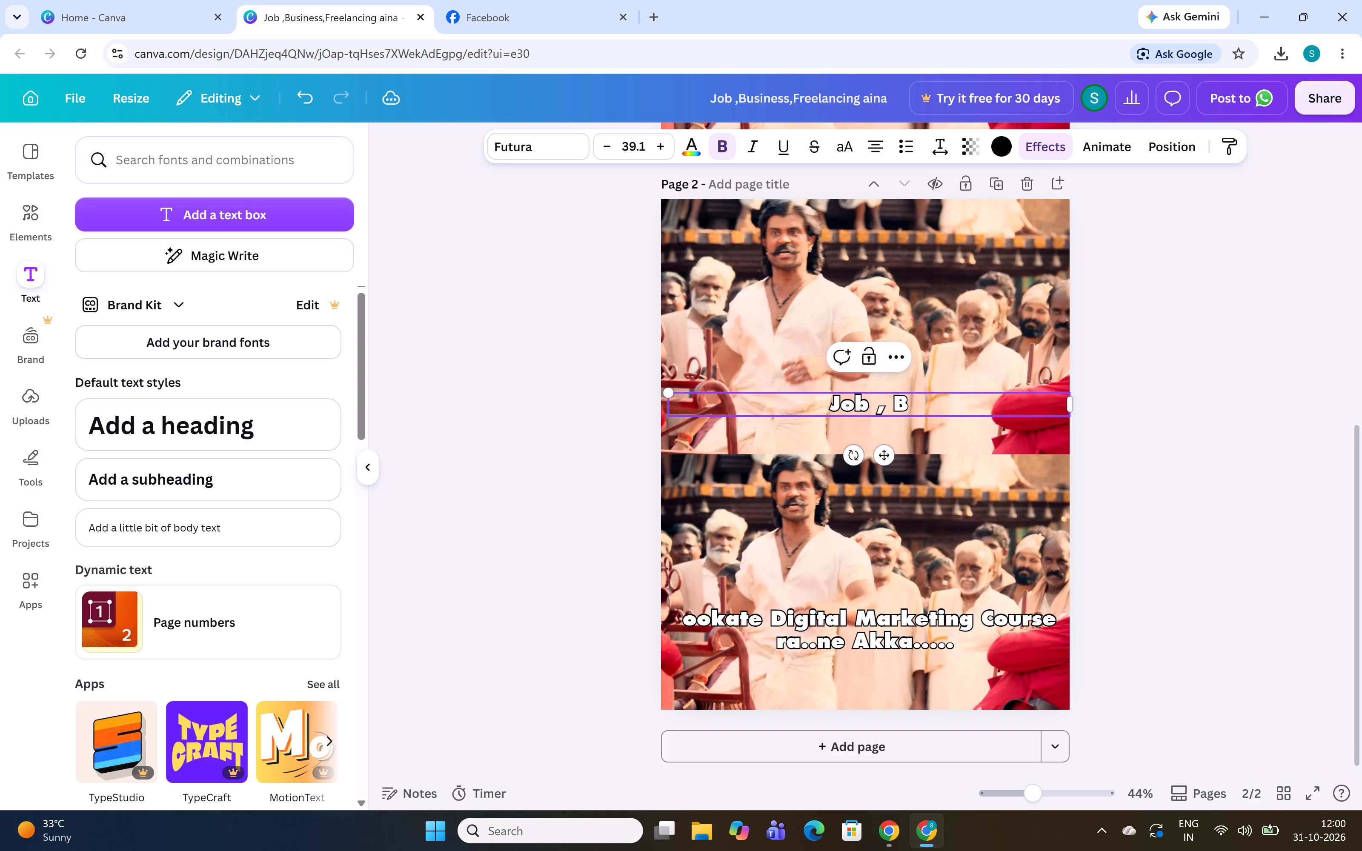
{"action": "key", "text": "BackSpace"}
{"action": "key", "text": "alt+Tab"}
{"action": "key", "text": "alt+Tab"}
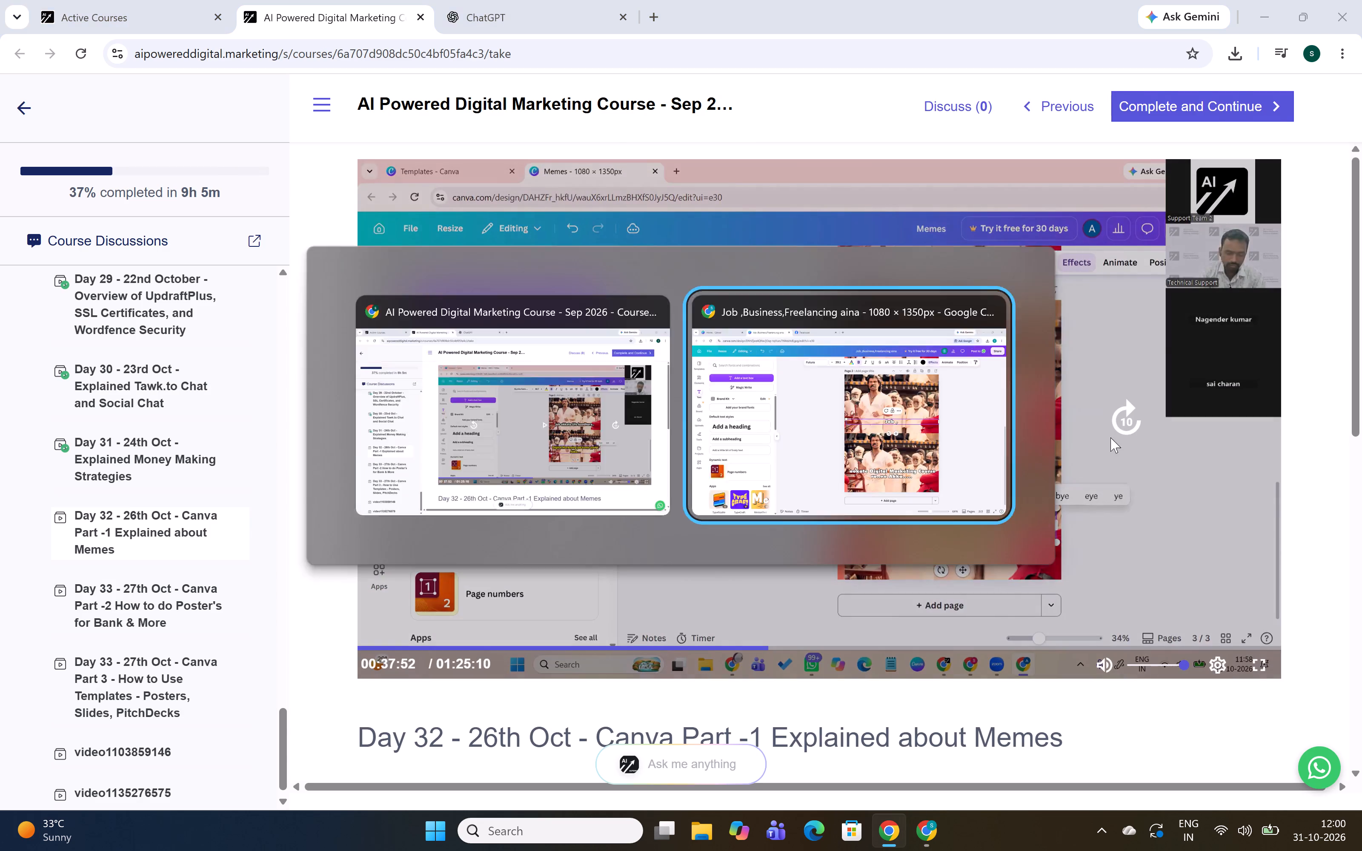
{"action": "key", "text": "BackSpace"}
{"action": "key", "text": "BackSpace"}
{"action": "key", "text": "BackSpace"}
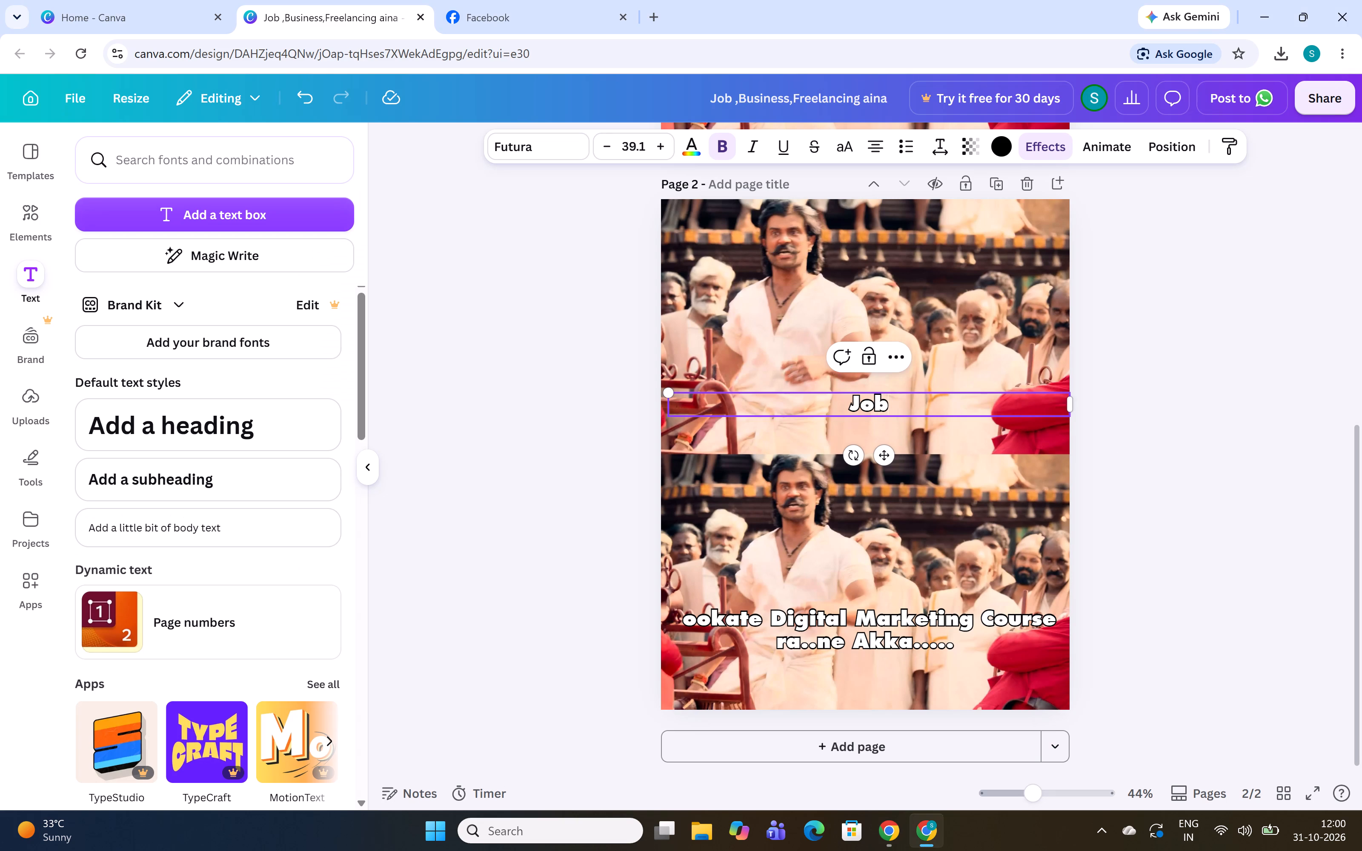
Continue page 2's upper caption after "Job" with "okkate life", checking the wording against the instructor's meme in the course video.
{"action": "key", "text": "space"}
{"action": "type", "text": "oo"}
{"action": "key", "text": "alt+Tab"}
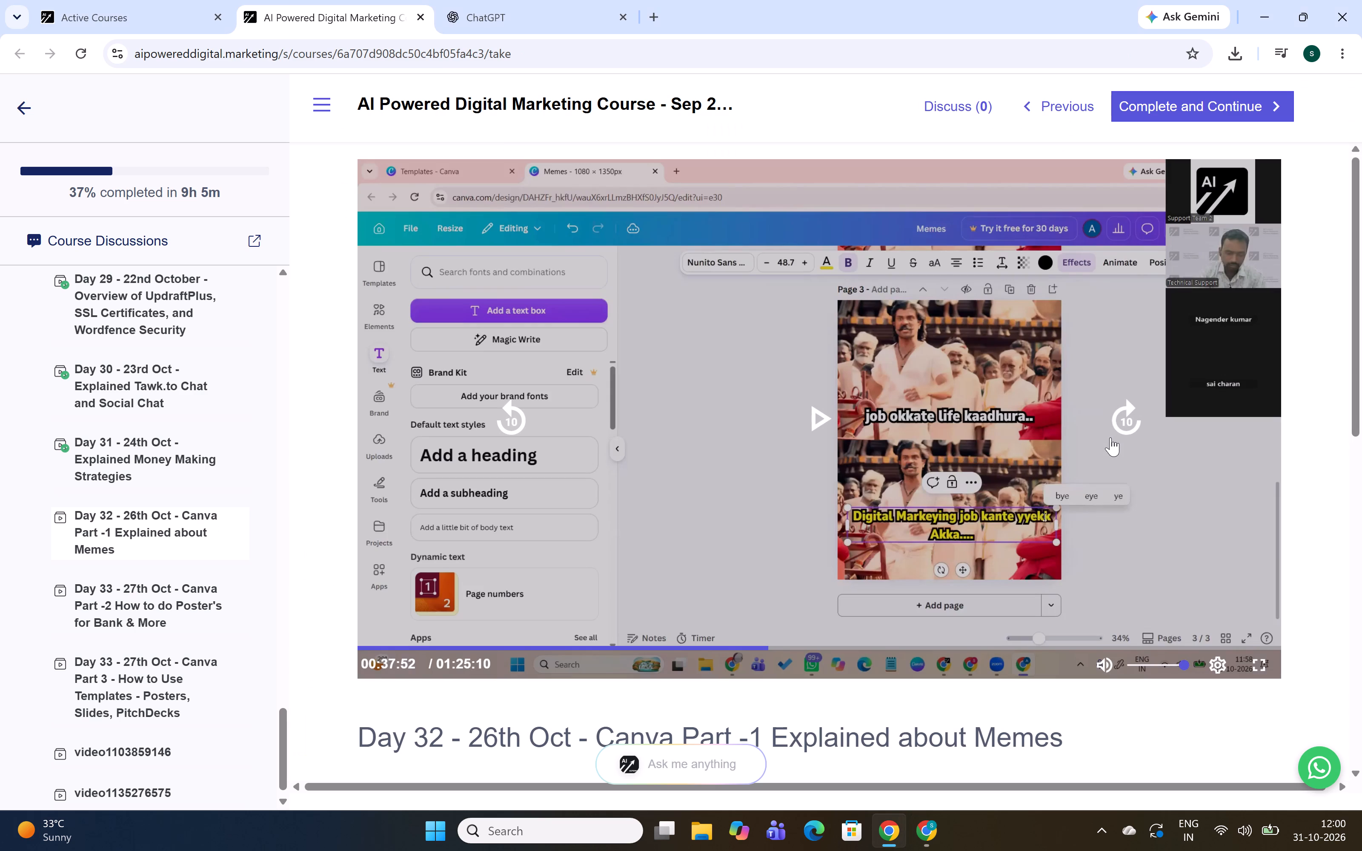
{"action": "key", "text": "alt+Tab"}
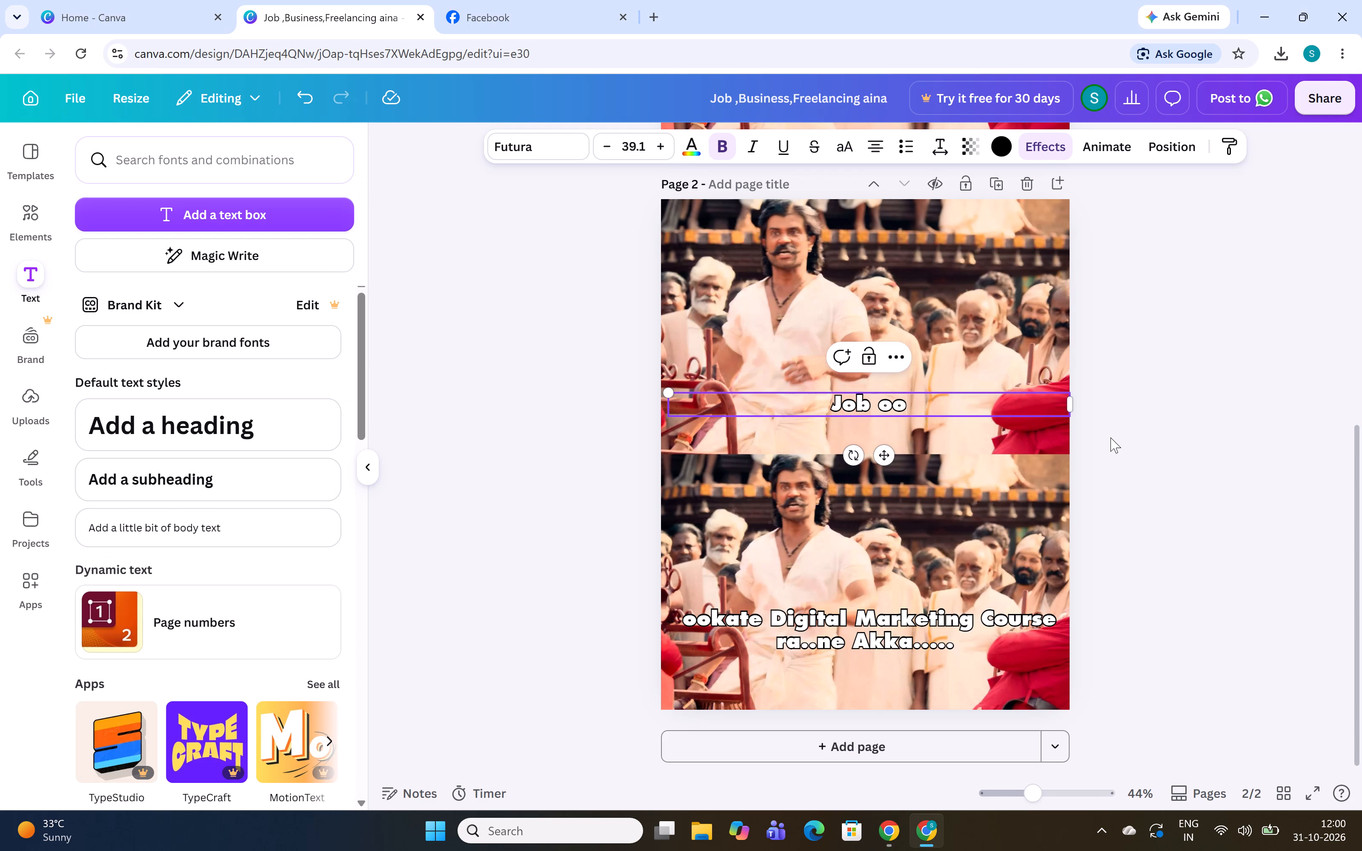
{"action": "key", "text": "BackSpace"}
{"action": "type", "text": "kka"}
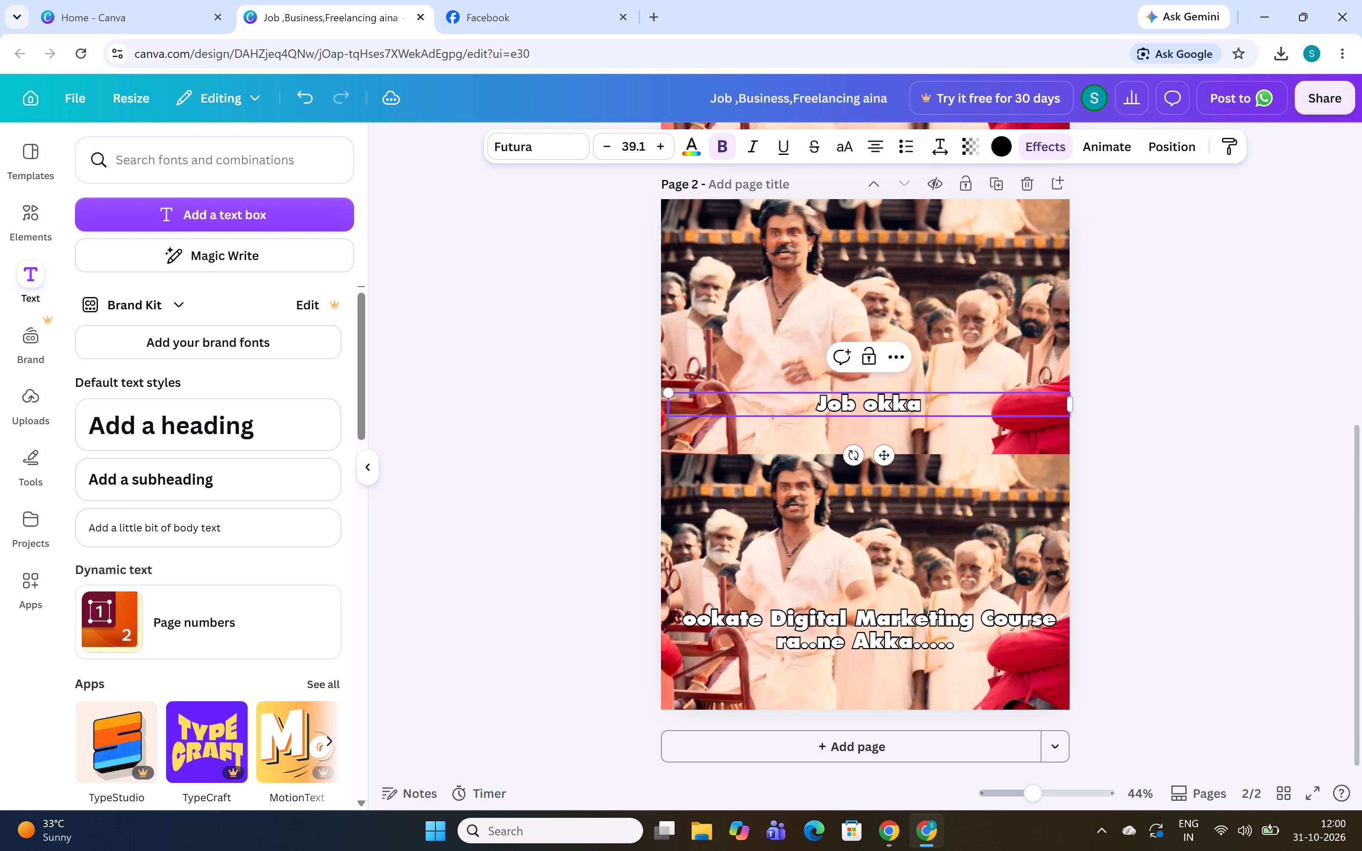
{"action": "key", "text": "alt+Tab"}
{"action": "key", "text": "alt+Tab"}
{"action": "type", "text": "te"}
{"action": "key", "text": "space"}
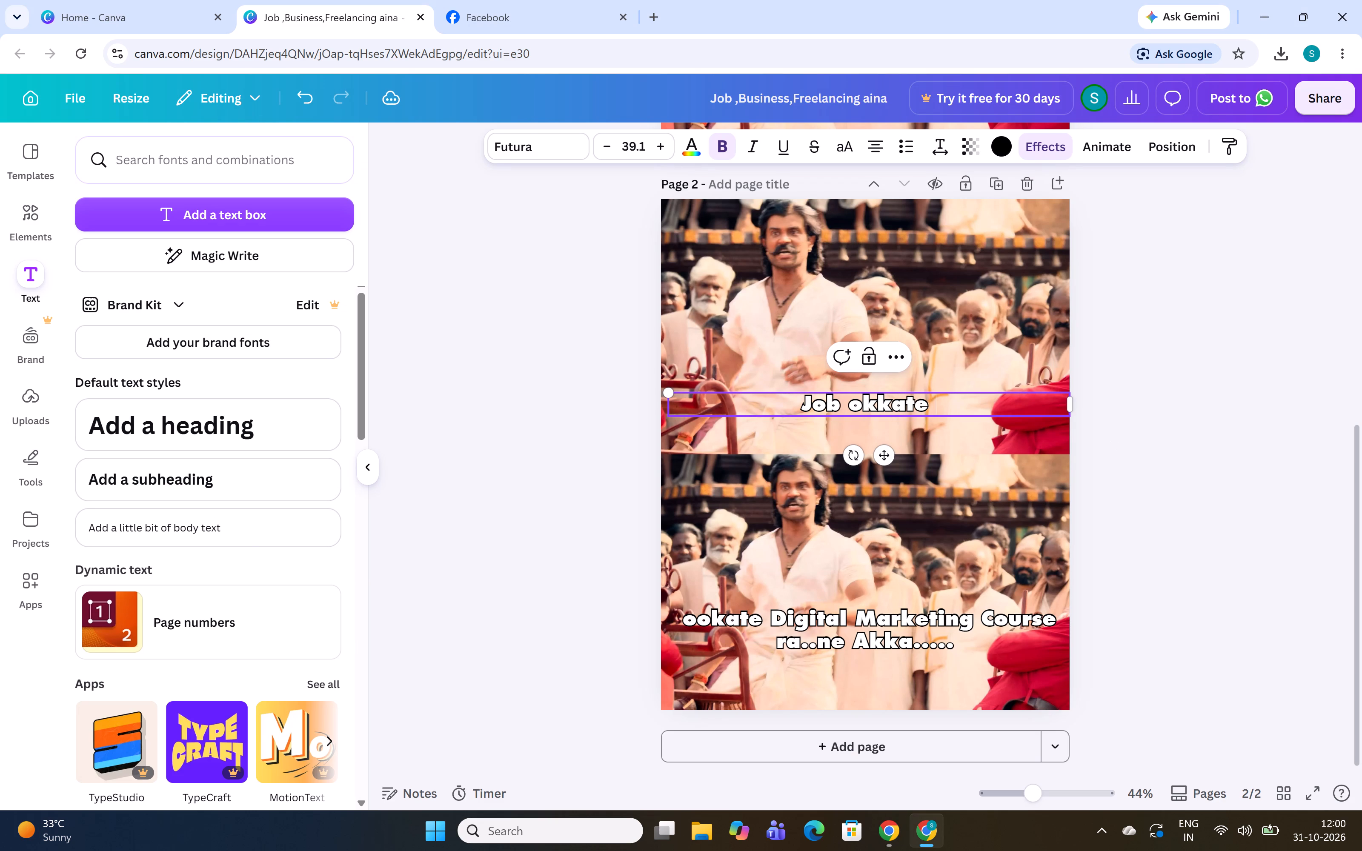
{"action": "key", "text": "alt+Tab"}
{"action": "key", "text": "alt+Tab"}
{"action": "key", "text": "l"}
{"action": "type", "text": "ife"}
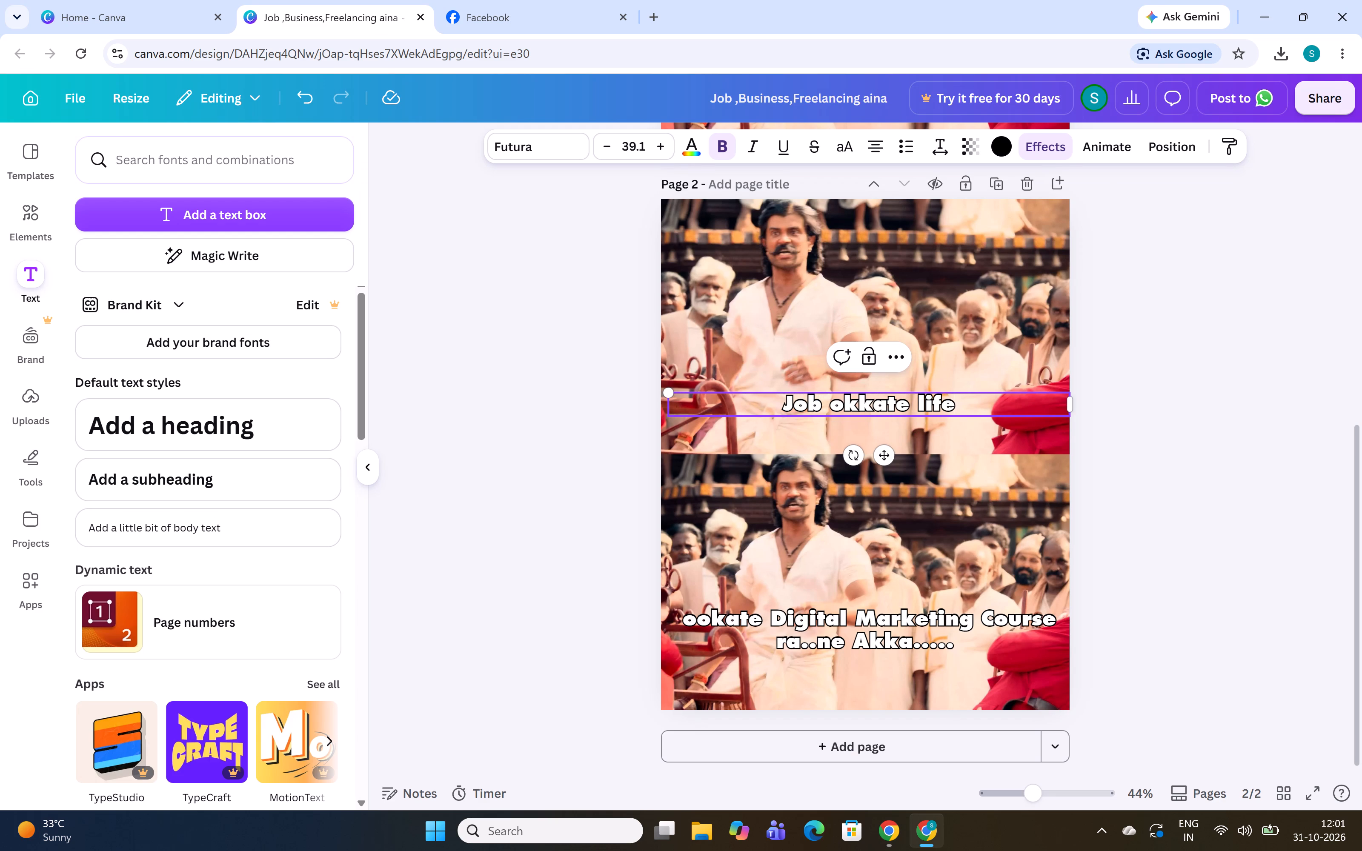
Complete page 2's upper caption with "kaadhura..." after "life", checking the spelling against the paused course video.
{"action": "key", "text": "space"}
{"action": "key", "text": "shift+k"}
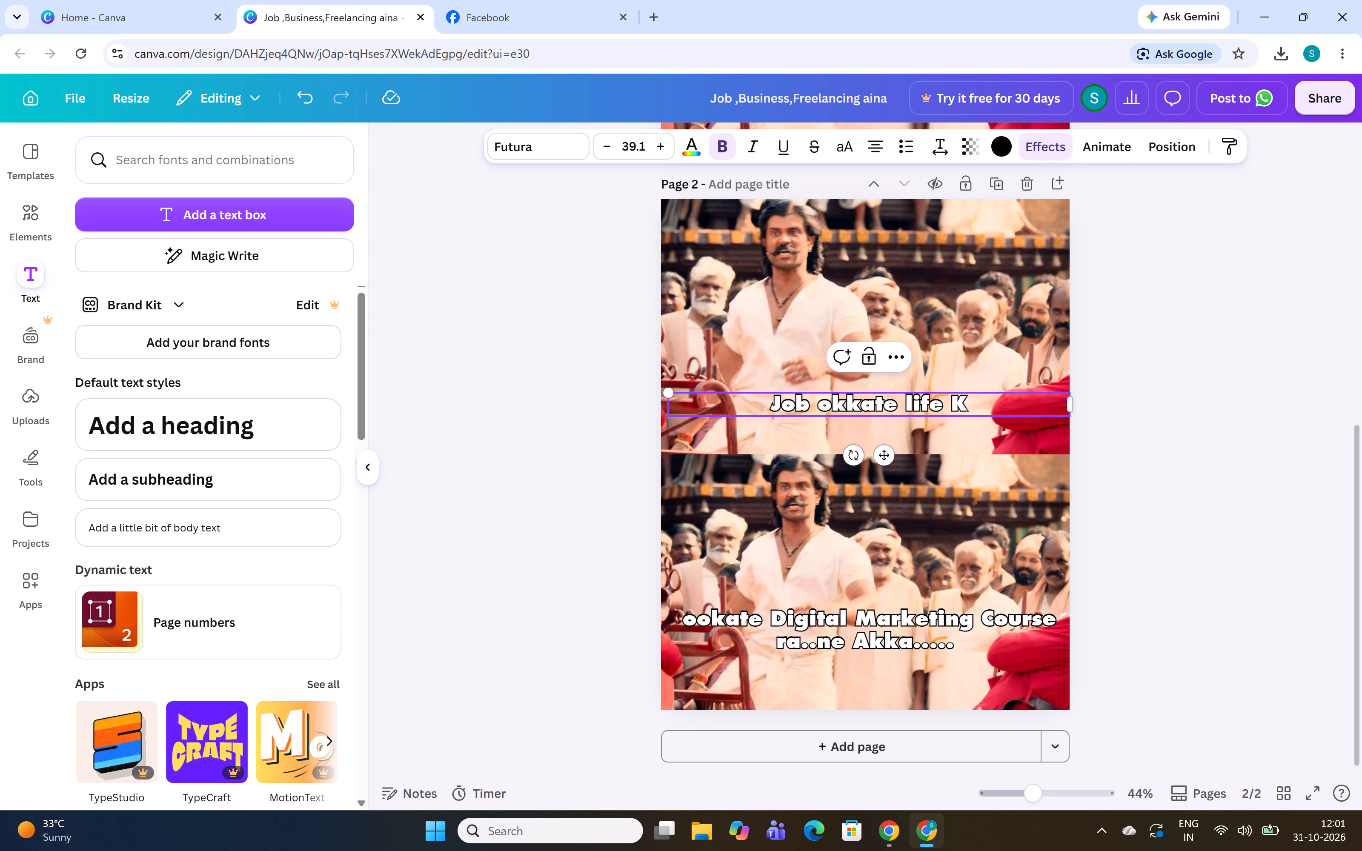
{"action": "key", "text": "alt+grave"}
{"action": "key", "text": "alt+Tab"}
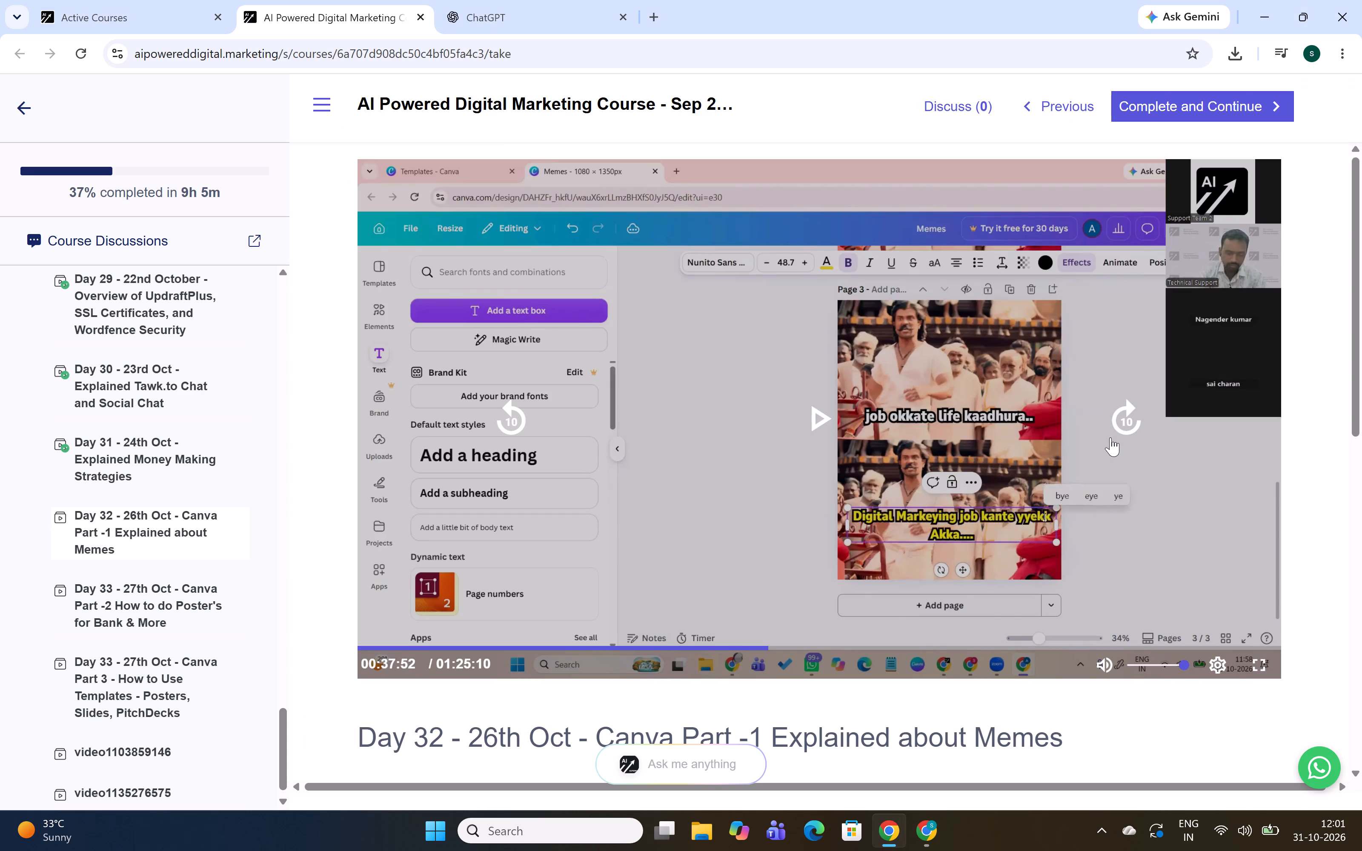
{"action": "key", "text": "alt+Tab"}
{"action": "key", "text": "backslash"}
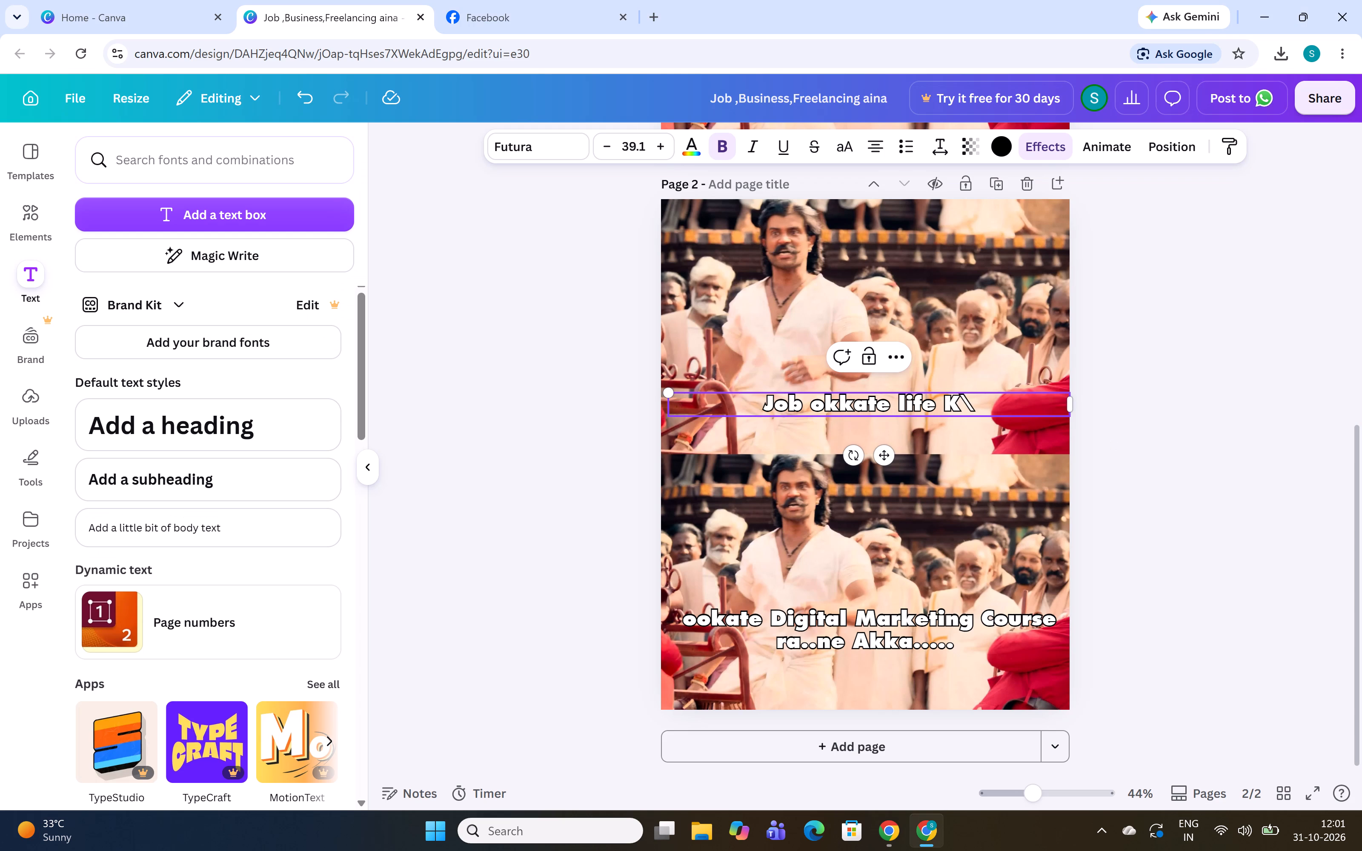
{"action": "key", "text": "BackSpace"}
{"action": "key", "text": "BackSpace"}
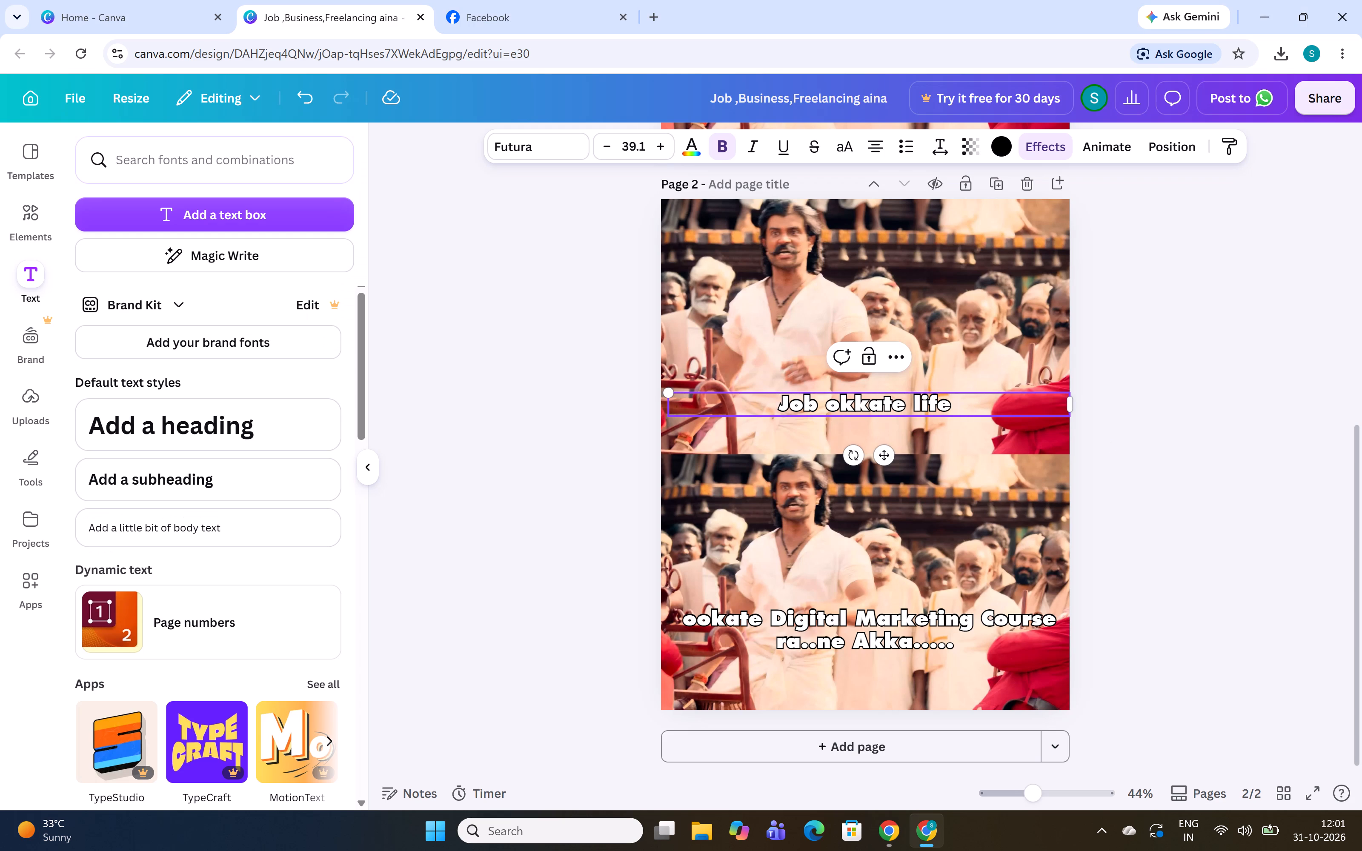
{"action": "key", "text": "space"}
{"action": "key", "text": "BackSpace"}
{"action": "key", "text": "k"}
{"action": "key", "text": "a"}
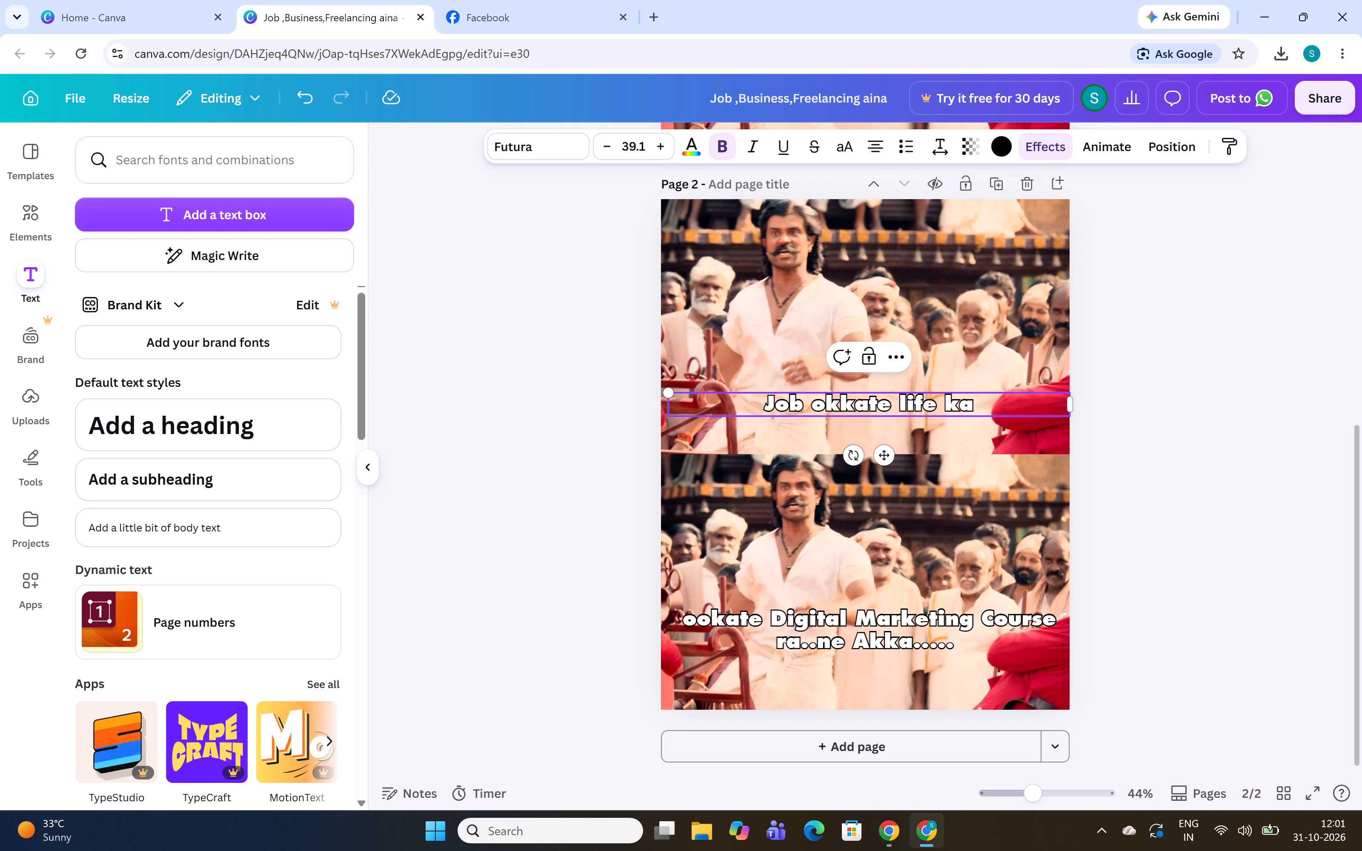
{"action": "key", "text": "alt+Tab"}
{"action": "key", "text": "alt+Tab"}
{"action": "key", "text": "a"}
{"action": "type", "text": "dhura"}
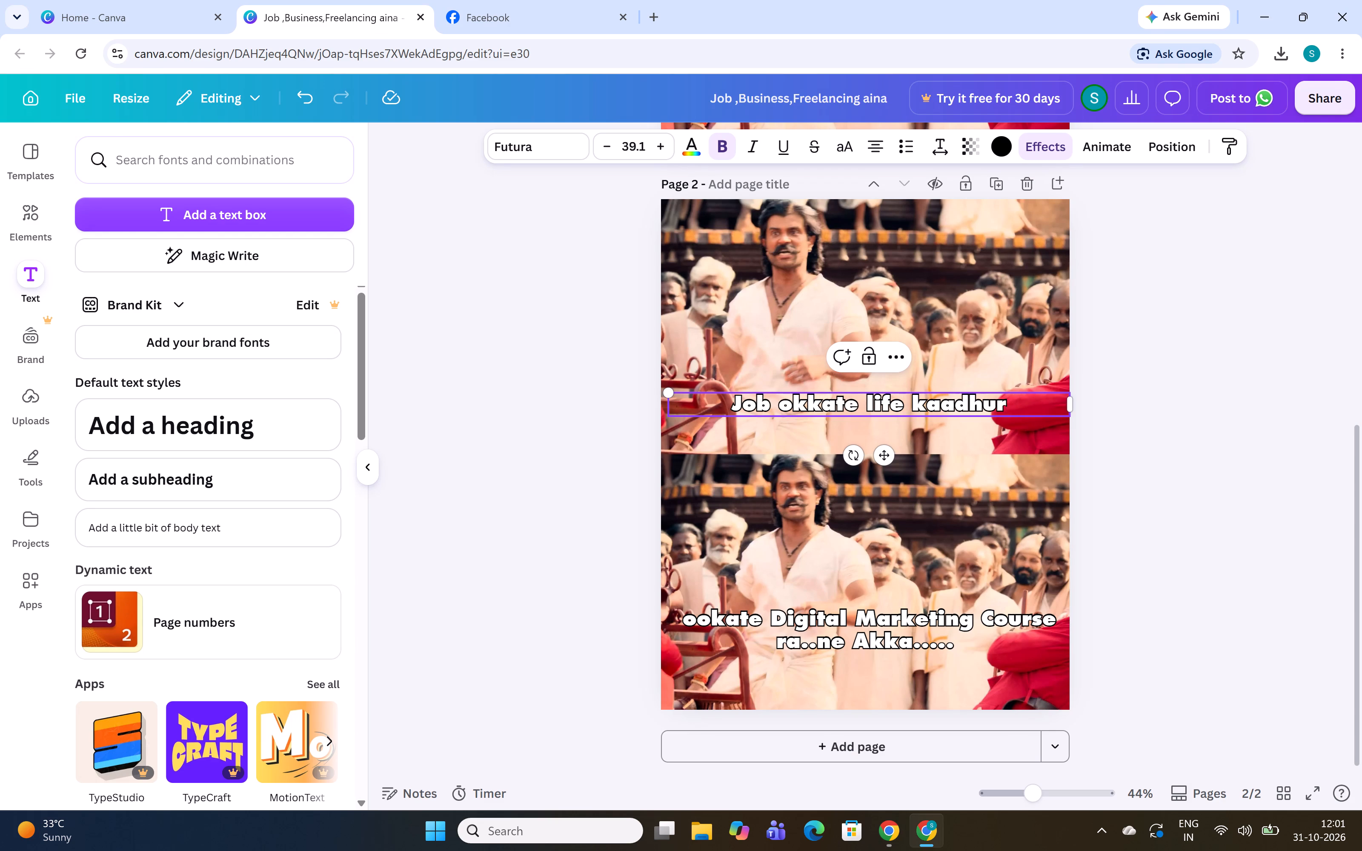
{"action": "key", "text": "alt+Tab"}
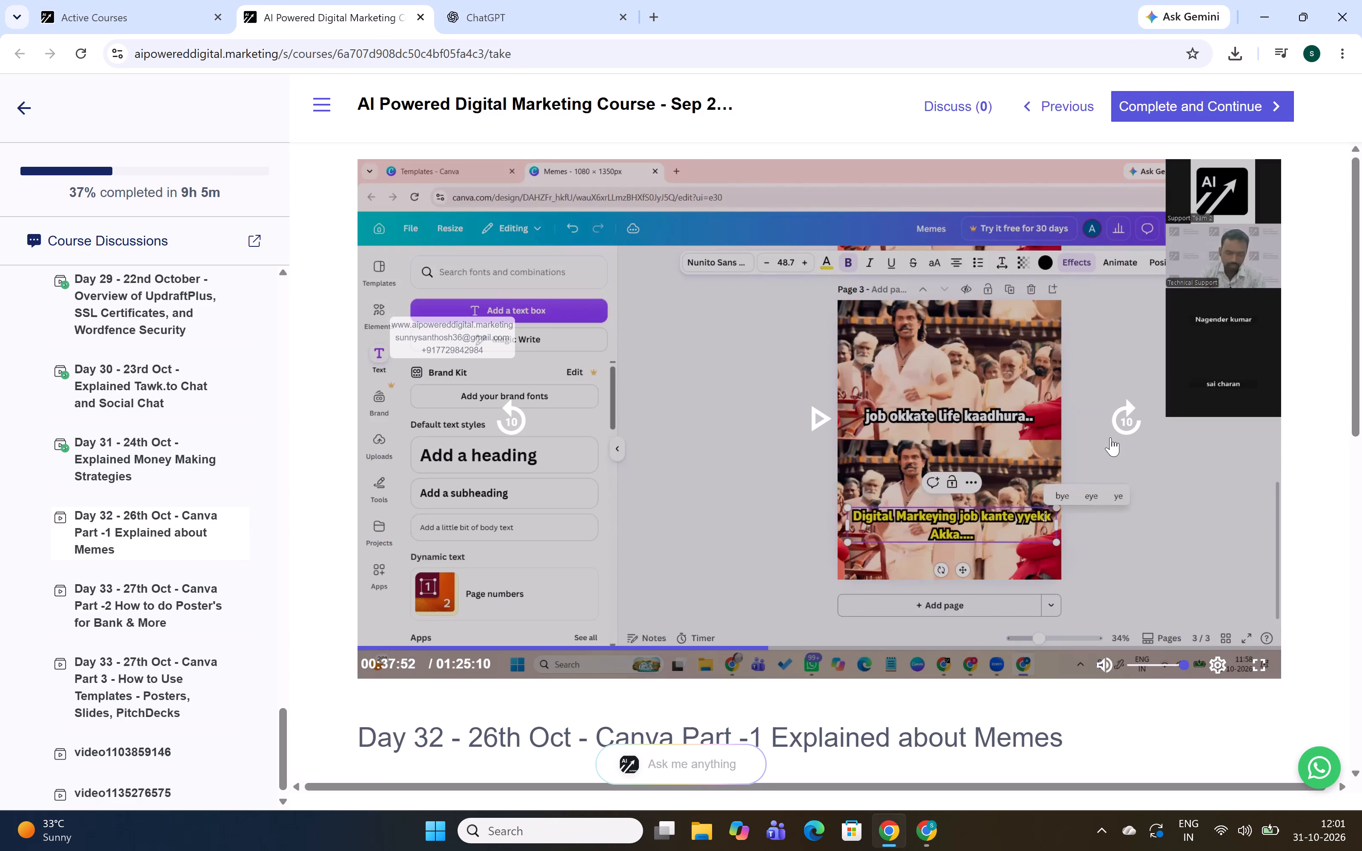
{"action": "key", "text": "alt+Tab"}
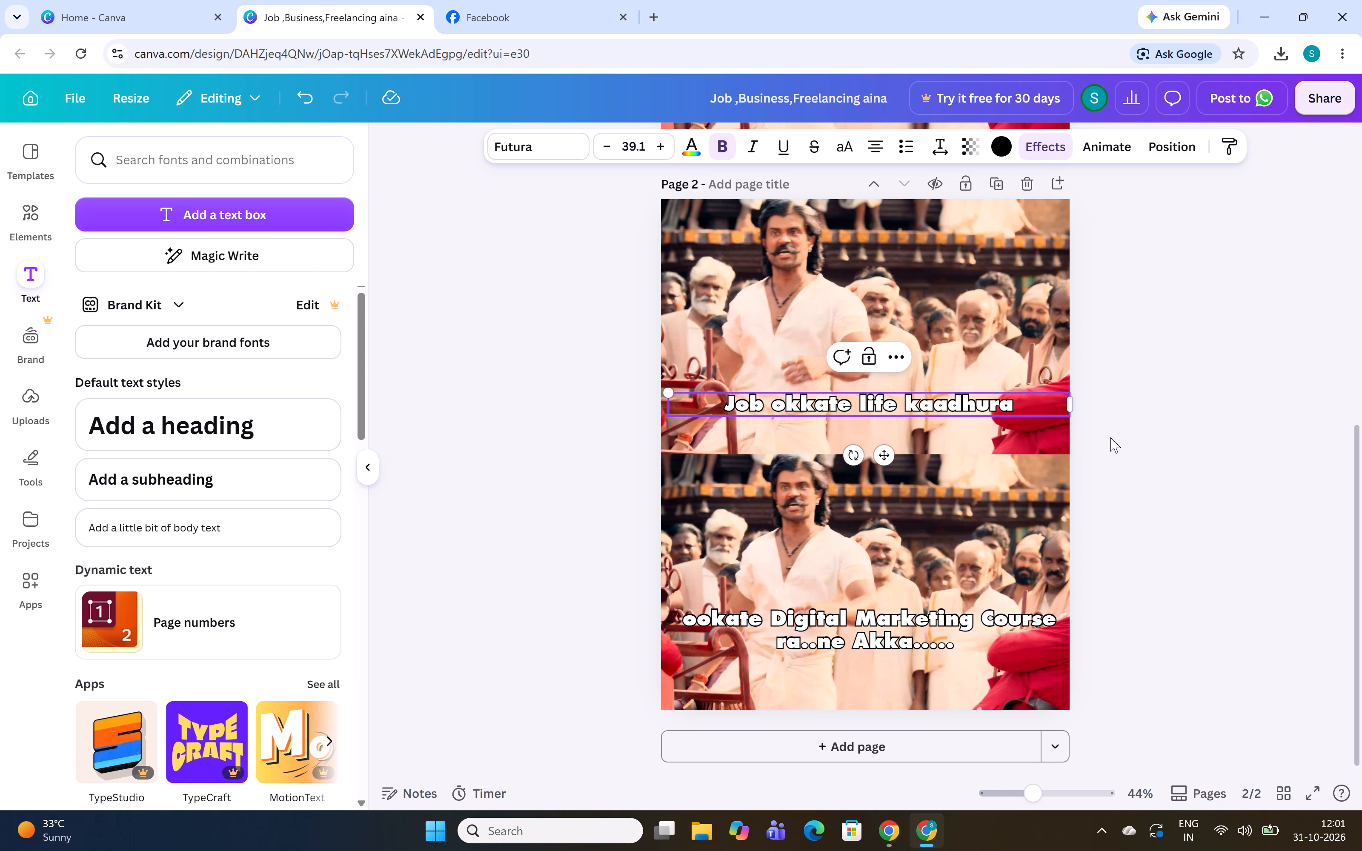
{"action": "type", "text": "..."}
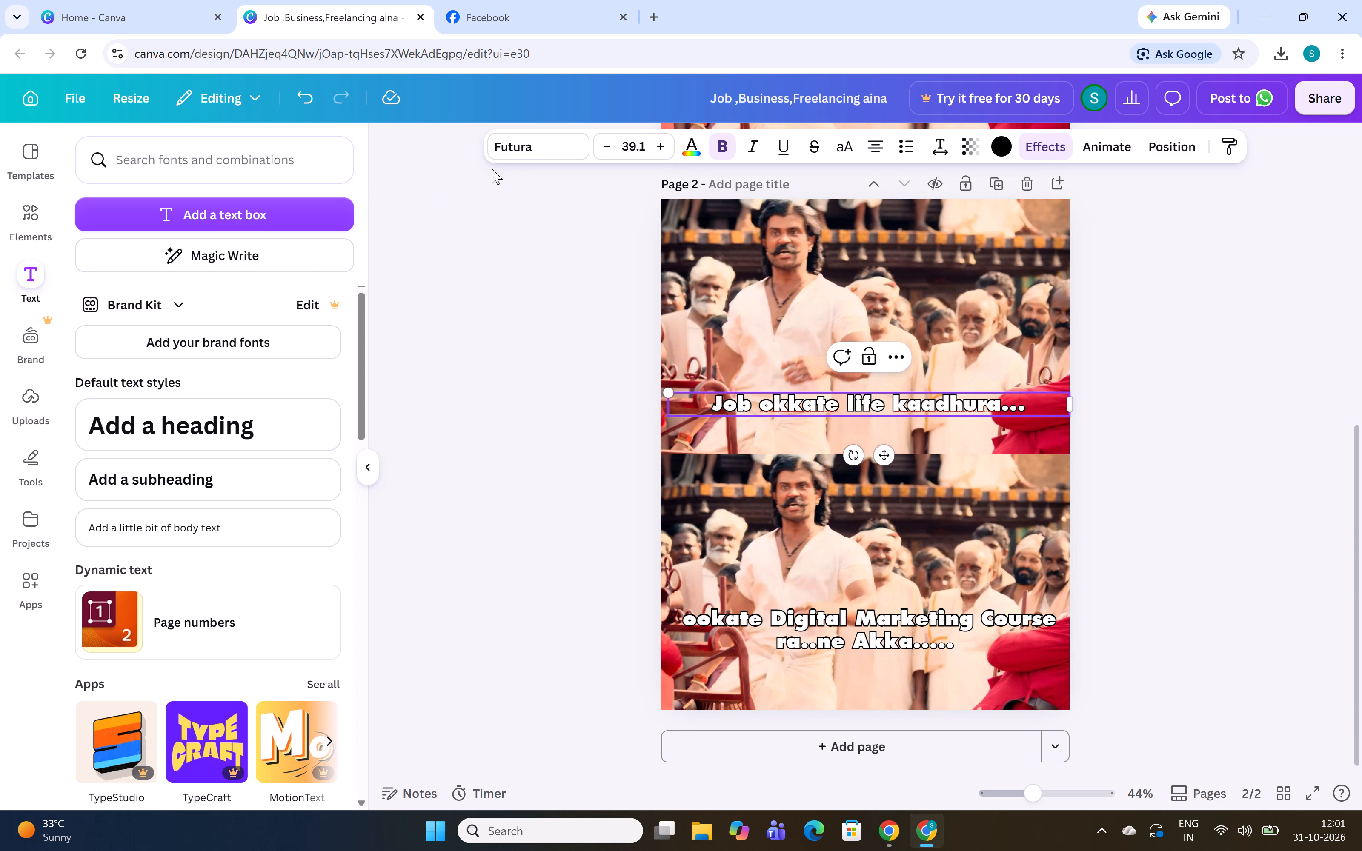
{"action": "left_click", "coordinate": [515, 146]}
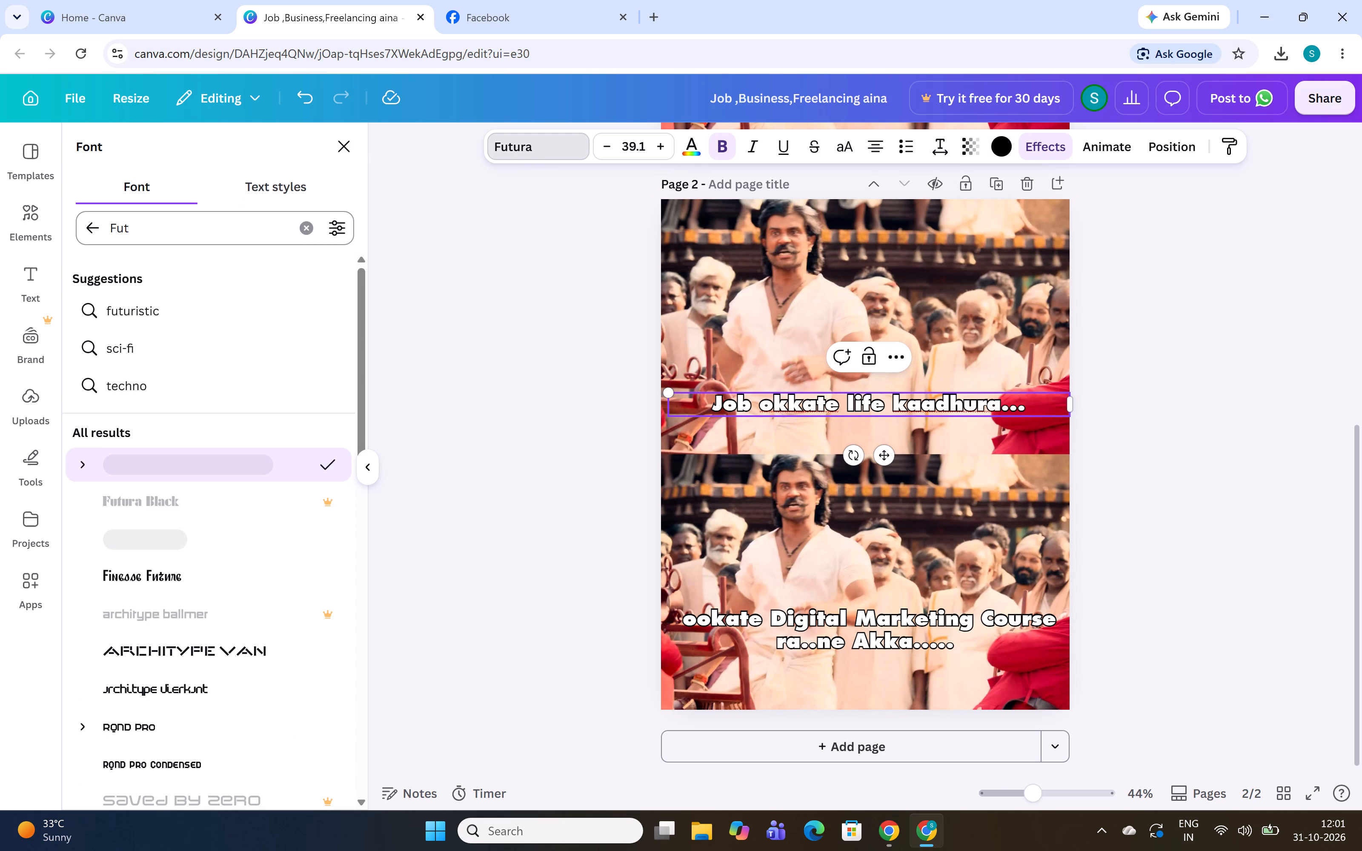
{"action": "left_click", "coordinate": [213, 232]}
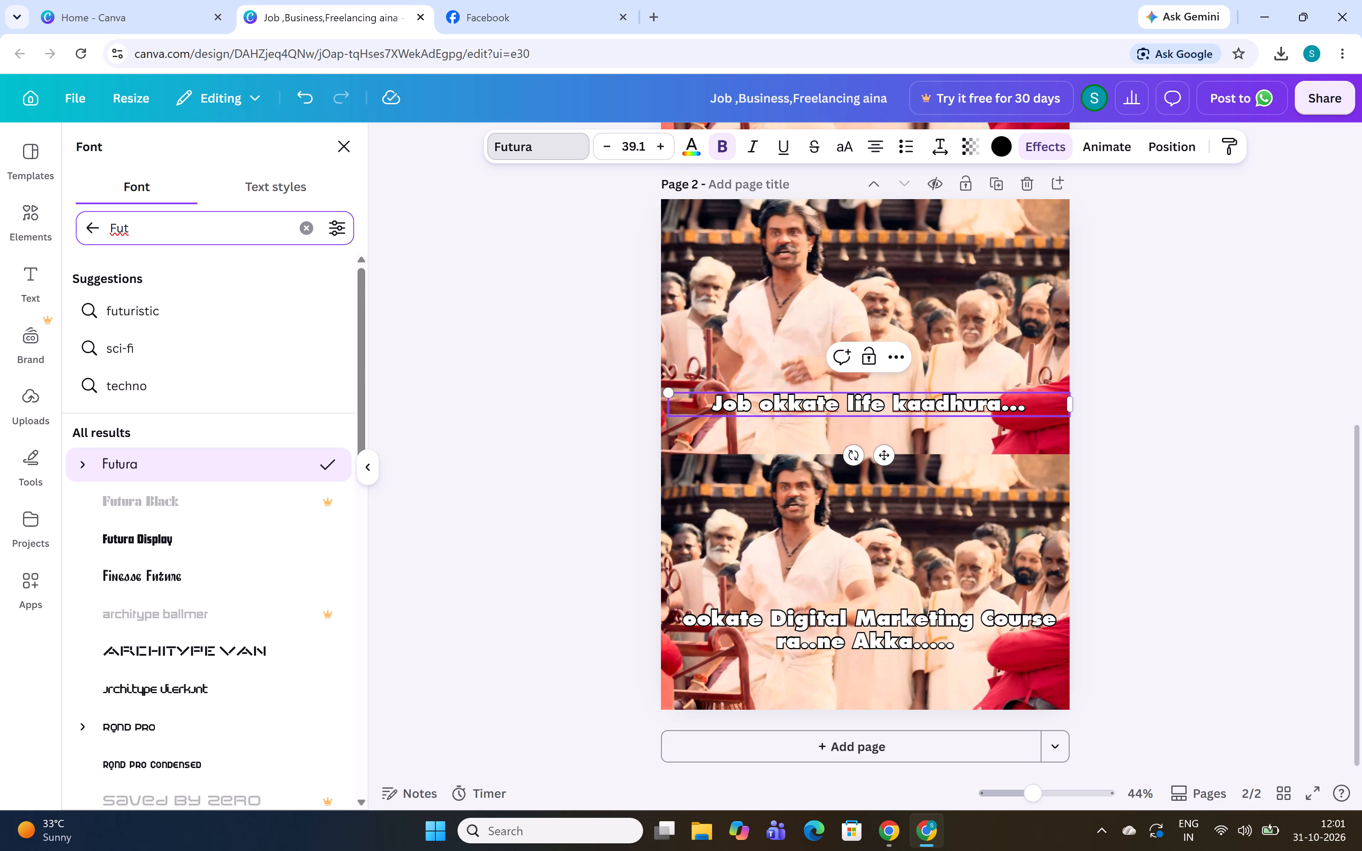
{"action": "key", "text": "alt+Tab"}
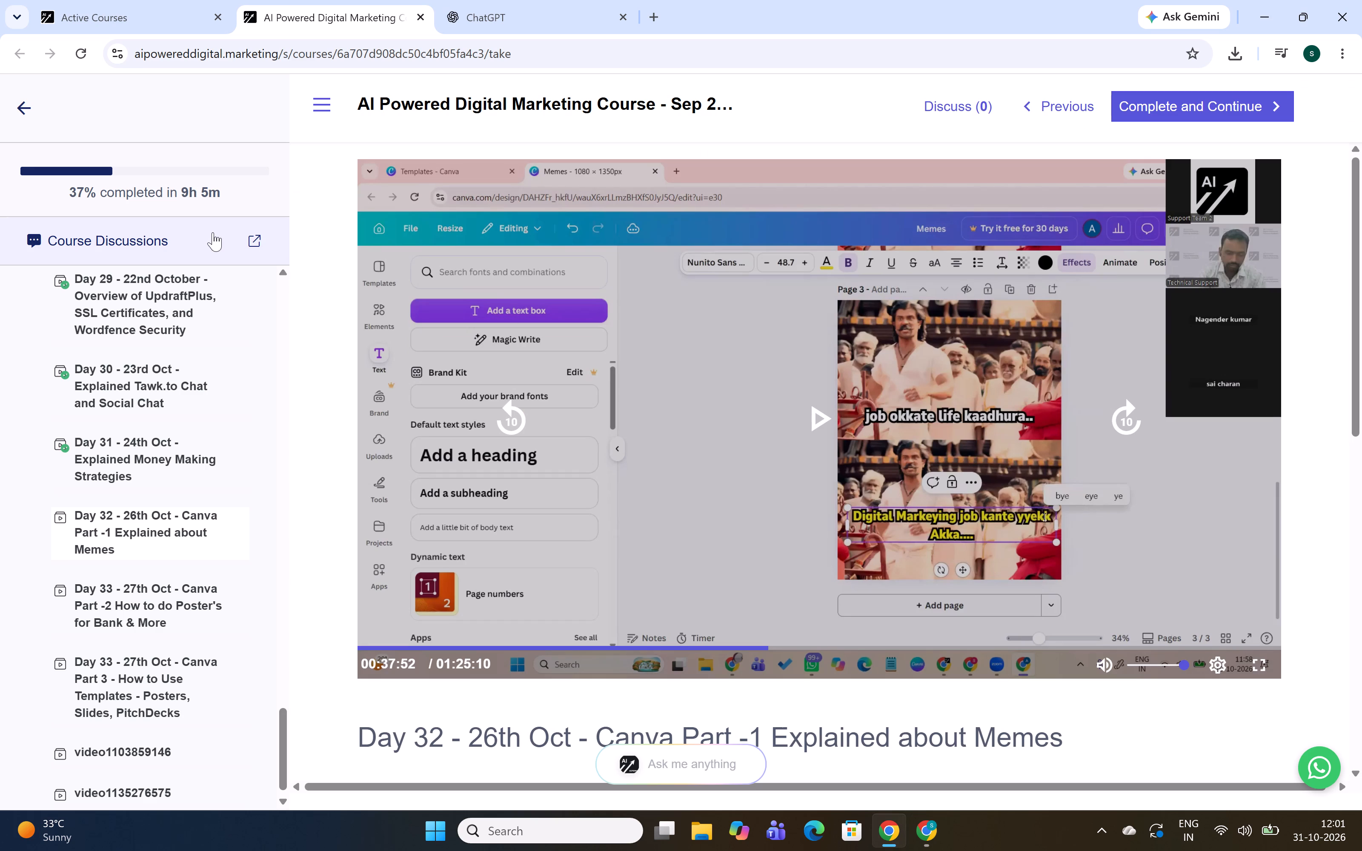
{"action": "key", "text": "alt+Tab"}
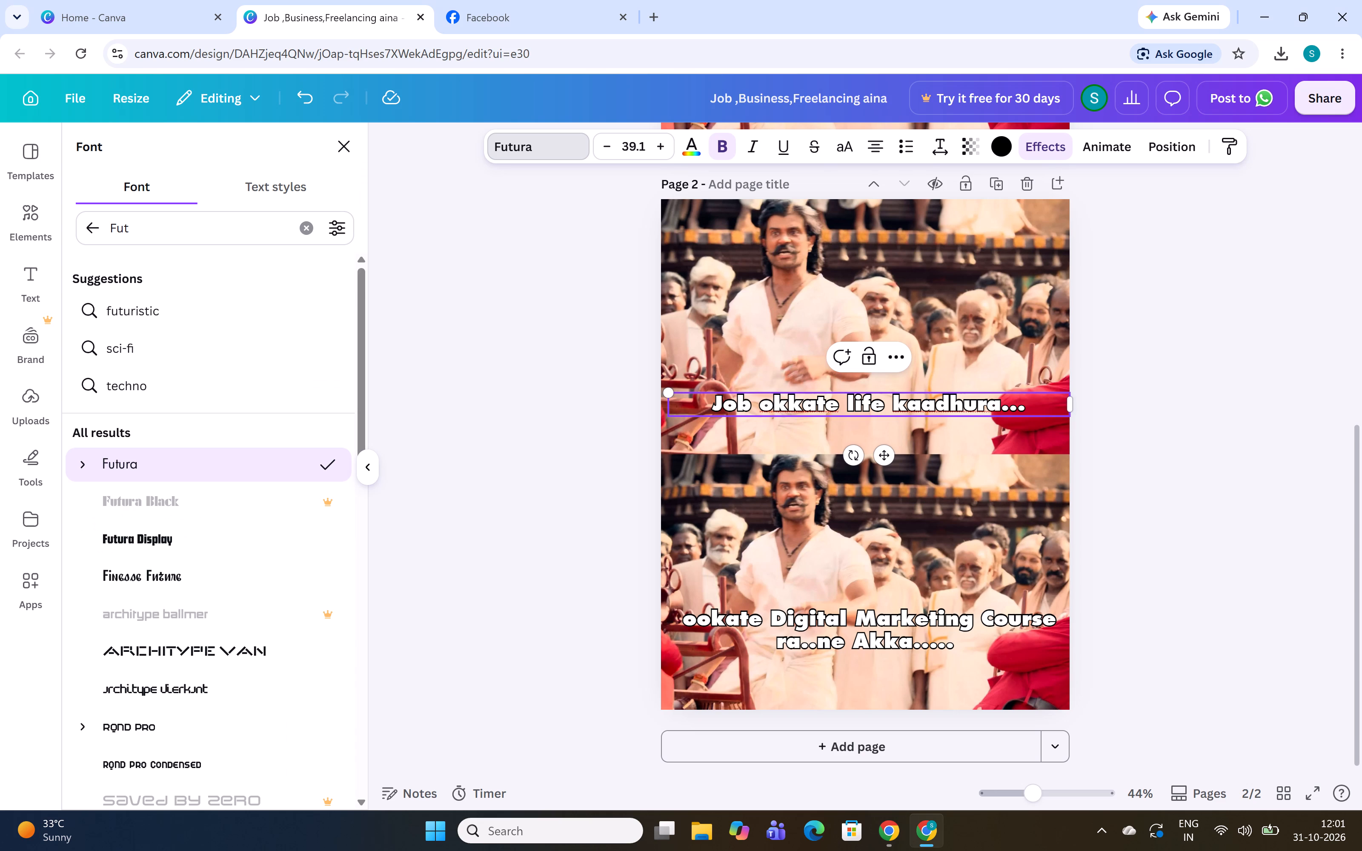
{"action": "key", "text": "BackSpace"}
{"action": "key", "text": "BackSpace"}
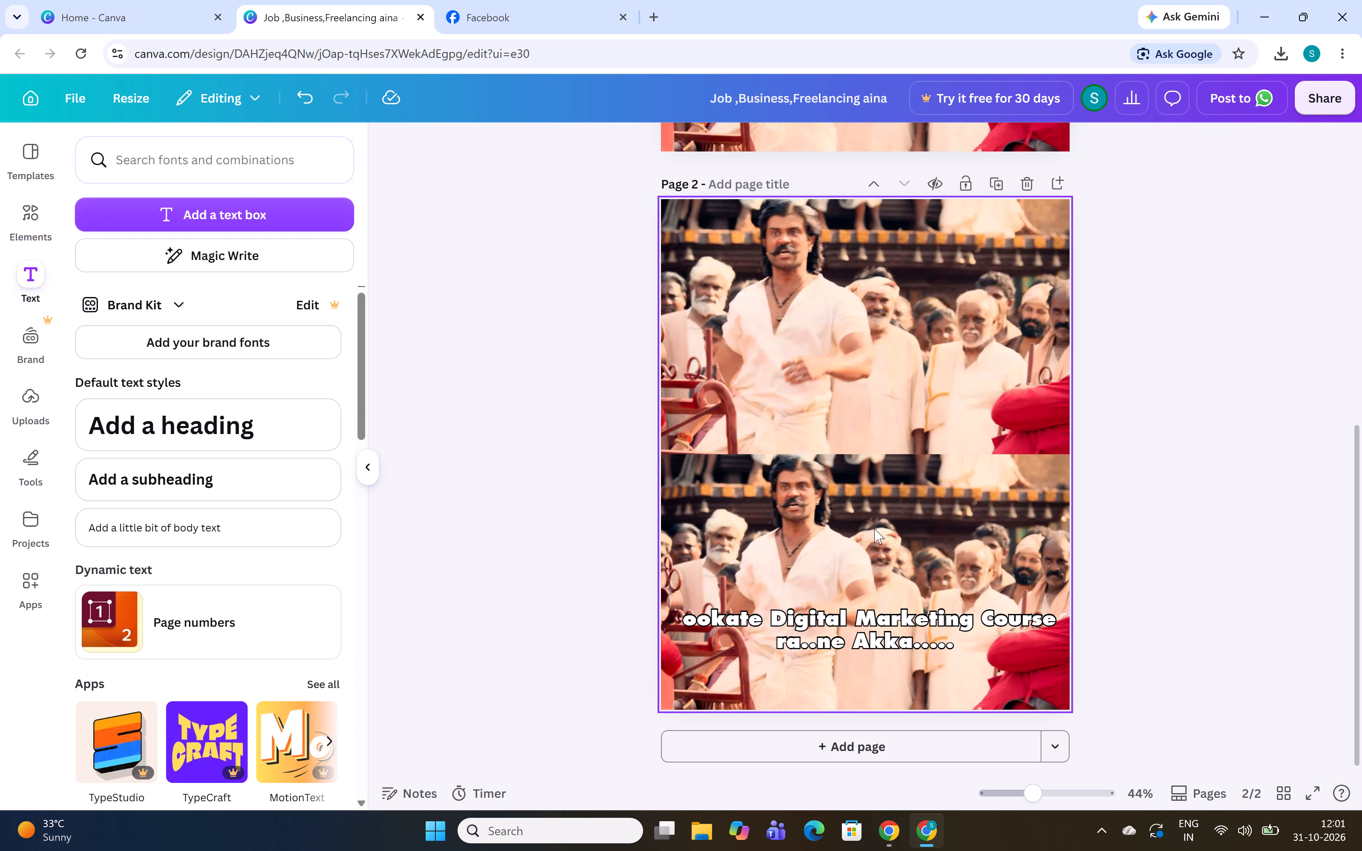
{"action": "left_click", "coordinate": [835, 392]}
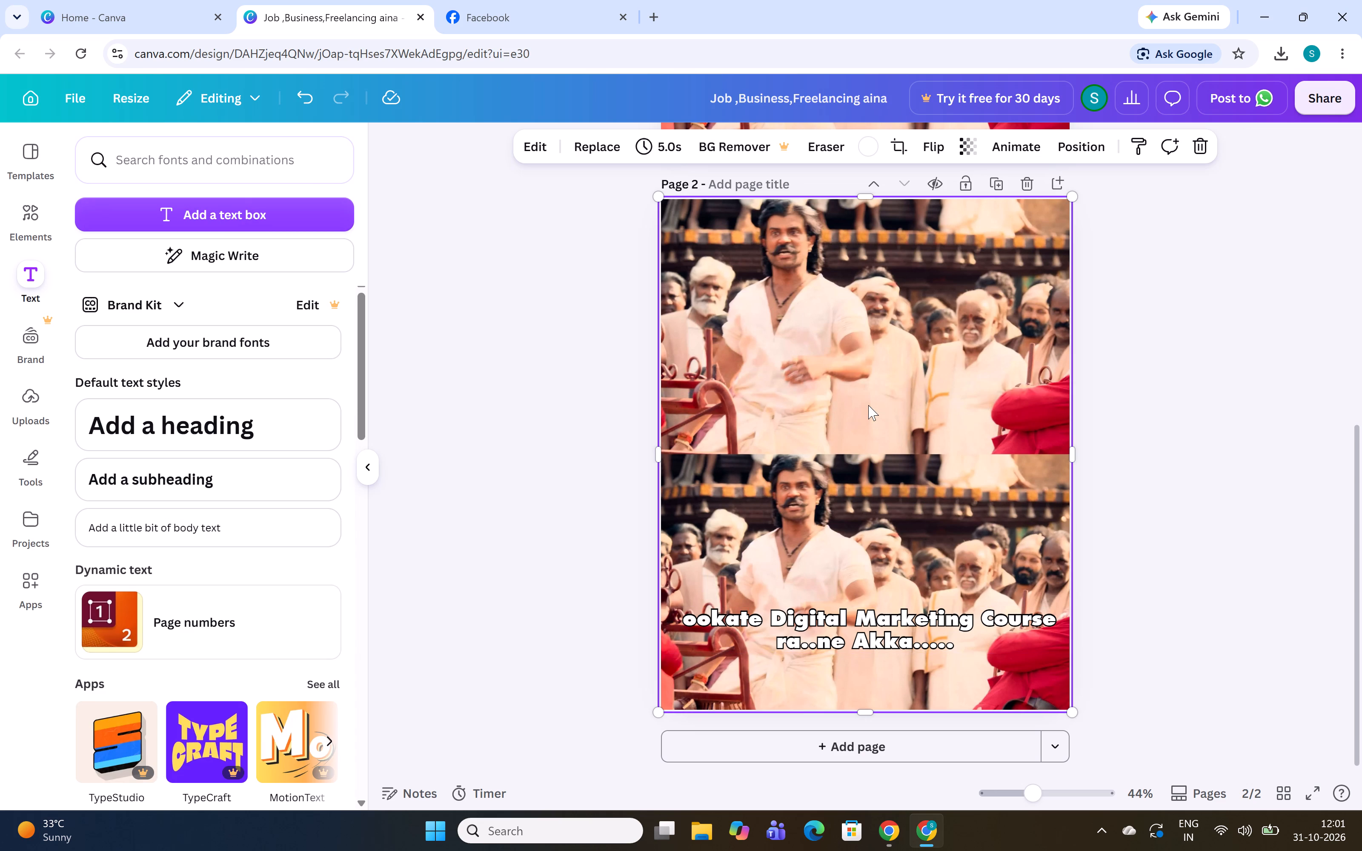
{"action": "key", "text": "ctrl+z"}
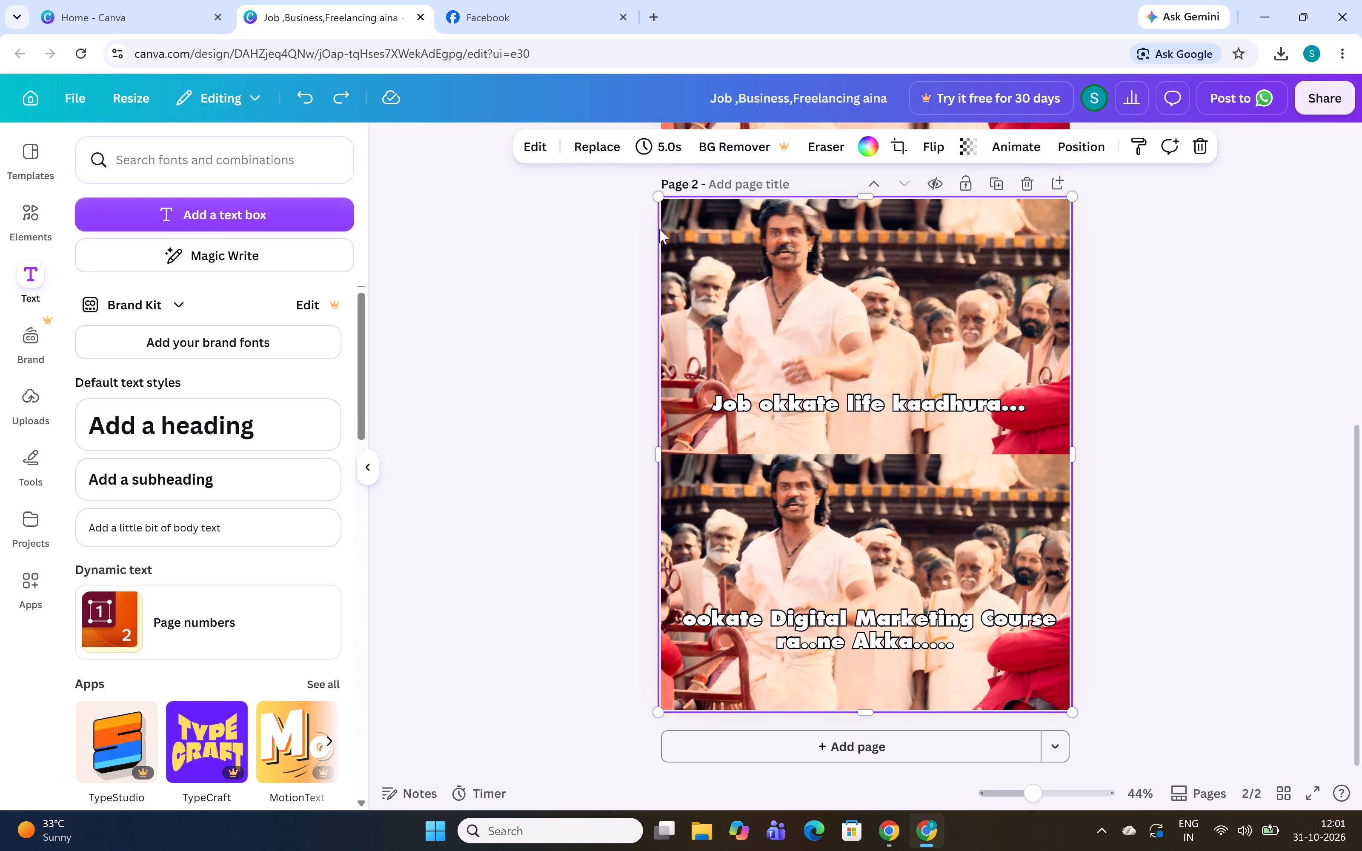
Change the font of page 2's upper caption to Nunito ExtraBold, searching for "Nun" and checking the instructor's font in the course video.
{"action": "left_click", "coordinate": [840, 402]}
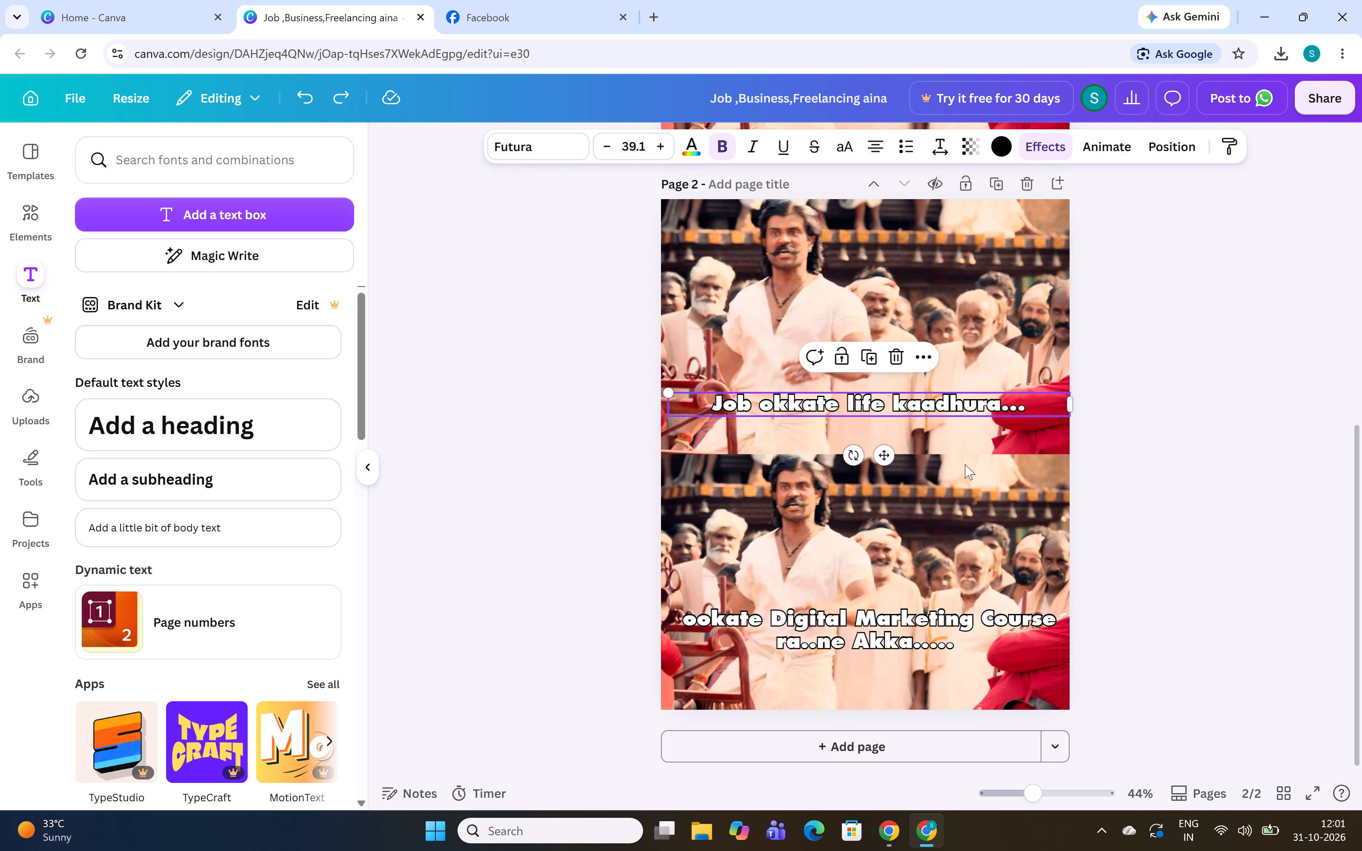
{"action": "left_click", "coordinate": [526, 149]}
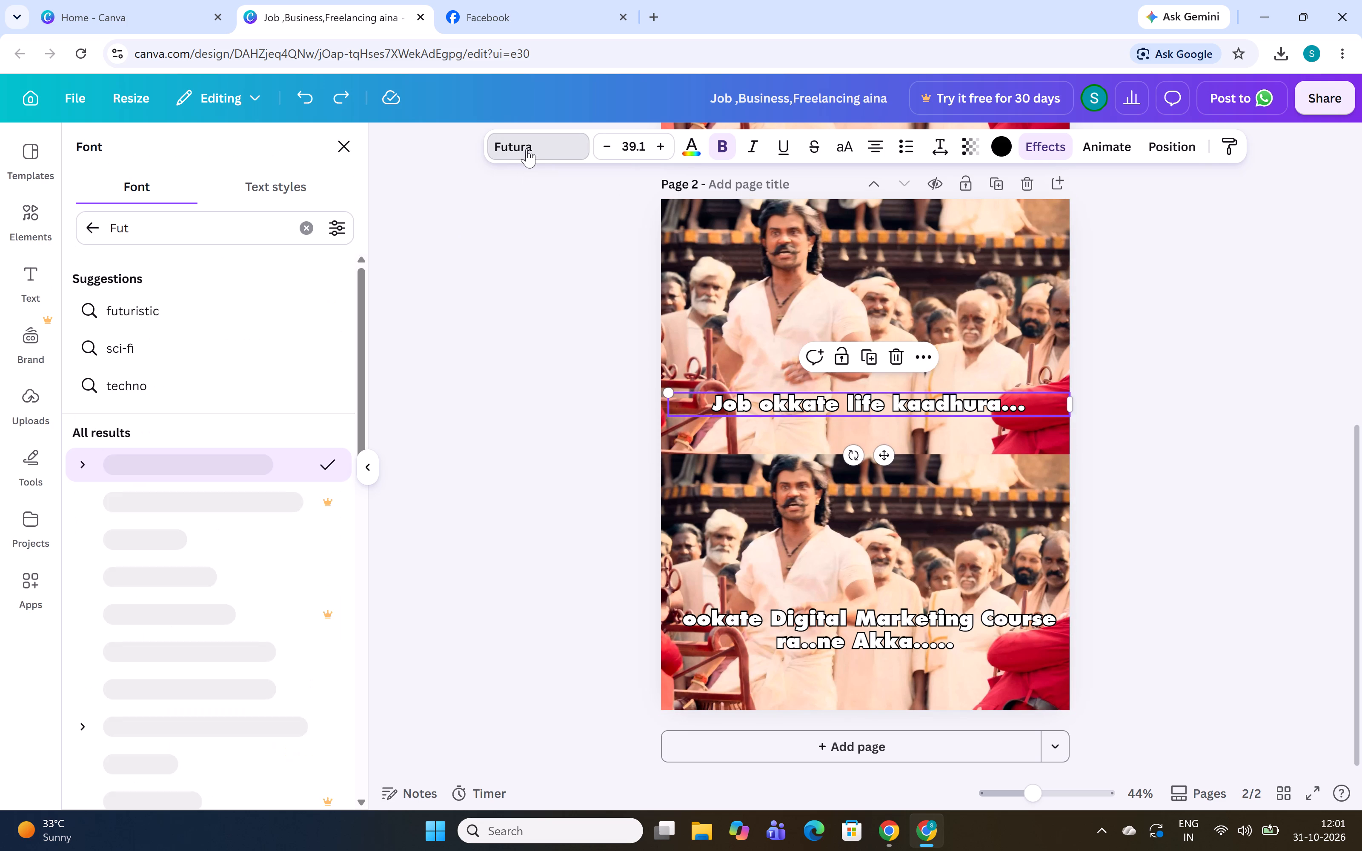
{"action": "left_click", "coordinate": [168, 235]}
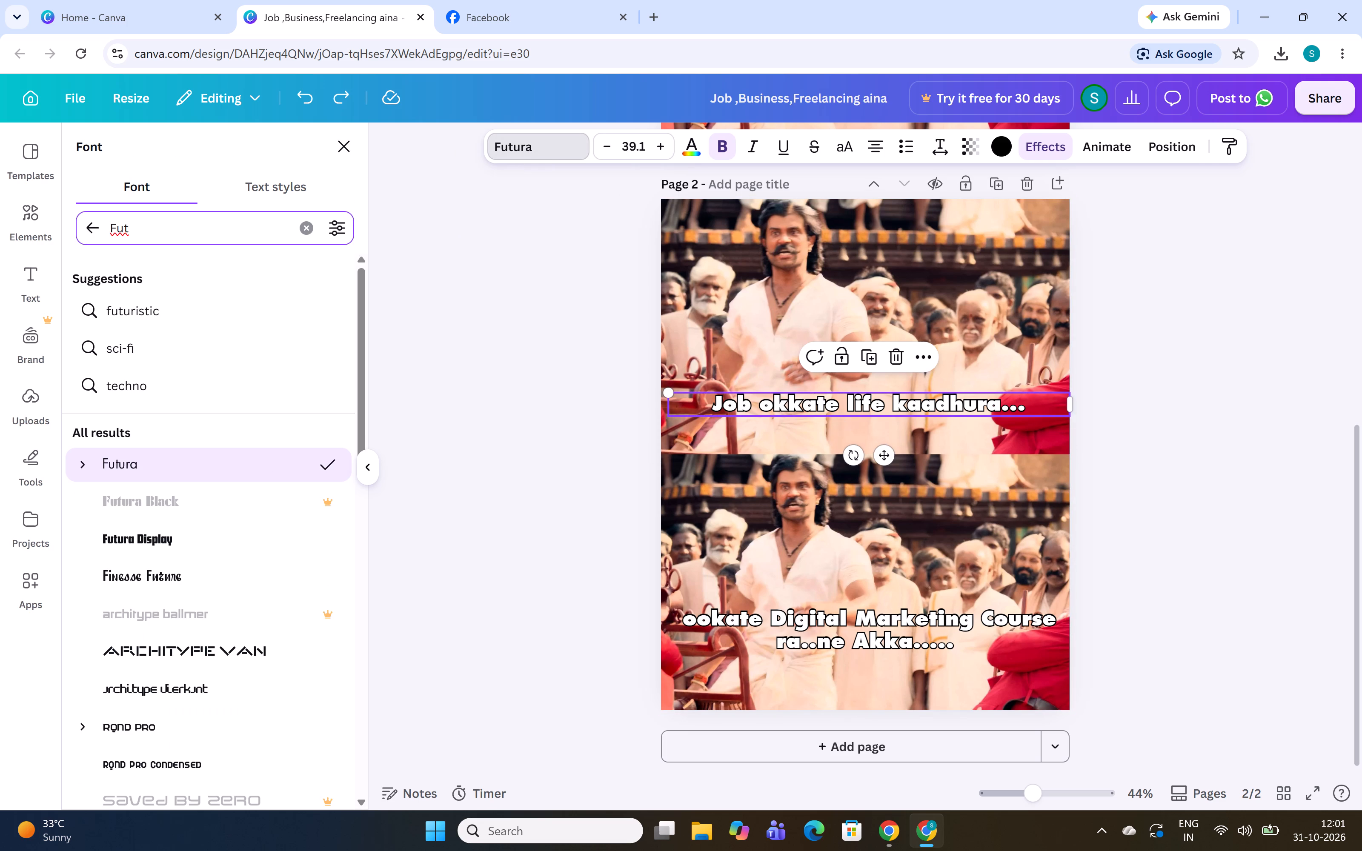
{"action": "key", "text": "BackSpace"}
{"action": "key", "text": "BackSpace"}
{"action": "key", "text": "BackSpace"}
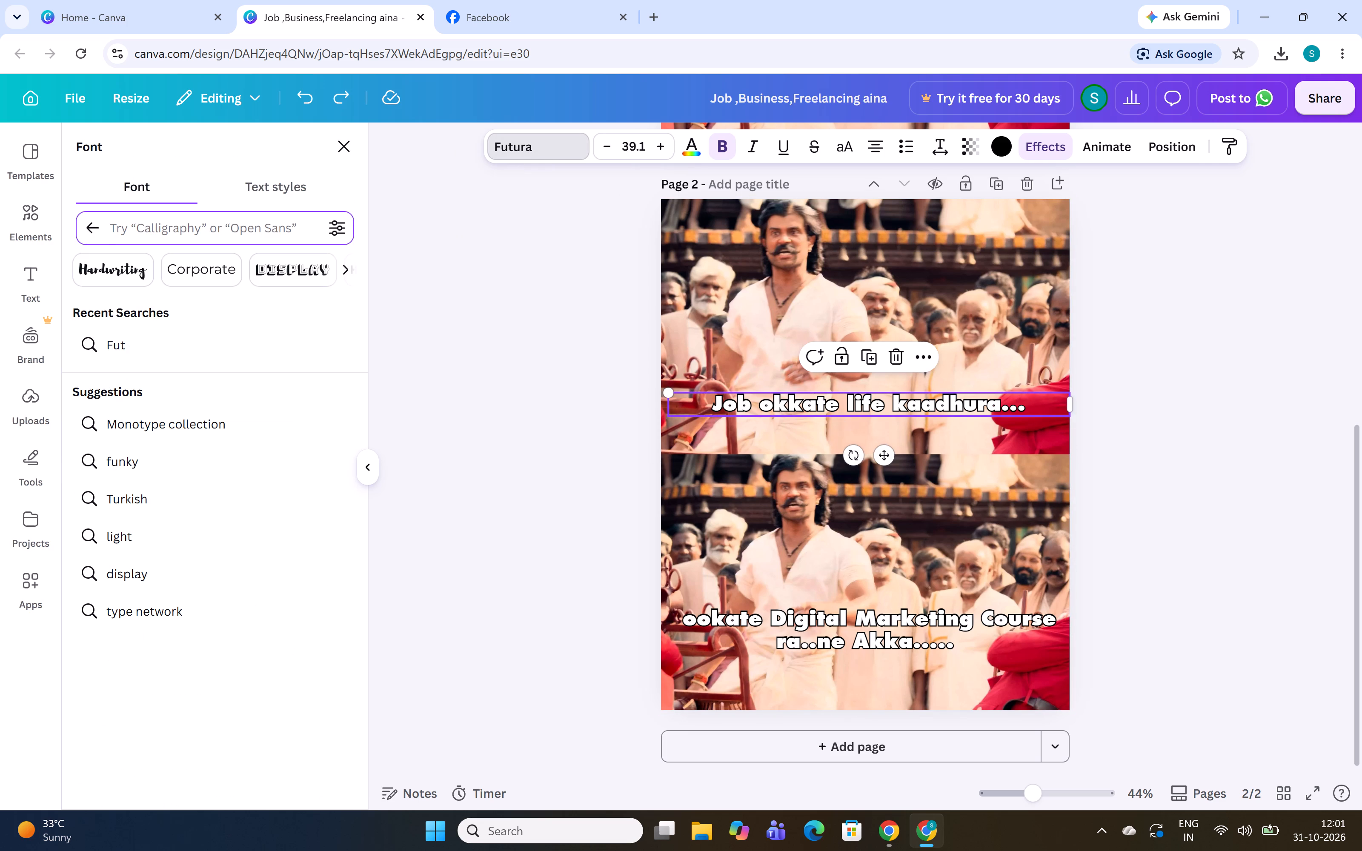
{"action": "key", "text": "shift+n"}
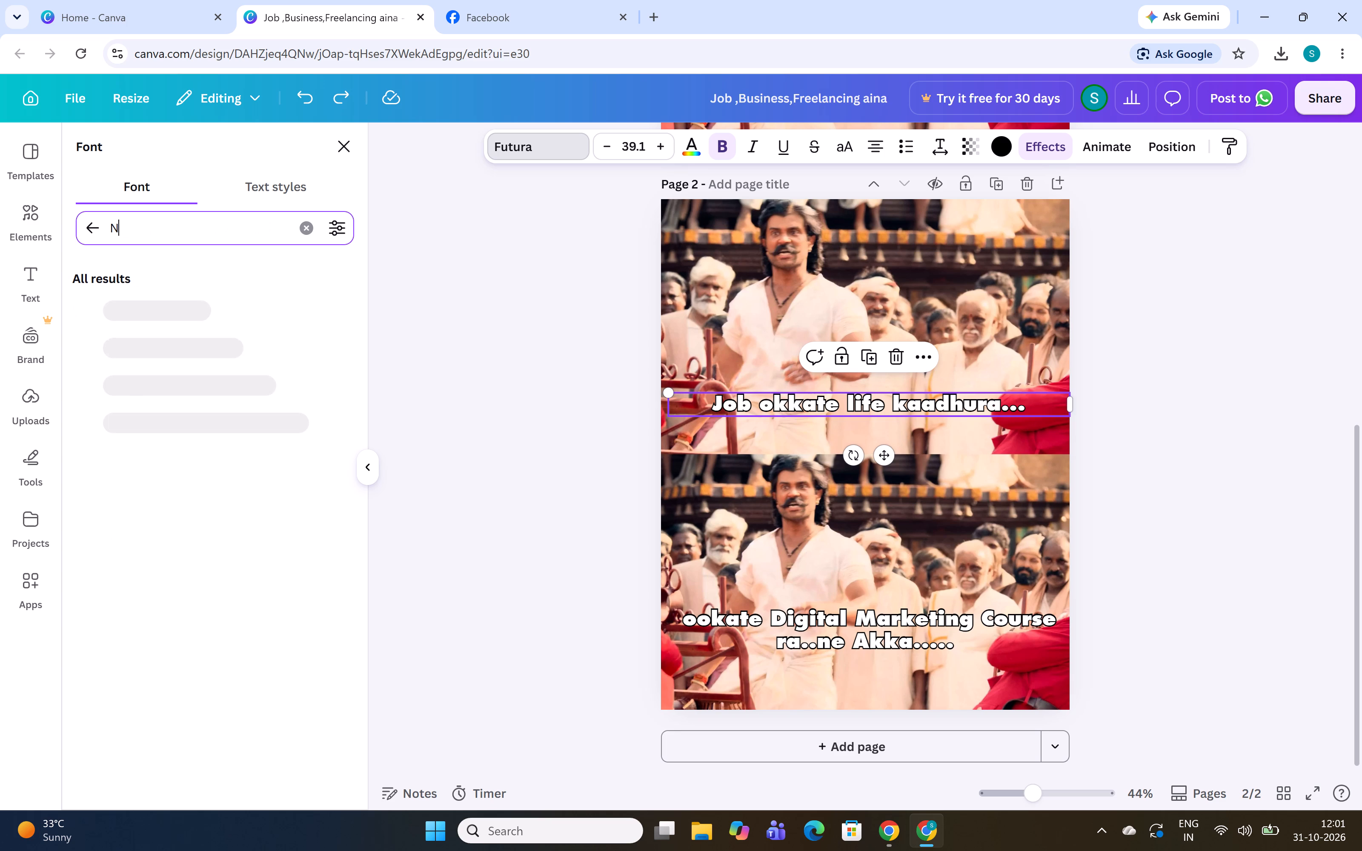
{"action": "type", "text": "un"}
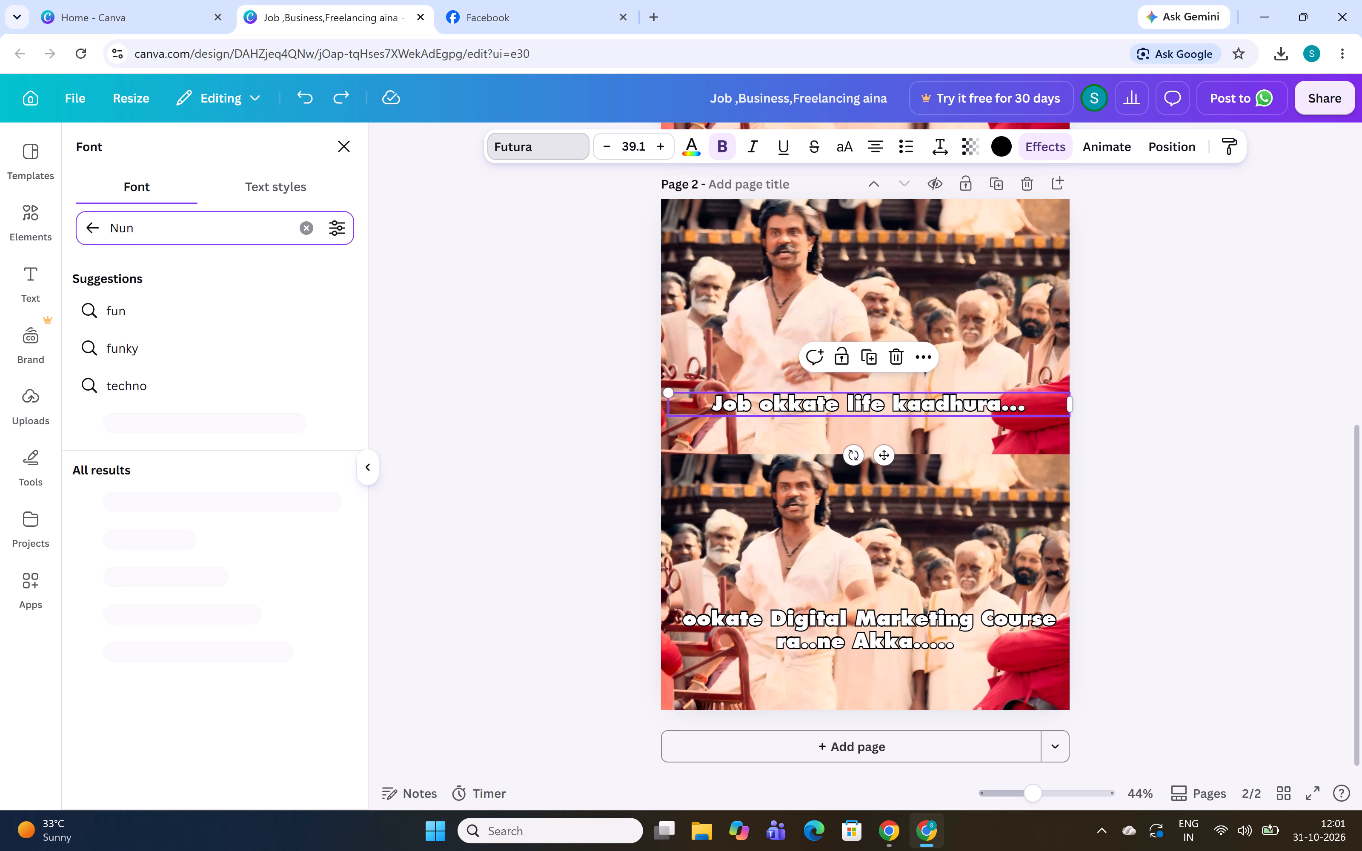
{"action": "key", "text": "alt+Tab"}
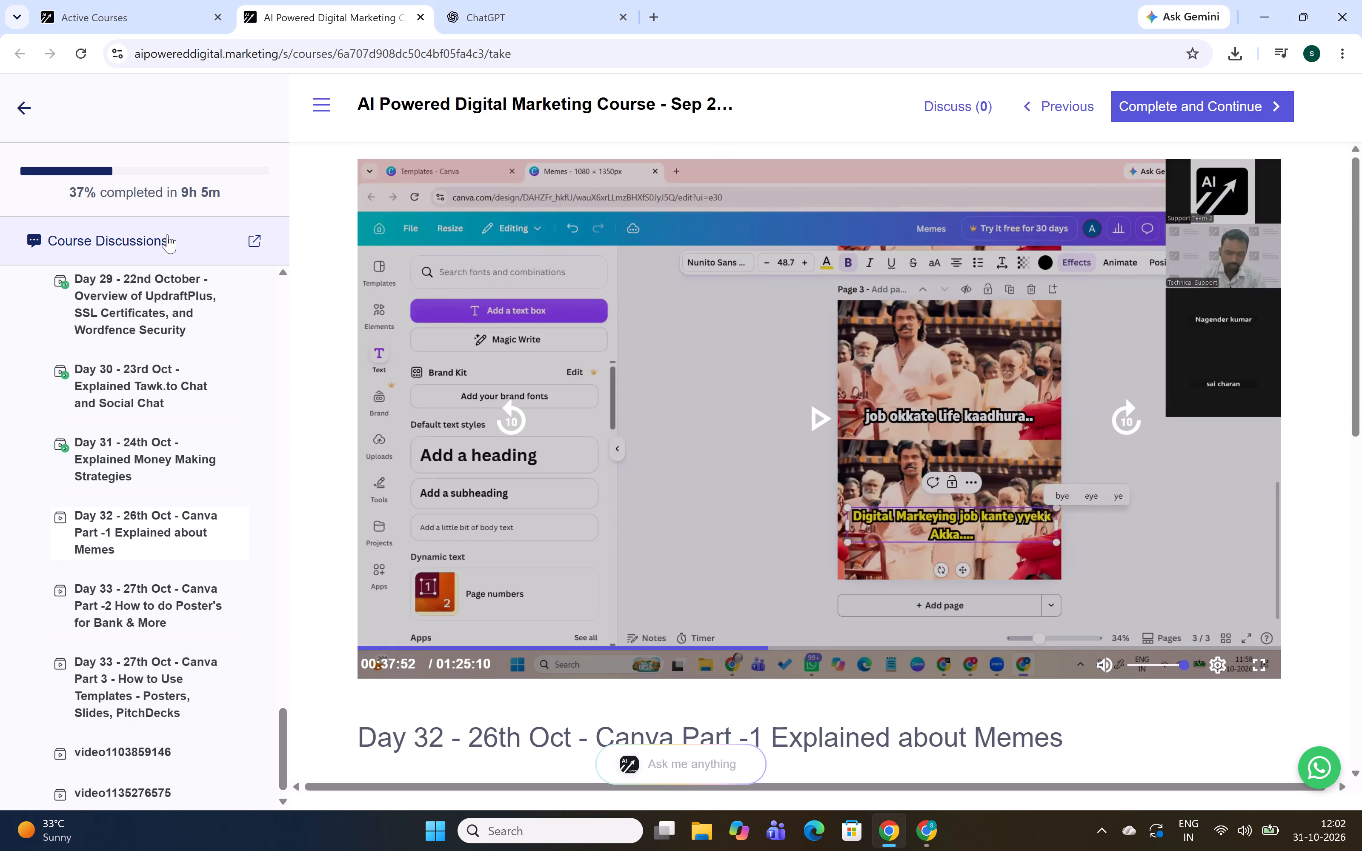
{"action": "key", "text": "alt+Tab"}
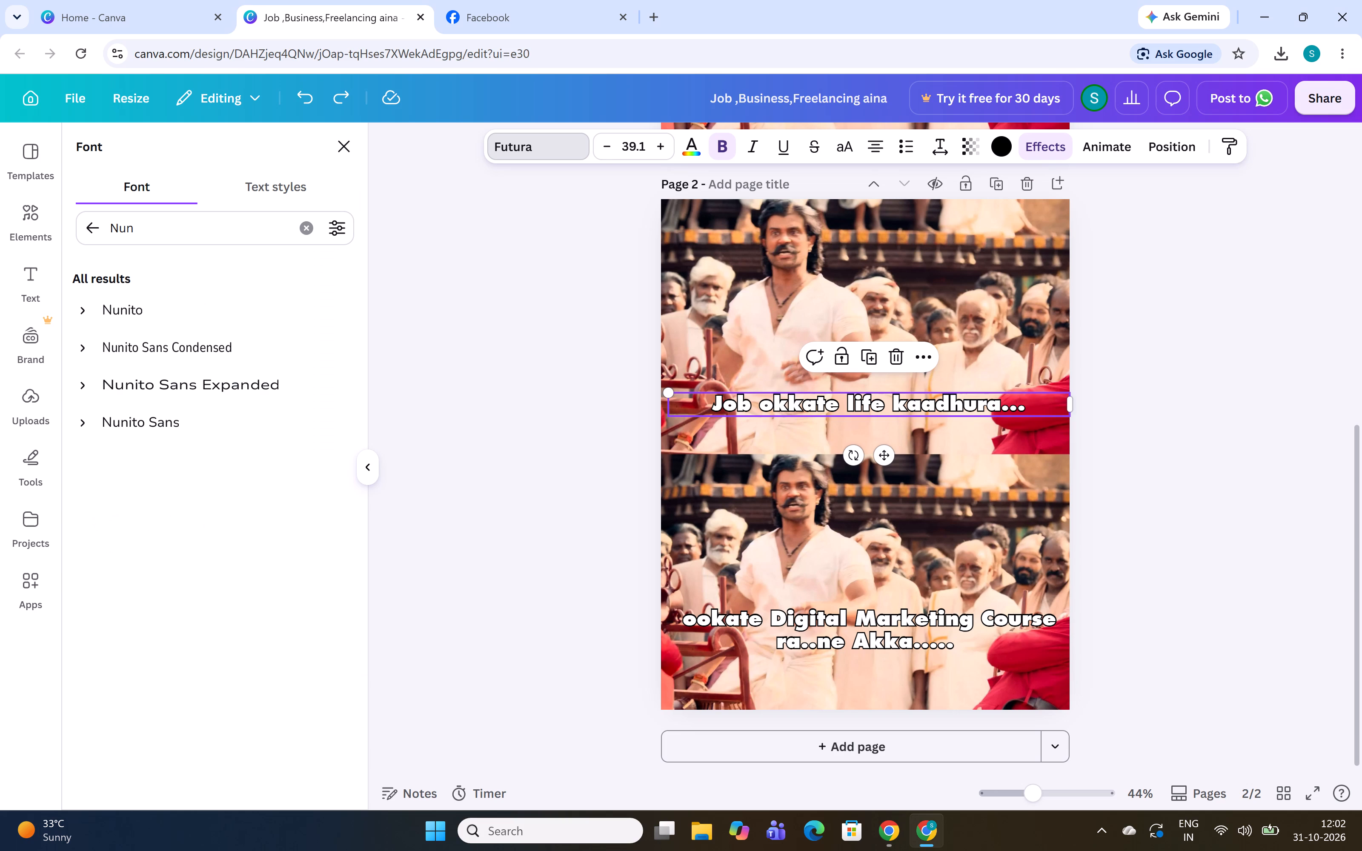
{"action": "left_click", "coordinate": [86, 309]}
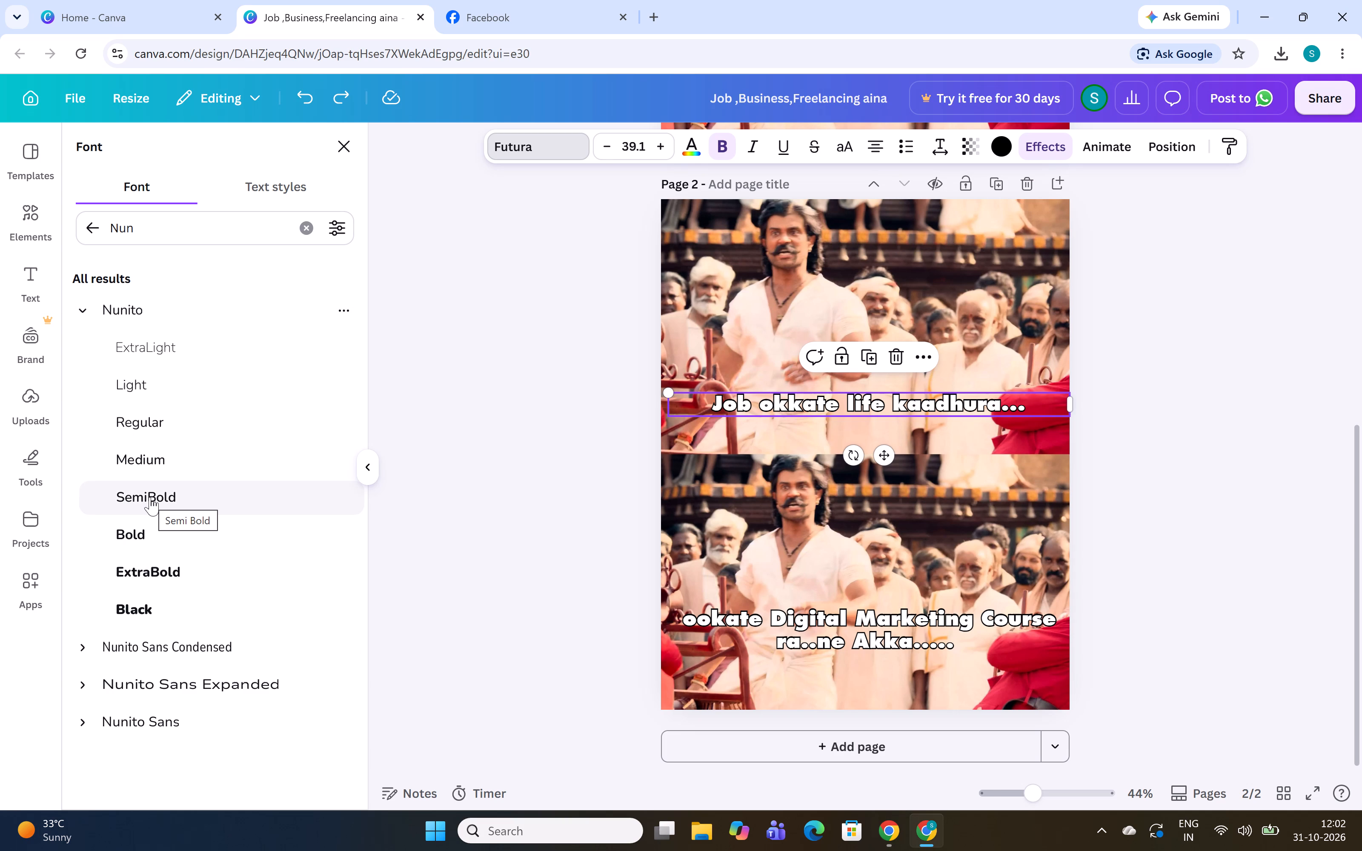
{"action": "left_click", "coordinate": [159, 572]}
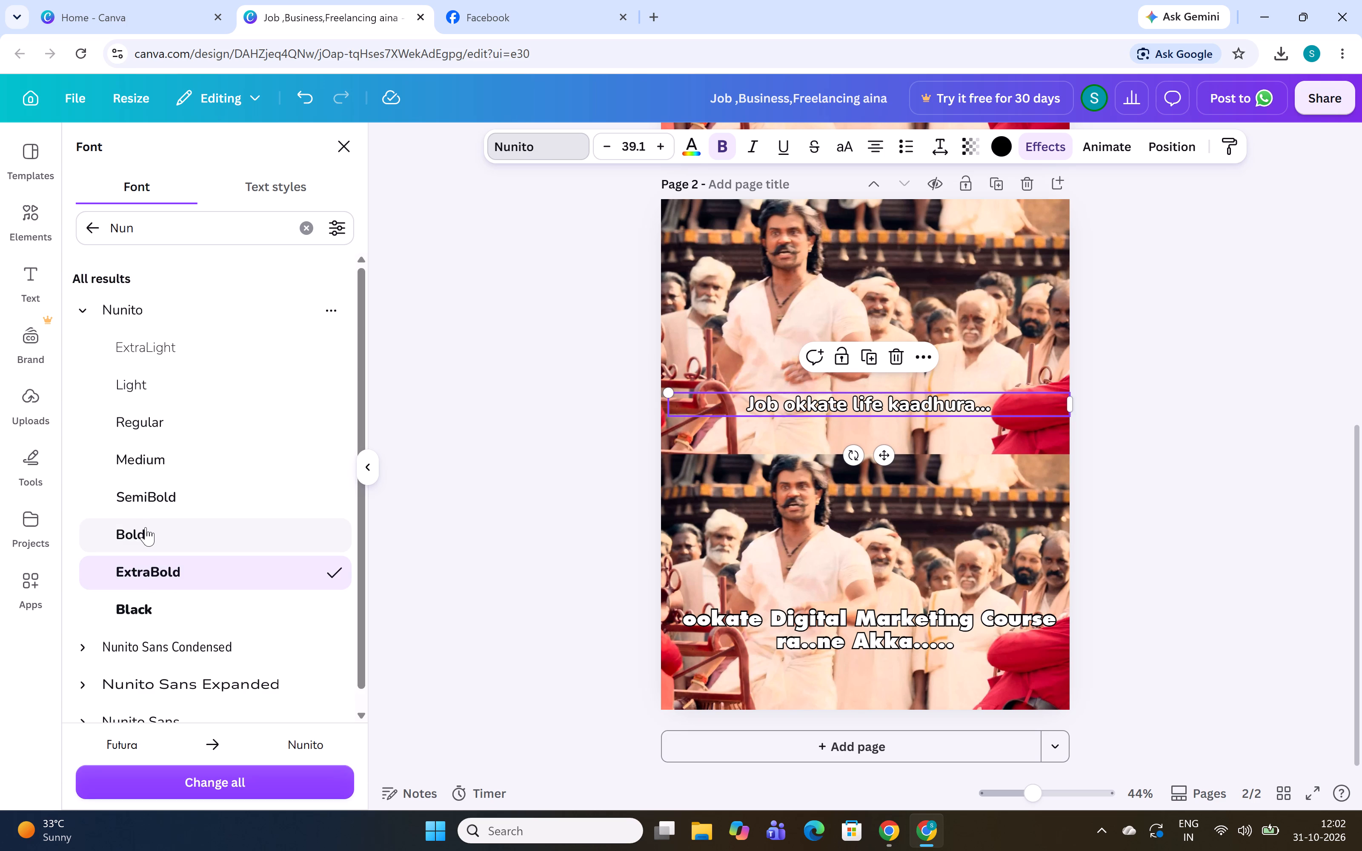
Compare Nunito weights from Regular to Black on the upper caption, settle on Bold, and check it against the course video.
{"action": "left_click", "coordinate": [146, 527]}
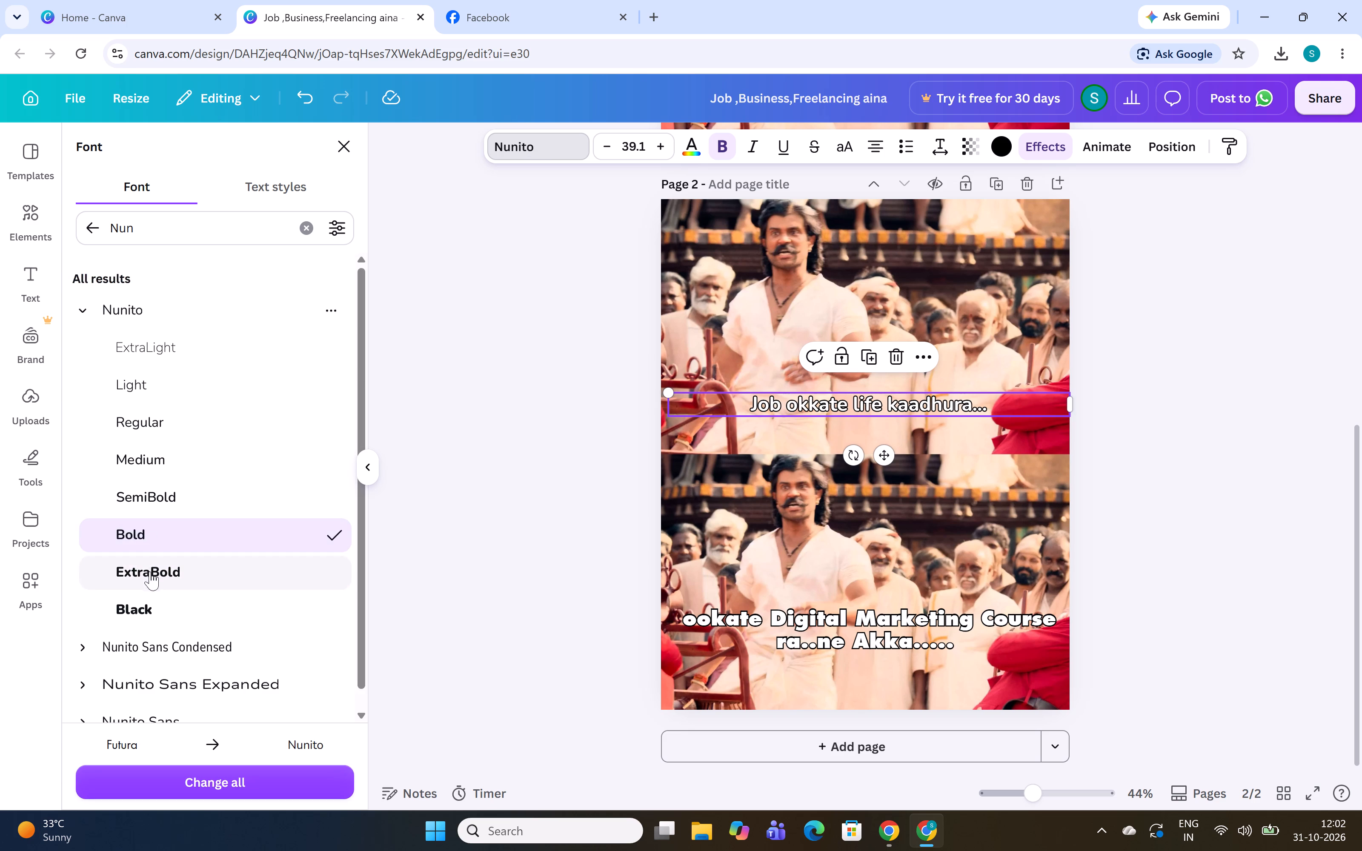
{"action": "left_click", "coordinate": [150, 603]}
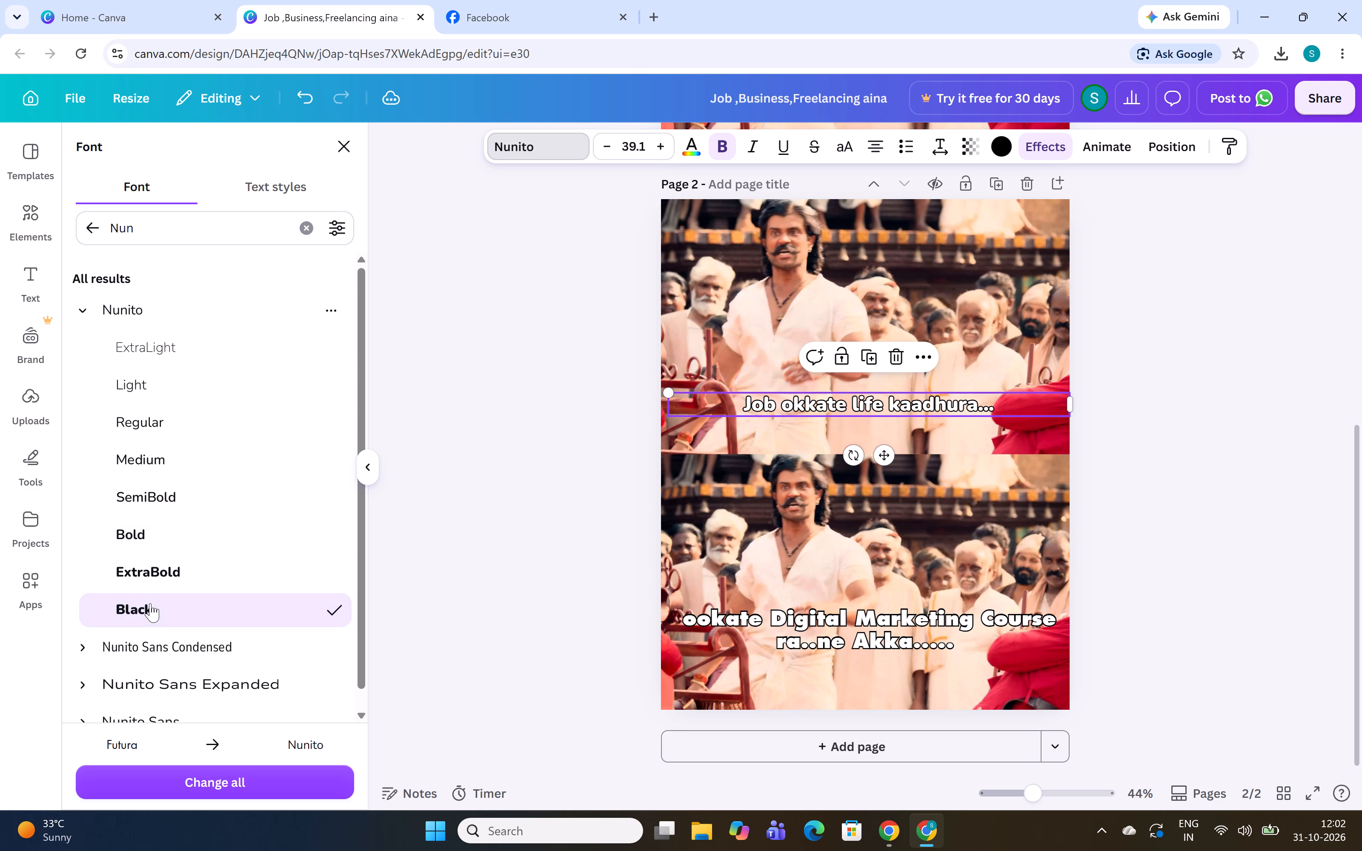
{"action": "left_click", "coordinate": [147, 577]}
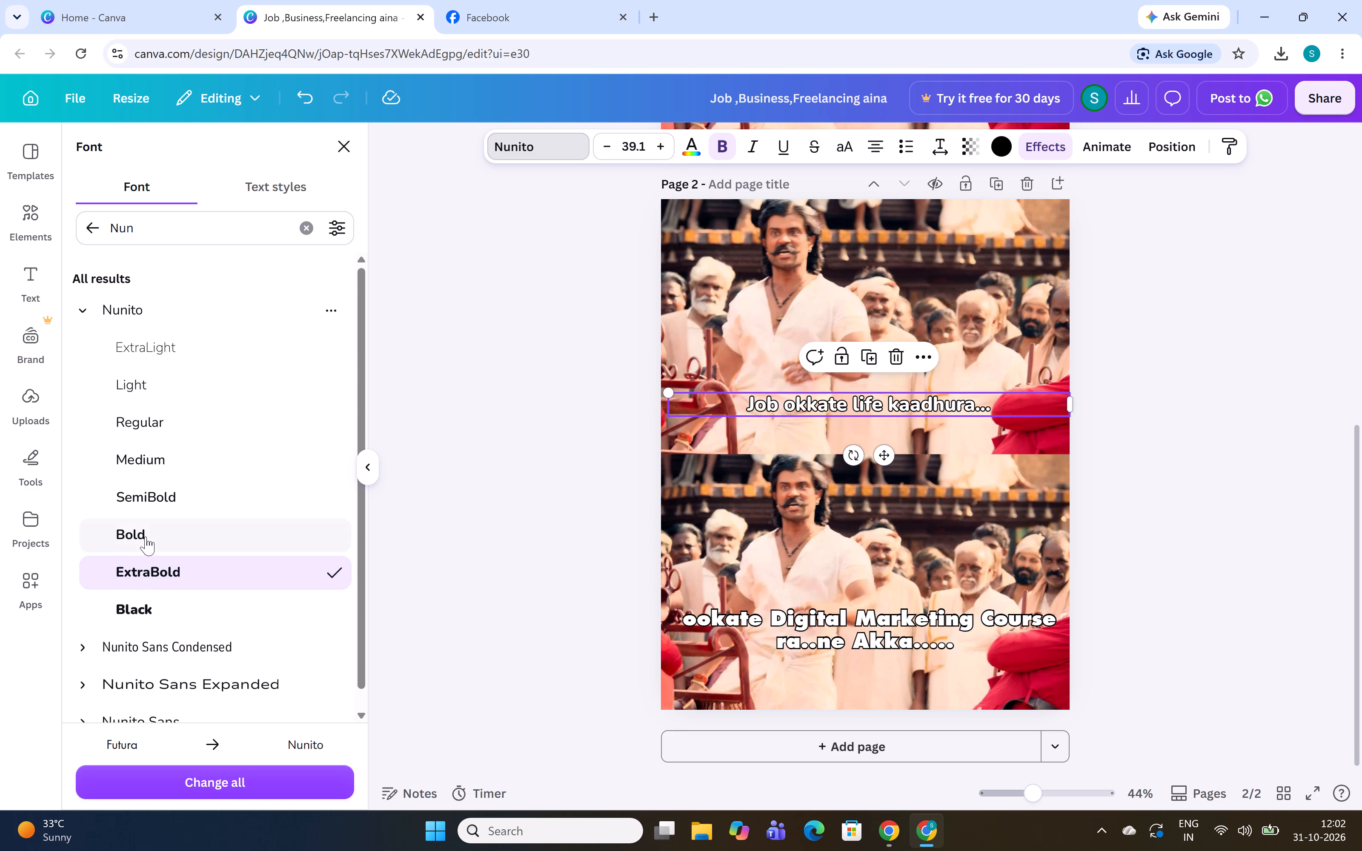
{"action": "left_click", "coordinate": [146, 537]}
{"action": "left_click", "coordinate": [142, 508]}
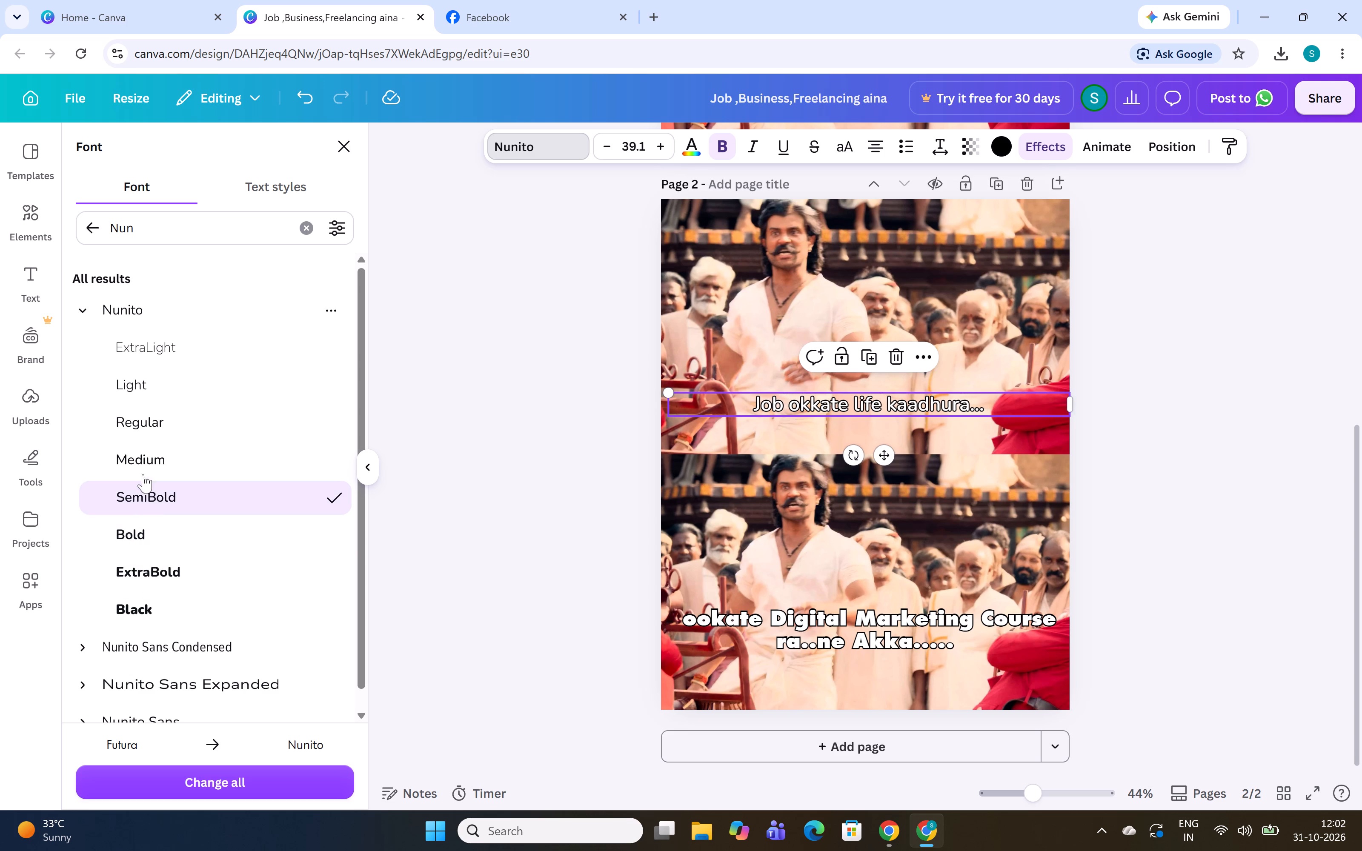
{"action": "left_click", "coordinate": [144, 456]}
{"action": "left_click", "coordinate": [139, 411]}
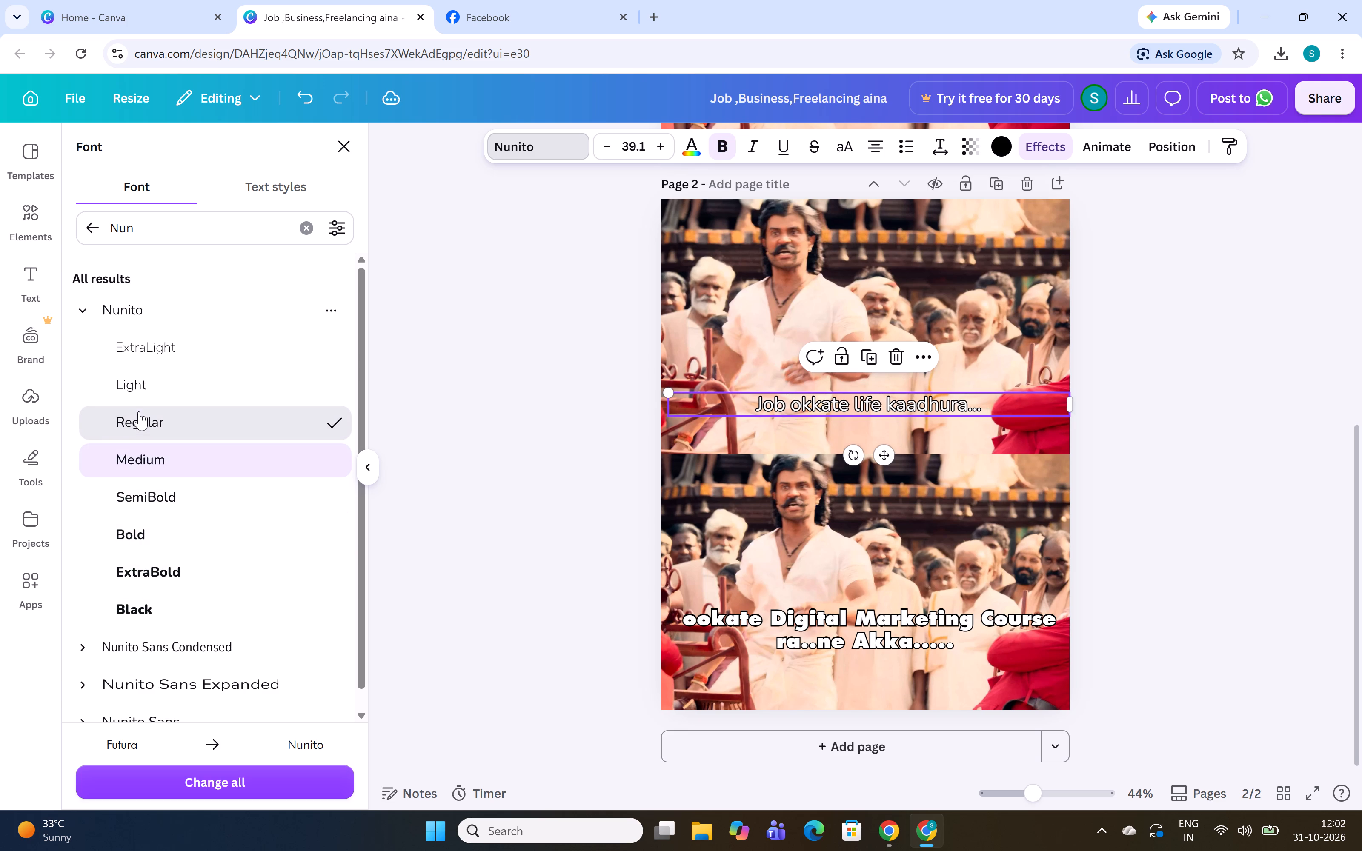
{"action": "left_click", "coordinate": [154, 608]}
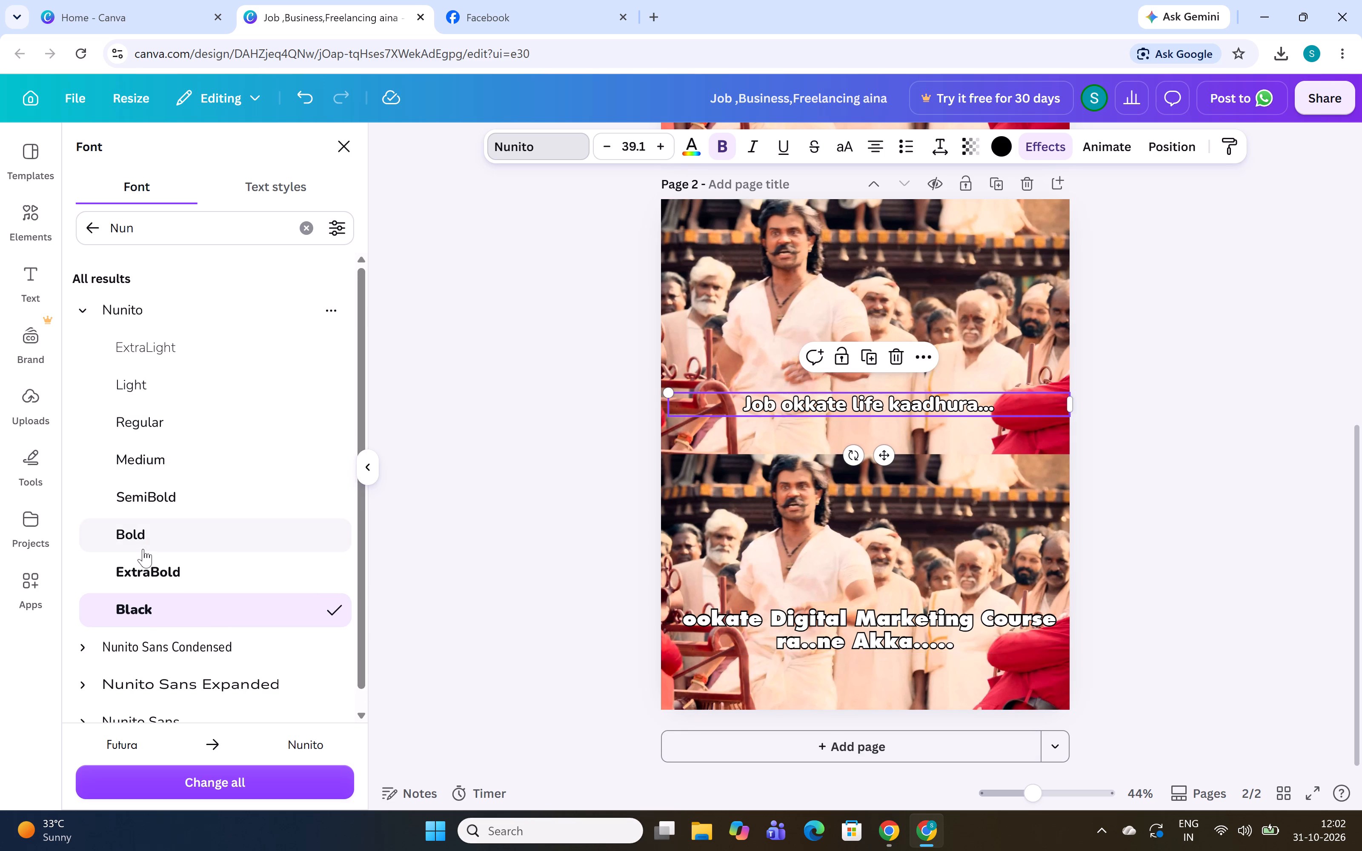
{"action": "left_click", "coordinate": [151, 540]}
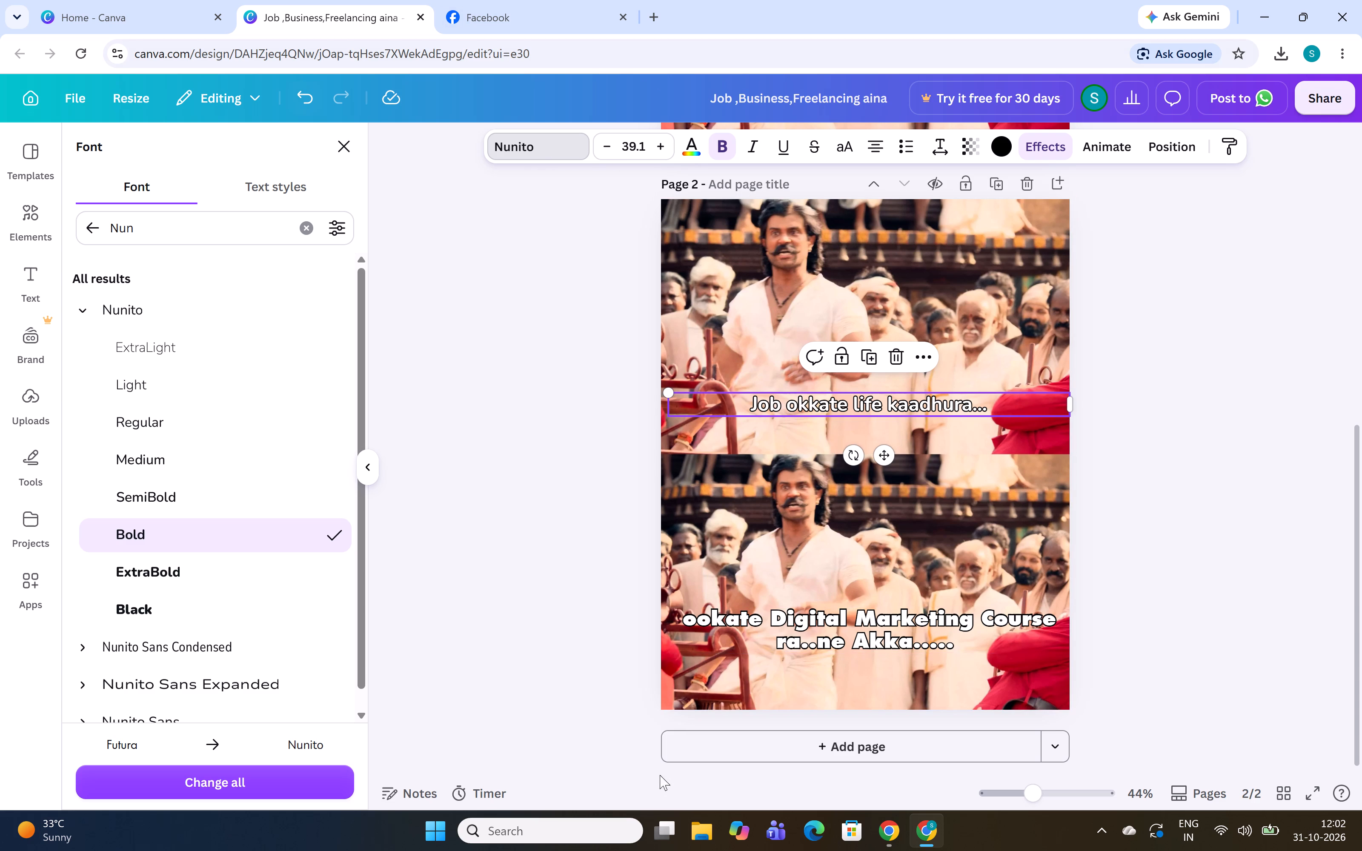
{"action": "left_click", "coordinate": [902, 742]}
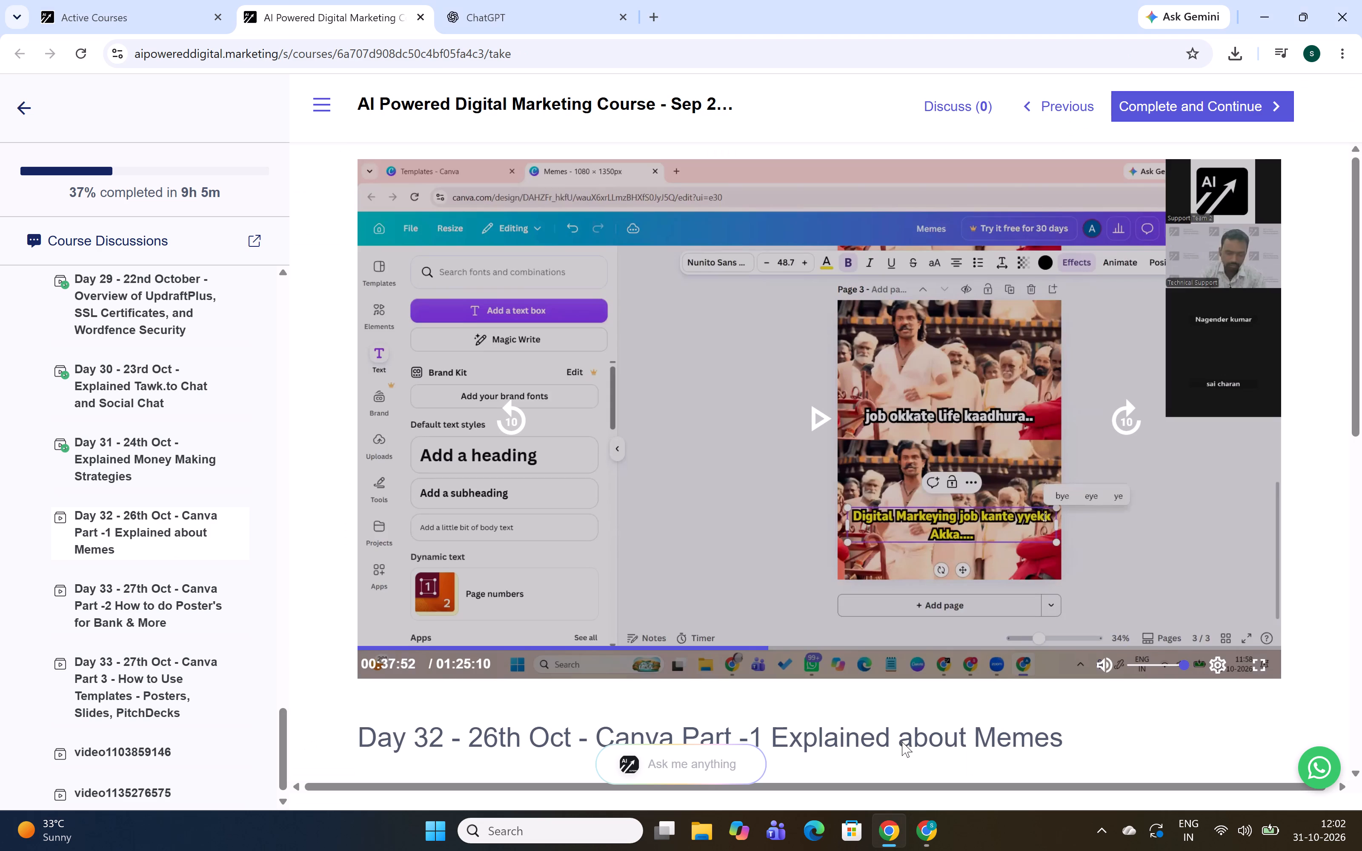
{"action": "left_click", "coordinate": [927, 765]}
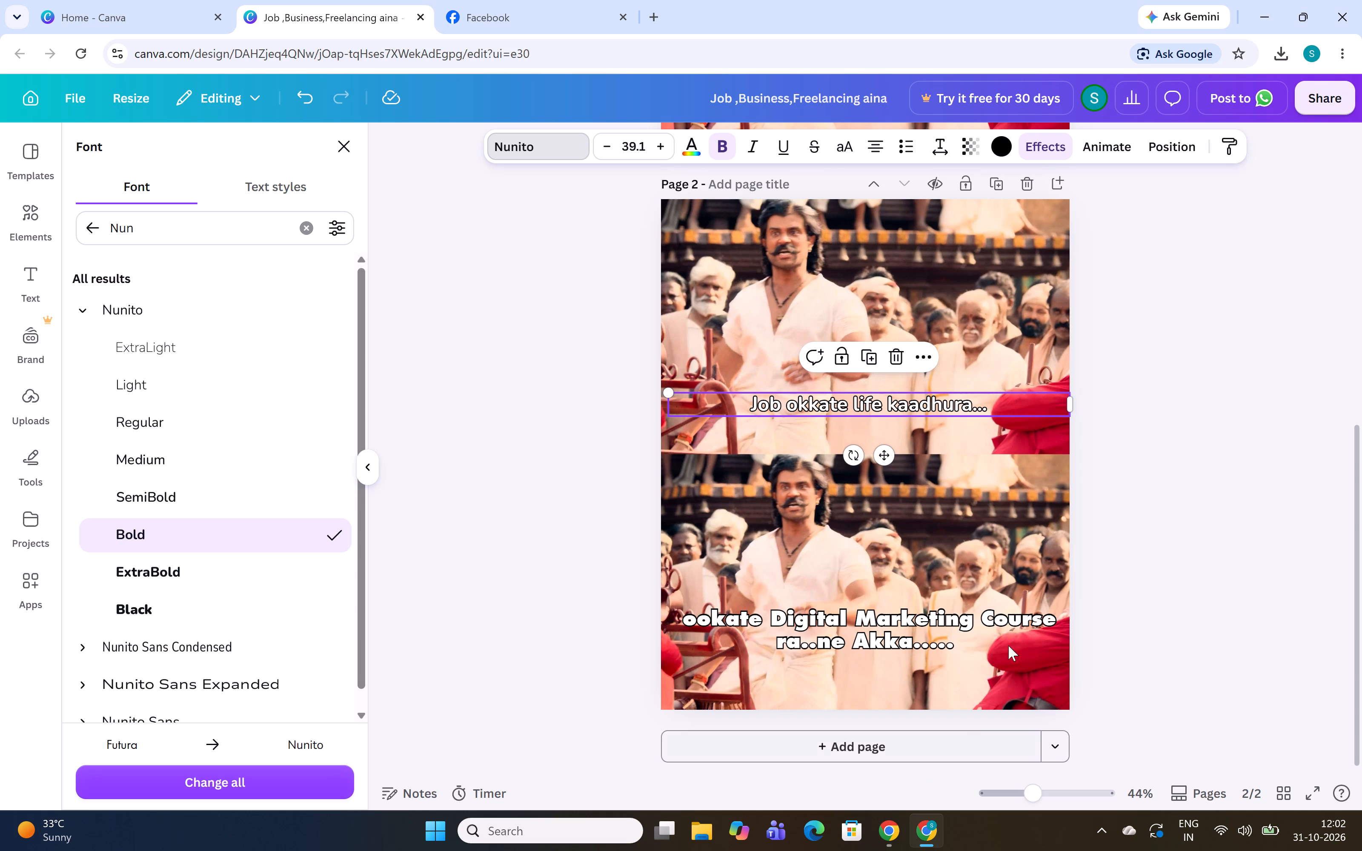
Change the font of page 2's lower caption to Nunito Bold.
{"action": "left_click", "coordinate": [893, 633]}
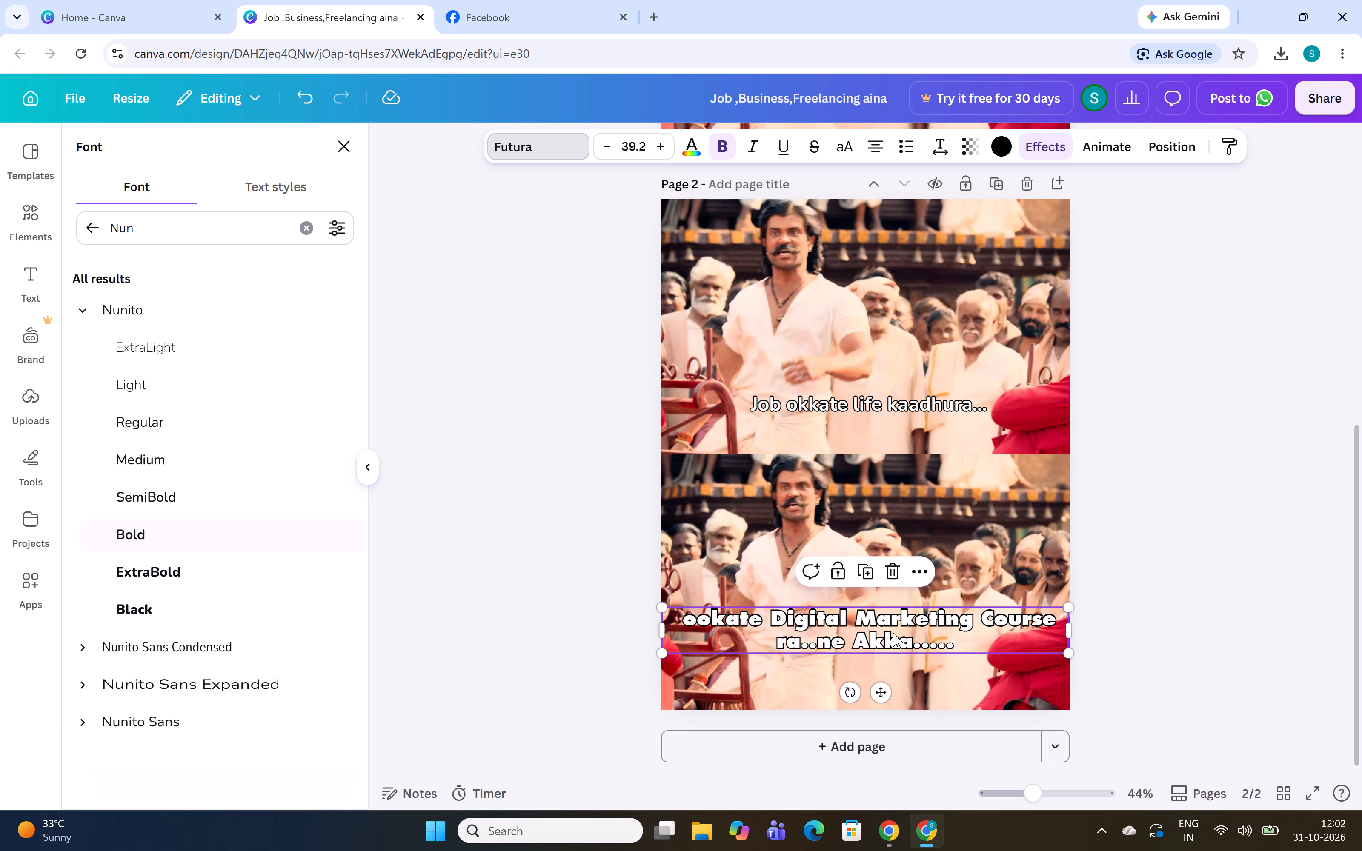
{"action": "left_click", "coordinate": [155, 536]}
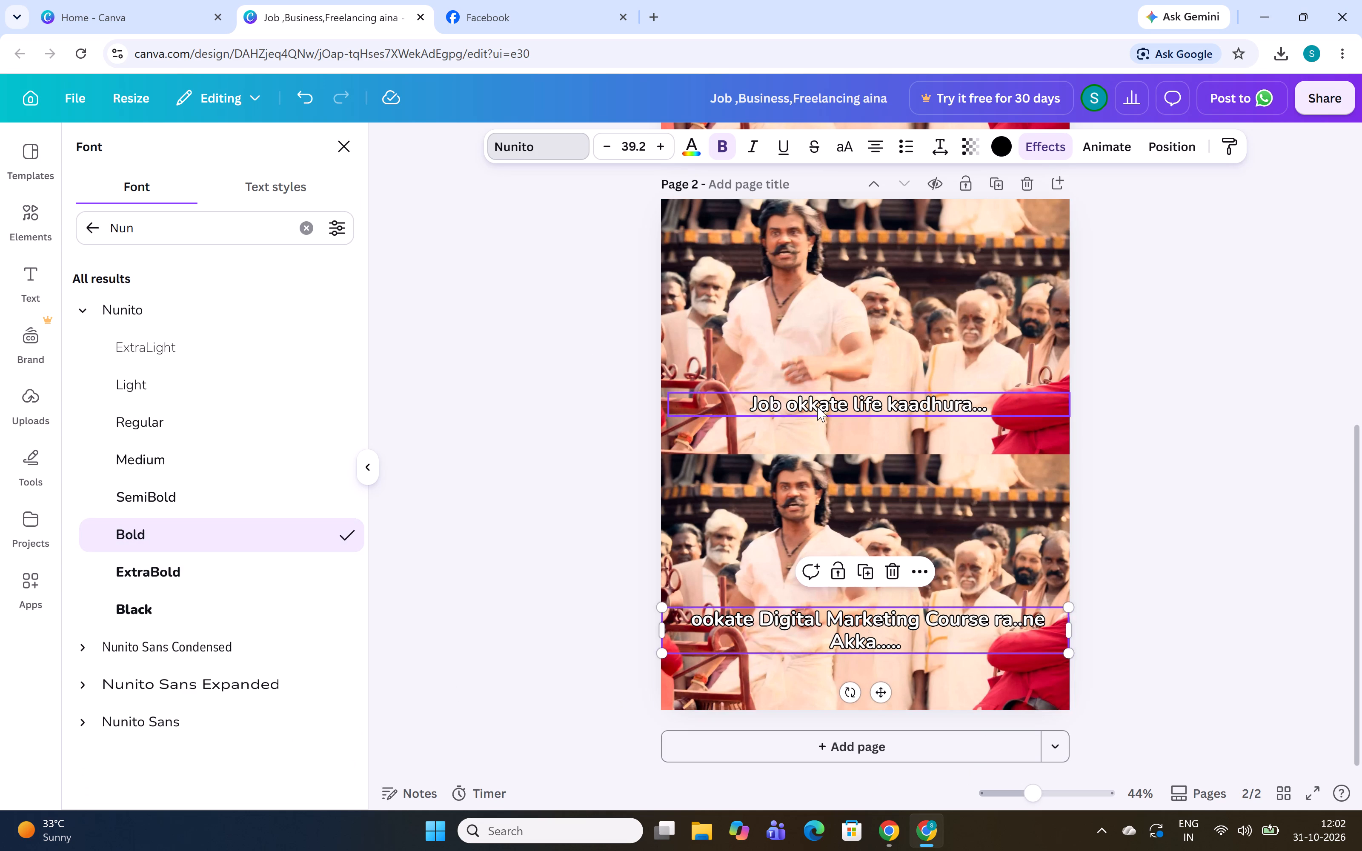
Increase the font size of page 2's upper caption to 49.1.
{"action": "left_click", "coordinate": [817, 406]}
{"action": "triple_click", "coordinate": [659, 143]}
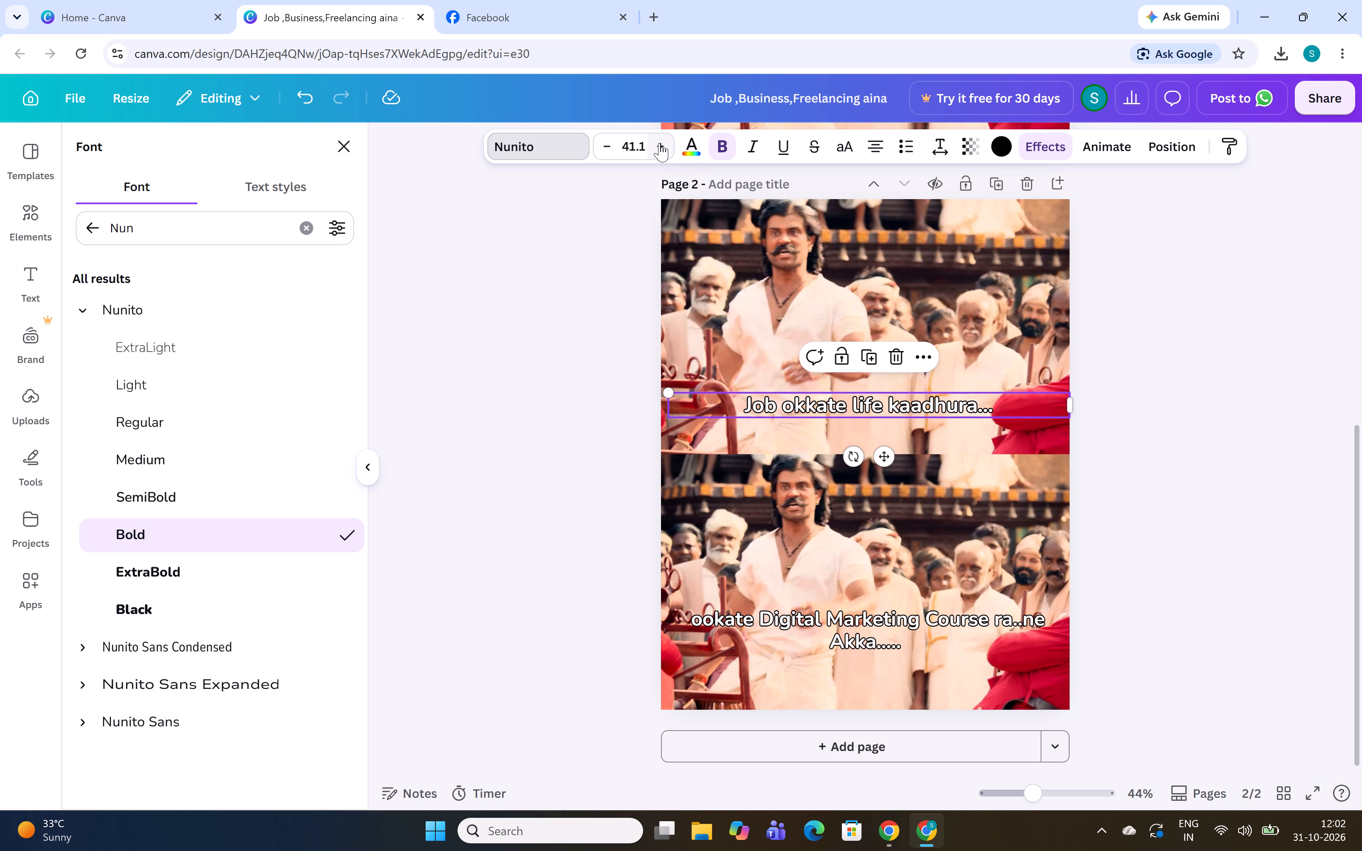
{"action": "triple_click", "coordinate": [659, 143]}
{"action": "triple_click", "coordinate": [659, 143]}
{"action": "left_click", "coordinate": [659, 143]}
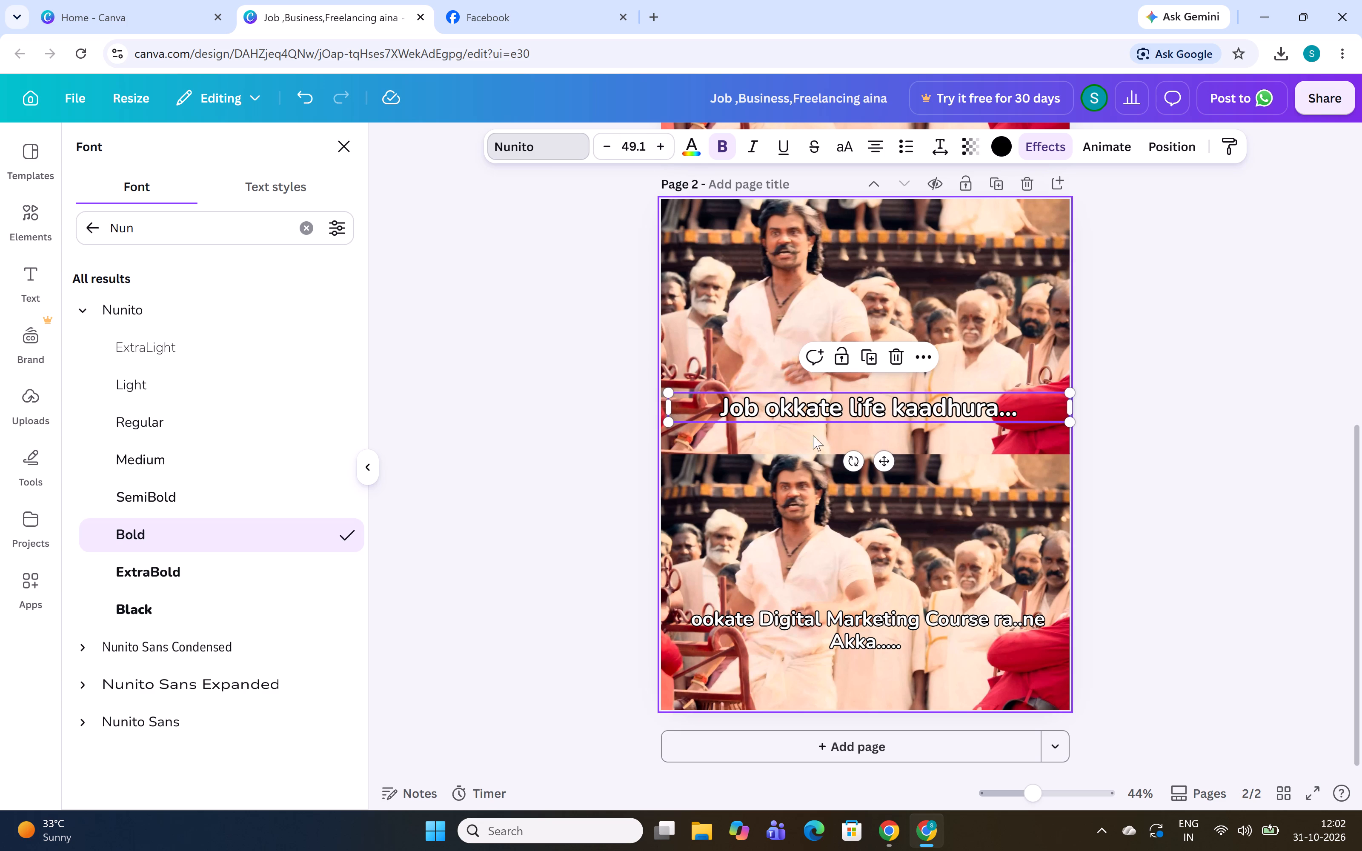
Increase the font size of page 2's lower caption to 40.2.
{"action": "left_click", "coordinate": [861, 625]}
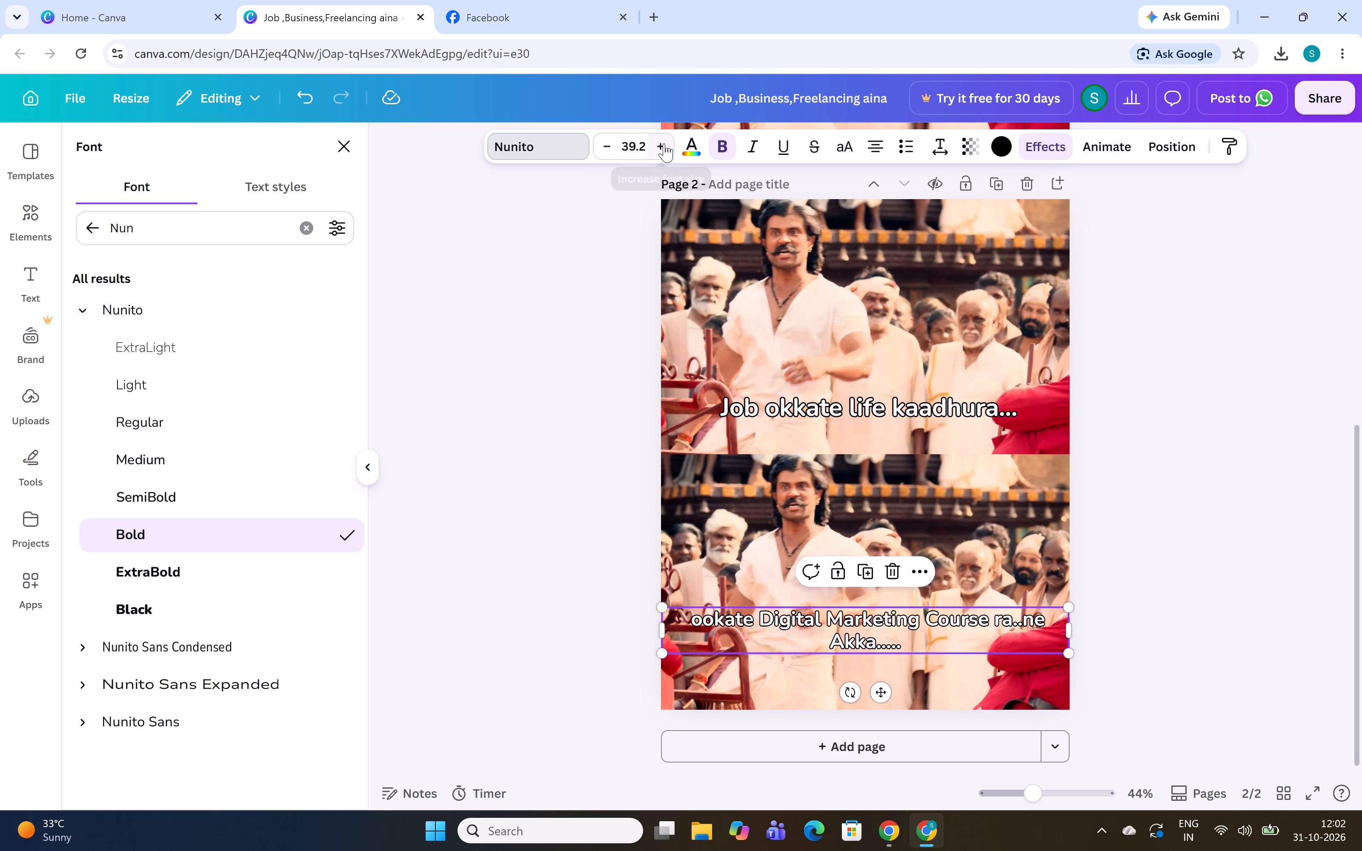
{"action": "left_click", "coordinate": [661, 145]}
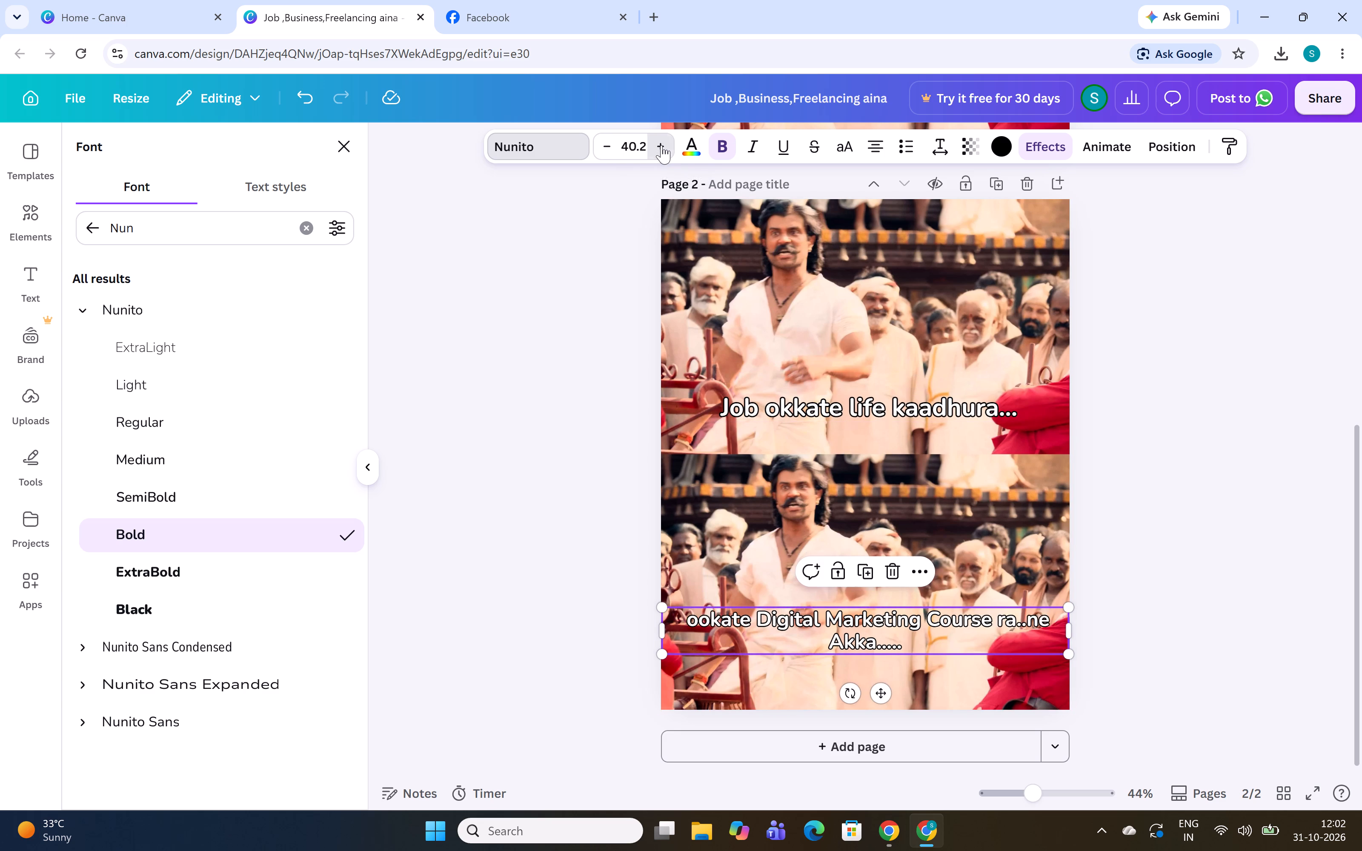
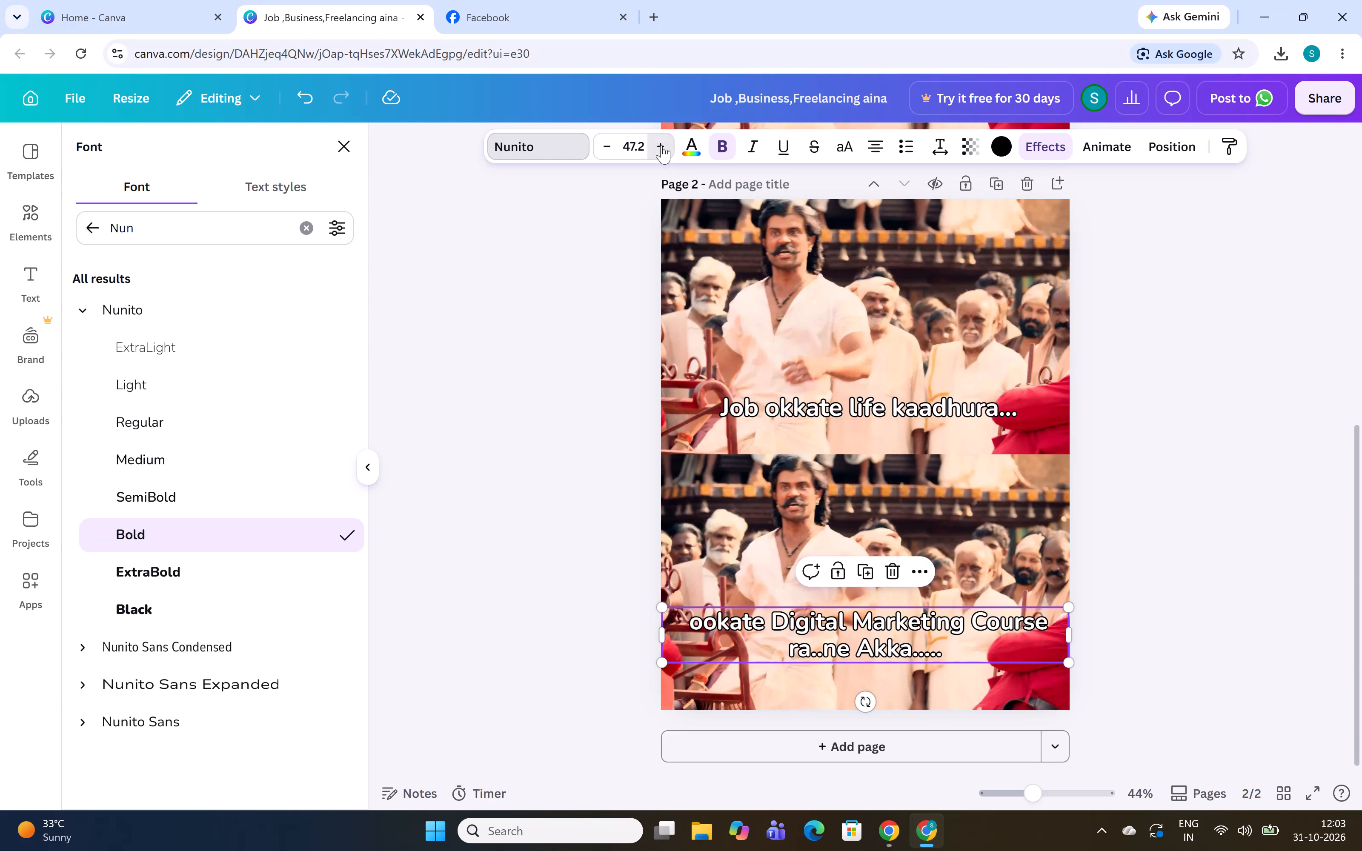
Increase the font size of page 2's lower caption to 48.2 and compare it with the upper caption.
{"action": "left_click", "coordinate": [661, 145]}
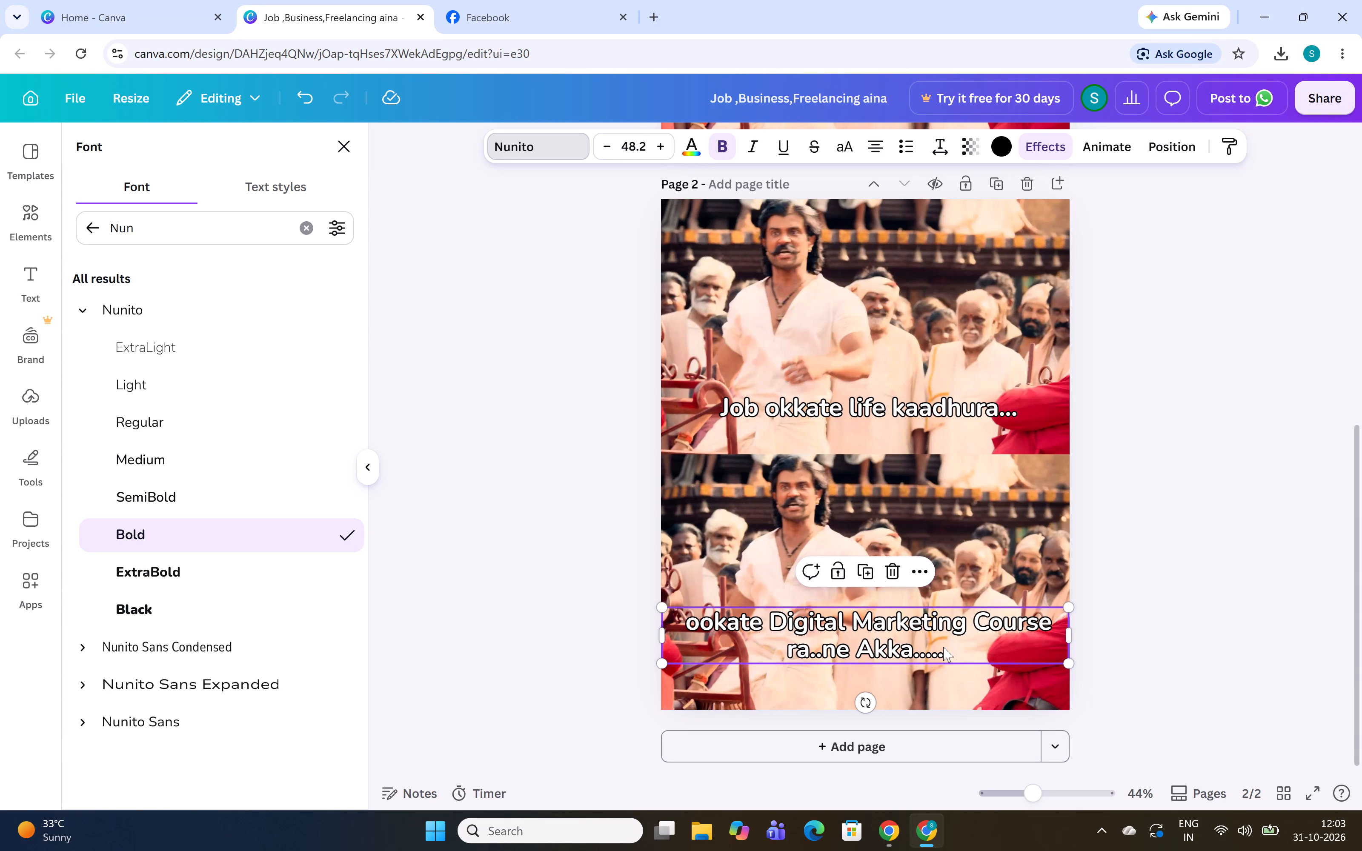
{"action": "left_click", "coordinate": [905, 420]}
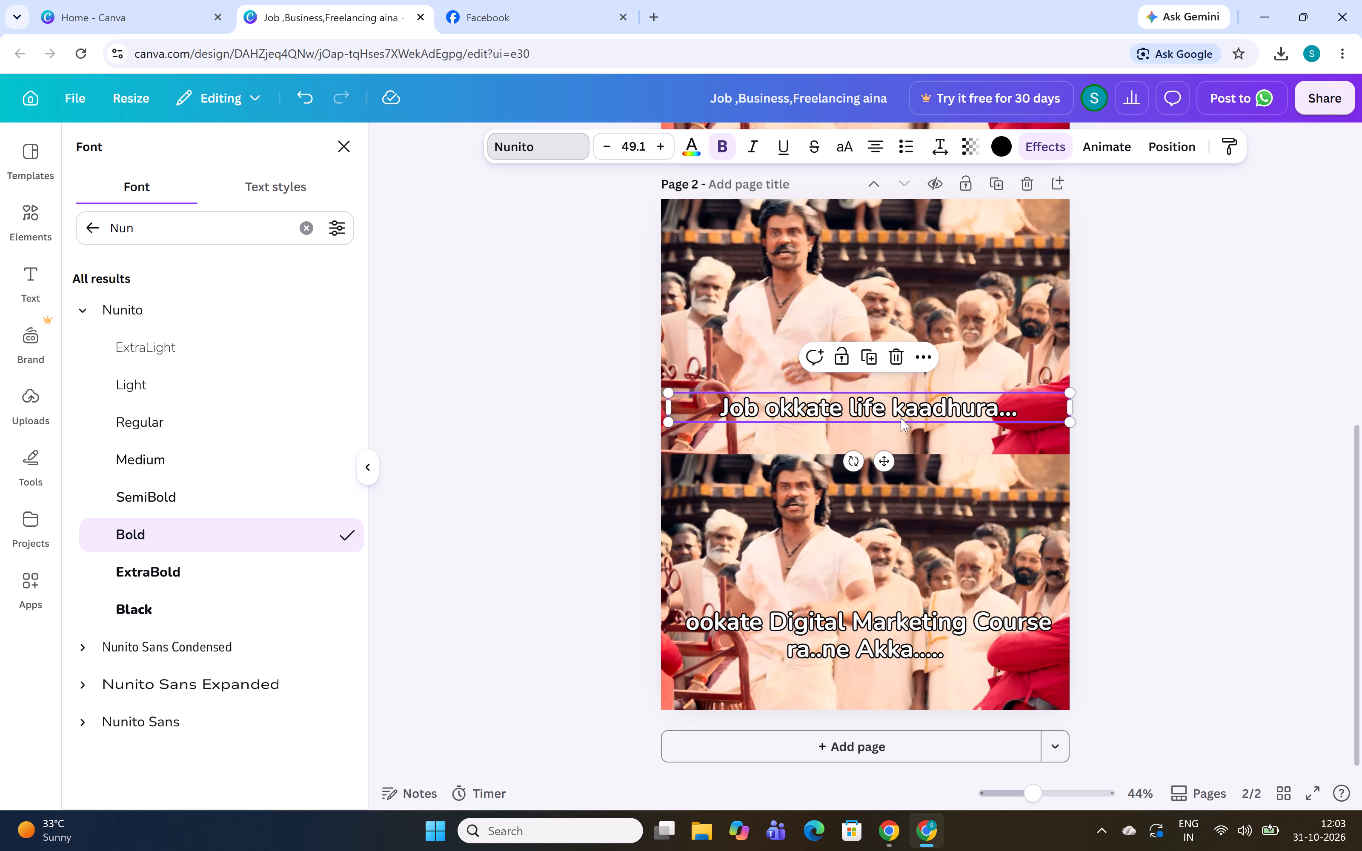
{"action": "left_click", "coordinate": [901, 632]}
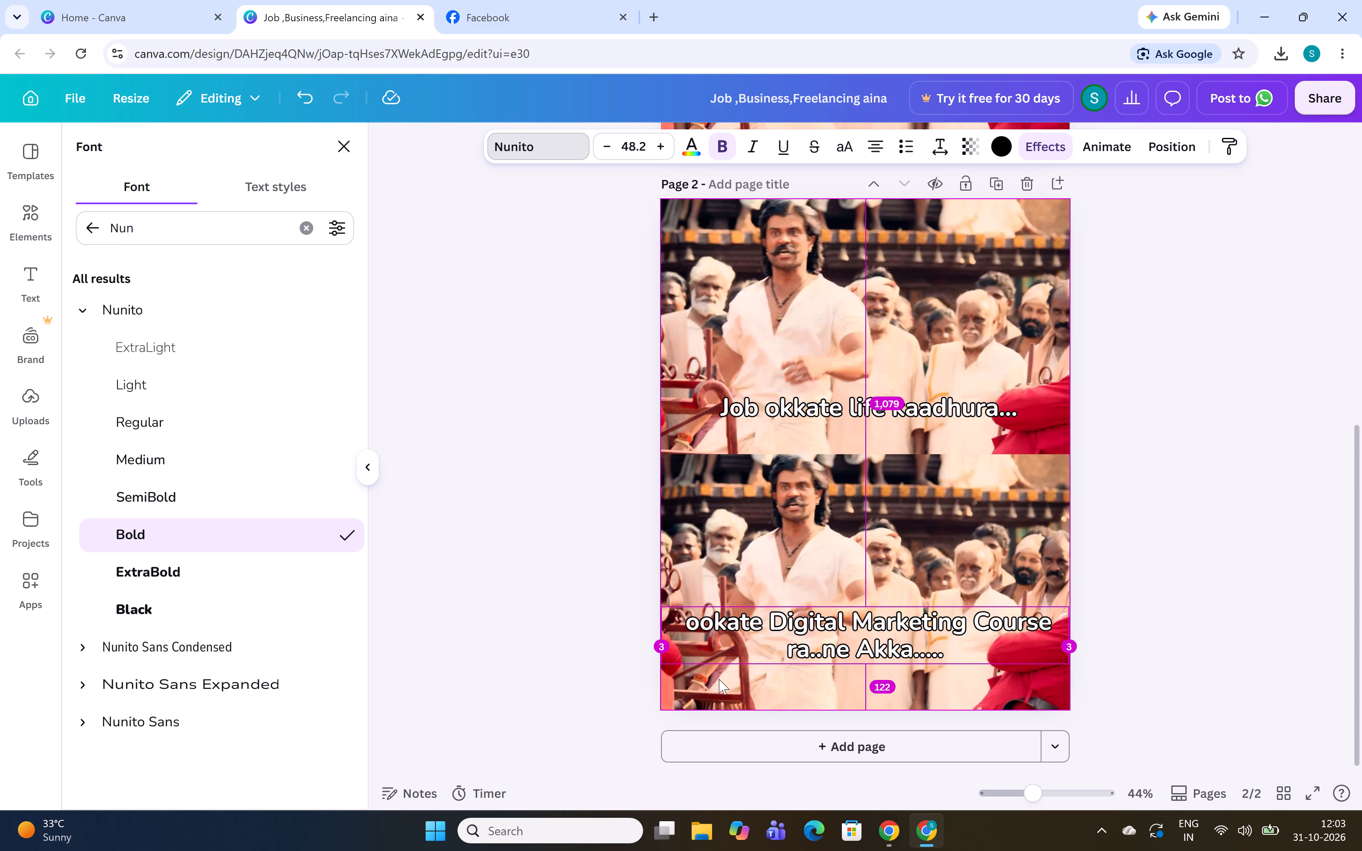
Check the instructor's meme in the course video and remove the ending of page 2's lower caption after "Digital Marketing".
{"action": "key", "text": "alt+Tab"}
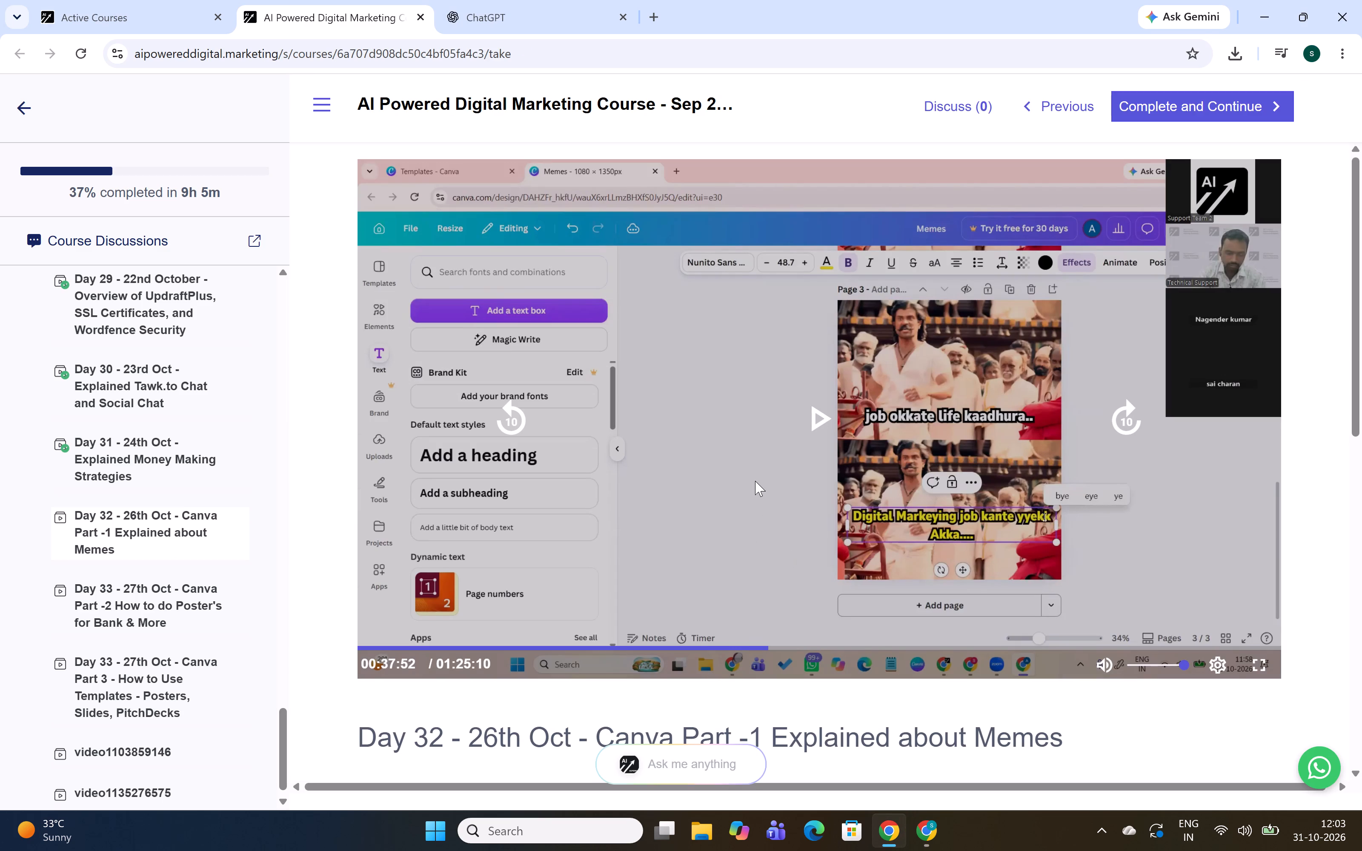
{"action": "key", "text": "alt+Tab"}
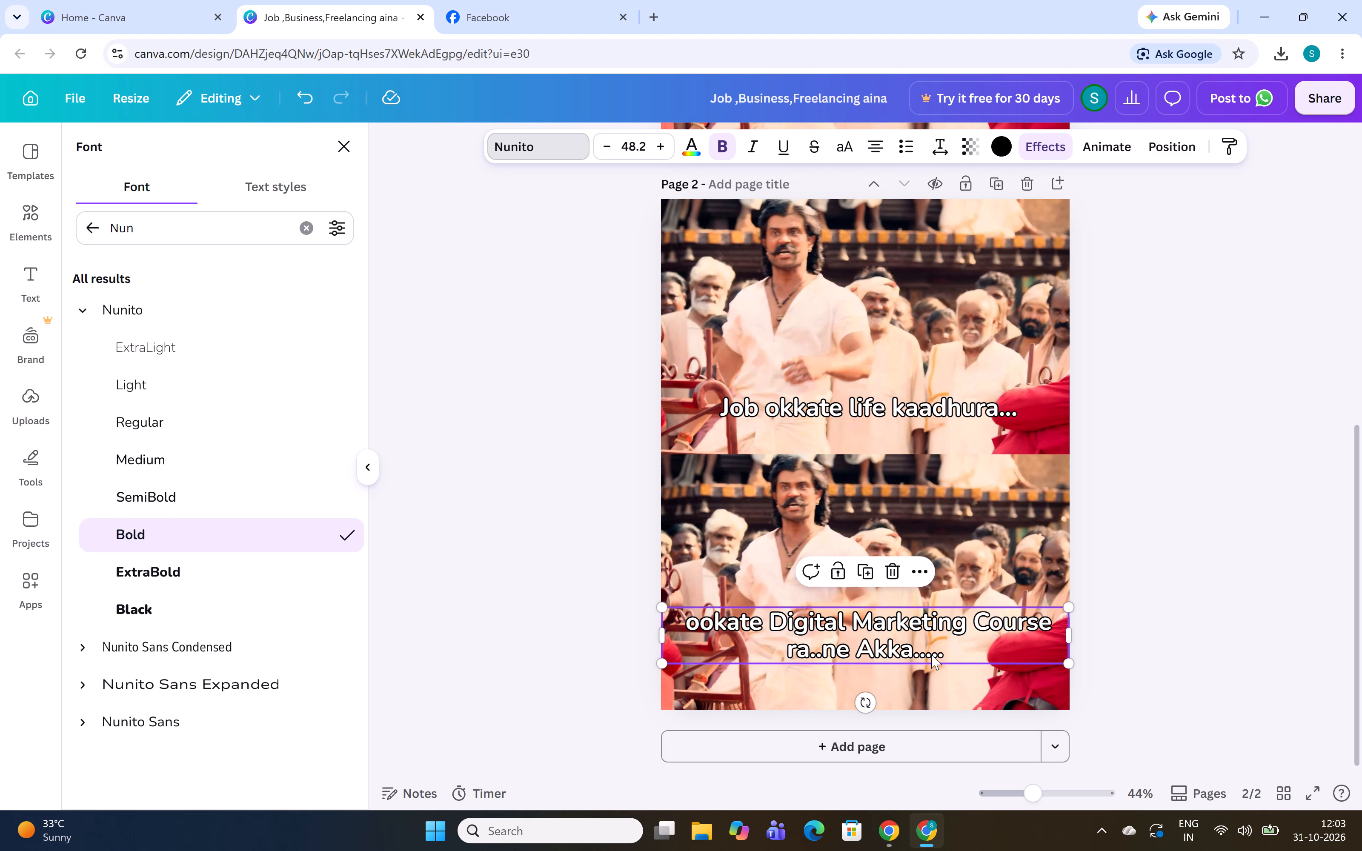
{"action": "left_click", "coordinate": [943, 648]}
{"action": "left_click", "coordinate": [956, 651]}
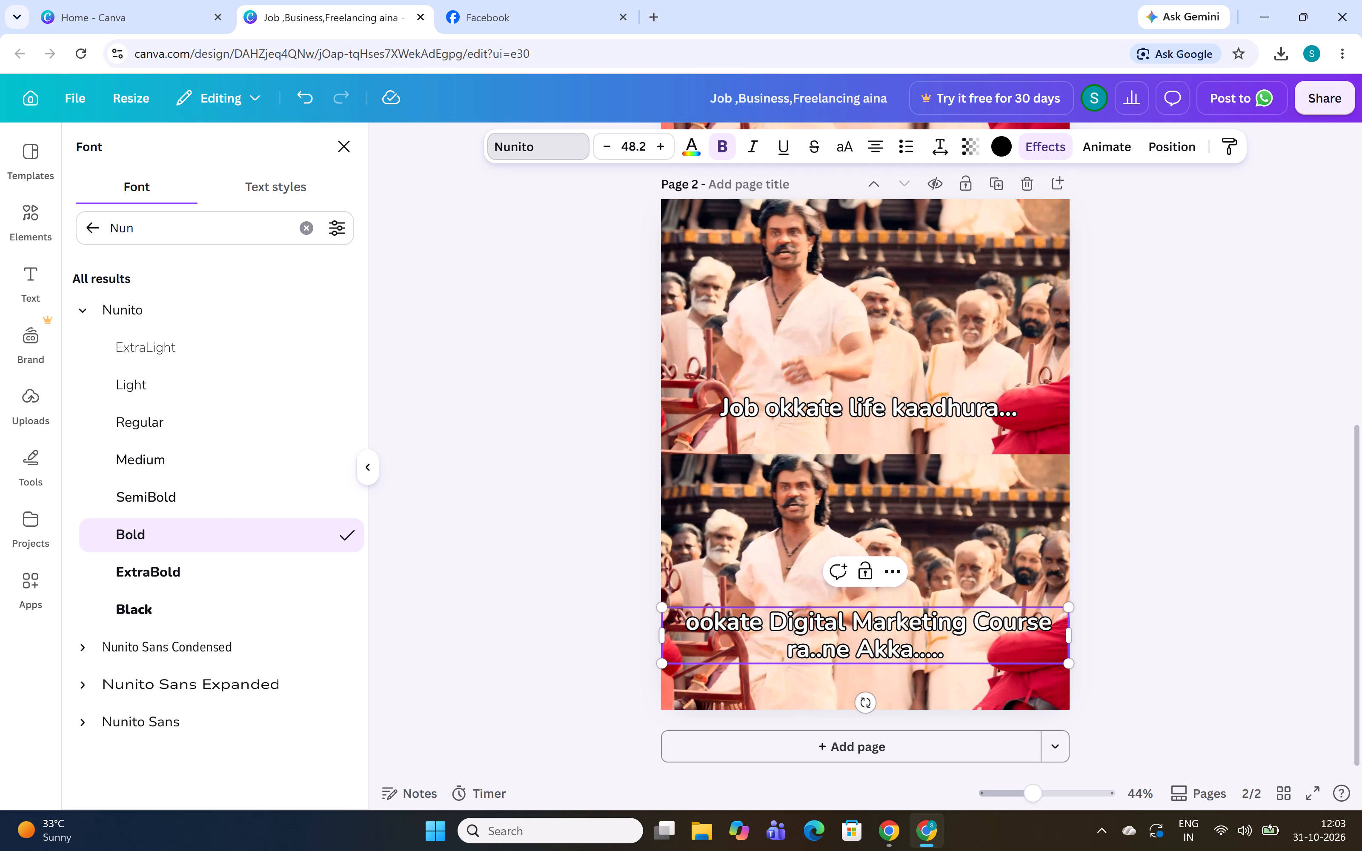
{"action": "key", "text": "BackSpace"}
{"action": "key", "text": "BackSpace"}
{"action": "key", "text": "BackSpace"}
{"action": "key", "text": "BackSpace"}
{"action": "key", "text": "BackSpace"}
{"action": "key", "text": "BackSpace"}
{"action": "key", "text": "BackSpace"}
{"action": "key", "text": "BackSpace"}
{"action": "key", "text": "BackSpace"}
{"action": "key", "text": "BackSpace"}
{"action": "key", "text": "BackSpace"}
{"action": "key", "text": "BackSpace"}
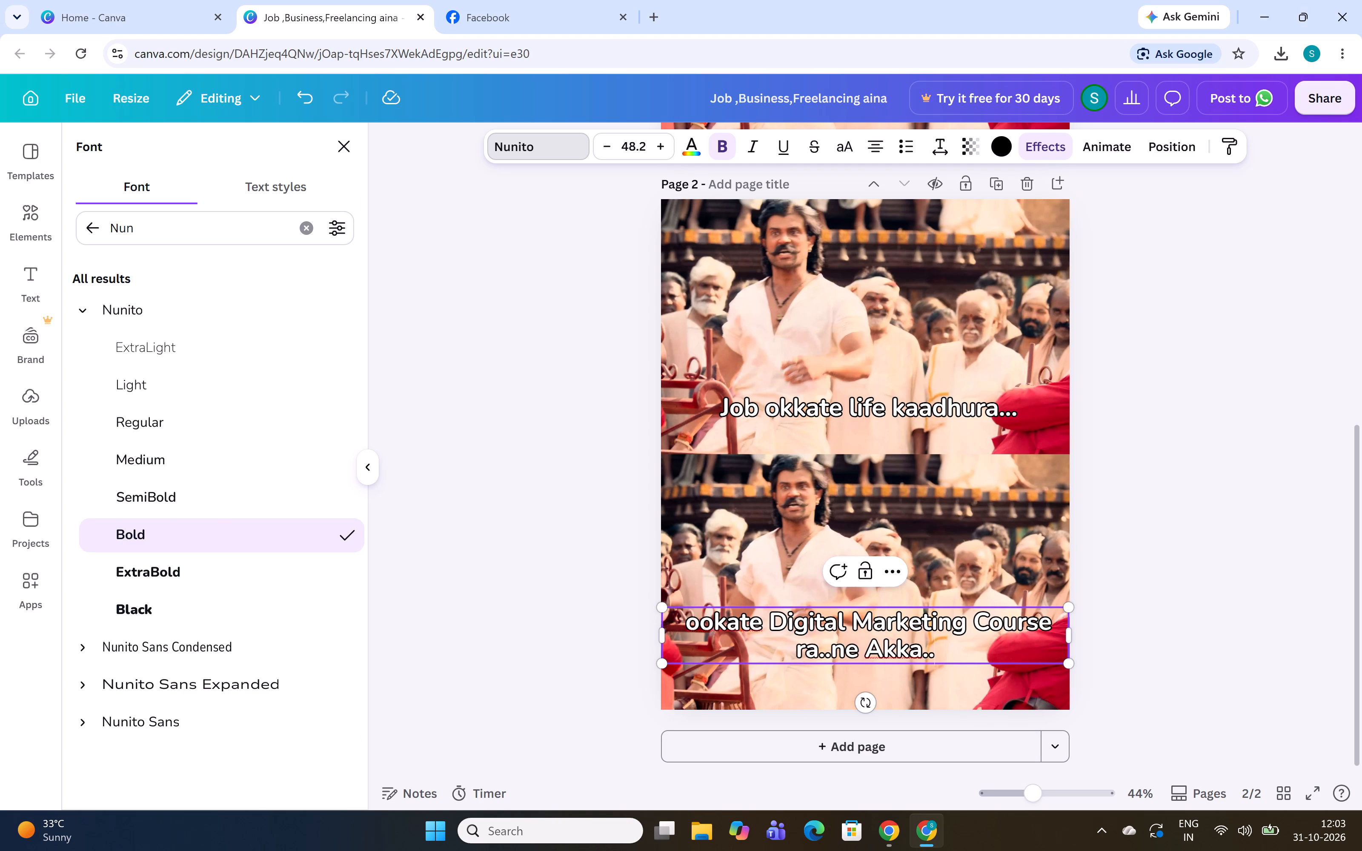
{"action": "key", "text": "BackSpace"}
{"action": "key", "text": "BackSpace"}
{"action": "key", "text": "BackSpace"}
{"action": "key", "text": "BackSpace"}
{"action": "key", "text": "BackSpace"}
{"action": "key", "text": "BackSpace"}
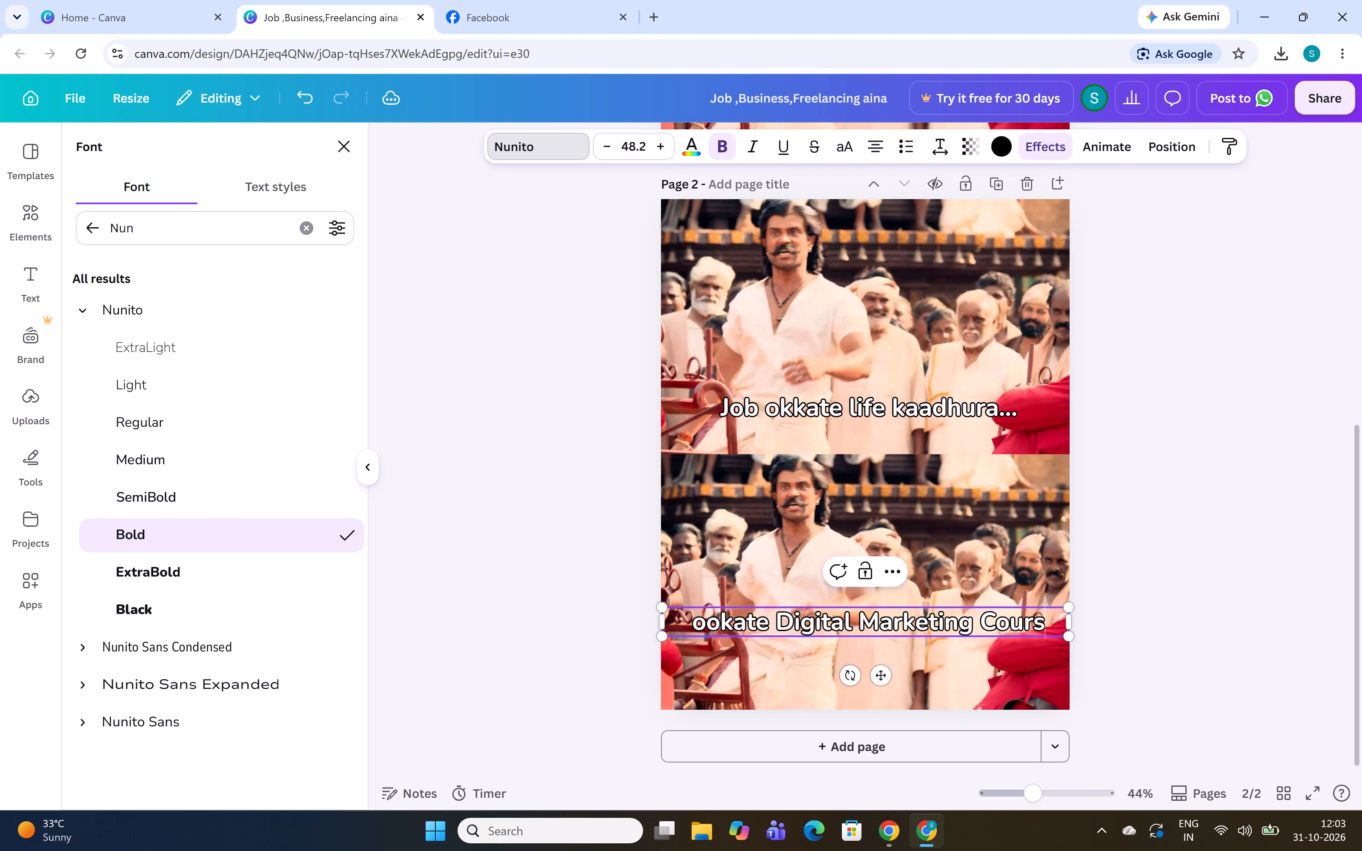
{"action": "key", "text": "BackSpace"}
{"action": "key", "text": "BackSpace"}
{"action": "key", "text": "BackSpace"}
{"action": "key", "text": "BackSpace"}
{"action": "key", "text": "BackSpace"}
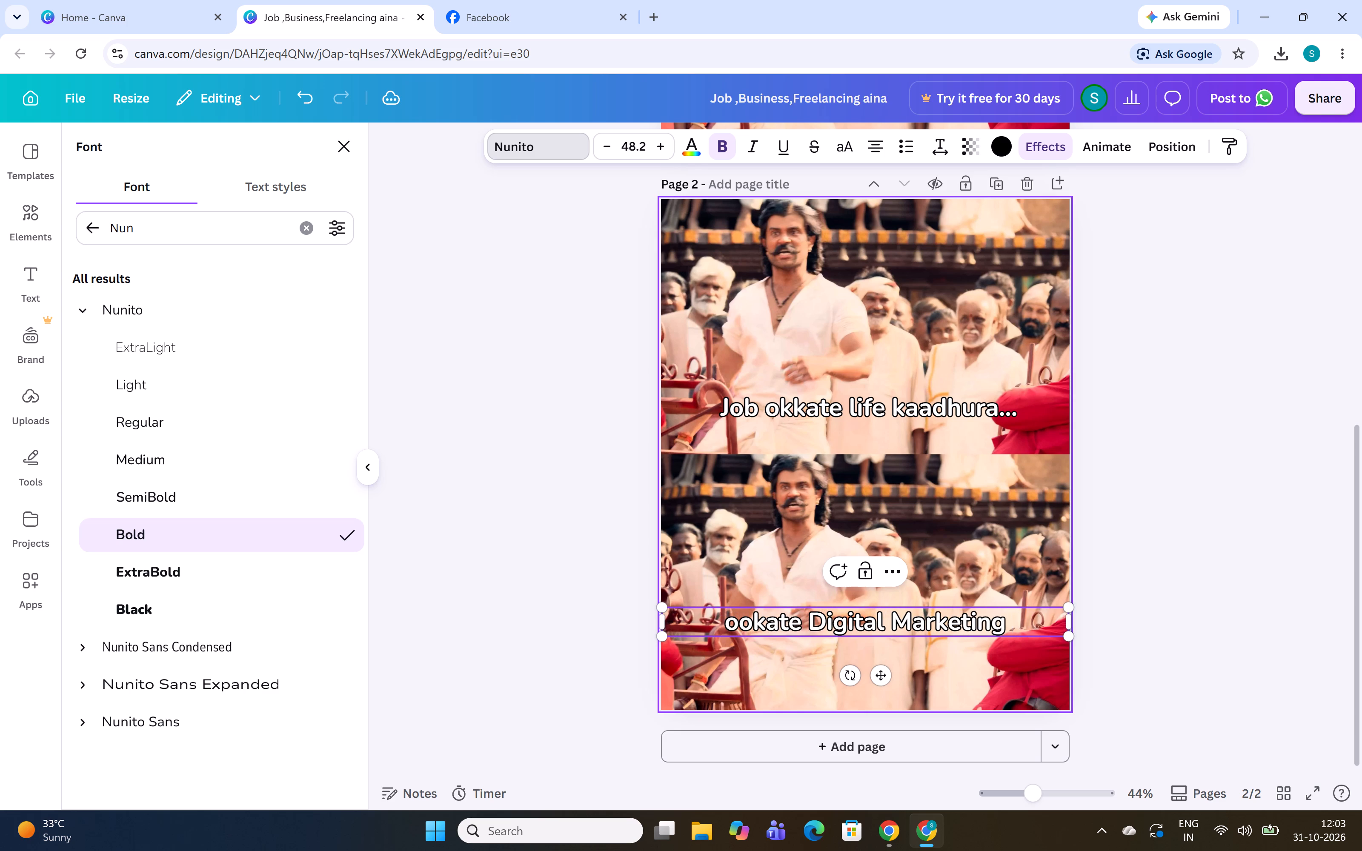
Continue the lower caption with "job kante yyekkva", following the wording in the course video.
{"action": "type", "text": "job"}
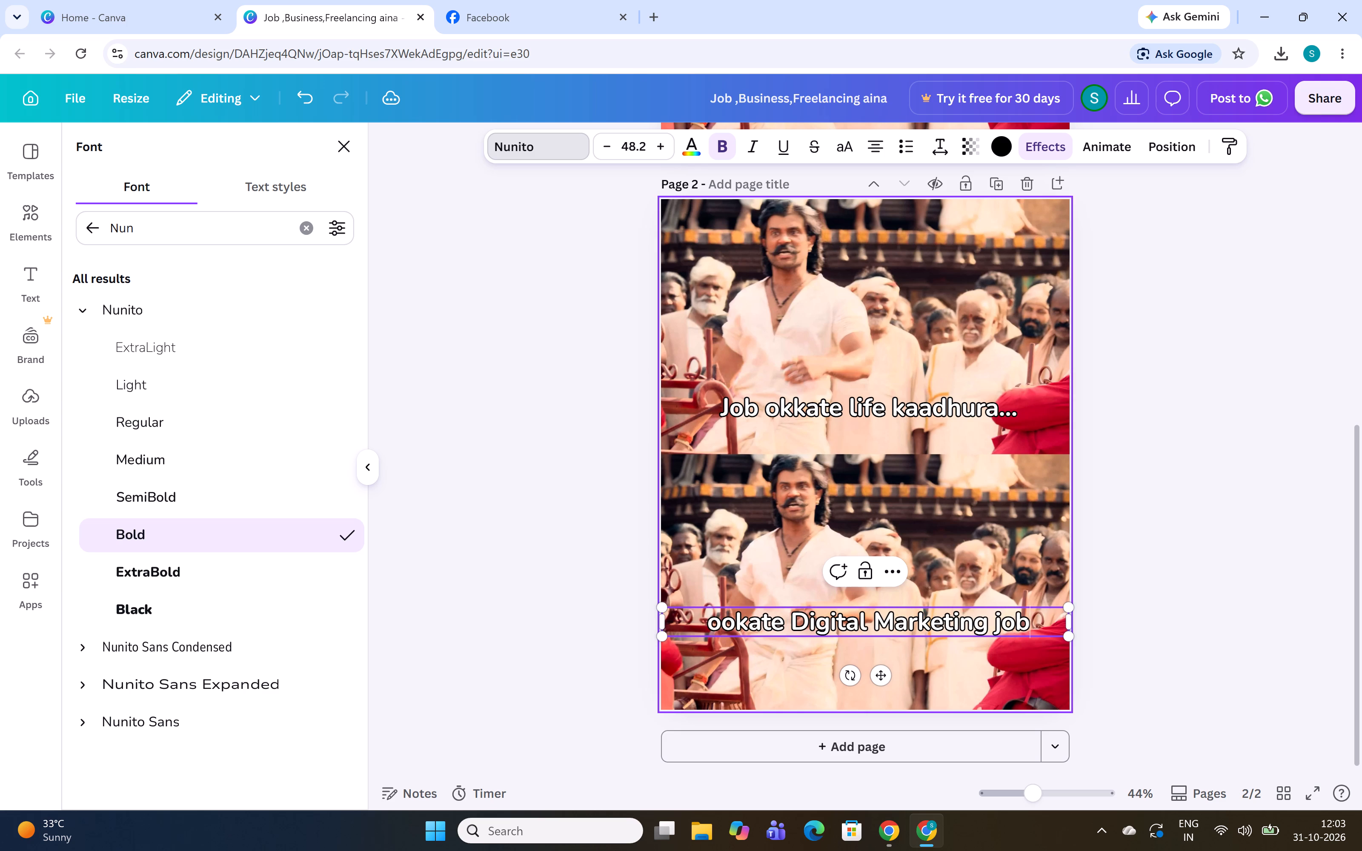
{"action": "key", "text": "space"}
{"action": "key", "text": "alt+Tab"}
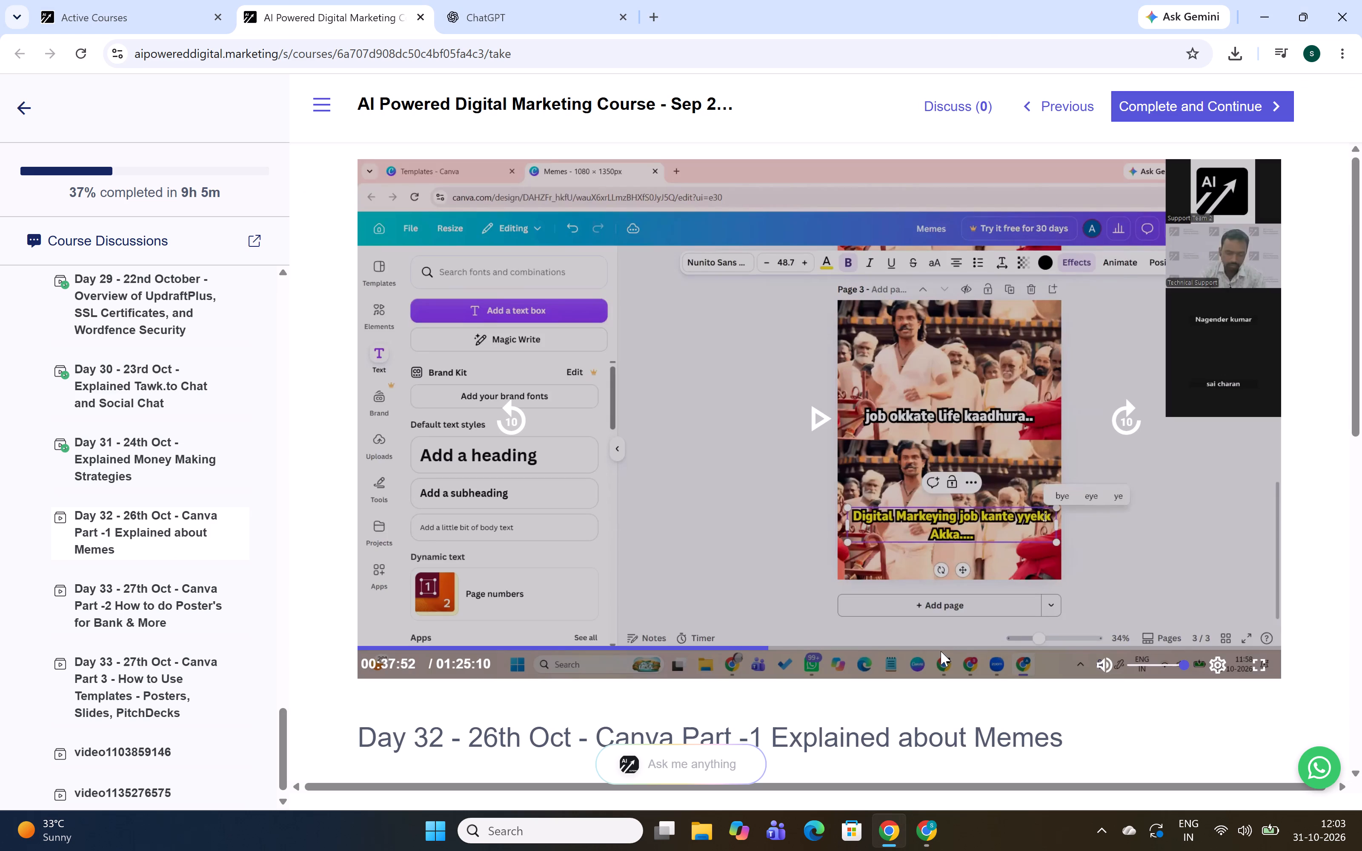
{"action": "key", "text": "alt+Tab"}
{"action": "type", "text": "kan"}
{"action": "key", "text": "alt+Tab"}
{"action": "key", "text": "alt+Tab"}
{"action": "type", "text": "te"}
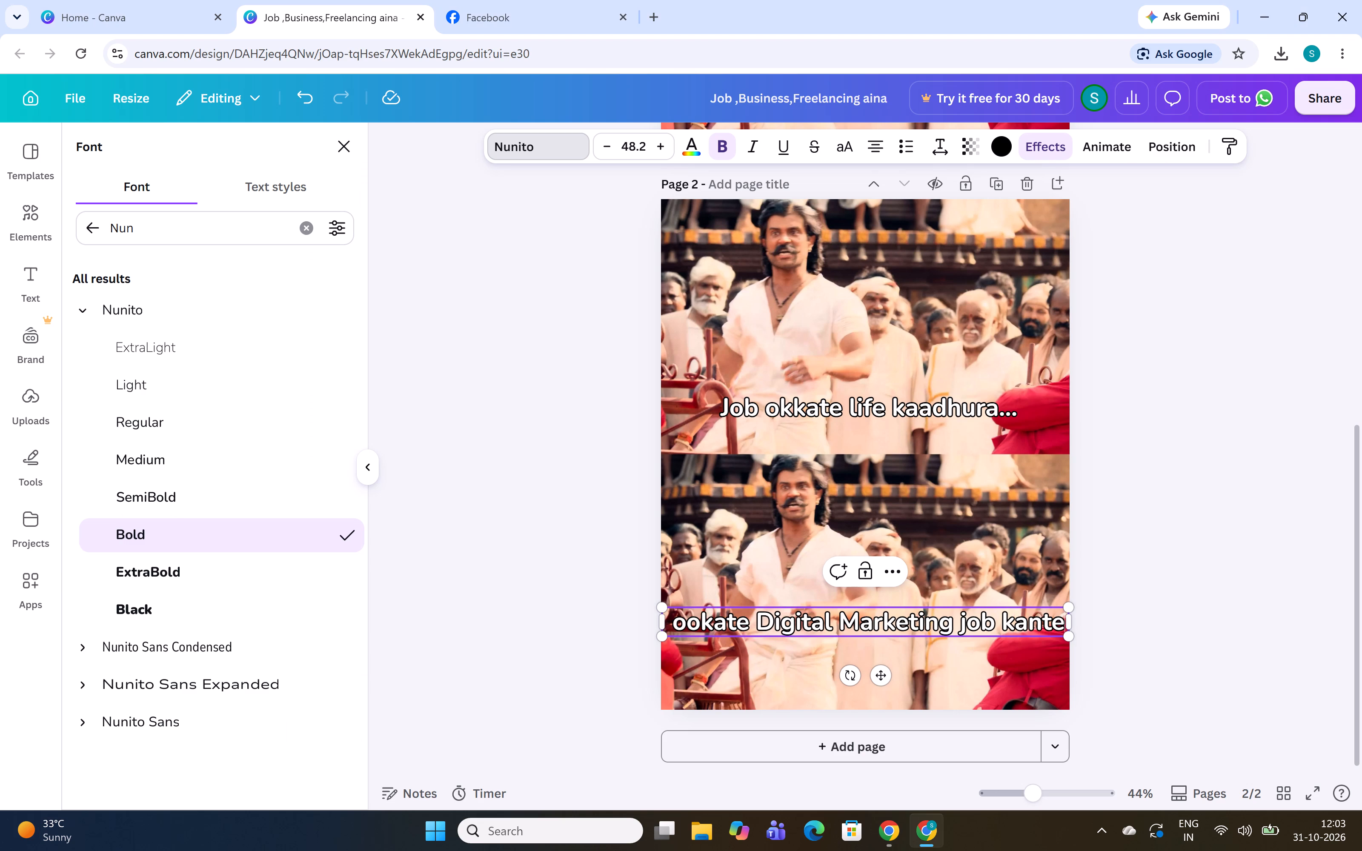
{"action": "key", "text": "space"}
{"action": "key", "text": "alt+Tab"}
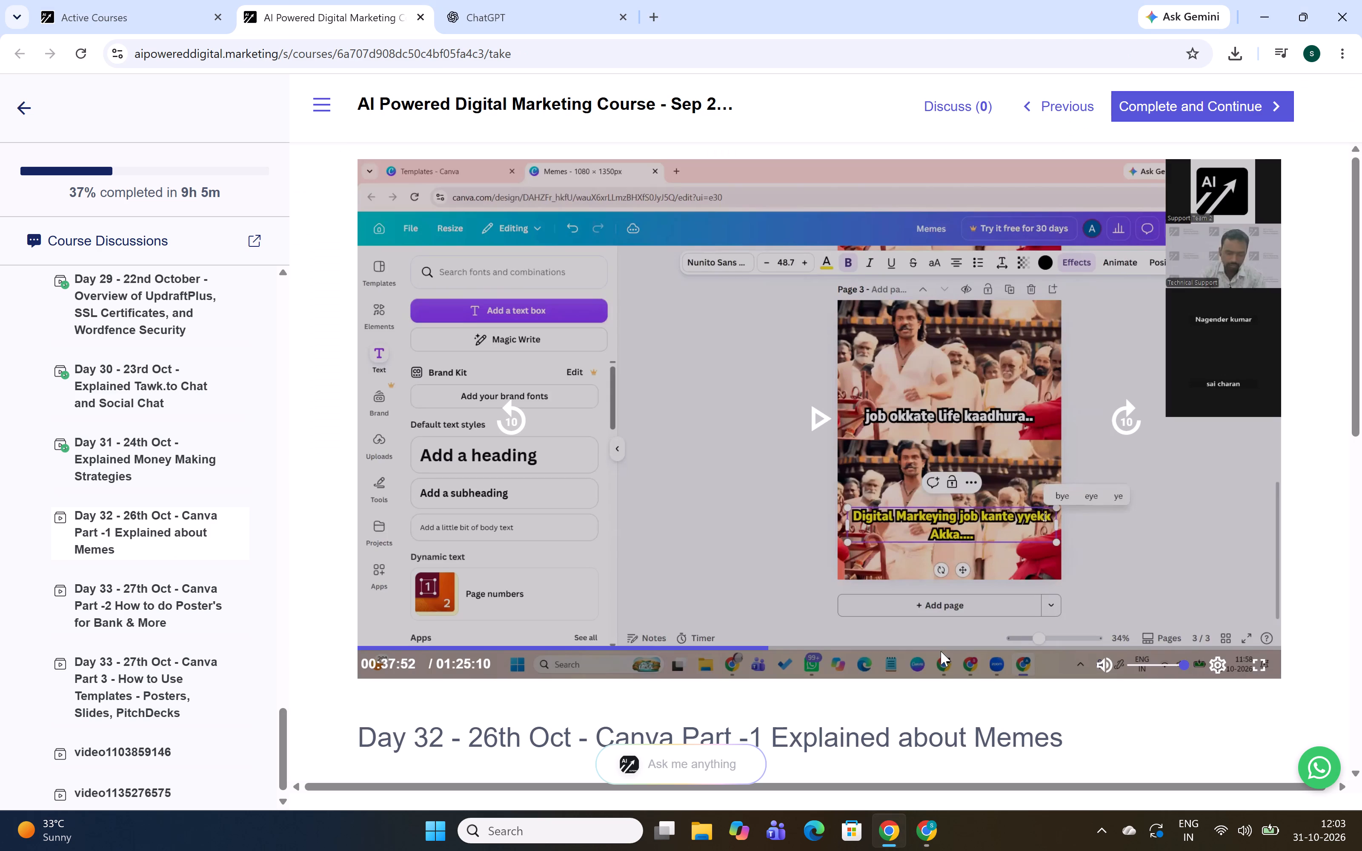
{"action": "key", "text": "space"}
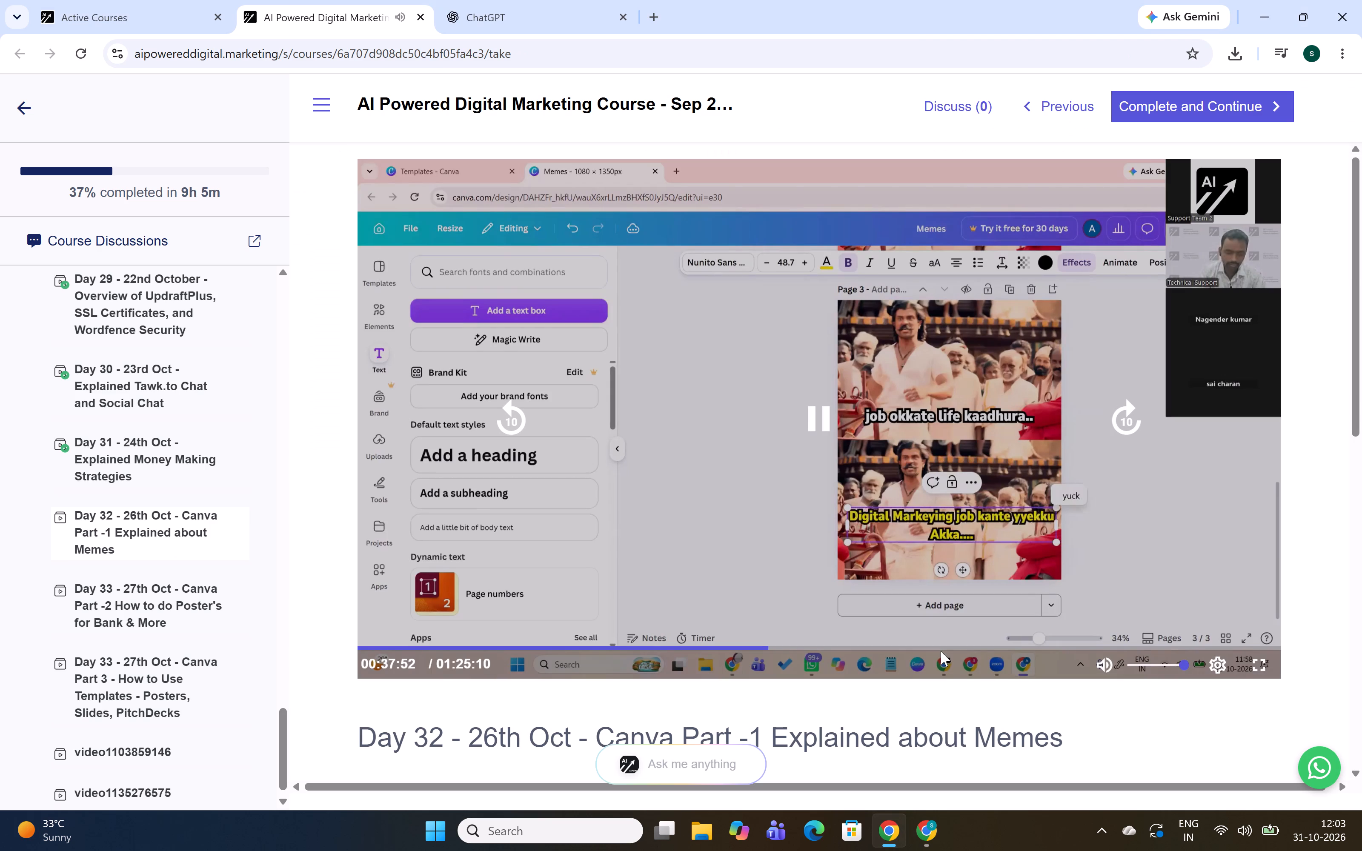
{"action": "key", "text": "space"}
{"action": "key", "text": "alt+Tab"}
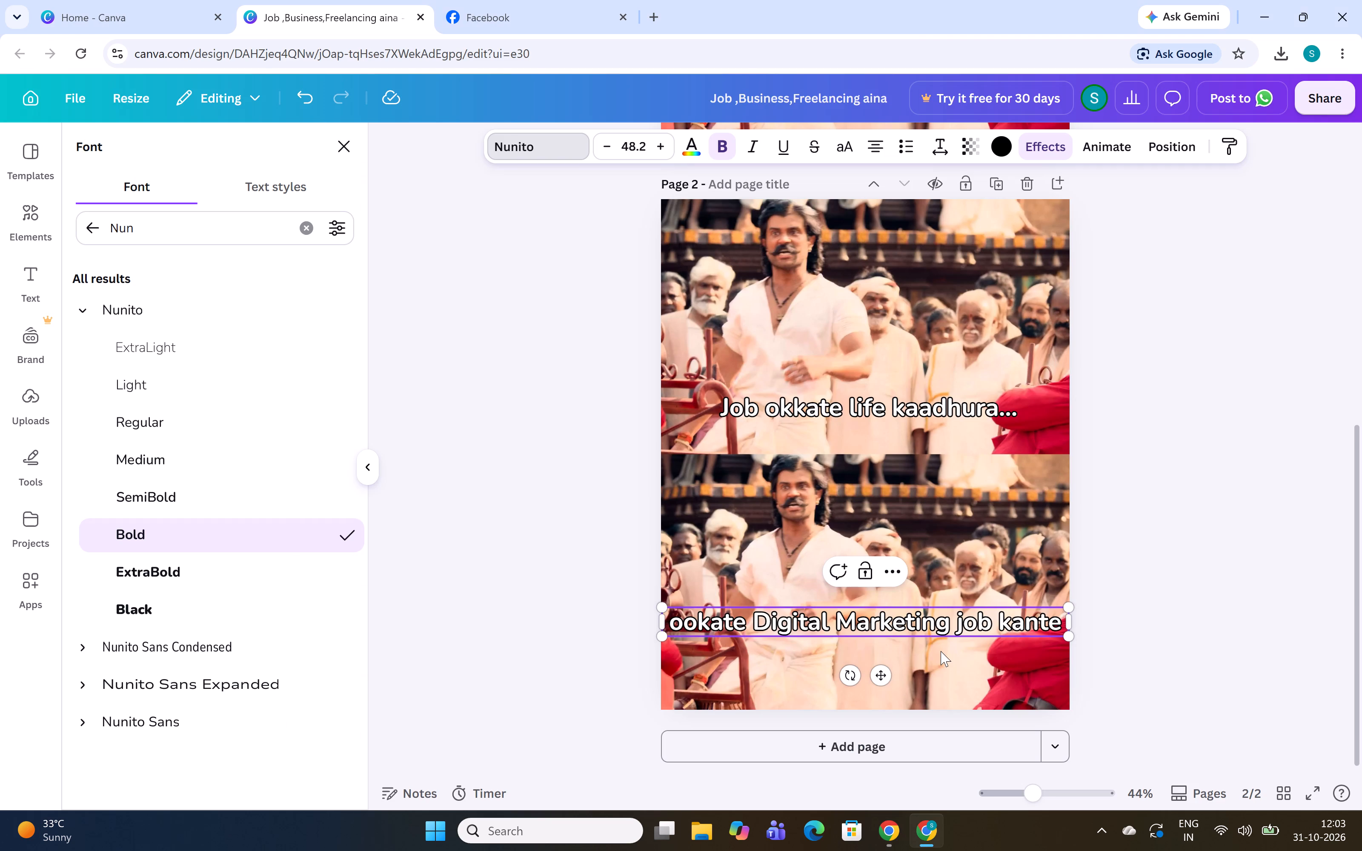
{"action": "type", "text": "yye"}
{"action": "key", "text": "alt+Tab"}
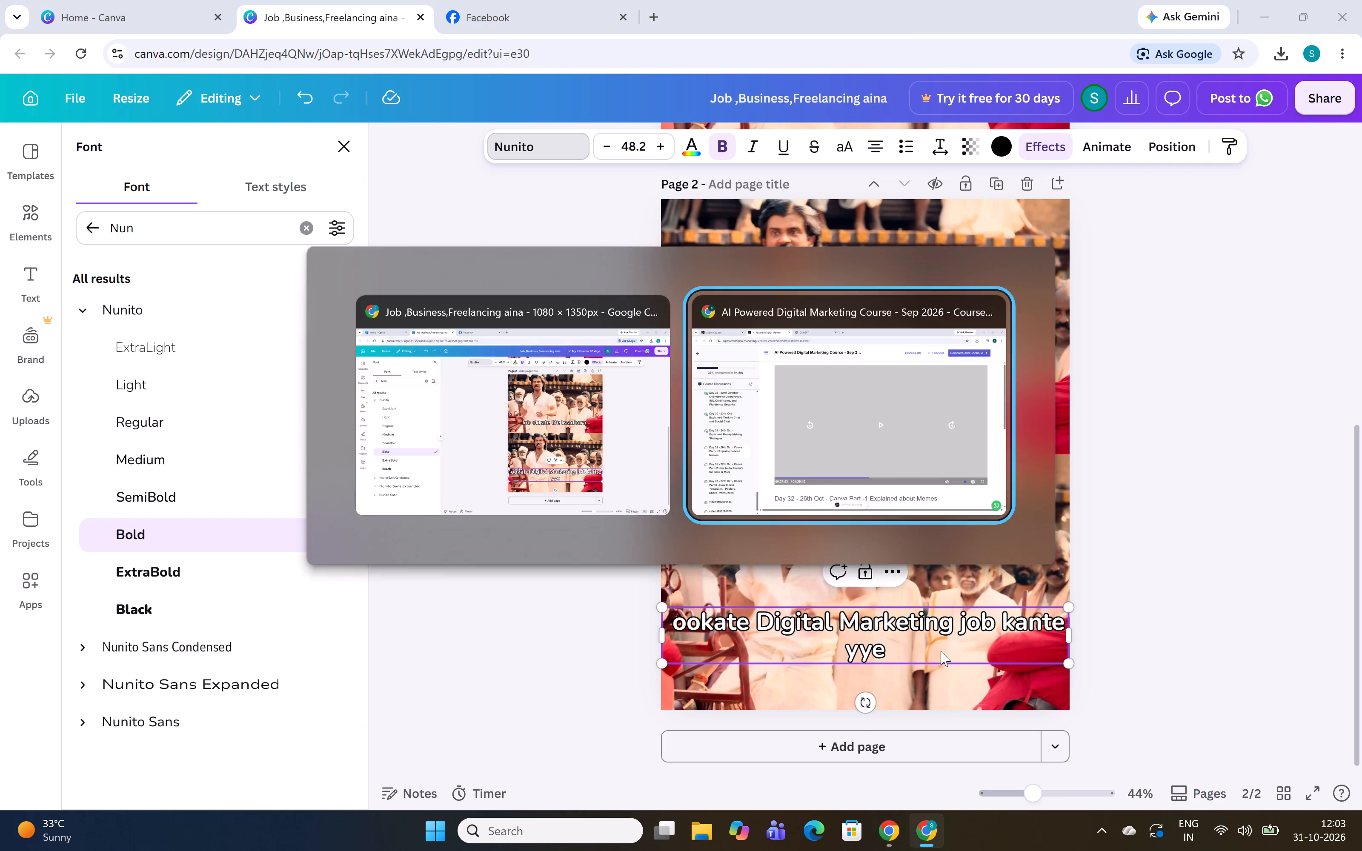
{"action": "key", "text": "alt+Tab"}
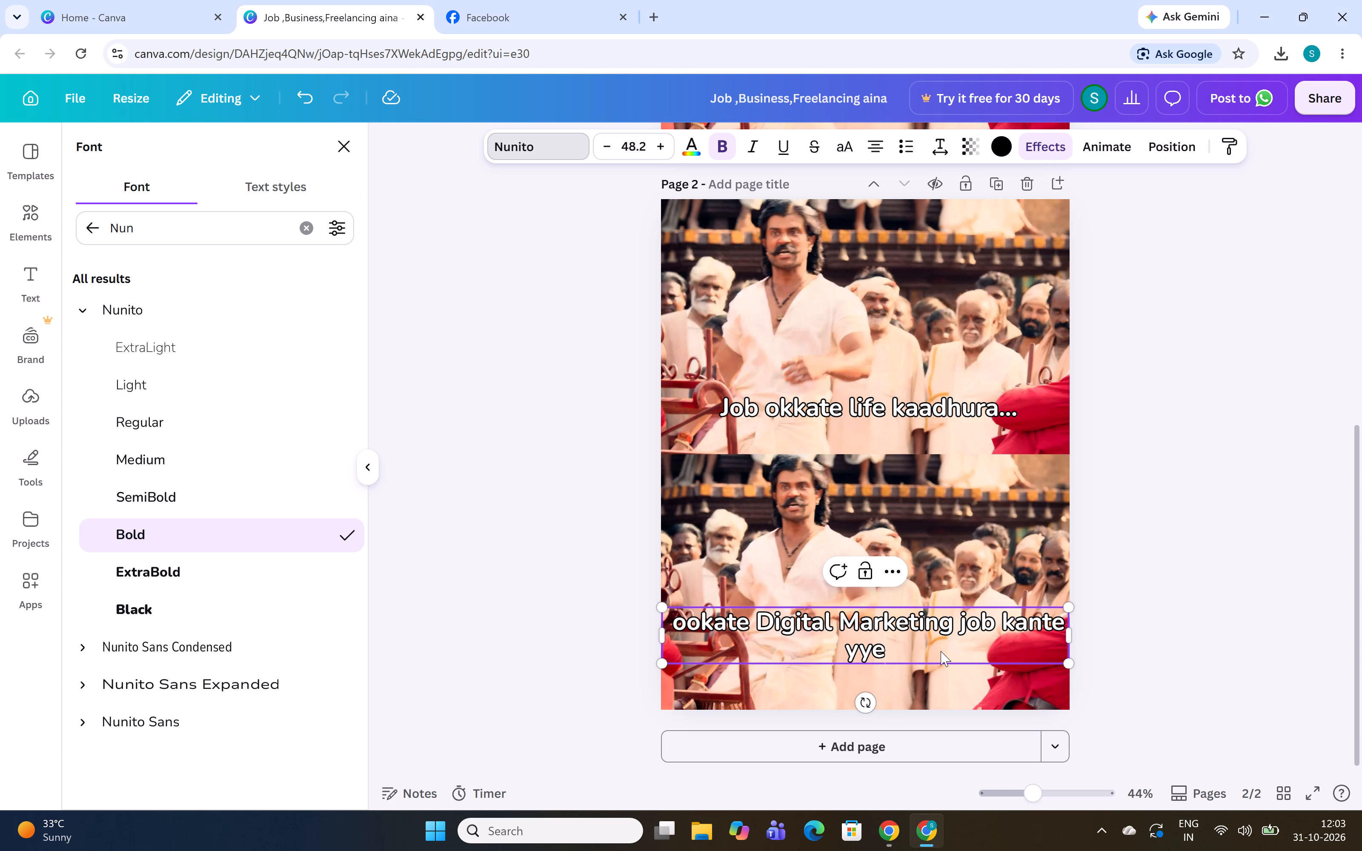
{"action": "type", "text": "kk"}
{"action": "type", "text": "va"}
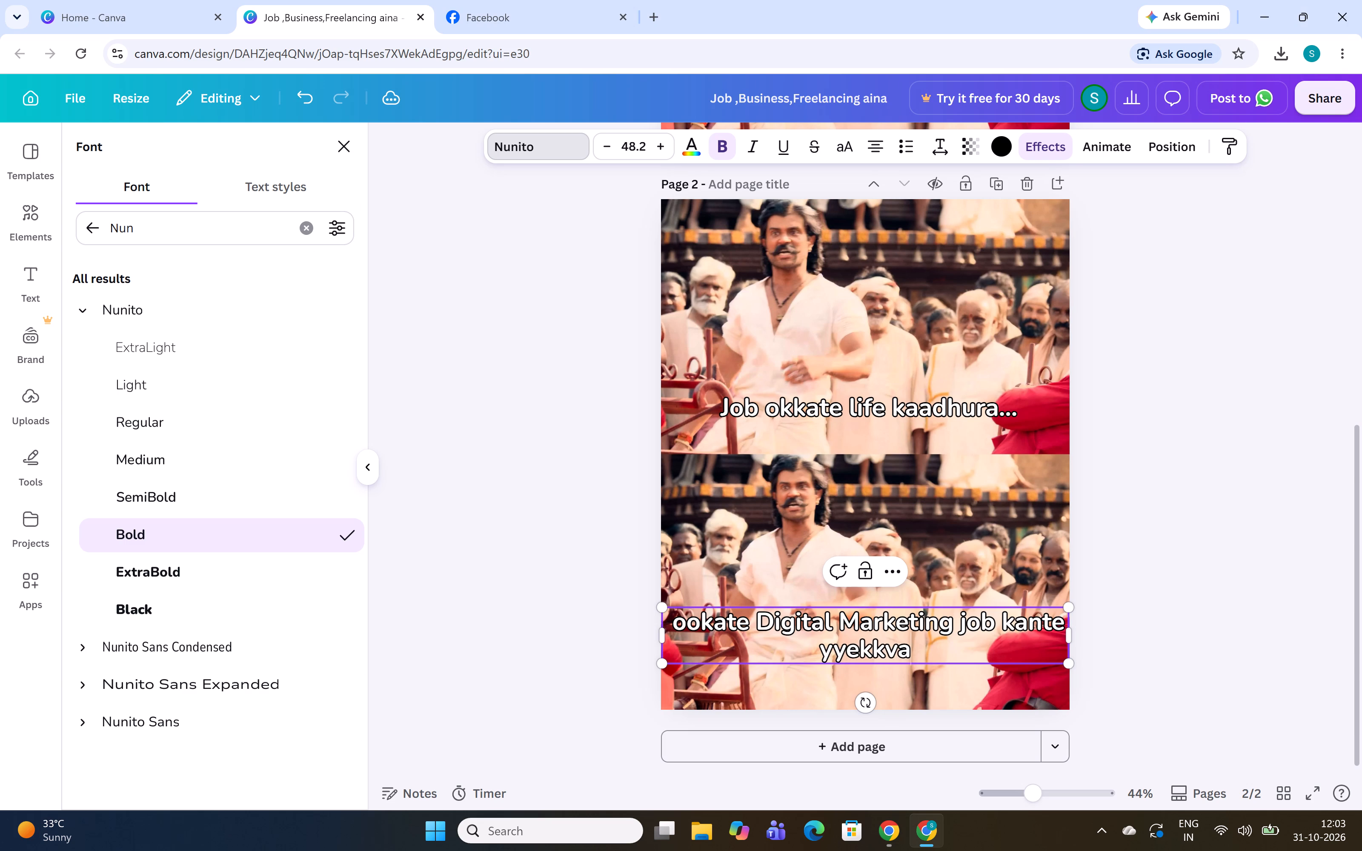
End the lower caption with "... Akka..", following the punctuation in the course video.
{"action": "key", "text": "alt+Tab"}
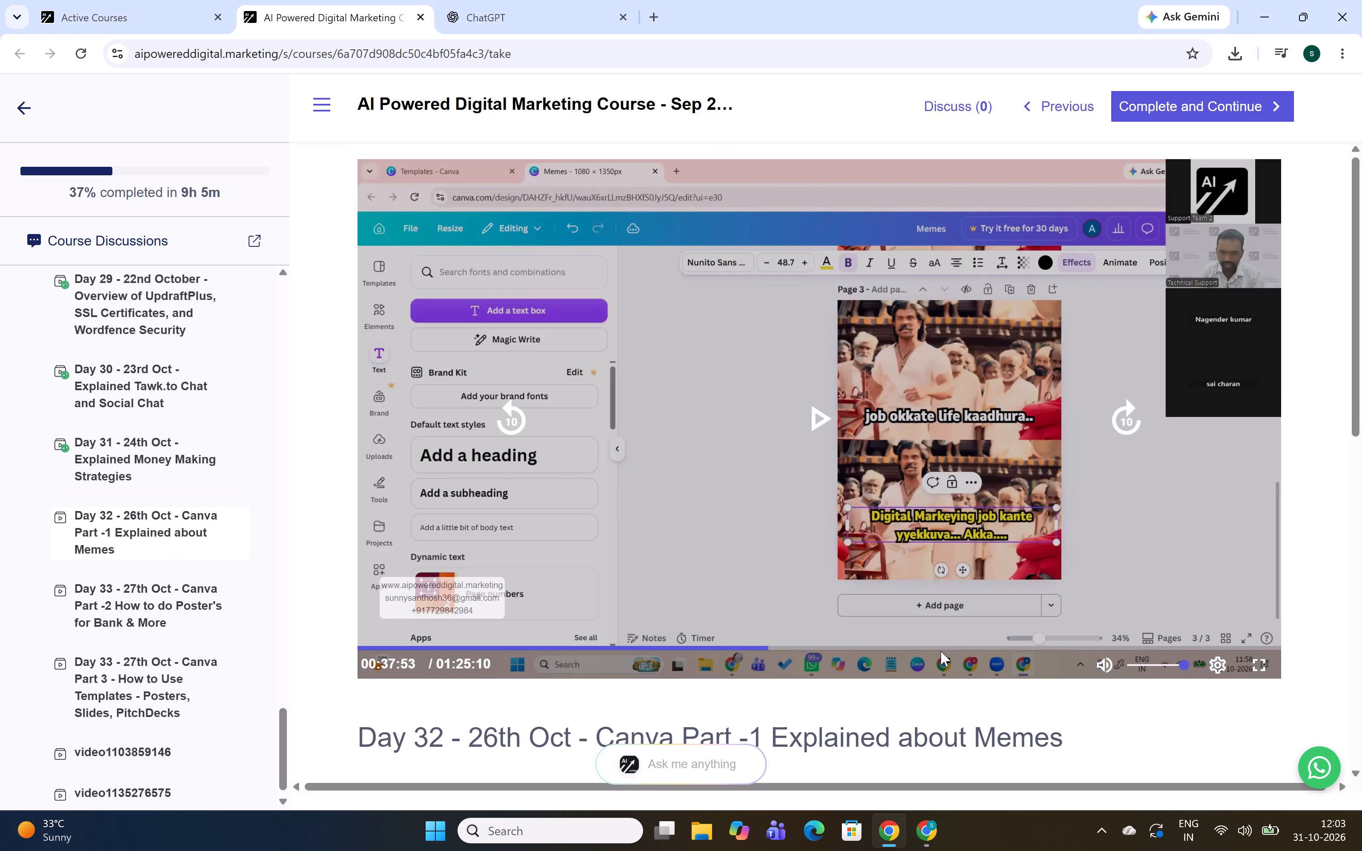
{"action": "key", "text": "alt+Tab"}
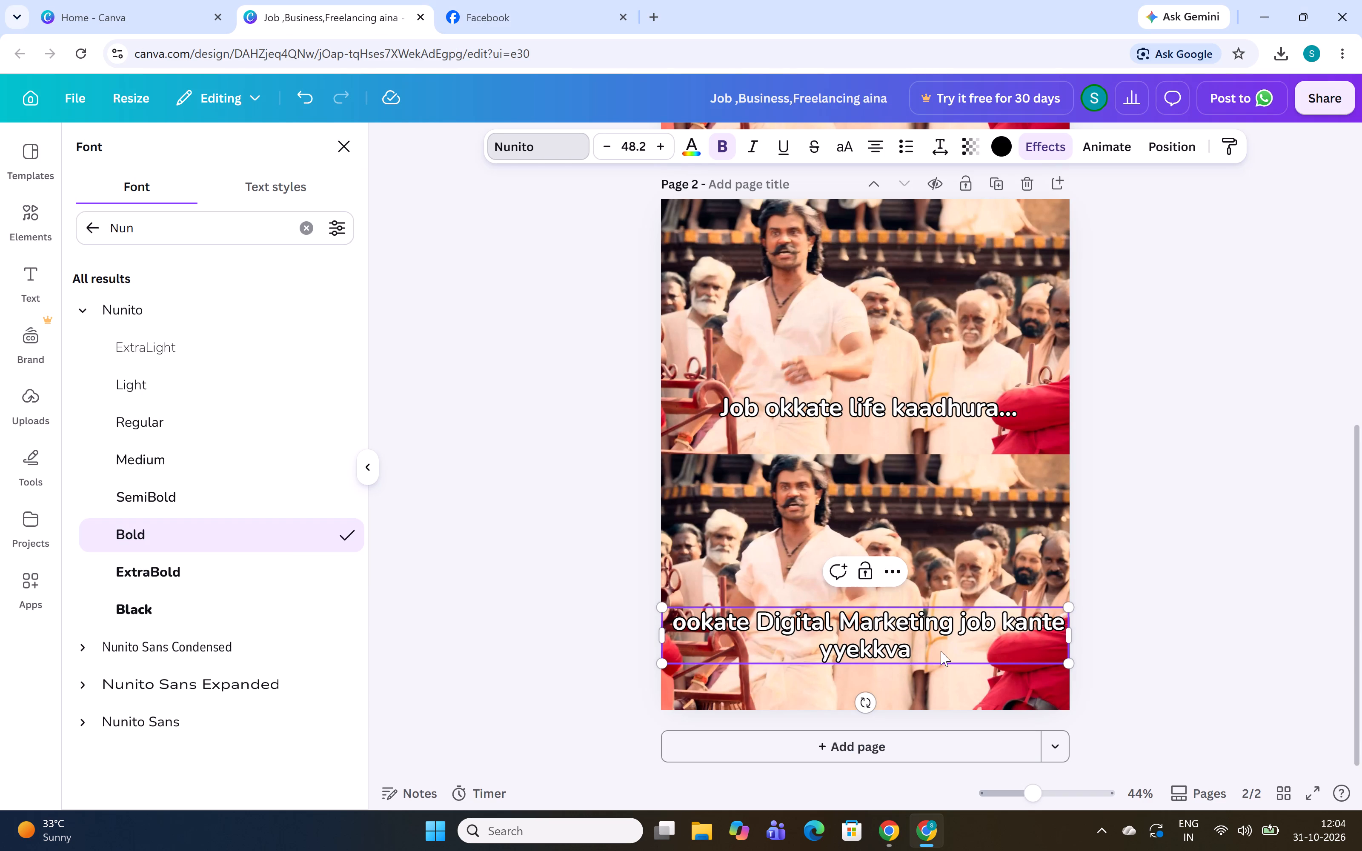
{"action": "type", "text": ".."}
{"action": "key", "text": "alt+Tab"}
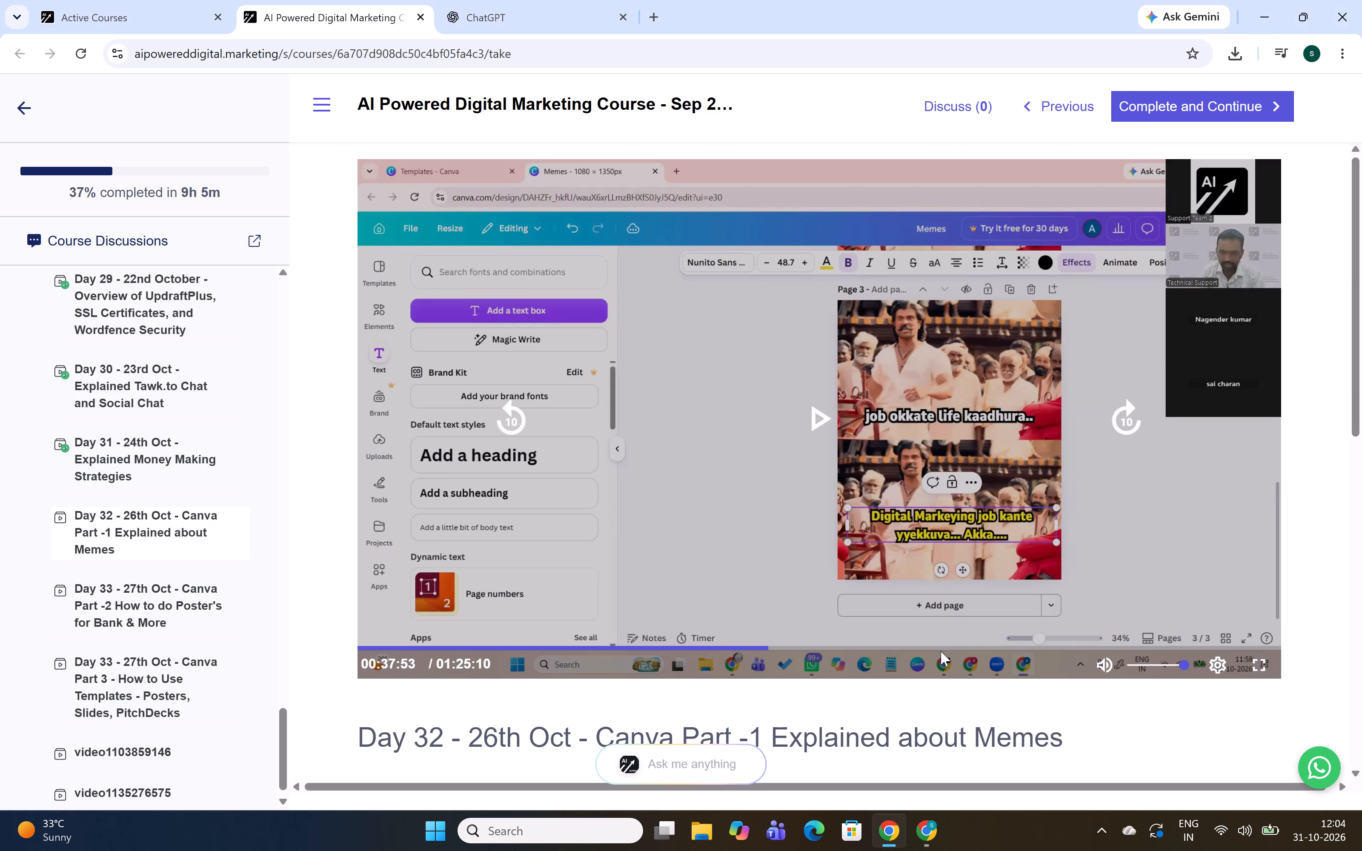
{"action": "key", "text": "alt+Tab"}
{"action": "key", "text": "period"}
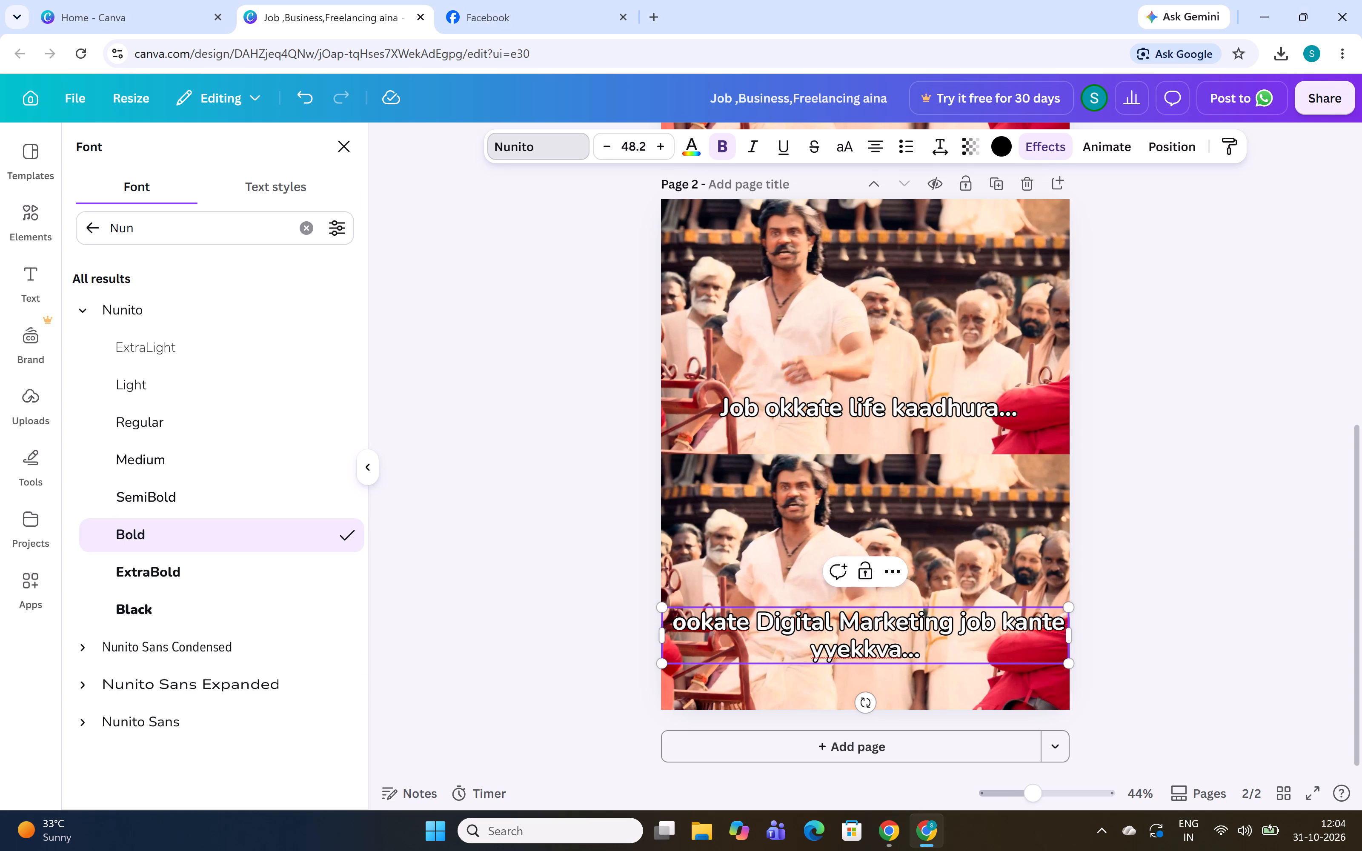
{"action": "key", "text": "space"}
{"action": "type", "text": "Akka"}
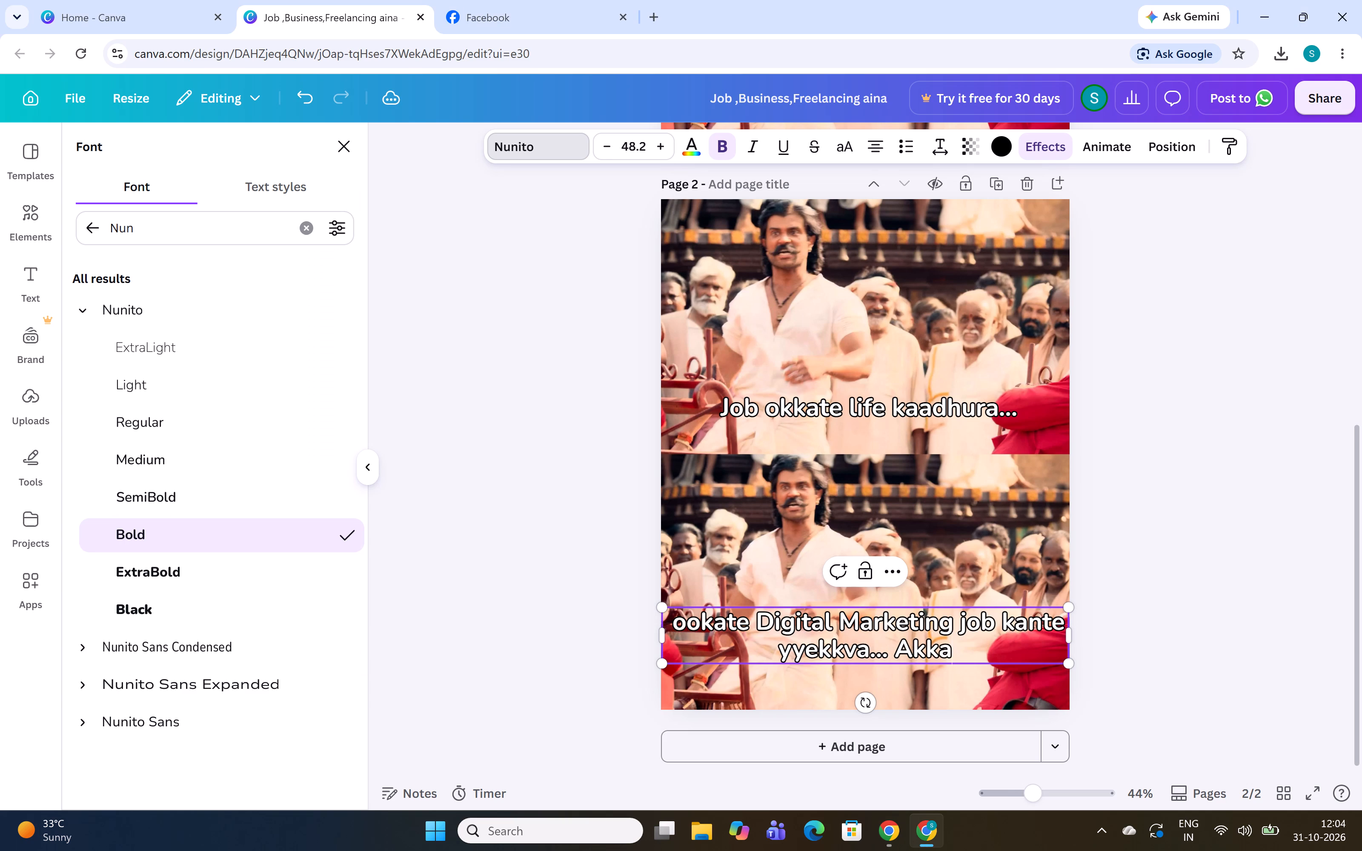
{"action": "key", "text": "alt+Tab"}
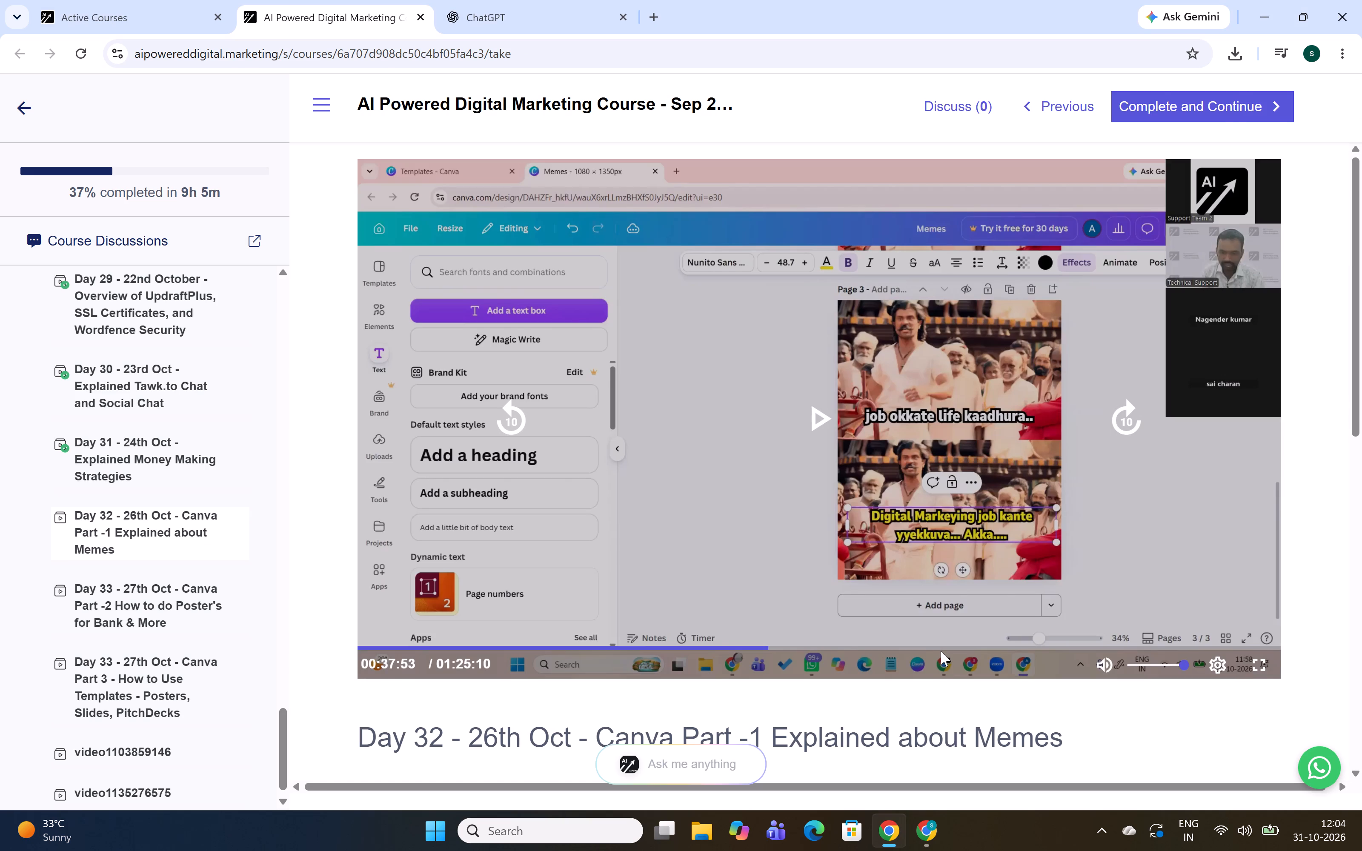
{"action": "key", "text": "alt+Tab"}
{"action": "type", "text": ".."}
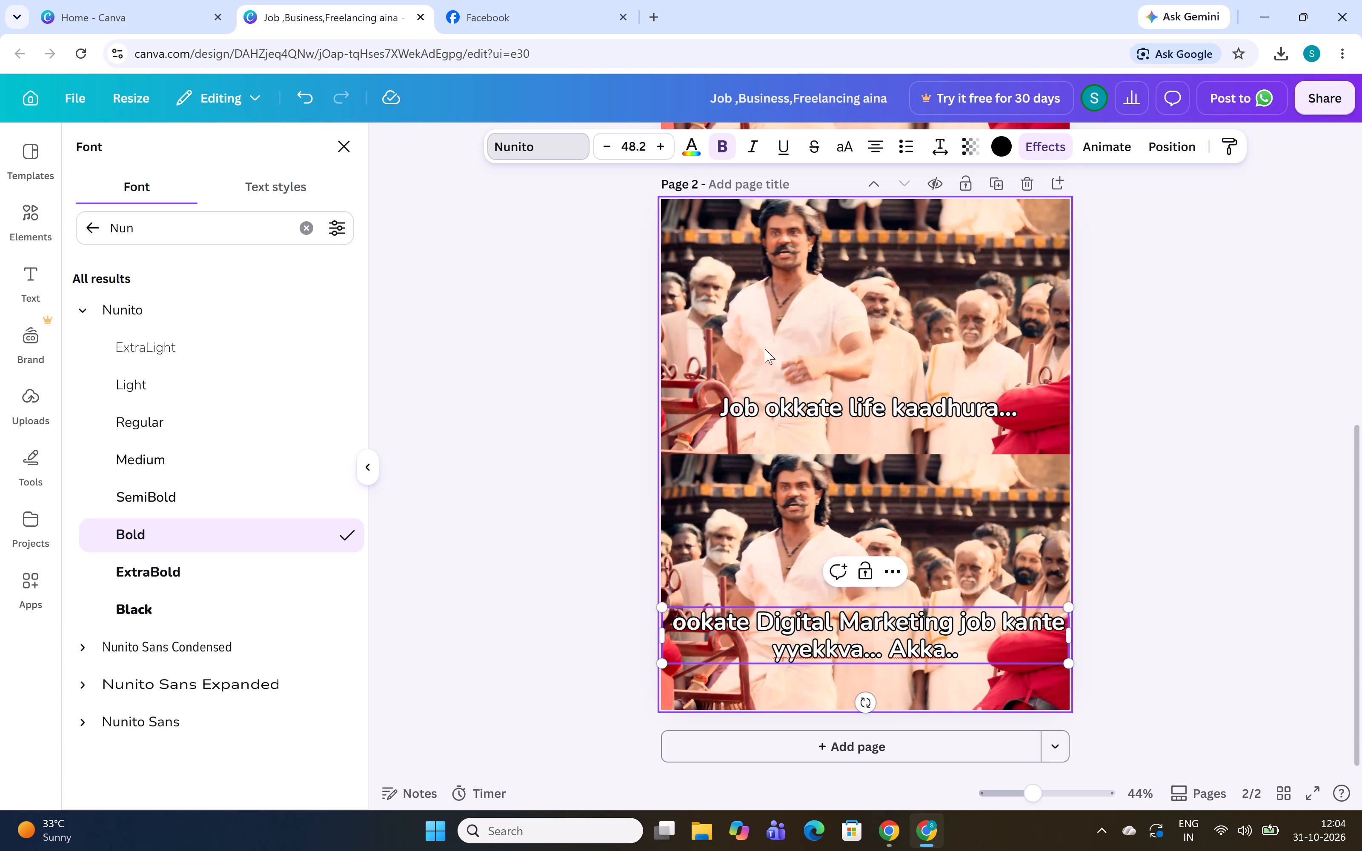
Skip ahead in the course video to find which meme template the instructor uses next, and pause there.
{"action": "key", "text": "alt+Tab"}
{"action": "left_click", "coordinate": [822, 422]}
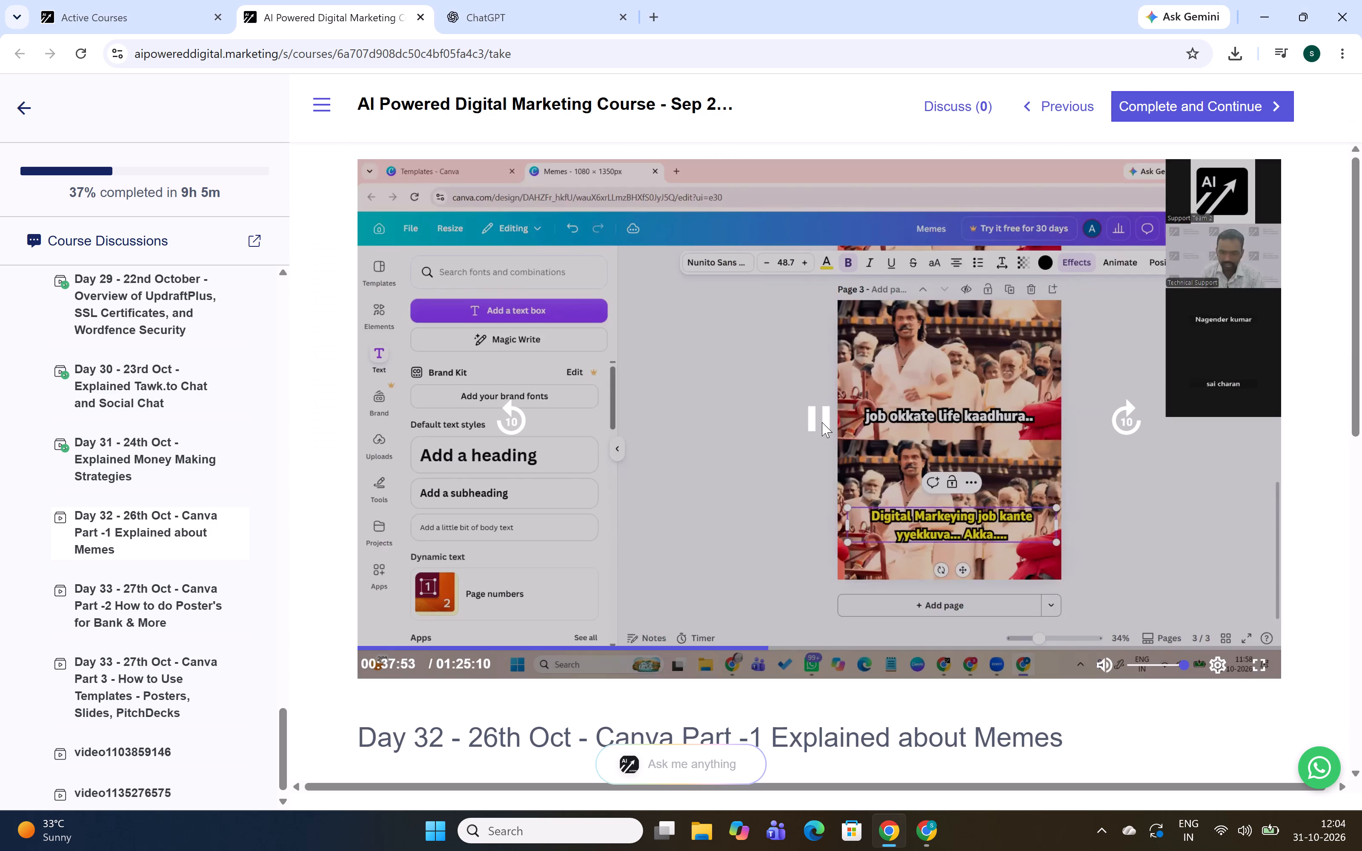
{"action": "key", "text": "Right"}
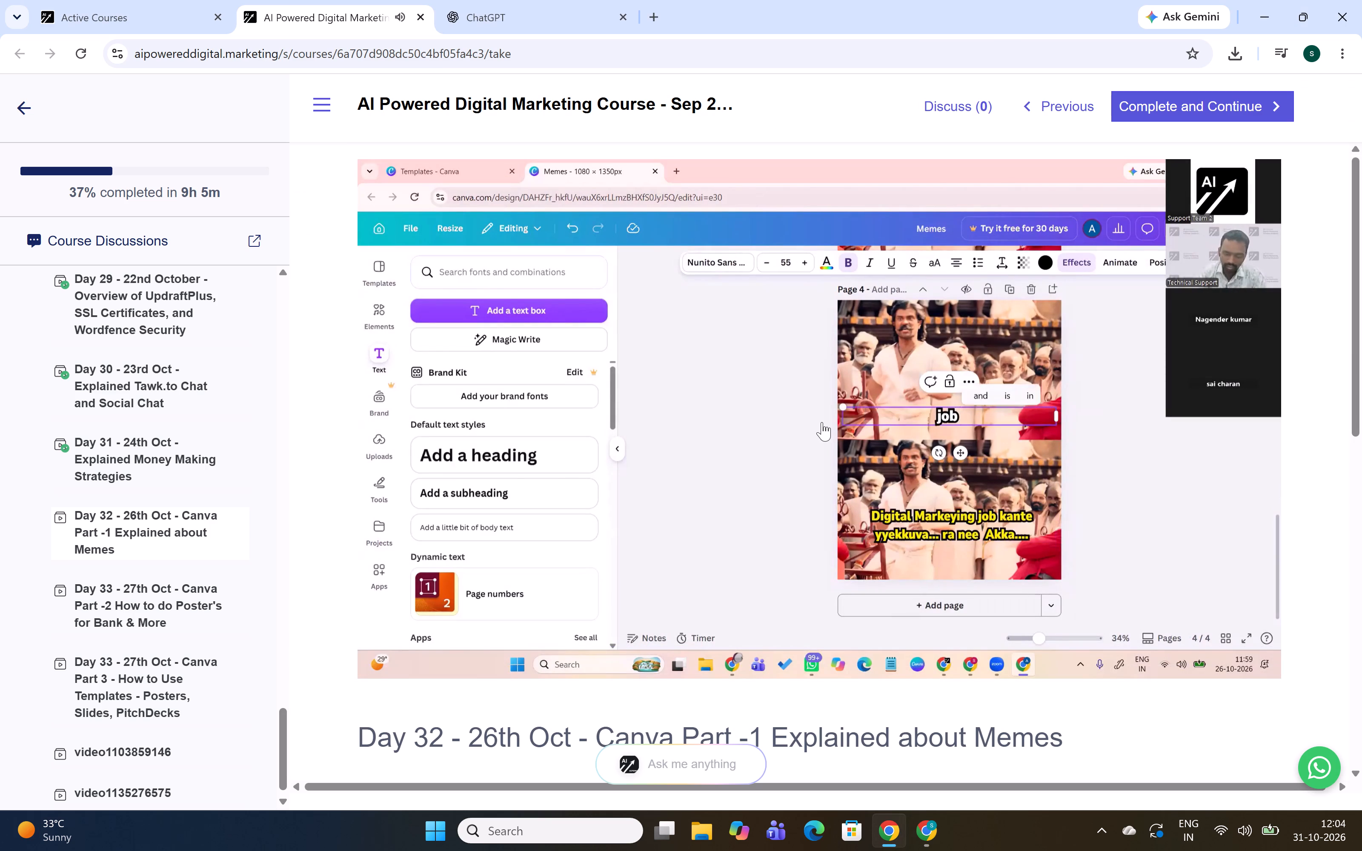
{"action": "key", "text": "Right"}
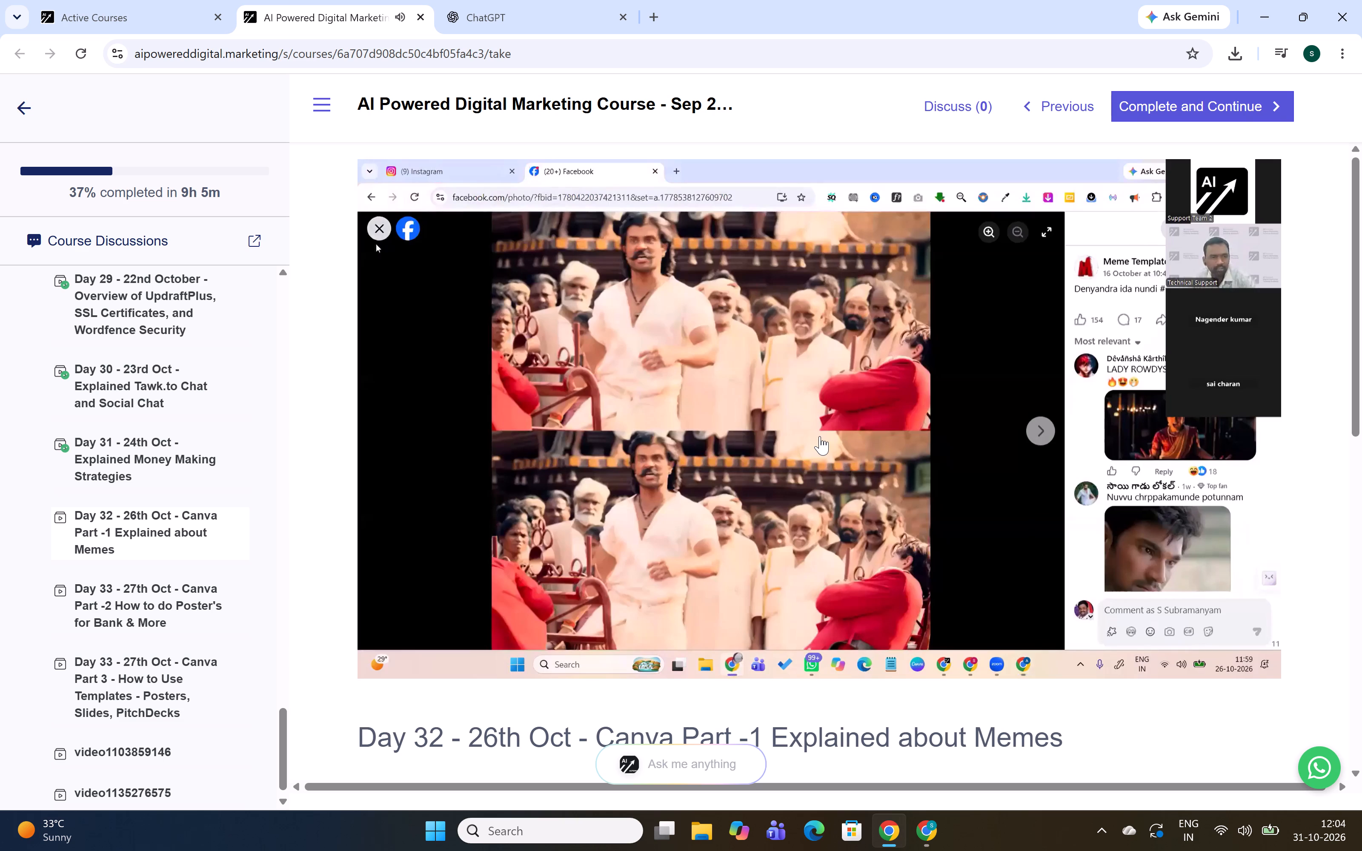
{"action": "key", "text": "Right"}
{"action": "key", "text": "Right"}
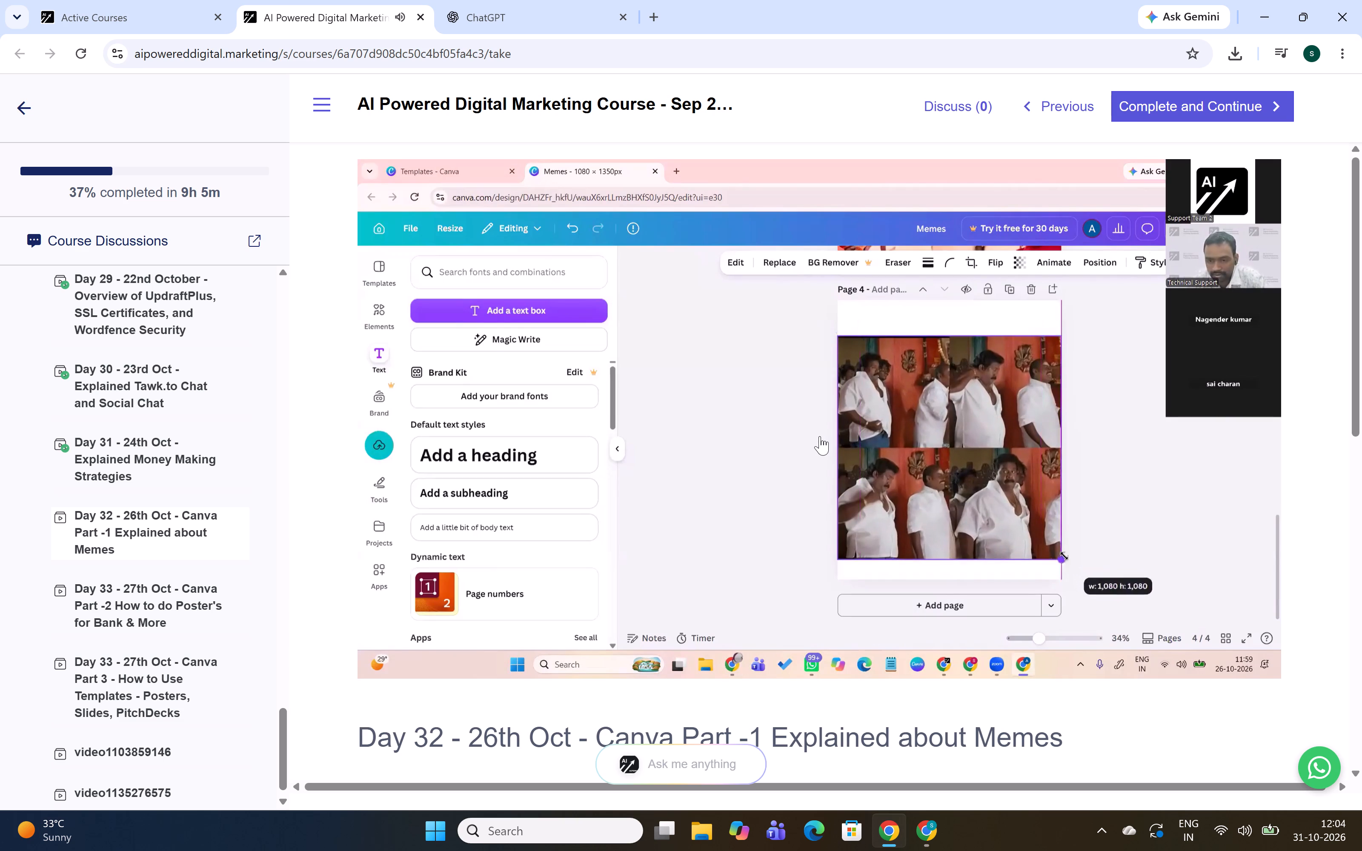
{"action": "key", "text": "Left"}
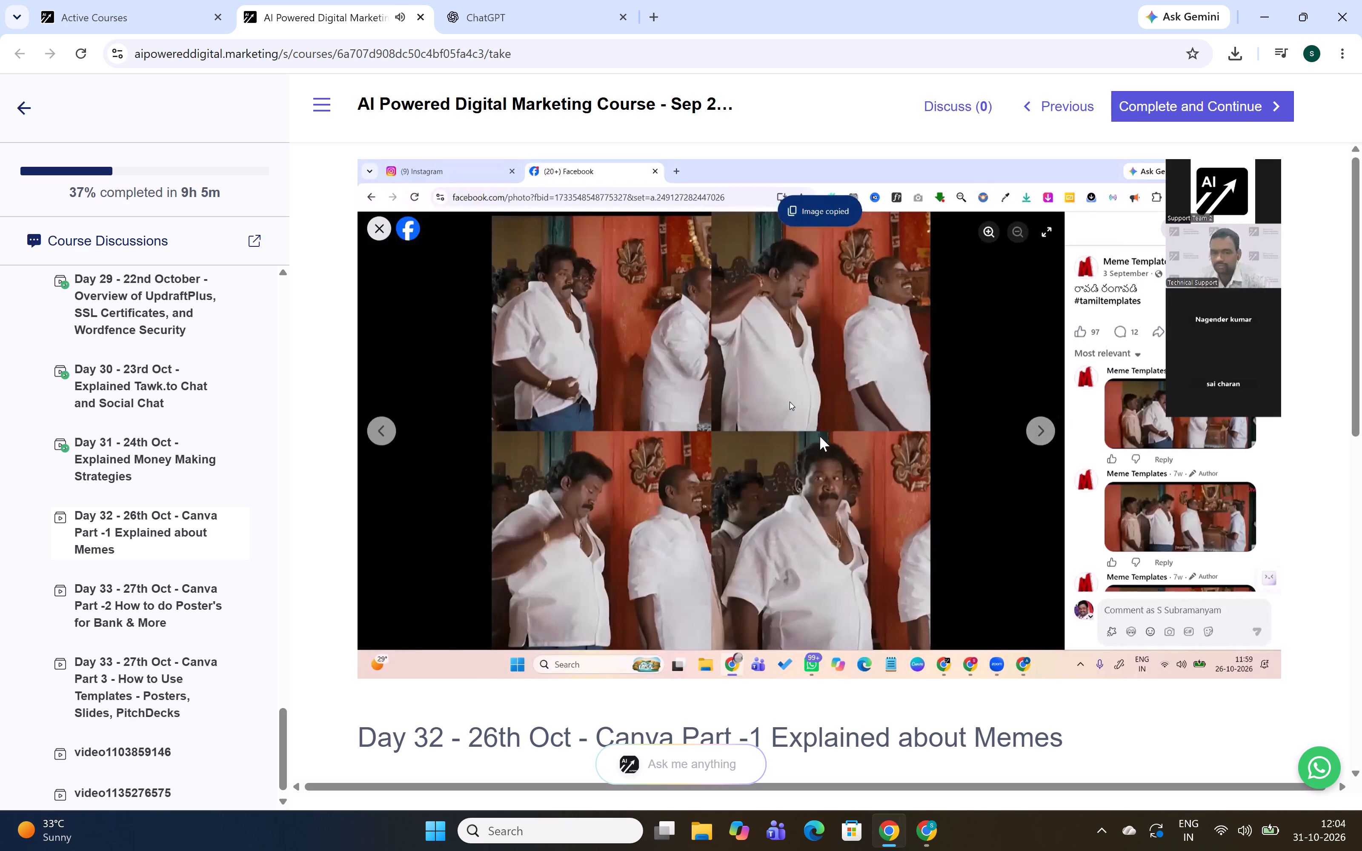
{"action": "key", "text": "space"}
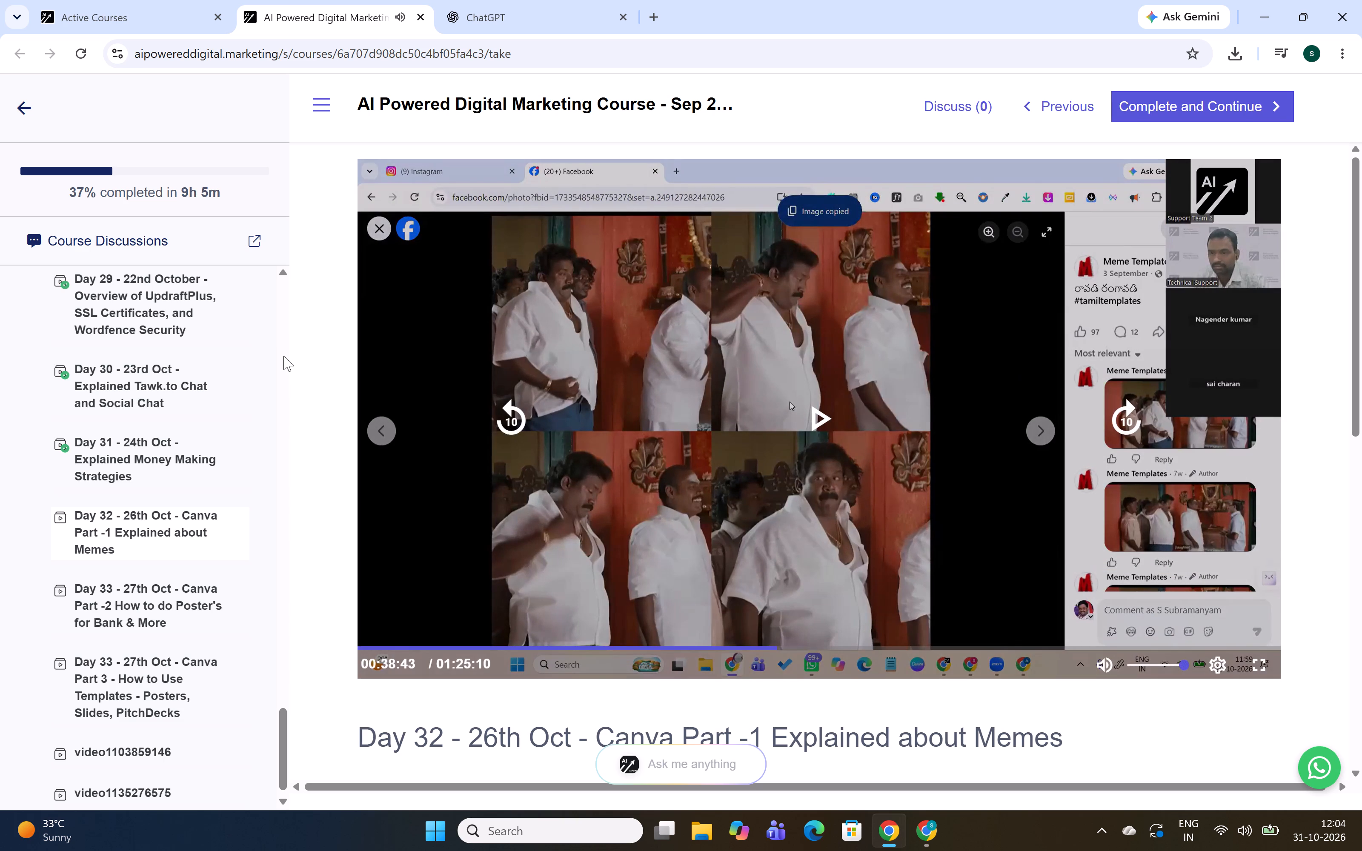
Insert "Course" after "Digital Marketing" in page 2's lower caption in the Canva design.
{"action": "key", "text": "alt+Tab"}
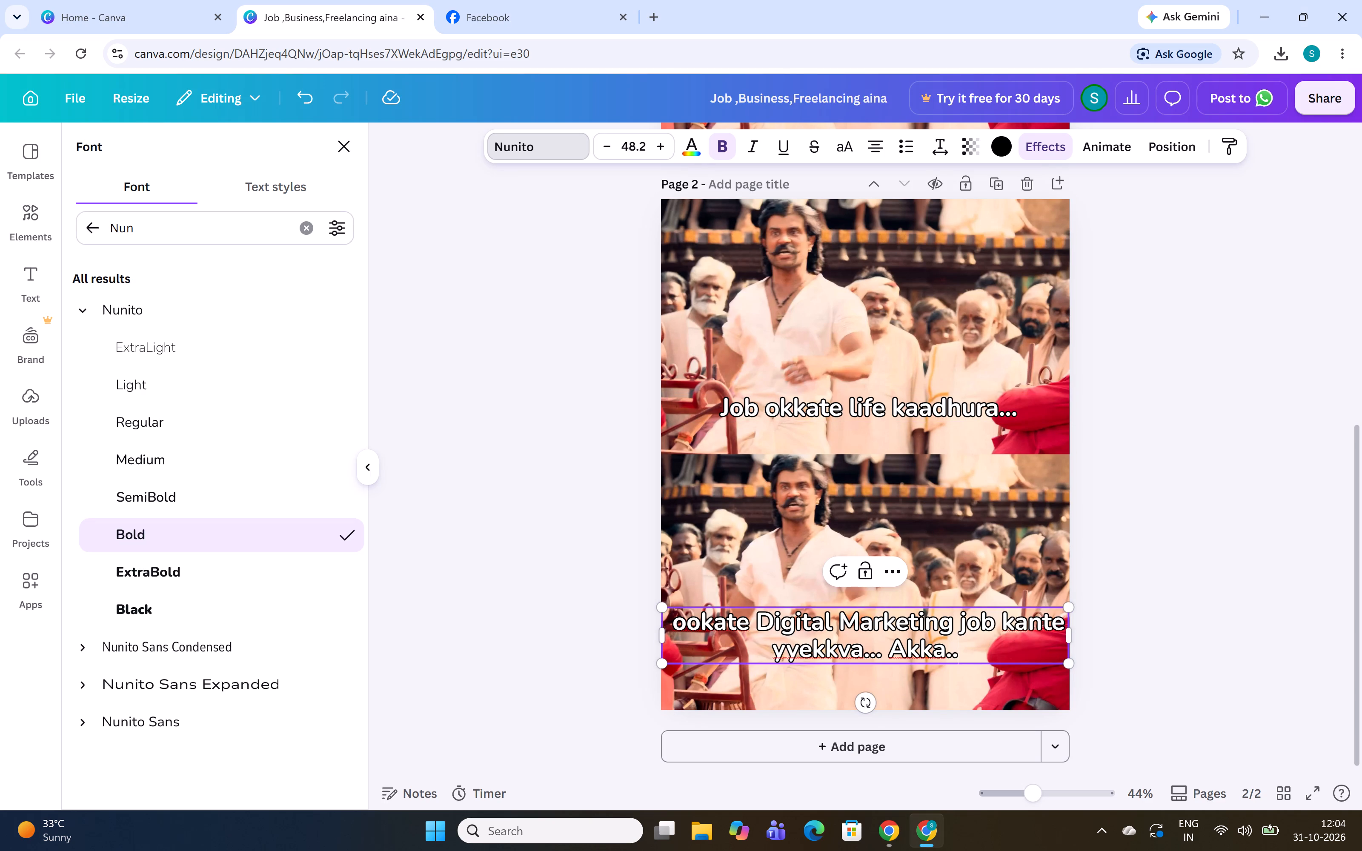
{"action": "left_click", "coordinate": [953, 625]}
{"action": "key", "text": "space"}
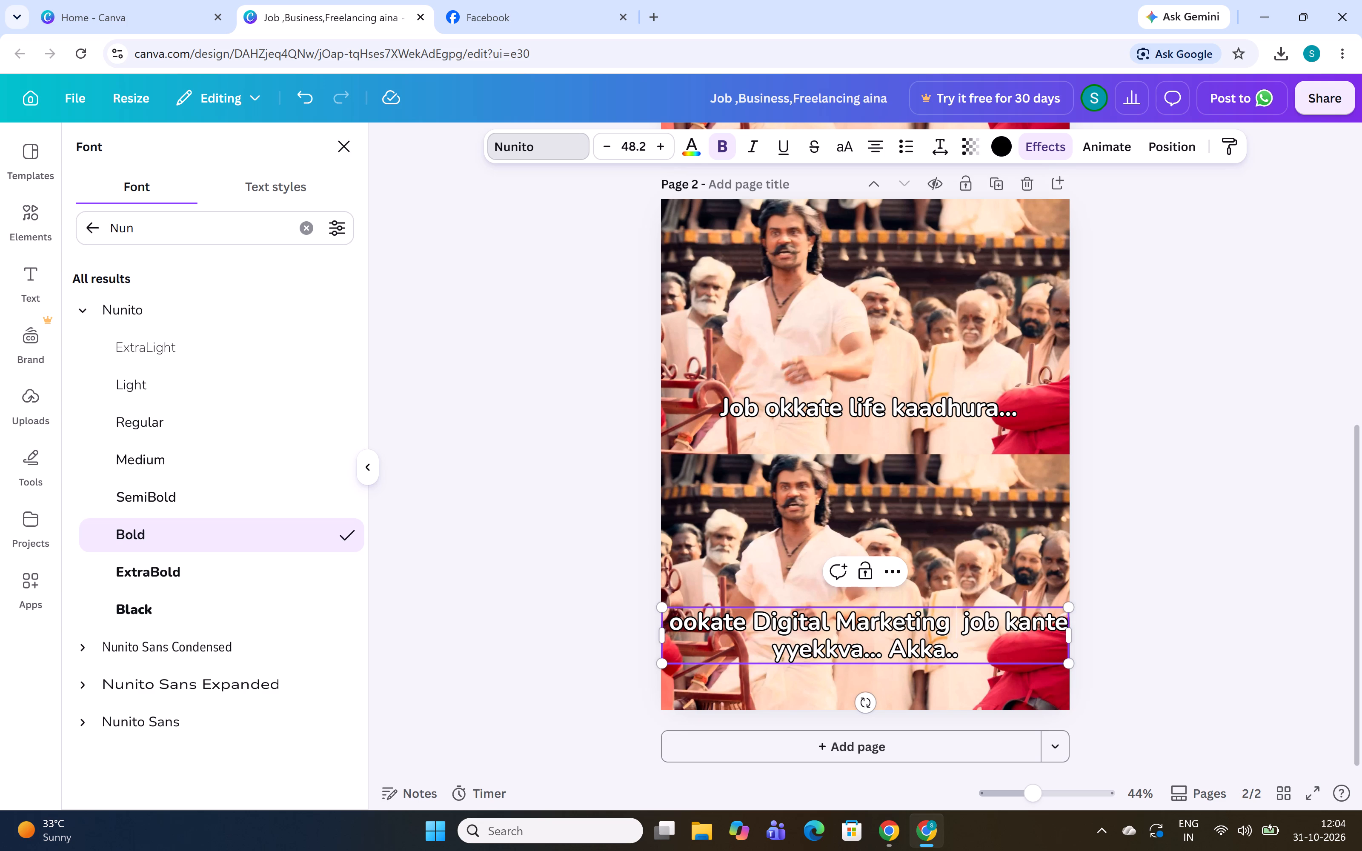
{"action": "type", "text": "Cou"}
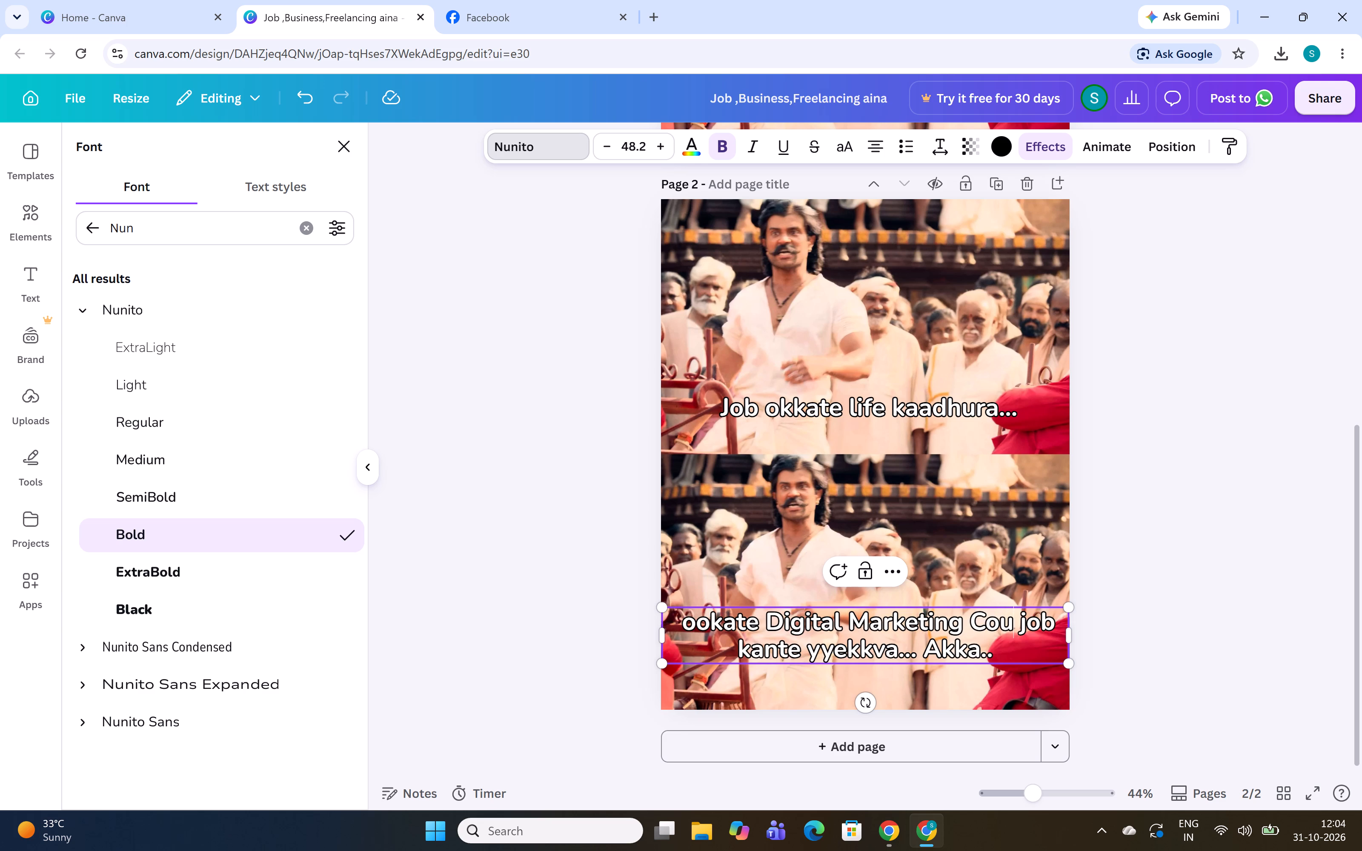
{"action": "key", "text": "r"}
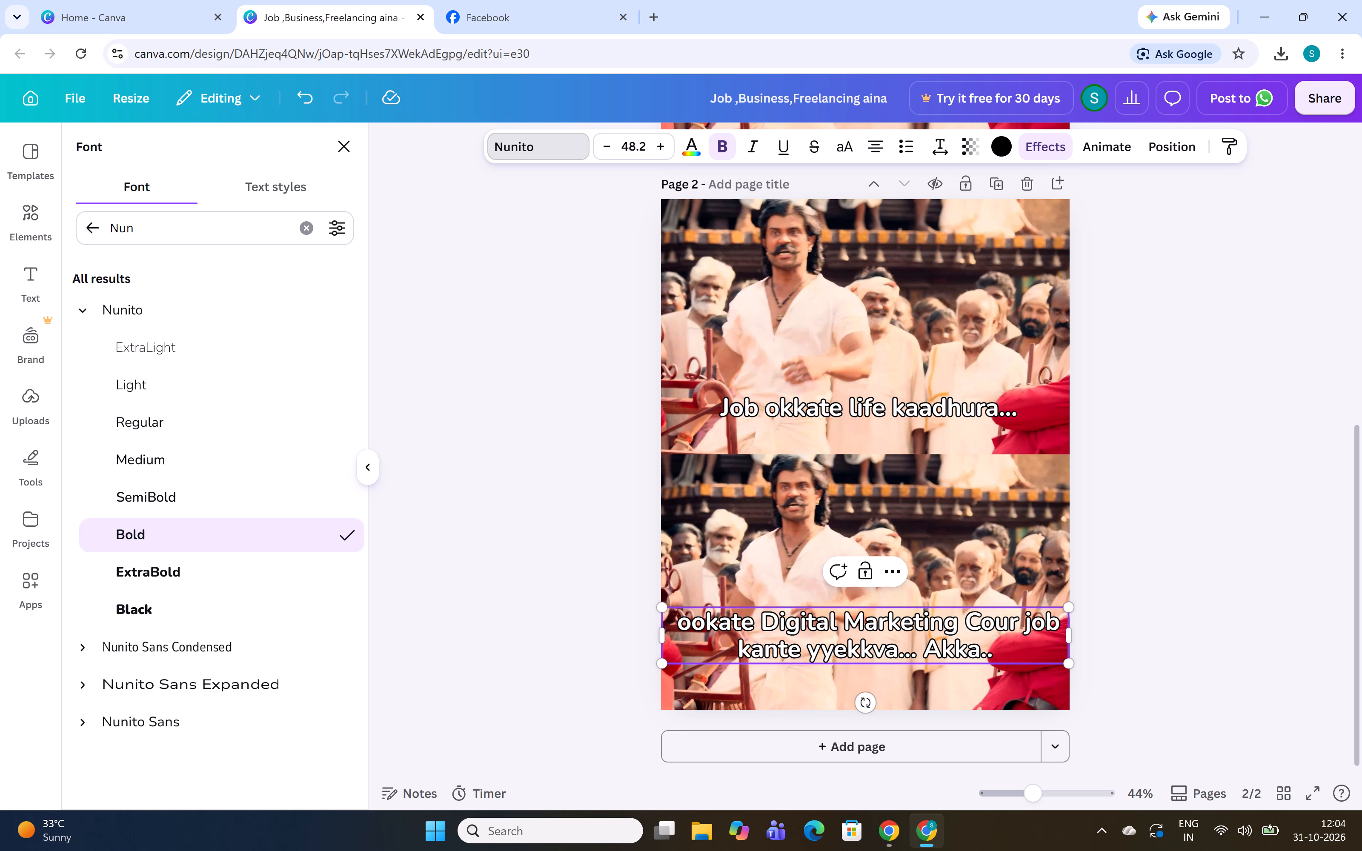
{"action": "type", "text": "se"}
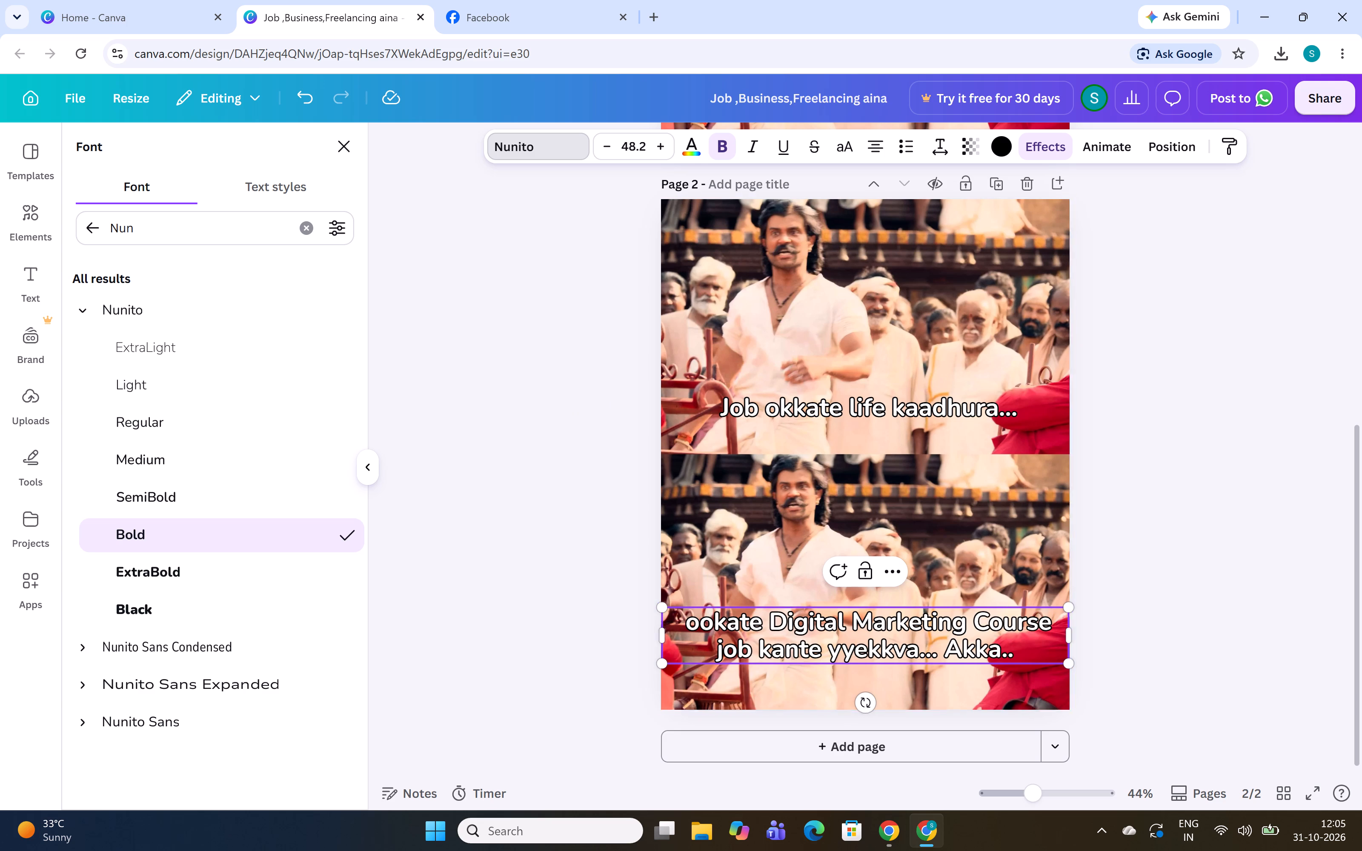
Add a blank third page after the second meme.
{"action": "scroll", "coordinate": [851, 546], "scroll_direction": "down", "scroll_amount": 6}
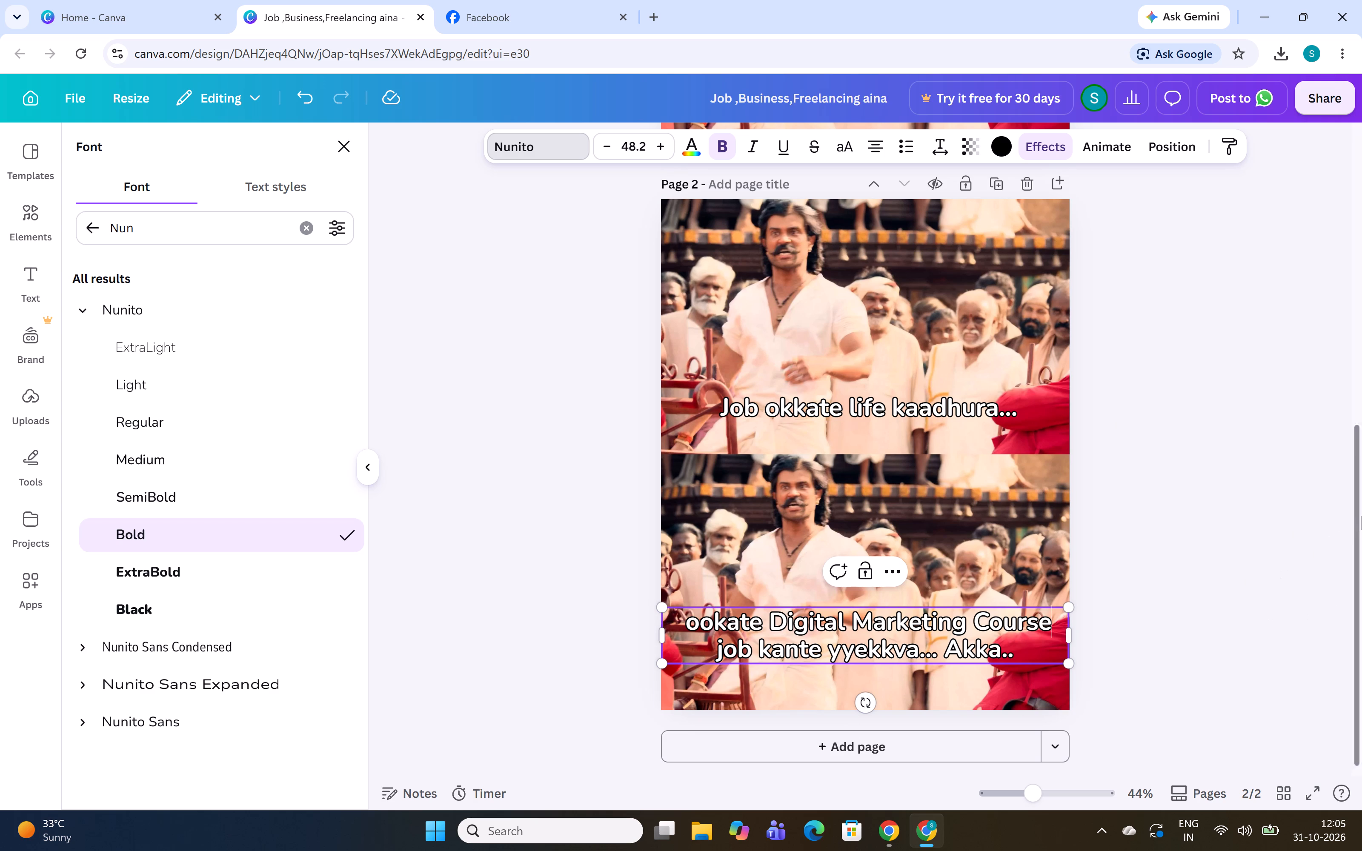
{"action": "left_click_drag", "start_coordinate": [1361, 485], "coordinate": [1361, 532]}
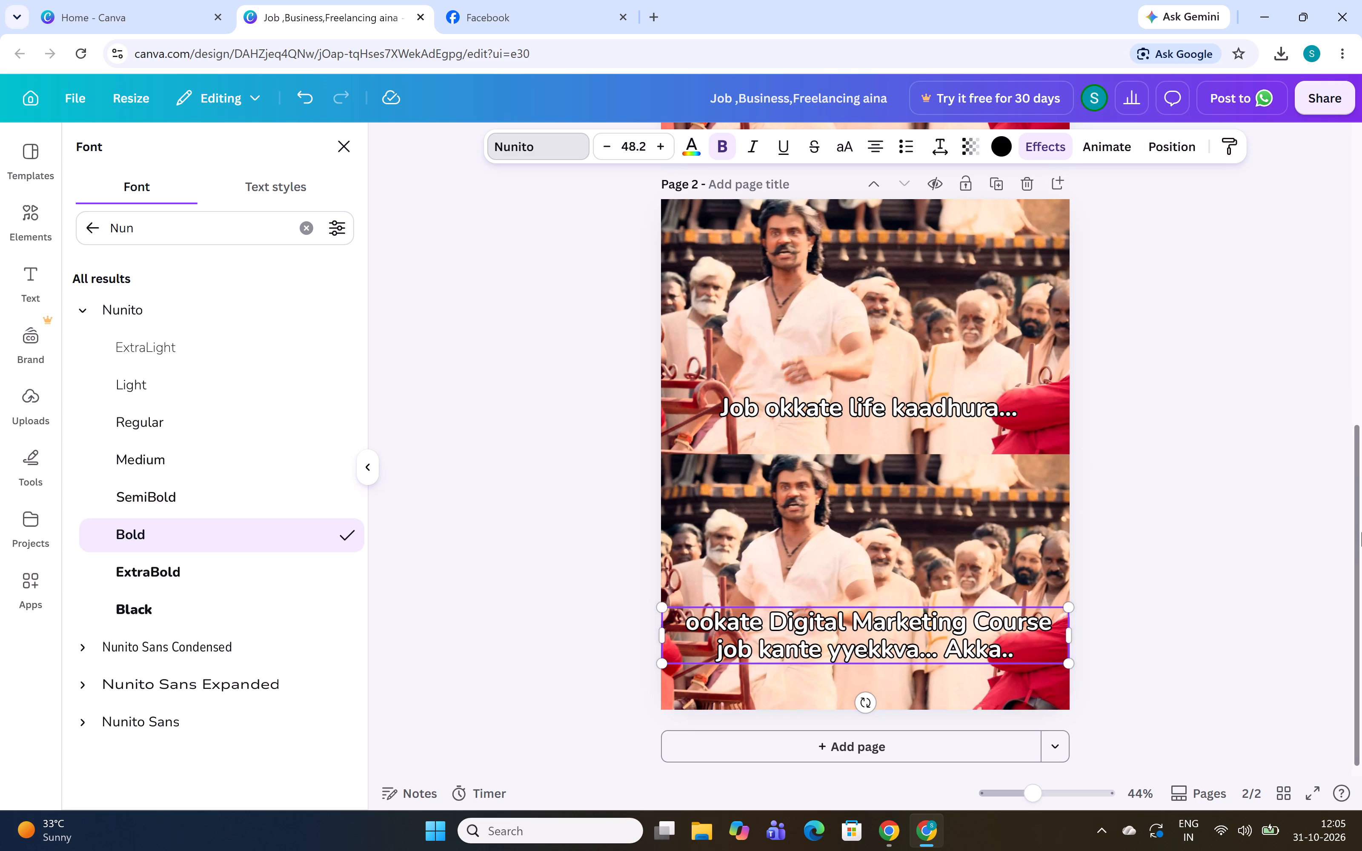
{"action": "left_click_drag", "start_coordinate": [1361, 532], "coordinate": [1361, 537]}
{"action": "left_click", "coordinate": [838, 753]}
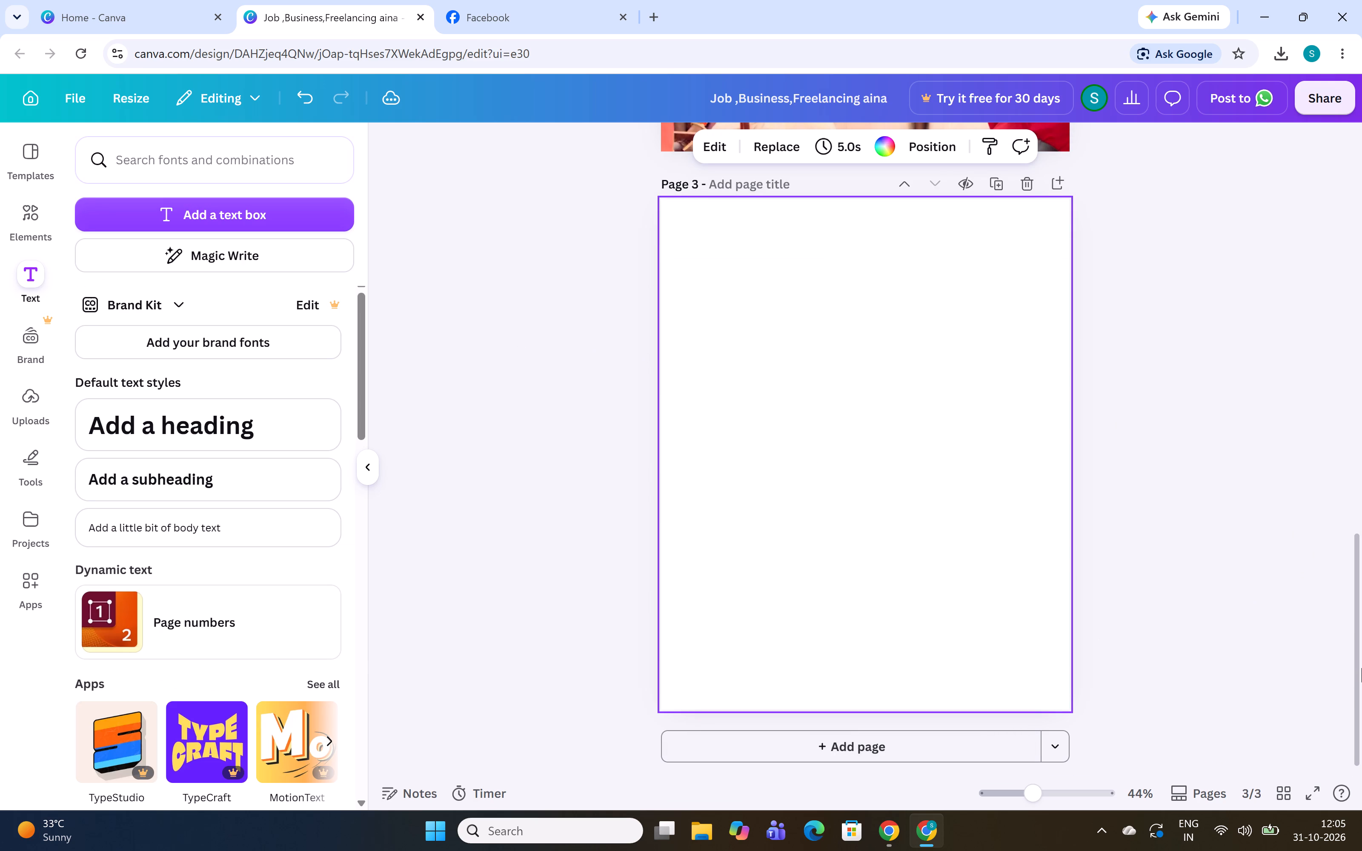
Review the memes on pages 1 and 2 and return to blank page 3.
{"action": "scroll", "coordinate": [772, 662], "scroll_direction": "up", "scroll_amount": 4}
{"action": "scroll", "coordinate": [772, 662], "scroll_direction": "down", "scroll_amount": 1}
{"action": "scroll", "coordinate": [766, 658], "scroll_direction": "up", "scroll_amount": 7}
{"action": "scroll", "coordinate": [764, 655], "scroll_direction": "down", "scroll_amount": 1}
{"action": "scroll", "coordinate": [764, 655], "scroll_direction": "up", "scroll_amount": 5}
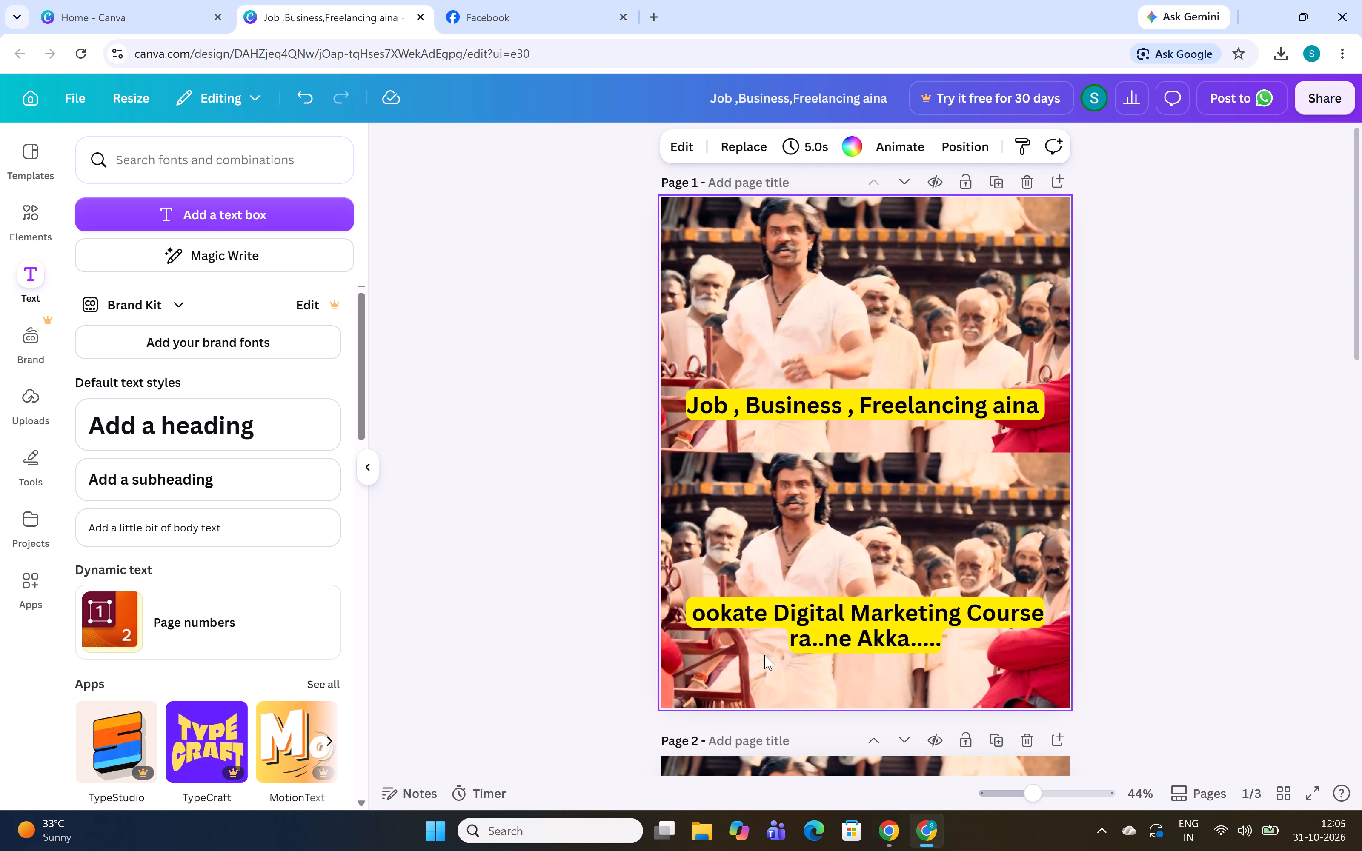
{"action": "scroll", "coordinate": [764, 655], "scroll_direction": "down", "scroll_amount": 3}
{"action": "scroll", "coordinate": [764, 655], "scroll_direction": "up", "scroll_amount": 1}
{"action": "scroll", "coordinate": [762, 653], "scroll_direction": "down", "scroll_amount": 1}
{"action": "scroll", "coordinate": [762, 653], "scroll_direction": "up", "scroll_amount": 1}
{"action": "scroll", "coordinate": [762, 653], "scroll_direction": "down", "scroll_amount": 8}
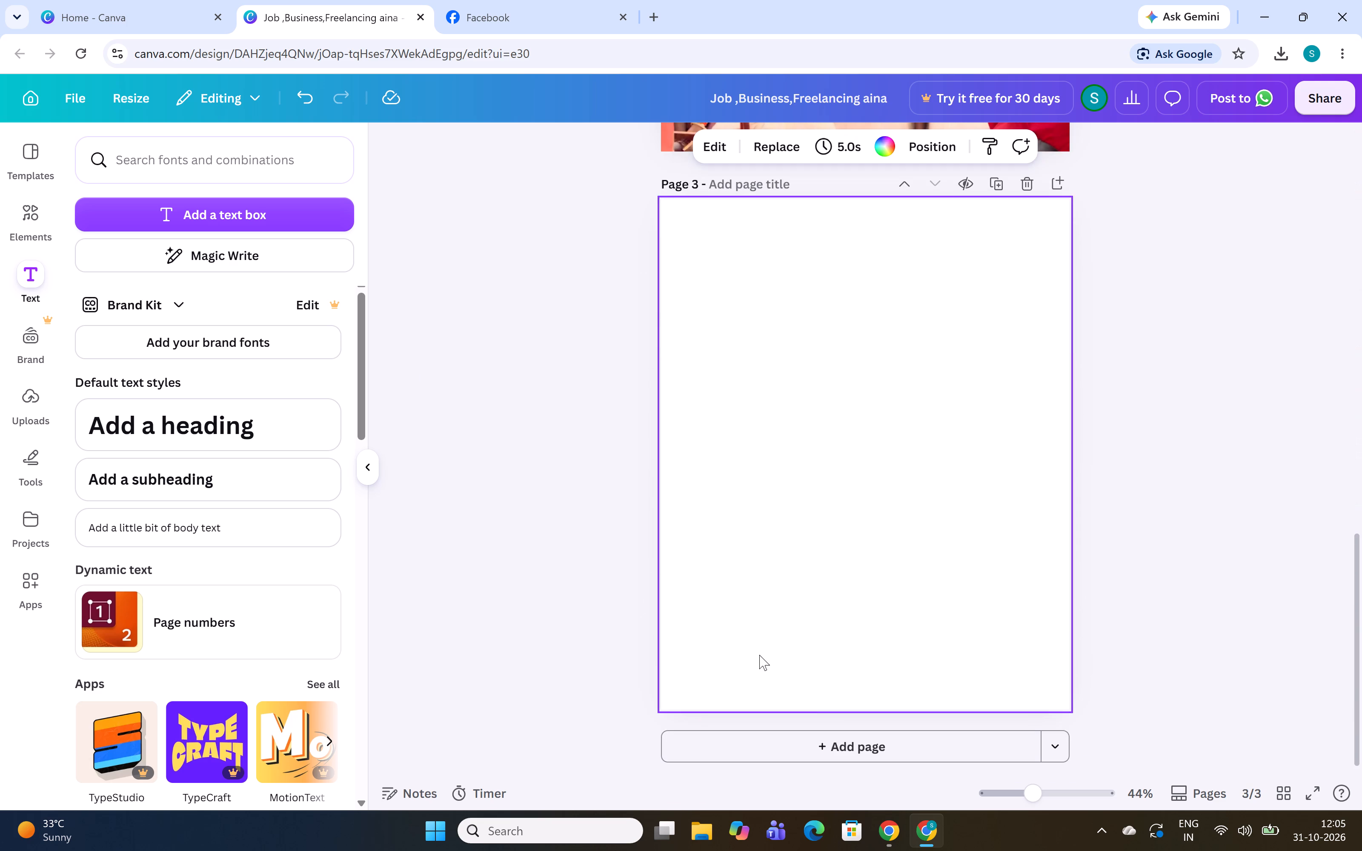
Go back from the Facebook photo to the Google results and reopen the Meme Templates Facebook page.
{"action": "left_click", "coordinate": [520, 0]}
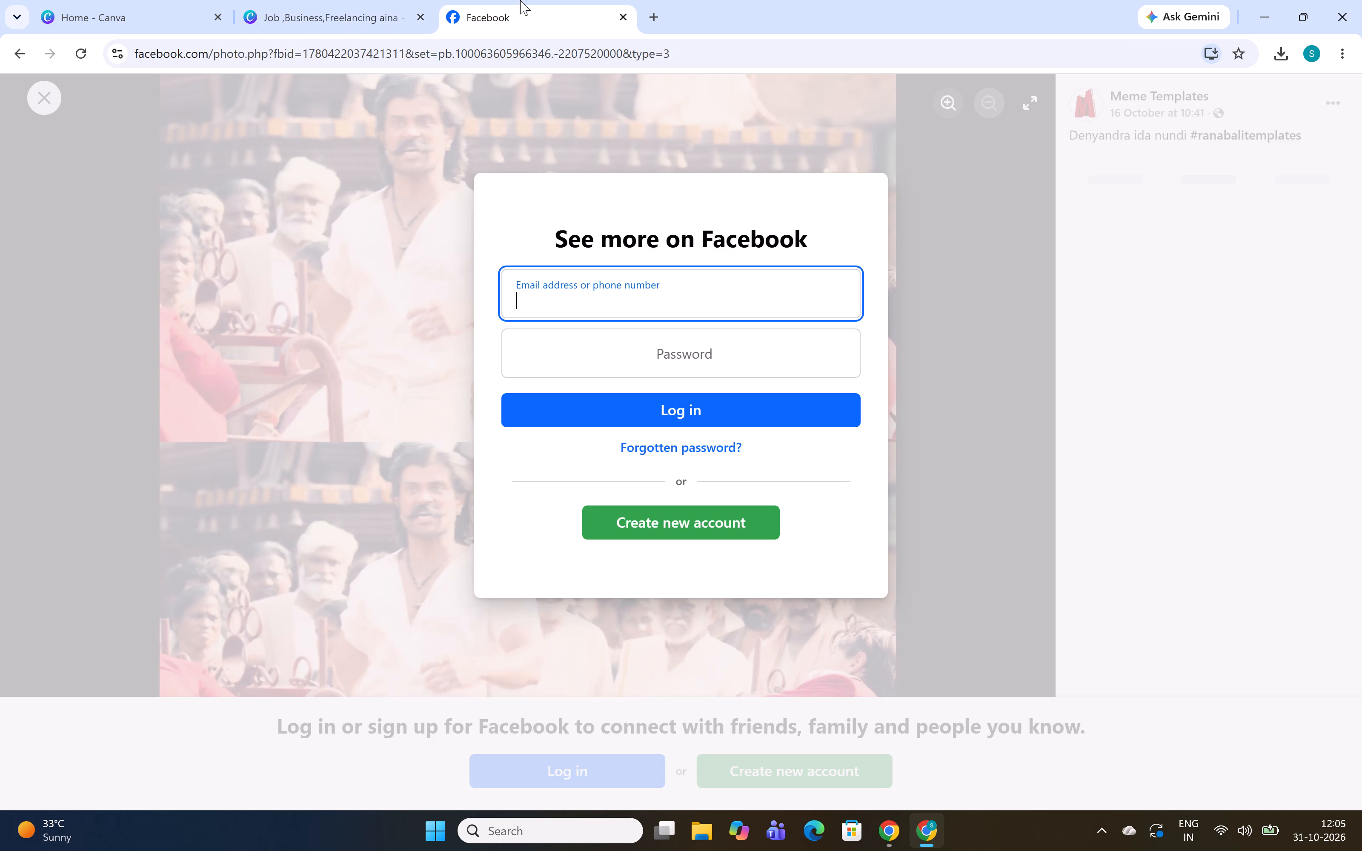
{"action": "left_click", "coordinate": [21, 56]}
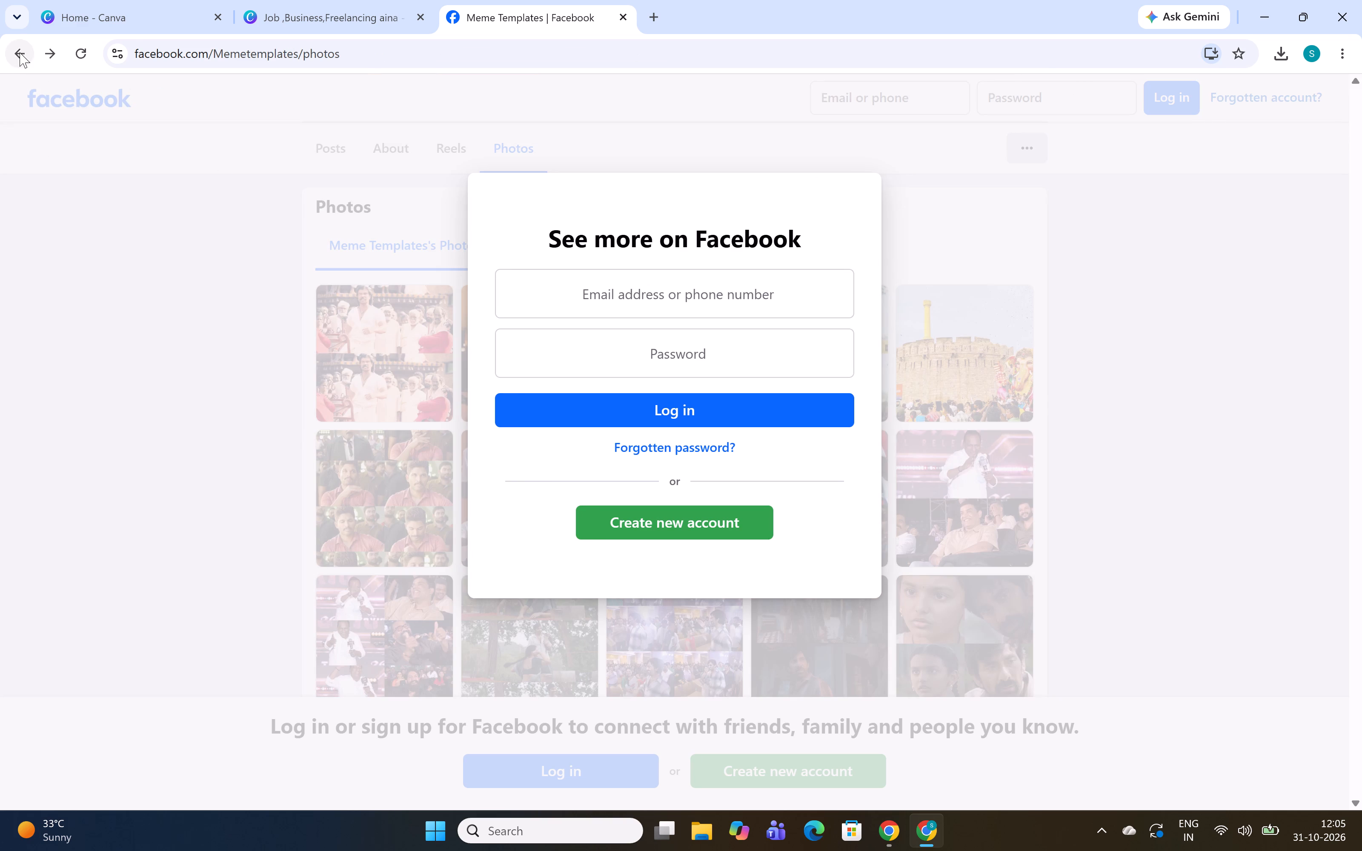
{"action": "left_click", "coordinate": [20, 52]}
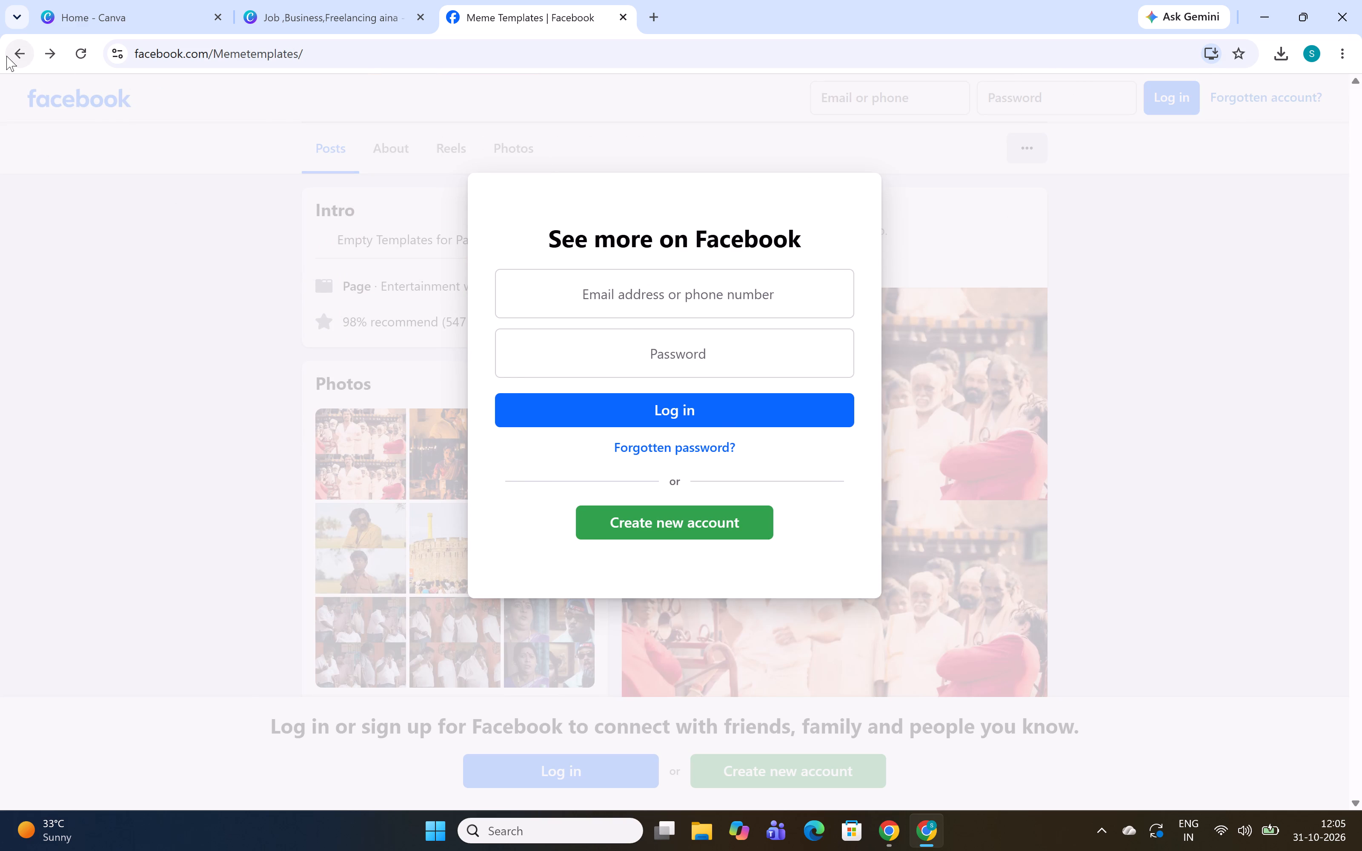
{"action": "left_click", "coordinate": [6, 56]}
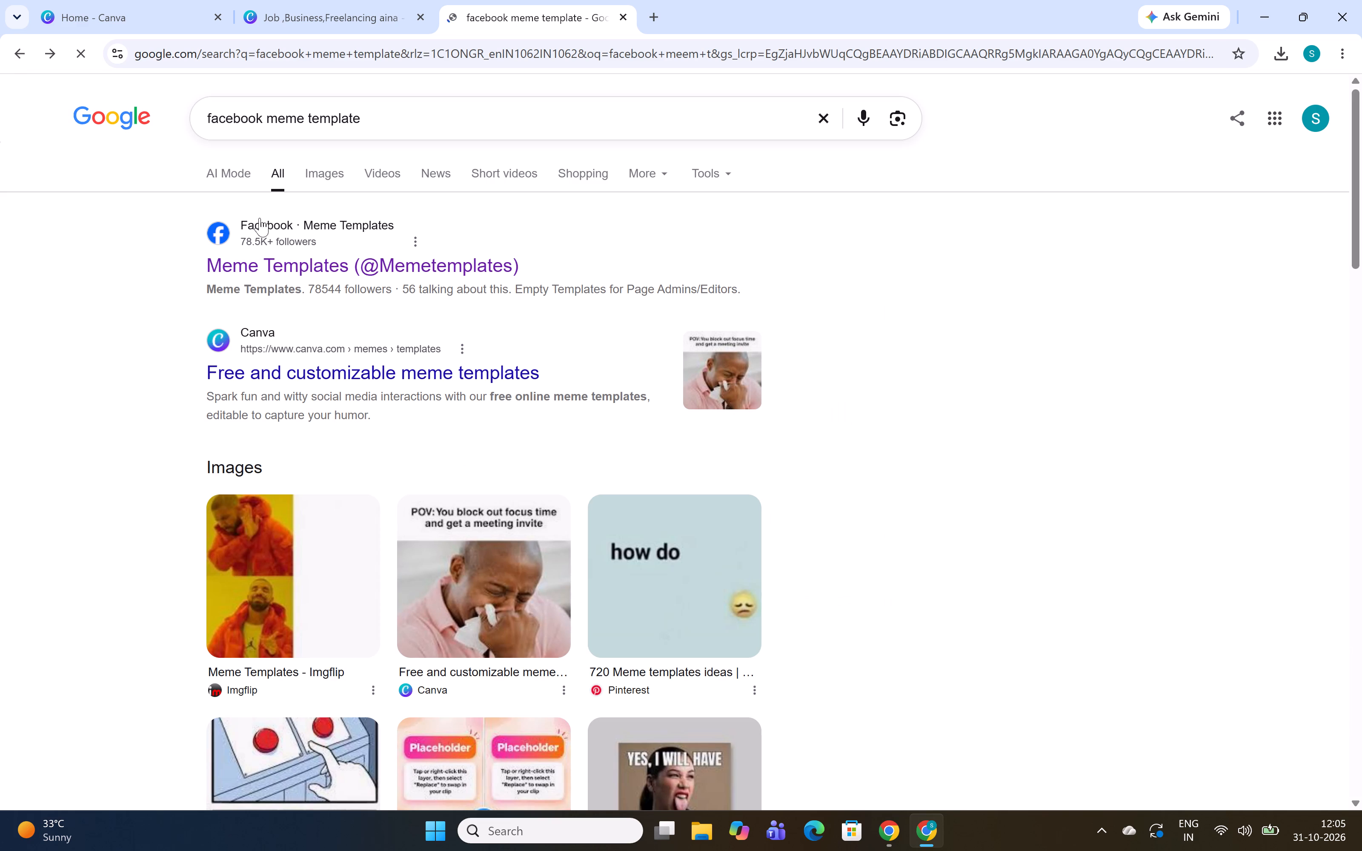
{"action": "left_click", "coordinate": [287, 268]}
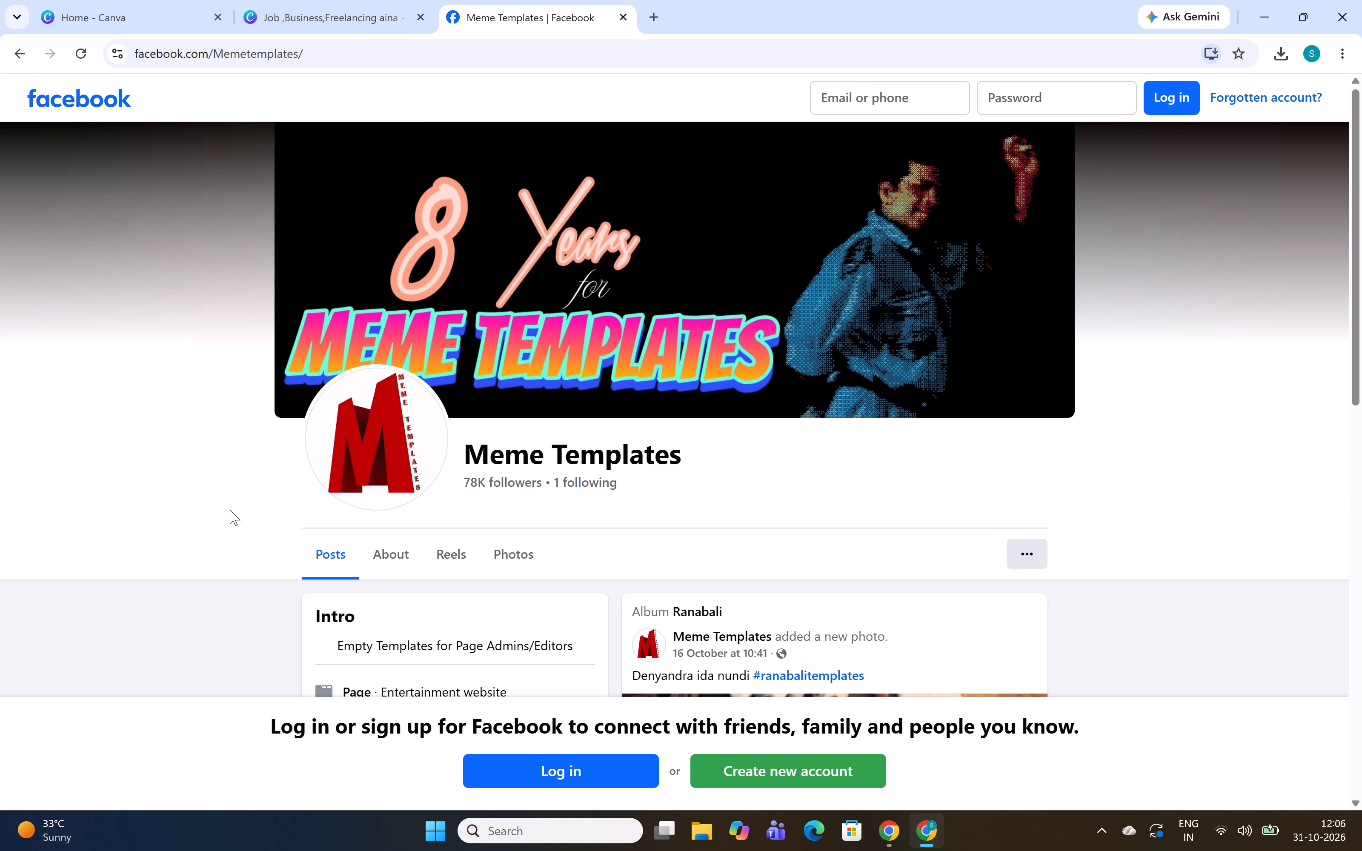
Browse the Meme Templates page's photos to the 3 September four-panel template of men in white shirts, as used in the video.
{"action": "scroll", "coordinate": [524, 470], "scroll_direction": "down", "scroll_amount": 1}
{"action": "scroll", "coordinate": [524, 471], "scroll_direction": "up", "scroll_amount": 1}
{"action": "scroll", "coordinate": [524, 471], "scroll_direction": "down", "scroll_amount": 2}
{"action": "scroll", "coordinate": [524, 476], "scroll_direction": "up", "scroll_amount": 1}
{"action": "scroll", "coordinate": [525, 479], "scroll_direction": "down", "scroll_amount": 1}
{"action": "scroll", "coordinate": [525, 480], "scroll_direction": "up", "scroll_amount": 1}
{"action": "scroll", "coordinate": [530, 493], "scroll_direction": "down", "scroll_amount": 1}
{"action": "scroll", "coordinate": [531, 495], "scroll_direction": "up", "scroll_amount": 1}
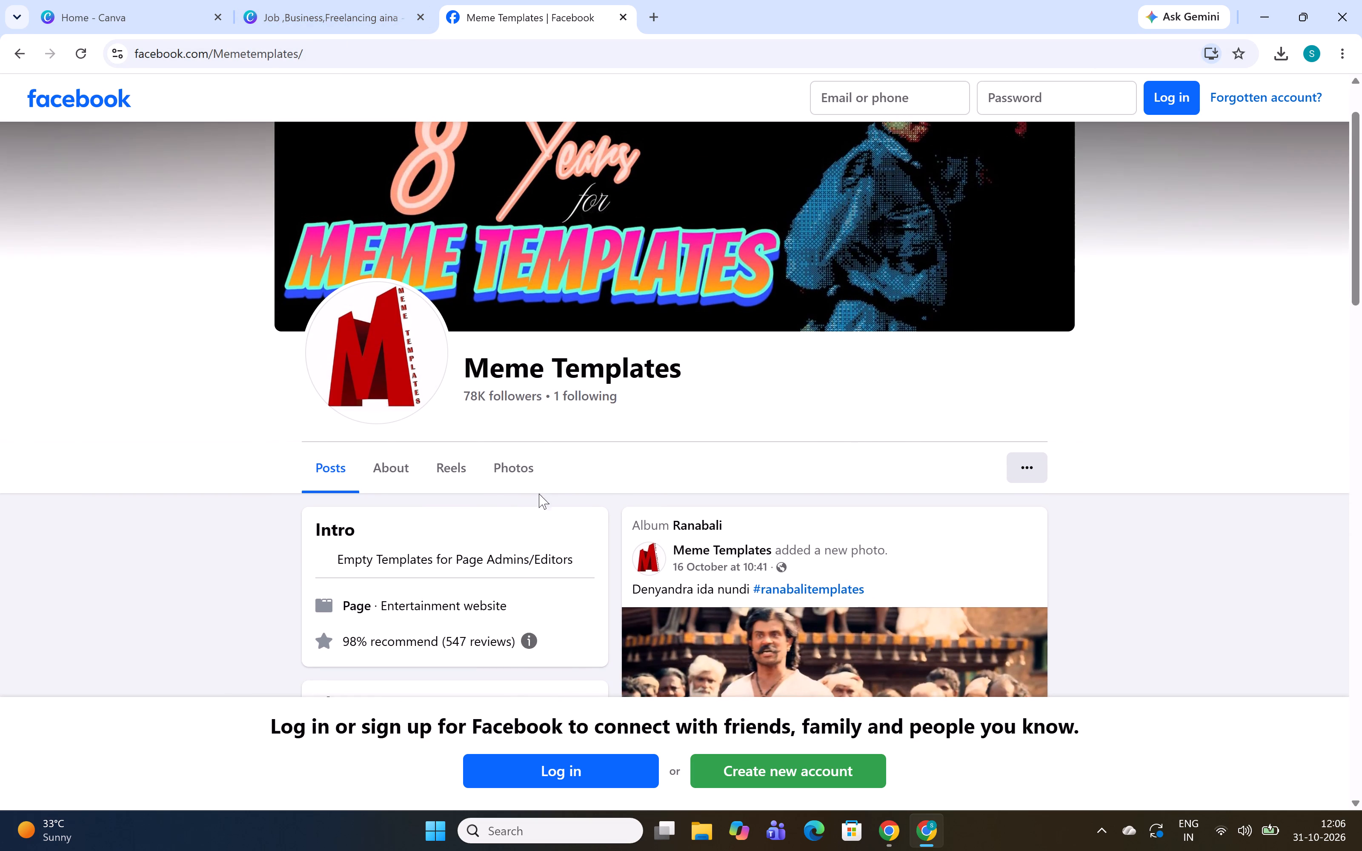
{"action": "scroll", "coordinate": [1320, 393], "scroll_direction": "down", "scroll_amount": 1}
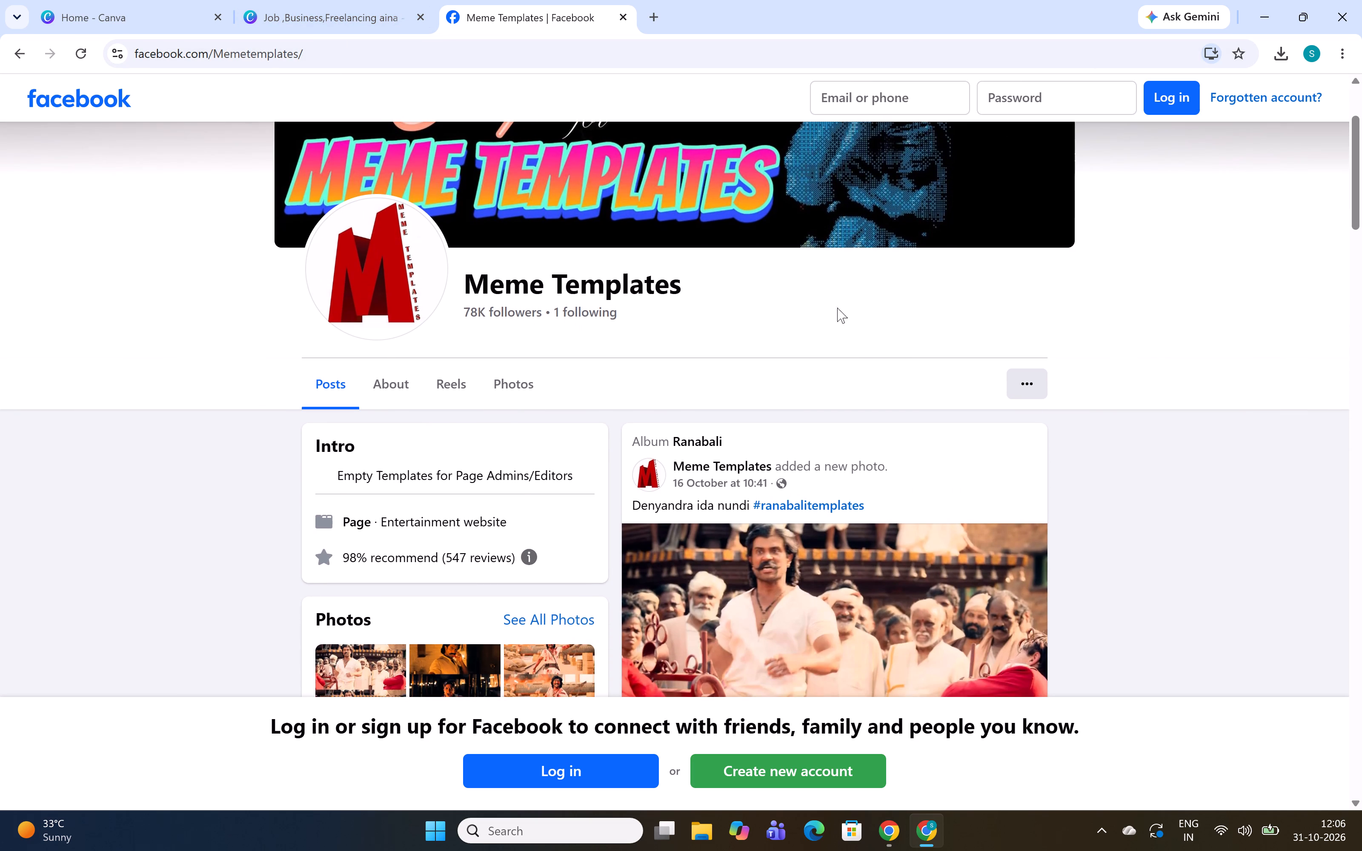
{"action": "left_click_drag", "start_coordinate": [1355, 214], "coordinate": [1358, 300]}
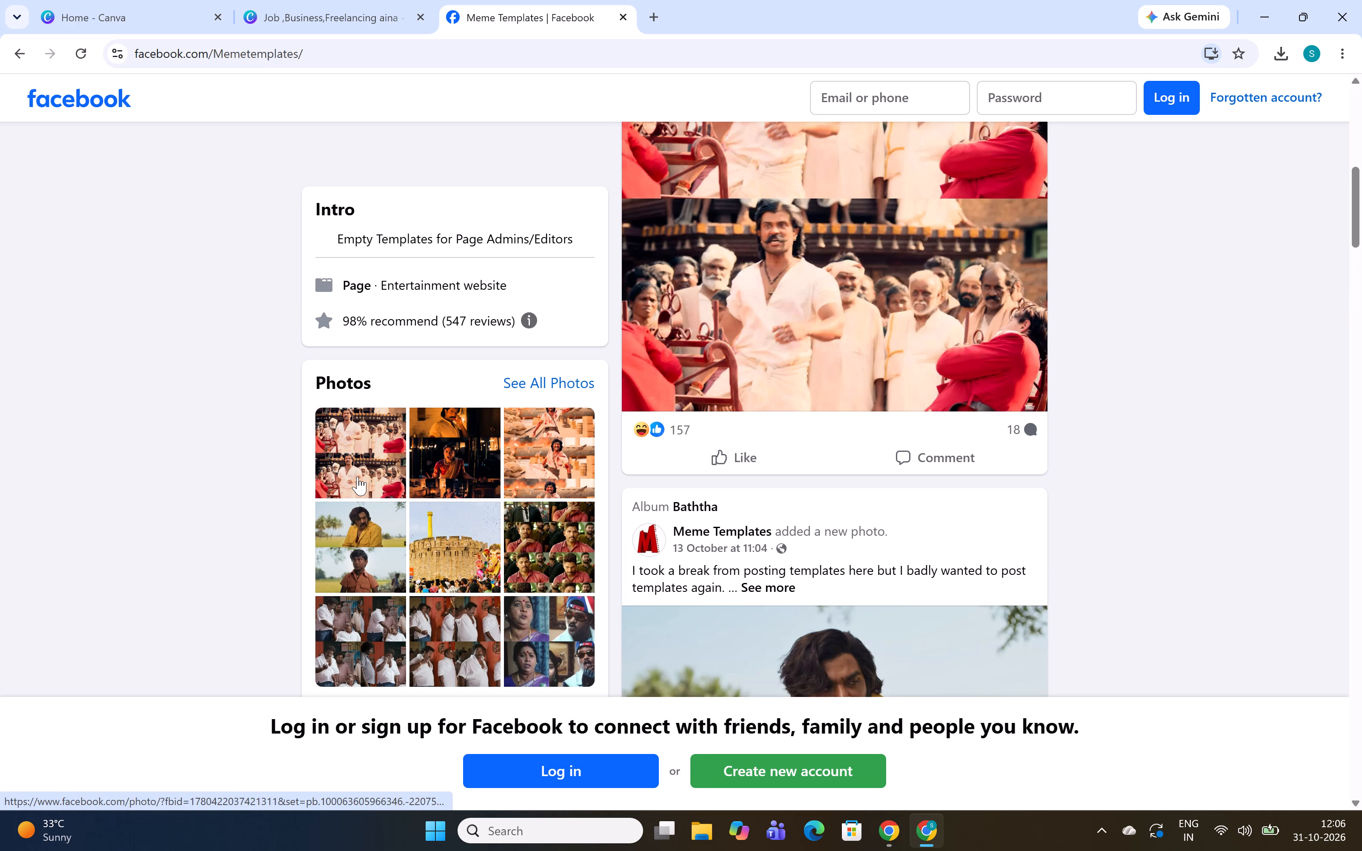
{"action": "left_click", "coordinate": [358, 477]}
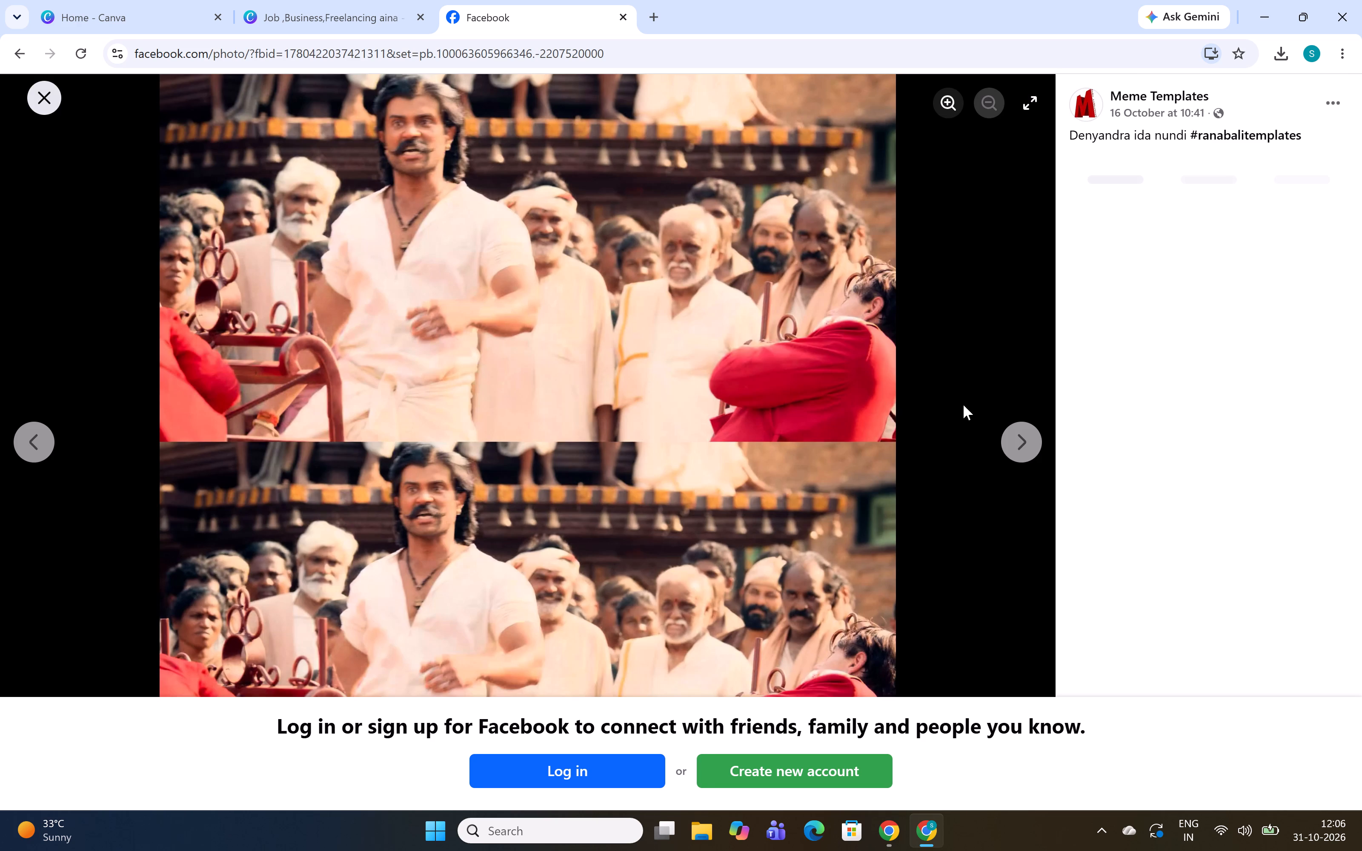
{"action": "left_click", "coordinate": [1023, 449]}
{"action": "left_click", "coordinate": [1023, 449]}
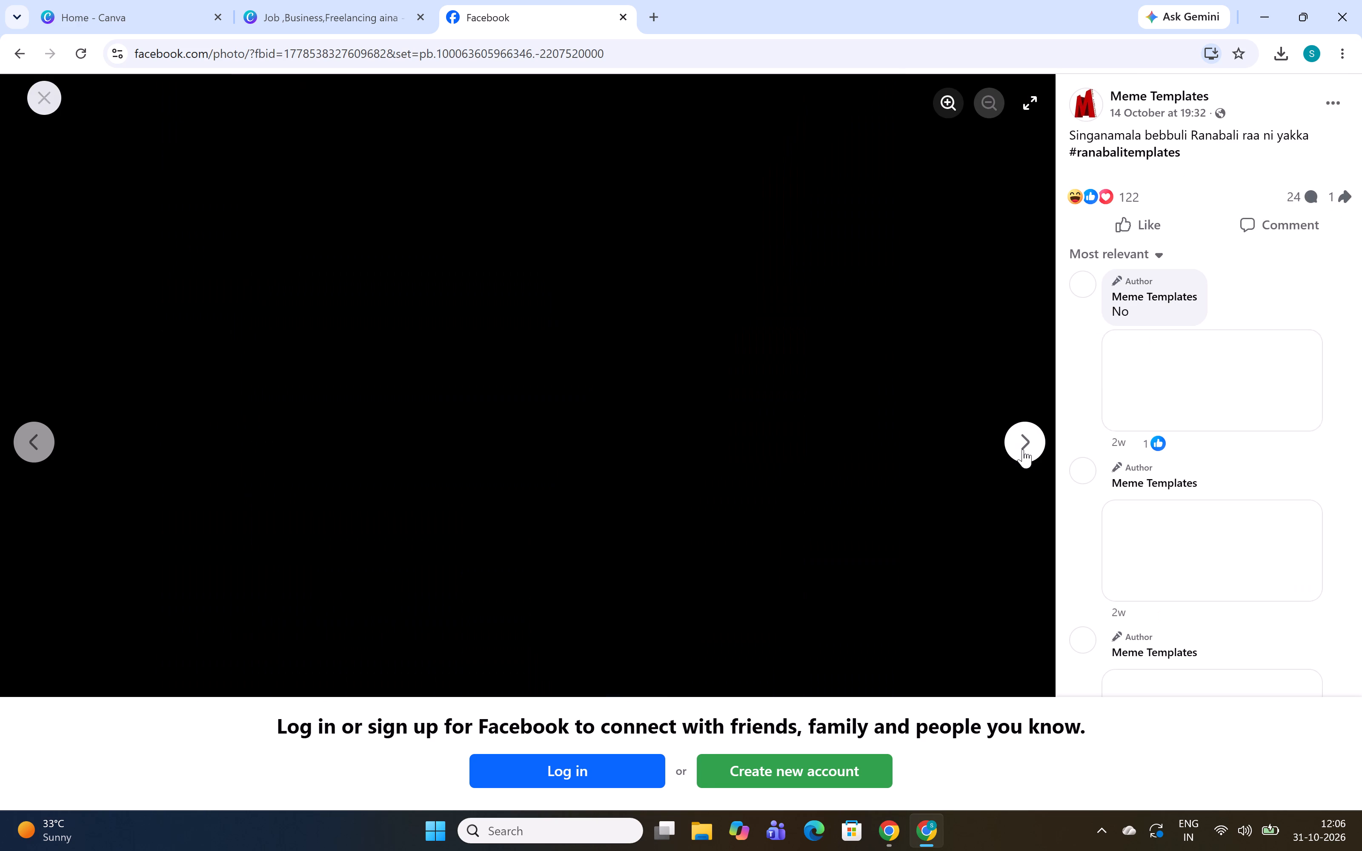
{"action": "left_click", "coordinate": [1023, 449]}
{"action": "left_click", "coordinate": [1023, 449]}
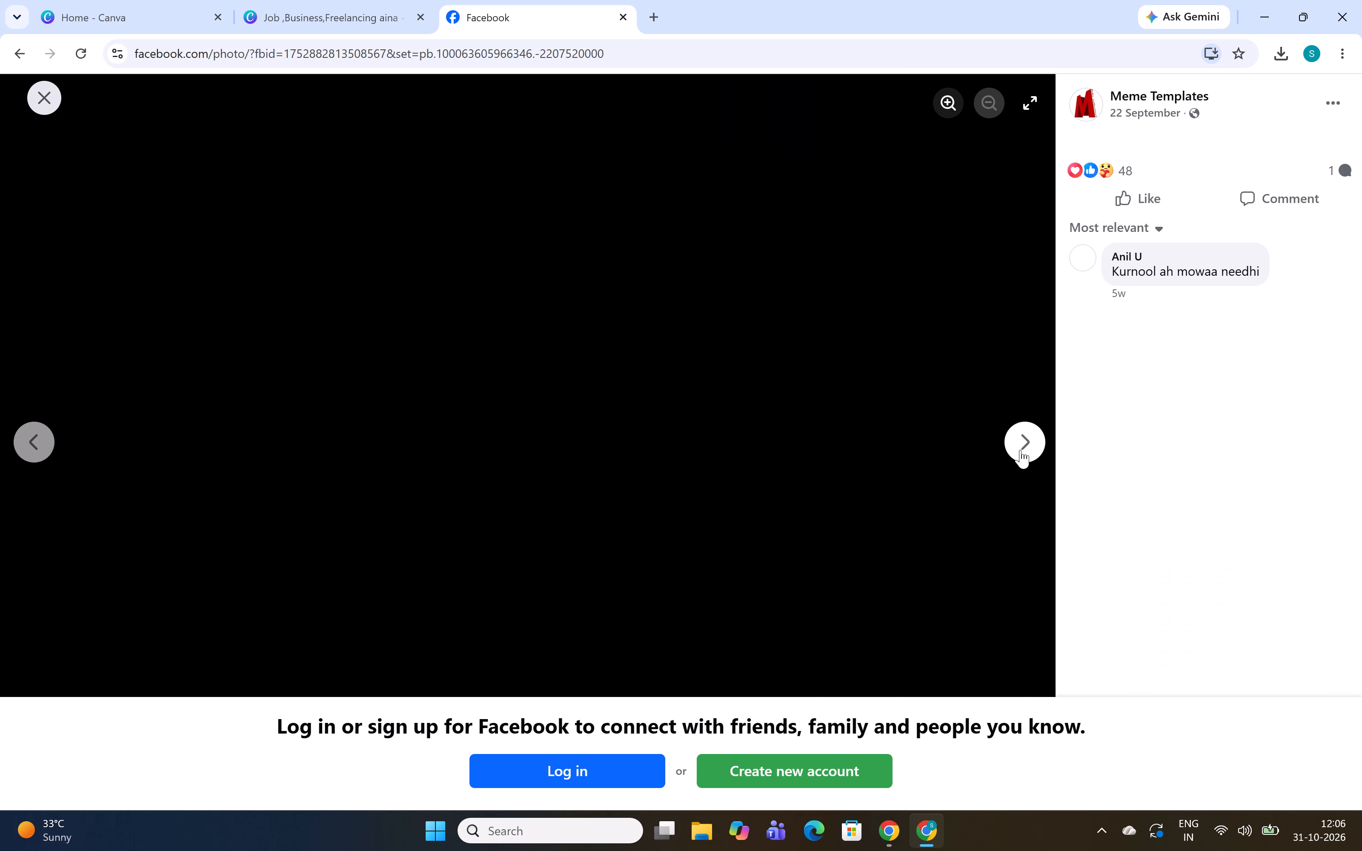
{"action": "left_click", "coordinate": [1009, 450]}
{"action": "left_click", "coordinate": [1009, 450]}
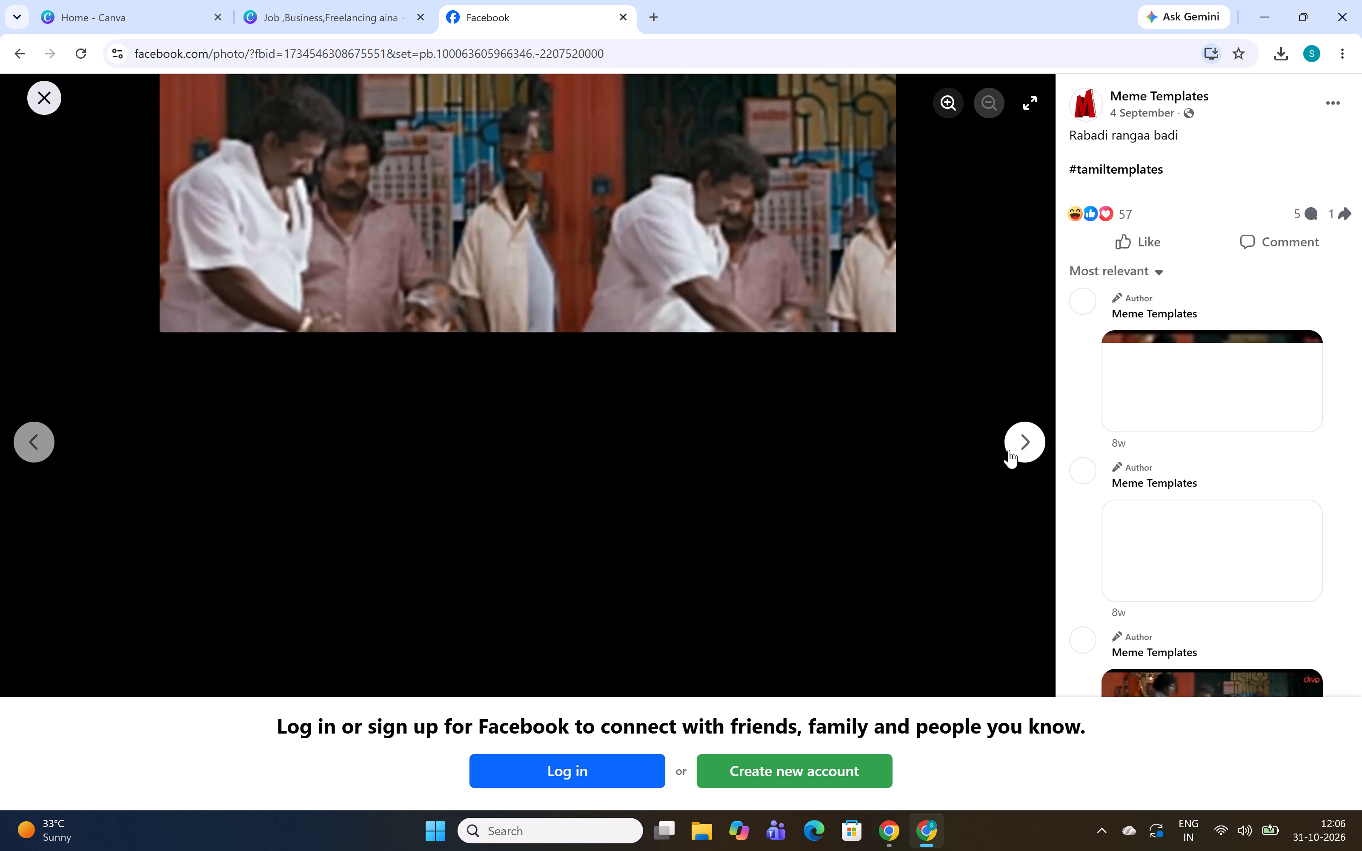
{"action": "left_click", "coordinate": [1016, 462]}
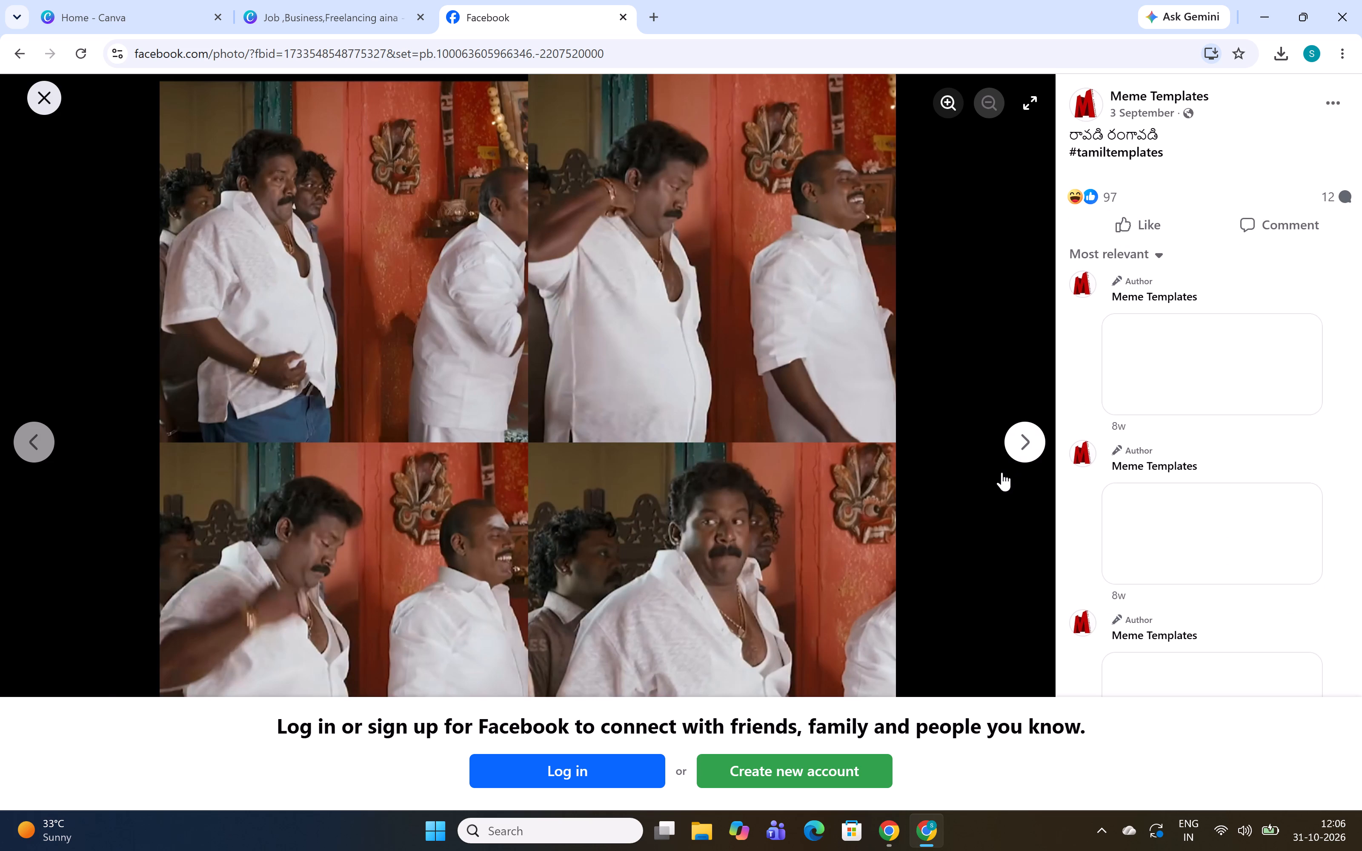
Copy the four-panel template image from Facebook and paste it onto page 3 of the Canva design.
{"action": "right_click", "coordinate": [610, 459]}
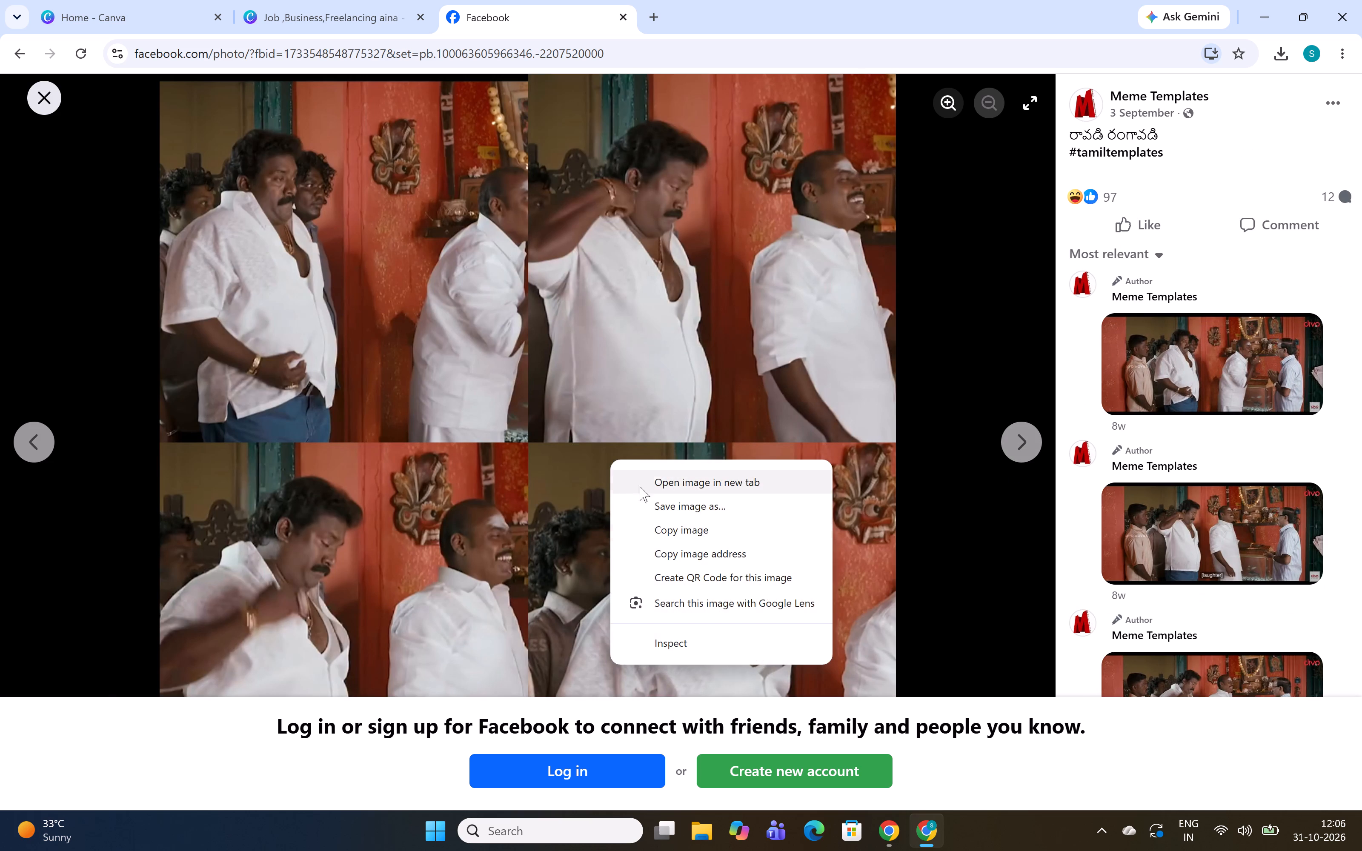
{"action": "left_click", "coordinate": [687, 528]}
{"action": "key", "text": "alt+Tab"}
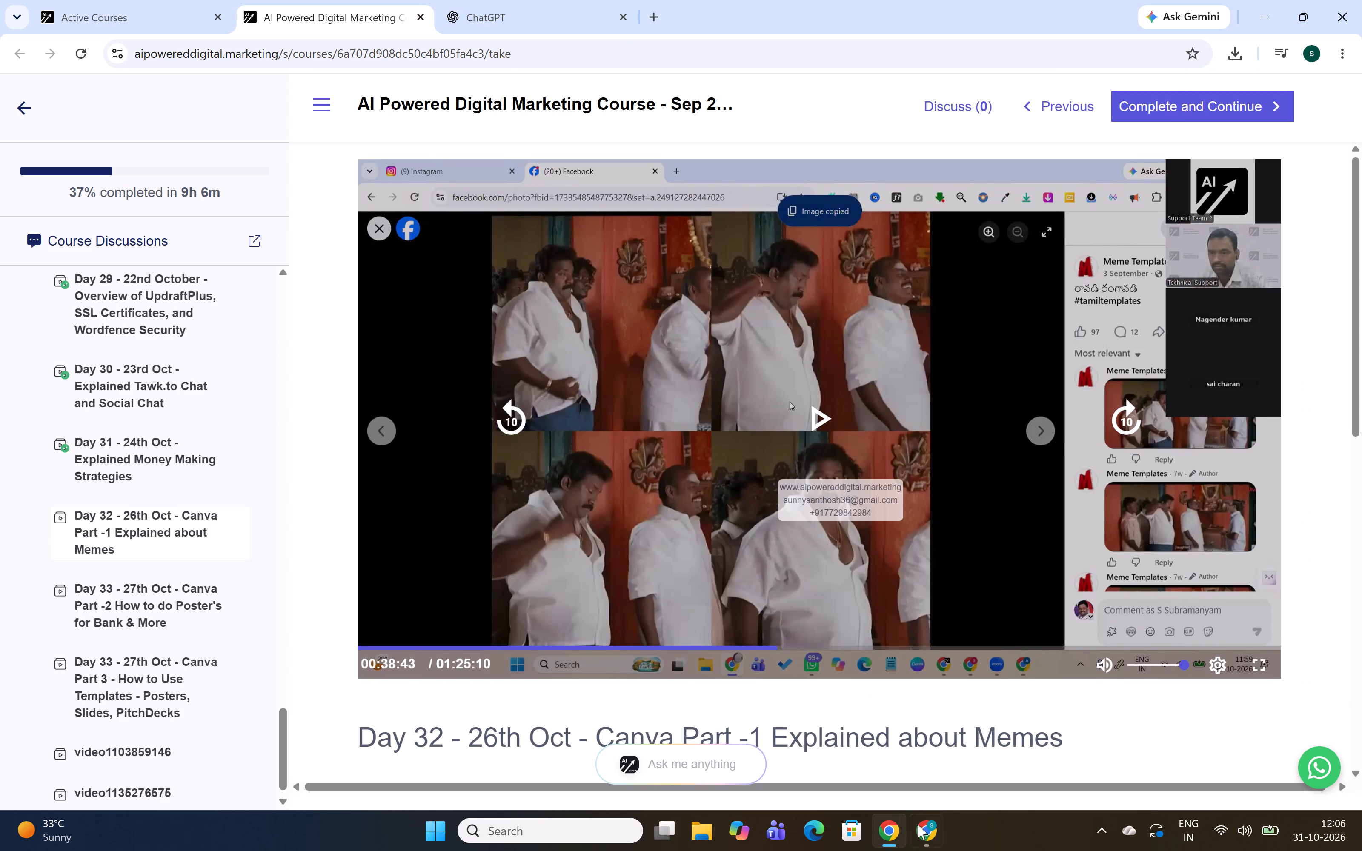
{"action": "left_click", "coordinate": [924, 735]}
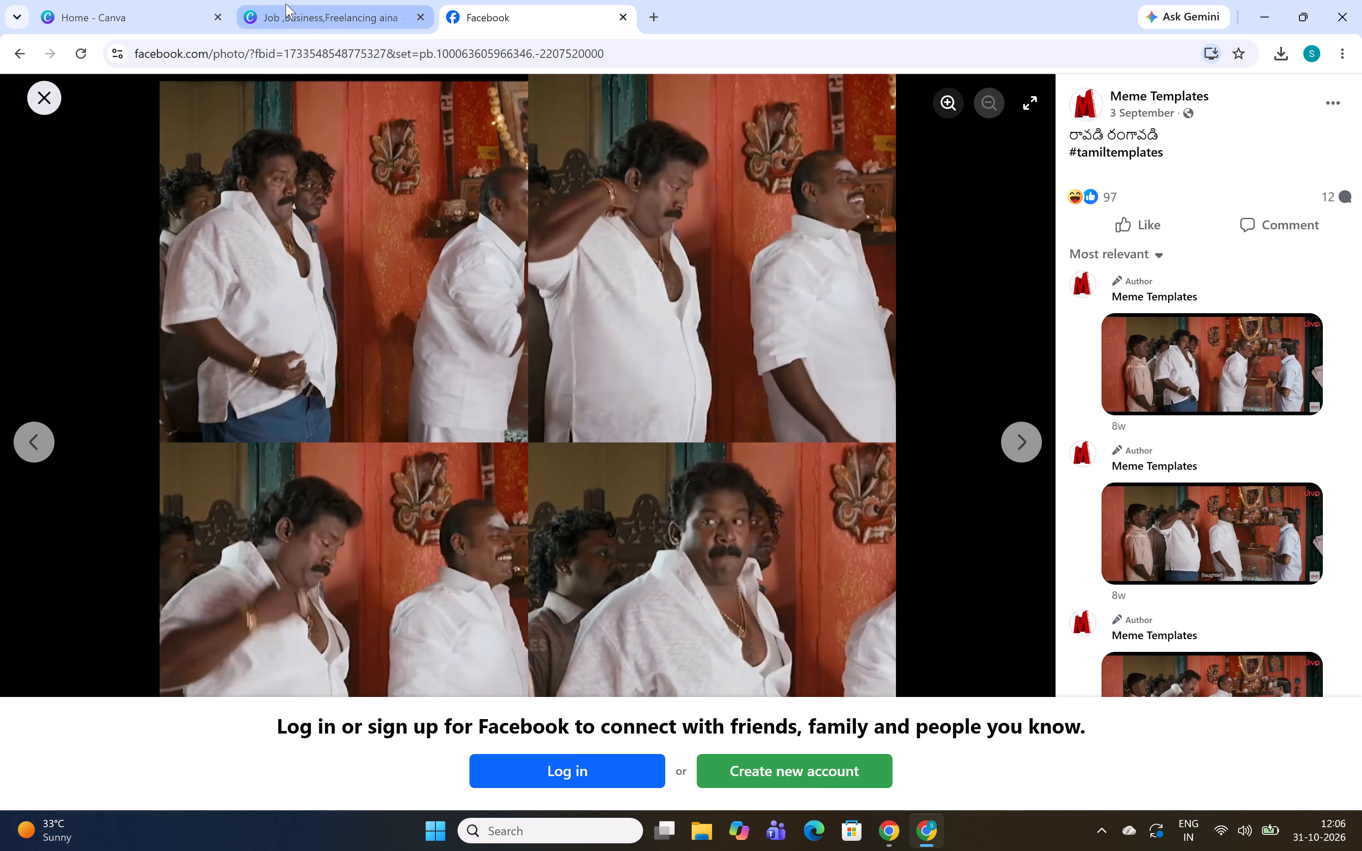
{"action": "left_click", "coordinate": [286, 3]}
{"action": "left_click", "coordinate": [775, 344]}
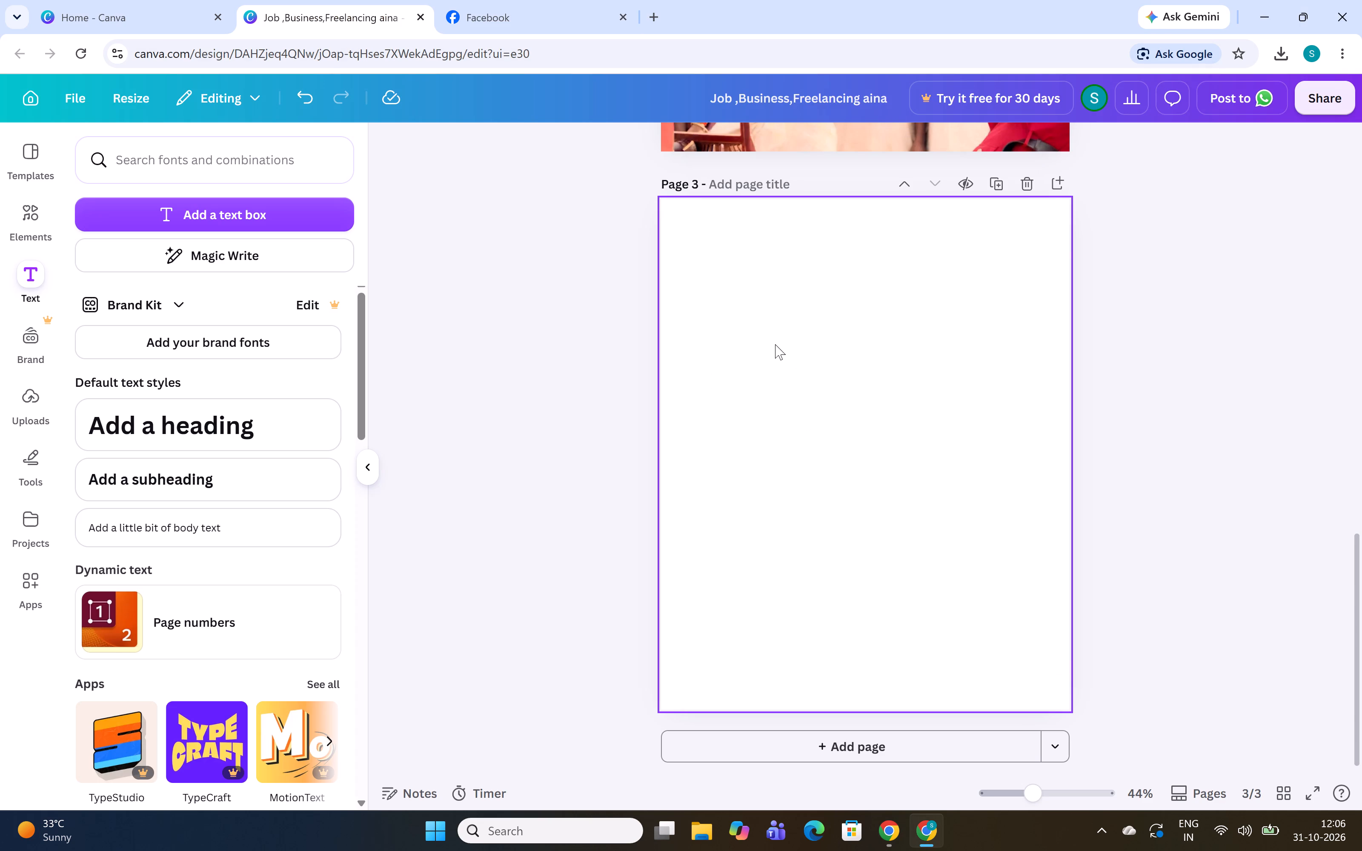
{"action": "key", "text": "ctrl+v"}
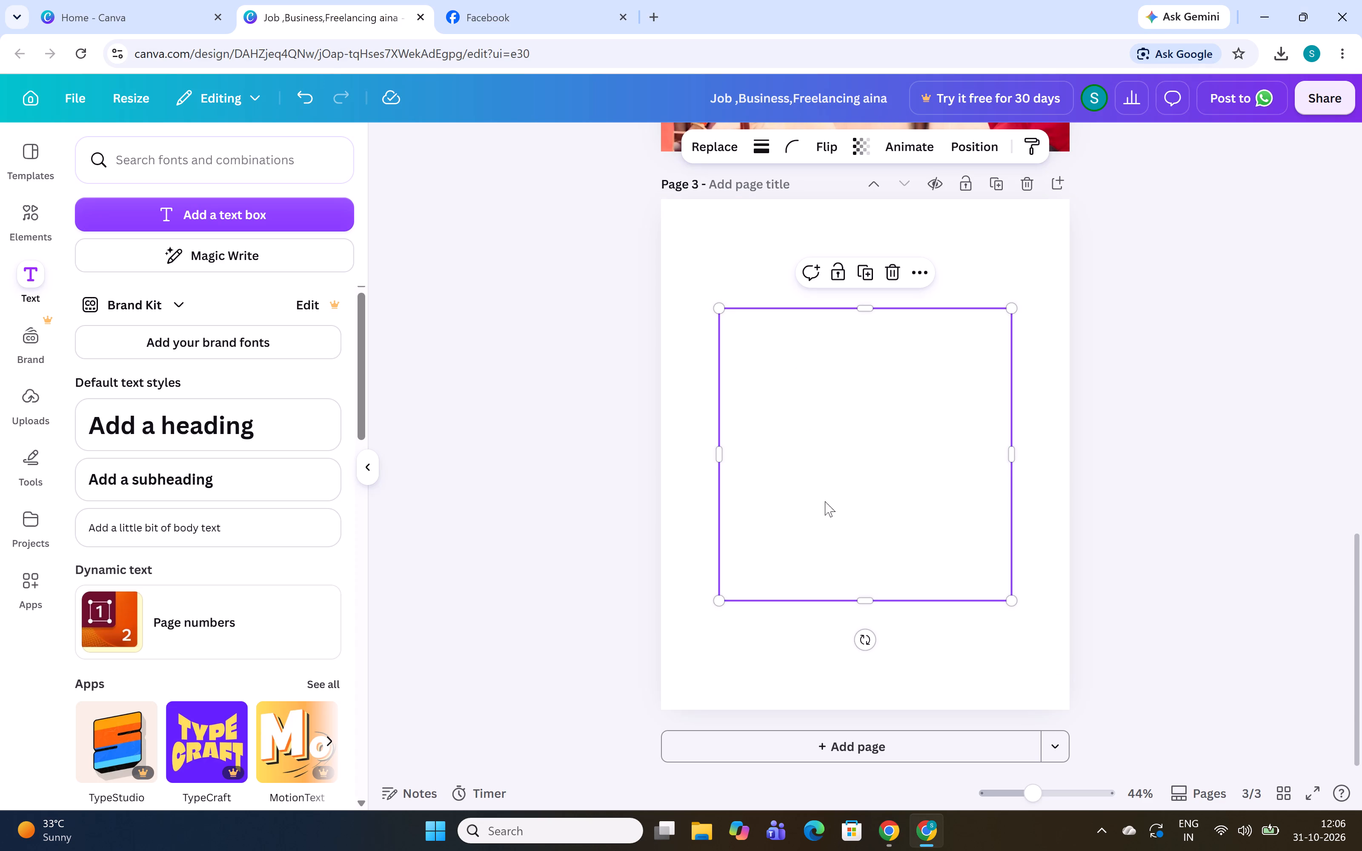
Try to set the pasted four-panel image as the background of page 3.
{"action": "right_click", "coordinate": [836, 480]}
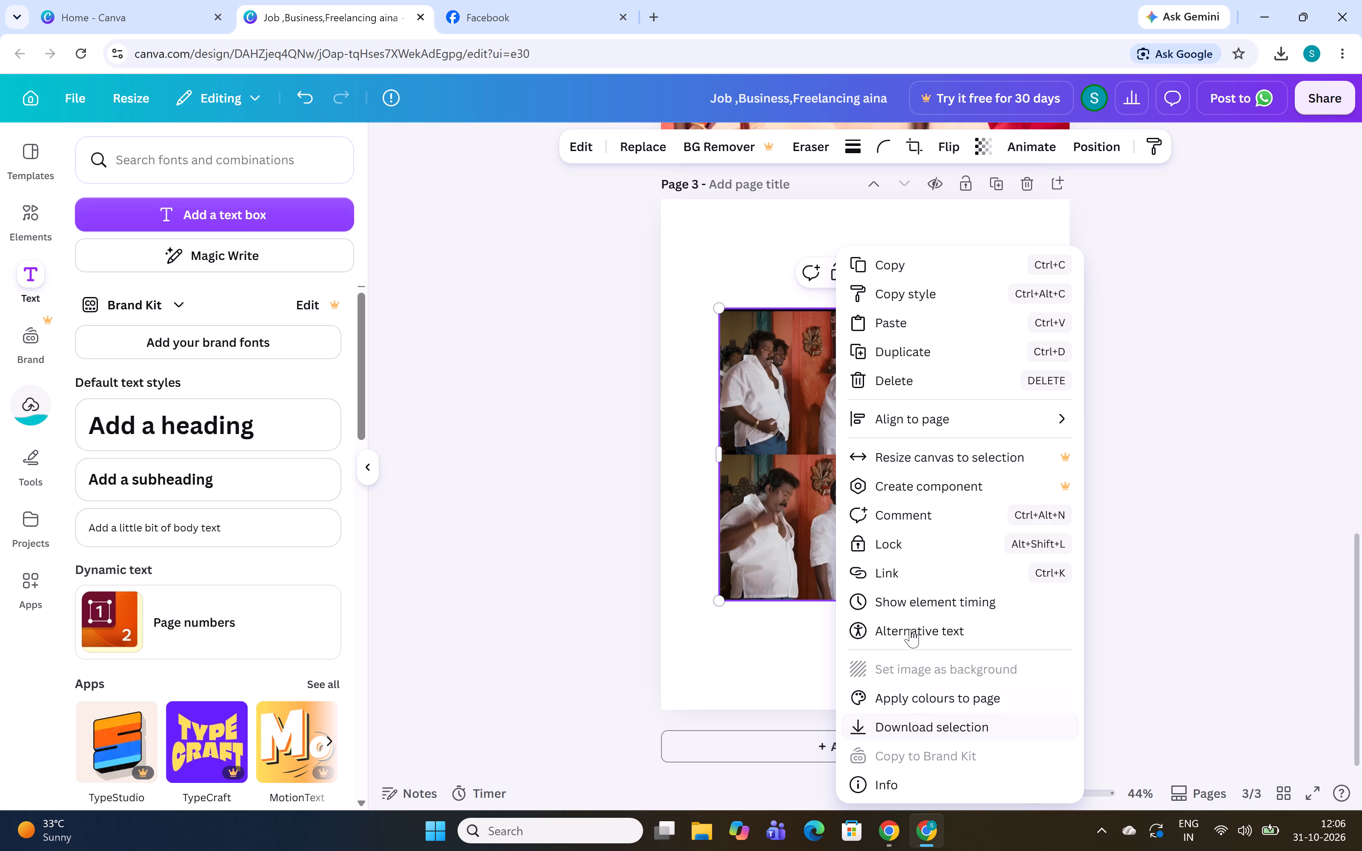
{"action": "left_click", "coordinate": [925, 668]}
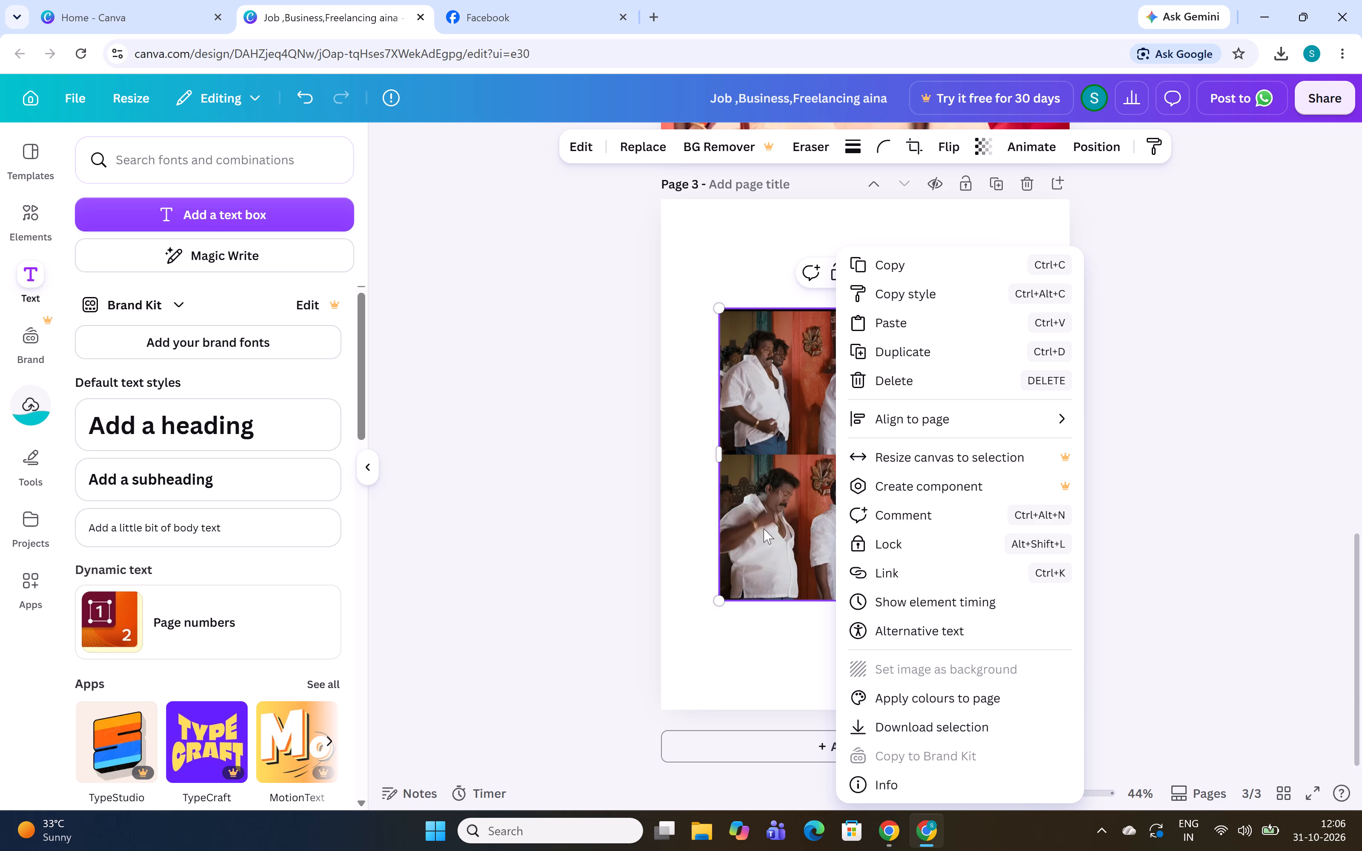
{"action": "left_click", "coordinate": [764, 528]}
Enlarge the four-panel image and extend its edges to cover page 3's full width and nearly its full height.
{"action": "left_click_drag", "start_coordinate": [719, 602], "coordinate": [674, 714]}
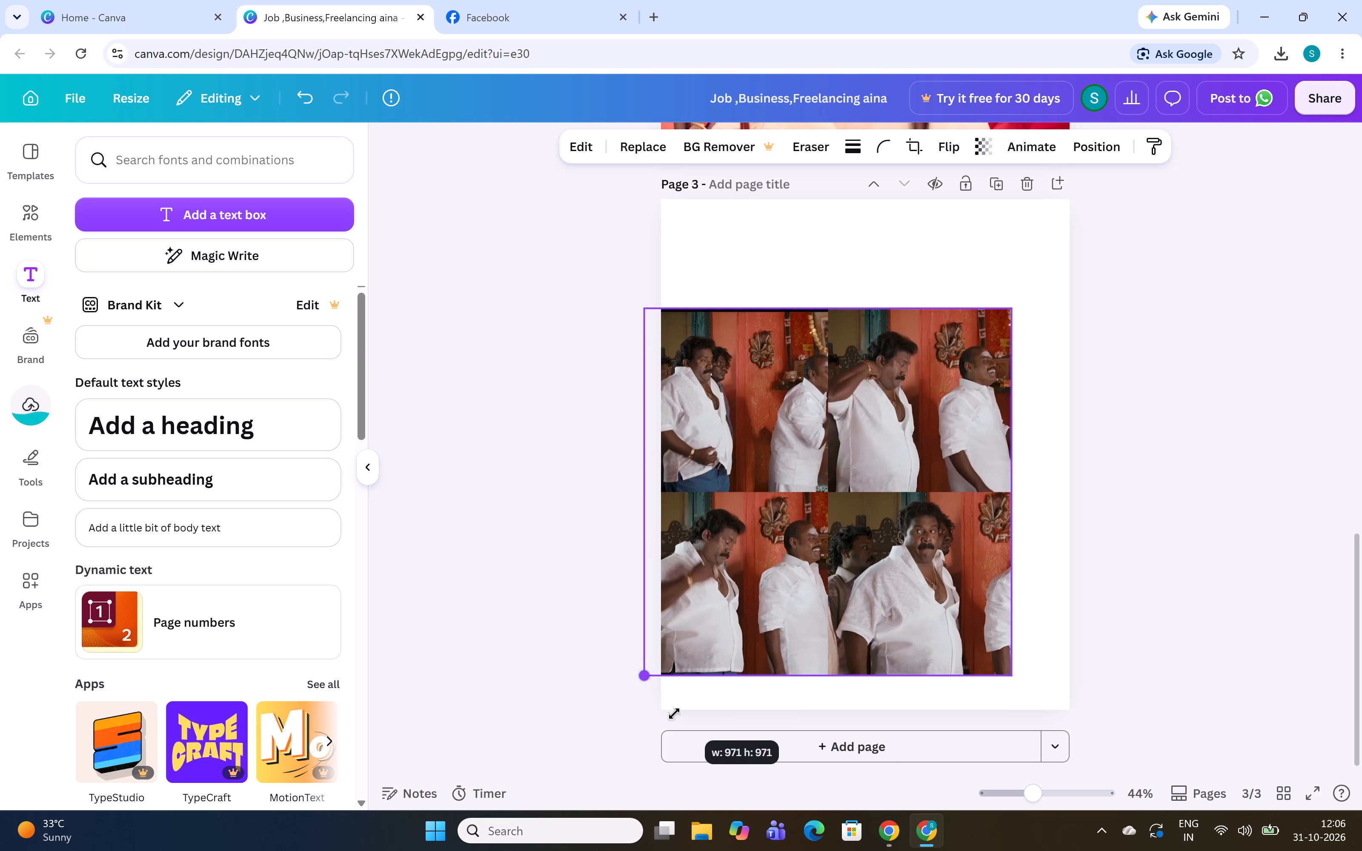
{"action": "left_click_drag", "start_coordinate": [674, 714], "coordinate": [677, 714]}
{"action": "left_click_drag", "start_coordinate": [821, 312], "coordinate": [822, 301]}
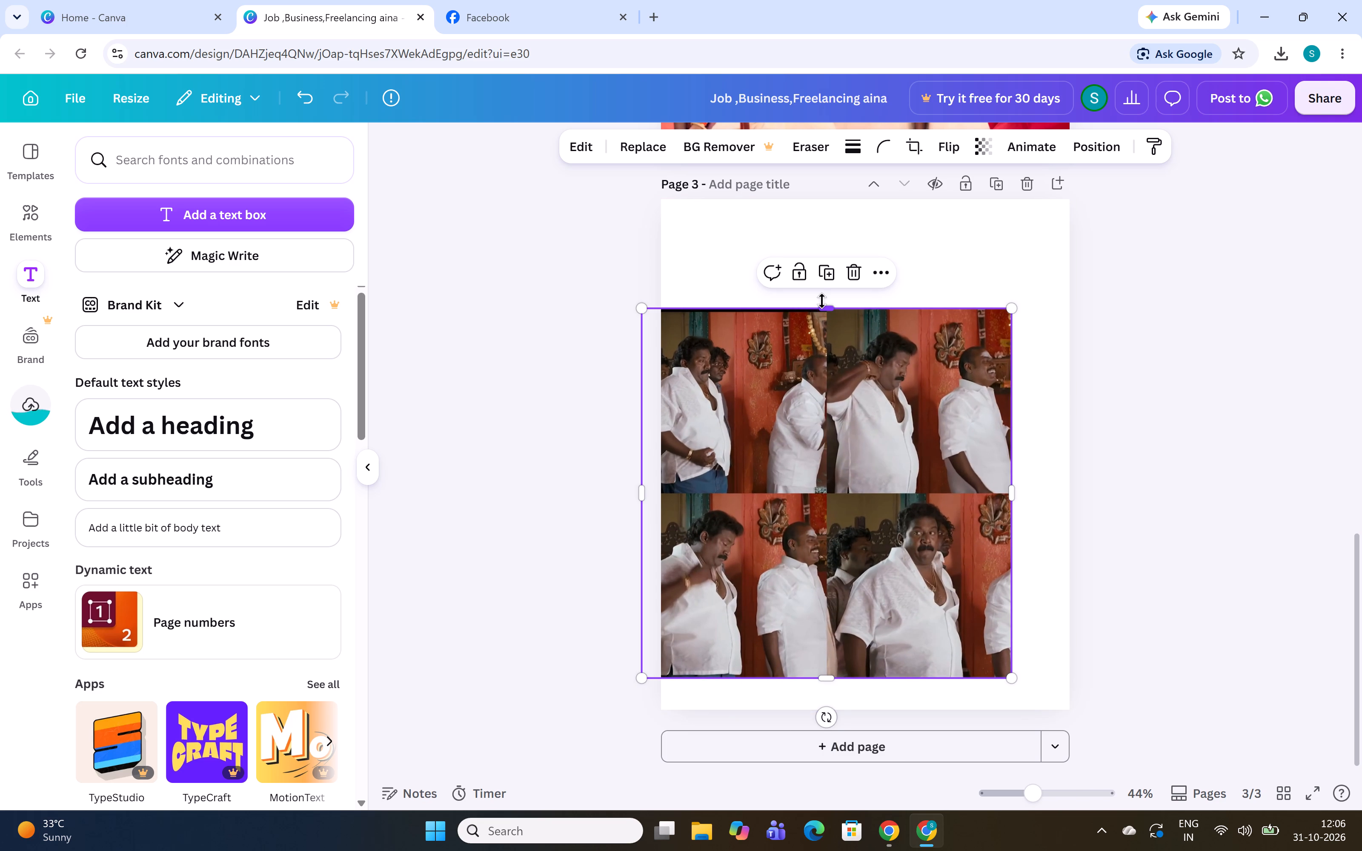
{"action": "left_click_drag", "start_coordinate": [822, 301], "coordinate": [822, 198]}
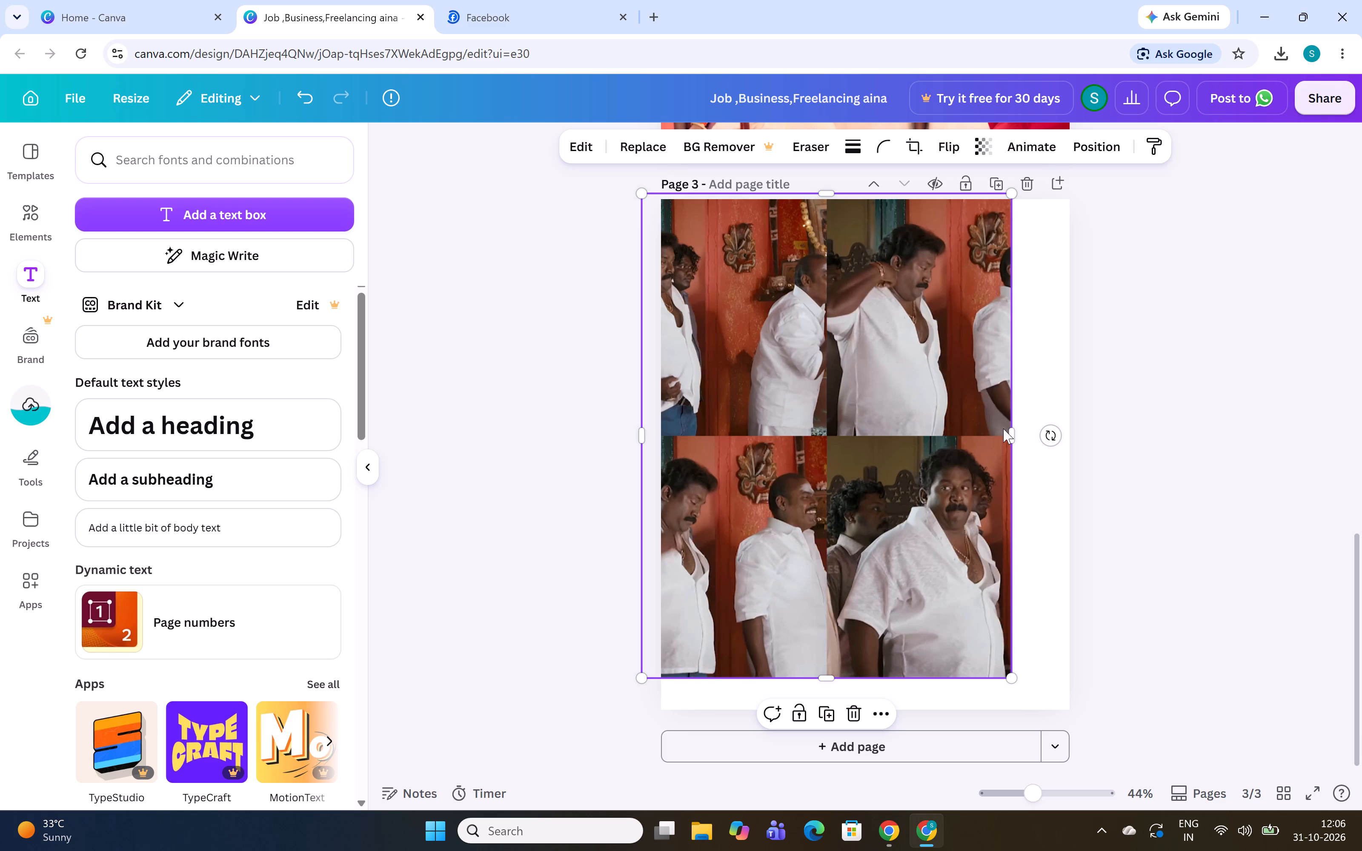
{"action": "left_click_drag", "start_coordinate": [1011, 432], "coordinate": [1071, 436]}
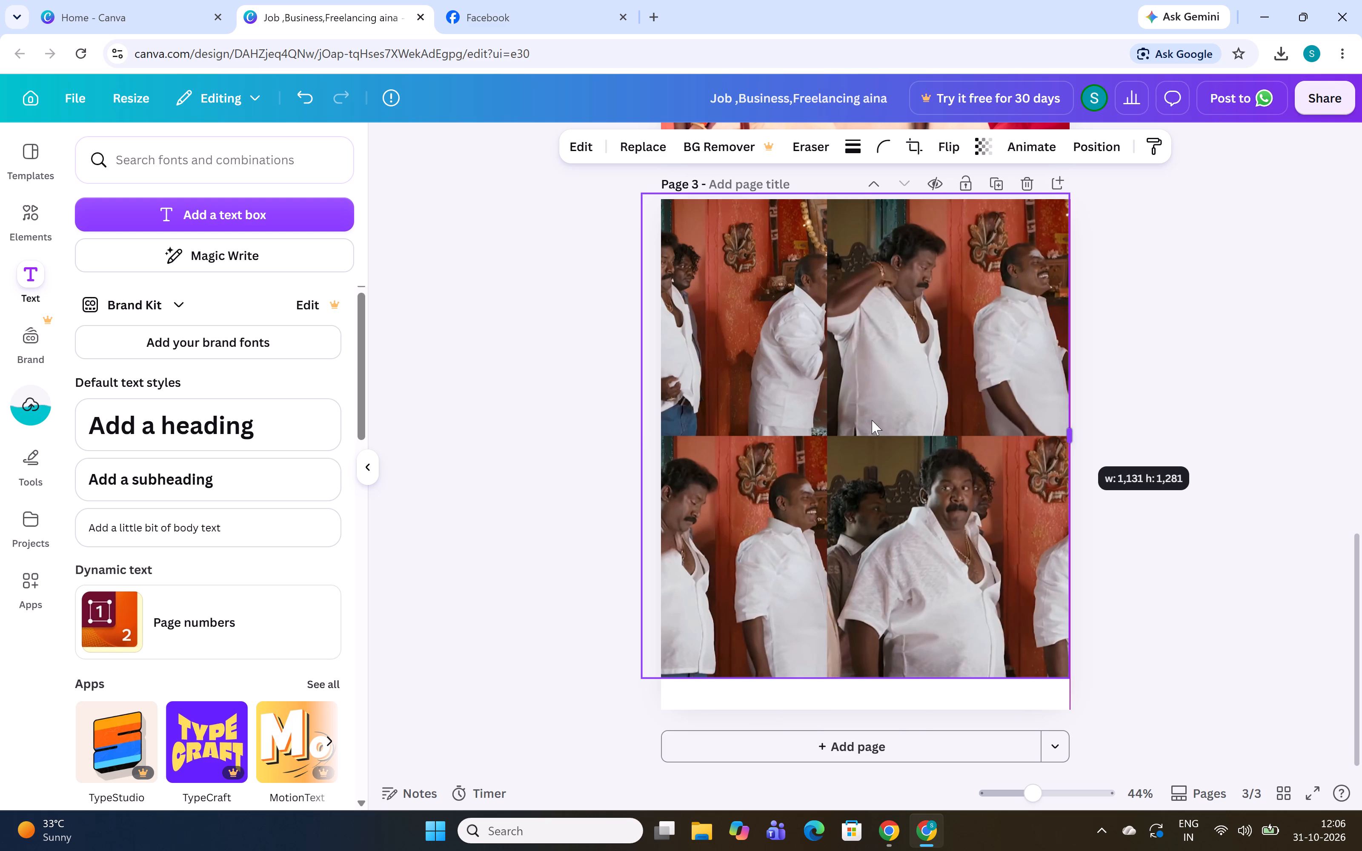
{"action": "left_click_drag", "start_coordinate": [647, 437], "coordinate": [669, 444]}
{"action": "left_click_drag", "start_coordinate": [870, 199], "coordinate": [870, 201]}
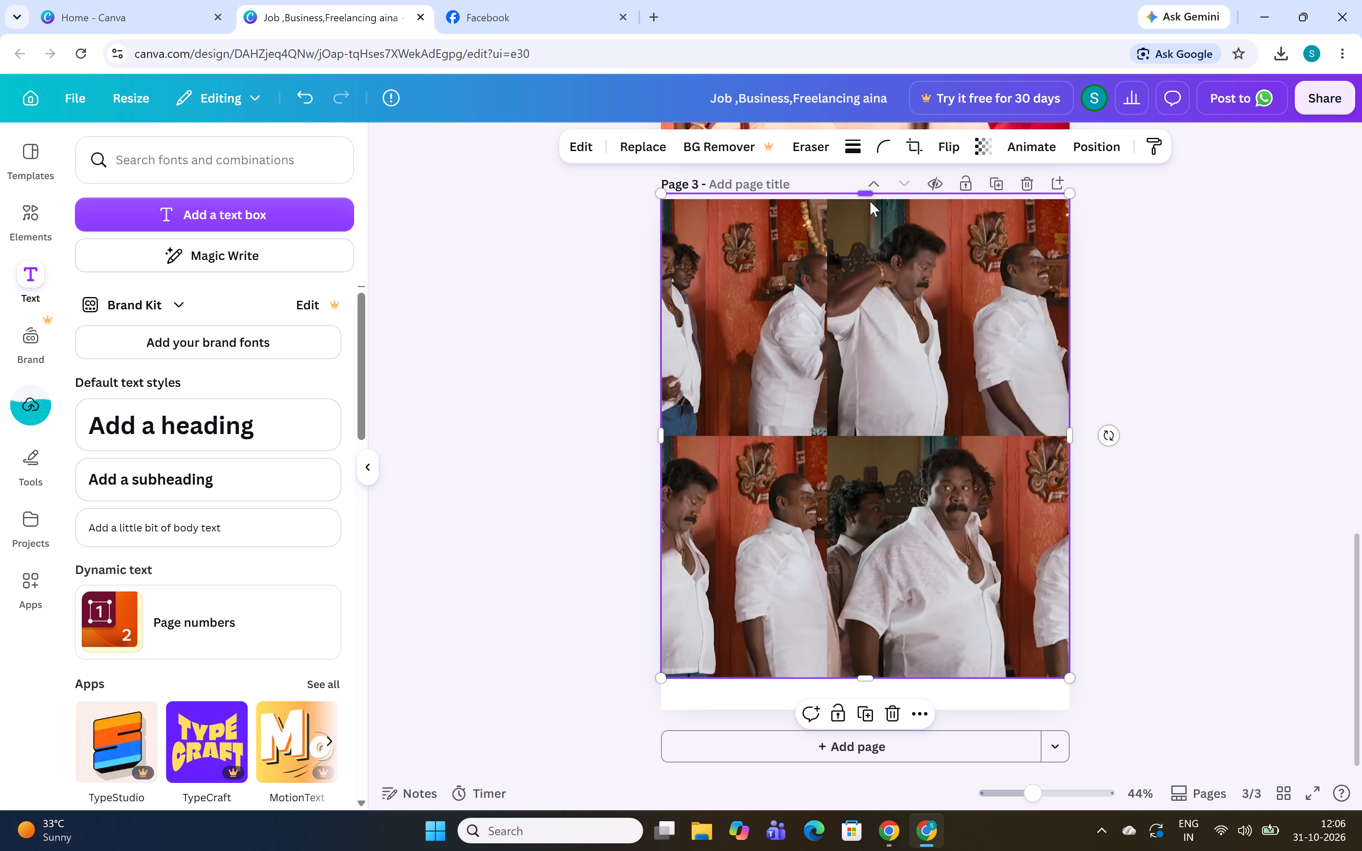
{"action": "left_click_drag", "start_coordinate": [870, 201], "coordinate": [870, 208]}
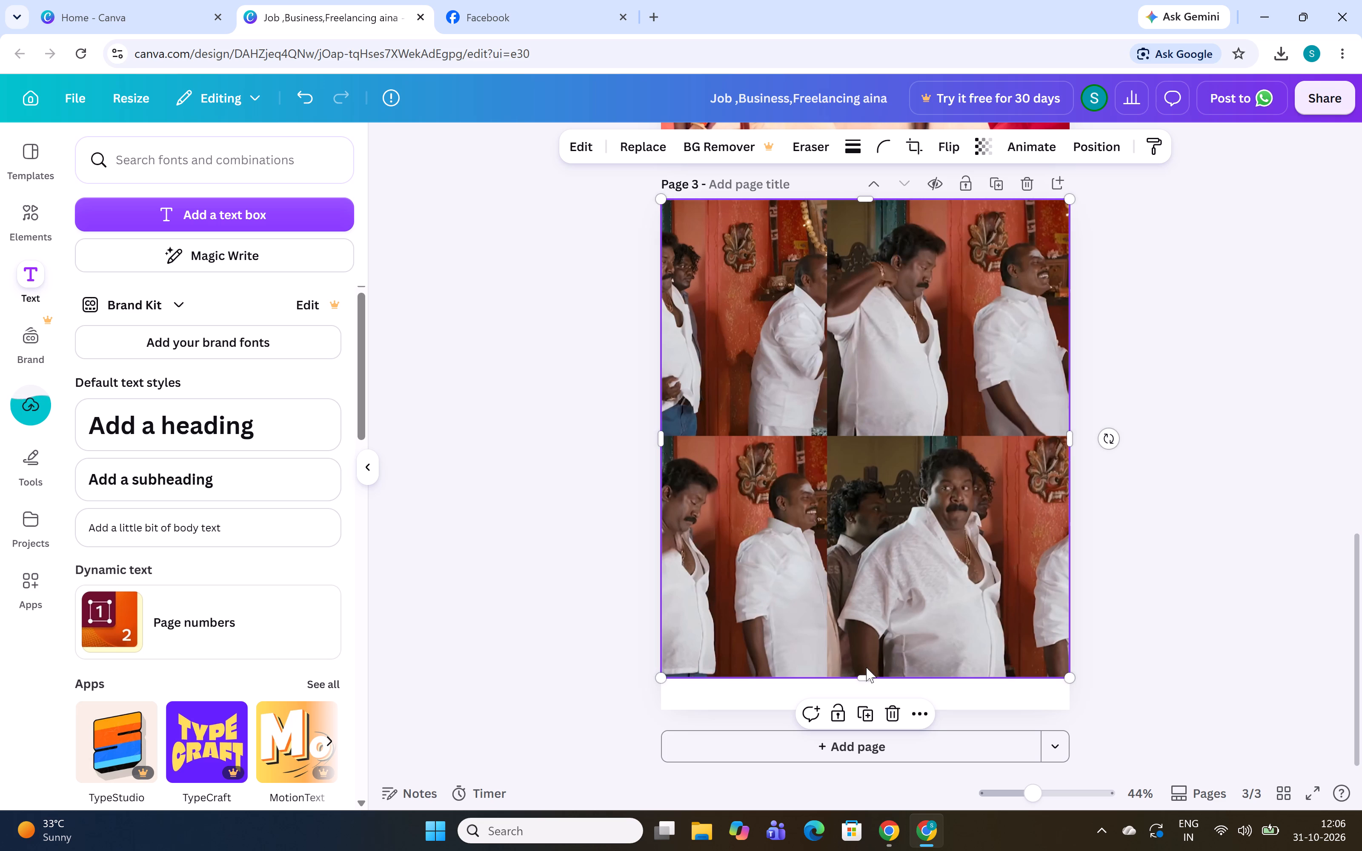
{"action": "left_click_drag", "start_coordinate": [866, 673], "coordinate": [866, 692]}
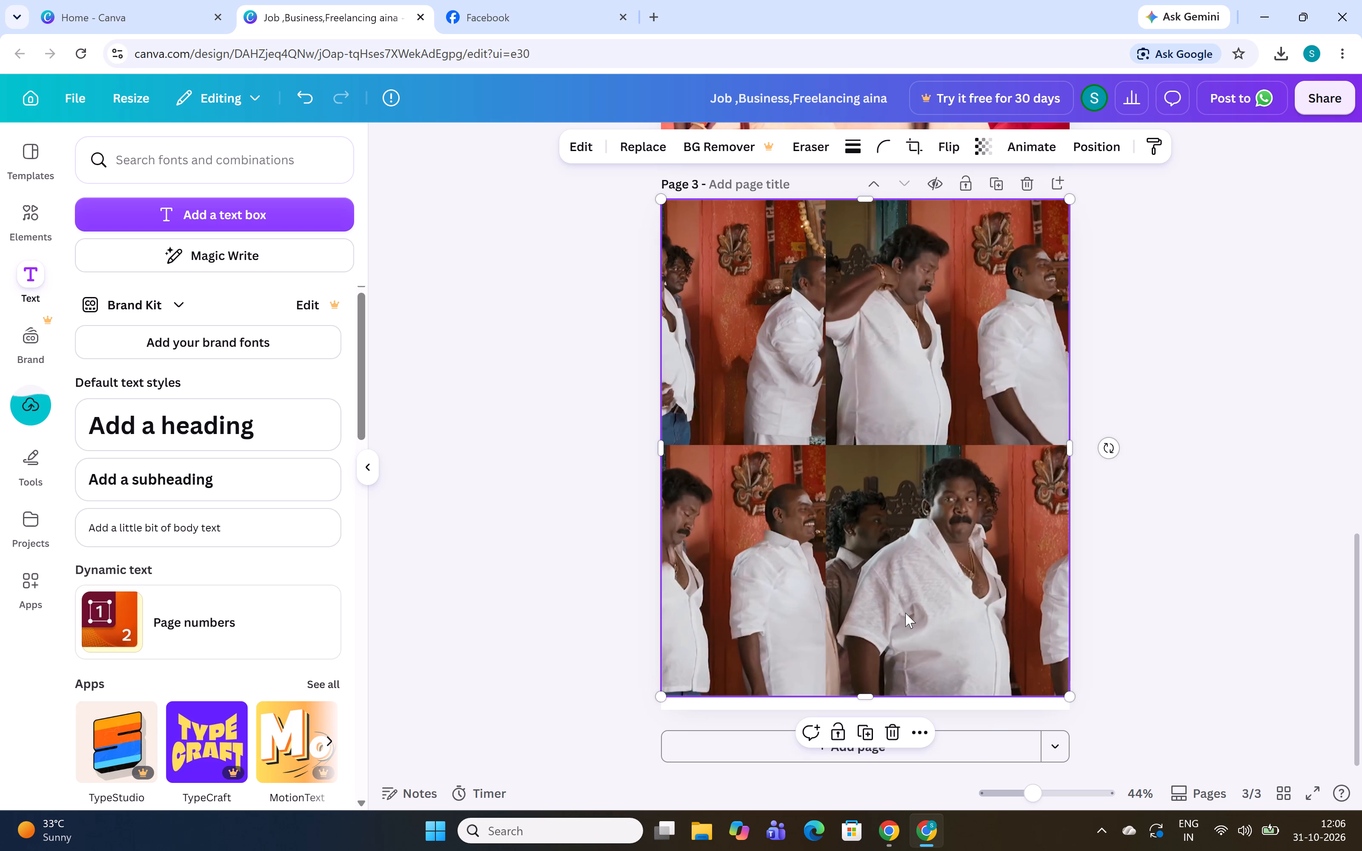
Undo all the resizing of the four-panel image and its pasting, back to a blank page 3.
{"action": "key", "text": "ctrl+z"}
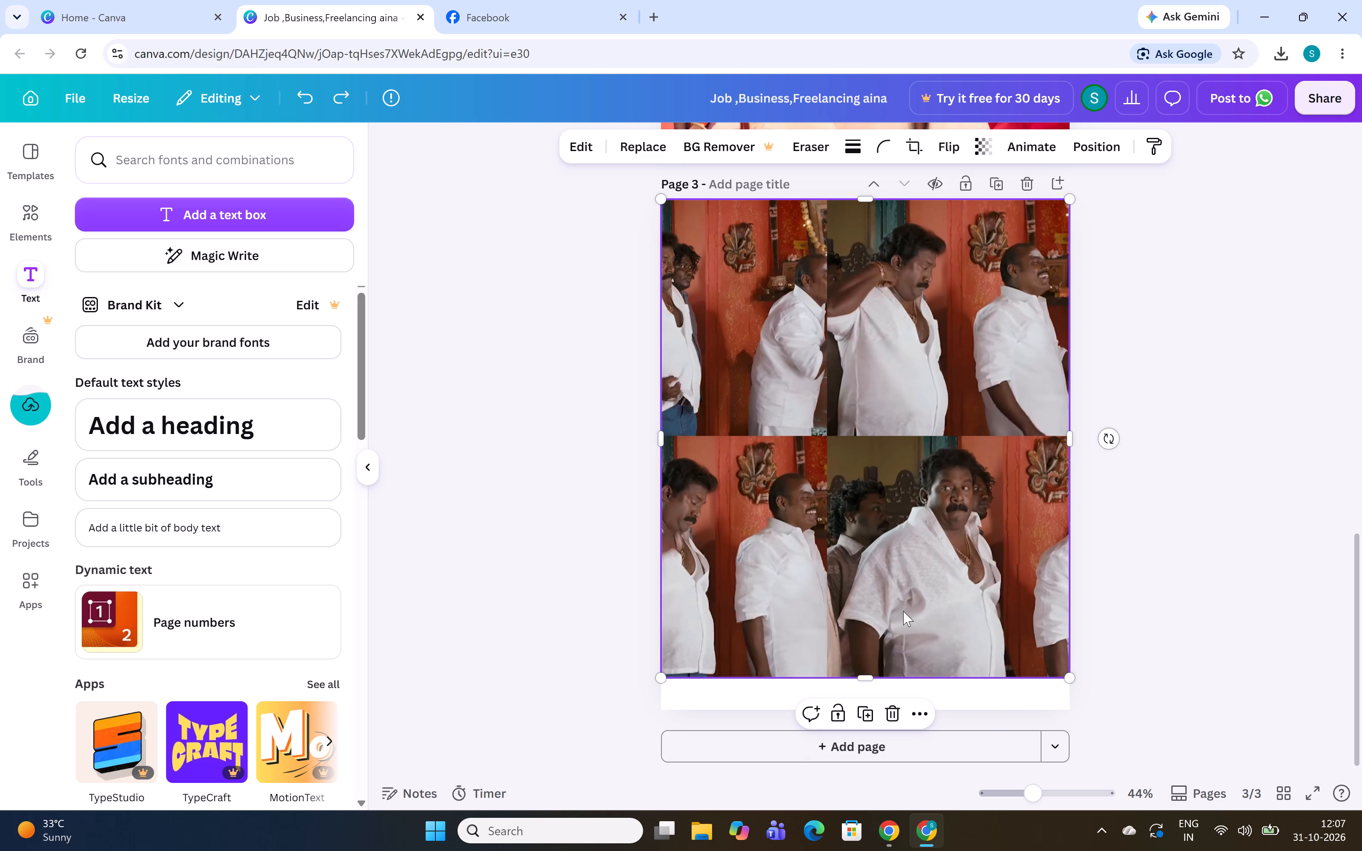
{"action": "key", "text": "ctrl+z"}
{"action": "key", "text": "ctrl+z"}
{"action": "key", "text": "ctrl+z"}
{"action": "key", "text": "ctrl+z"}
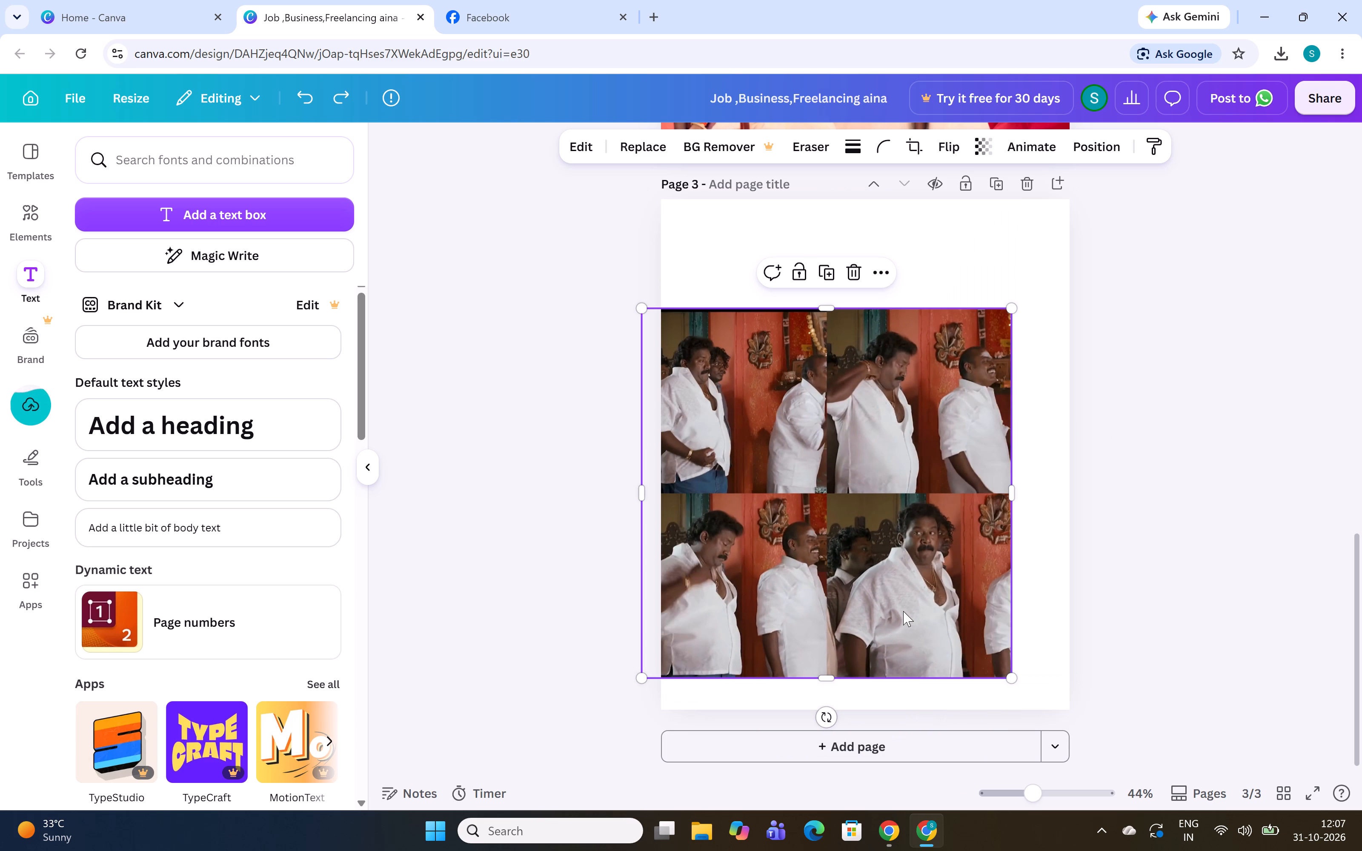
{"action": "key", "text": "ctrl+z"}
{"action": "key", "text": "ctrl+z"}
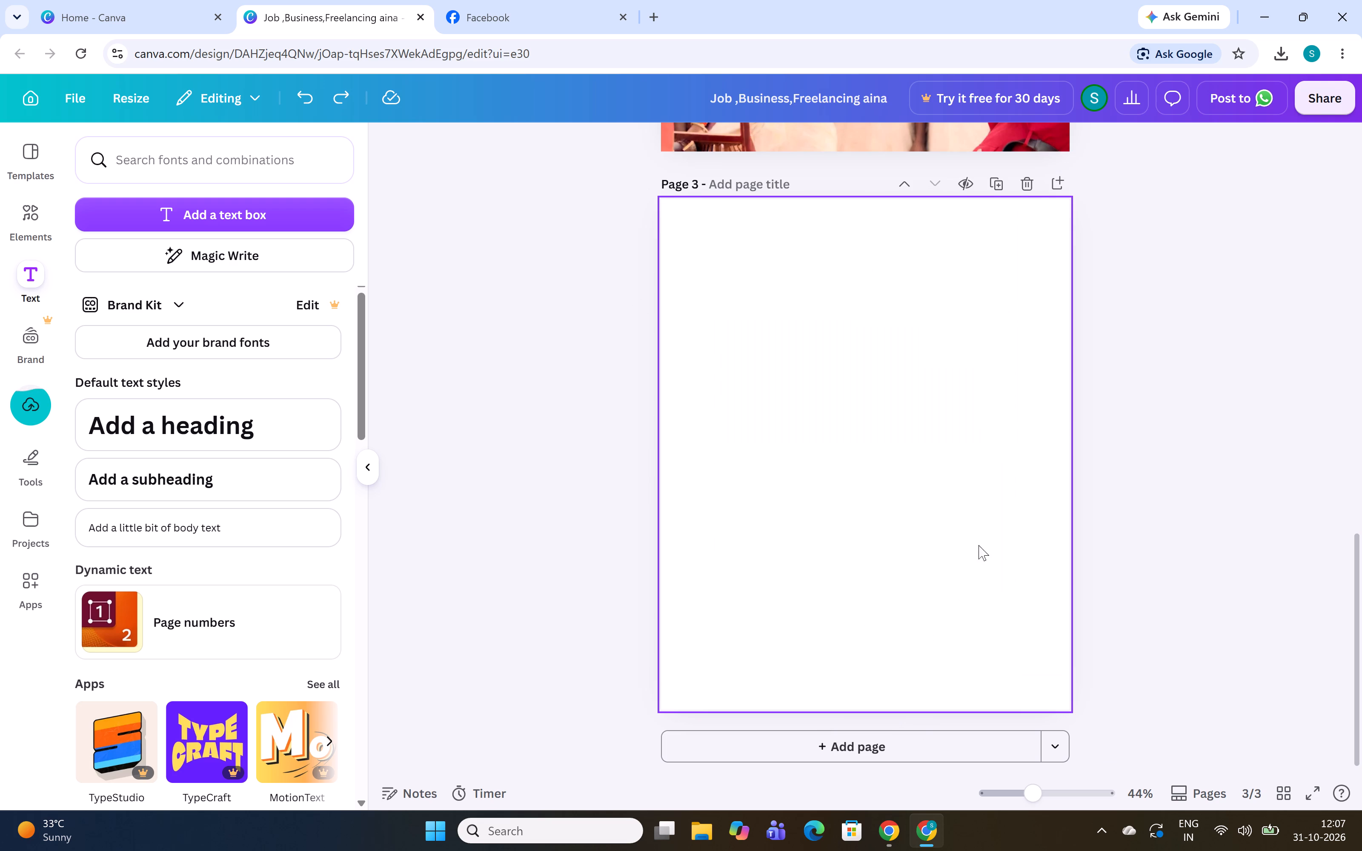
Return to the four-panel template photo on Facebook, dismiss the login prompt and start copying the image again.
{"action": "scroll", "coordinate": [984, 518], "scroll_direction": "up", "scroll_amount": 1}
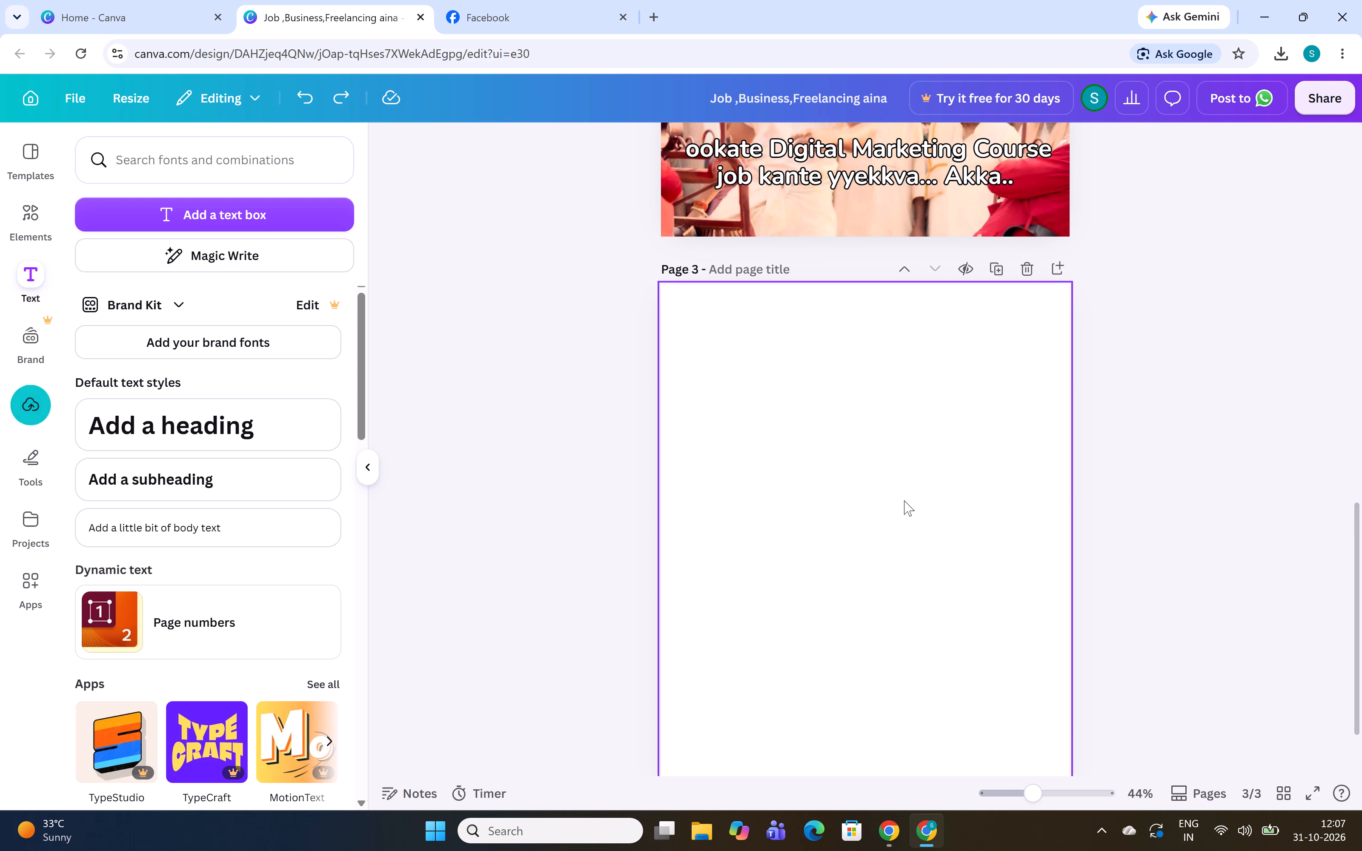
{"action": "key", "text": "alt+Tab"}
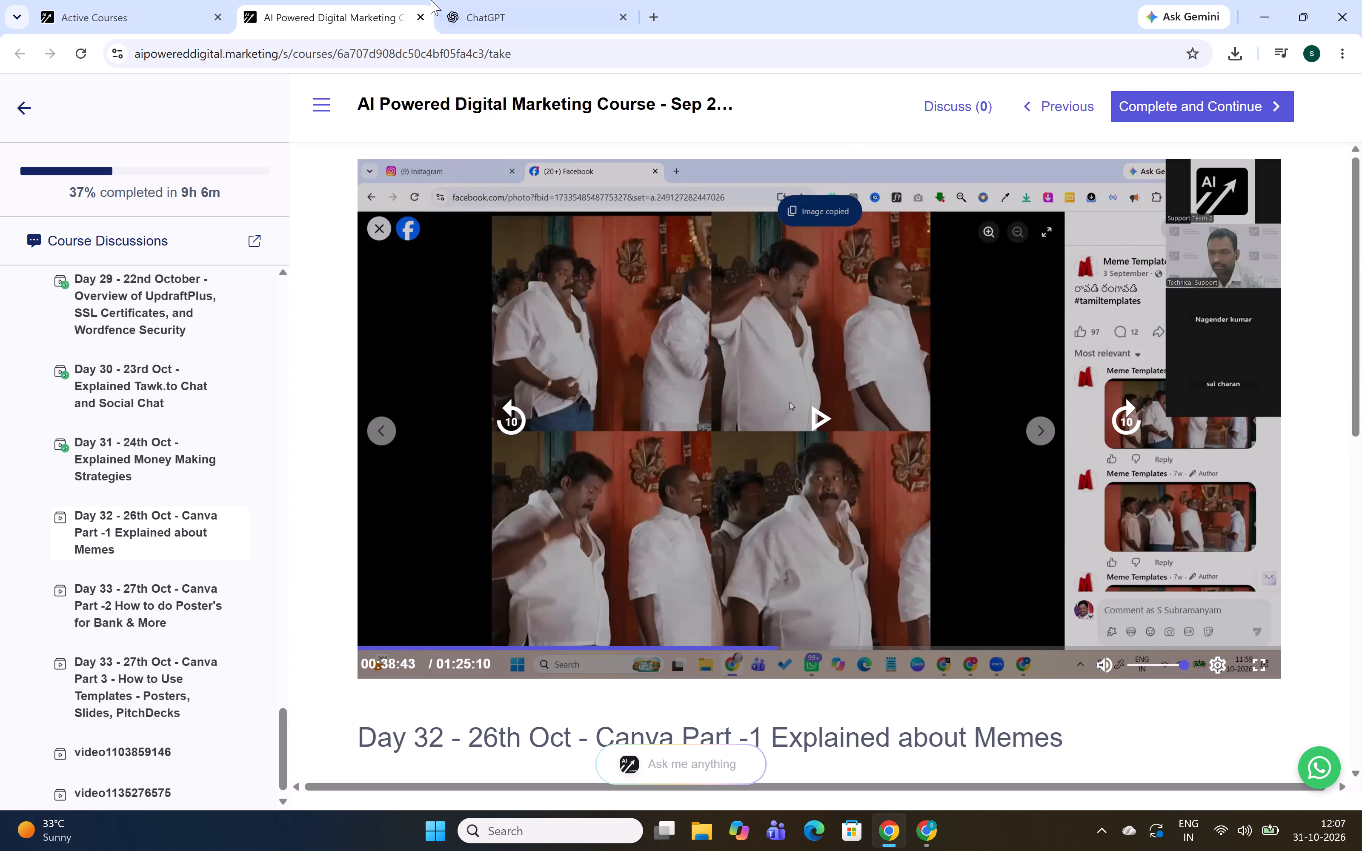
{"action": "key", "text": "alt+Tab"}
{"action": "left_click", "coordinate": [503, 12]}
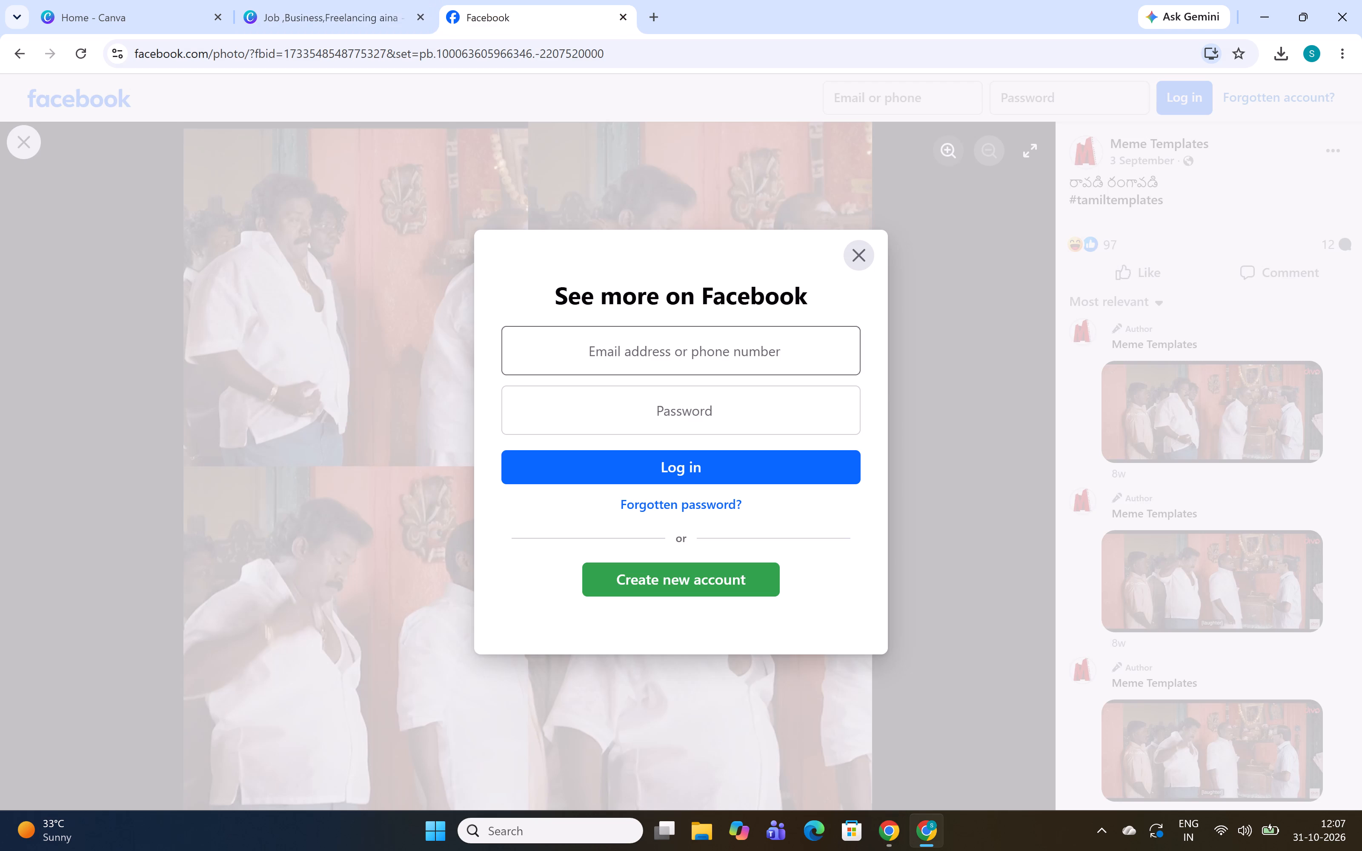
{"action": "left_click", "coordinate": [861, 254]}
{"action": "right_click", "coordinate": [544, 422]}
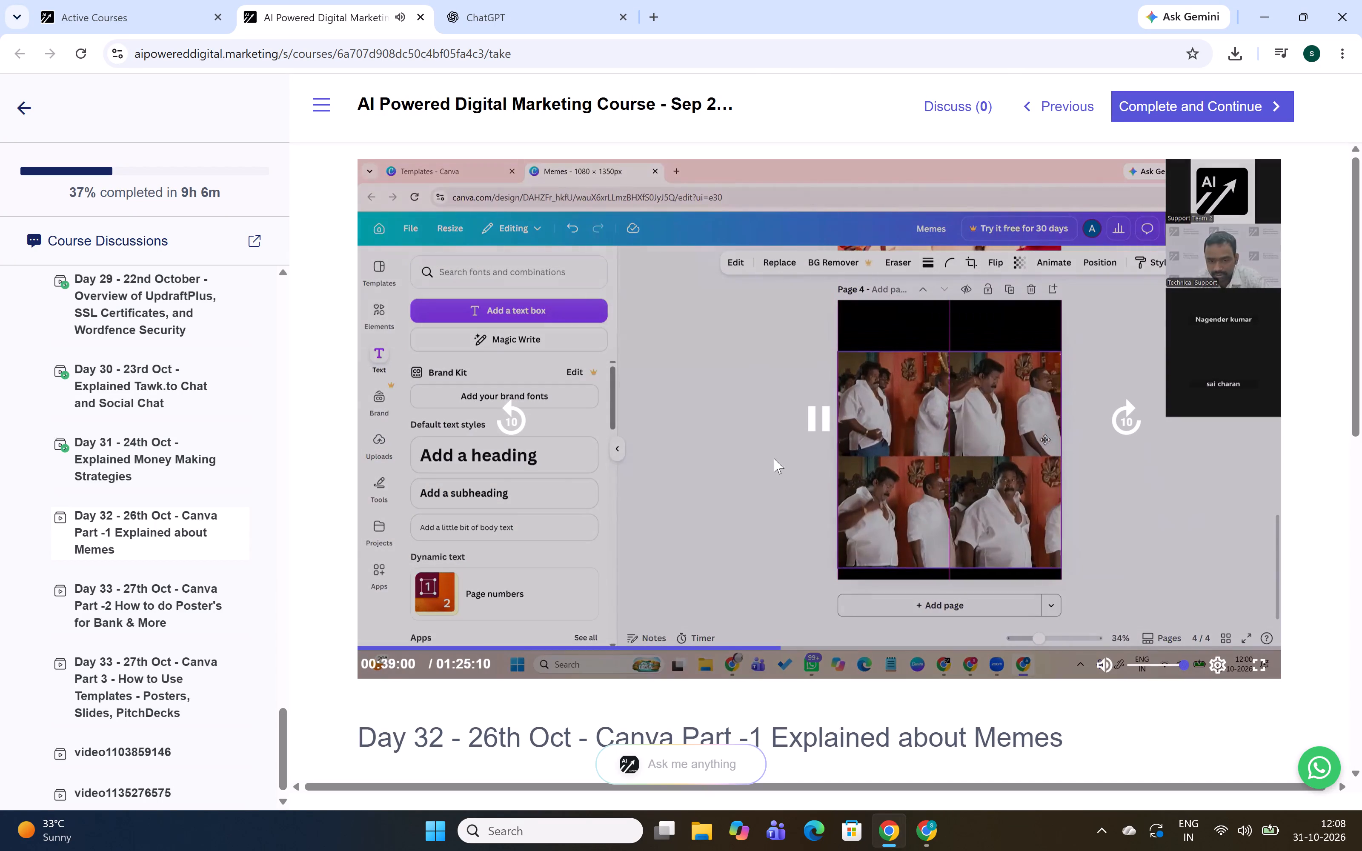
Pause the course video and, in Canva, crop the top of page 3's four-panel image to leave a narrow blank strip above it.
{"action": "left_click", "coordinate": [906, 454]}
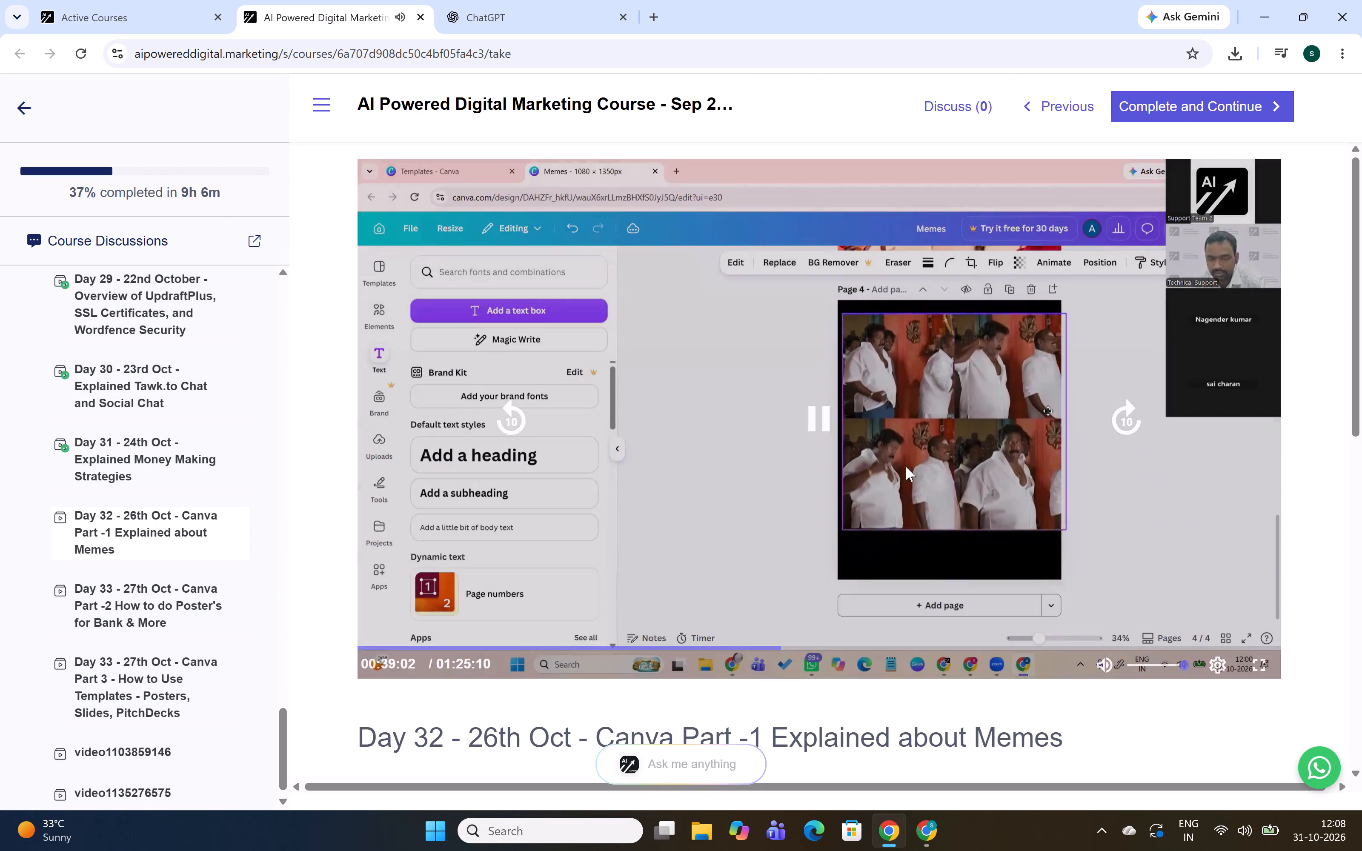
{"action": "left_click", "coordinate": [818, 419]}
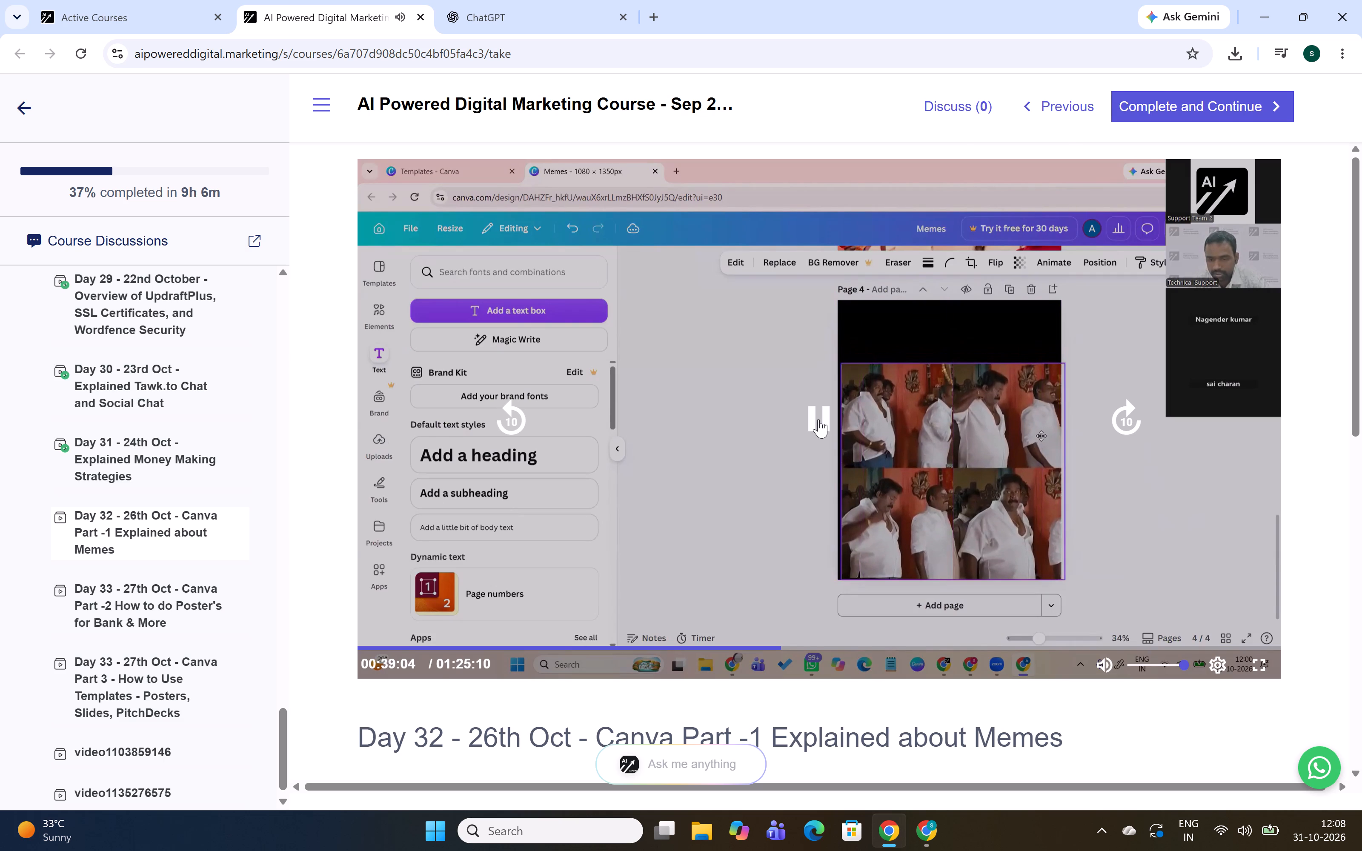
{"action": "key", "text": "alt+Tab"}
{"action": "left_click", "coordinate": [840, 370]}
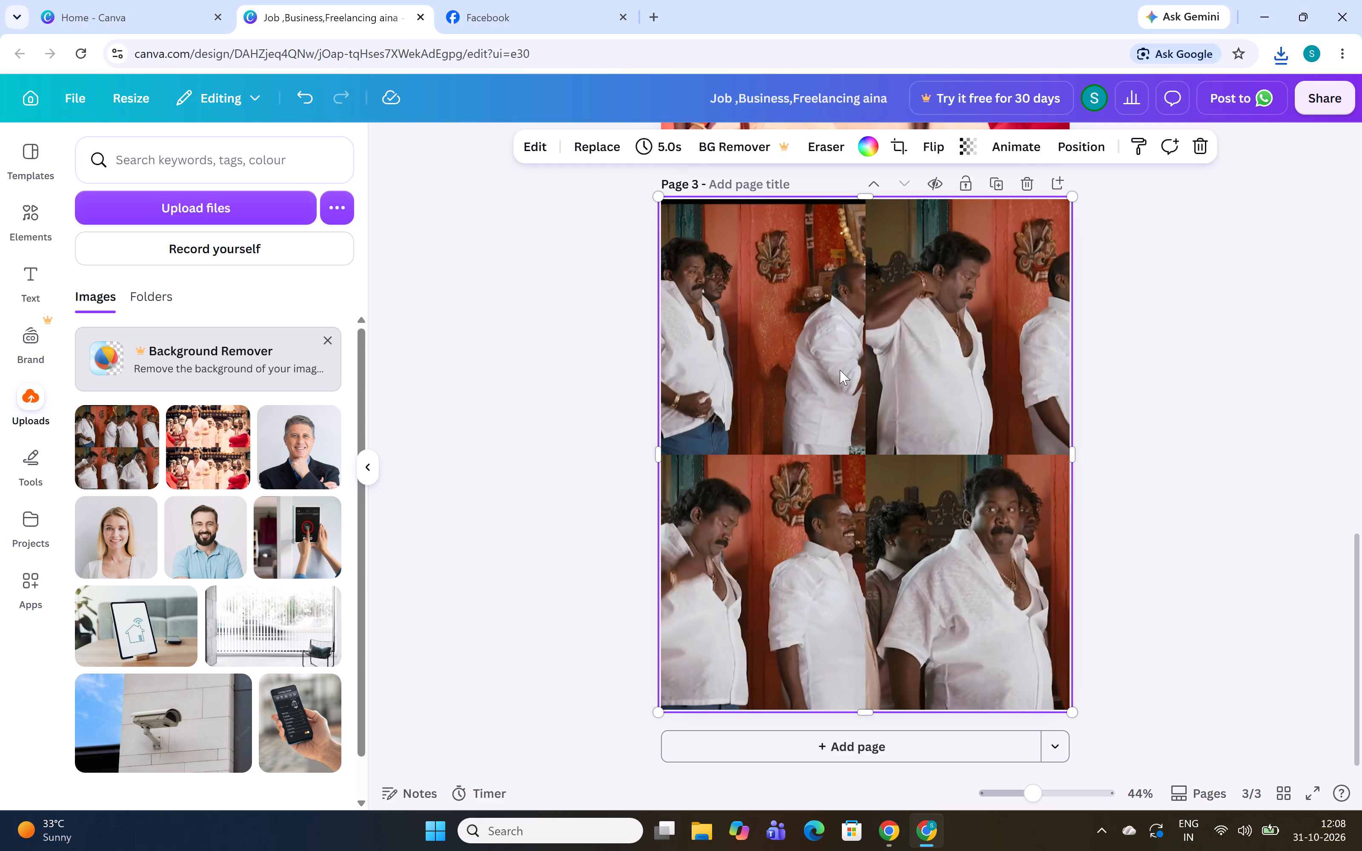
{"action": "left_click_drag", "start_coordinate": [861, 197], "coordinate": [864, 238]}
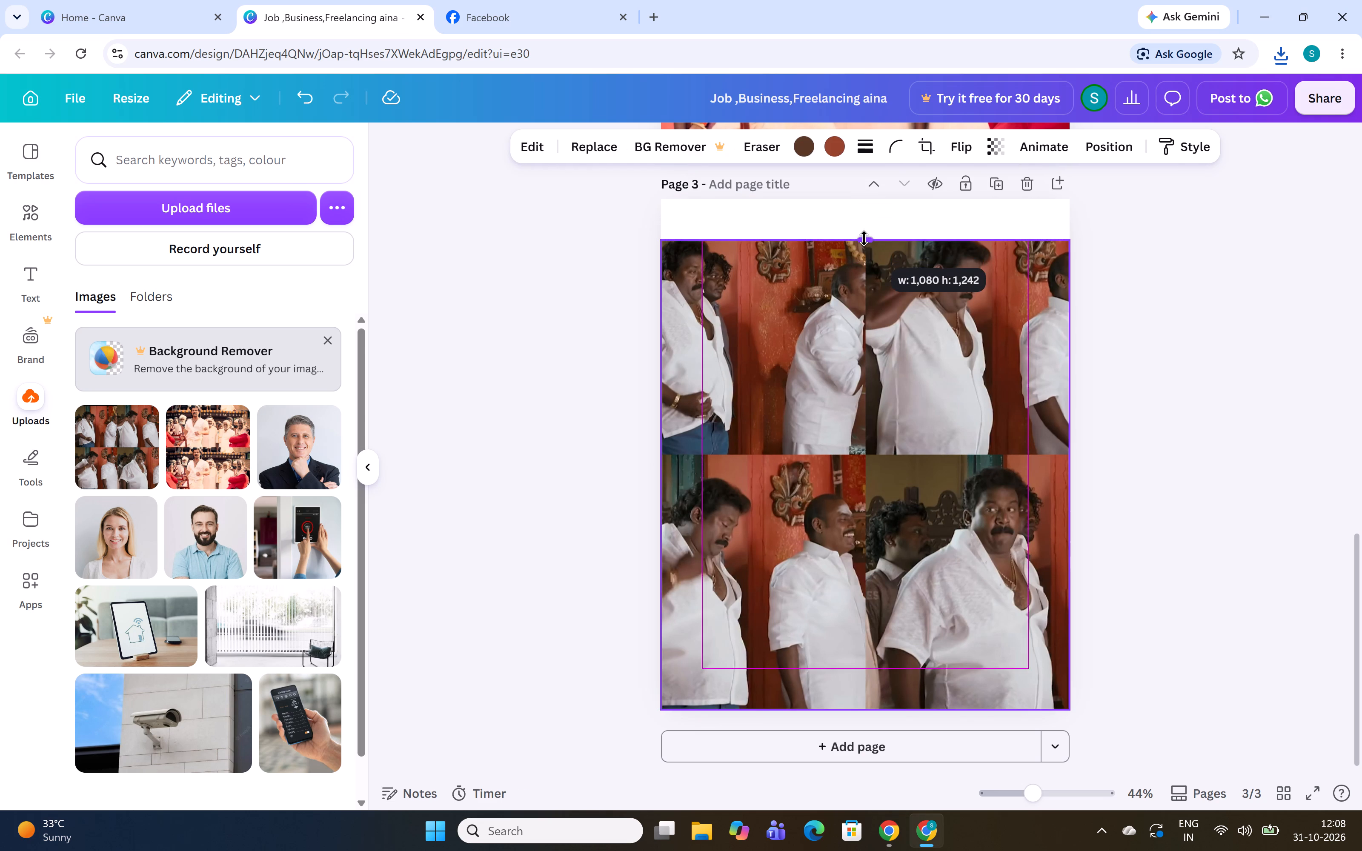
{"action": "left_click_drag", "start_coordinate": [864, 238], "coordinate": [865, 223]}
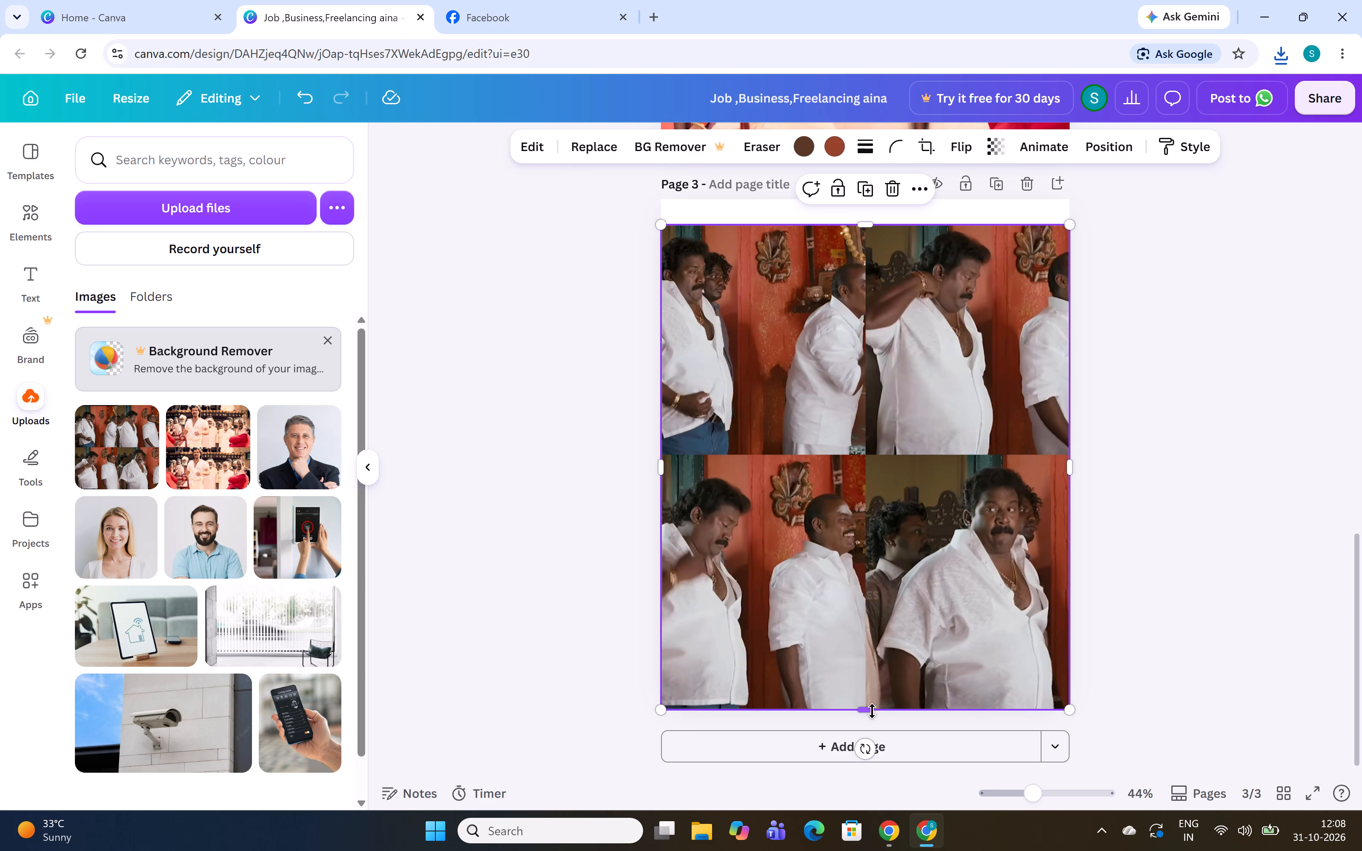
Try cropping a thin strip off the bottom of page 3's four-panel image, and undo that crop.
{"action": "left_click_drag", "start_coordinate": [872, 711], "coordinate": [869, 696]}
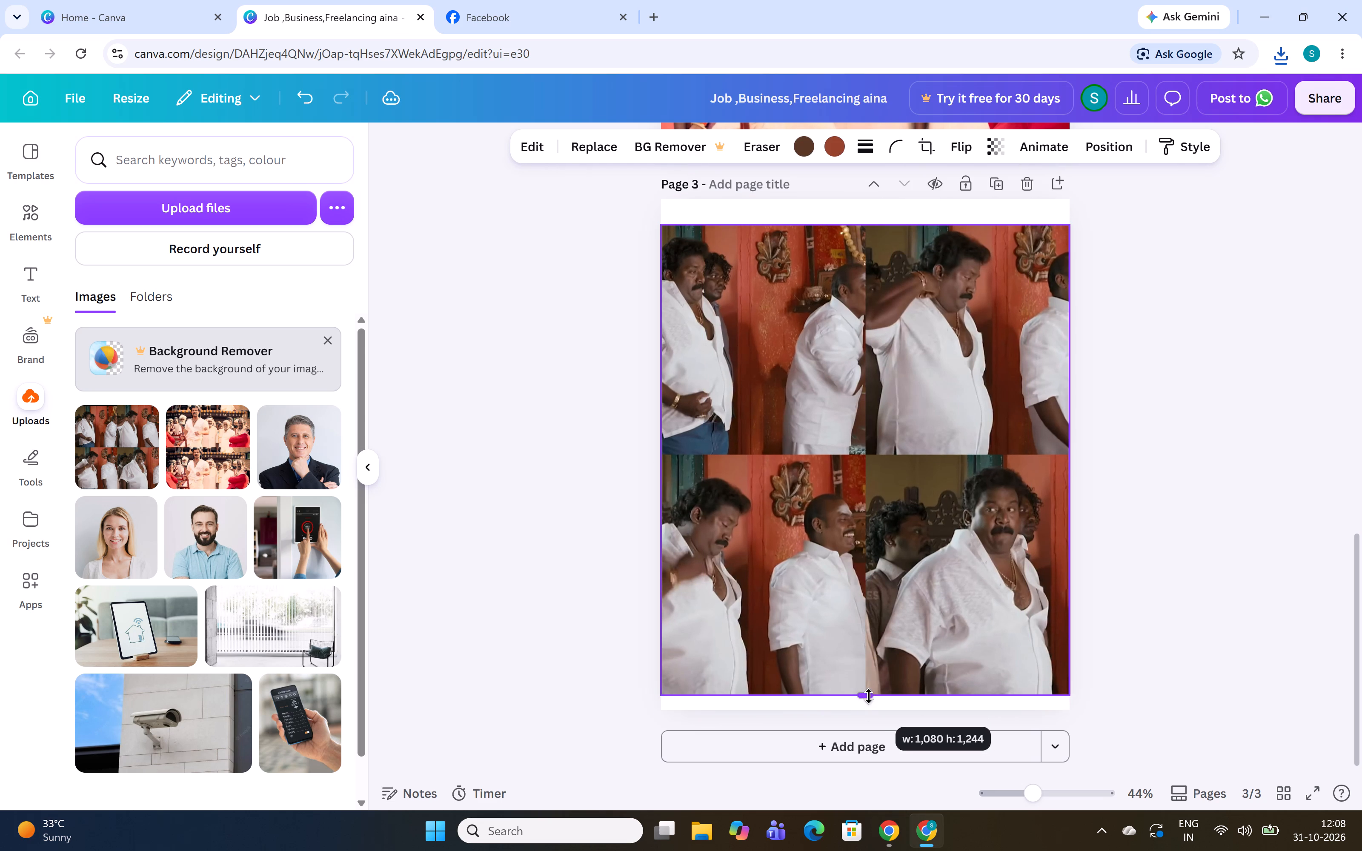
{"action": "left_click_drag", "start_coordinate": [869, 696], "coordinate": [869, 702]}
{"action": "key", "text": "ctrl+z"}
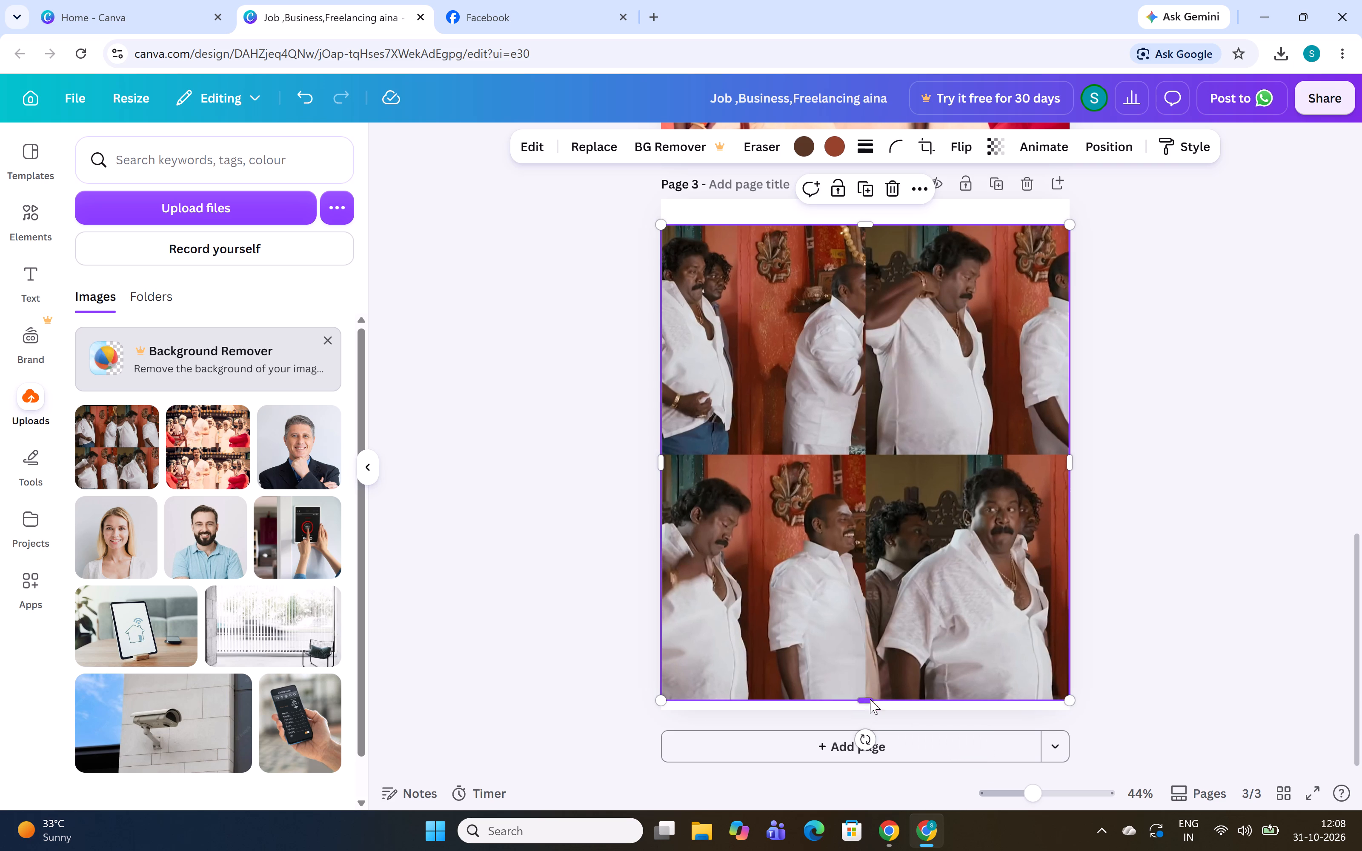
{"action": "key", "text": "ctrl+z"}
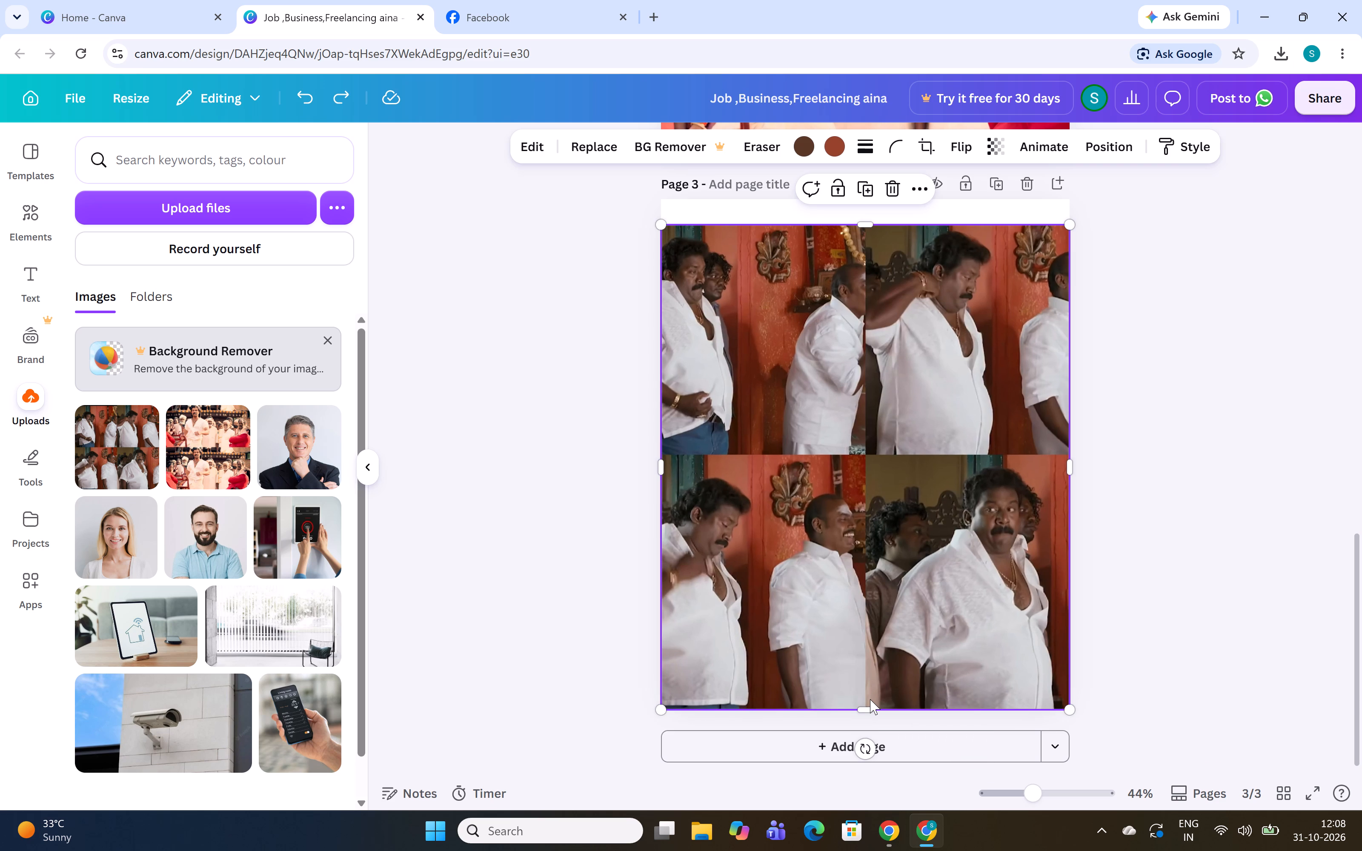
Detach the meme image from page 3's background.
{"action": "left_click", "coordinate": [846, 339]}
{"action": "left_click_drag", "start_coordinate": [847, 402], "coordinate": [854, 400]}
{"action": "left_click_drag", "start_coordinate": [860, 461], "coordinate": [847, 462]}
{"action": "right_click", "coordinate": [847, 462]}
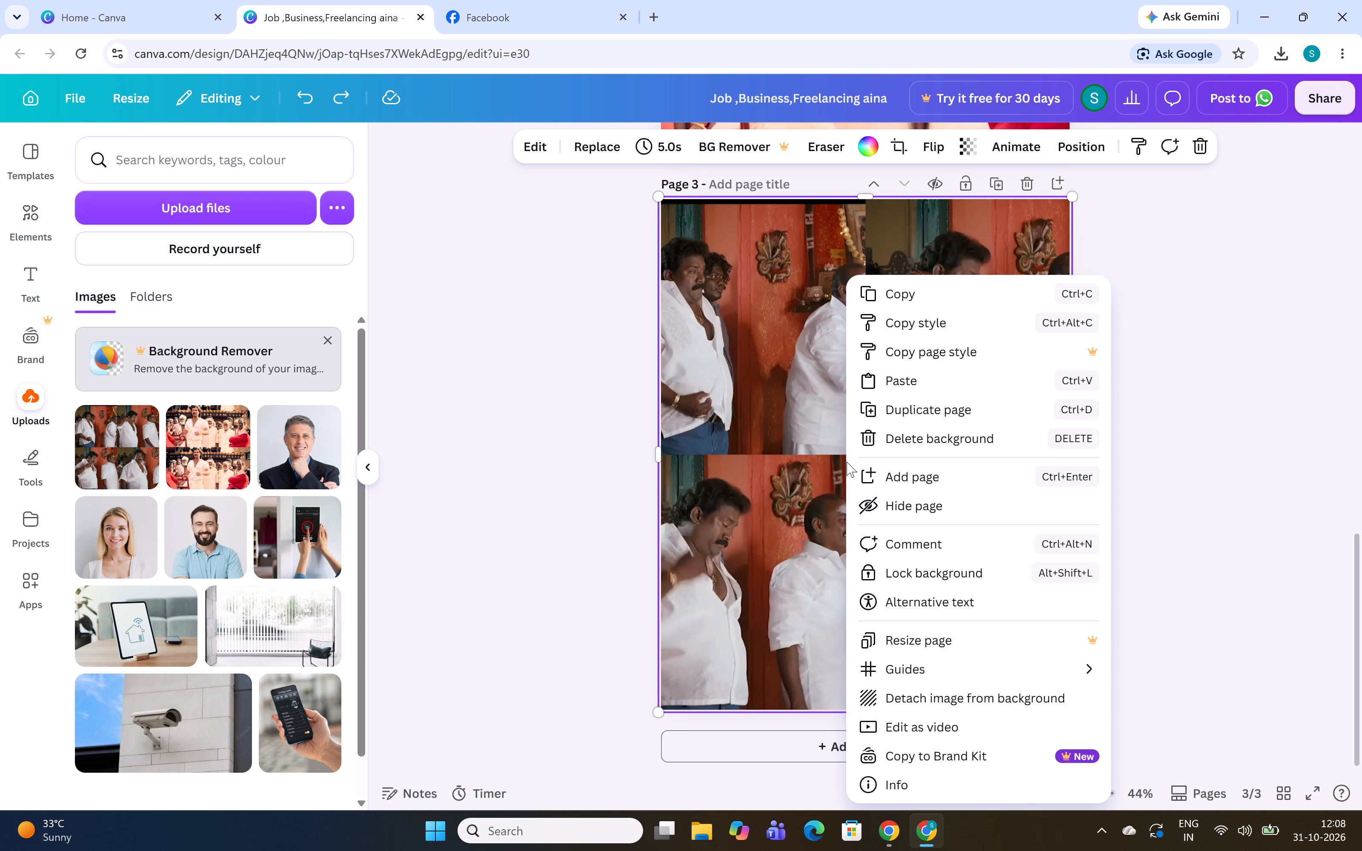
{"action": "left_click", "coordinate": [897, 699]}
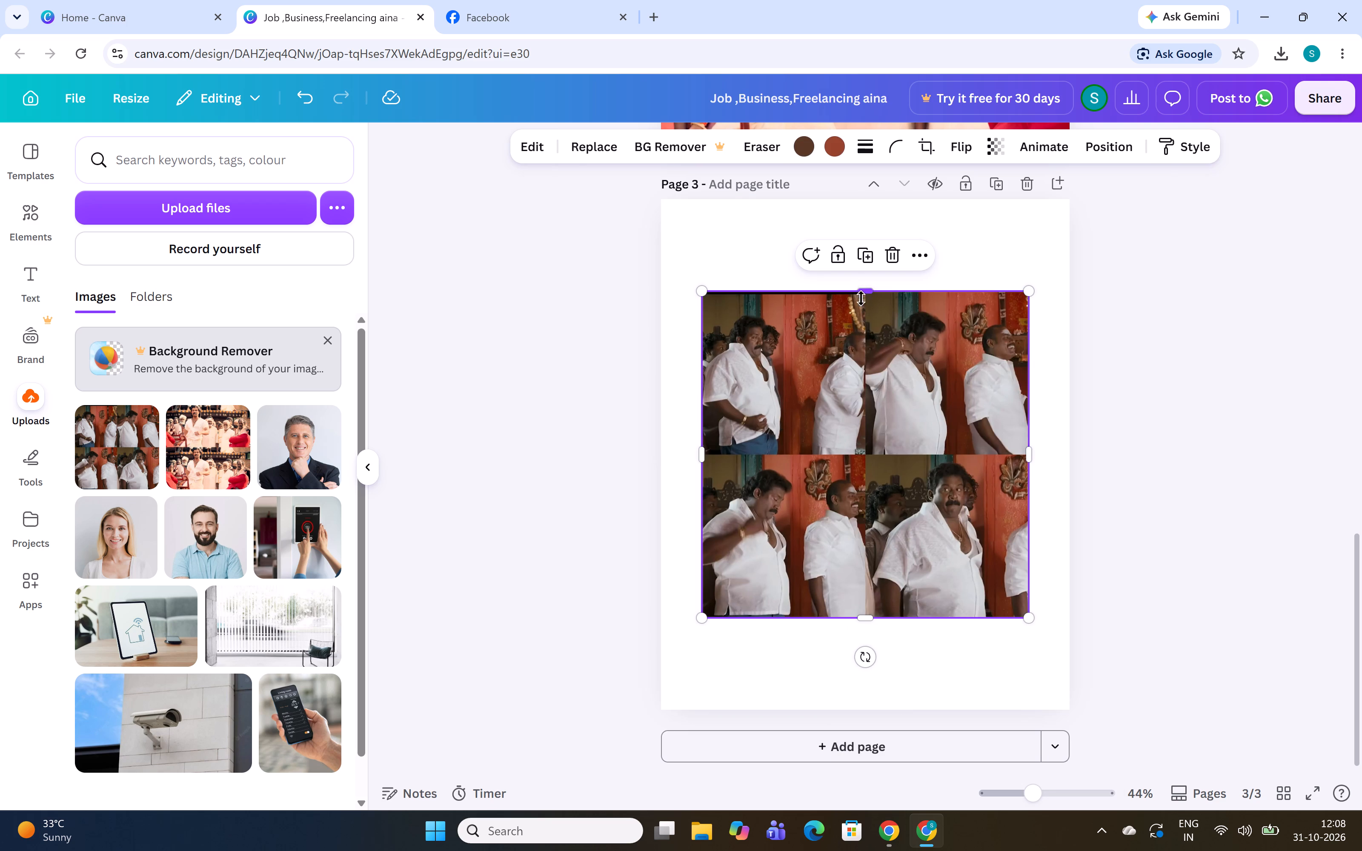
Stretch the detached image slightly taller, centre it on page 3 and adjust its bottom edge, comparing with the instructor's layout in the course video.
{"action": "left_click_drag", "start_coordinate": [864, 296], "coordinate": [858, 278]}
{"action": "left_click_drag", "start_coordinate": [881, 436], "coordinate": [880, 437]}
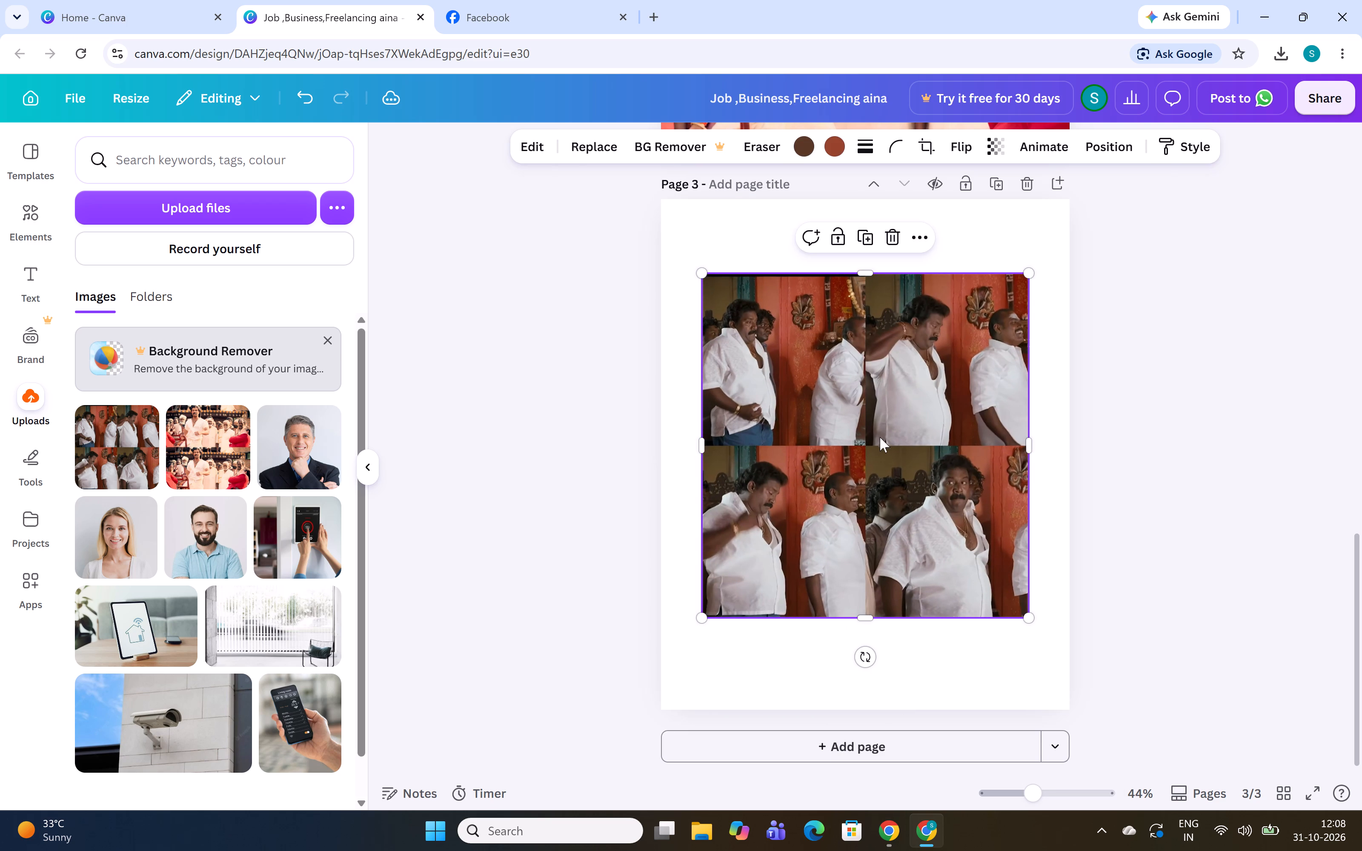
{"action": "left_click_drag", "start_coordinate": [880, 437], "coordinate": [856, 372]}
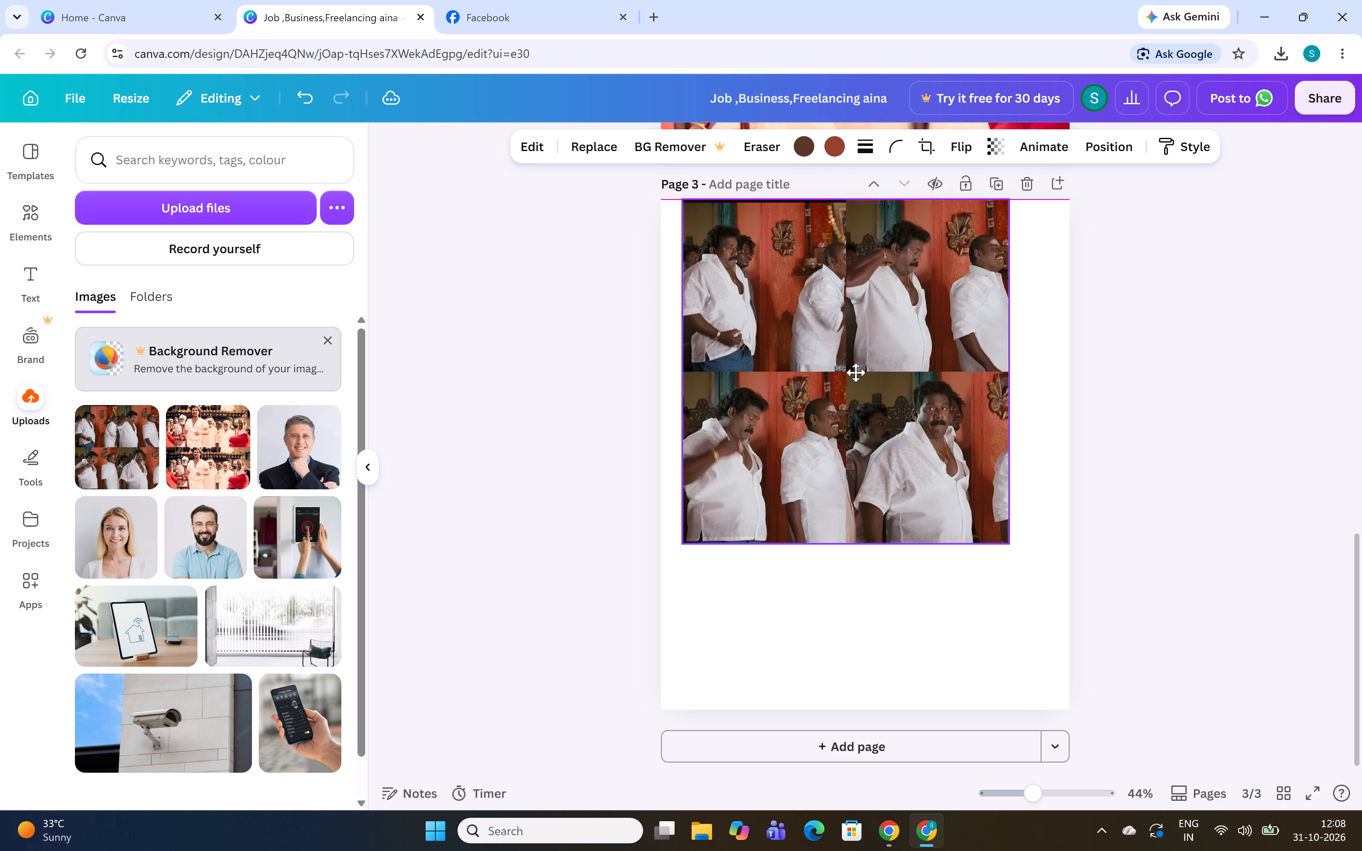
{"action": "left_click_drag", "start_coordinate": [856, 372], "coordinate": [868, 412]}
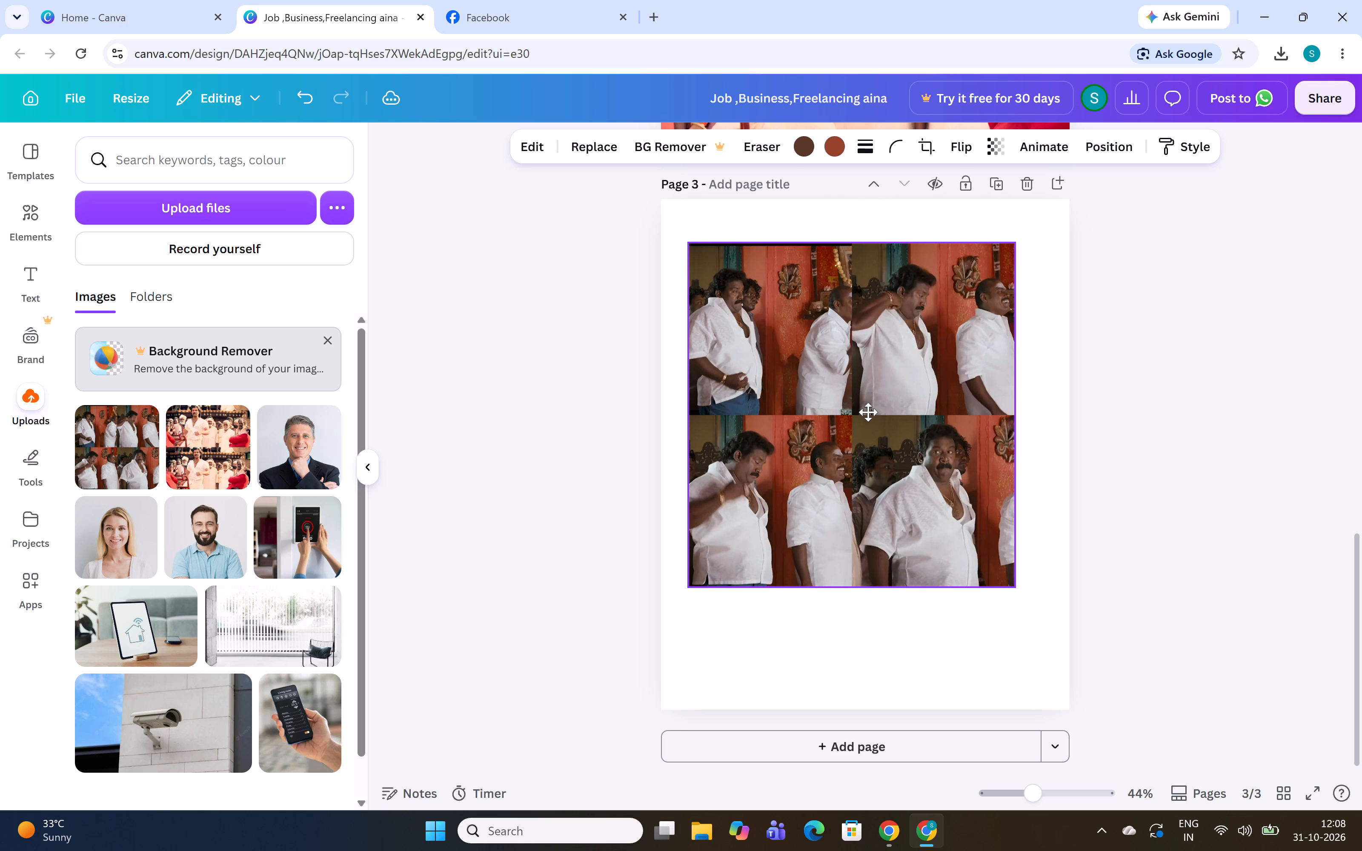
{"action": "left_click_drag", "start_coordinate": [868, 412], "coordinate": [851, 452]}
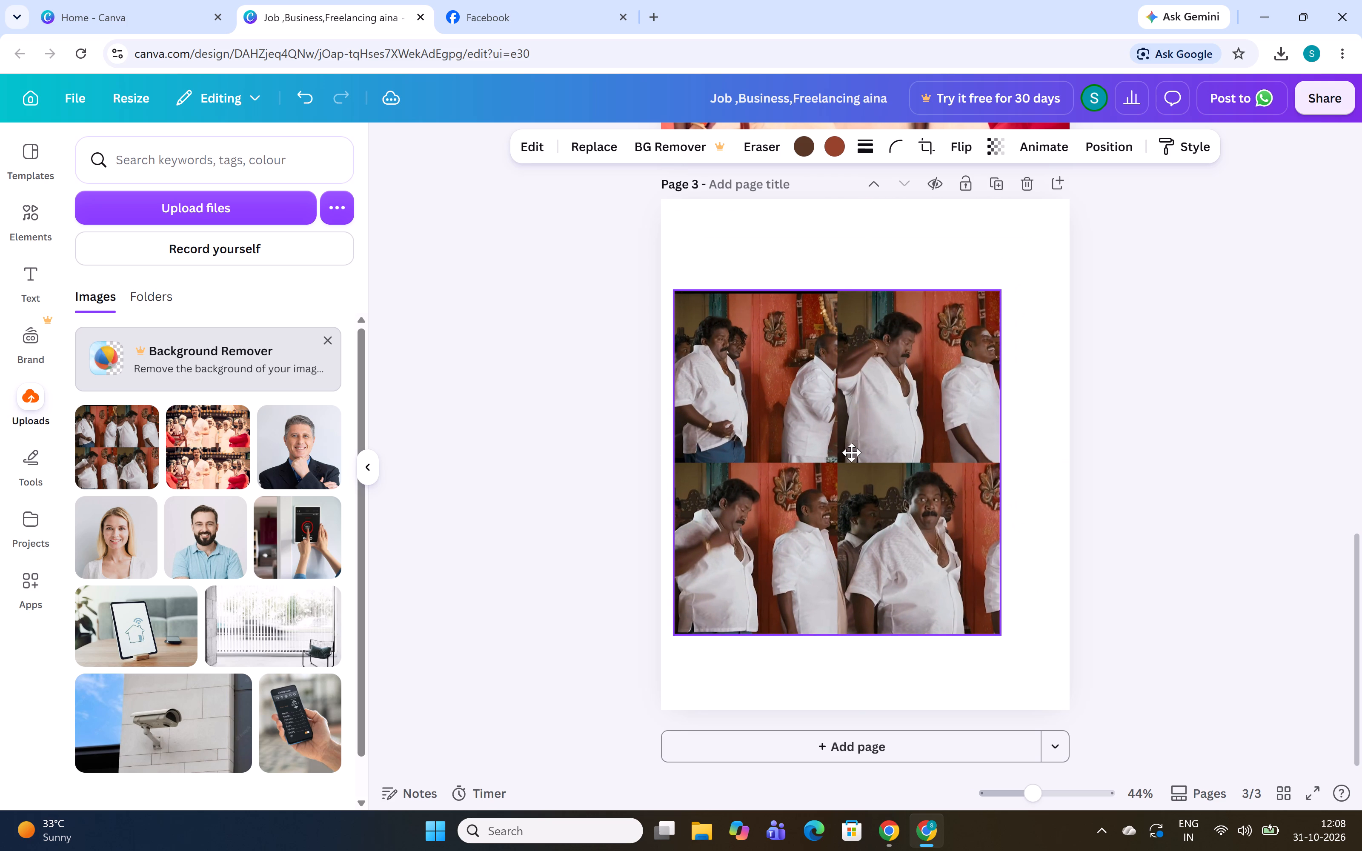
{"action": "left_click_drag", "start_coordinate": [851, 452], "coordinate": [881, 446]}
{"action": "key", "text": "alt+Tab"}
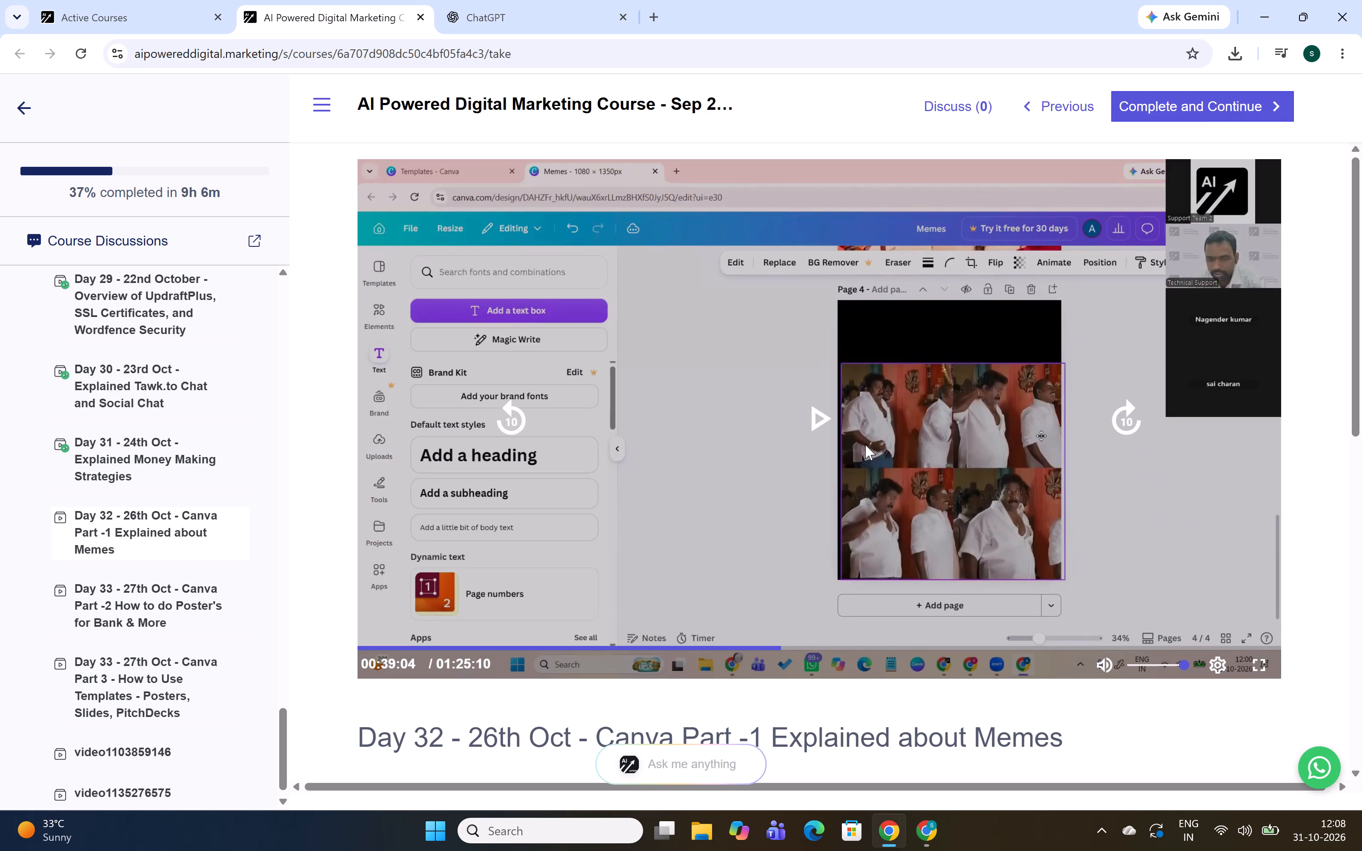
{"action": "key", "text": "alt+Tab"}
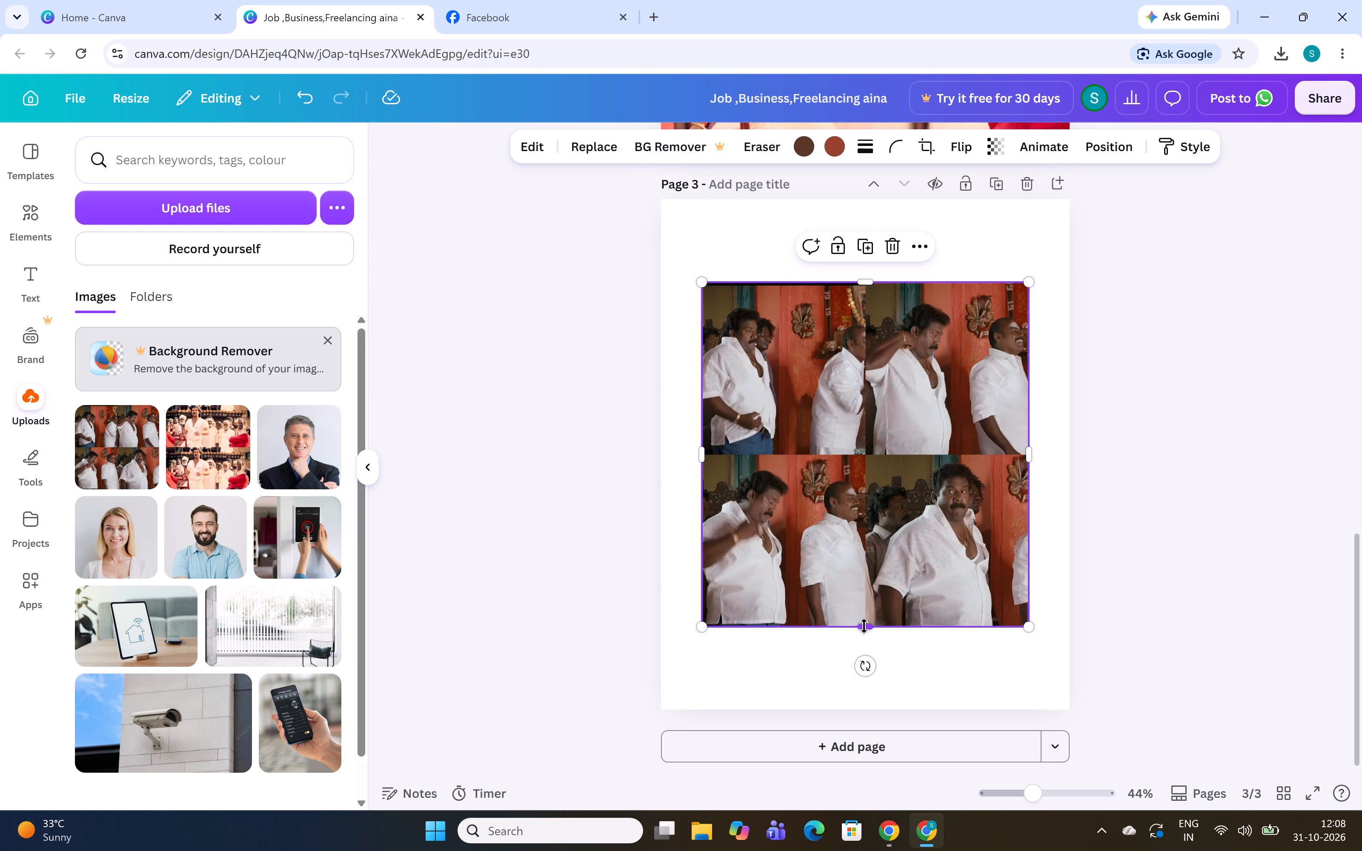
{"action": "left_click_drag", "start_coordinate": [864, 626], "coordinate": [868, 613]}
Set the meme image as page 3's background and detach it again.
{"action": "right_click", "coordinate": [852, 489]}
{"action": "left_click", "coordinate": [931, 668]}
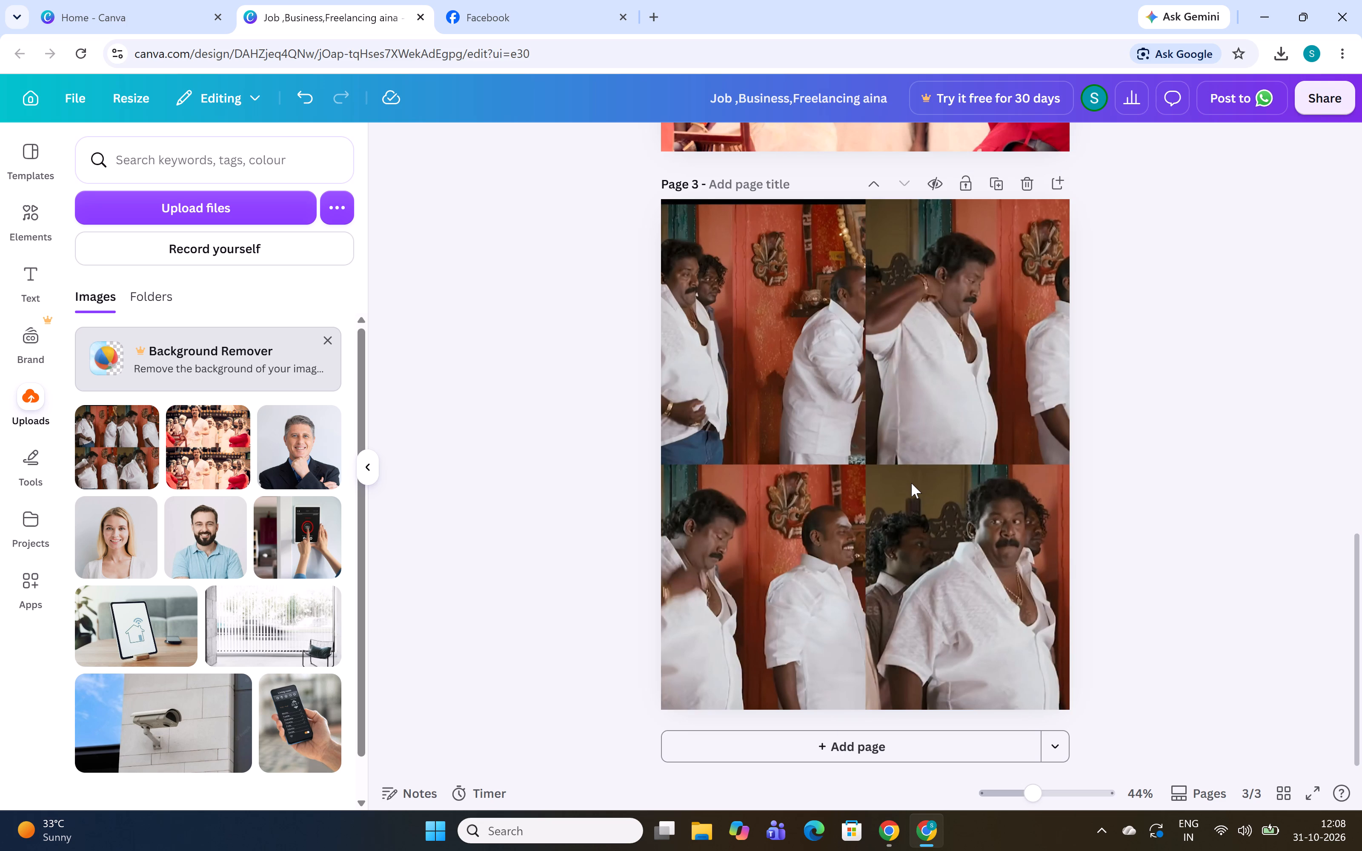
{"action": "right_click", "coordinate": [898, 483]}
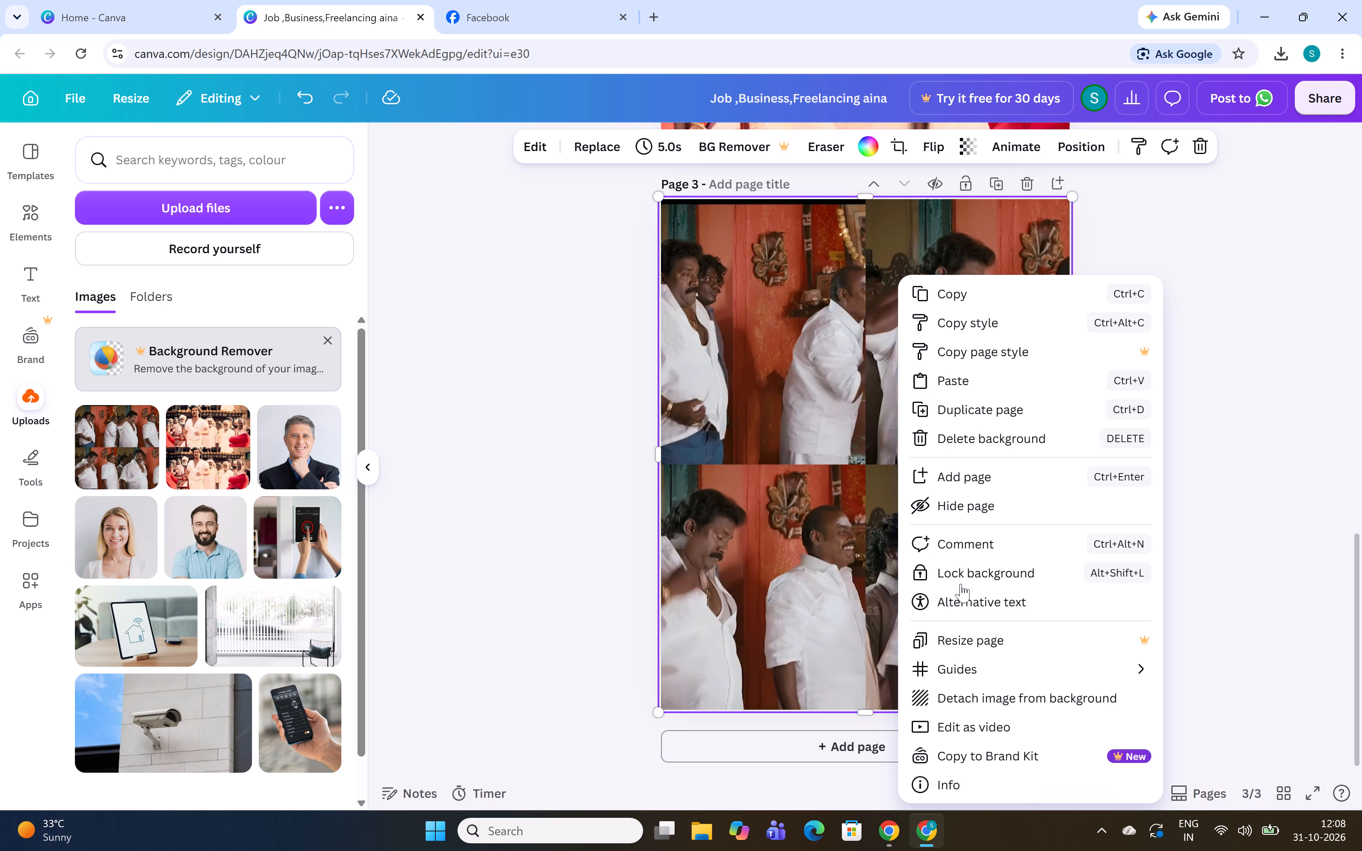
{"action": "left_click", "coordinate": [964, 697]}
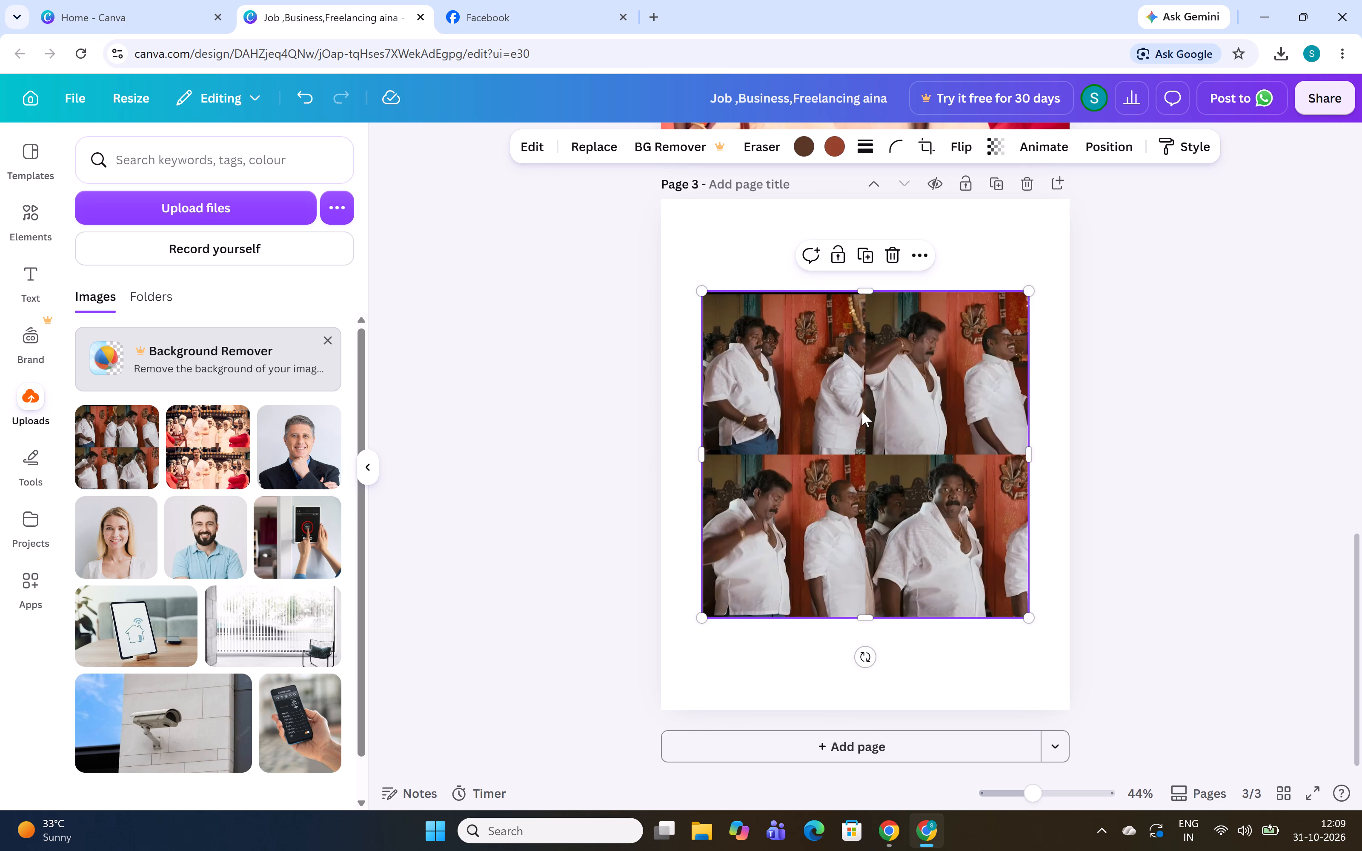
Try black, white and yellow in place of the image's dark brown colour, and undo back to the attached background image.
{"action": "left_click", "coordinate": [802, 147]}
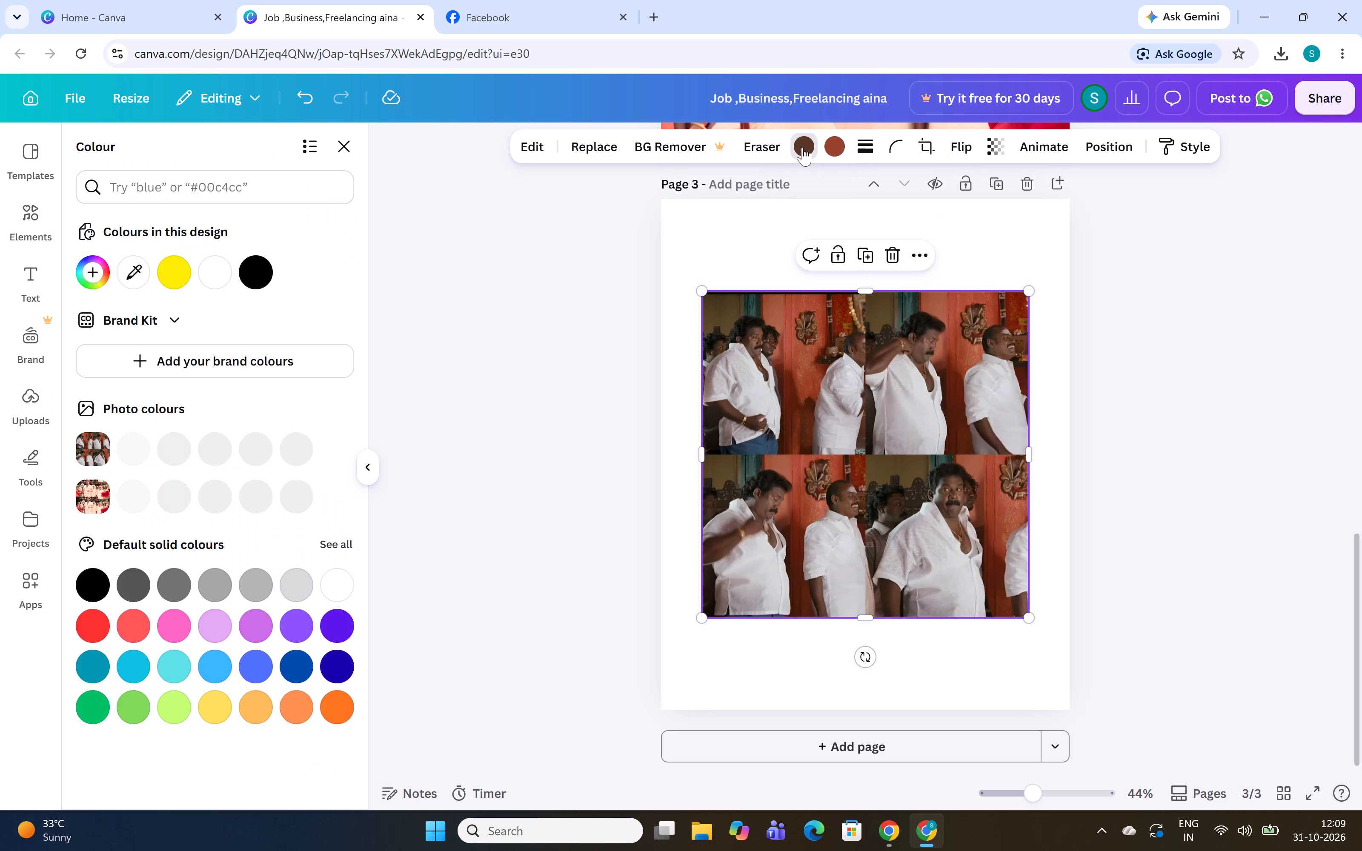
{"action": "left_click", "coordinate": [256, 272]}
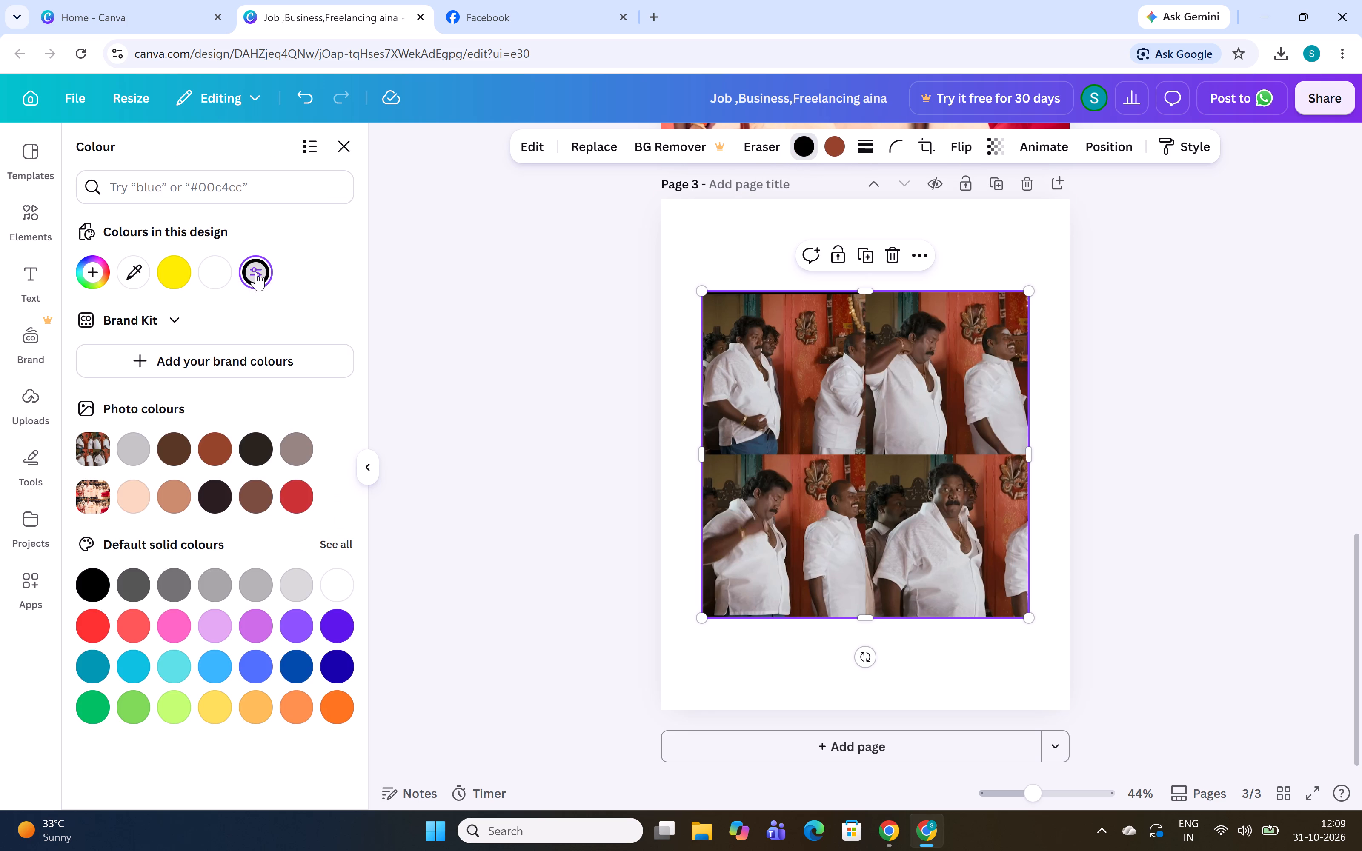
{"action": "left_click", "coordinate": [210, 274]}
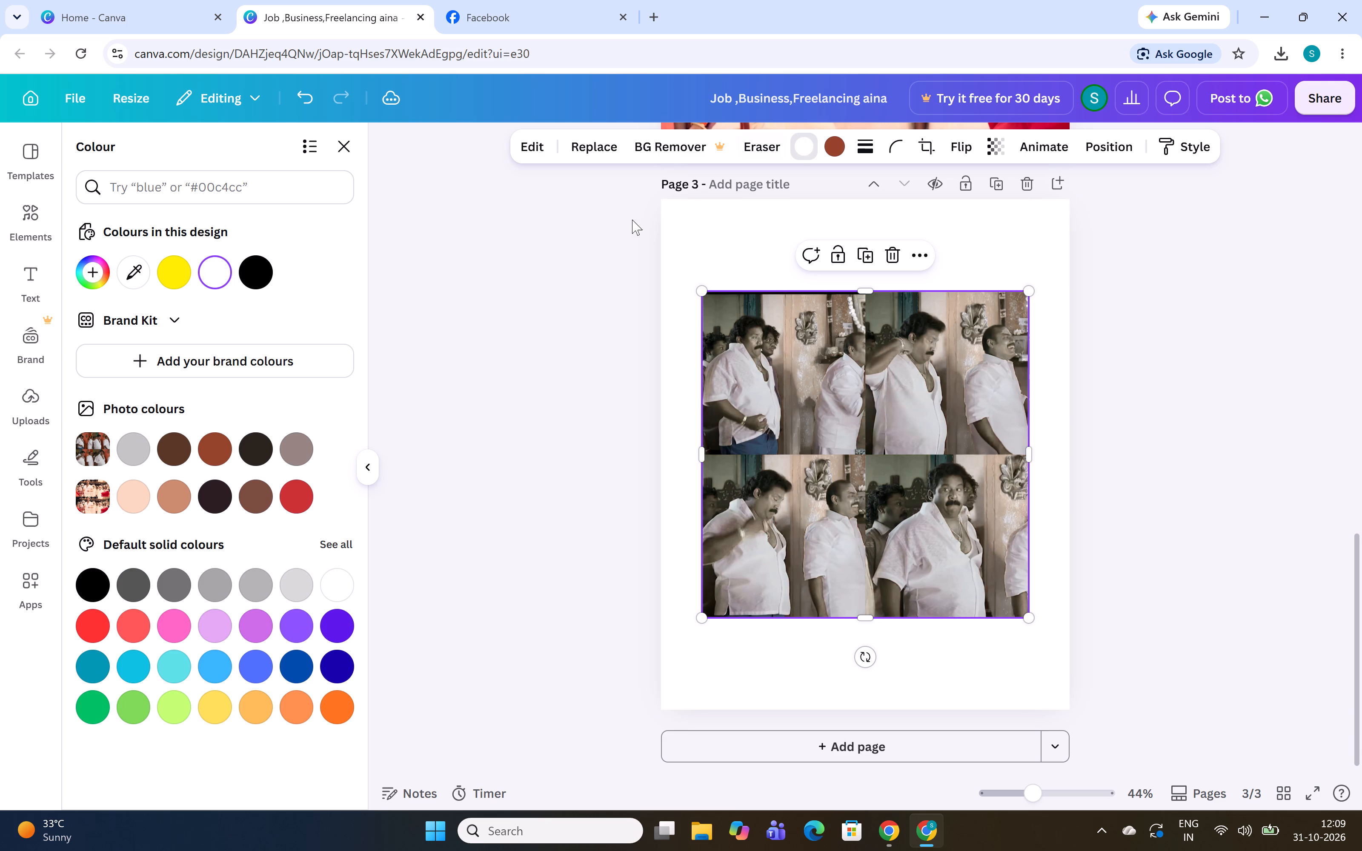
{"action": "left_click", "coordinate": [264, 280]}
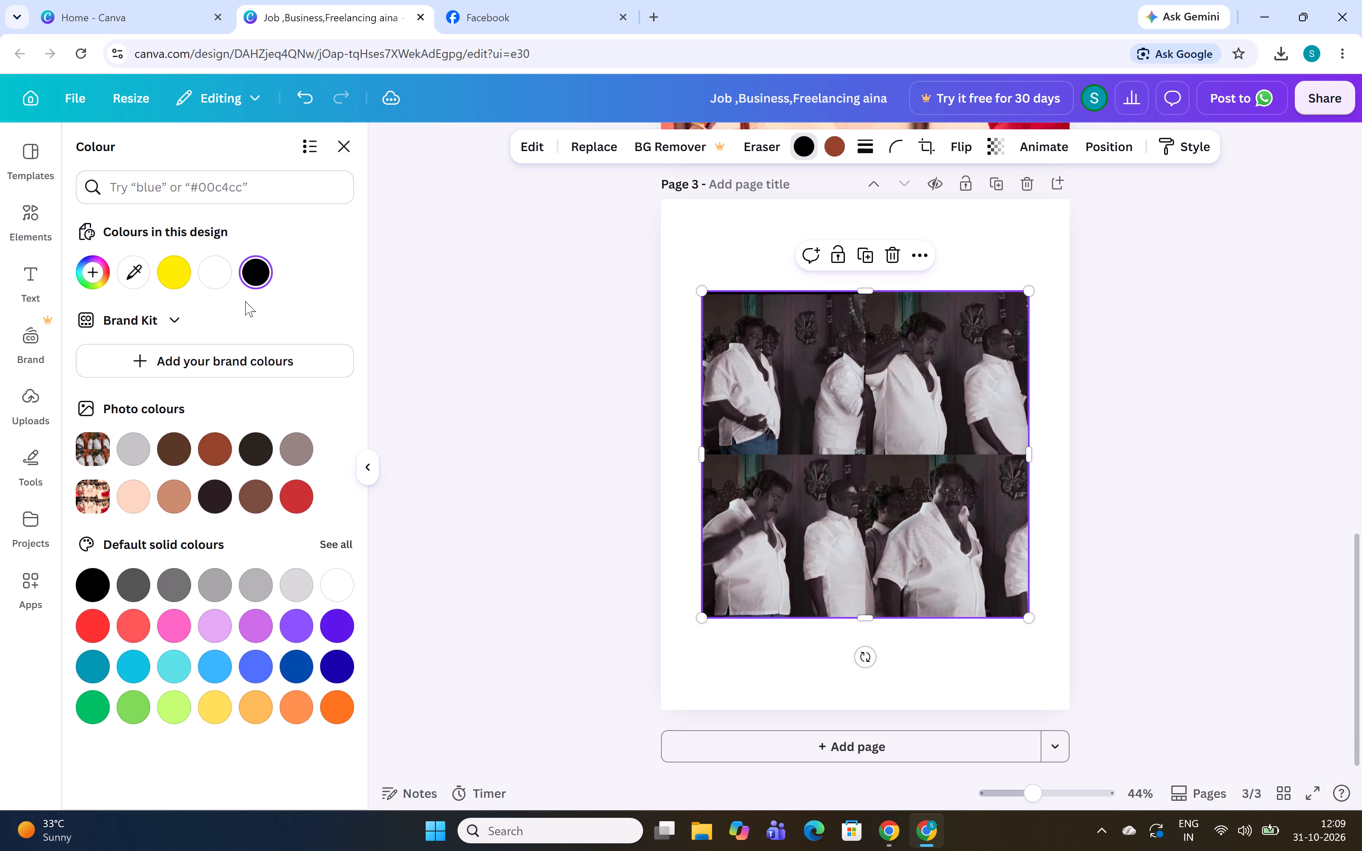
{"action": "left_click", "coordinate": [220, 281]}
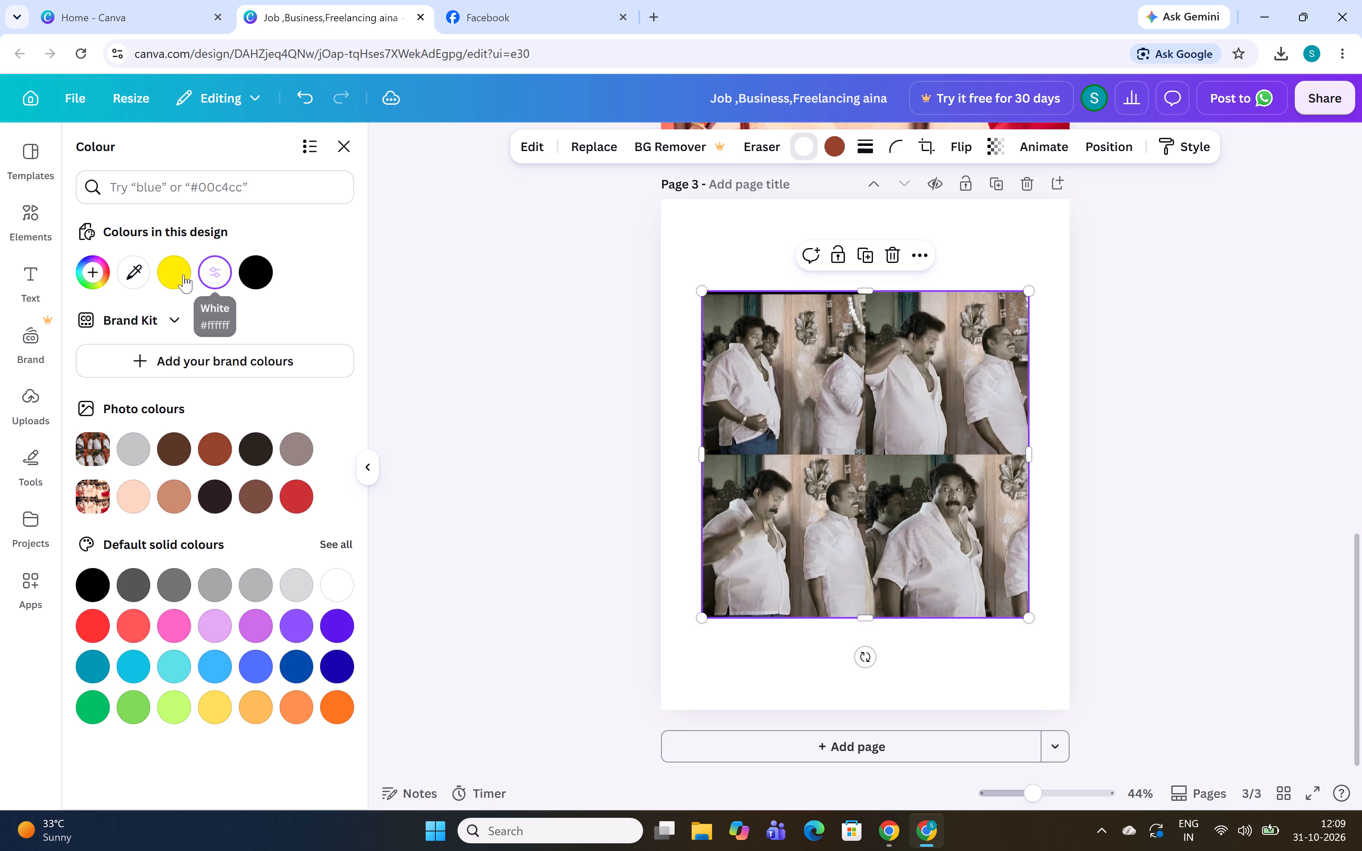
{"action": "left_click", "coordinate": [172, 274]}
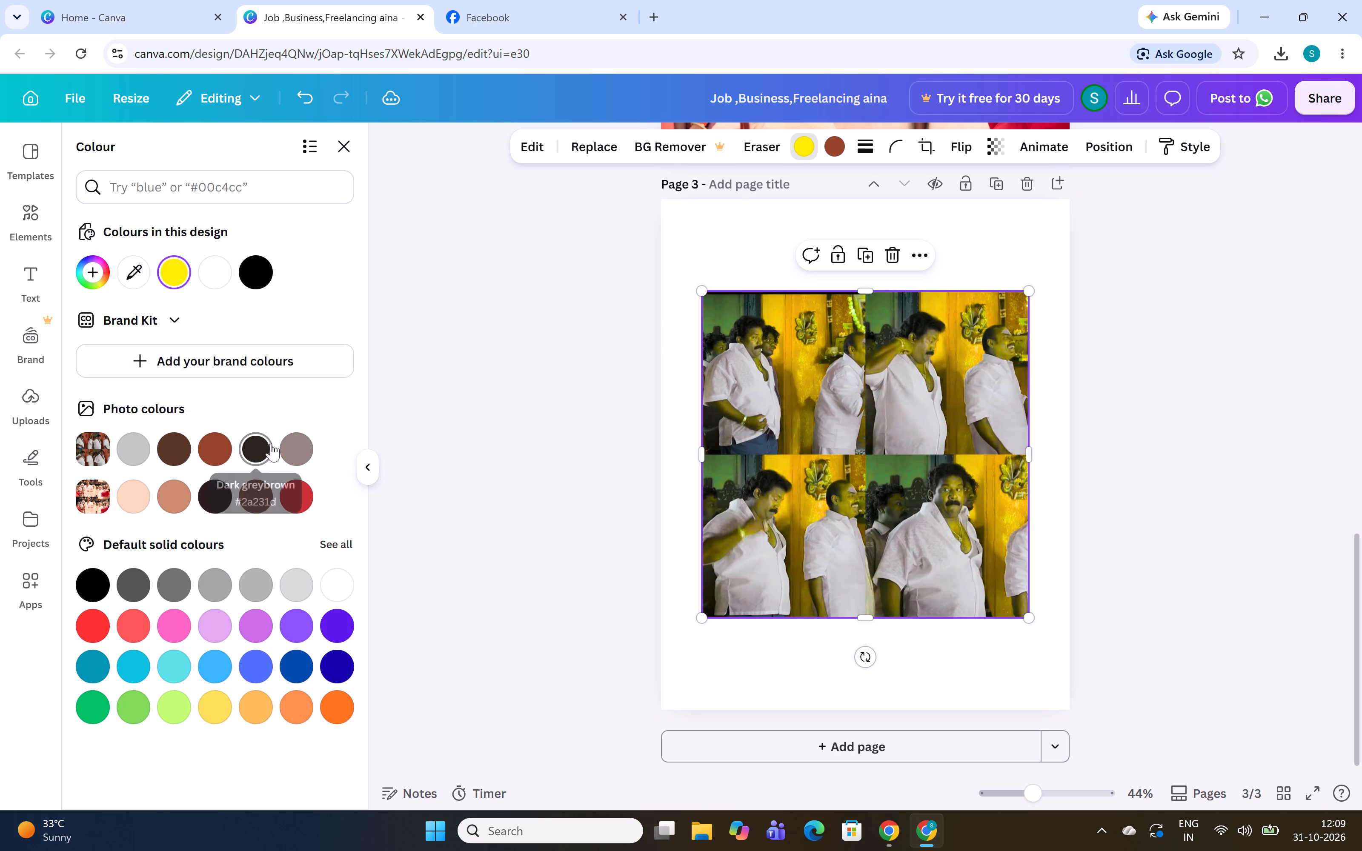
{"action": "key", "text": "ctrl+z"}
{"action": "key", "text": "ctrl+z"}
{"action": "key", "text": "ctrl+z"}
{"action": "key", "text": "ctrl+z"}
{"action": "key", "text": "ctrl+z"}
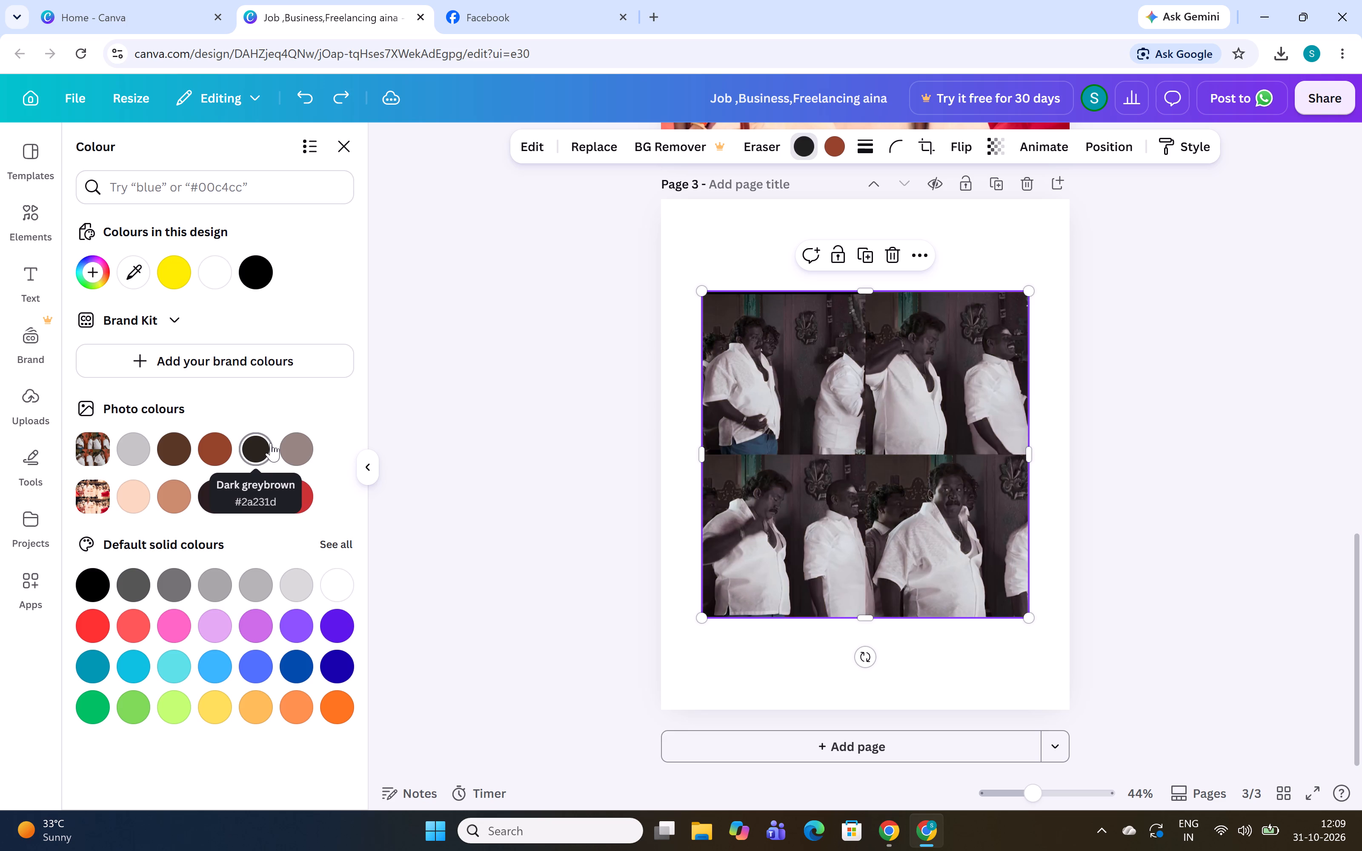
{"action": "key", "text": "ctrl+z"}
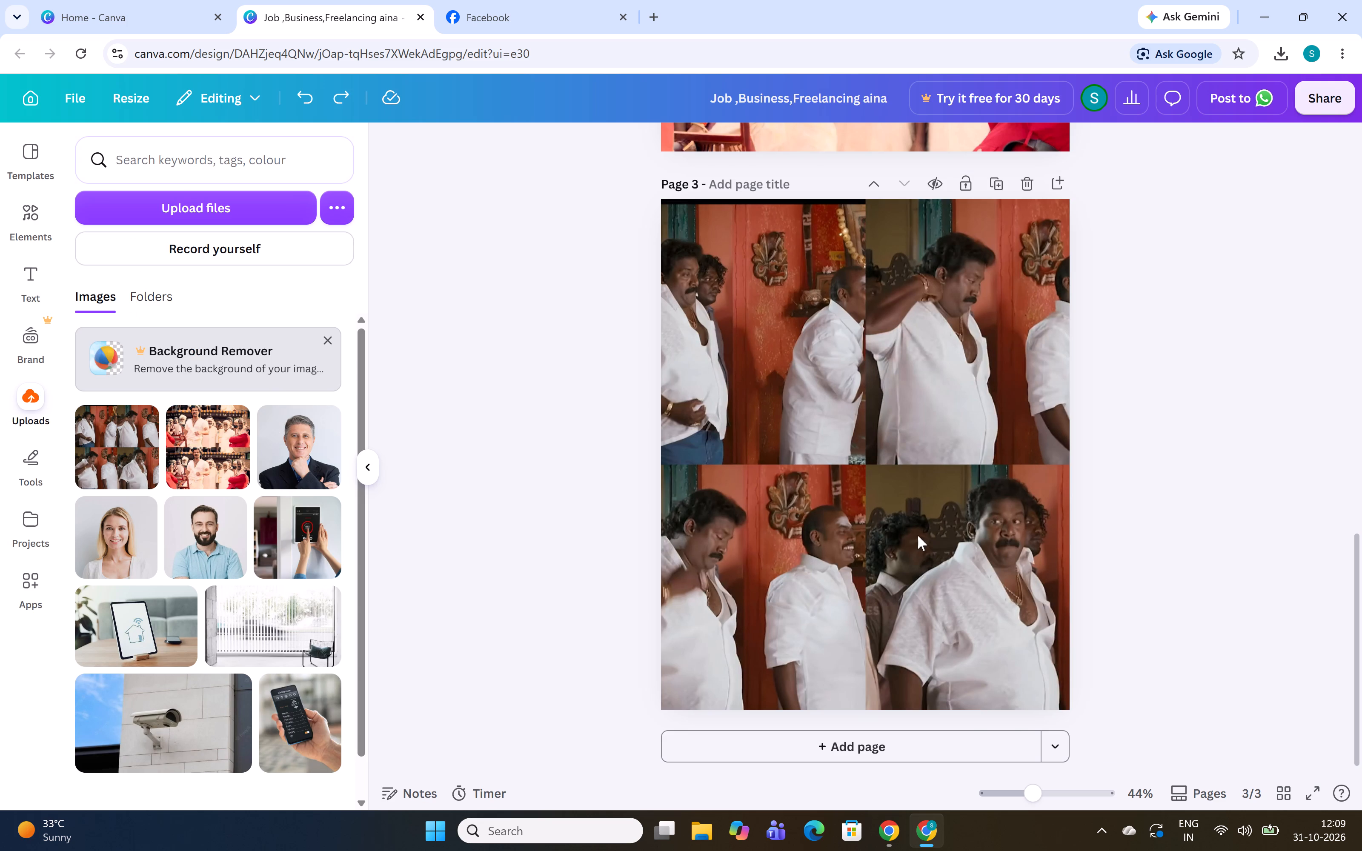
Detach the meme image from page 3's background so it is a separate element.
{"action": "right_click", "coordinate": [918, 535]}
{"action": "left_click", "coordinate": [990, 697]}
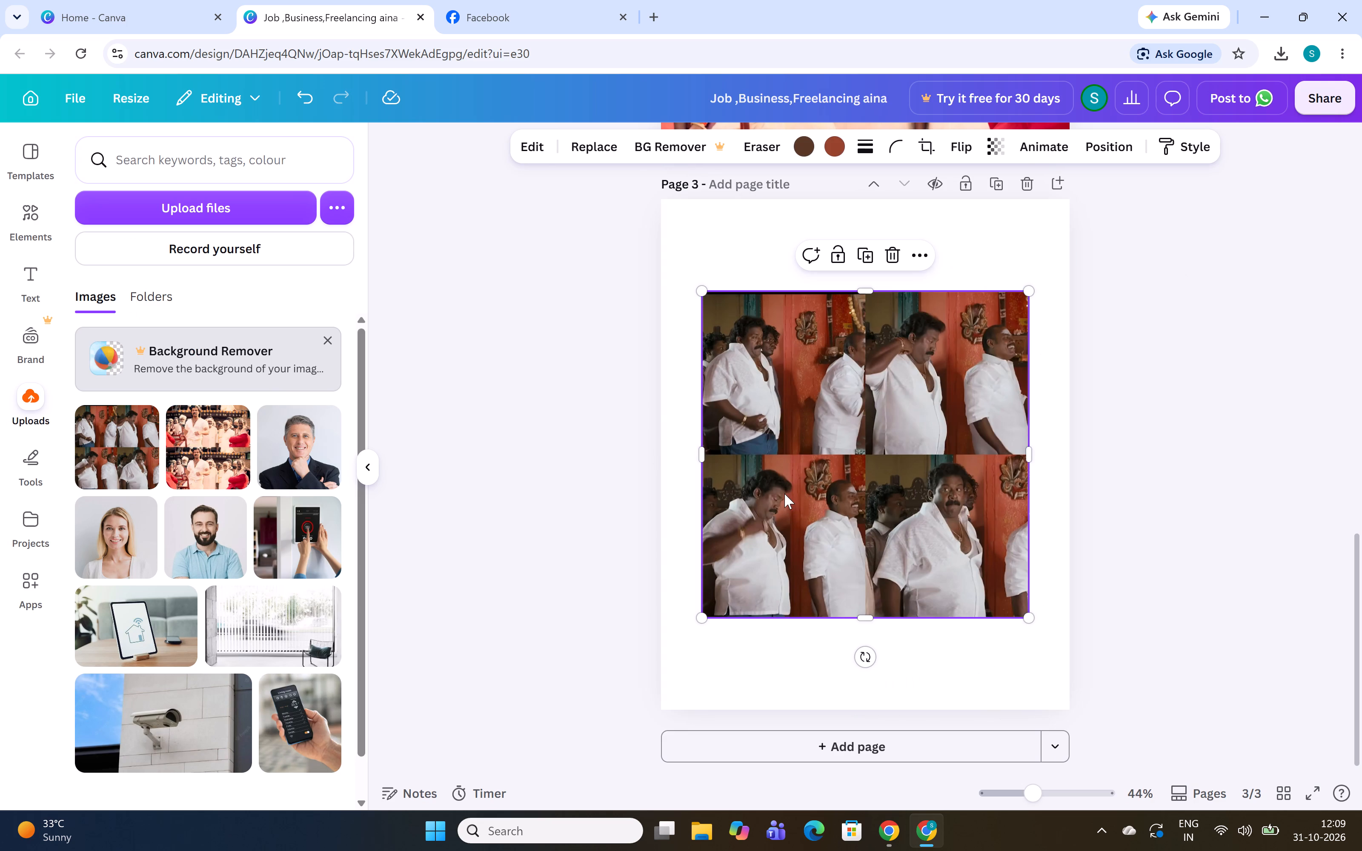
Set page 3's background colour to black, behind the detached meme image.
{"action": "left_click", "coordinate": [782, 242]}
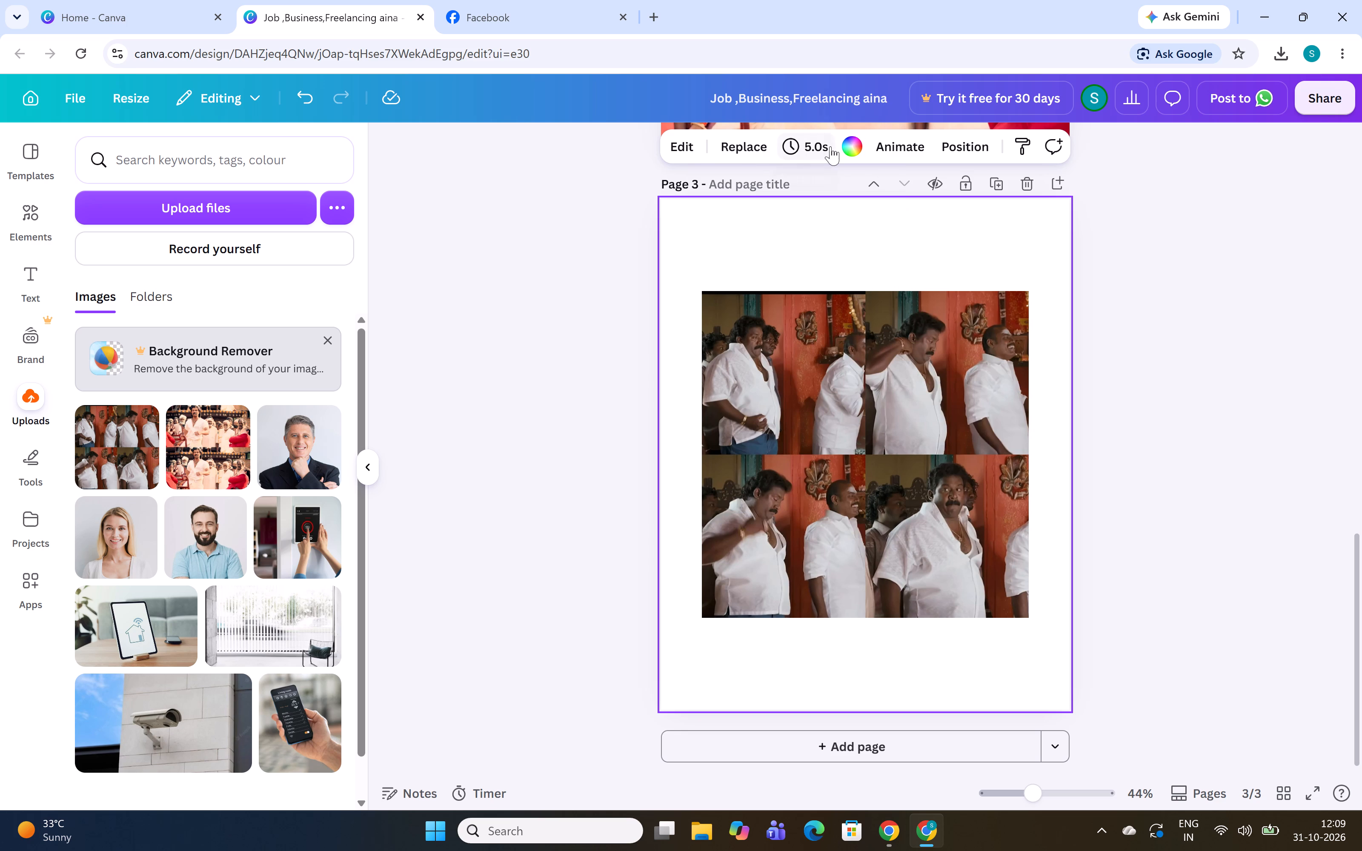
{"action": "left_click", "coordinate": [850, 143]}
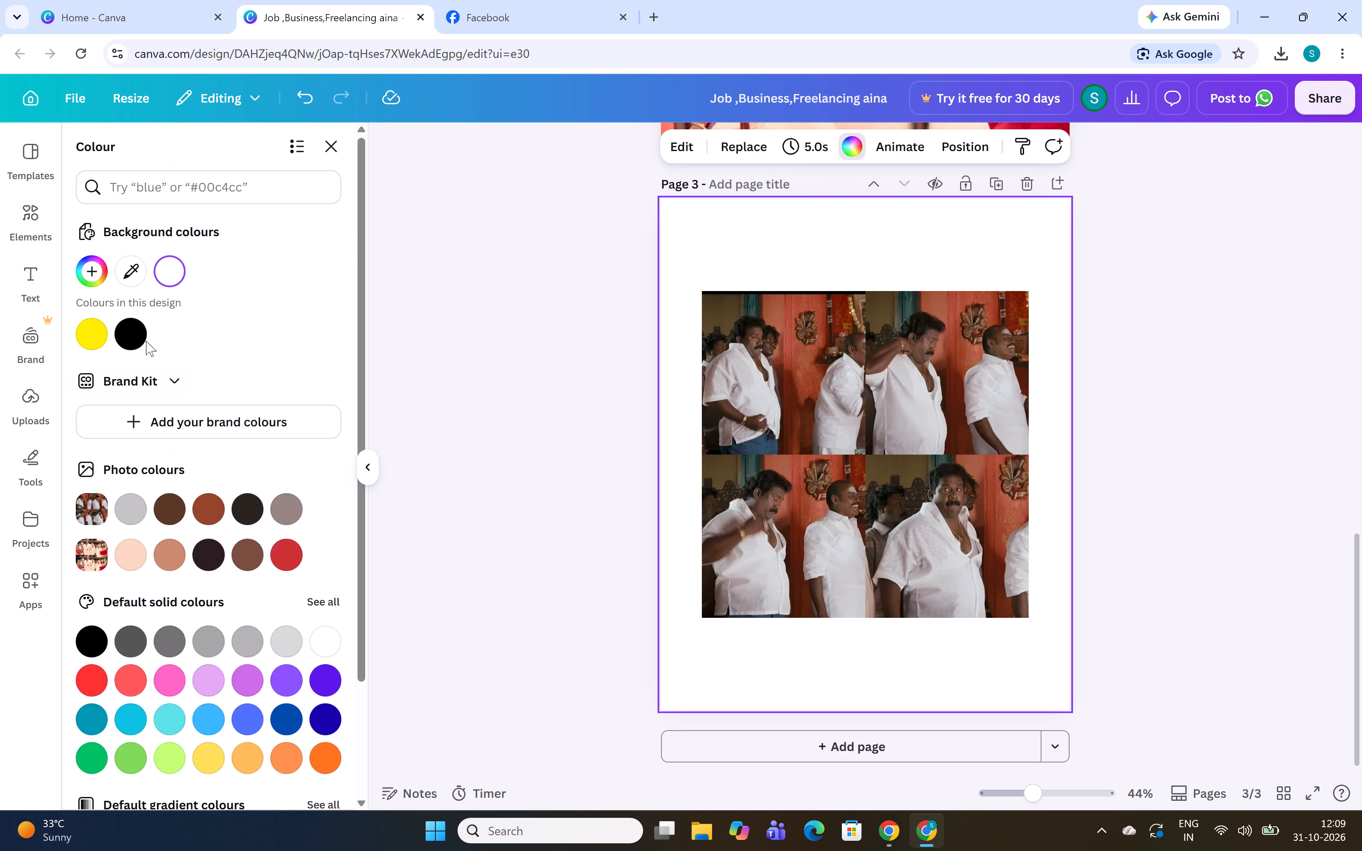
{"action": "left_click", "coordinate": [133, 328]}
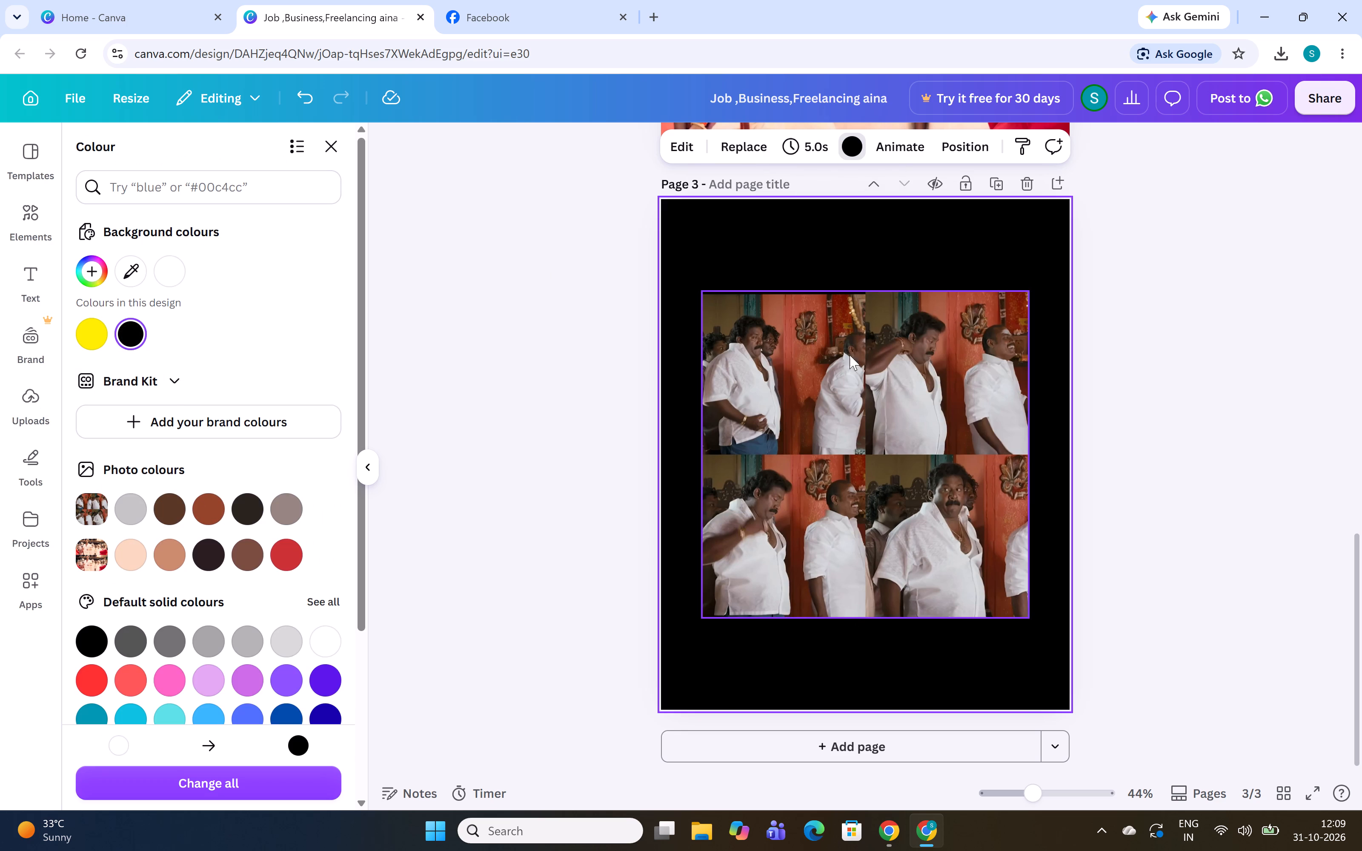
Move the meme image slightly up on the black page, keeping it roughly centred horizontally.
{"action": "left_click", "coordinate": [852, 437]}
{"action": "left_click_drag", "start_coordinate": [860, 523], "coordinate": [862, 497]}
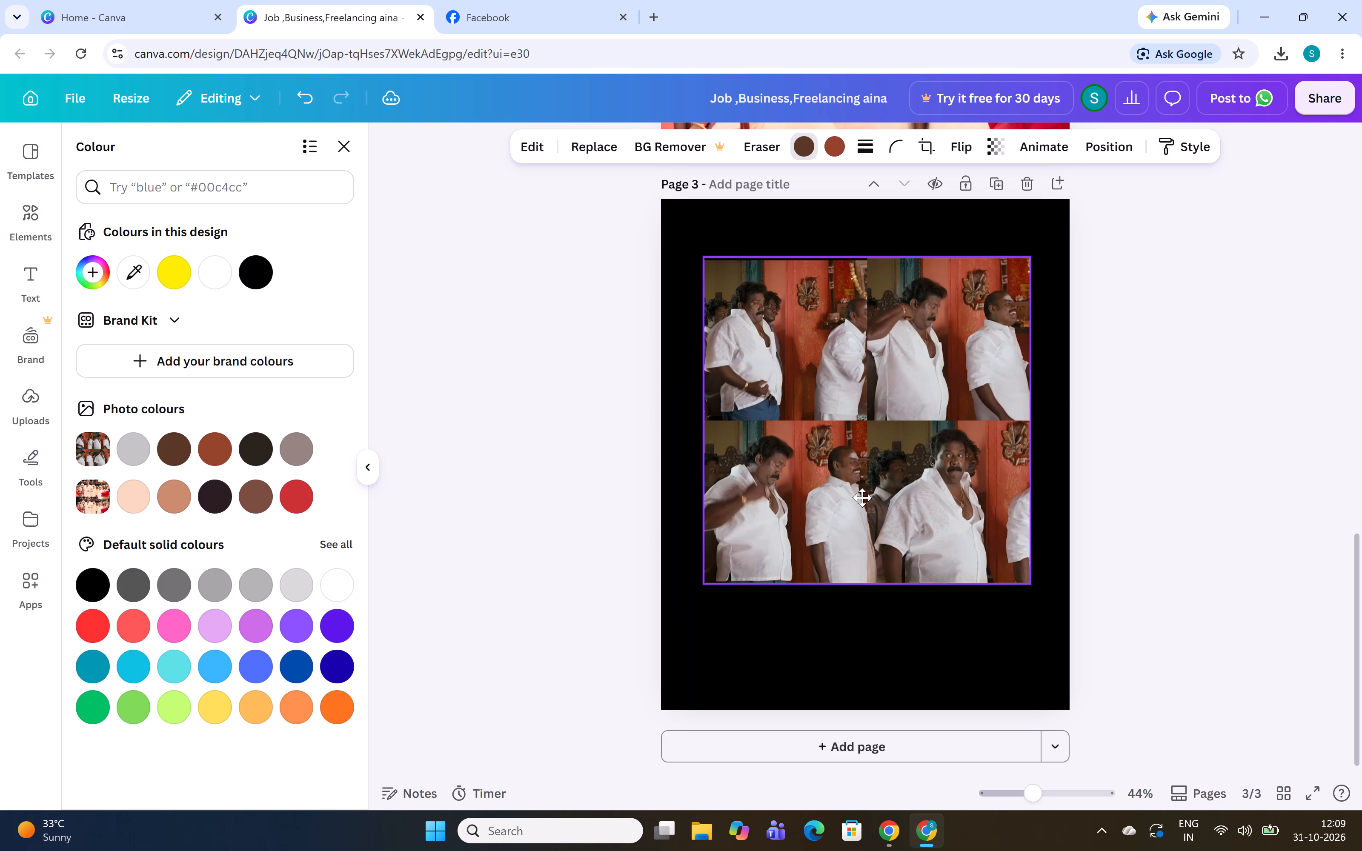
{"action": "left_click_drag", "start_coordinate": [862, 497], "coordinate": [852, 489]}
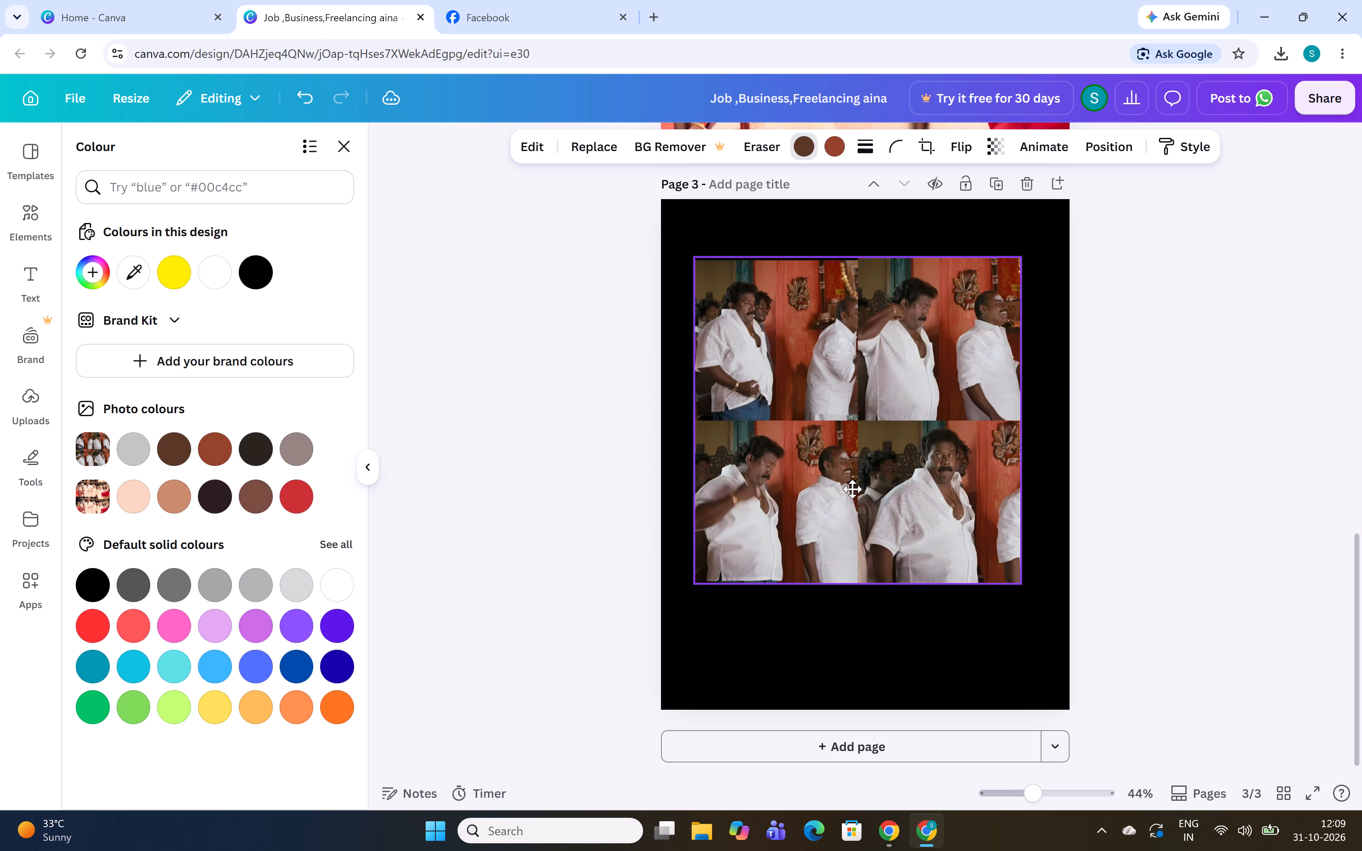
{"action": "left_click_drag", "start_coordinate": [852, 489], "coordinate": [864, 490]}
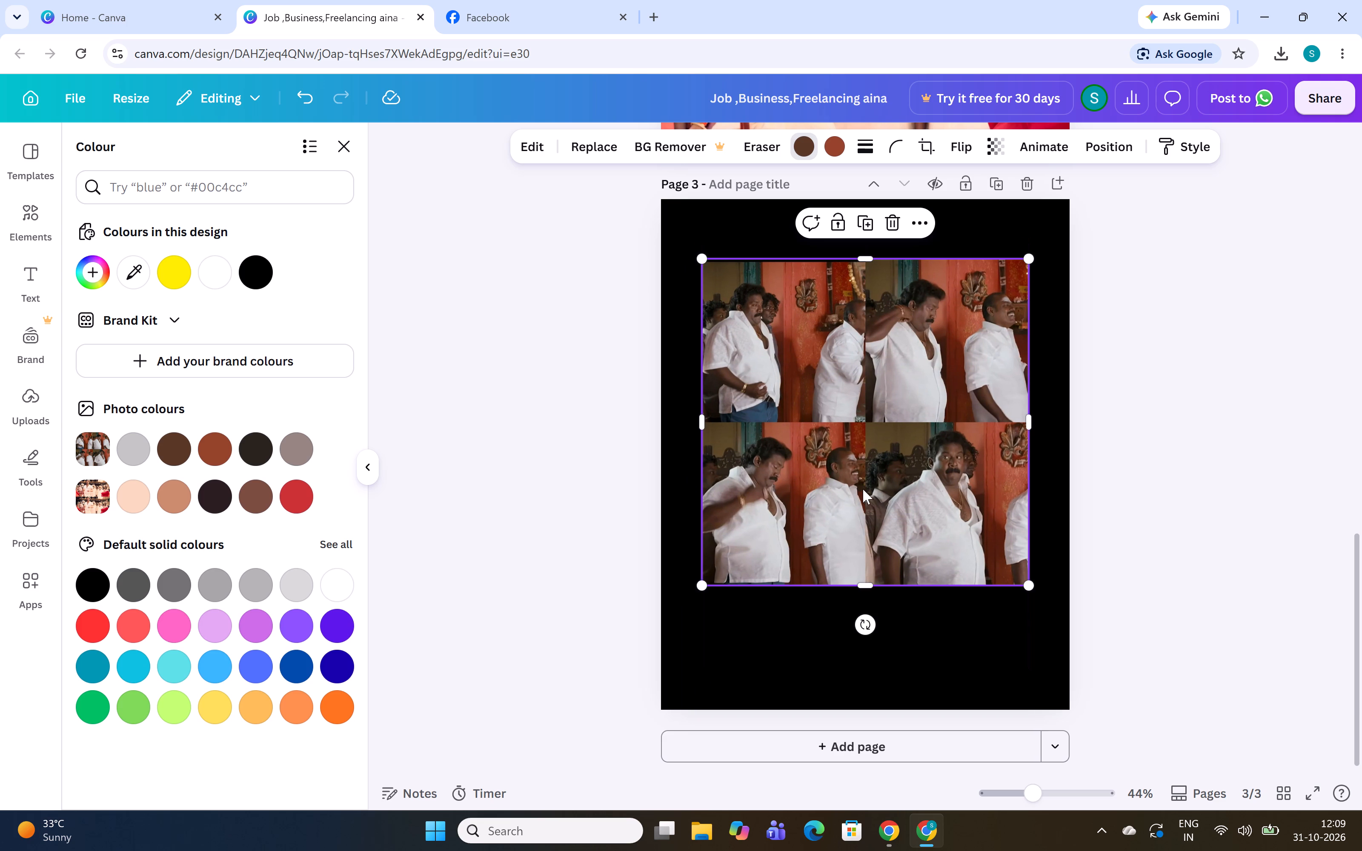
{"action": "left_click", "coordinate": [871, 469]}
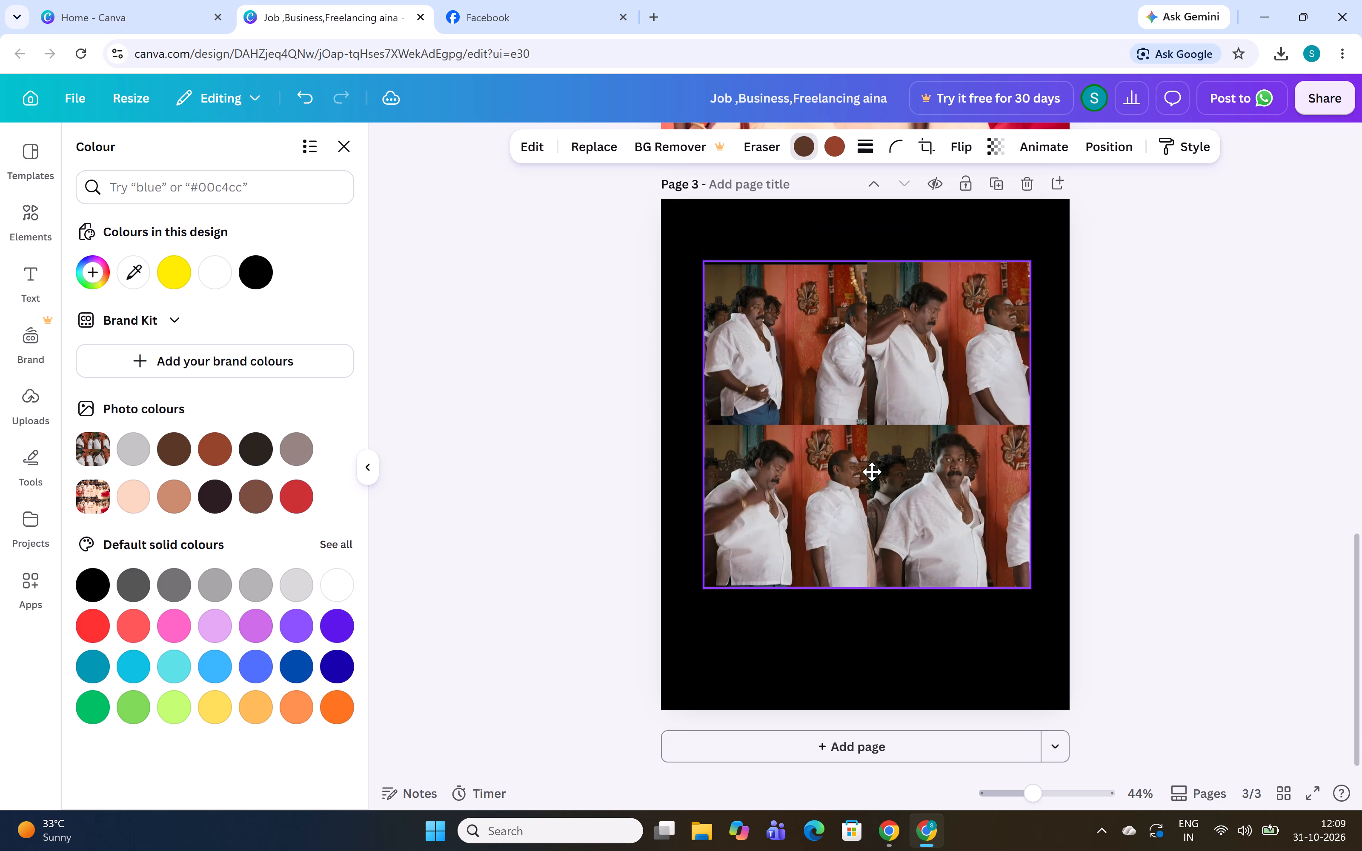
Resume the course video to examine how the instructor places the image on the black page.
{"action": "key", "text": "alt+Tab"}
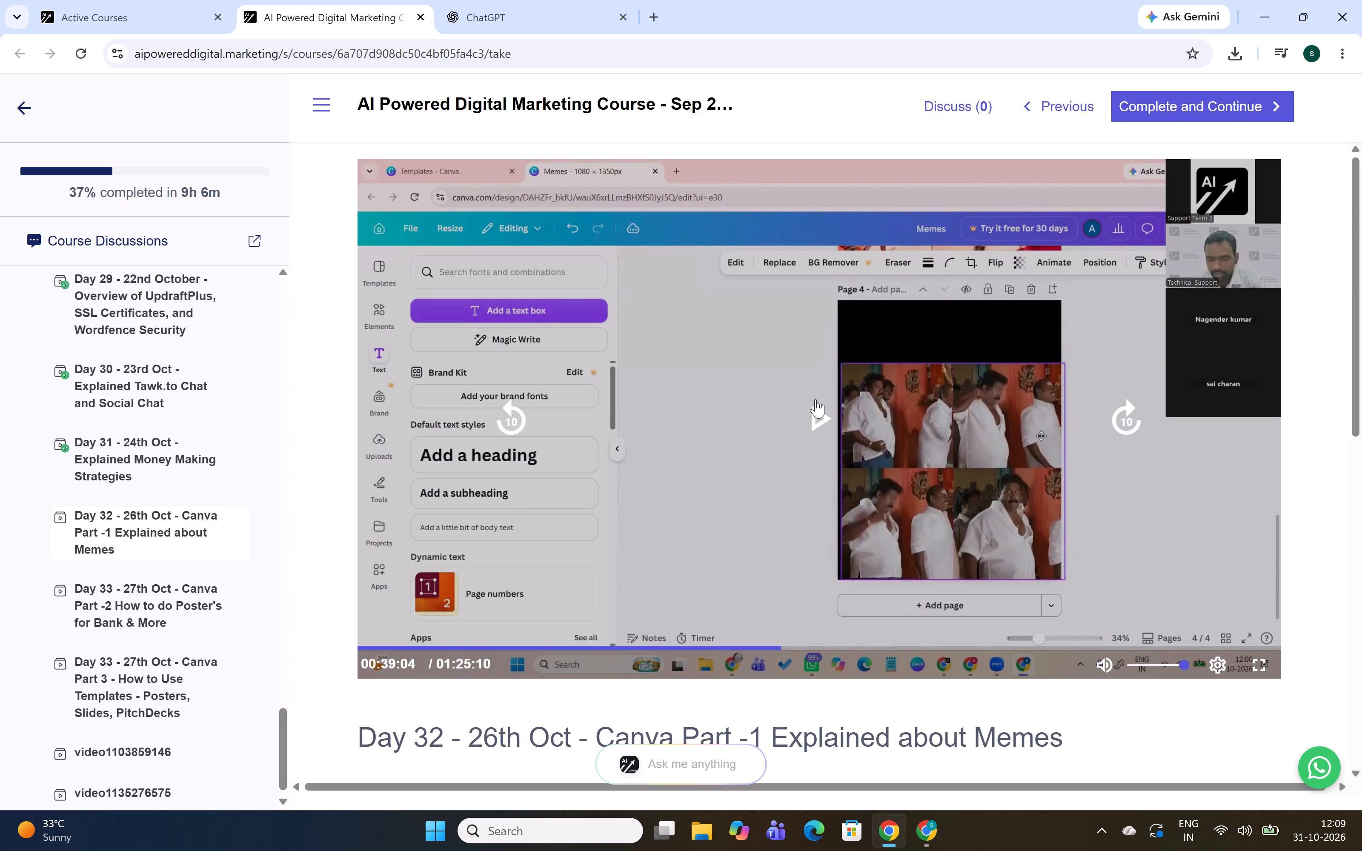
{"action": "left_click", "coordinate": [815, 399]}
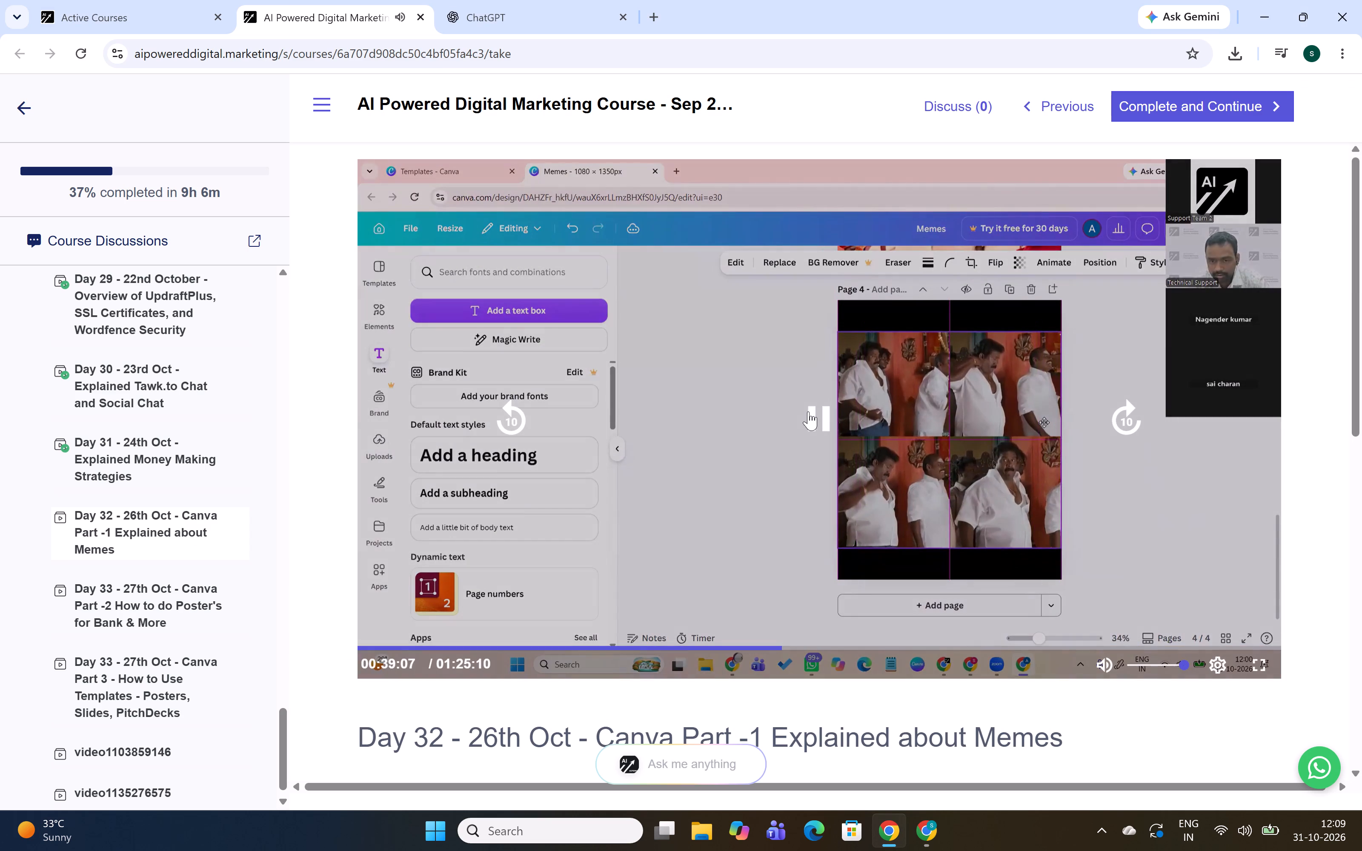
Replay the course video around 39:06 to examine how the instructor sizes and positions the image on the black page.
{"action": "left_click", "coordinate": [808, 411]}
{"action": "key", "text": "alt+Tab"}
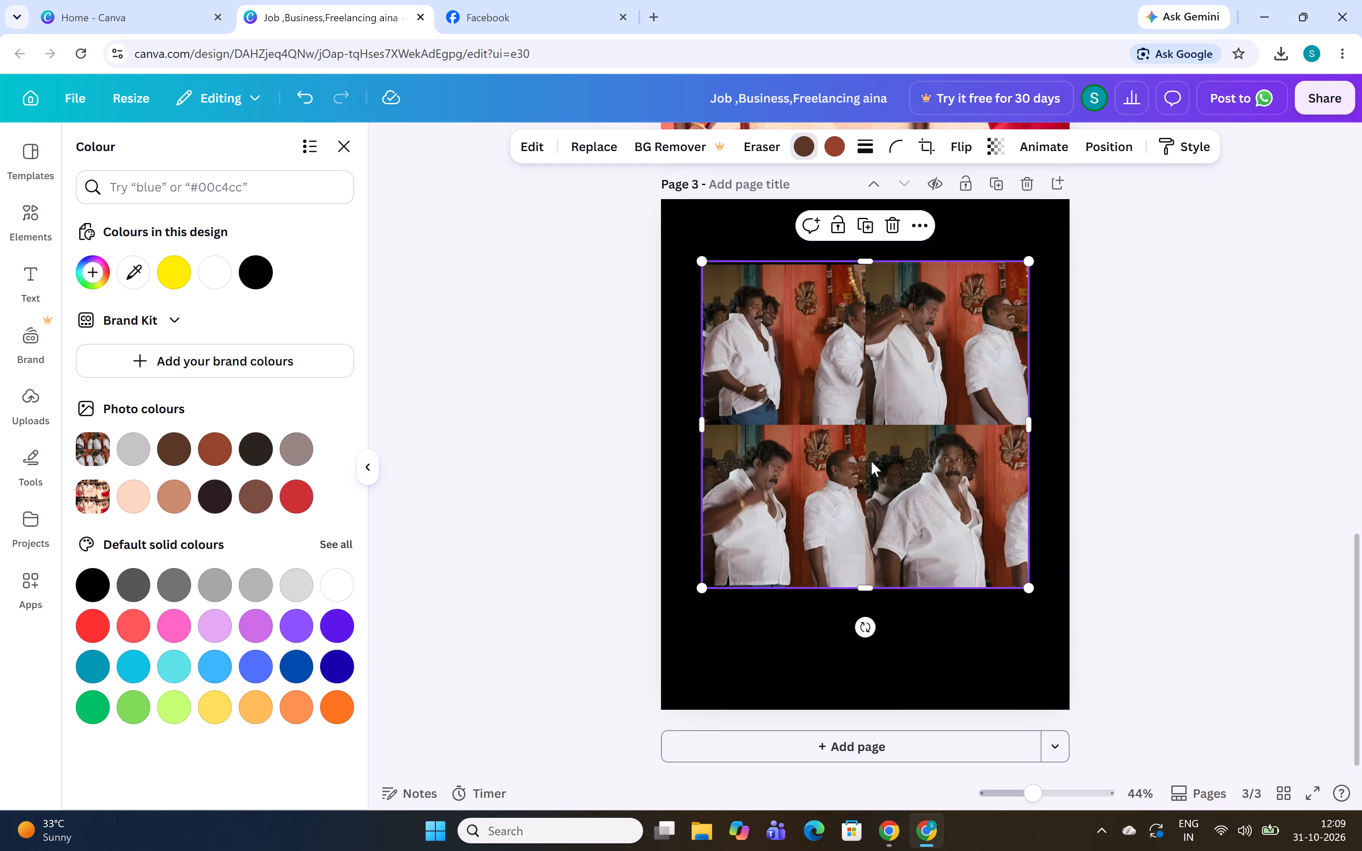
{"action": "key", "text": "alt+Tab"}
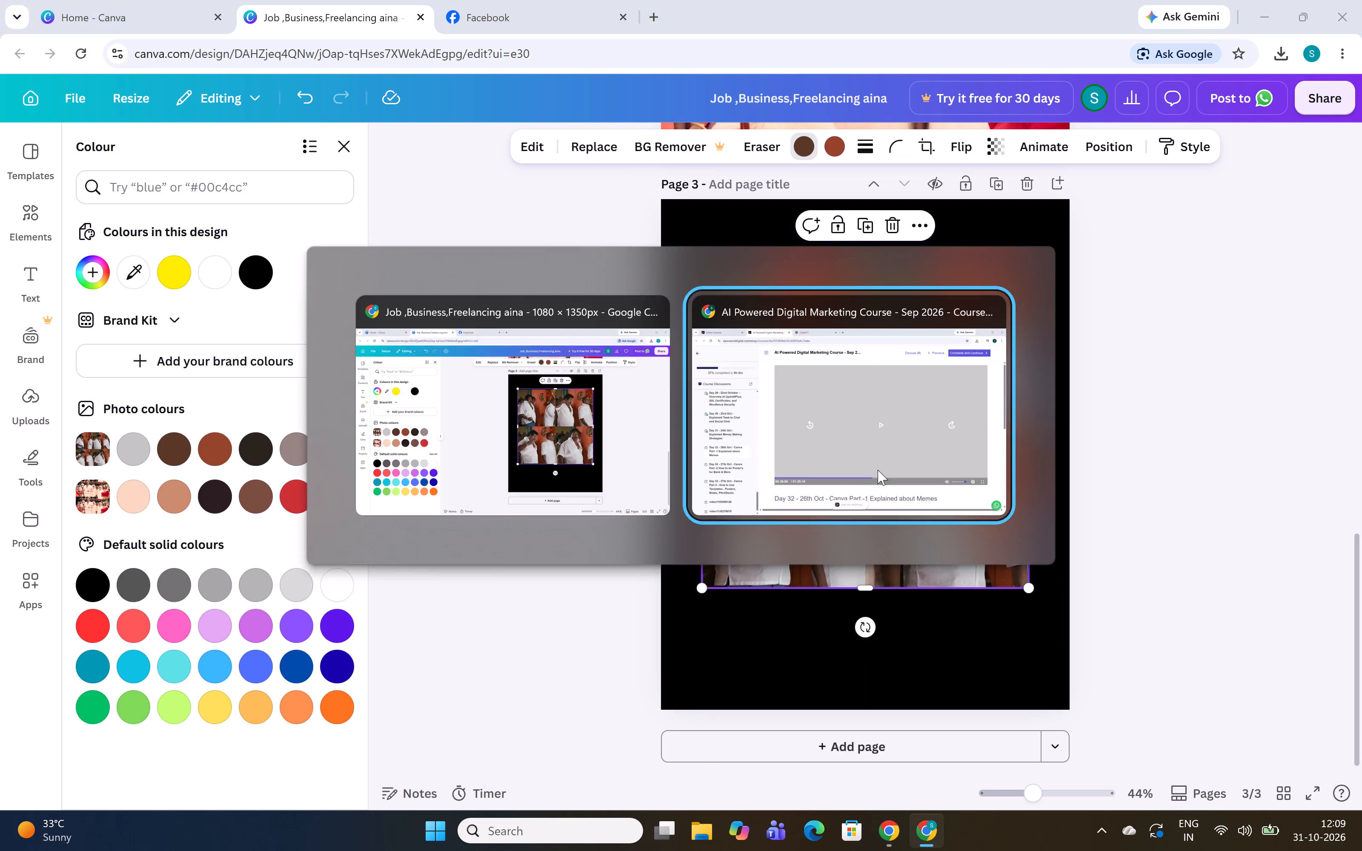
{"action": "key", "text": "alt+Tab"}
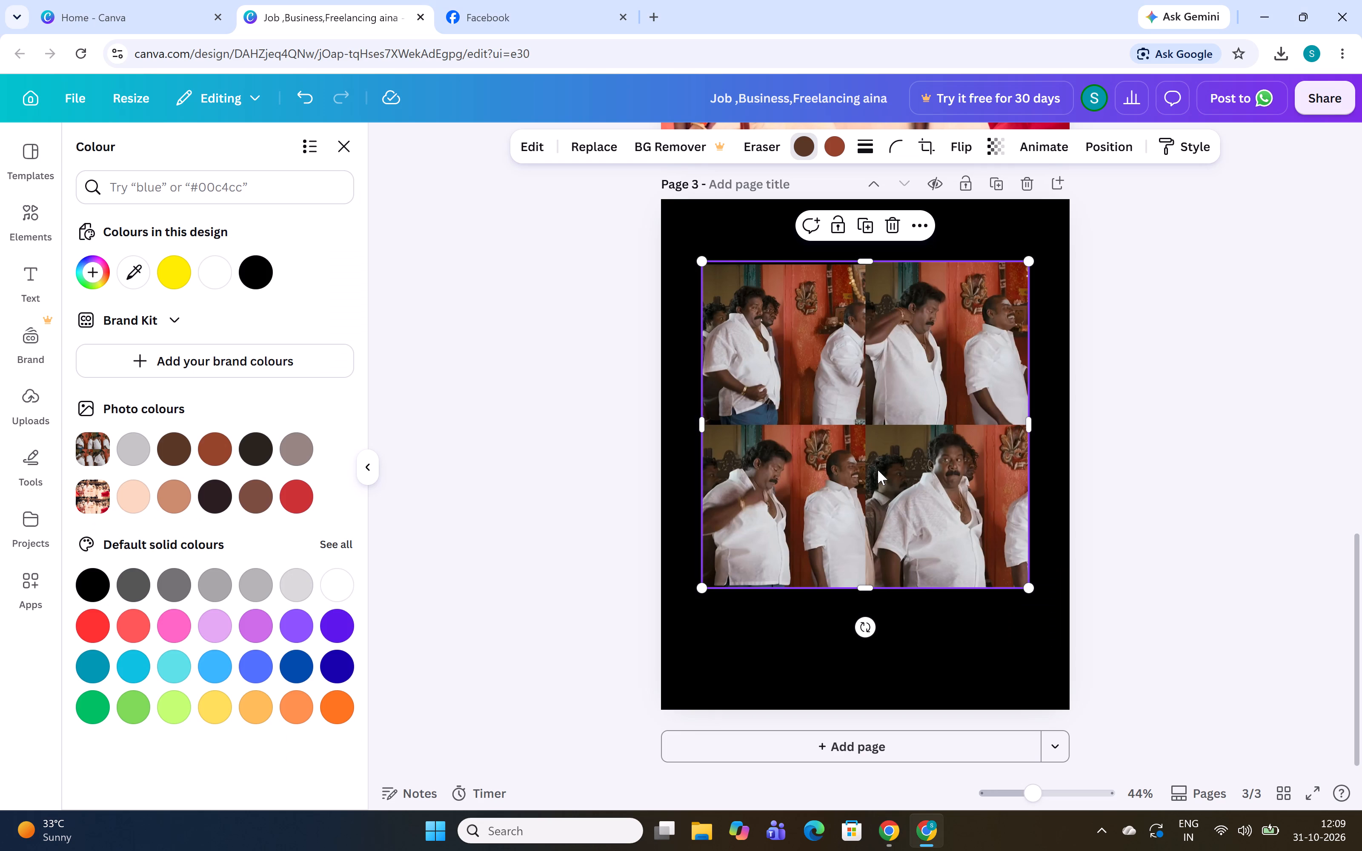
{"action": "key", "text": "alt+Tab"}
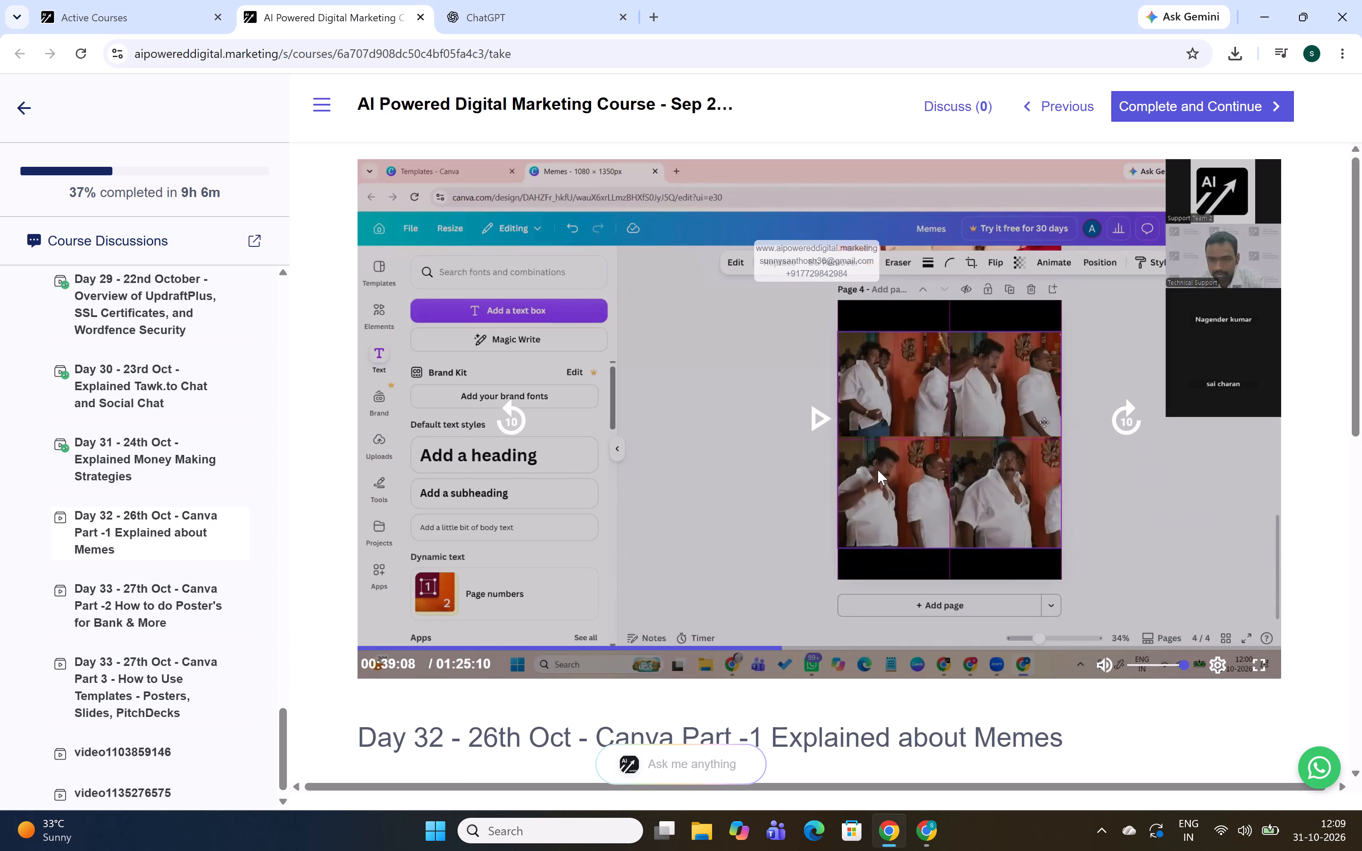
{"action": "key", "text": "alt+Tab"}
{"action": "left_click", "coordinate": [868, 474]}
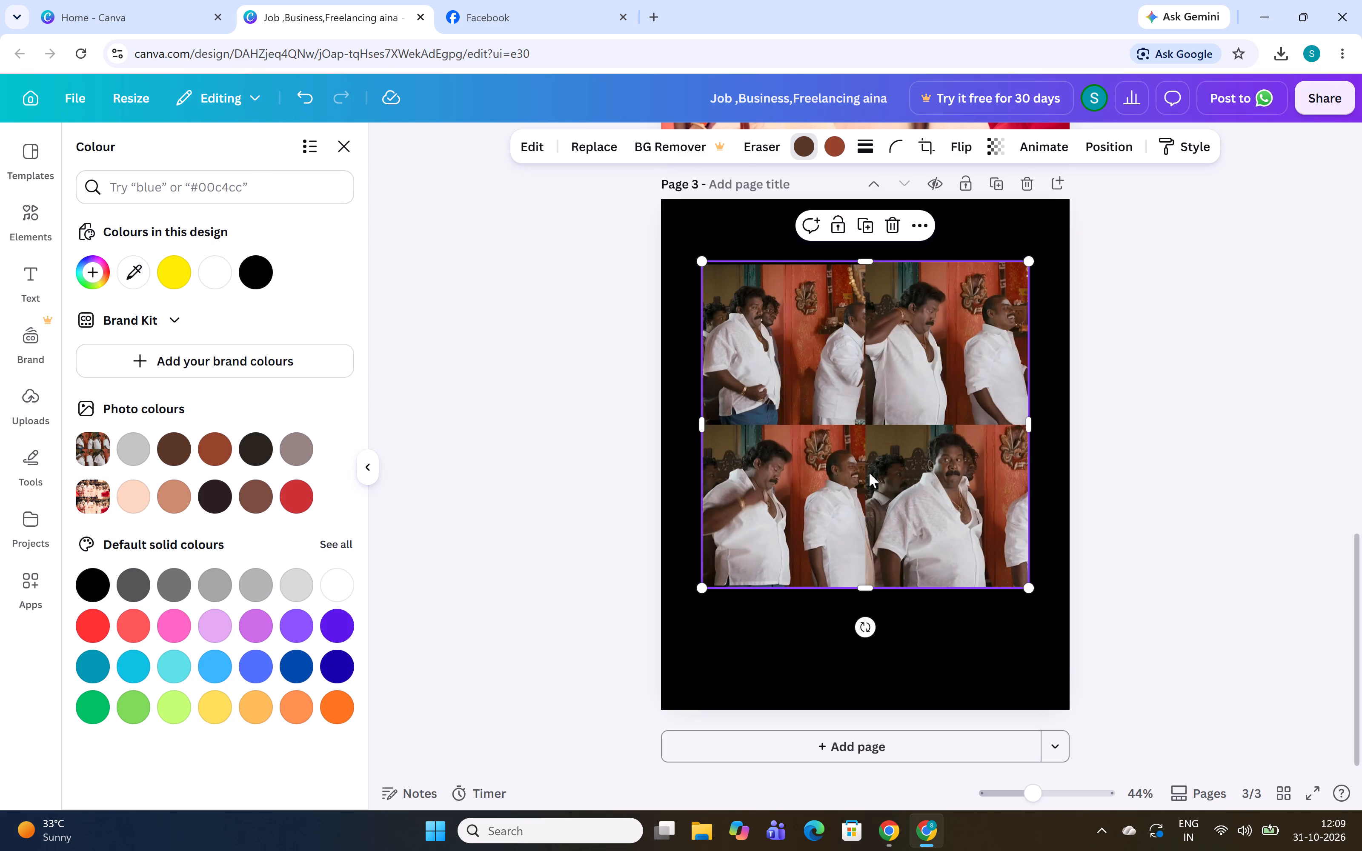
{"action": "key", "text": "alt+Tab"}
{"action": "left_click", "coordinate": [815, 418]}
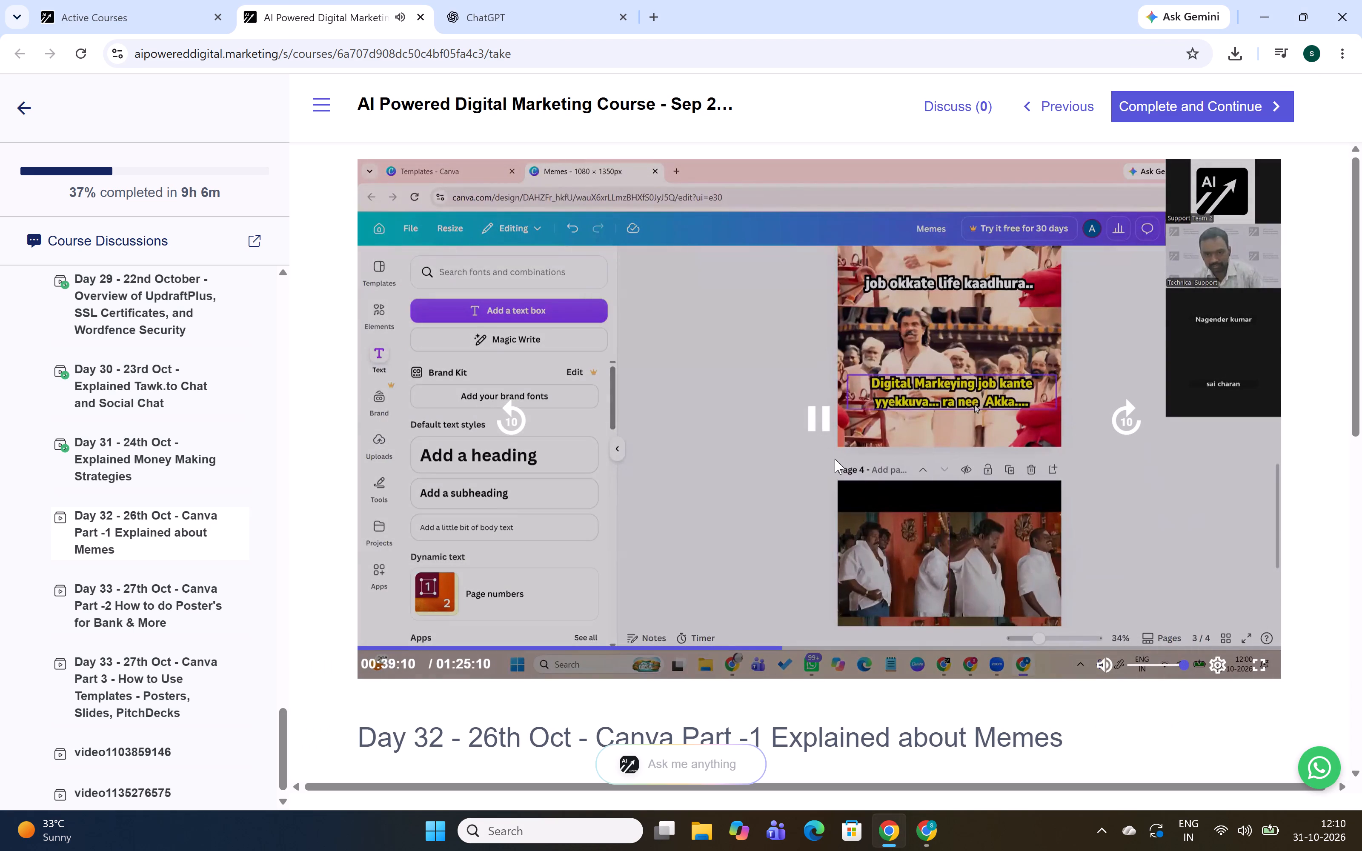
{"action": "left_click", "coordinate": [819, 421]}
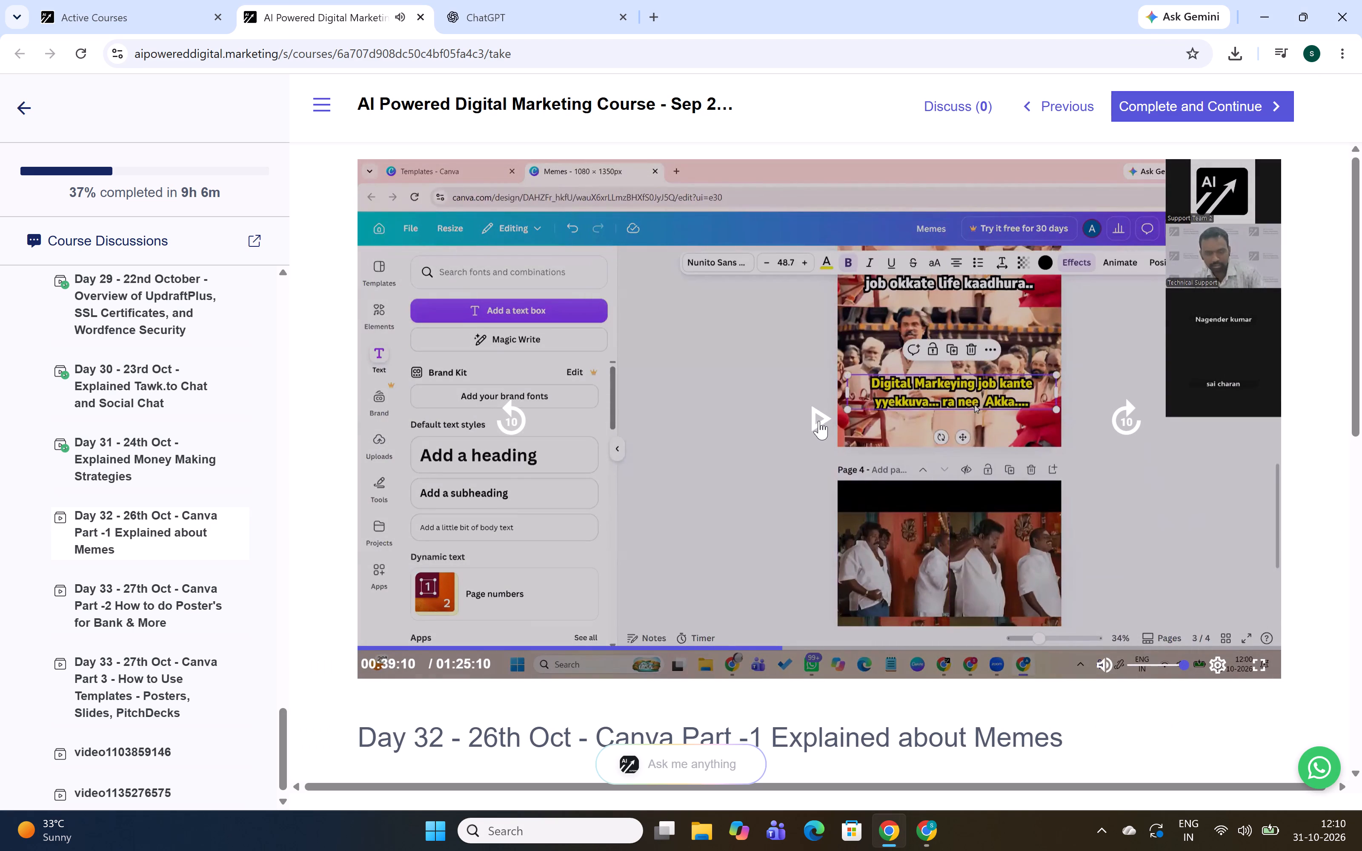
{"action": "key", "text": "Left"}
{"action": "left_click", "coordinate": [817, 421]}
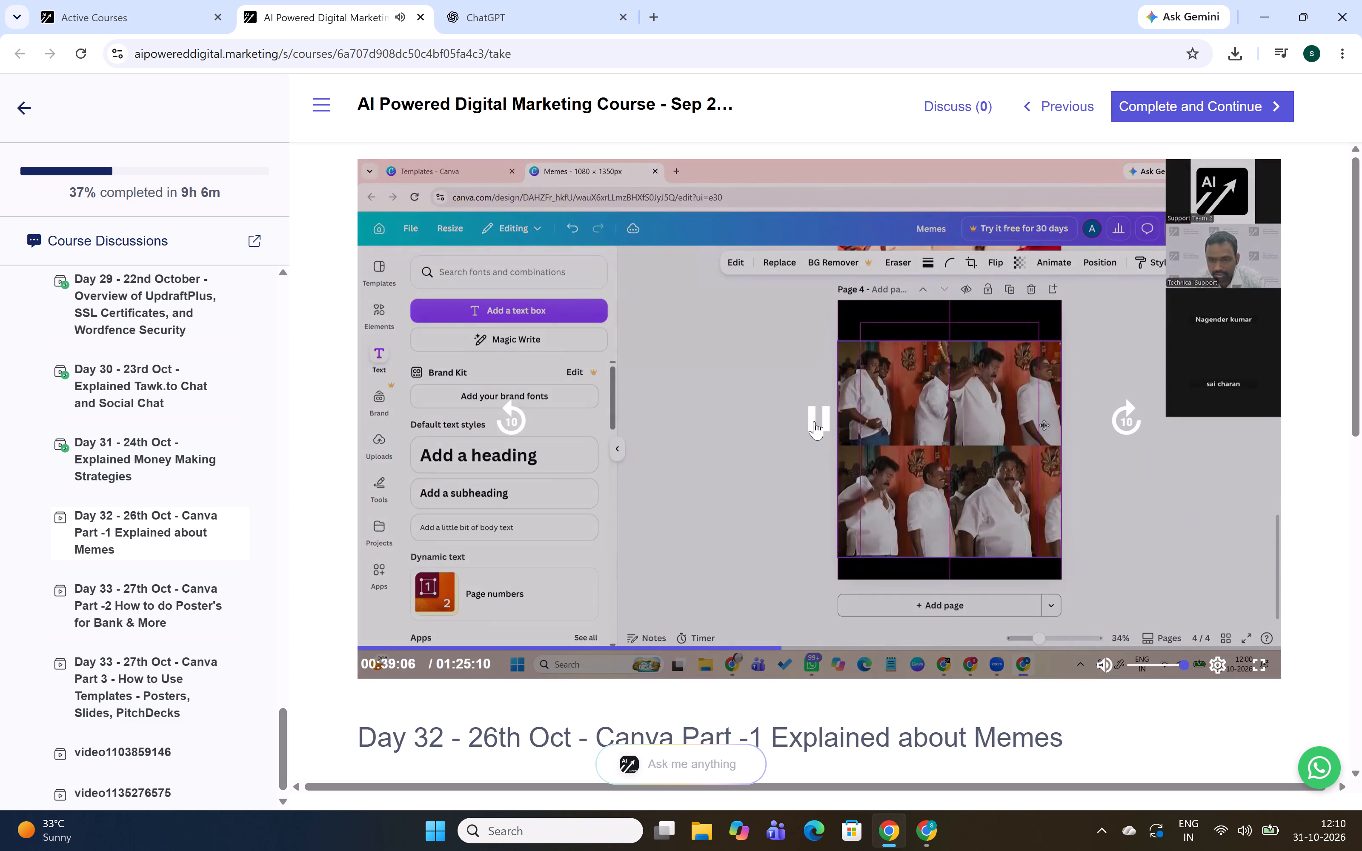
{"action": "left_click", "coordinate": [814, 421]}
Widen page 3's meme image to about 1,121 px so it spans the full page width, and shift it slightly down.
{"action": "key", "text": "alt+Tab"}
{"action": "left_click_drag", "start_coordinate": [830, 455], "coordinate": [790, 456]}
{"action": "left_click_drag", "start_coordinate": [987, 425], "coordinate": [1033, 434]}
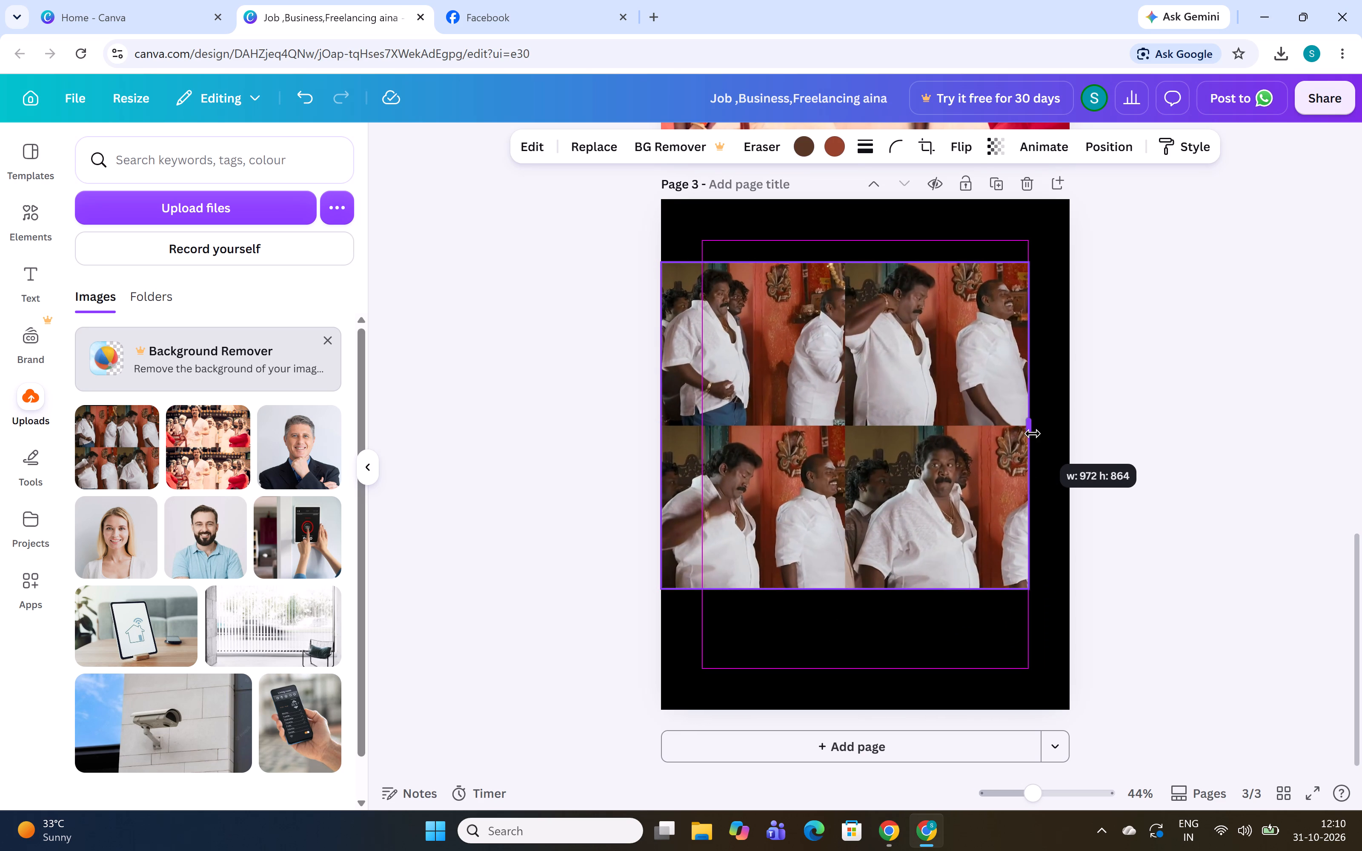
{"action": "left_click_drag", "start_coordinate": [1033, 434], "coordinate": [994, 437]}
{"action": "left_click_drag", "start_coordinate": [857, 434], "coordinate": [893, 439]}
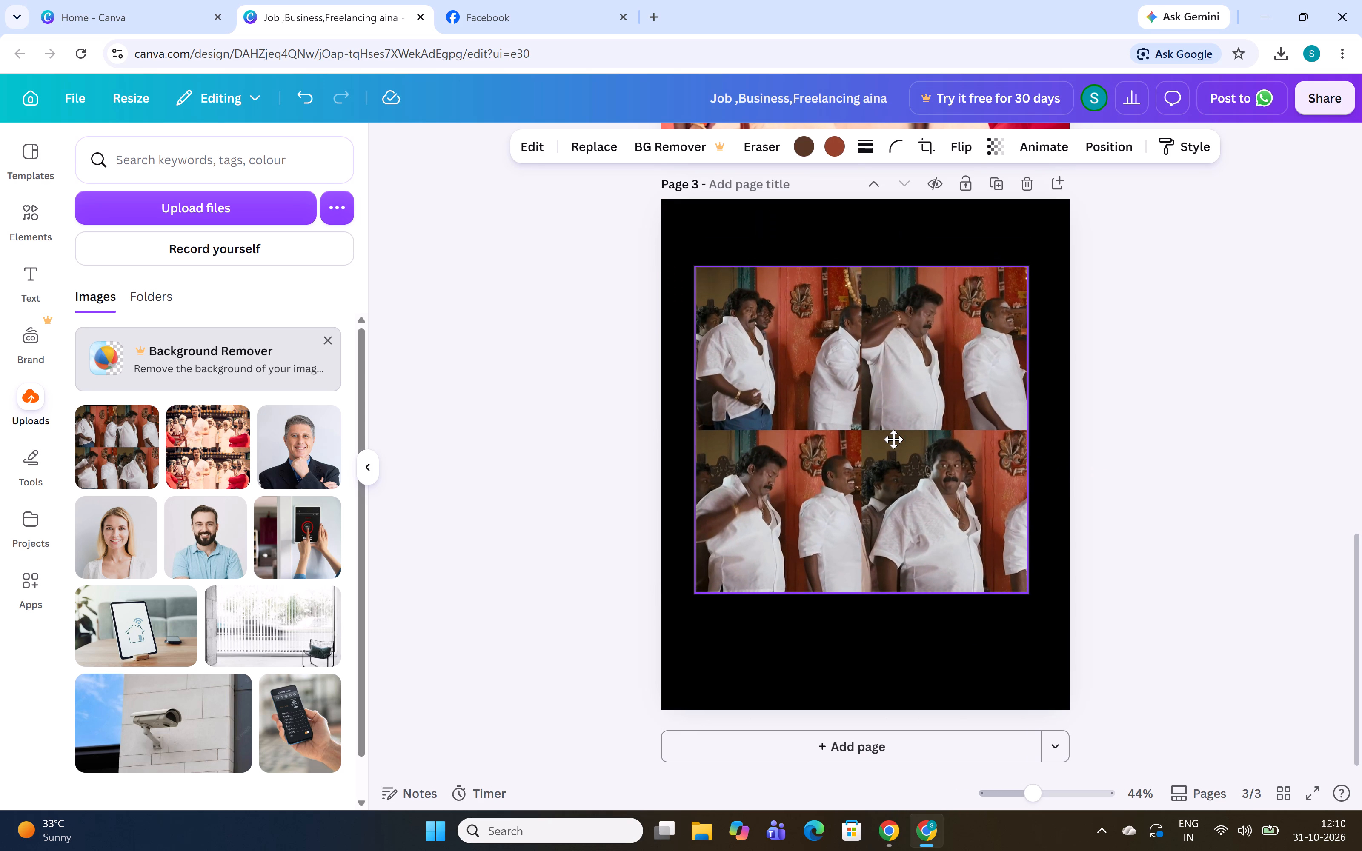
{"action": "left_click_drag", "start_coordinate": [893, 439], "coordinate": [885, 440]}
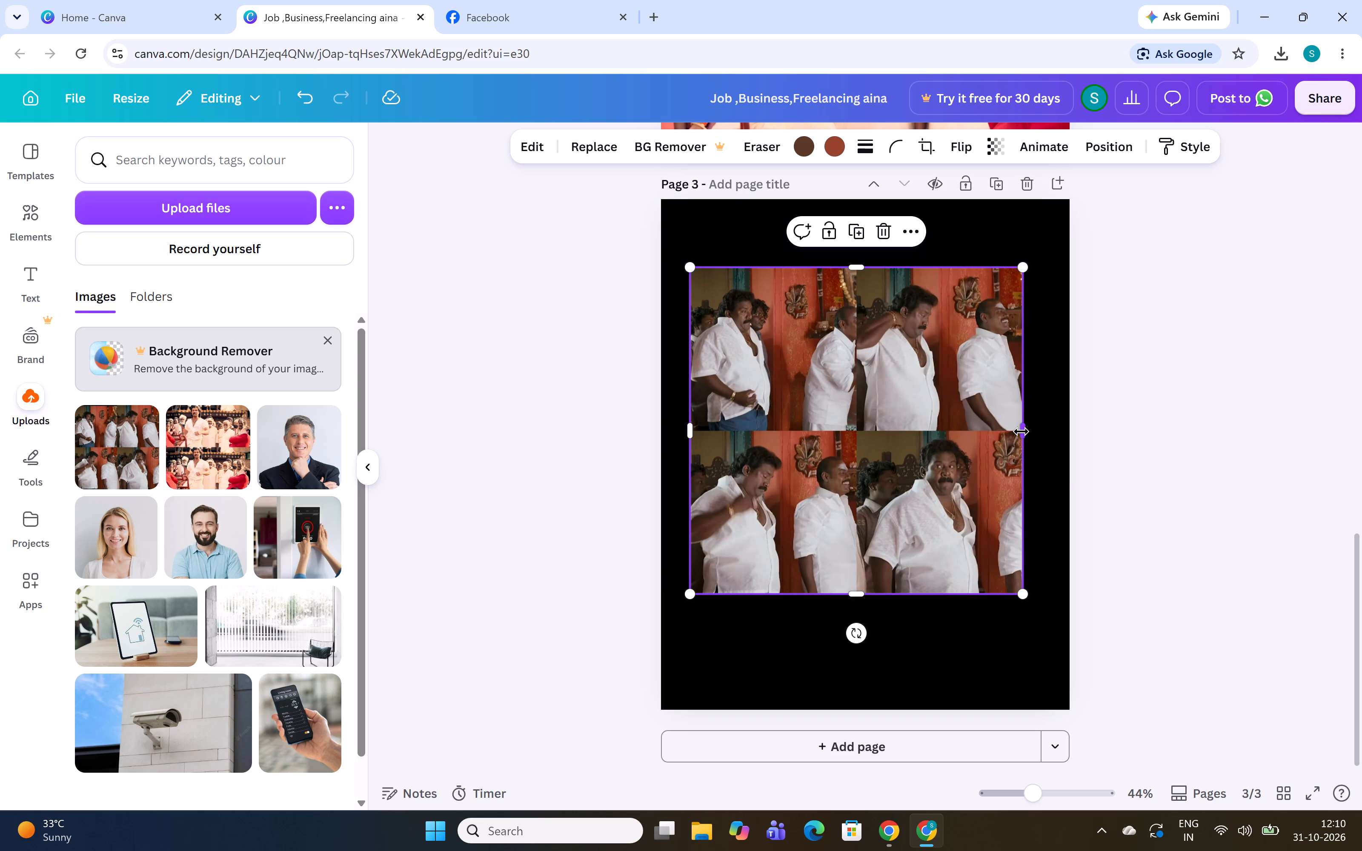
{"action": "left_click_drag", "start_coordinate": [1021, 431], "coordinate": [1070, 430]}
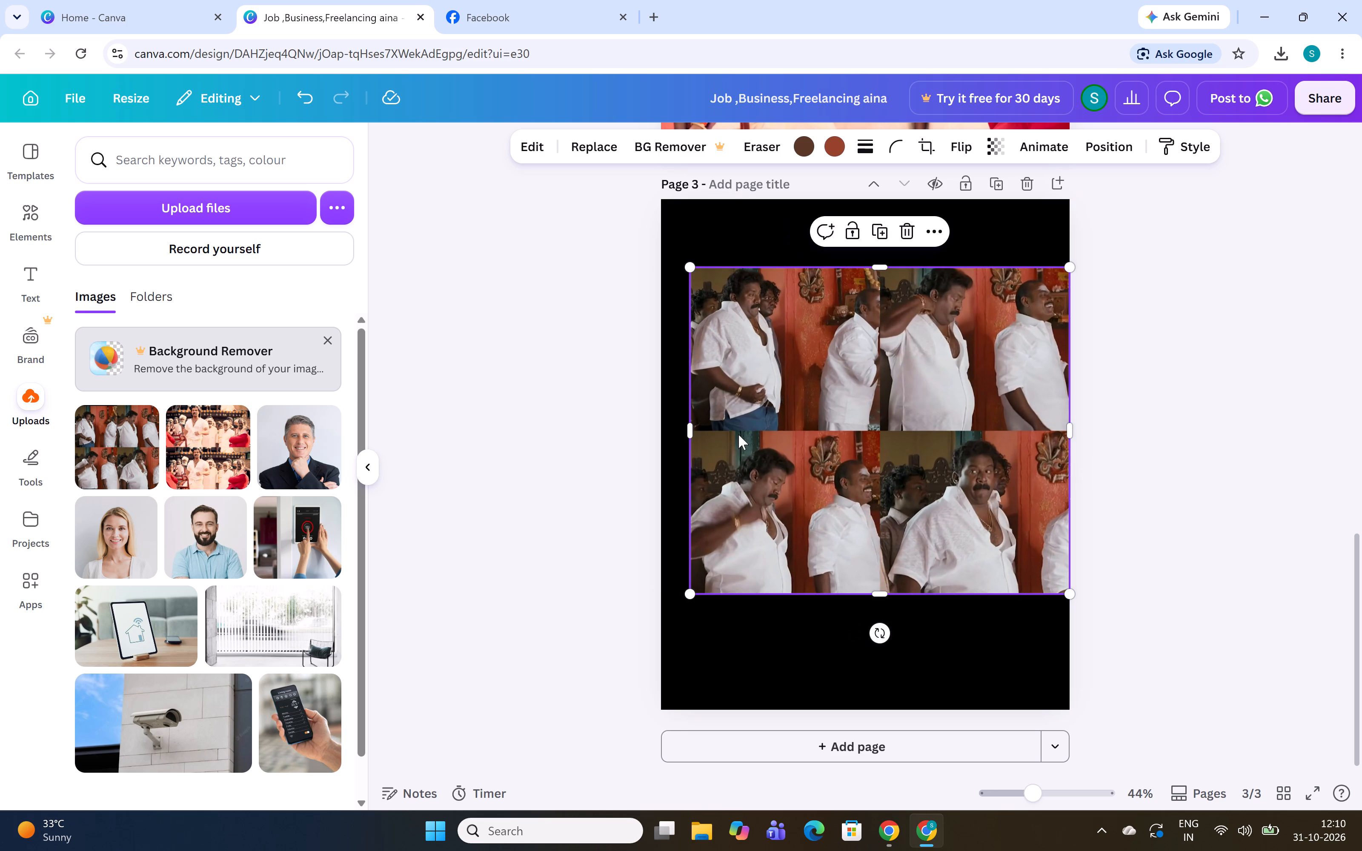
{"action": "left_click_drag", "start_coordinate": [690, 432], "coordinate": [656, 434]}
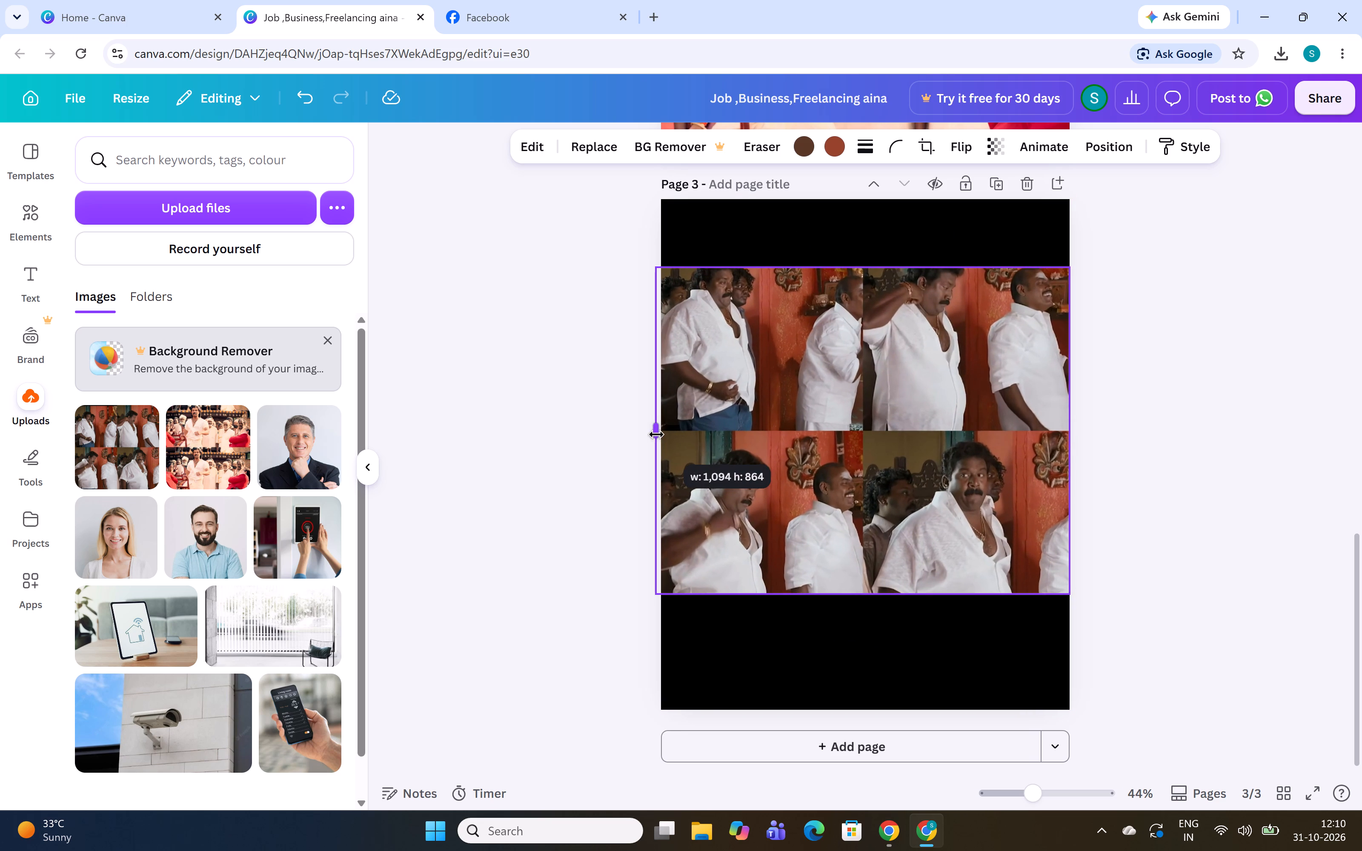
{"action": "left_click_drag", "start_coordinate": [656, 434], "coordinate": [647, 434]}
{"action": "left_click_drag", "start_coordinate": [831, 462], "coordinate": [828, 477]}
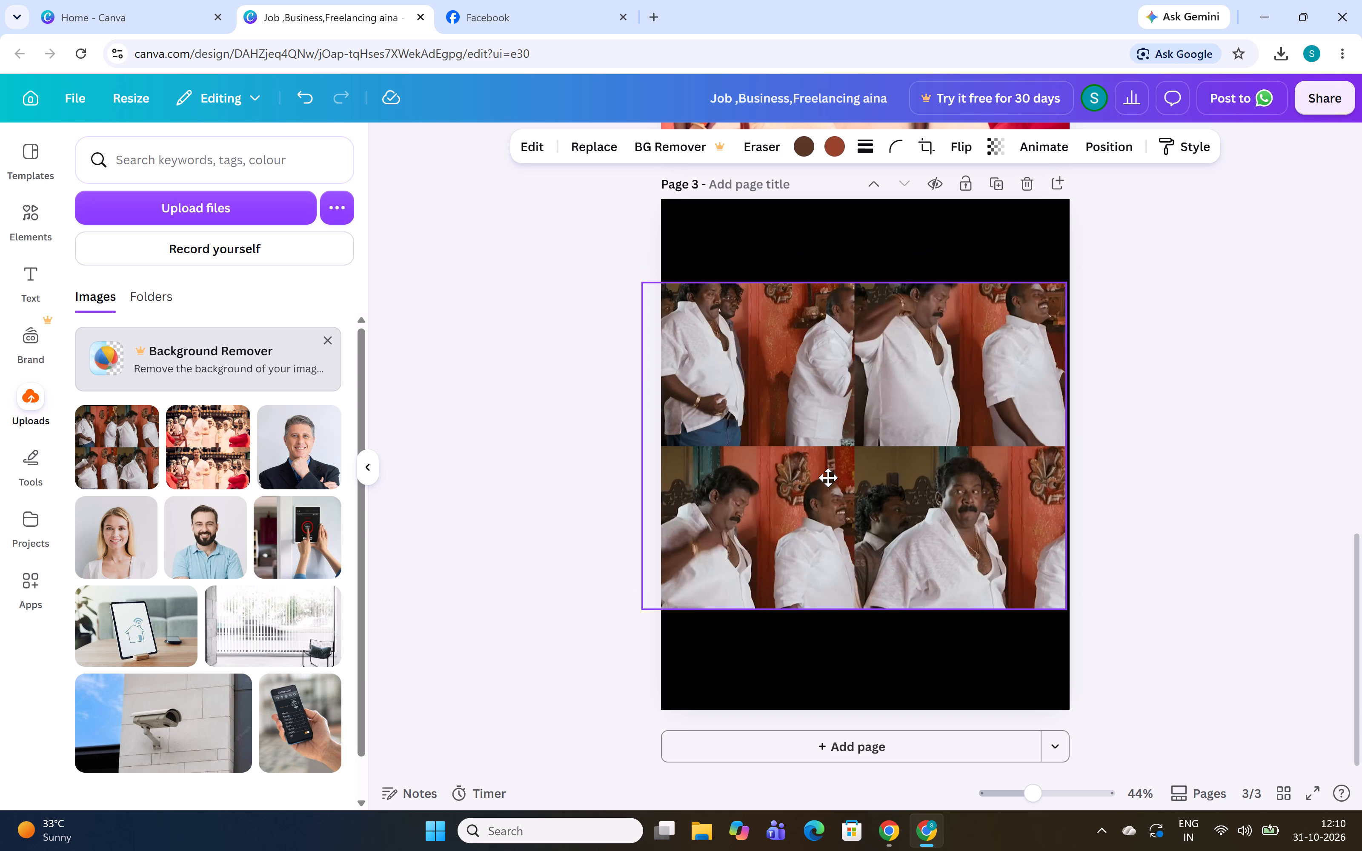
{"action": "left_click_drag", "start_coordinate": [828, 477], "coordinate": [842, 477]}
Raise the meme image's top edge and pull in its right edge, making it about 1,091 px wide and 1,001 px high.
{"action": "left_click_drag", "start_coordinate": [868, 285], "coordinate": [868, 256]}
{"action": "key", "text": "alt+Tab"}
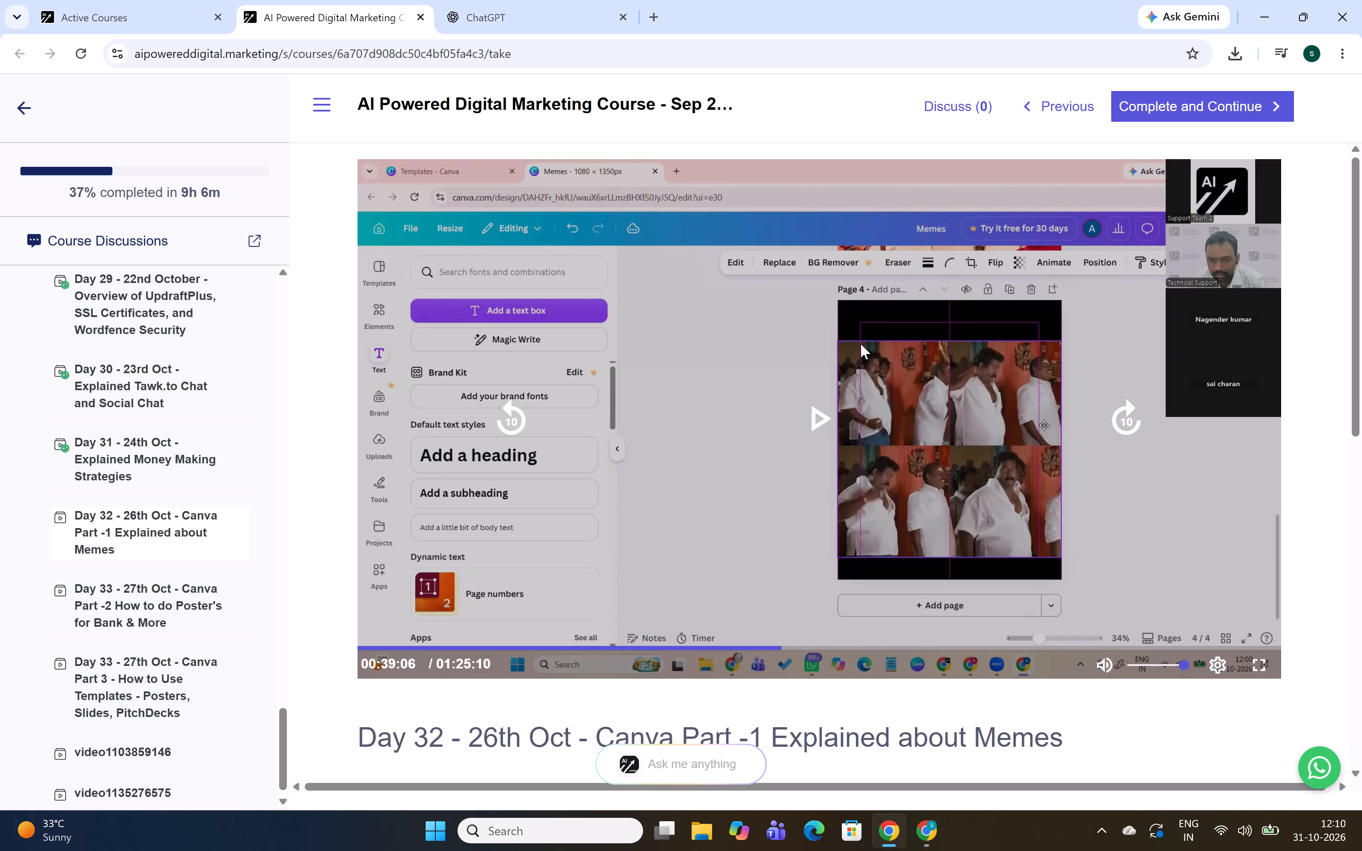
{"action": "key", "text": "alt+Tab"}
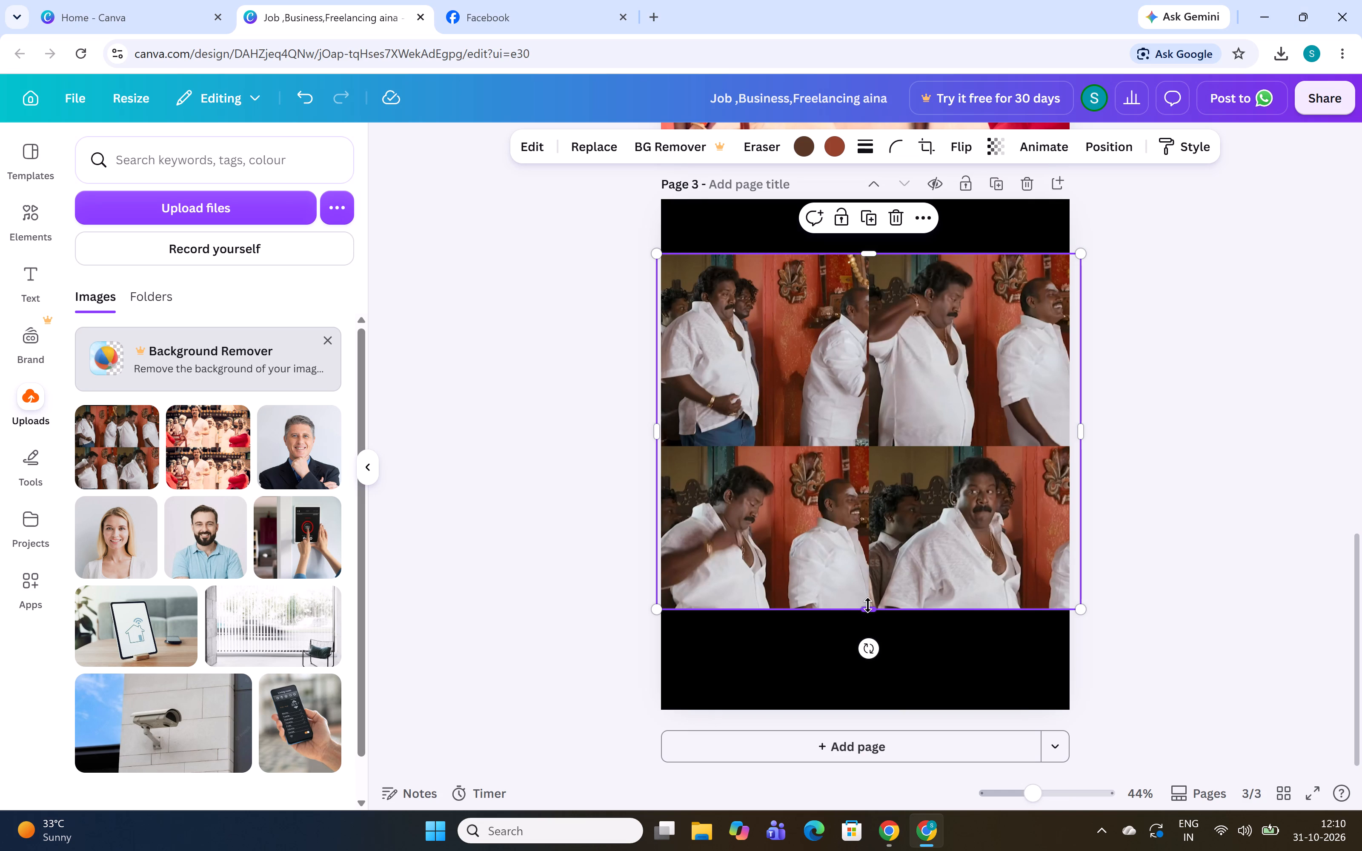
{"action": "left_click_drag", "start_coordinate": [867, 252], "coordinate": [867, 220]}
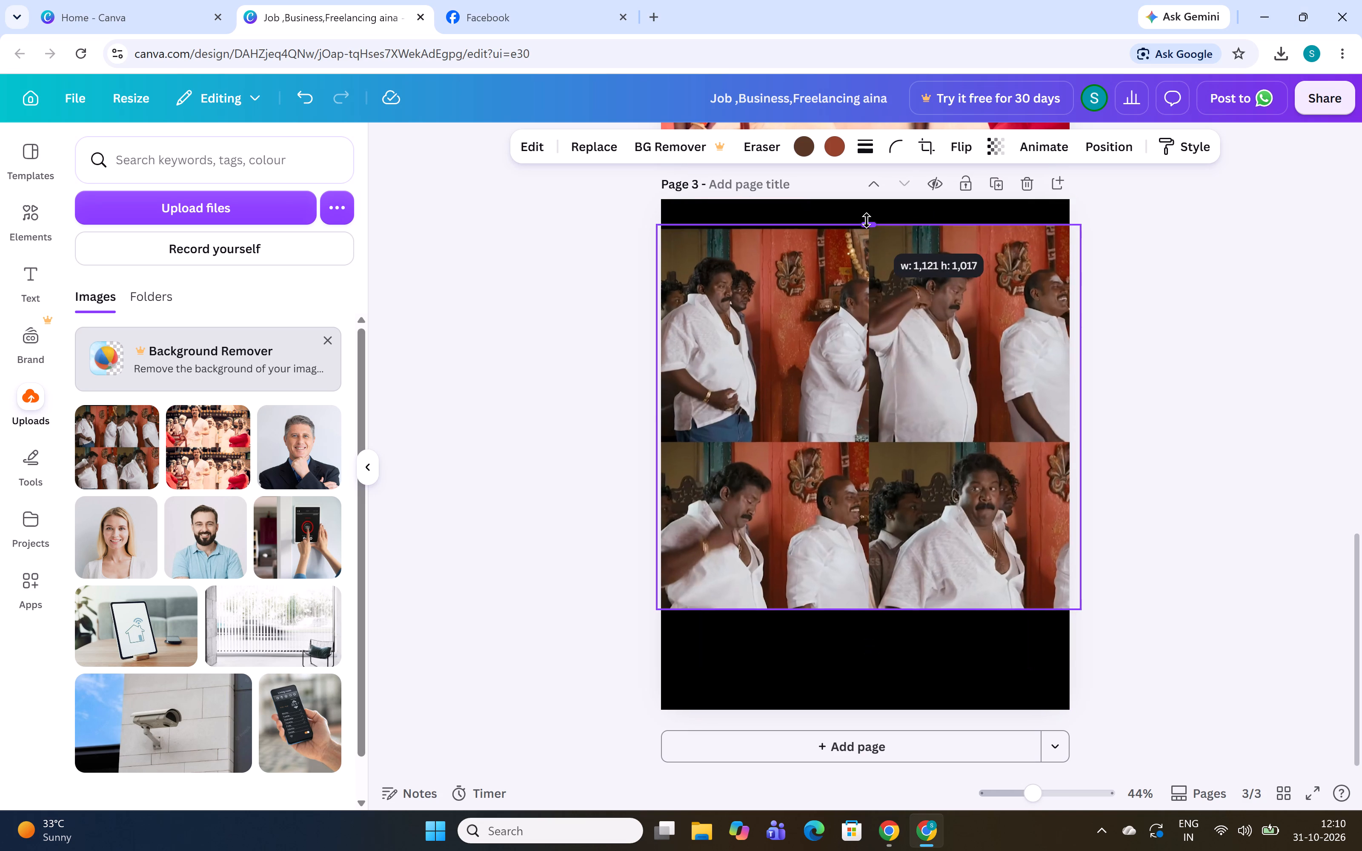
{"action": "left_click_drag", "start_coordinate": [867, 220], "coordinate": [863, 229]}
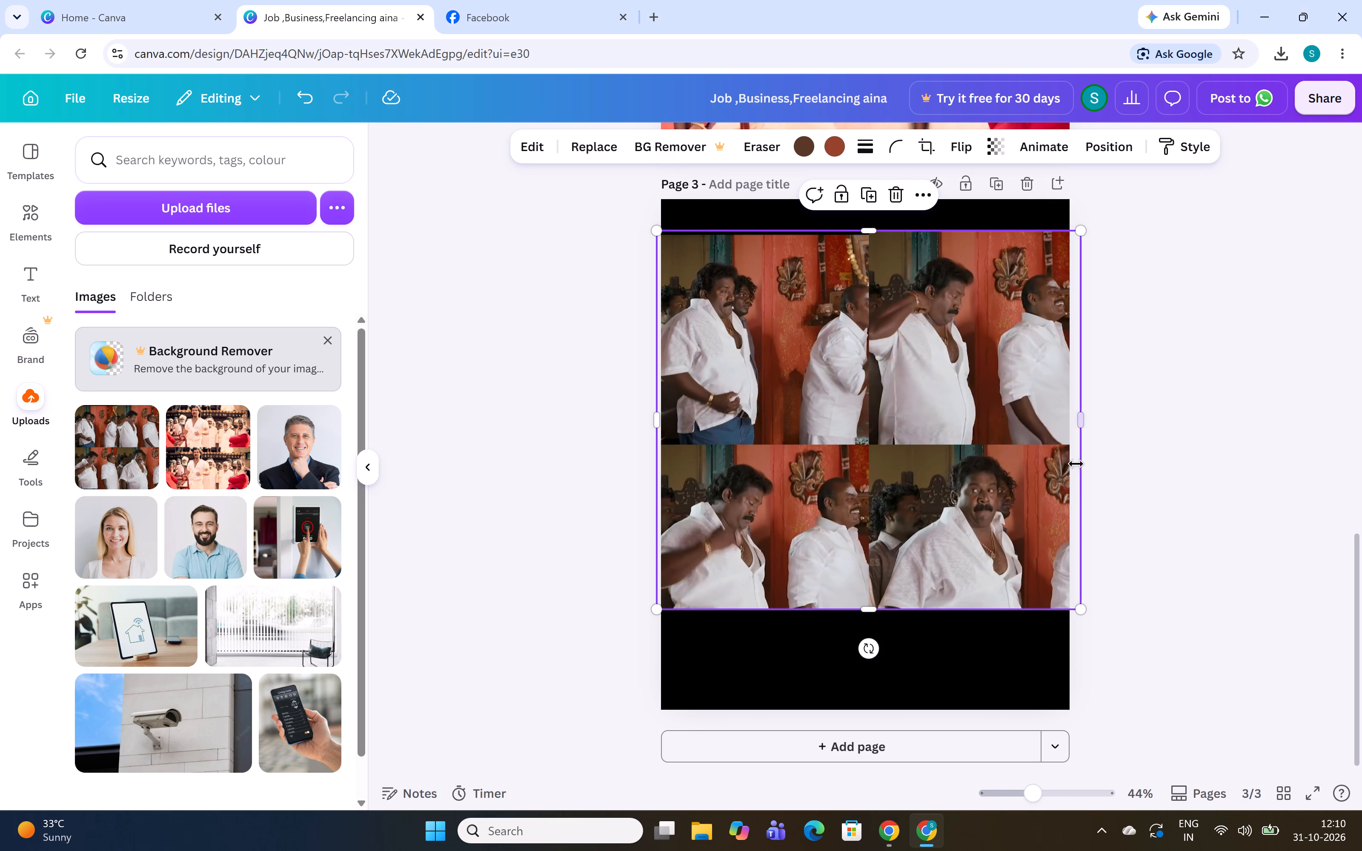
{"action": "left_click_drag", "start_coordinate": [1079, 419], "coordinate": [1065, 423]}
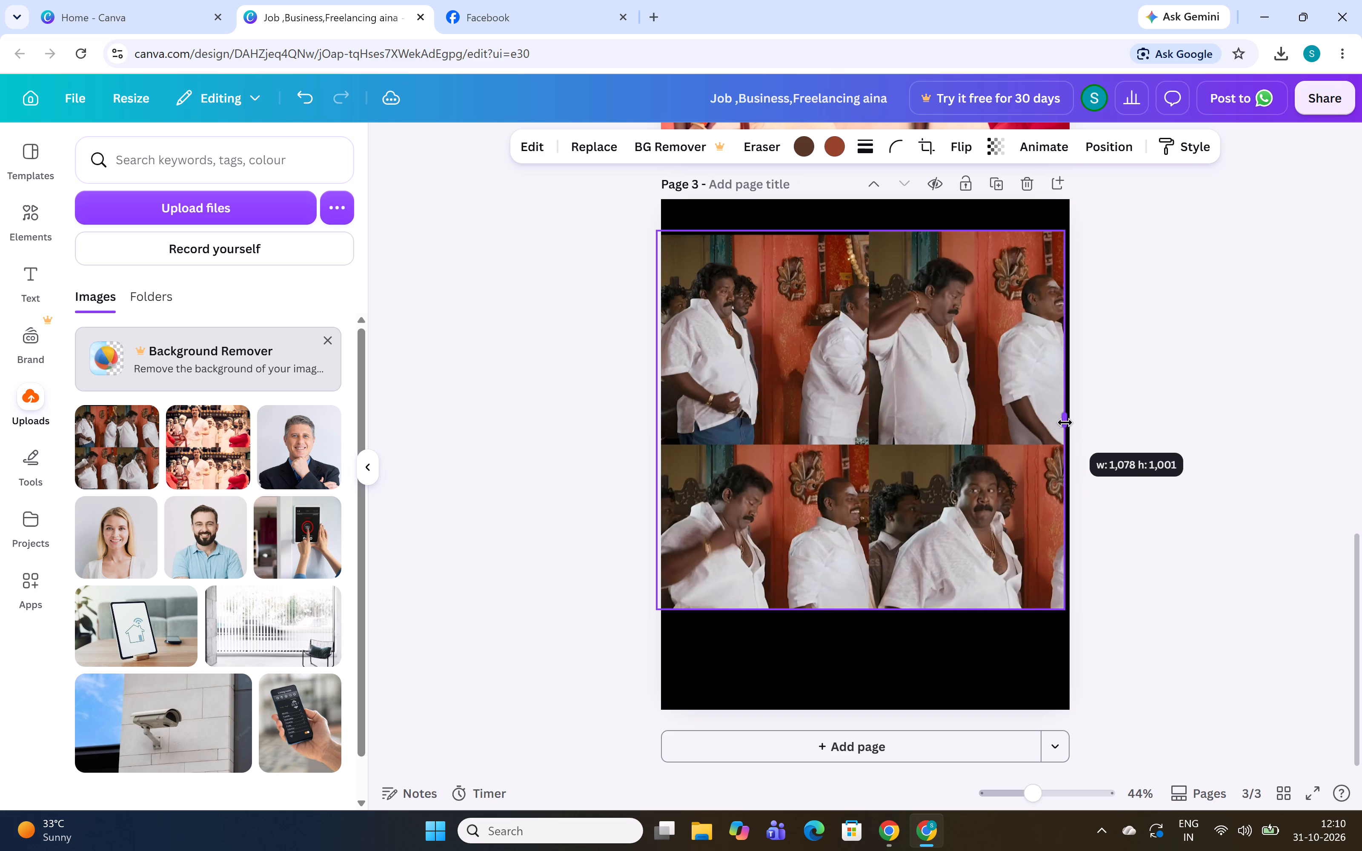
{"action": "left_click_drag", "start_coordinate": [1065, 423], "coordinate": [1066, 423]}
Move the meme image up to about 45 px from the page's top edge and align it to the page centre horizontally.
{"action": "left_click_drag", "start_coordinate": [856, 453], "coordinate": [869, 449]}
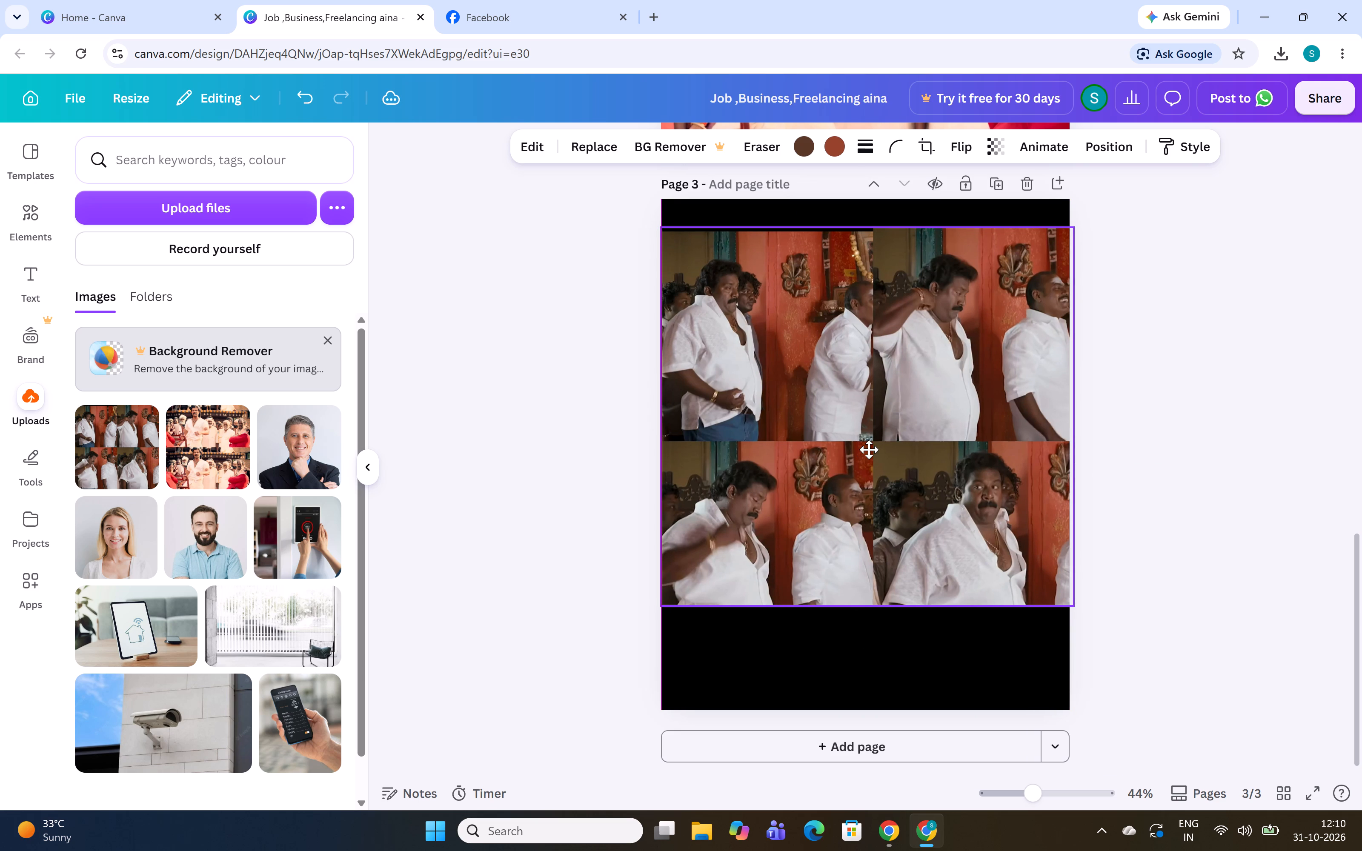
{"action": "left_click_drag", "start_coordinate": [869, 449], "coordinate": [854, 444]}
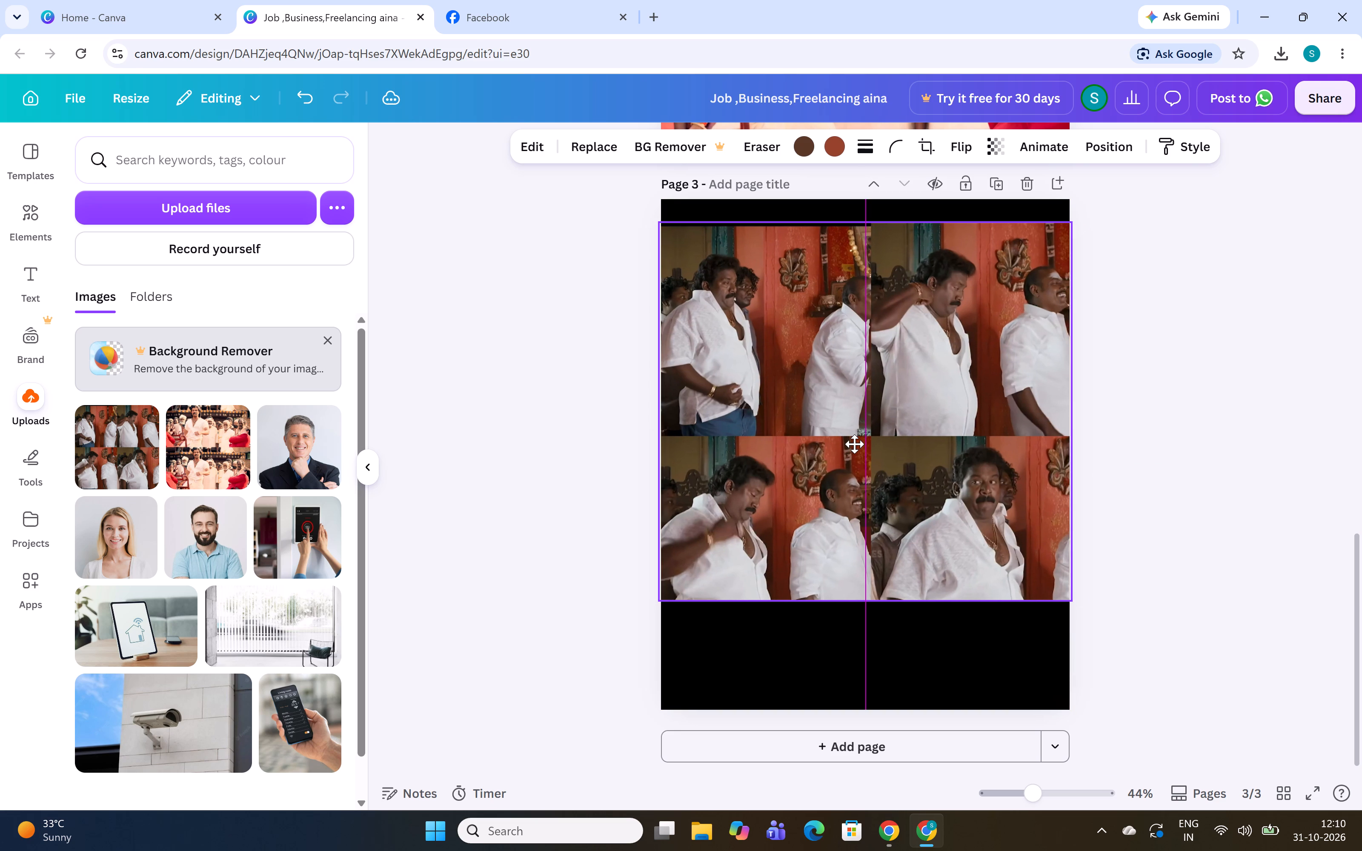
{"action": "left_click_drag", "start_coordinate": [854, 444], "coordinate": [864, 443]}
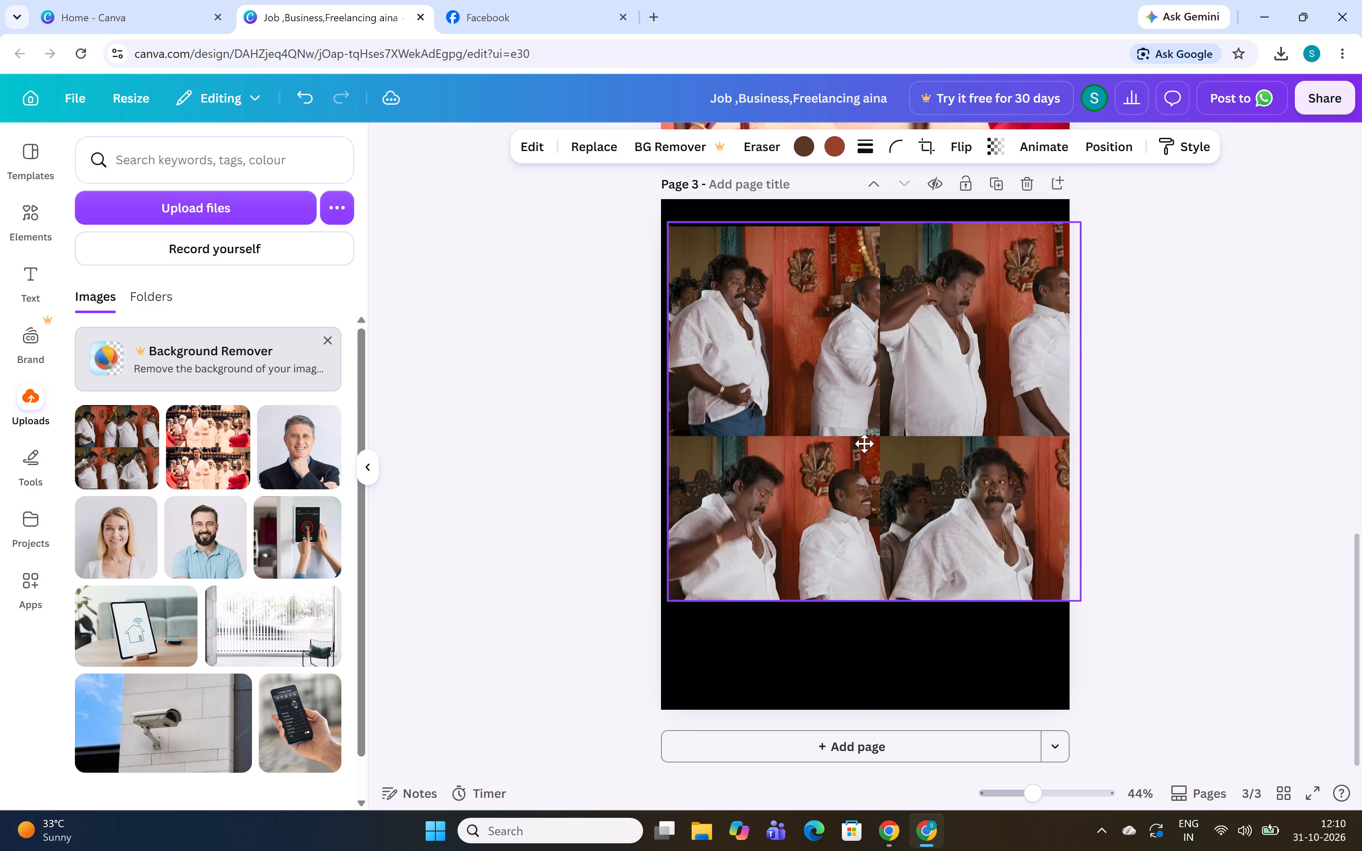
{"action": "left_click_drag", "start_coordinate": [864, 443], "coordinate": [861, 444]}
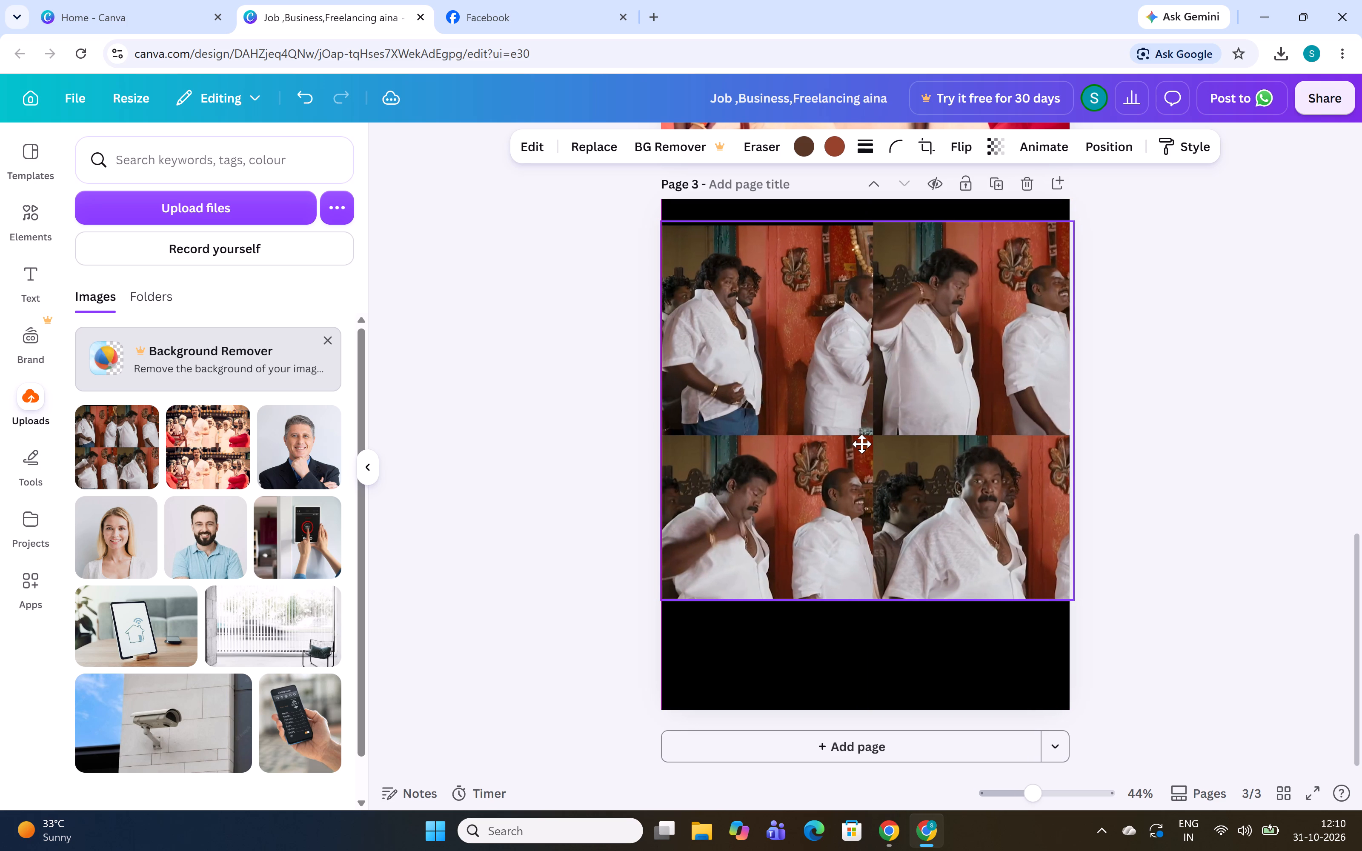
{"action": "left_click_drag", "start_coordinate": [861, 444], "coordinate": [855, 442]}
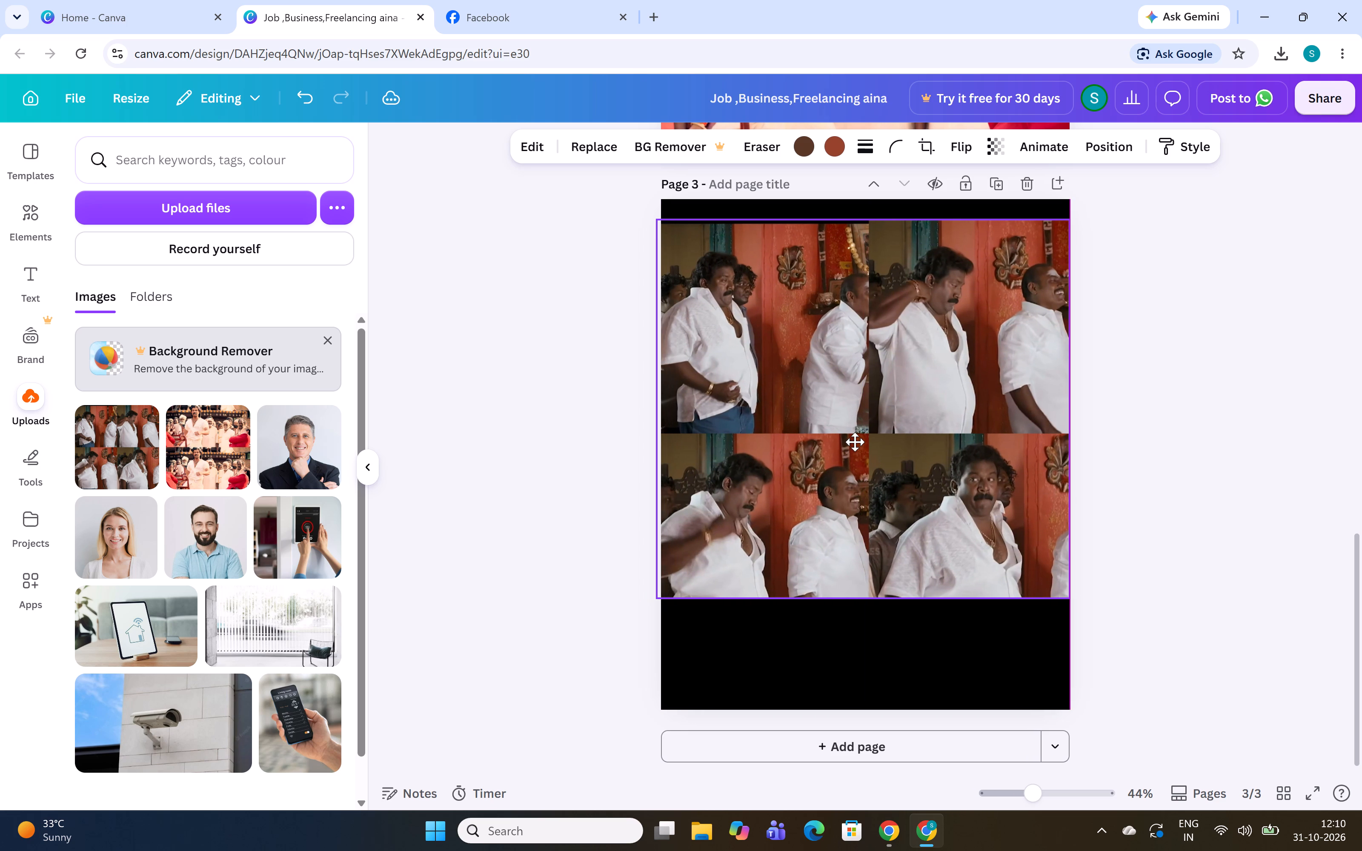
{"action": "left_click_drag", "start_coordinate": [855, 442], "coordinate": [856, 438]}
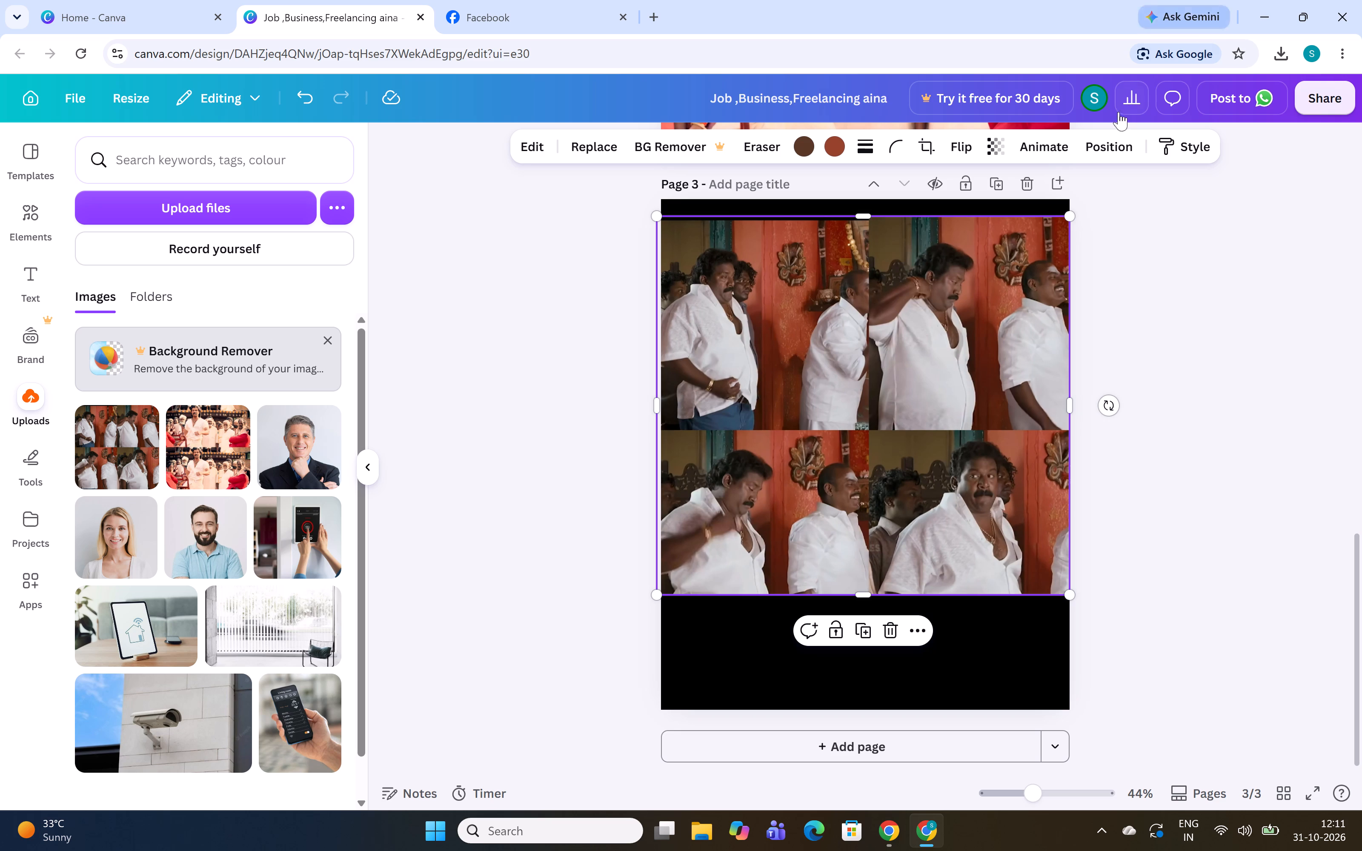
{"action": "left_click", "coordinate": [1104, 151]}
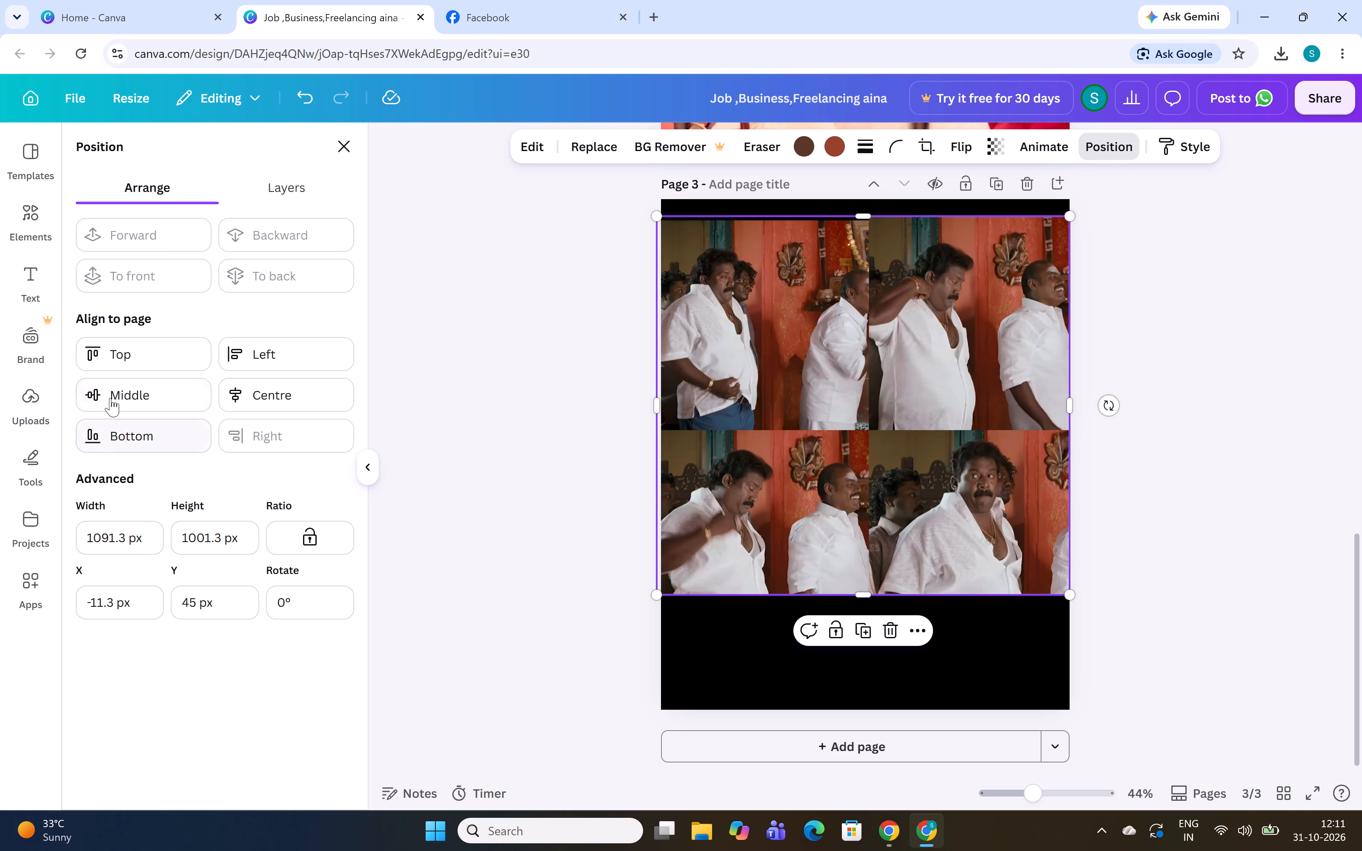
{"action": "left_click", "coordinate": [283, 396]}
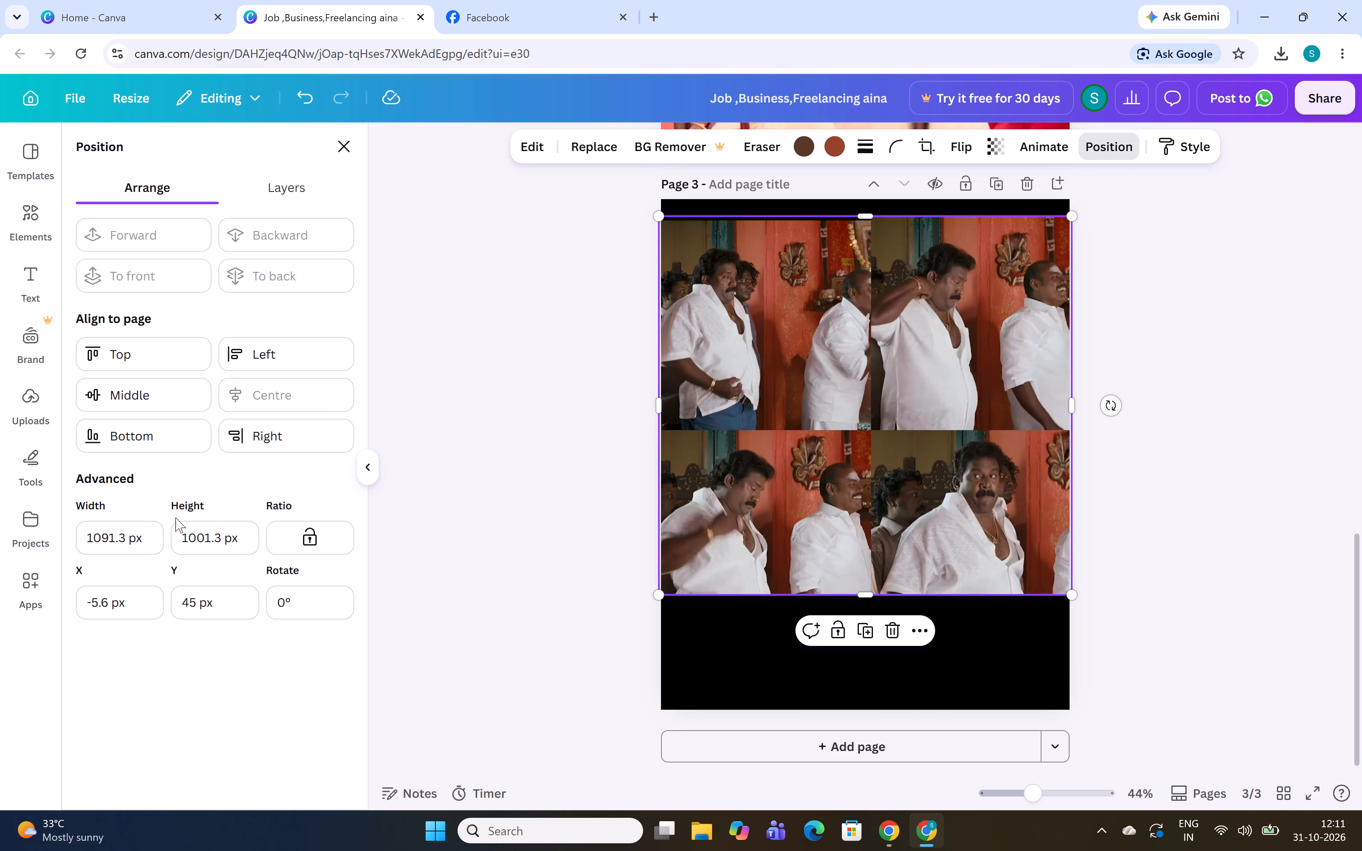
{"action": "left_click", "coordinate": [1221, 545]}
Compare page 3 with the course video and lower the meme image's top edge to enlarge the black band above it.
{"action": "key", "text": "alt+Tab"}
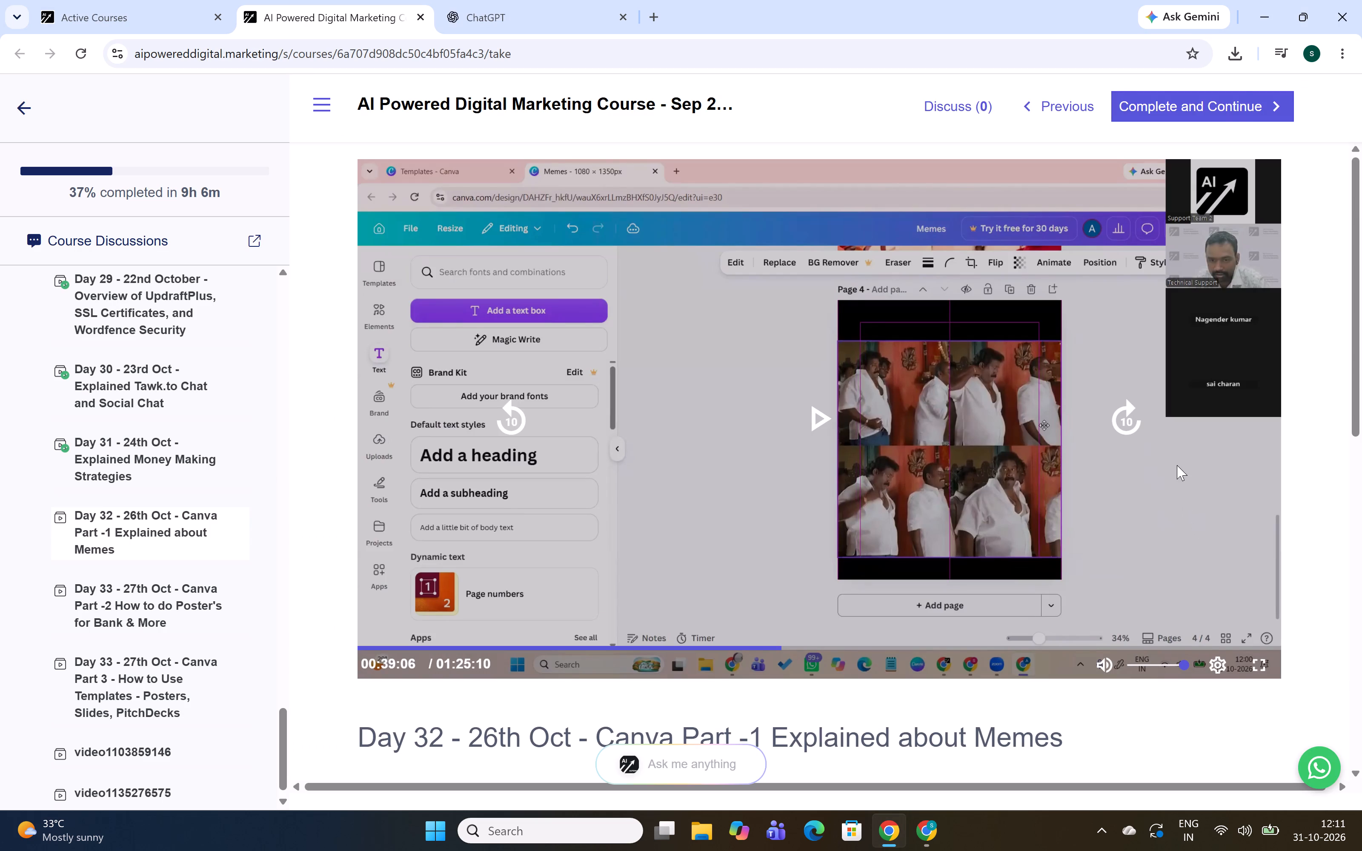
{"action": "key", "text": "alt+Tab"}
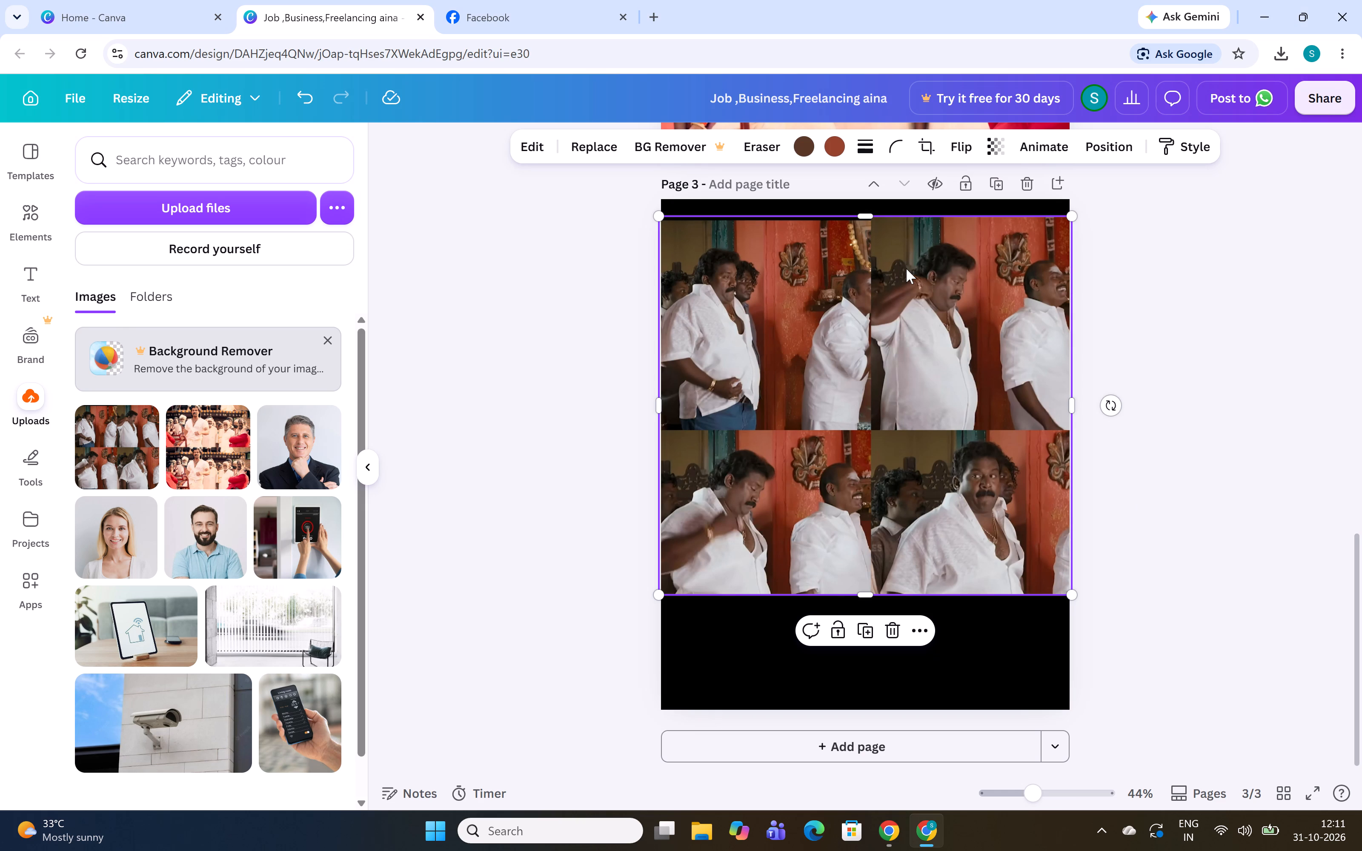
{"action": "key", "text": "alt+Tab"}
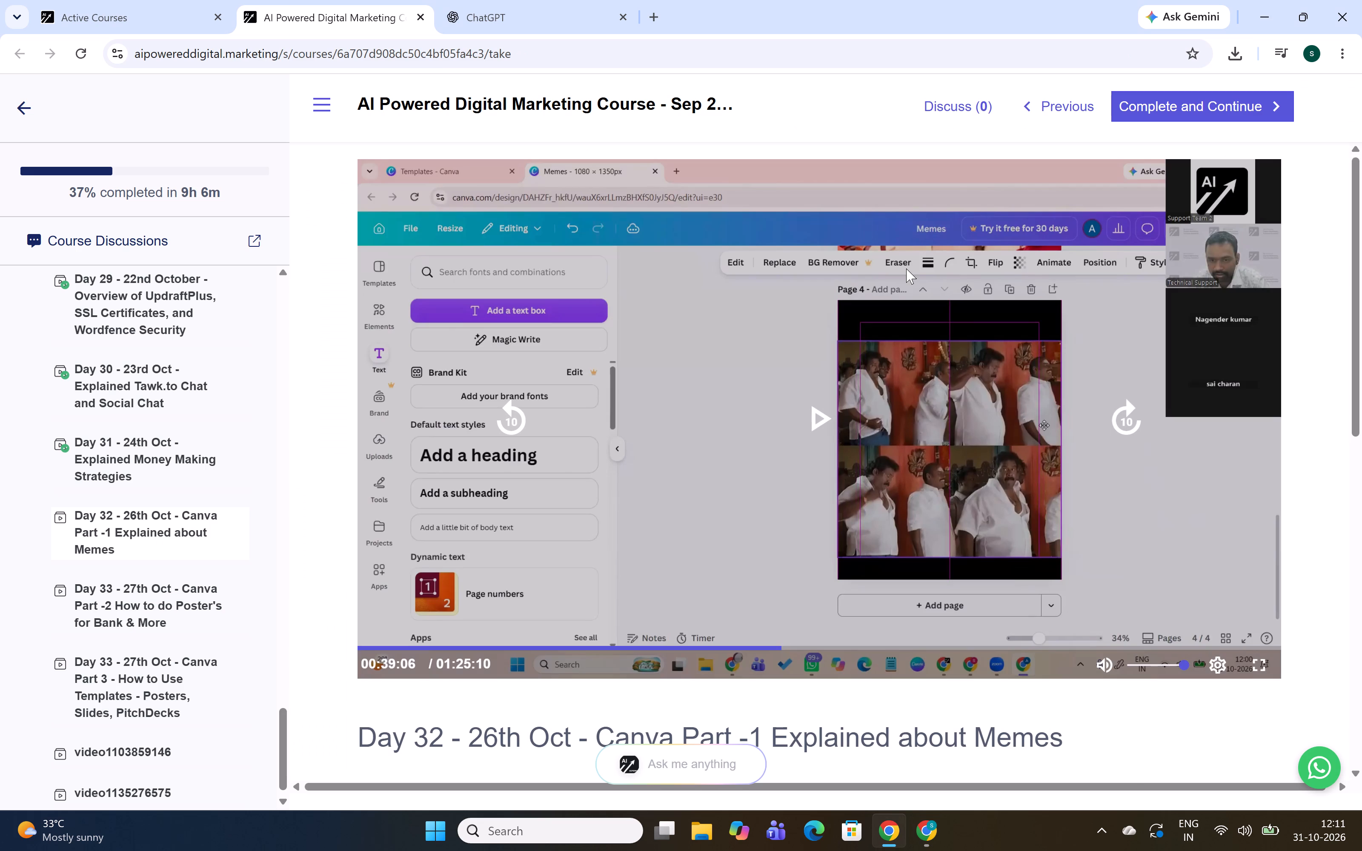
{"action": "key", "text": "alt+Tab"}
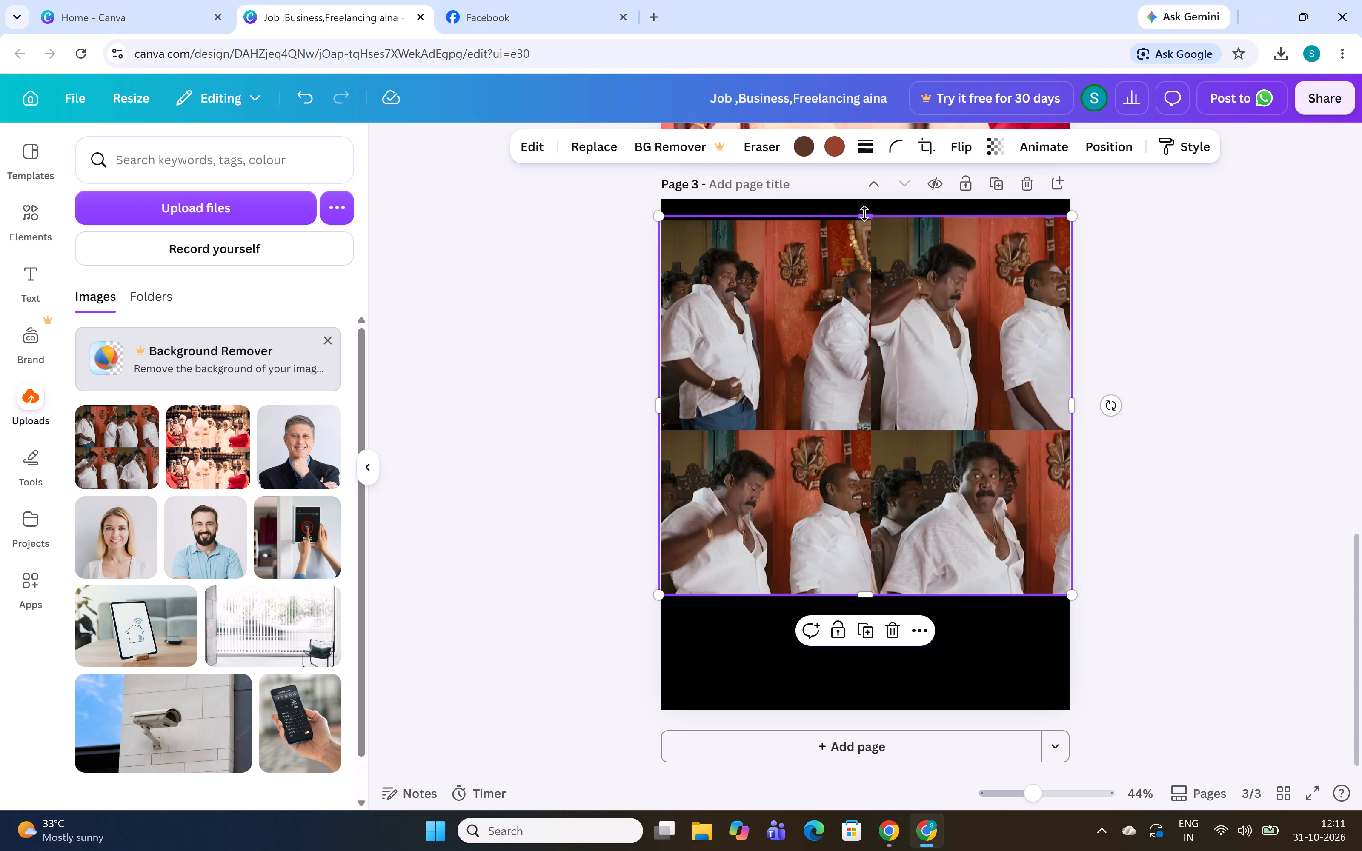
{"action": "left_click_drag", "start_coordinate": [864, 214], "coordinate": [858, 232]}
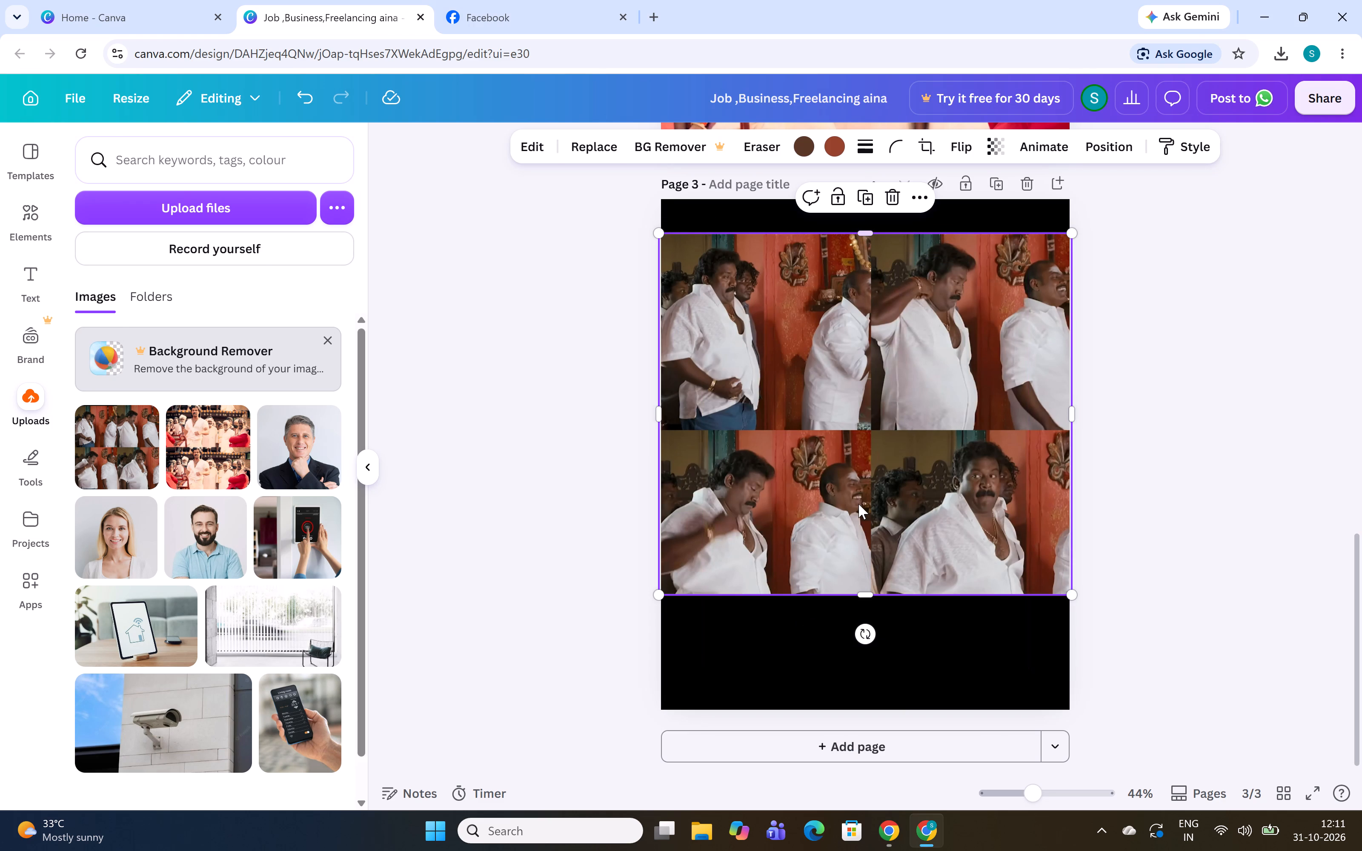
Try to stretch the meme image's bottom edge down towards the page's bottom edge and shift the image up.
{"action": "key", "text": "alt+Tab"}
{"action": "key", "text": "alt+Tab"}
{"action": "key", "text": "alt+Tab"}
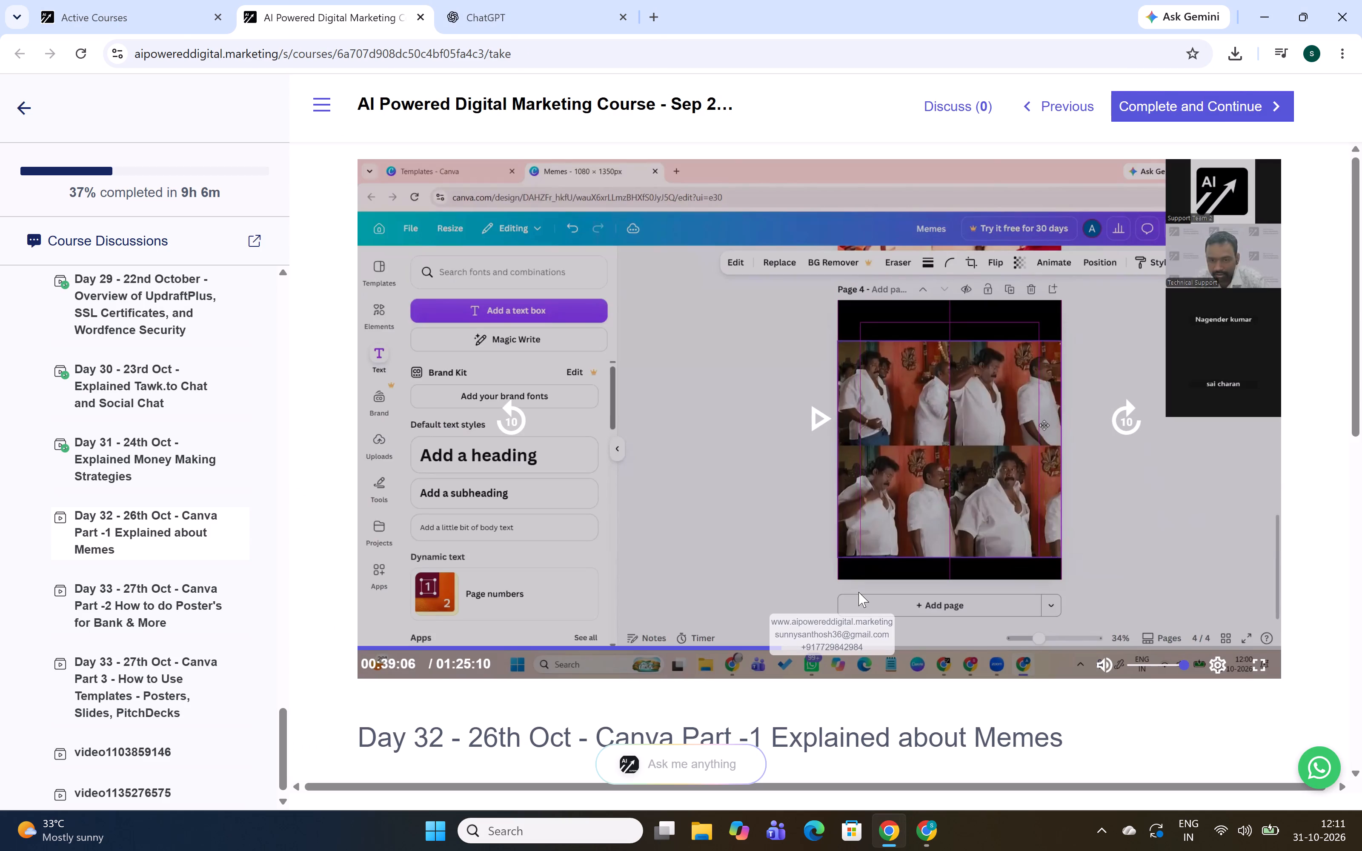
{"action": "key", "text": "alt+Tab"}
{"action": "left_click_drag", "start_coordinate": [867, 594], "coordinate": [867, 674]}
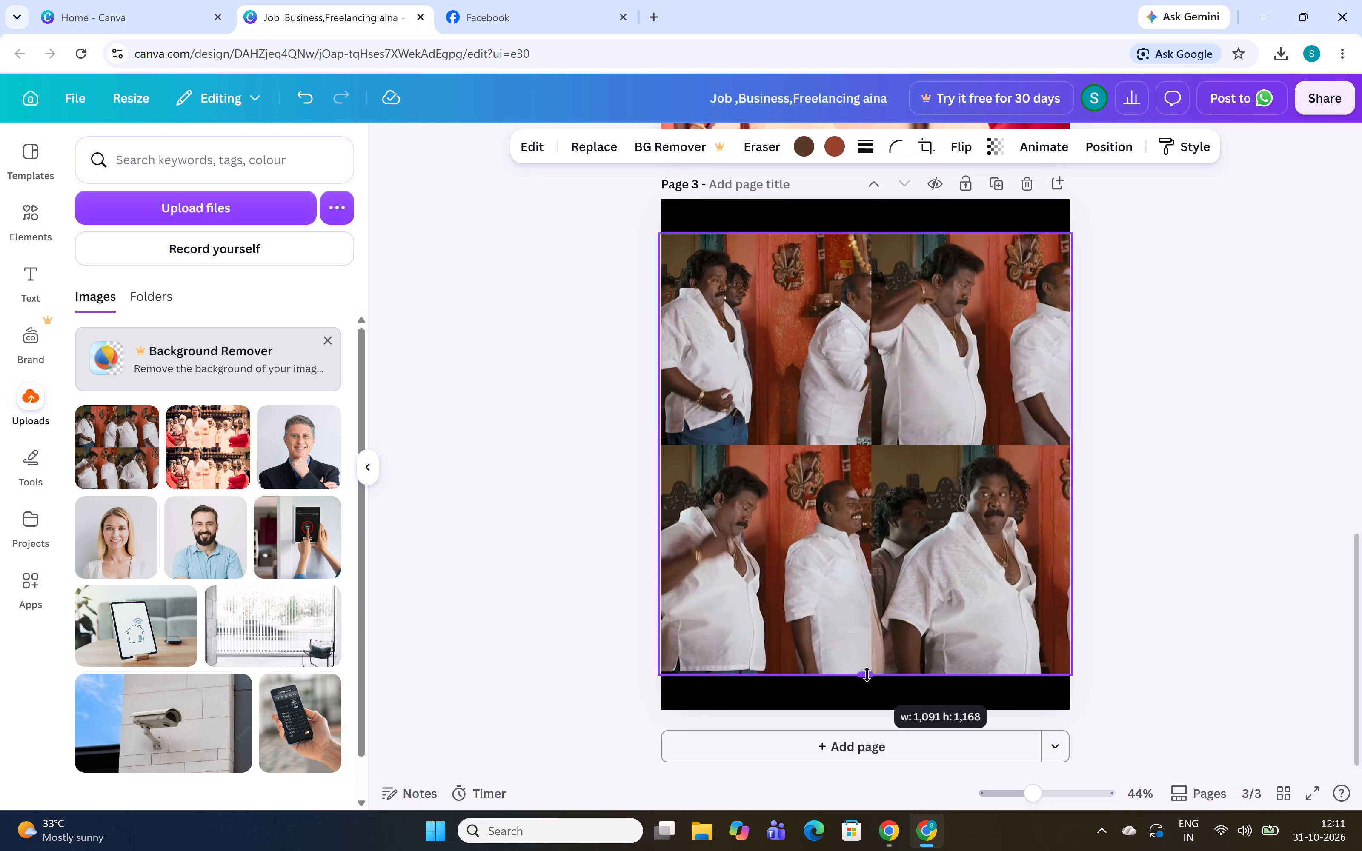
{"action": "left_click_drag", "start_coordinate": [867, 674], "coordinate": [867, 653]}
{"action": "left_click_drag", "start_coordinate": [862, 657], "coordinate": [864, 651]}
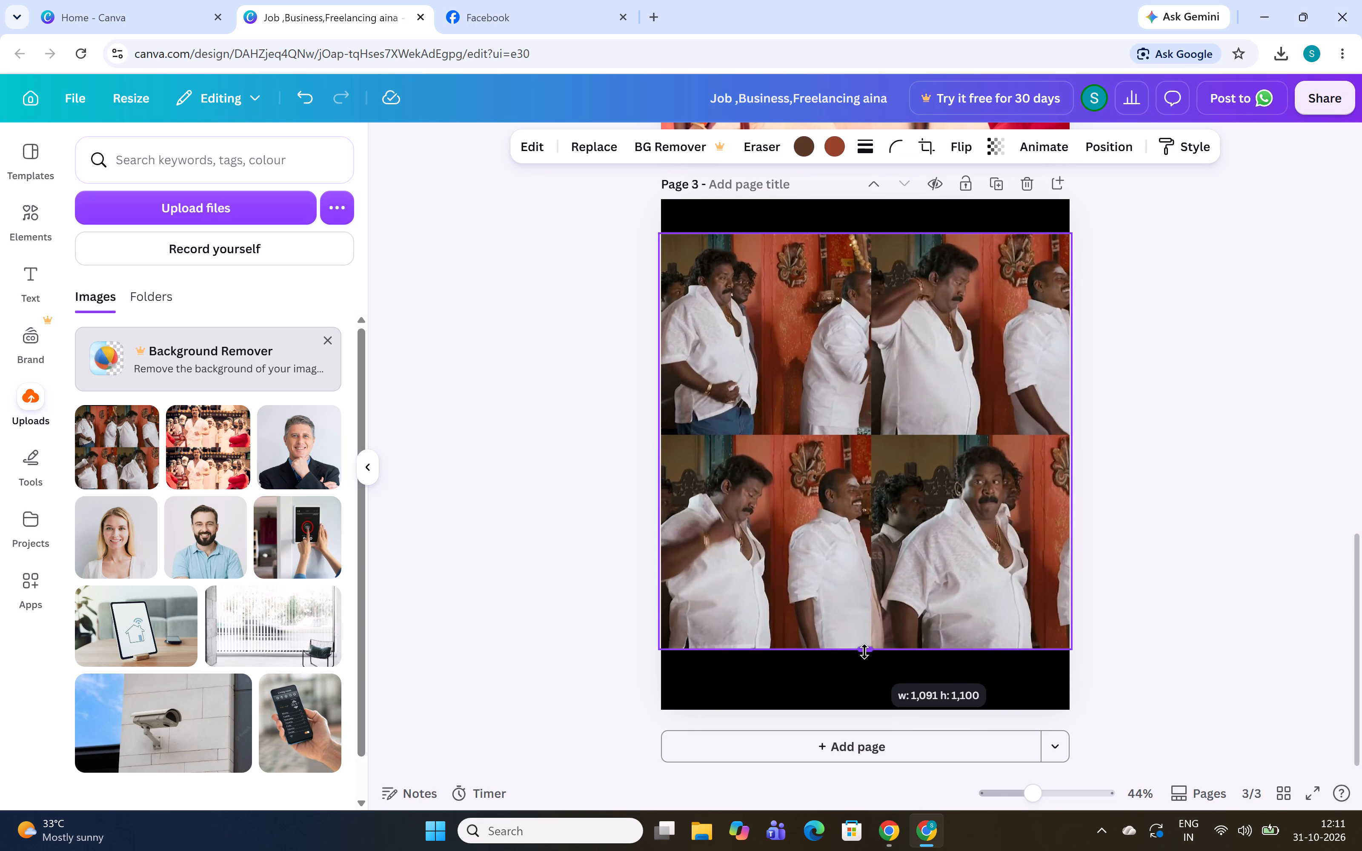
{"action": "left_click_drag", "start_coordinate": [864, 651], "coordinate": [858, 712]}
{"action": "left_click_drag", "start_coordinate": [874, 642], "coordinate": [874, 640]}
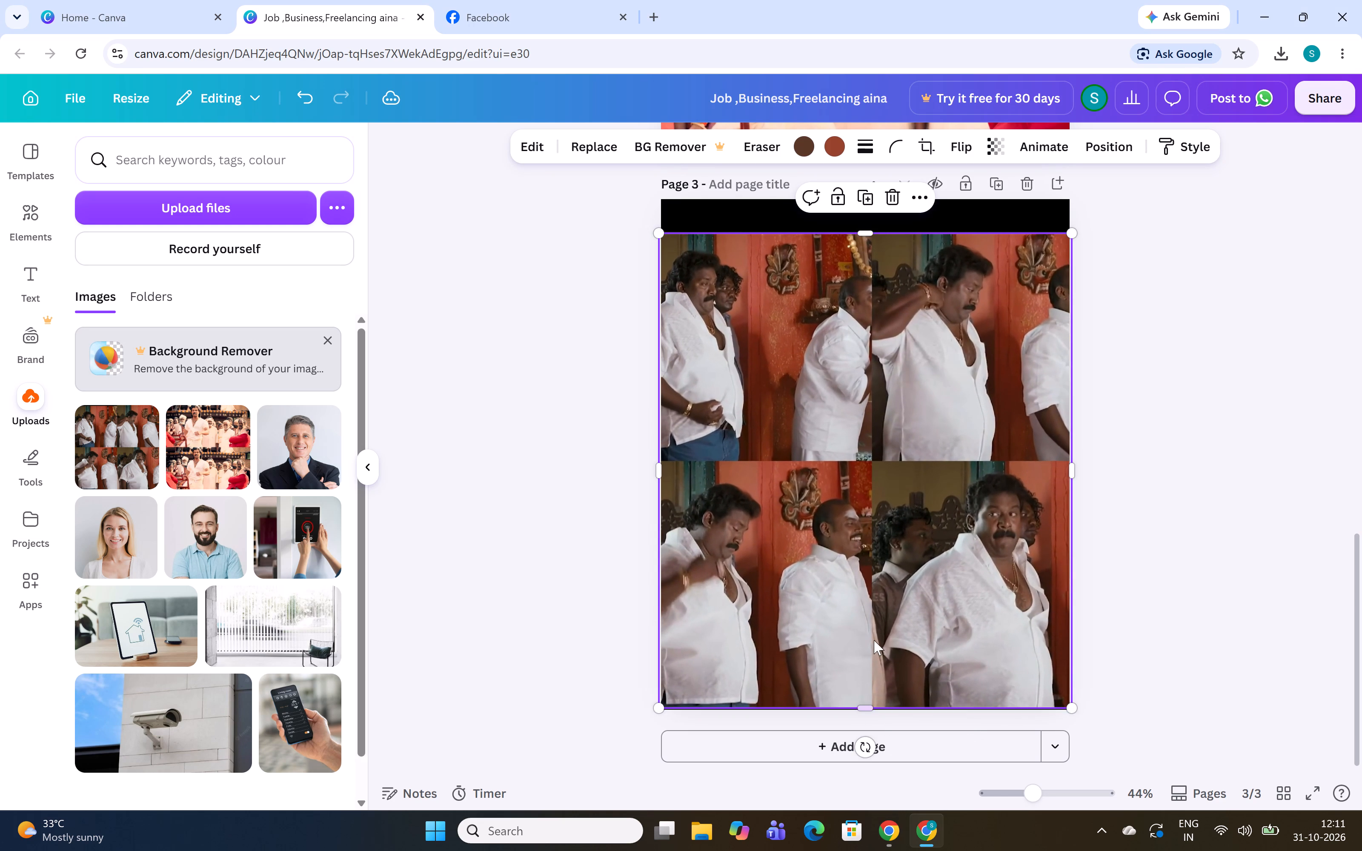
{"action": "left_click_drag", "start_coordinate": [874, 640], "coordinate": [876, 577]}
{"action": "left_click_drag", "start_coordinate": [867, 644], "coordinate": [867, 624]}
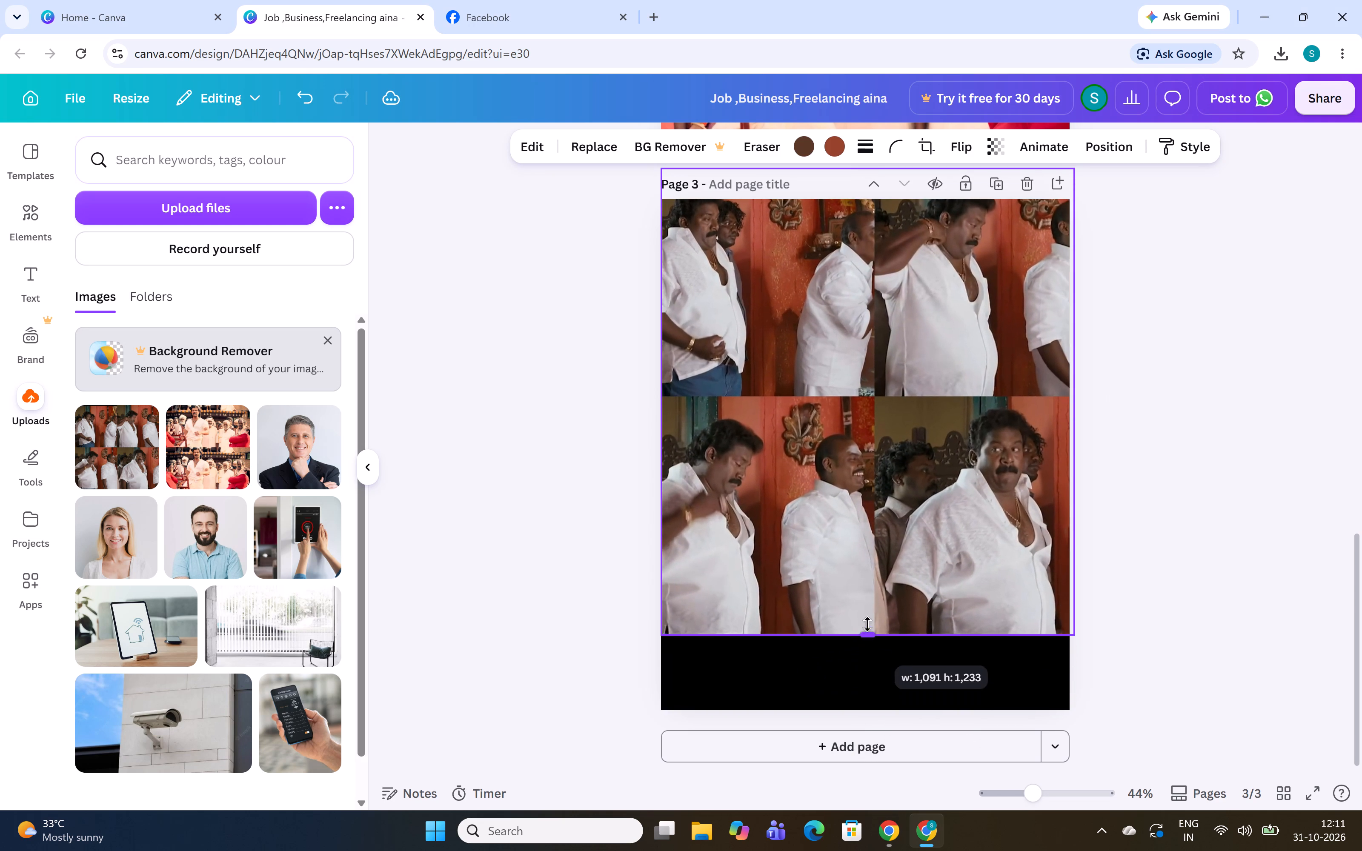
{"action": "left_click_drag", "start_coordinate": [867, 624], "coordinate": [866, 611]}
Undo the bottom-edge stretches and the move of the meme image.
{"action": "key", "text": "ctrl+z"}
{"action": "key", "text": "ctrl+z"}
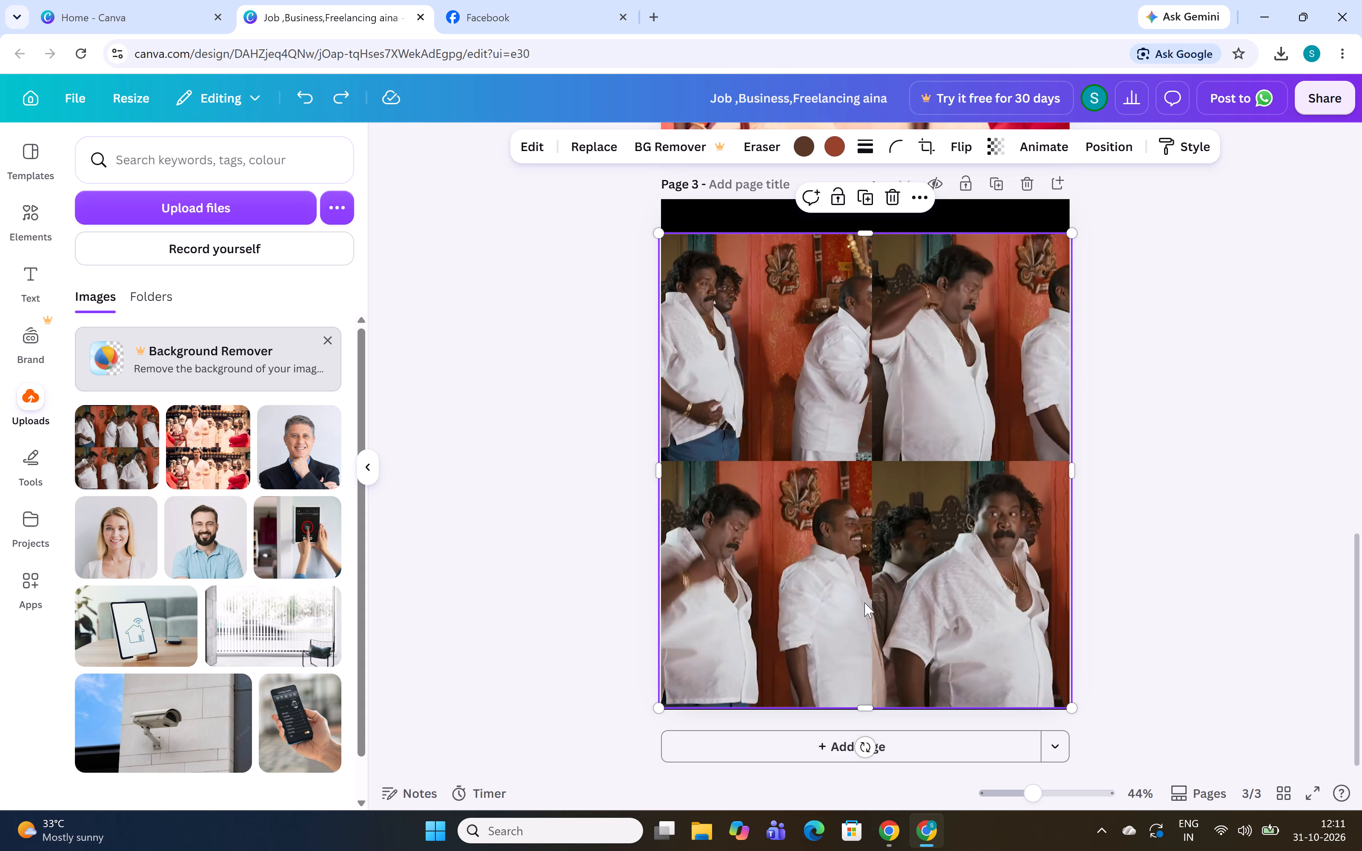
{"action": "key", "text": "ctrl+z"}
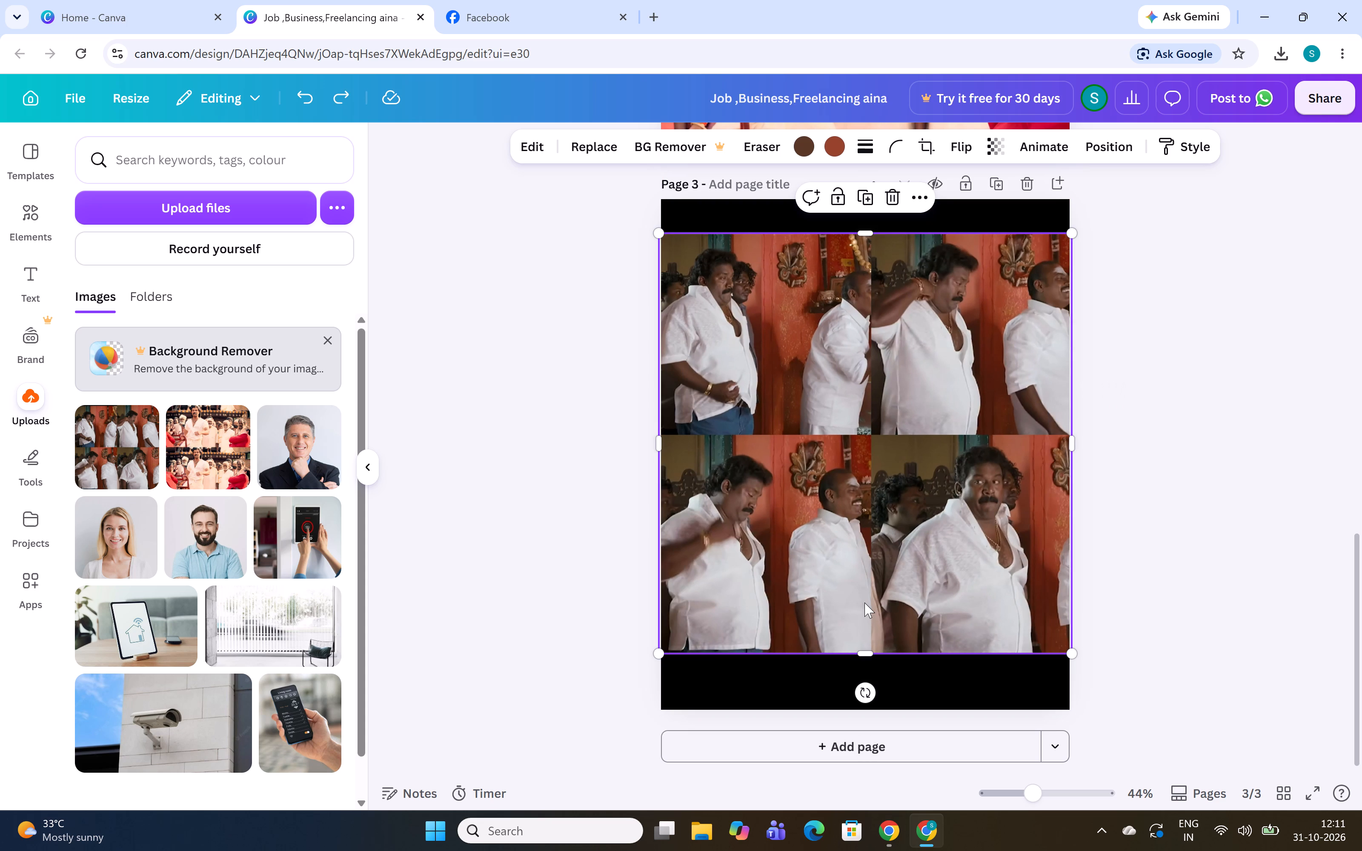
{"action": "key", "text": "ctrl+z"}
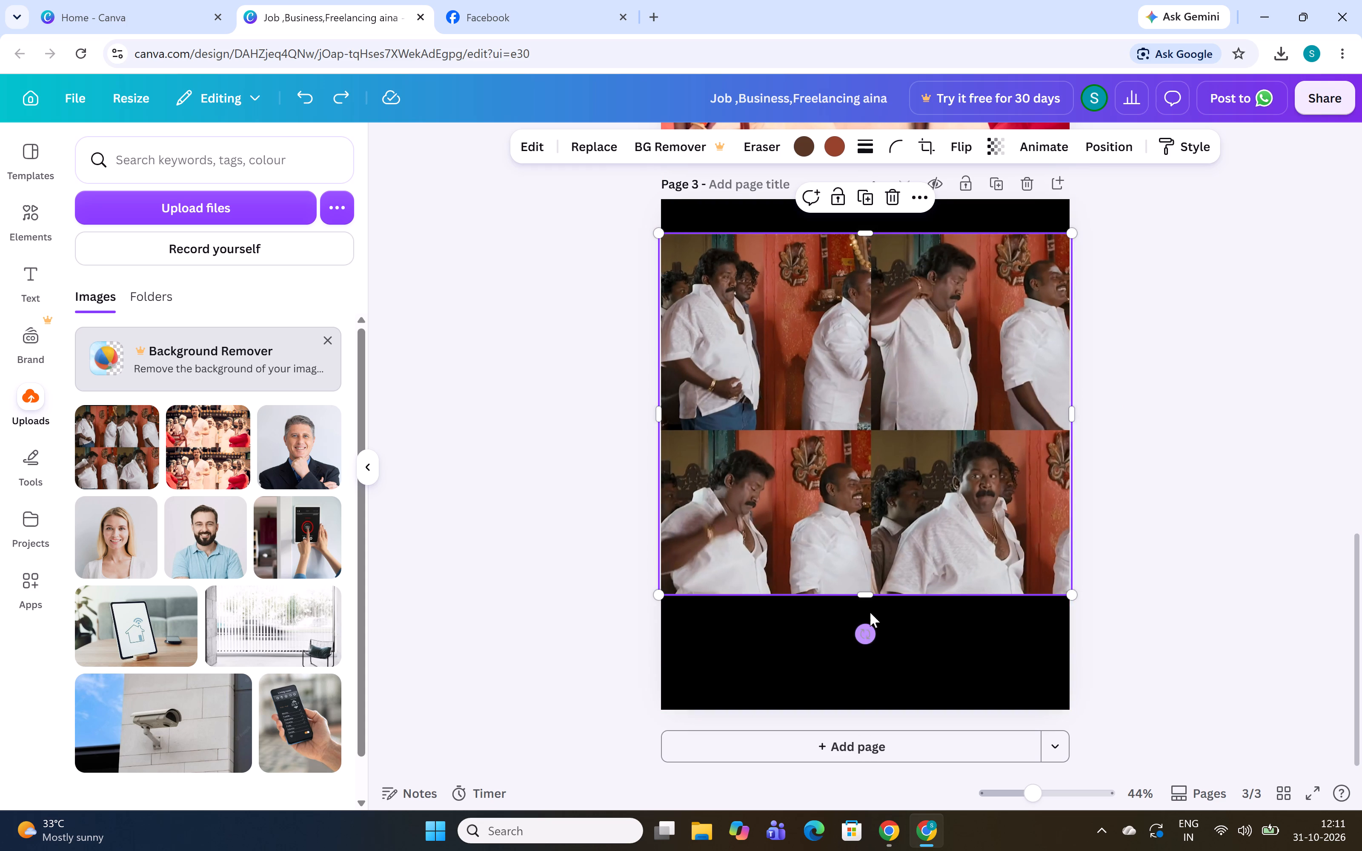
Resize the meme image to about 1,086 px wide and 1,072 px high, ending at the page's right edge.
{"action": "left_click_drag", "start_coordinate": [1072, 592], "coordinate": [1030, 599]}
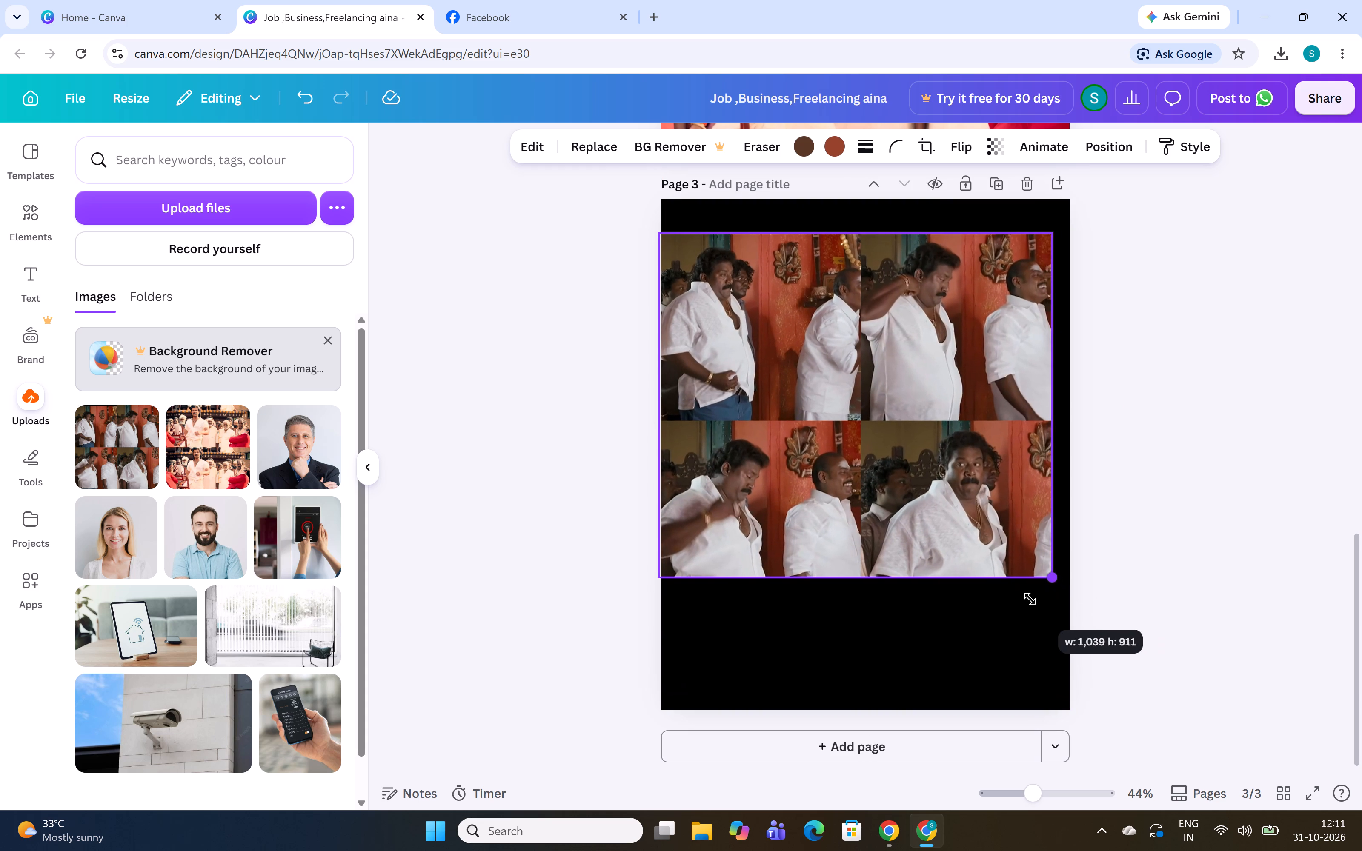
{"action": "left_click_drag", "start_coordinate": [1030, 599], "coordinate": [1027, 599]}
{"action": "left_click_drag", "start_coordinate": [859, 572], "coordinate": [861, 635]}
{"action": "key", "text": "alt+Tab"}
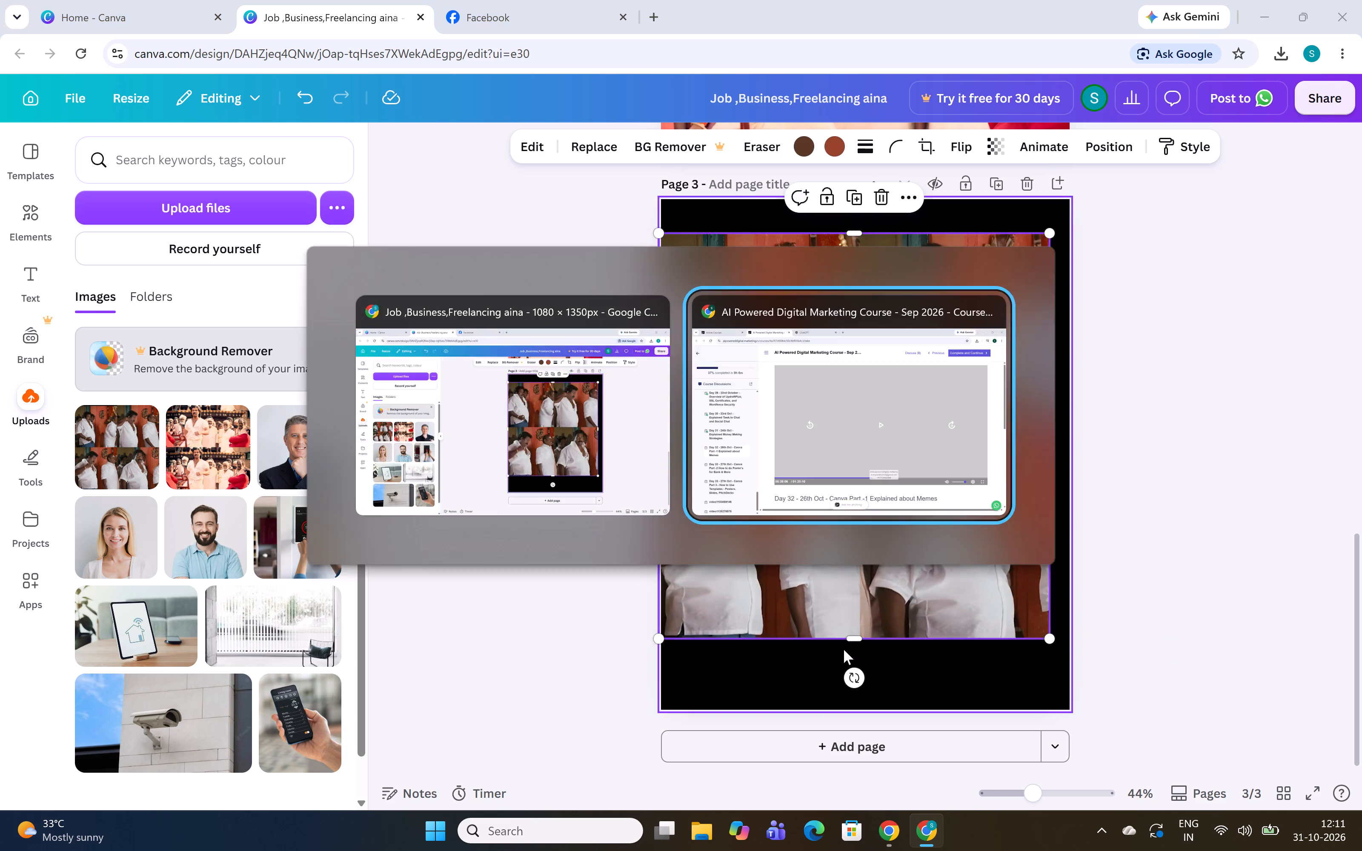
{"action": "key", "text": "alt+Tab"}
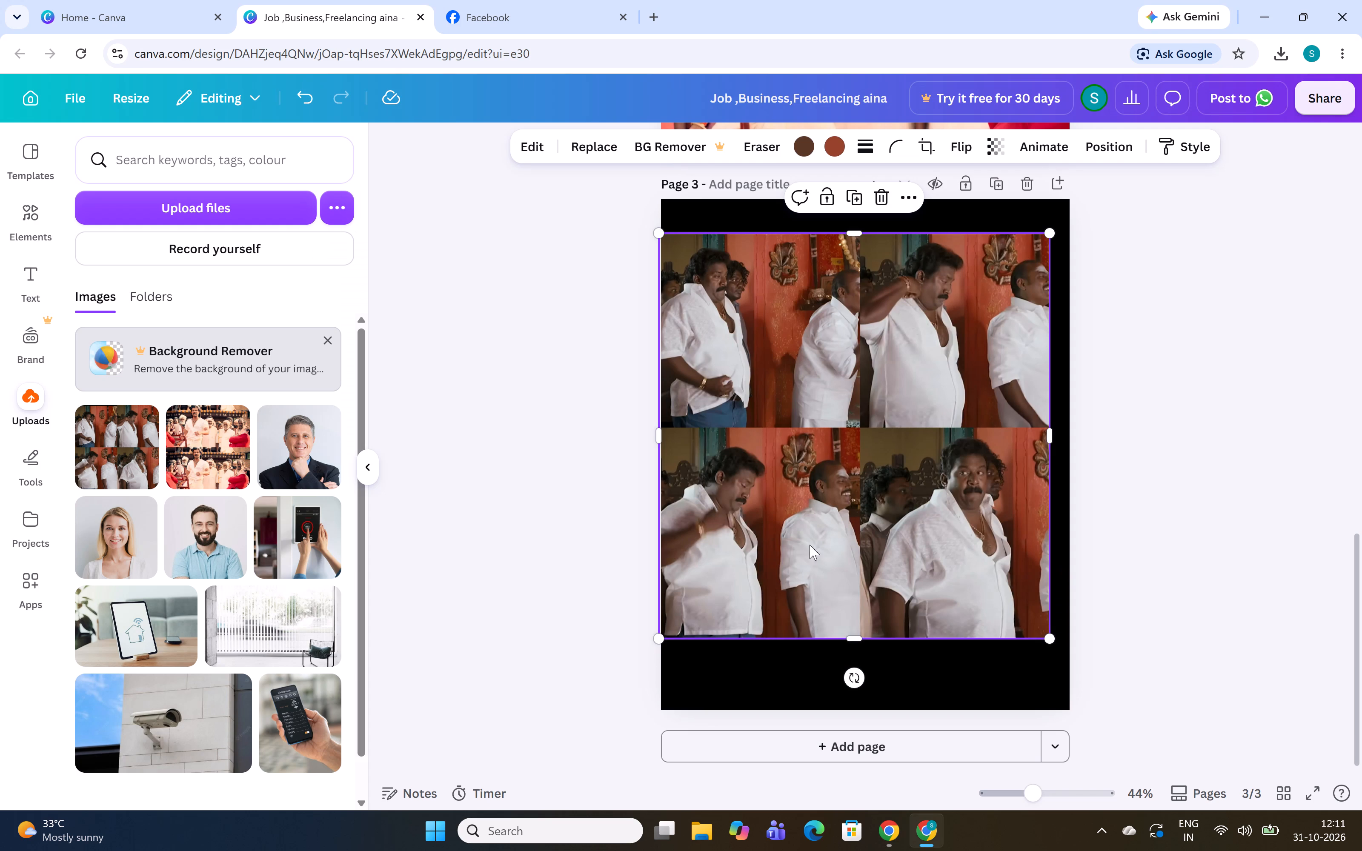
{"action": "left_click_drag", "start_coordinate": [1052, 435], "coordinate": [1066, 440]}
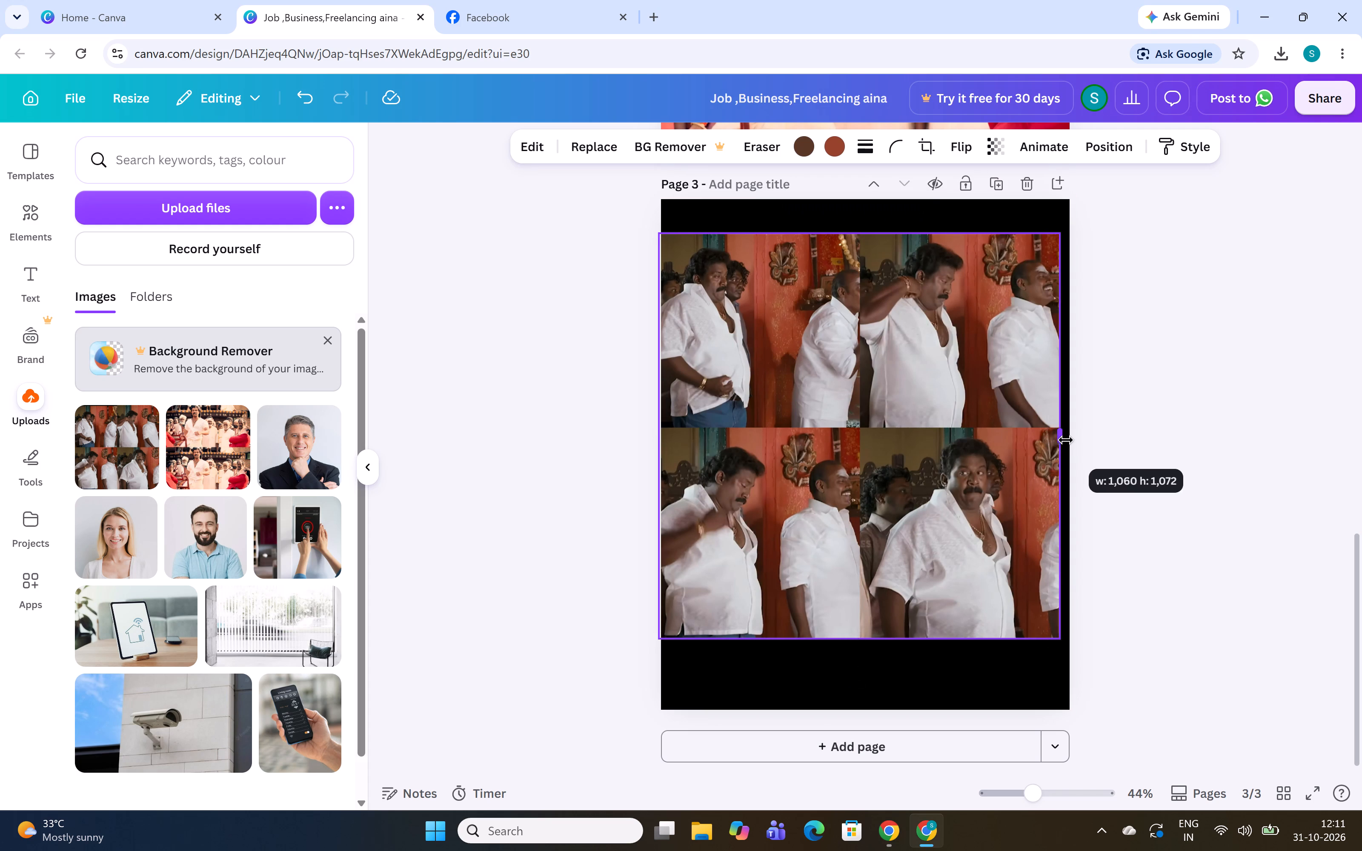
{"action": "left_click_drag", "start_coordinate": [1066, 440], "coordinate": [1071, 440]}
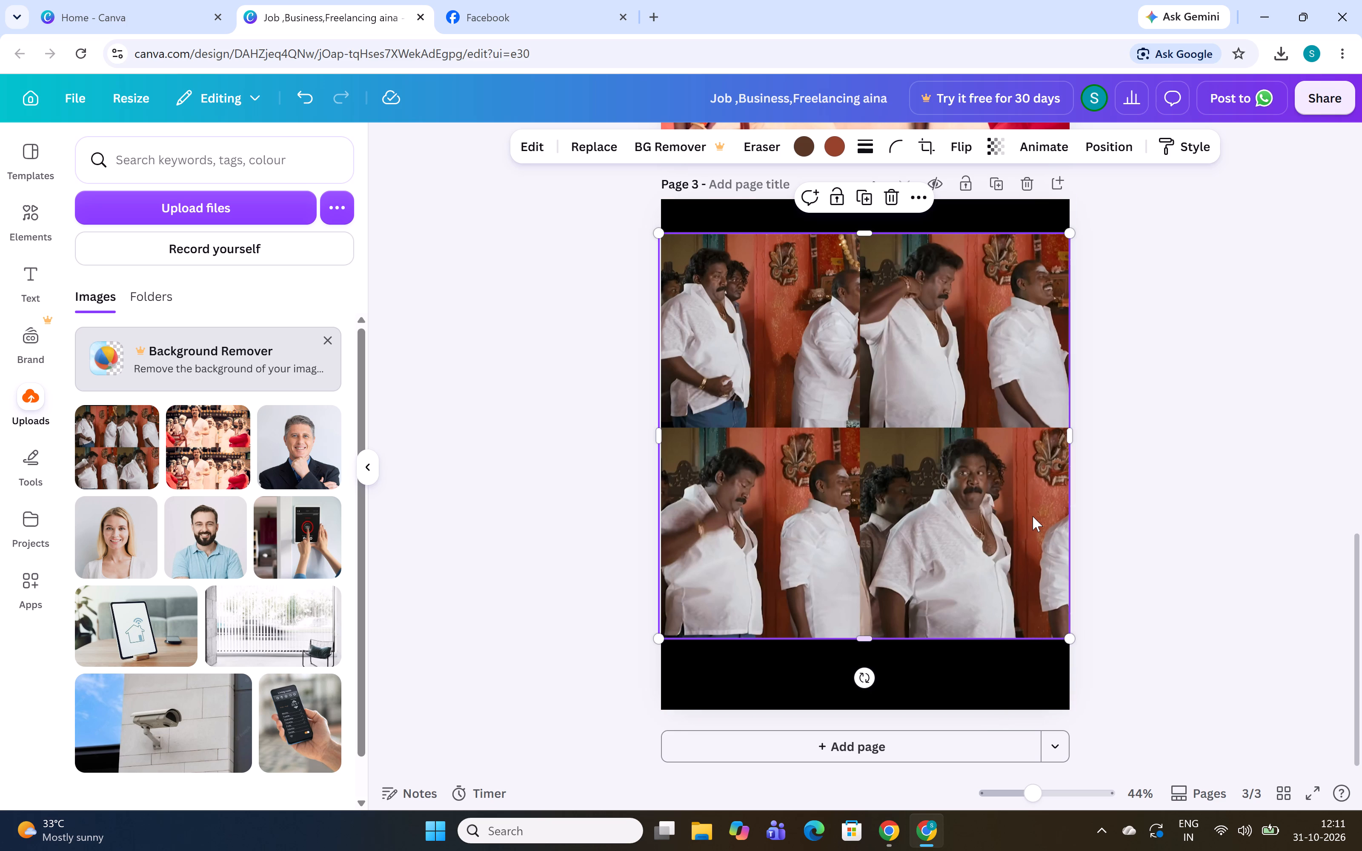
Resume the course video for reference and move the meme image up to about 79 px from the page's top edge.
{"action": "key", "text": "alt+Tab"}
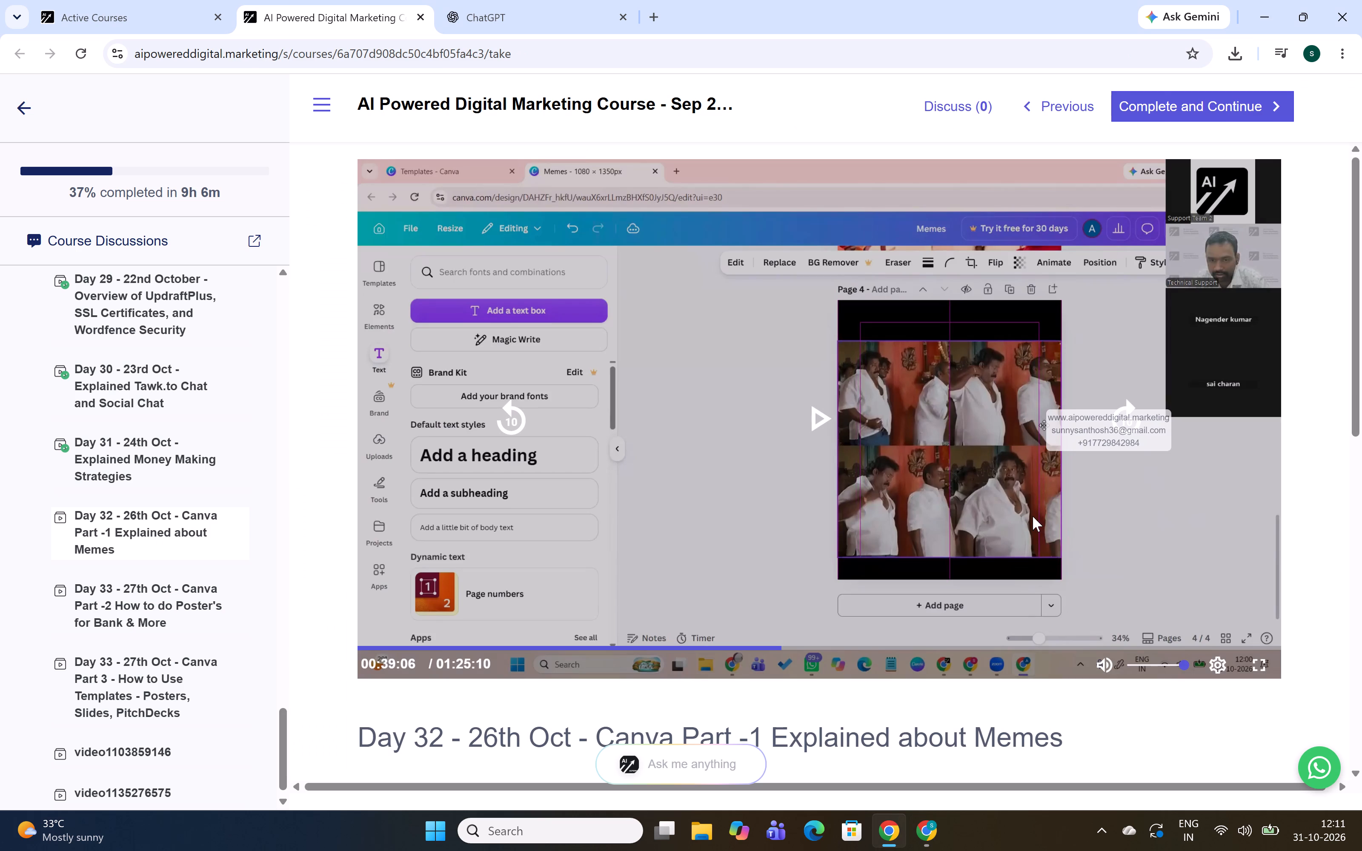
{"action": "key", "text": "alt+Tab"}
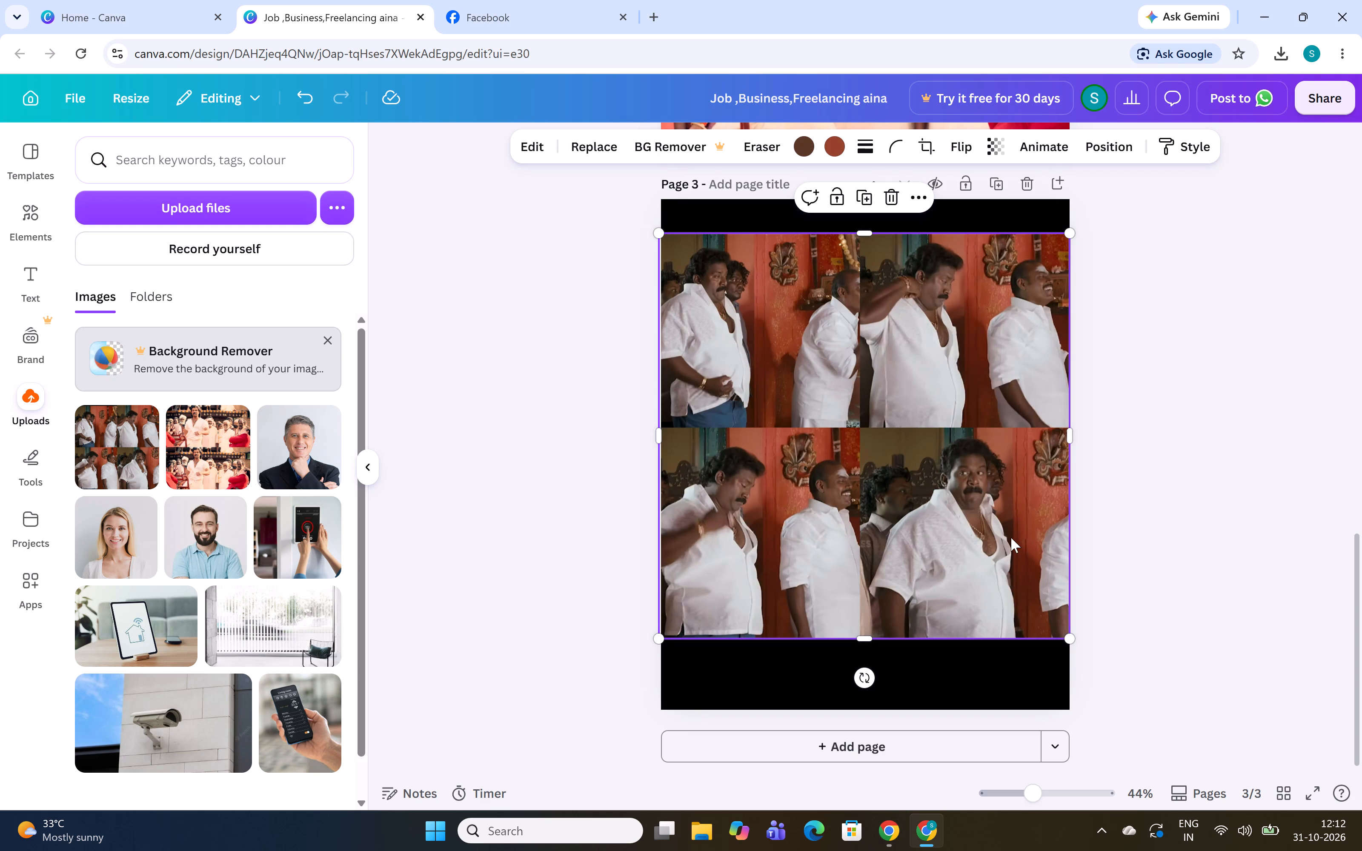
{"action": "key", "text": "alt+Tab"}
{"action": "left_click", "coordinate": [819, 421]}
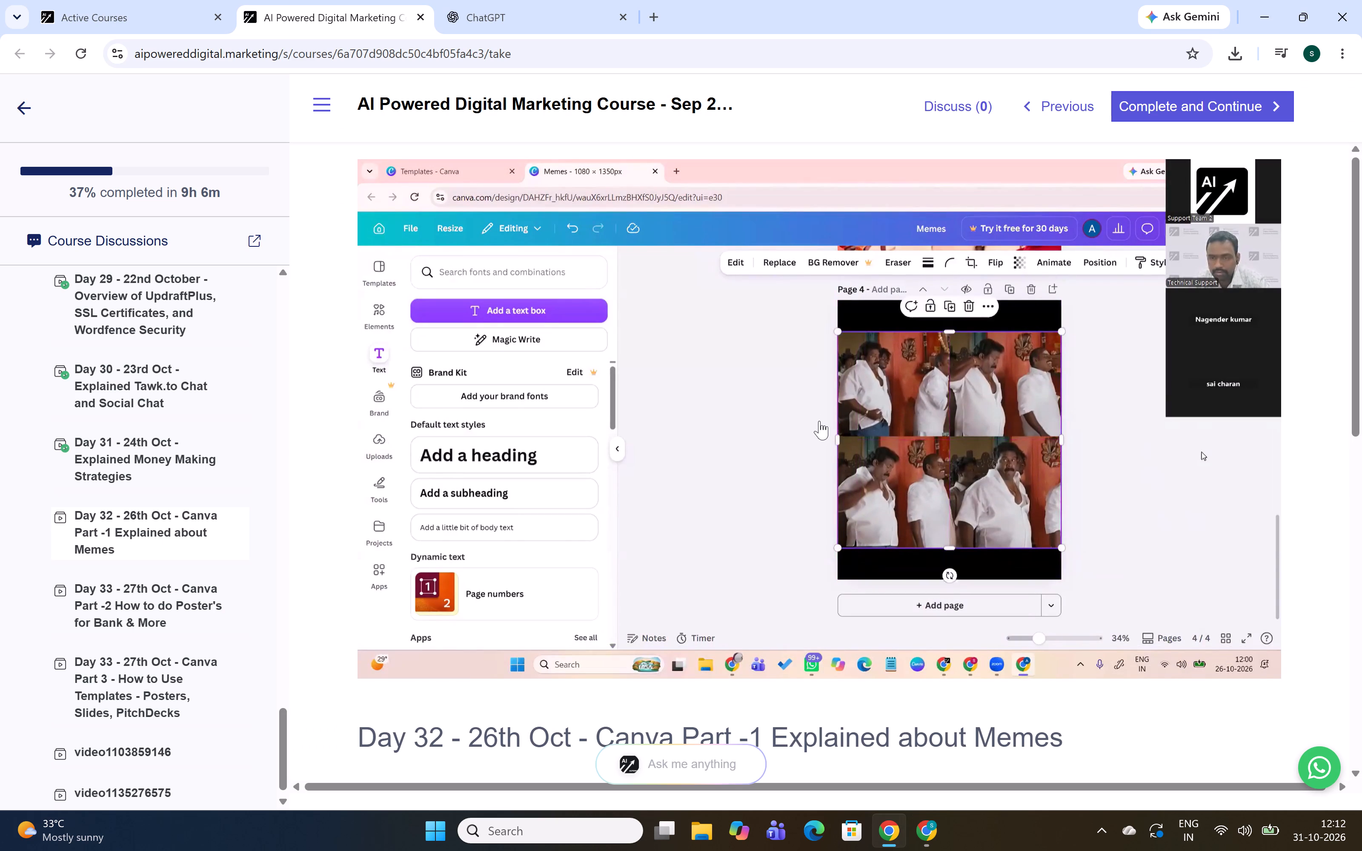
{"action": "key", "text": "alt+Tab"}
{"action": "left_click_drag", "start_coordinate": [866, 508], "coordinate": [869, 506]}
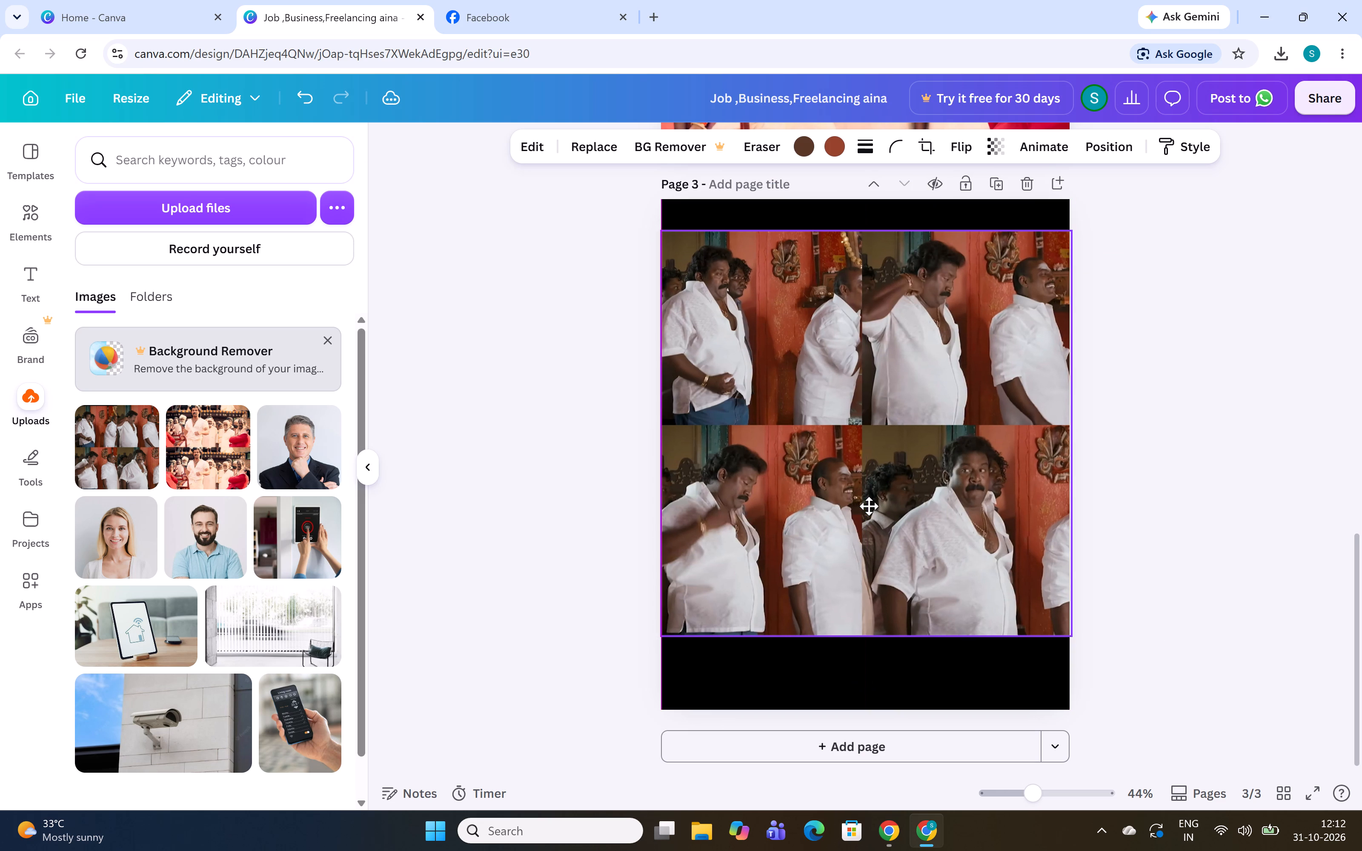
{"action": "left_click_drag", "start_coordinate": [869, 506], "coordinate": [879, 508]}
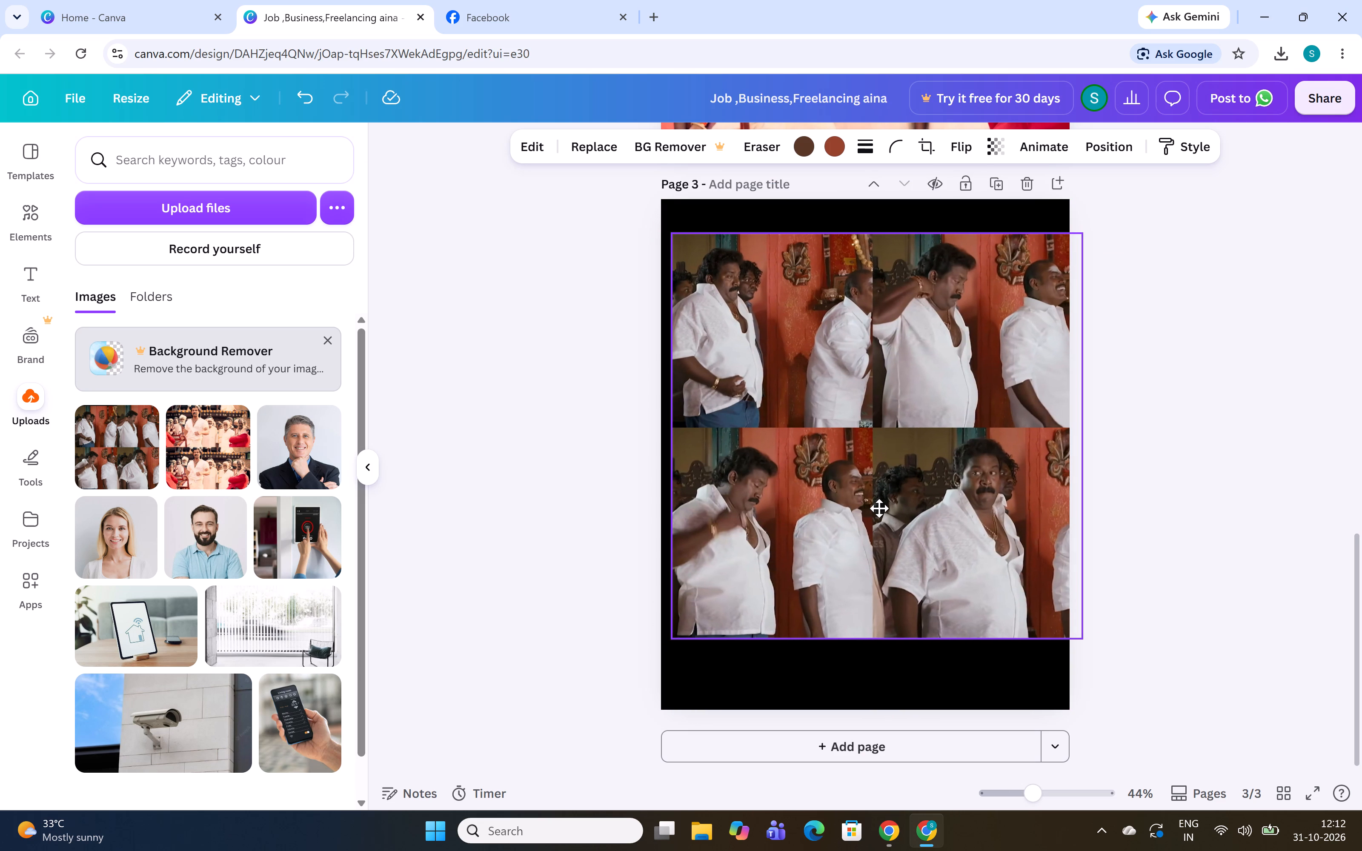
{"action": "left_click_drag", "start_coordinate": [879, 508], "coordinate": [872, 508]}
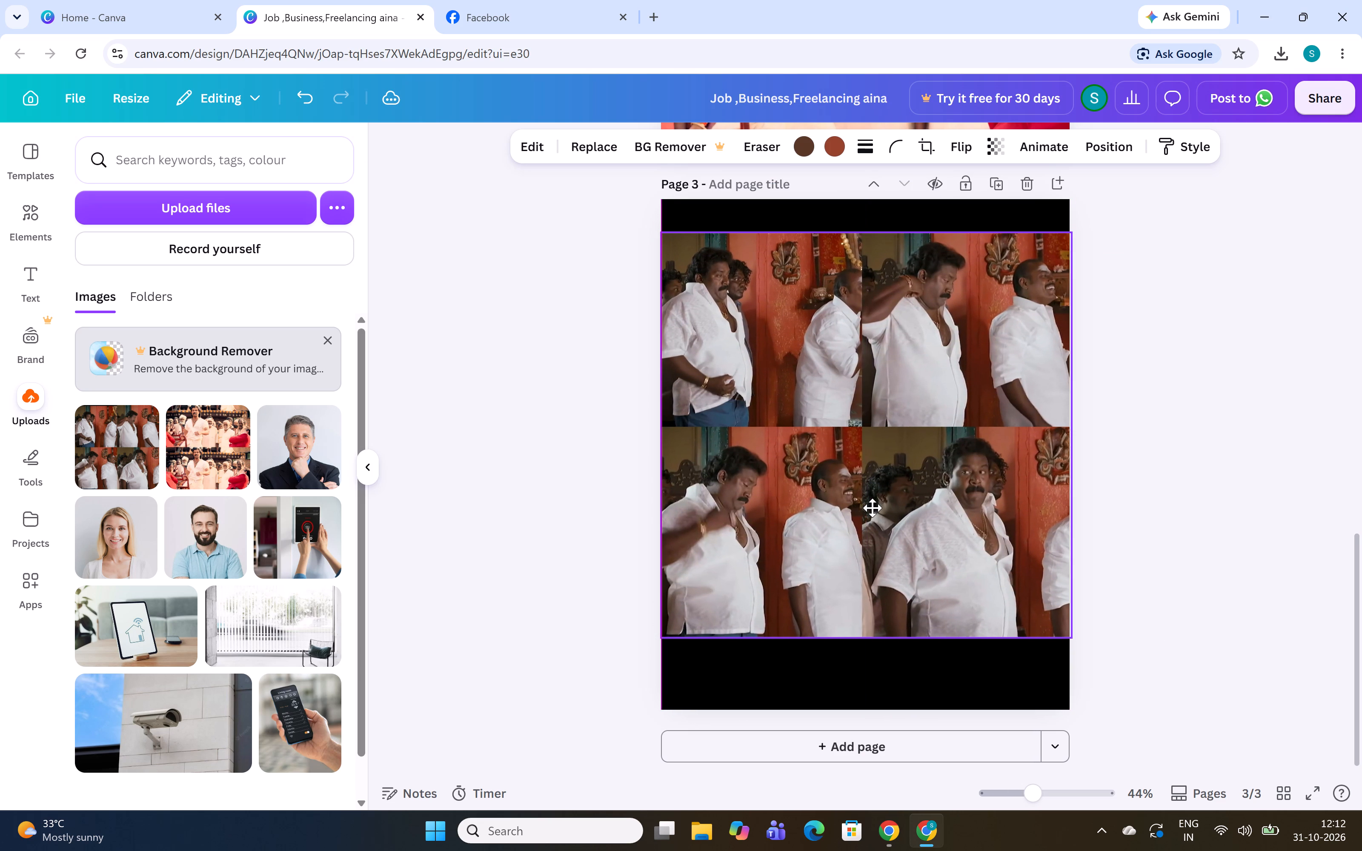
{"action": "left_click_drag", "start_coordinate": [872, 508], "coordinate": [876, 506]}
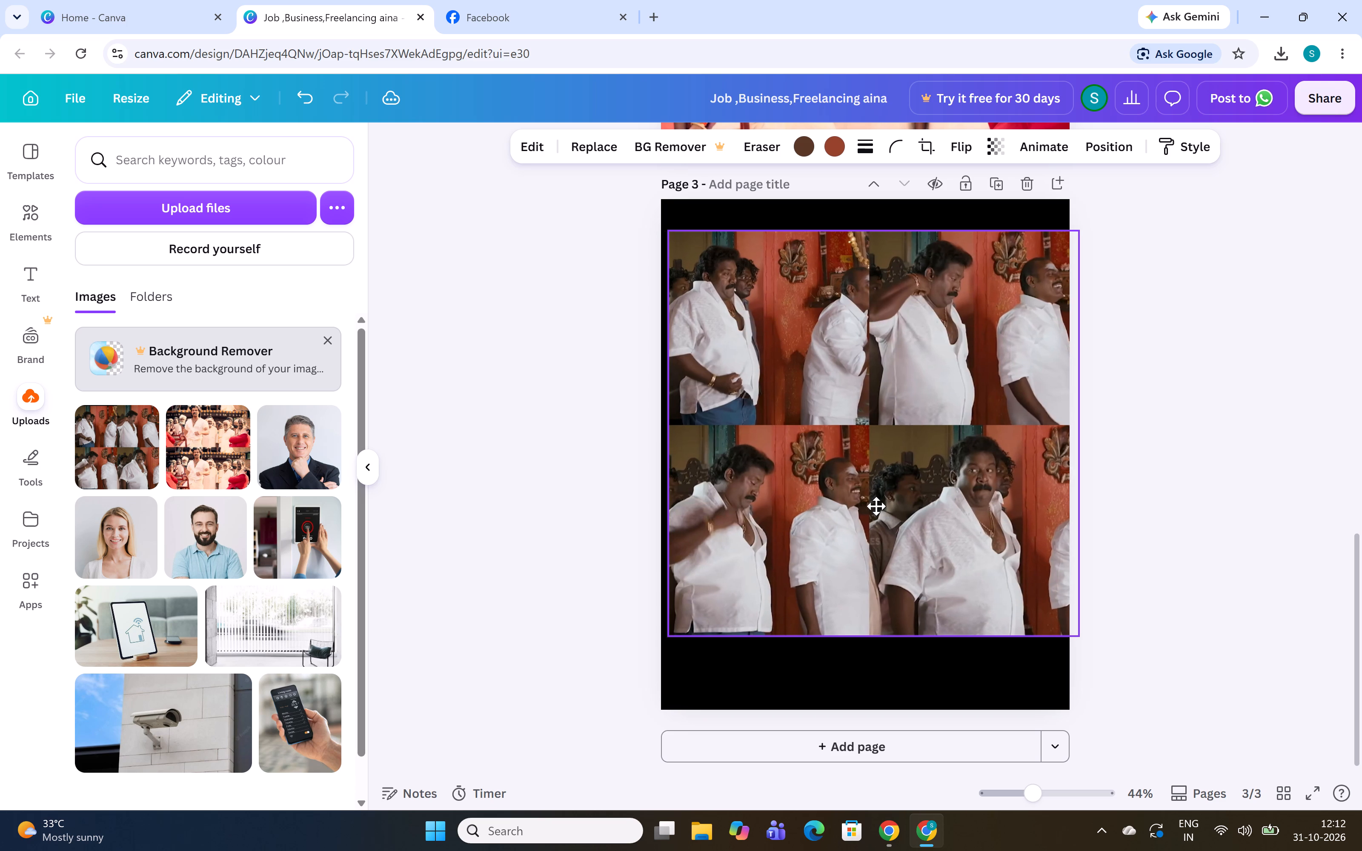
{"action": "left_click_drag", "start_coordinate": [876, 506], "coordinate": [865, 506]}
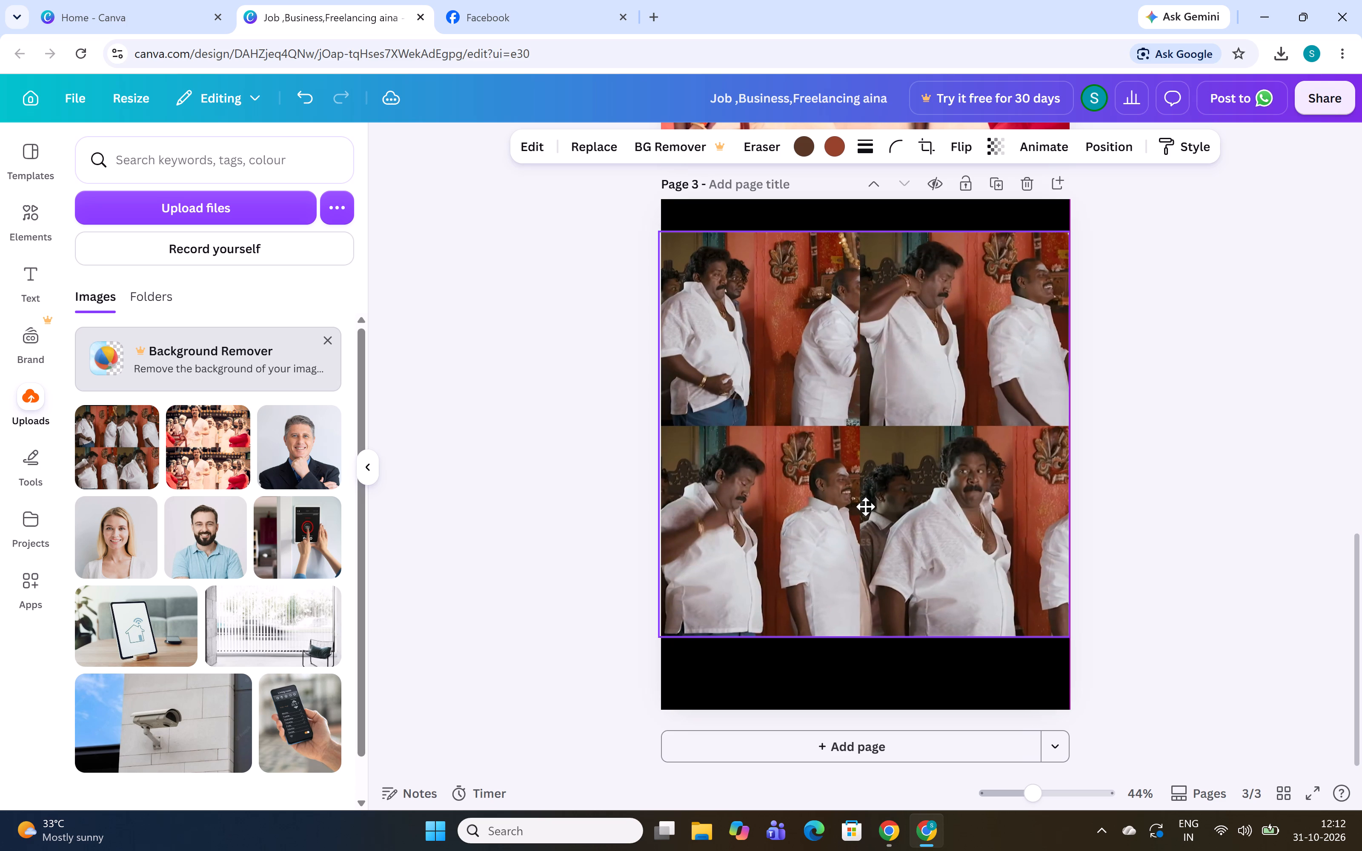
{"action": "left_click_drag", "start_coordinate": [865, 506], "coordinate": [869, 505]}
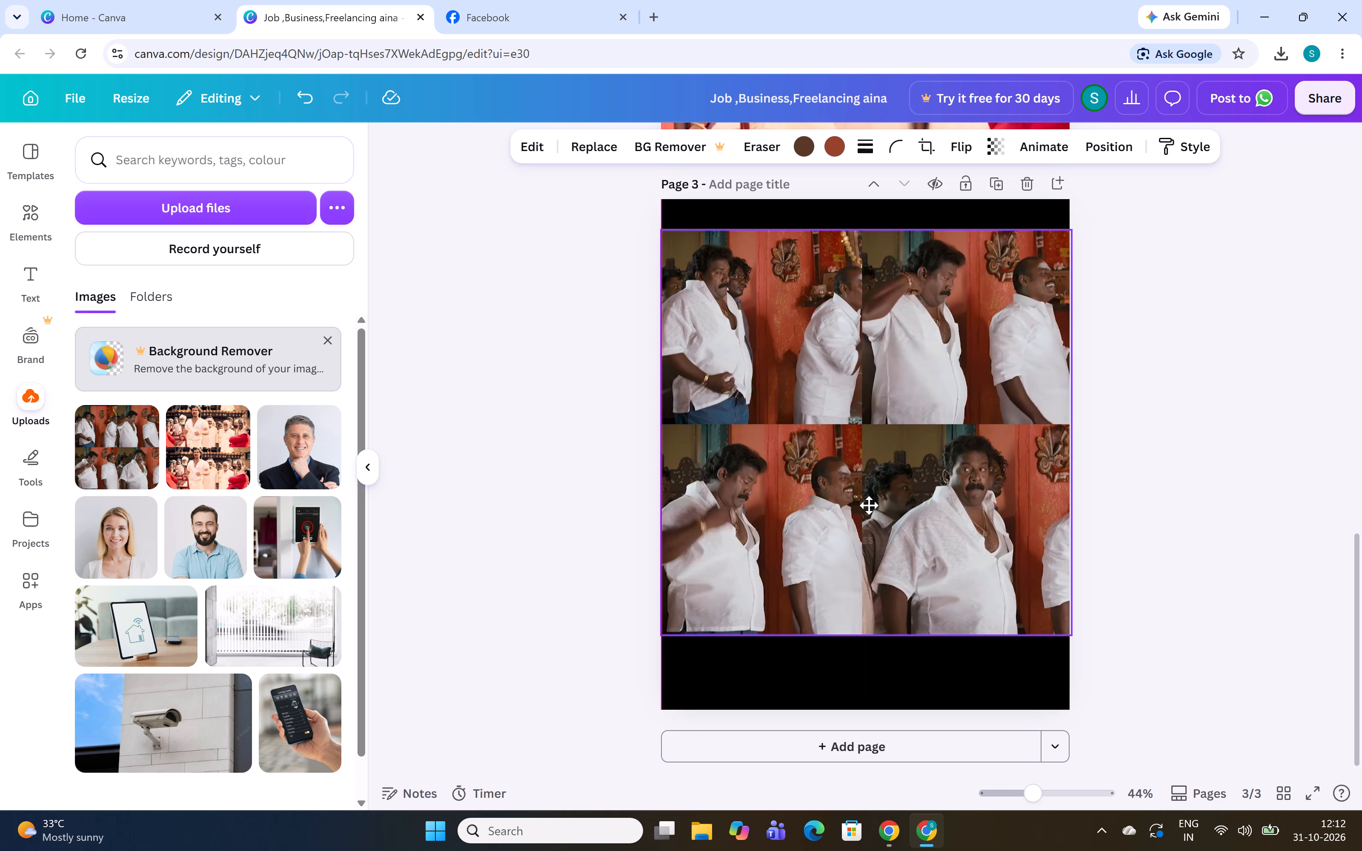
{"action": "left_click_drag", "start_coordinate": [869, 505], "coordinate": [868, 505]}
{"action": "left_click_drag", "start_coordinate": [868, 505], "coordinate": [866, 504]}
Align the meme image to the page centre horizontally.
{"action": "left_click", "coordinate": [886, 507]}
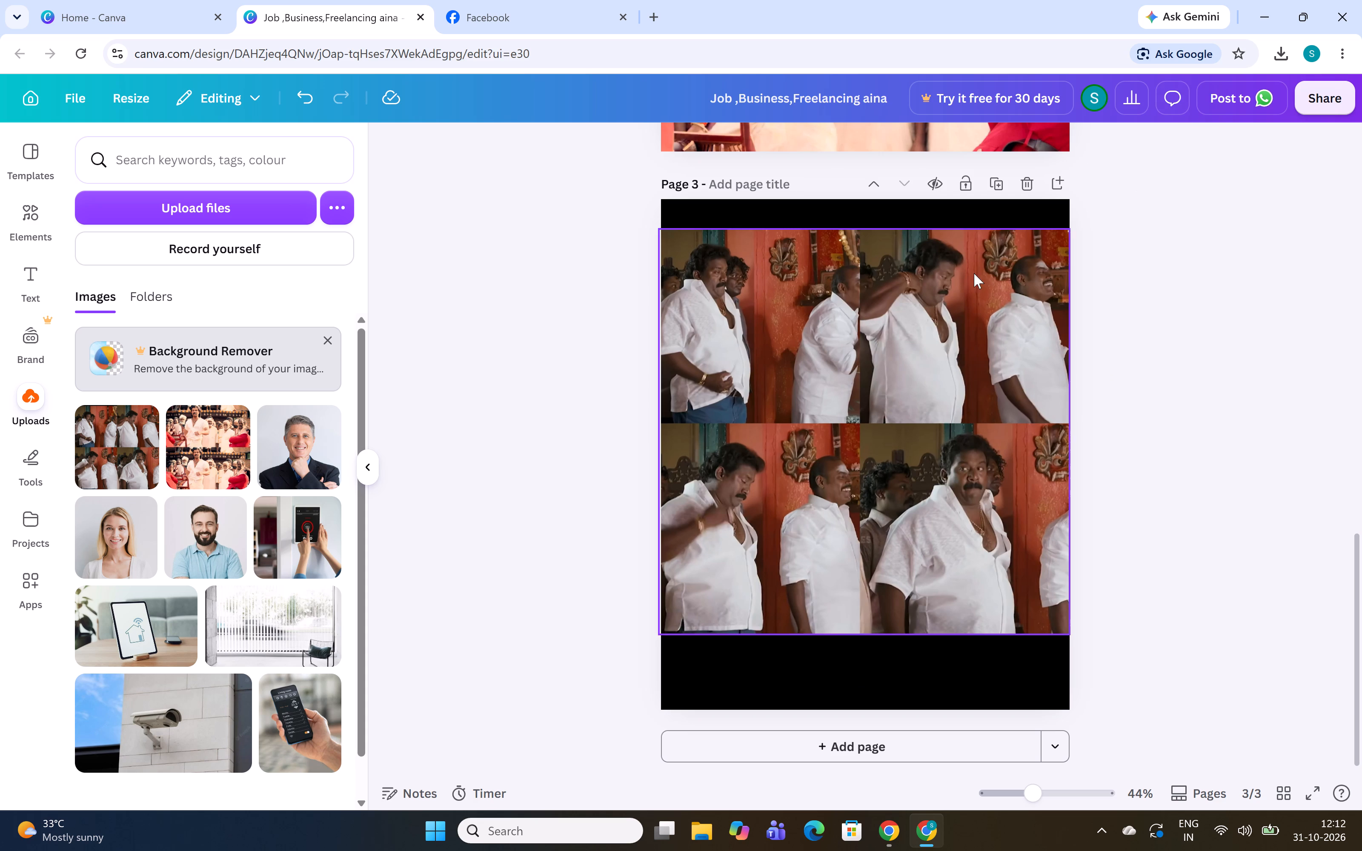
{"action": "left_click", "coordinate": [956, 366]}
{"action": "left_click", "coordinate": [1102, 147]}
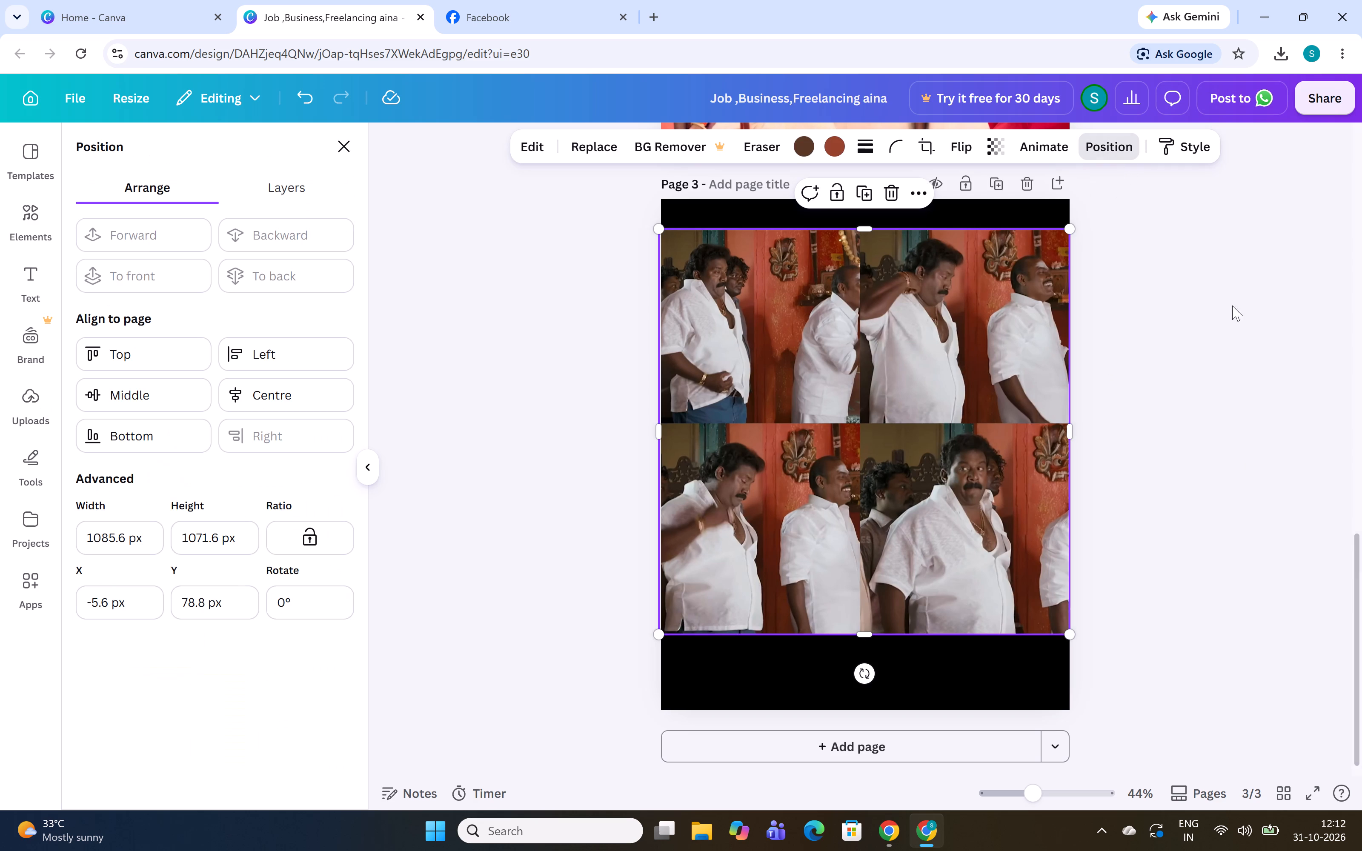
{"action": "left_click", "coordinate": [256, 397]}
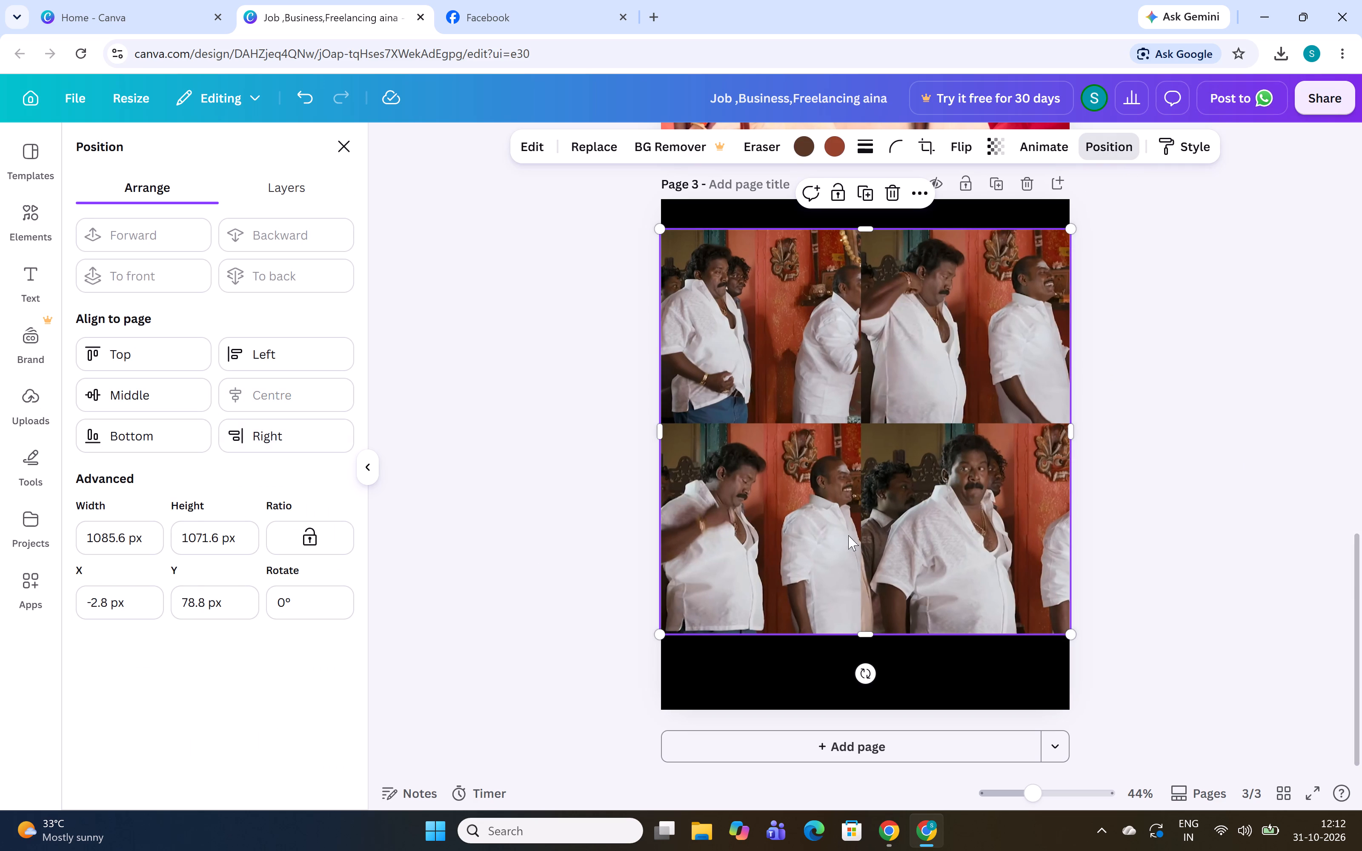
Pause the course video around 39:33 to examine the caption the instructor adds in the black band above the image.
{"action": "key", "text": "alt+Tab"}
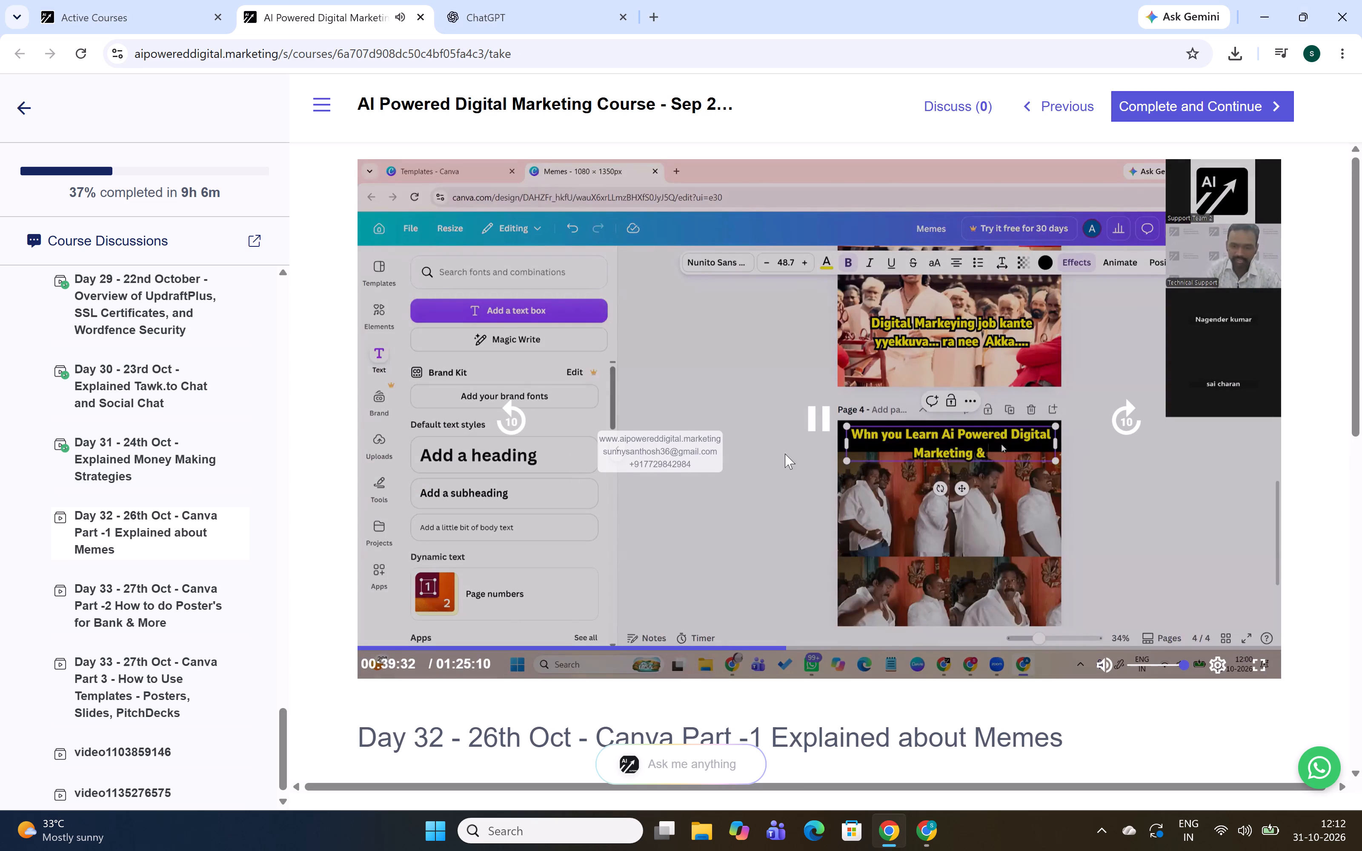
{"action": "left_click", "coordinate": [825, 415]}
{"action": "key", "text": "alt+Tab"}
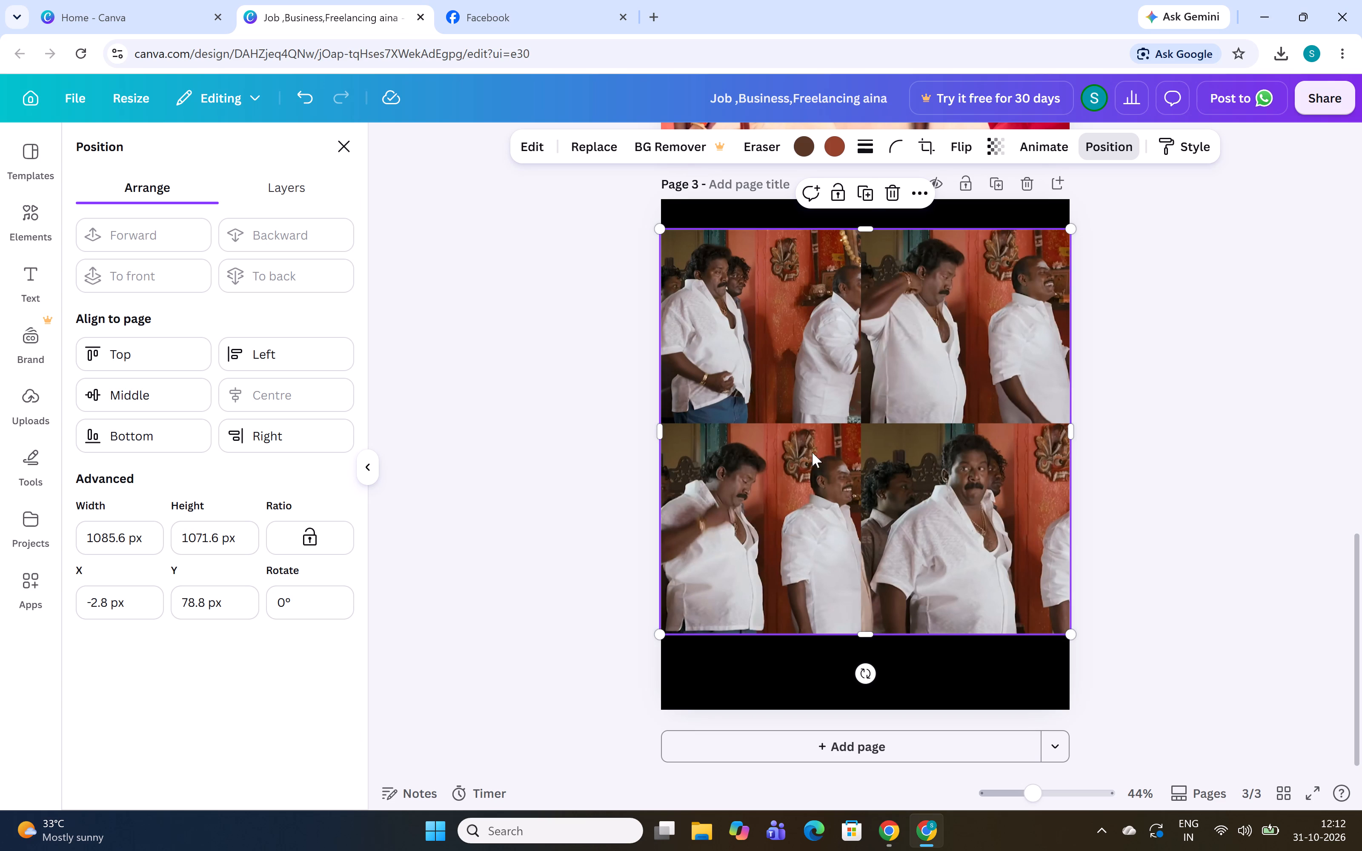
{"action": "key", "text": "alt+Tab"}
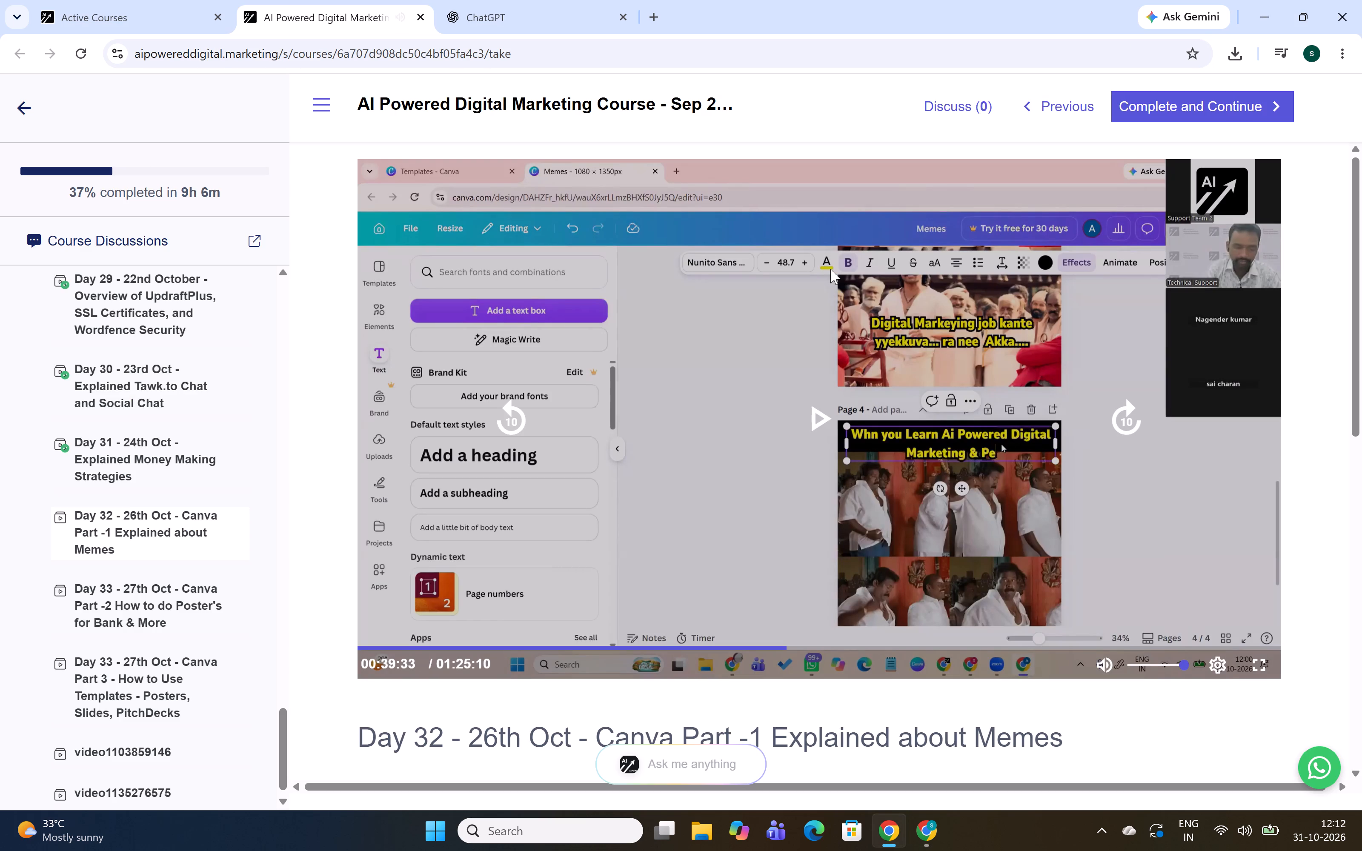
Switch to the Canva design and move page 3's meme image flush to the page's left edge and vertically centred, about 139 px from the top.
{"action": "key", "text": "alt+Tab"}
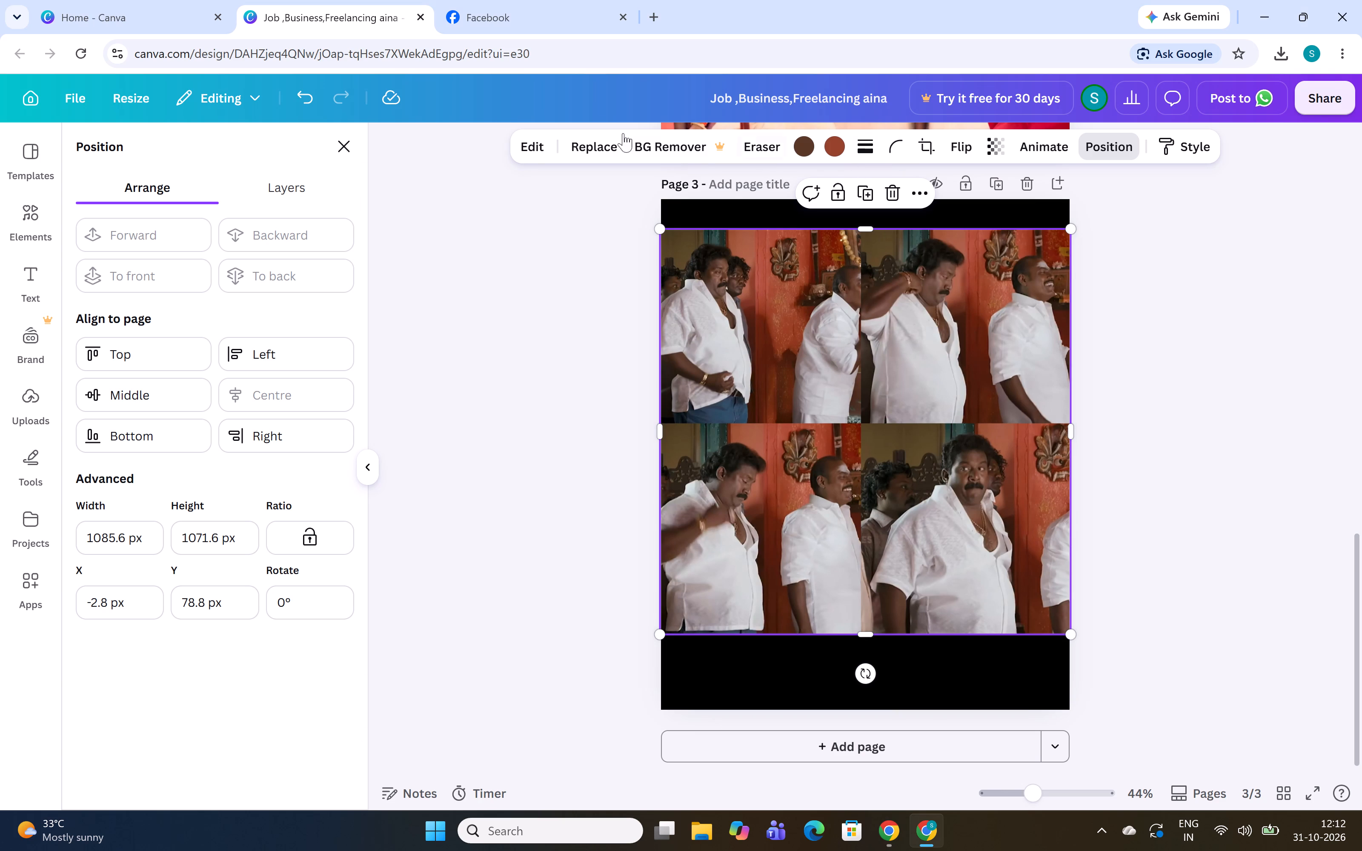
{"action": "left_click", "coordinate": [774, 285]}
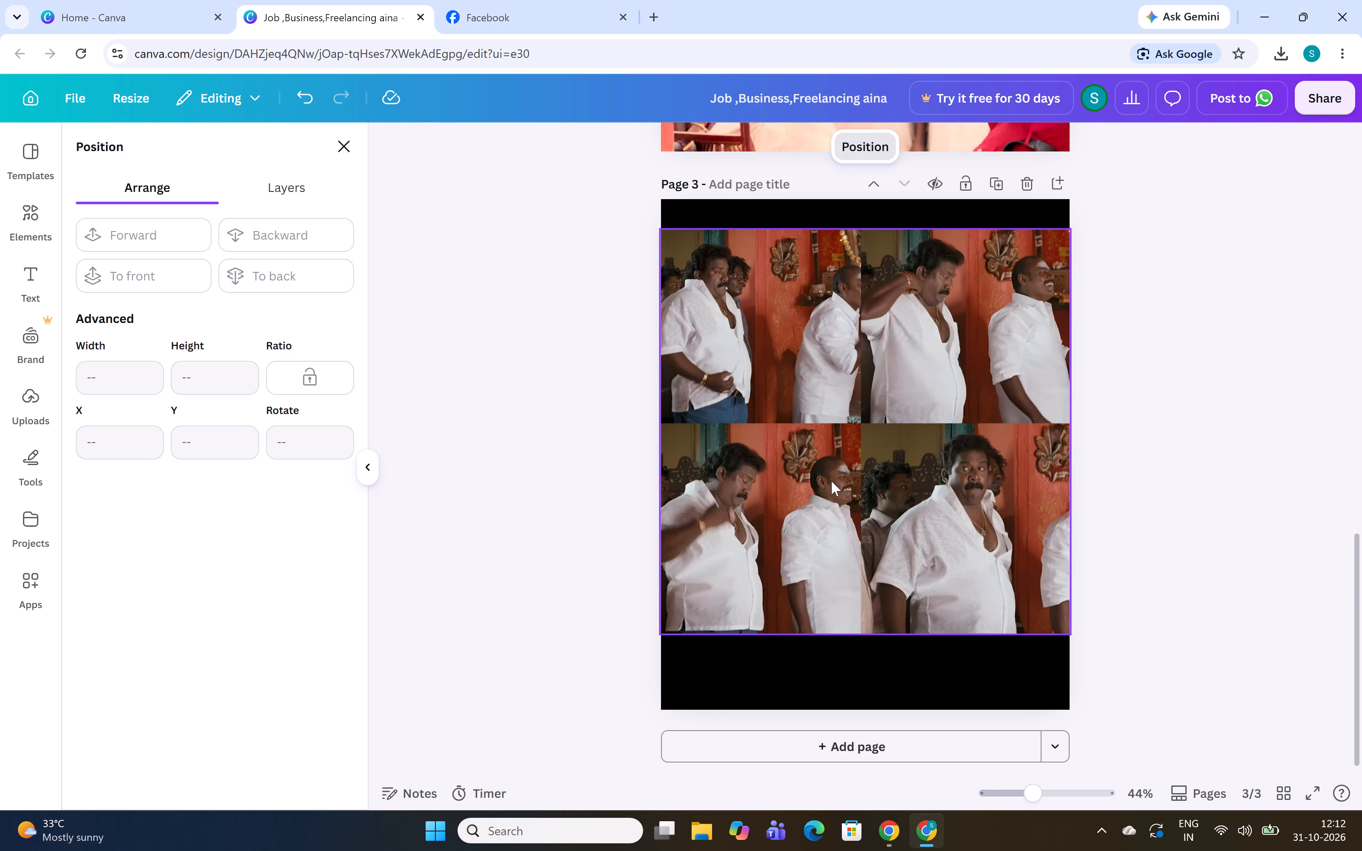
{"action": "left_click_drag", "start_coordinate": [828, 439], "coordinate": [832, 457]}
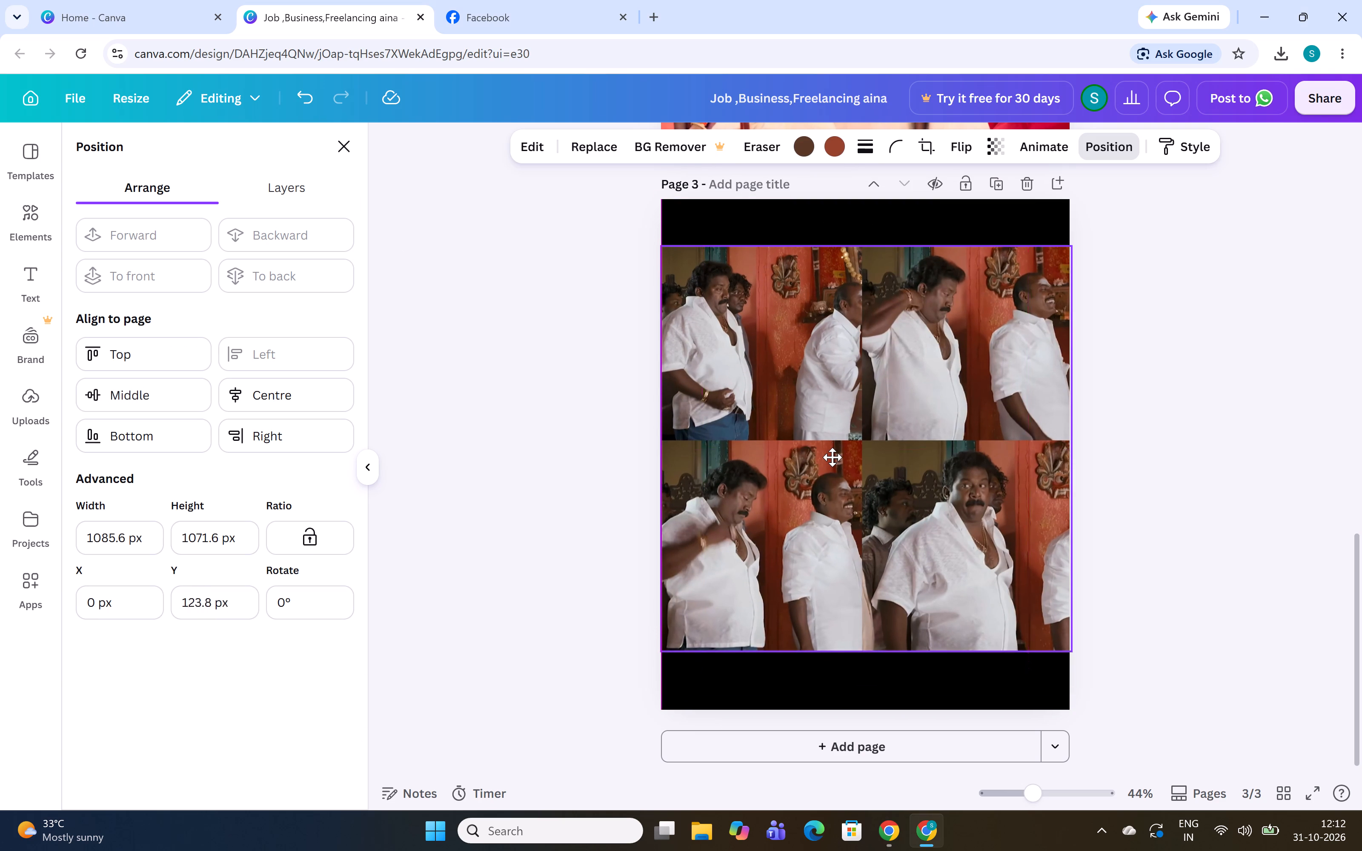
{"action": "left_click_drag", "start_coordinate": [832, 457], "coordinate": [832, 457]}
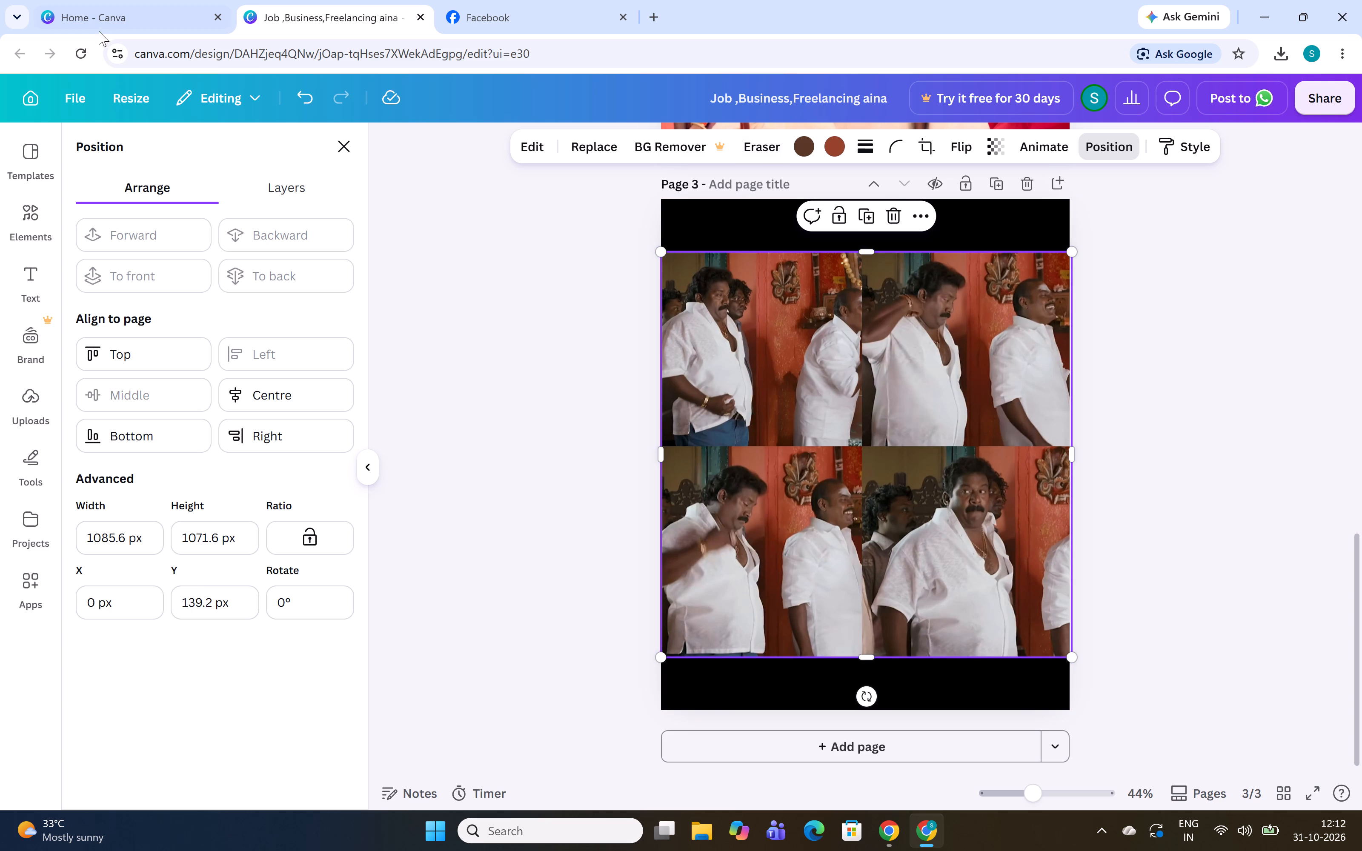
{"action": "left_click", "coordinate": [712, 226]}
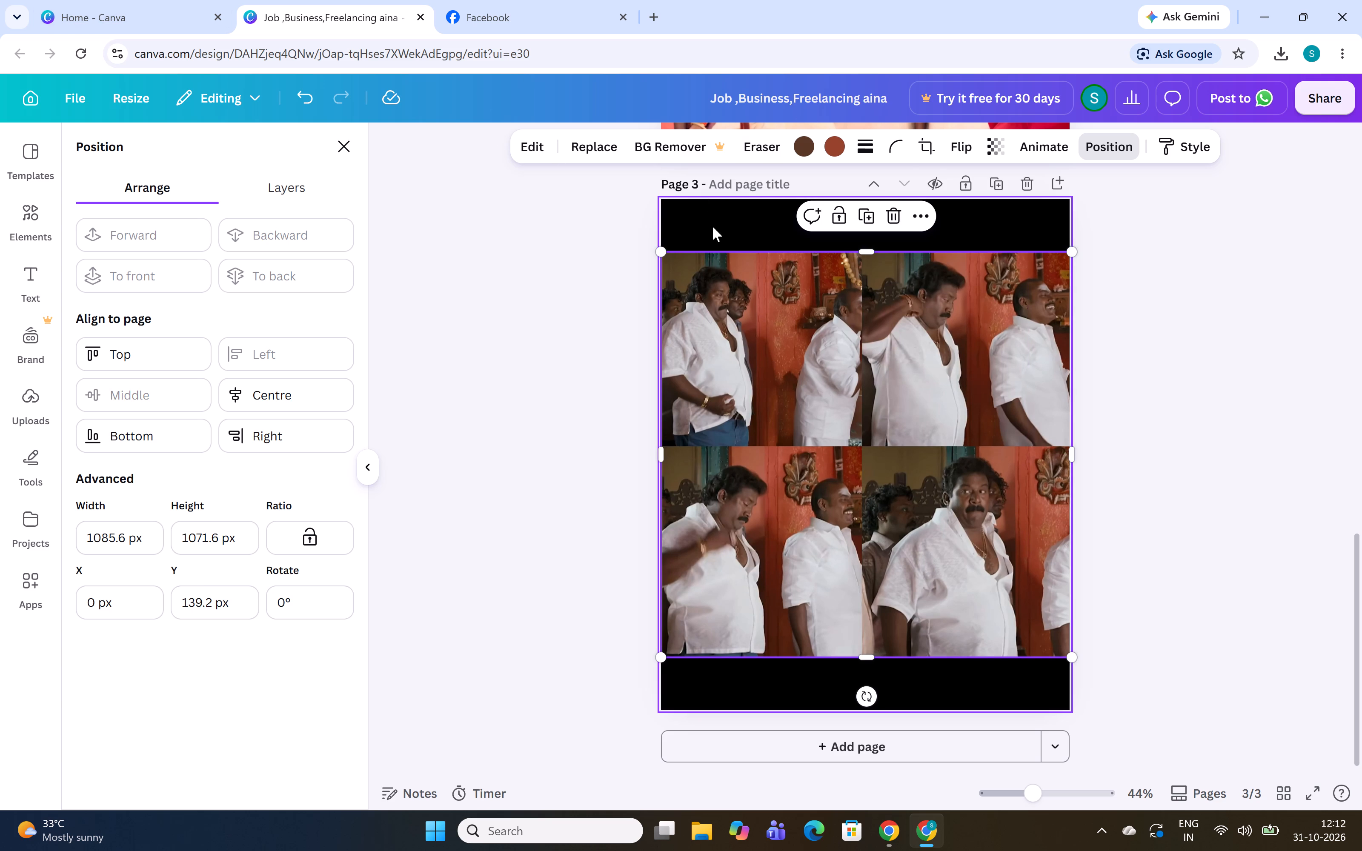
{"action": "left_click", "coordinate": [814, 290]}
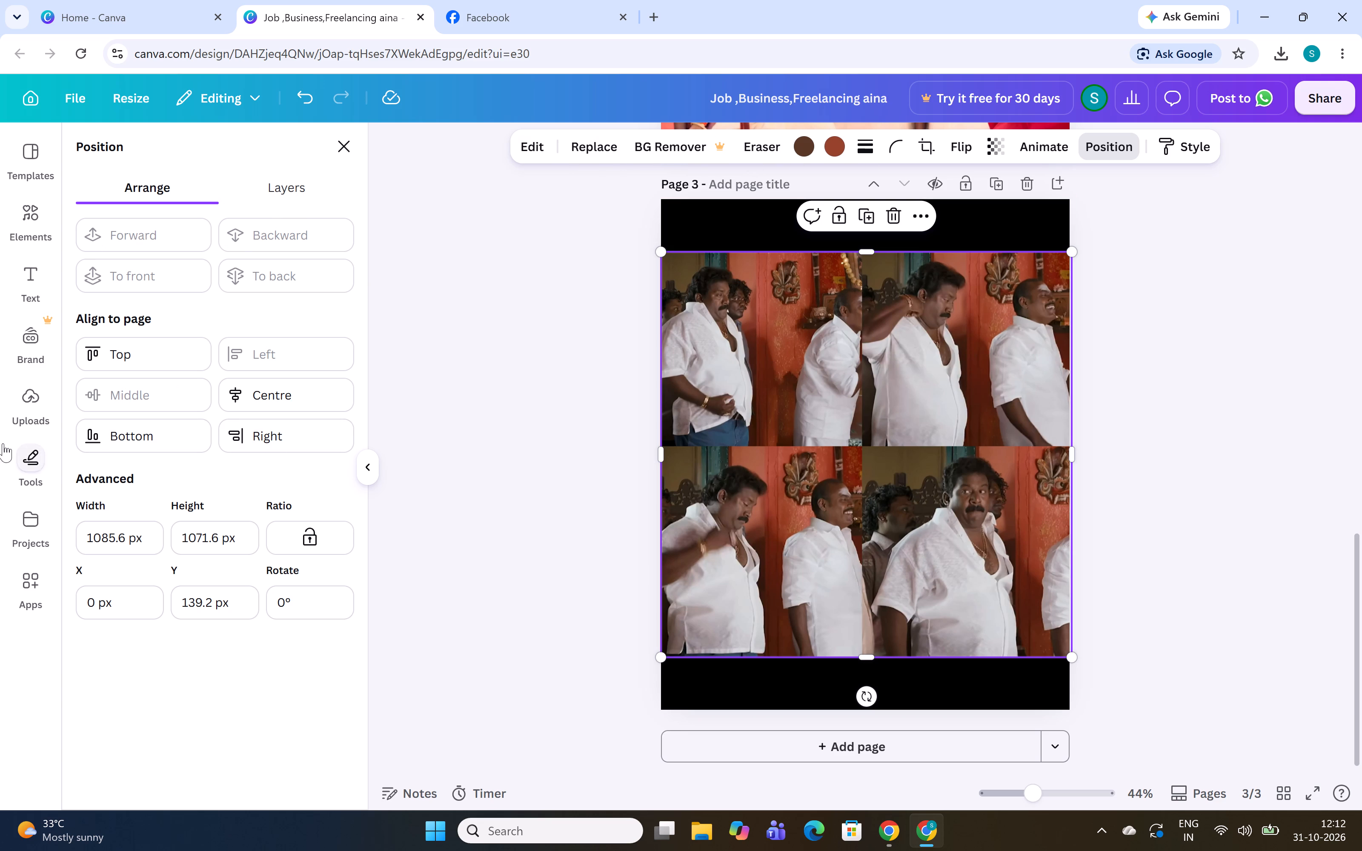
Open the text options for adding a caption to page 3.
{"action": "left_click", "coordinate": [28, 277]}
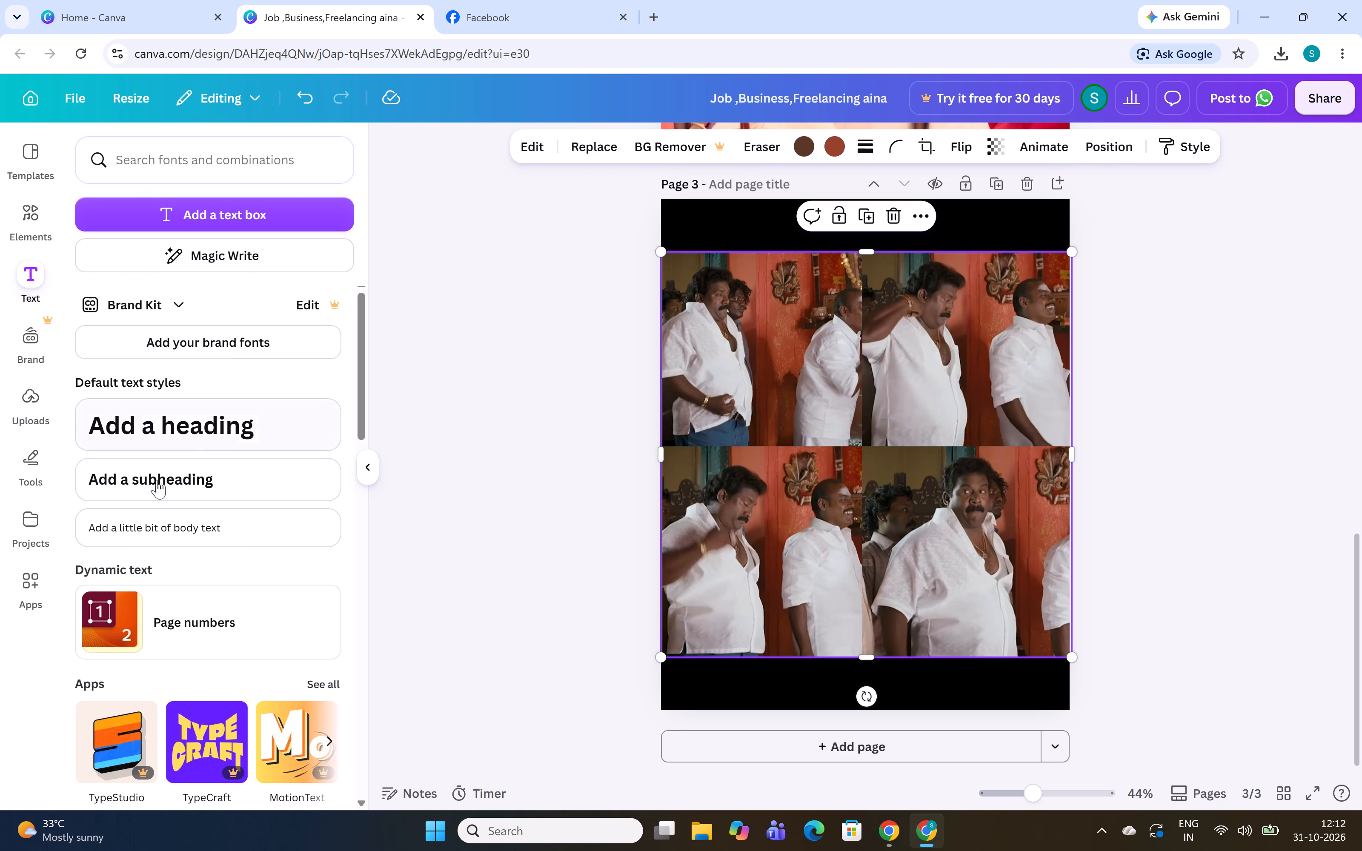
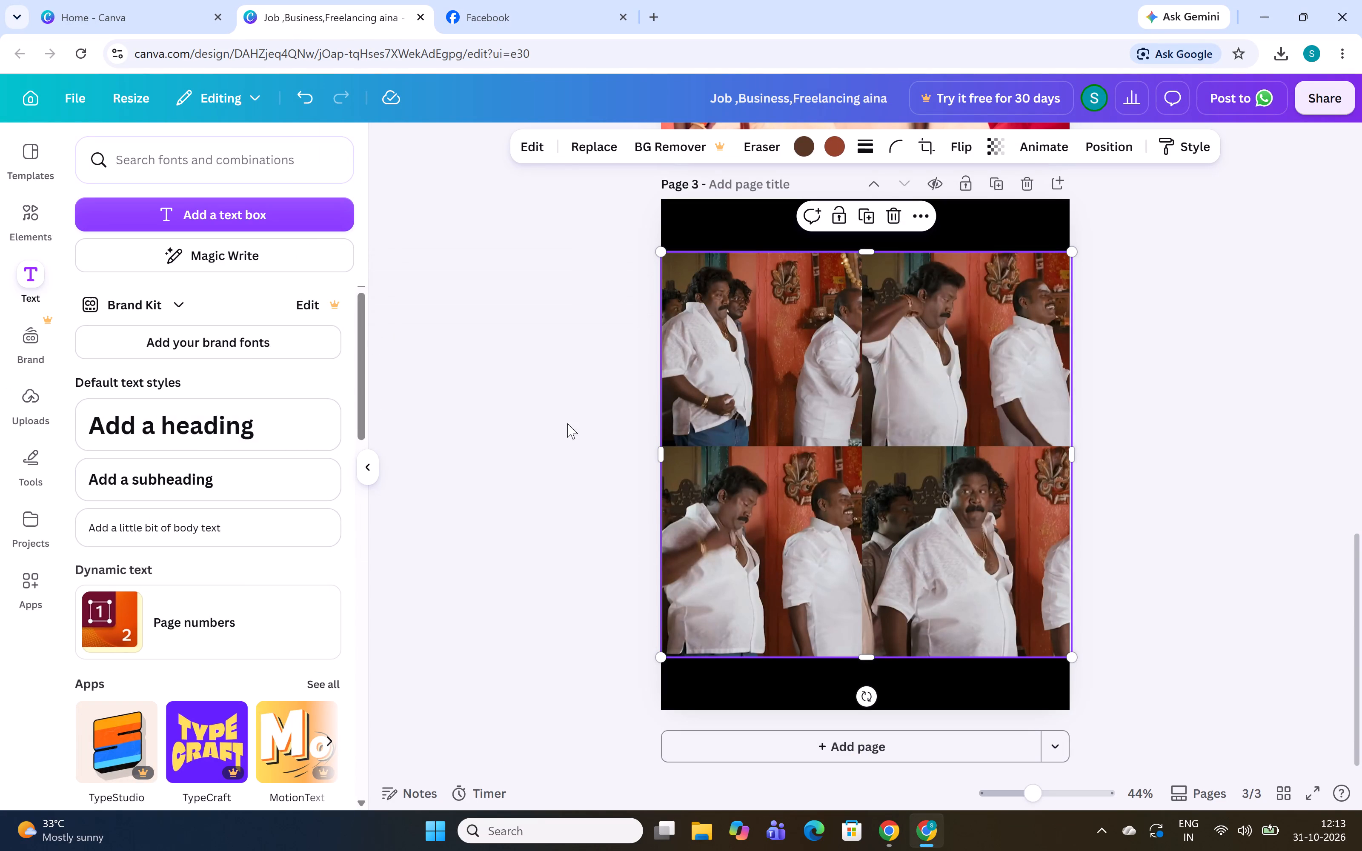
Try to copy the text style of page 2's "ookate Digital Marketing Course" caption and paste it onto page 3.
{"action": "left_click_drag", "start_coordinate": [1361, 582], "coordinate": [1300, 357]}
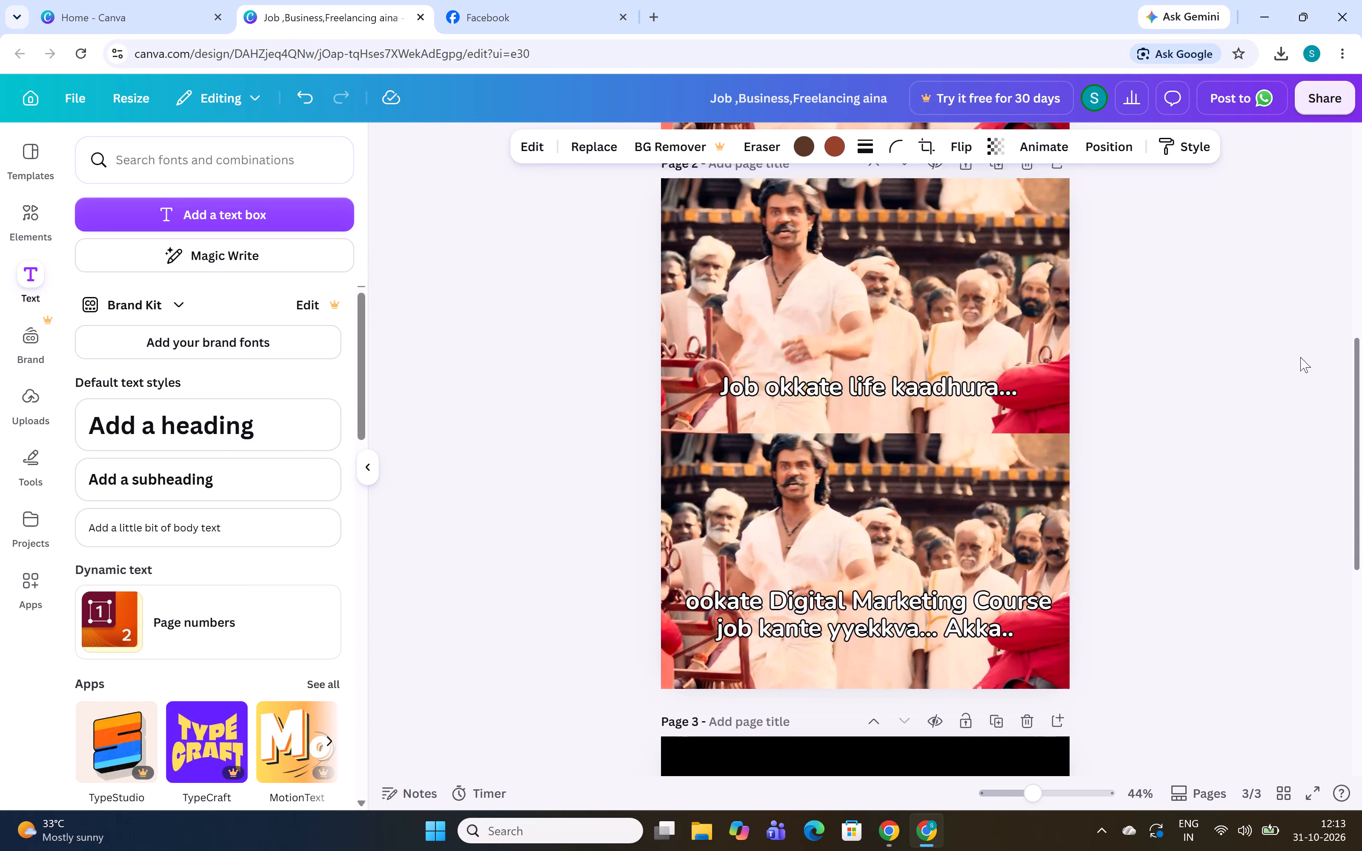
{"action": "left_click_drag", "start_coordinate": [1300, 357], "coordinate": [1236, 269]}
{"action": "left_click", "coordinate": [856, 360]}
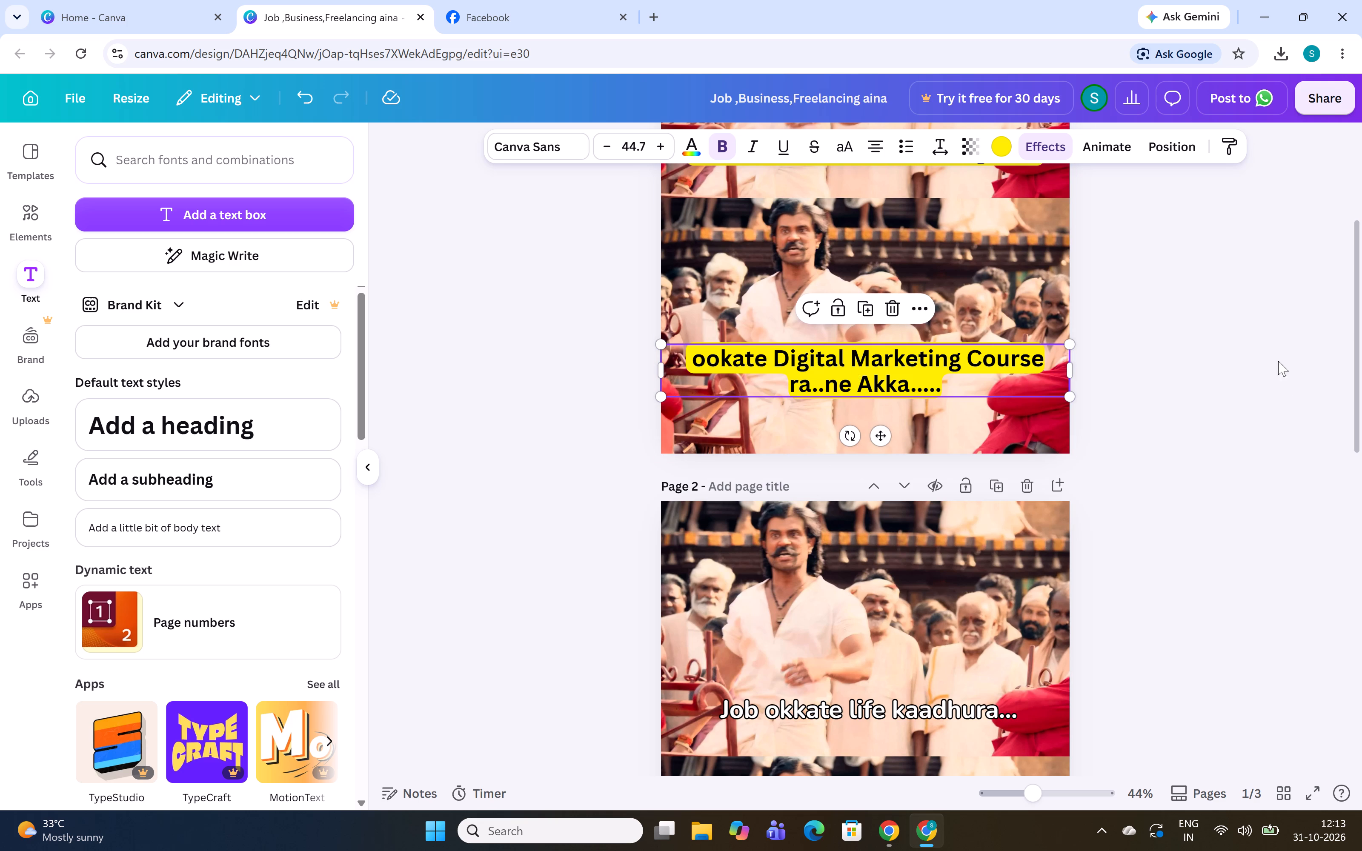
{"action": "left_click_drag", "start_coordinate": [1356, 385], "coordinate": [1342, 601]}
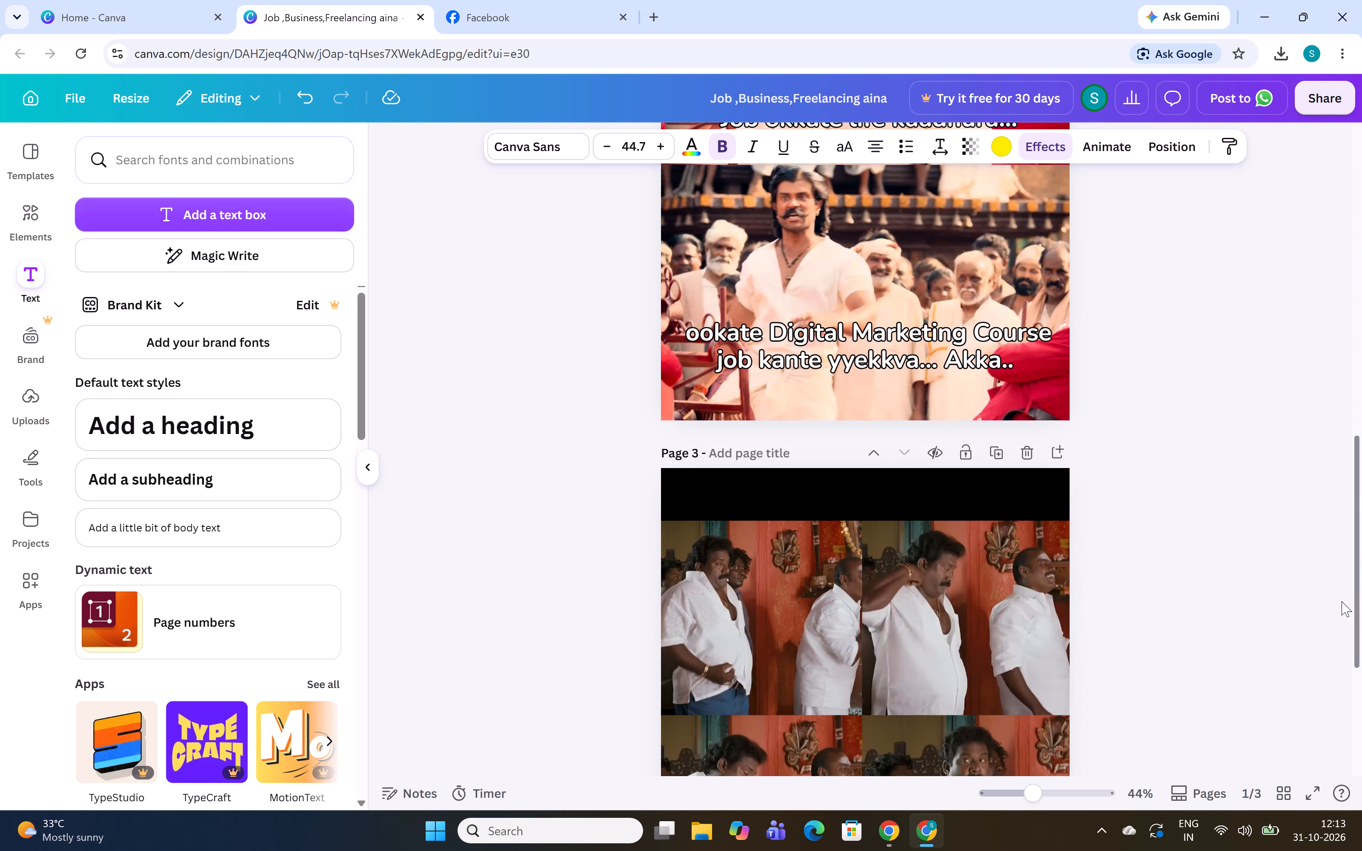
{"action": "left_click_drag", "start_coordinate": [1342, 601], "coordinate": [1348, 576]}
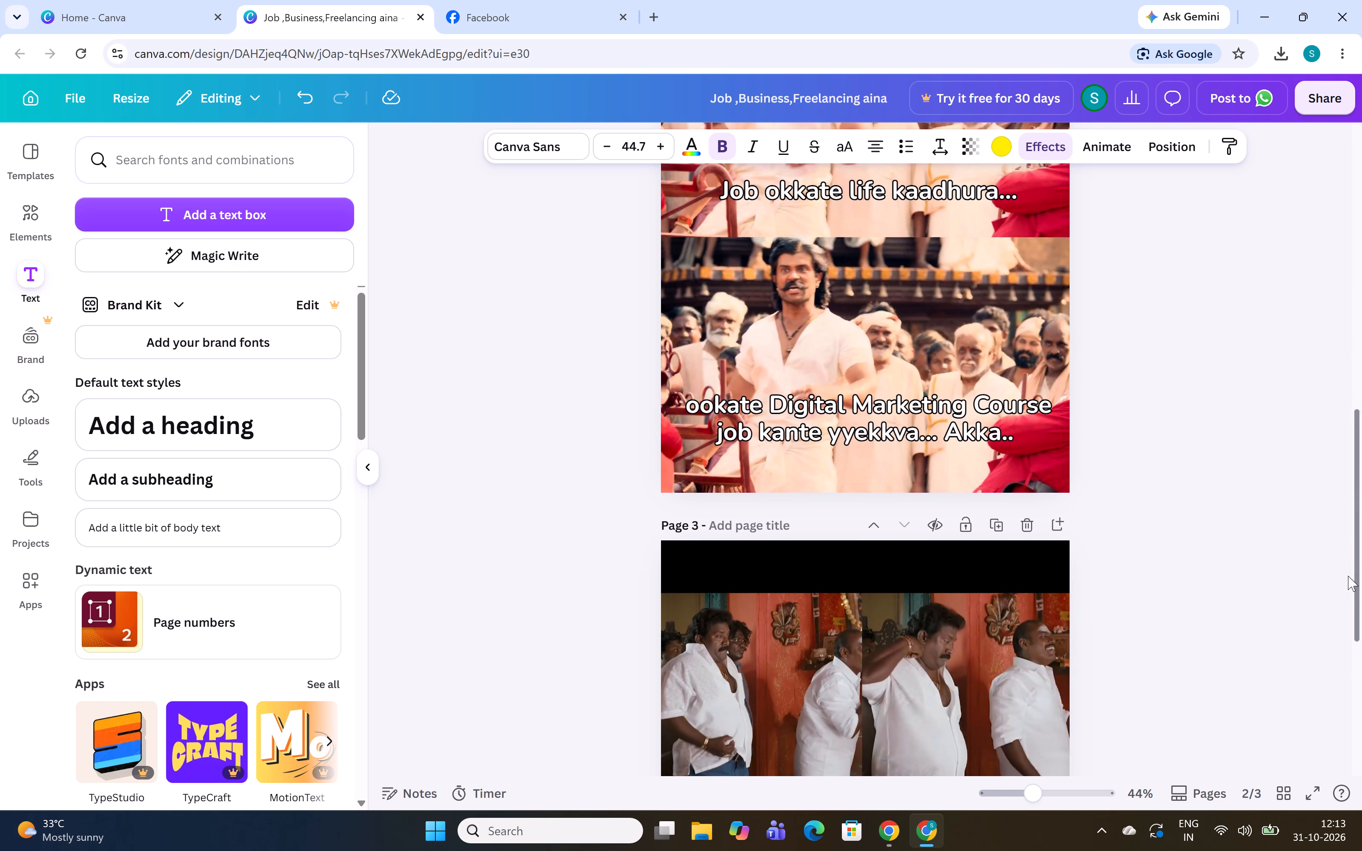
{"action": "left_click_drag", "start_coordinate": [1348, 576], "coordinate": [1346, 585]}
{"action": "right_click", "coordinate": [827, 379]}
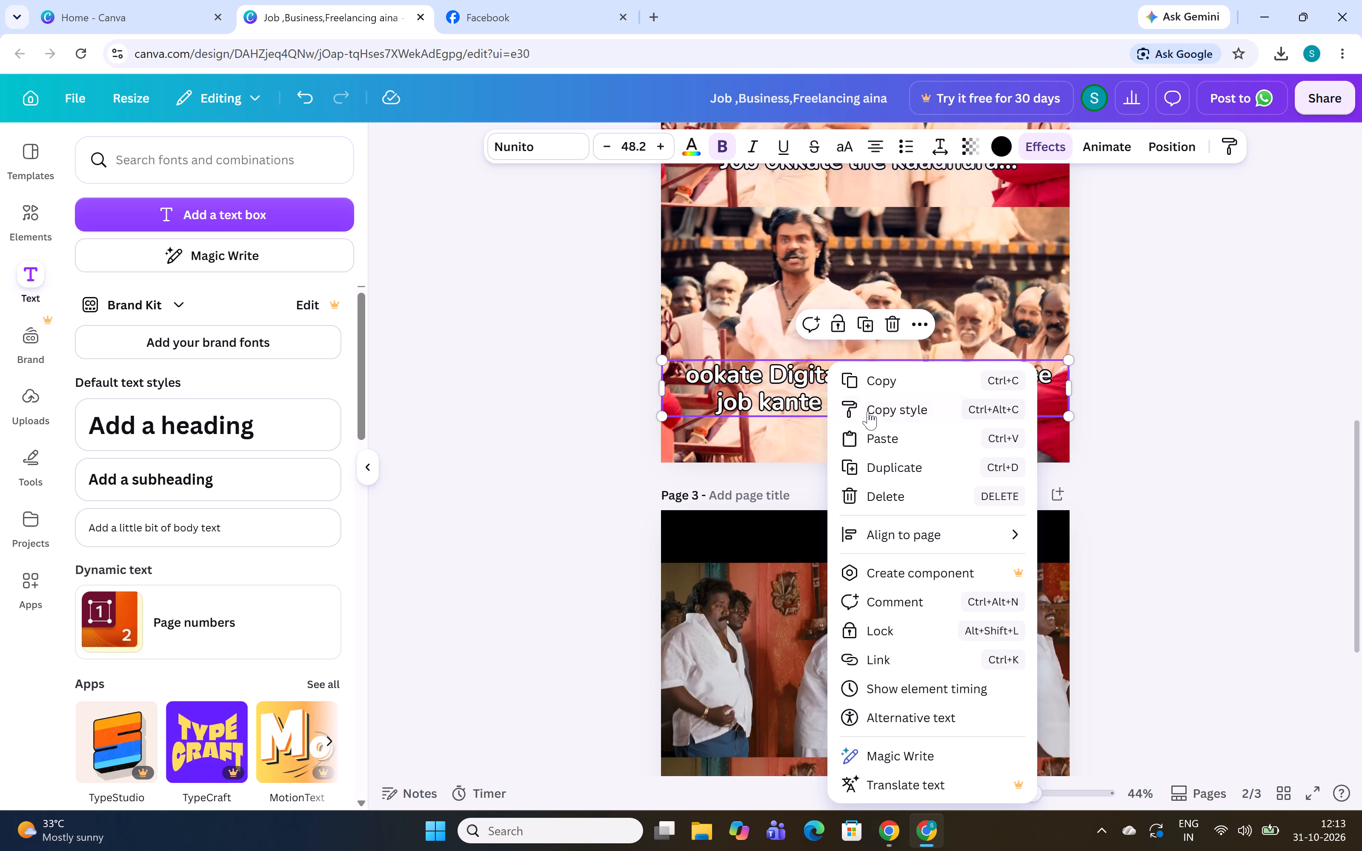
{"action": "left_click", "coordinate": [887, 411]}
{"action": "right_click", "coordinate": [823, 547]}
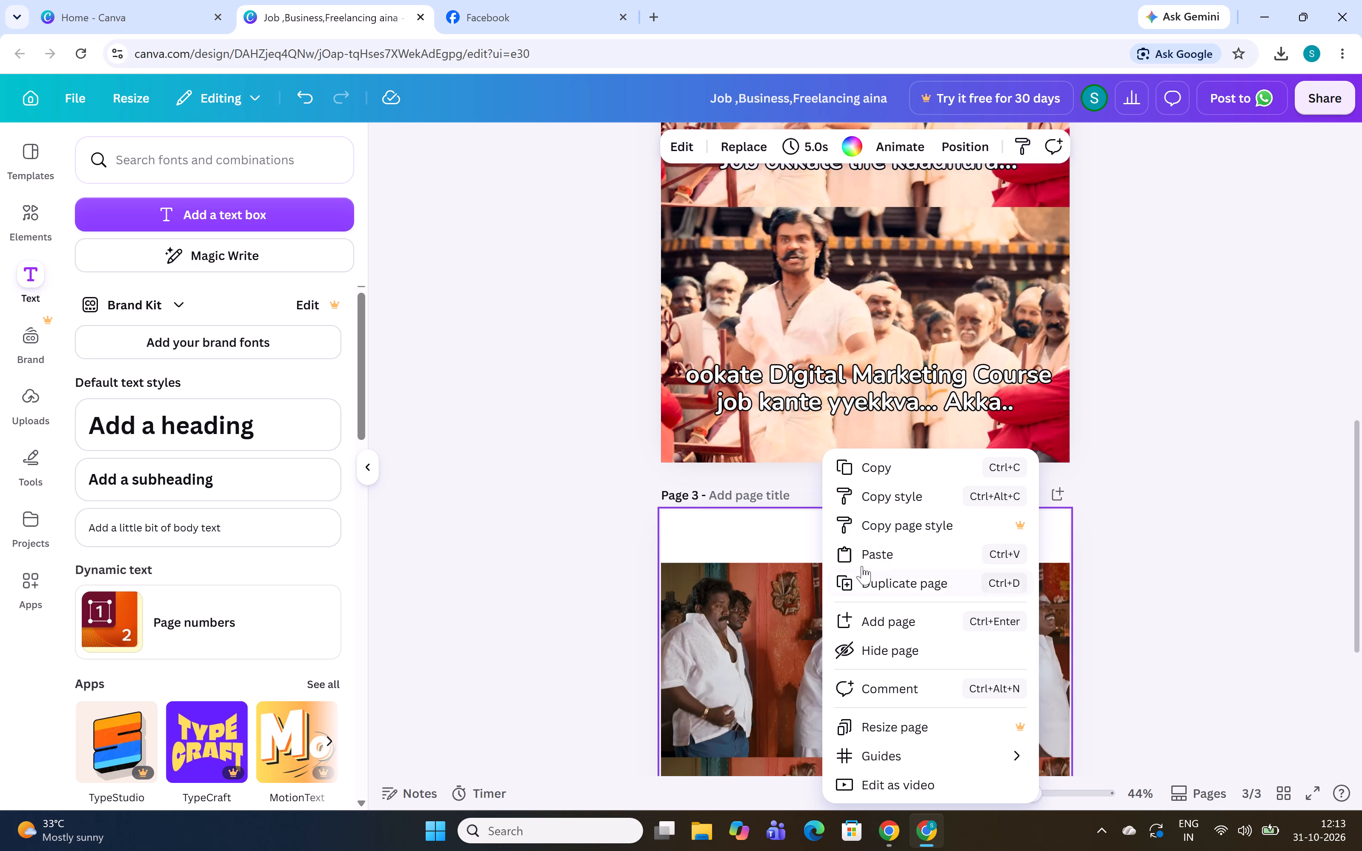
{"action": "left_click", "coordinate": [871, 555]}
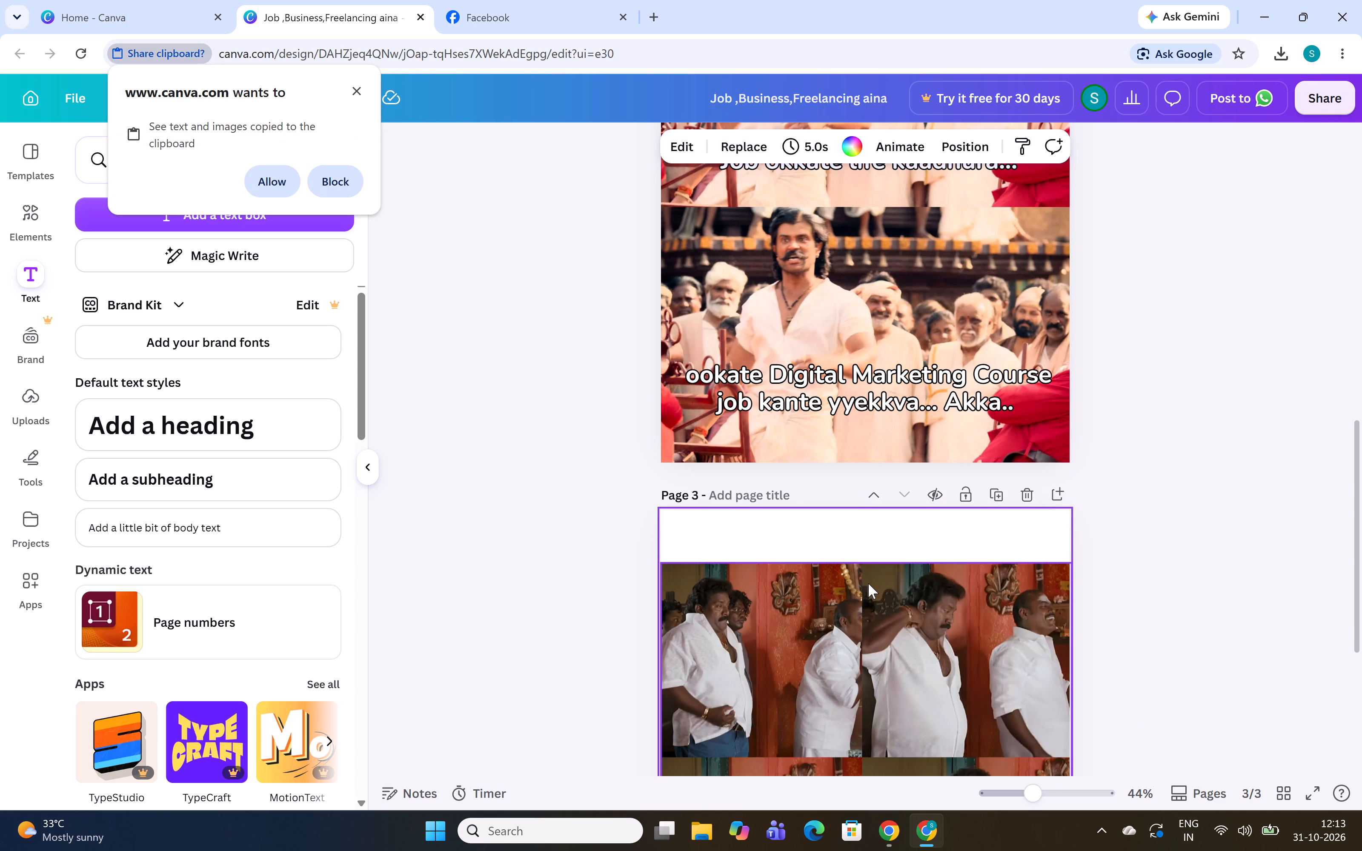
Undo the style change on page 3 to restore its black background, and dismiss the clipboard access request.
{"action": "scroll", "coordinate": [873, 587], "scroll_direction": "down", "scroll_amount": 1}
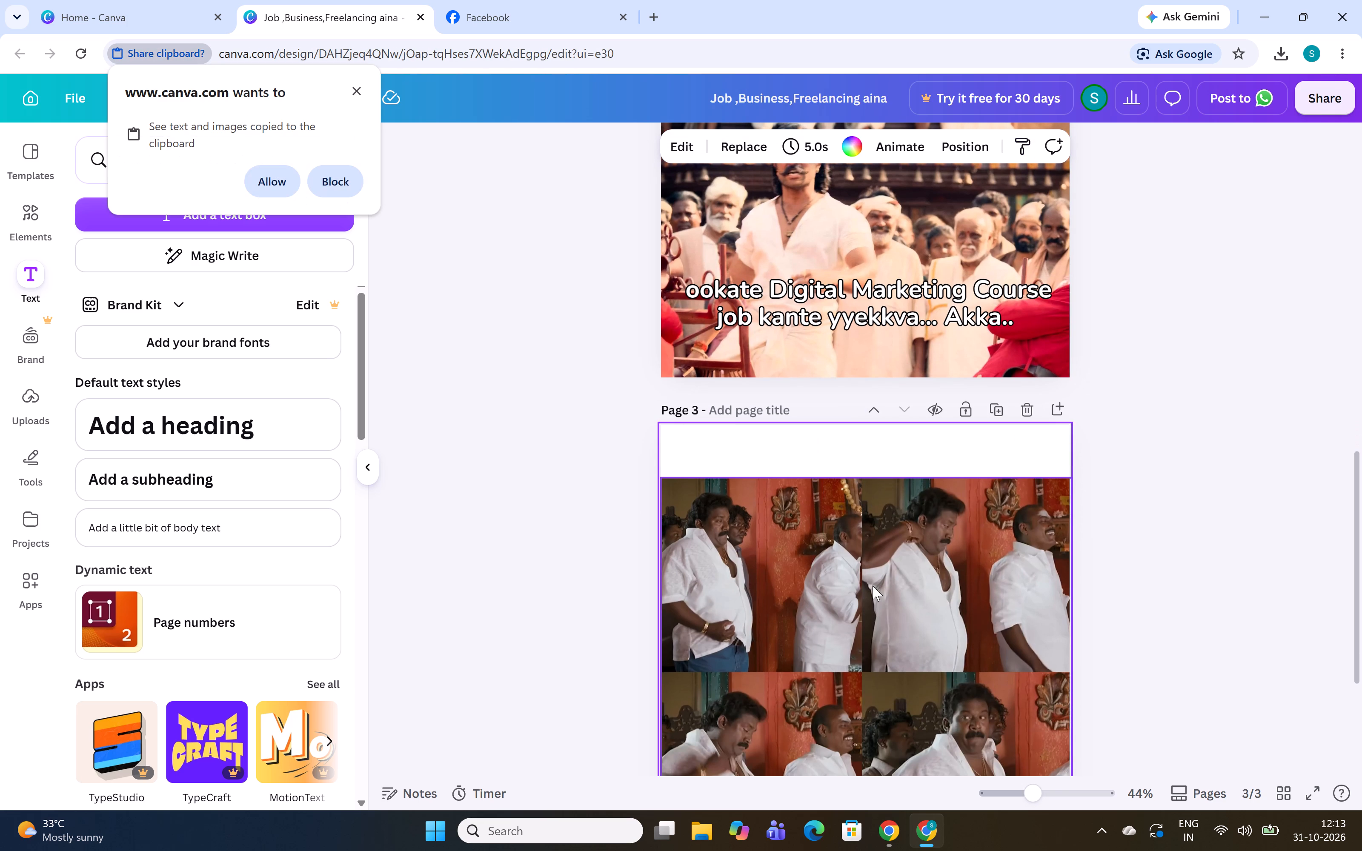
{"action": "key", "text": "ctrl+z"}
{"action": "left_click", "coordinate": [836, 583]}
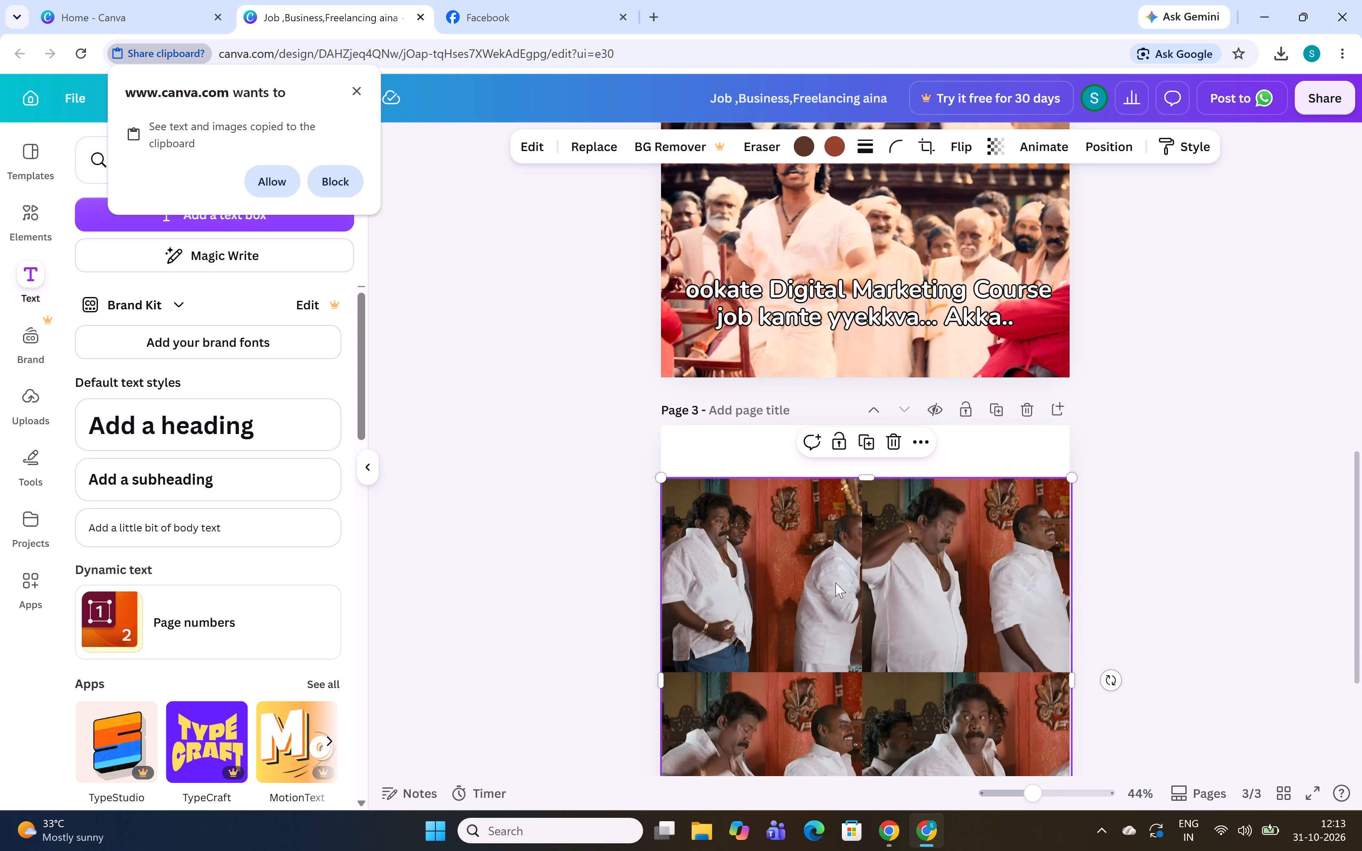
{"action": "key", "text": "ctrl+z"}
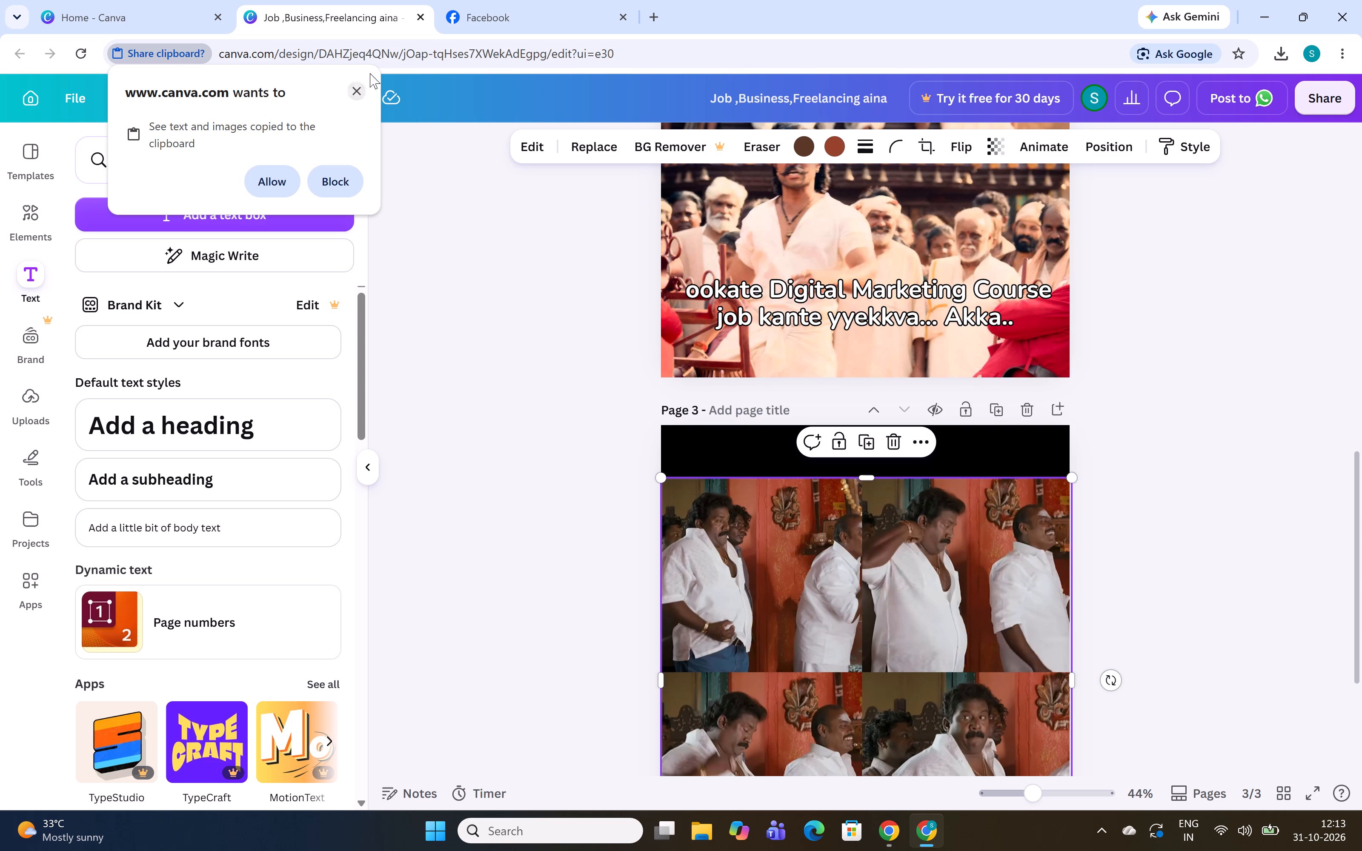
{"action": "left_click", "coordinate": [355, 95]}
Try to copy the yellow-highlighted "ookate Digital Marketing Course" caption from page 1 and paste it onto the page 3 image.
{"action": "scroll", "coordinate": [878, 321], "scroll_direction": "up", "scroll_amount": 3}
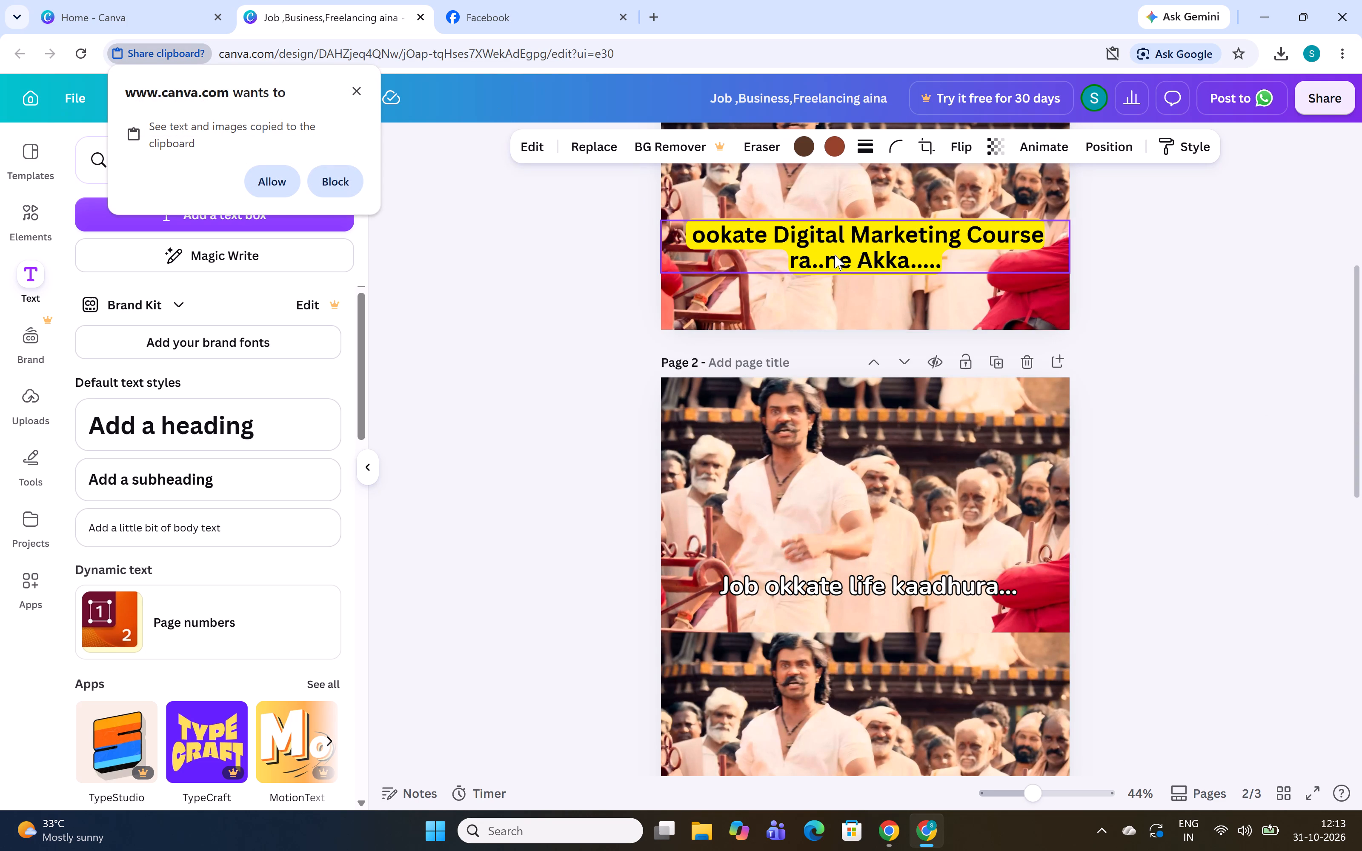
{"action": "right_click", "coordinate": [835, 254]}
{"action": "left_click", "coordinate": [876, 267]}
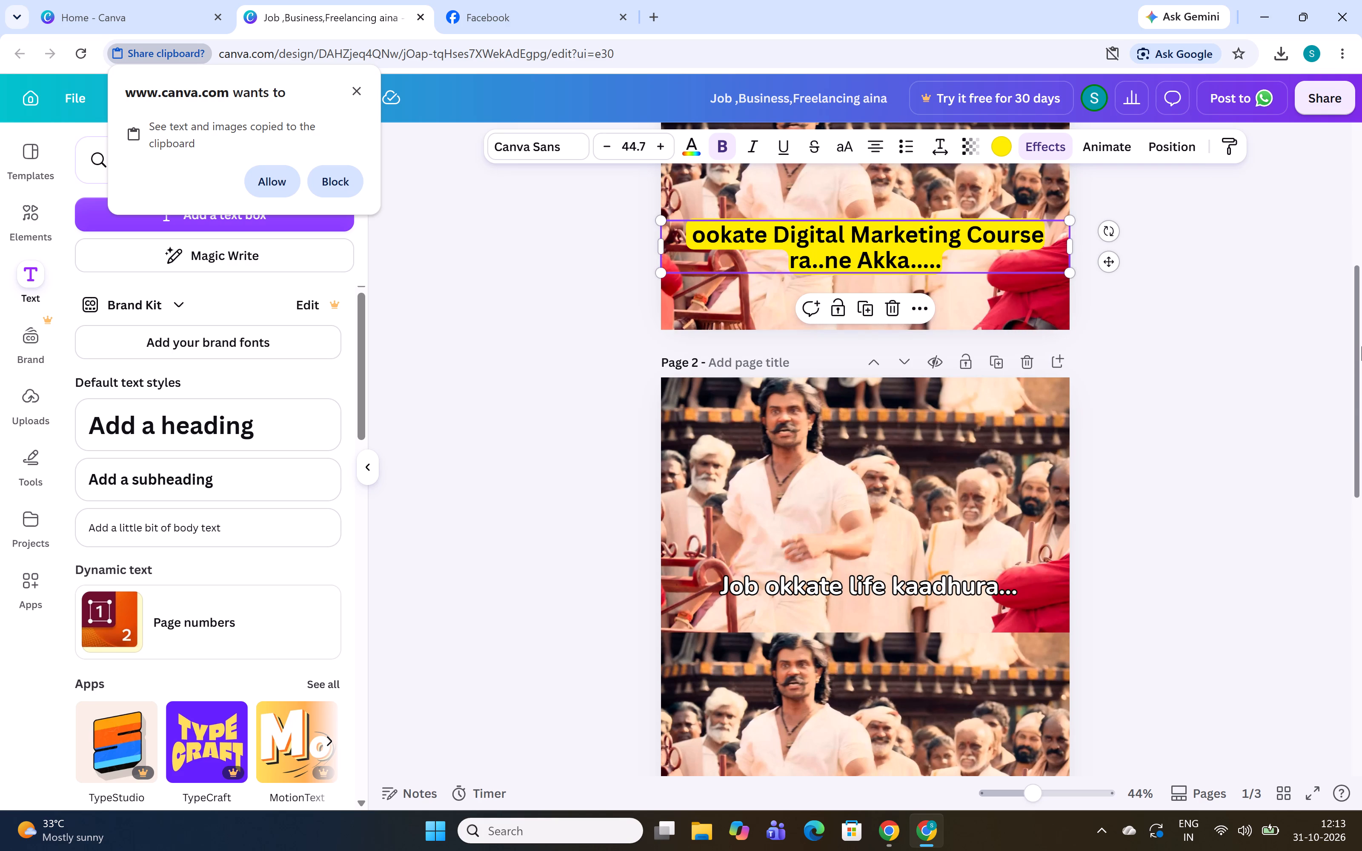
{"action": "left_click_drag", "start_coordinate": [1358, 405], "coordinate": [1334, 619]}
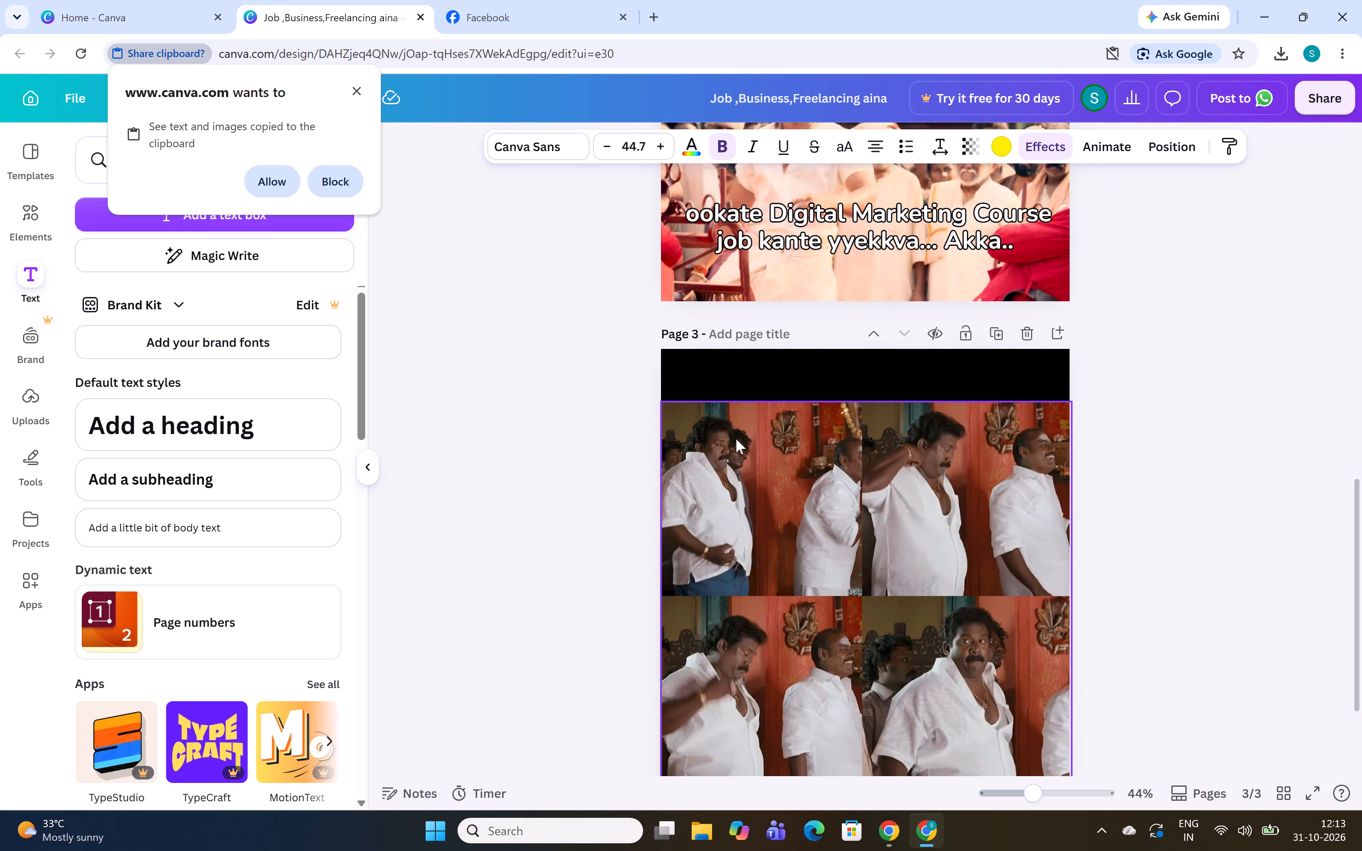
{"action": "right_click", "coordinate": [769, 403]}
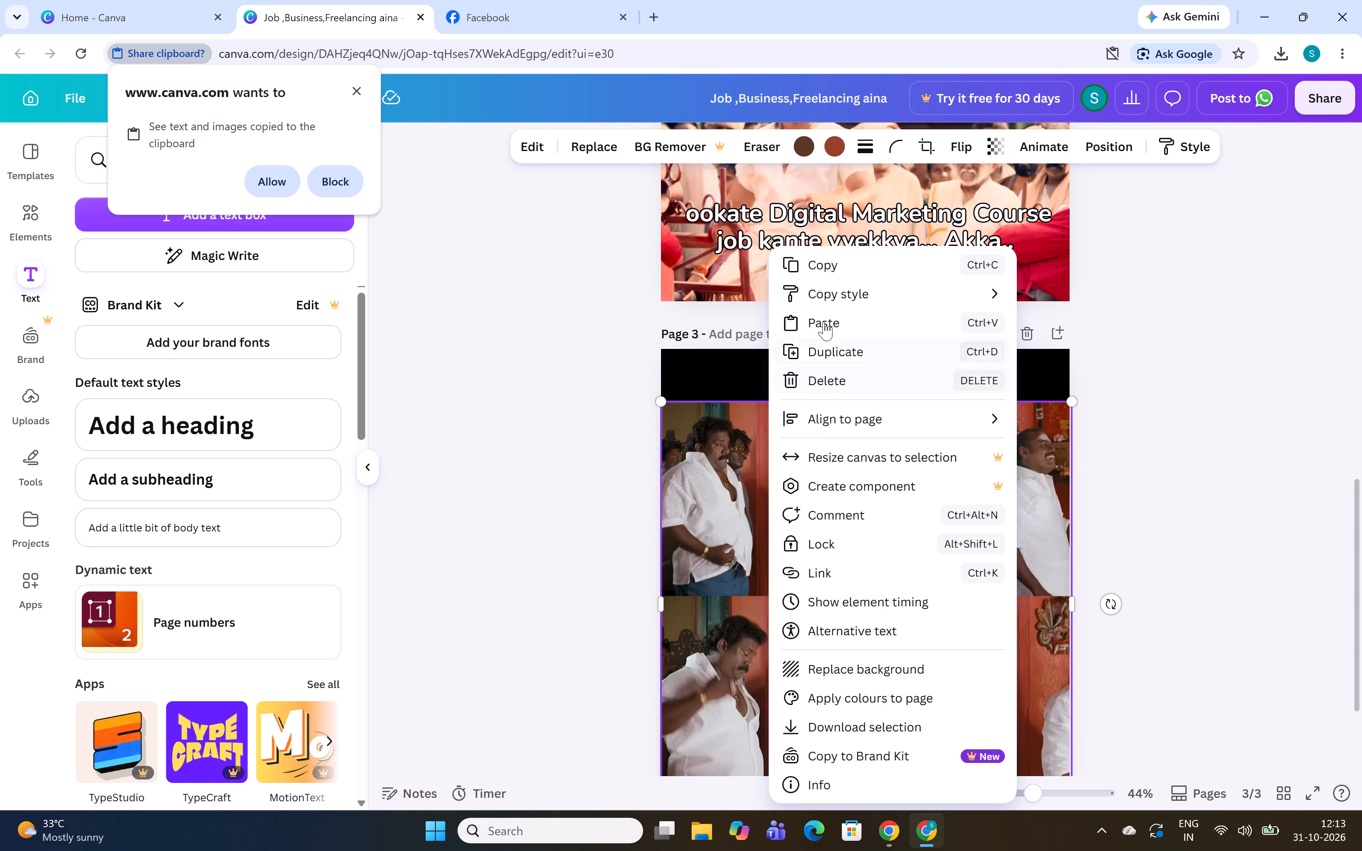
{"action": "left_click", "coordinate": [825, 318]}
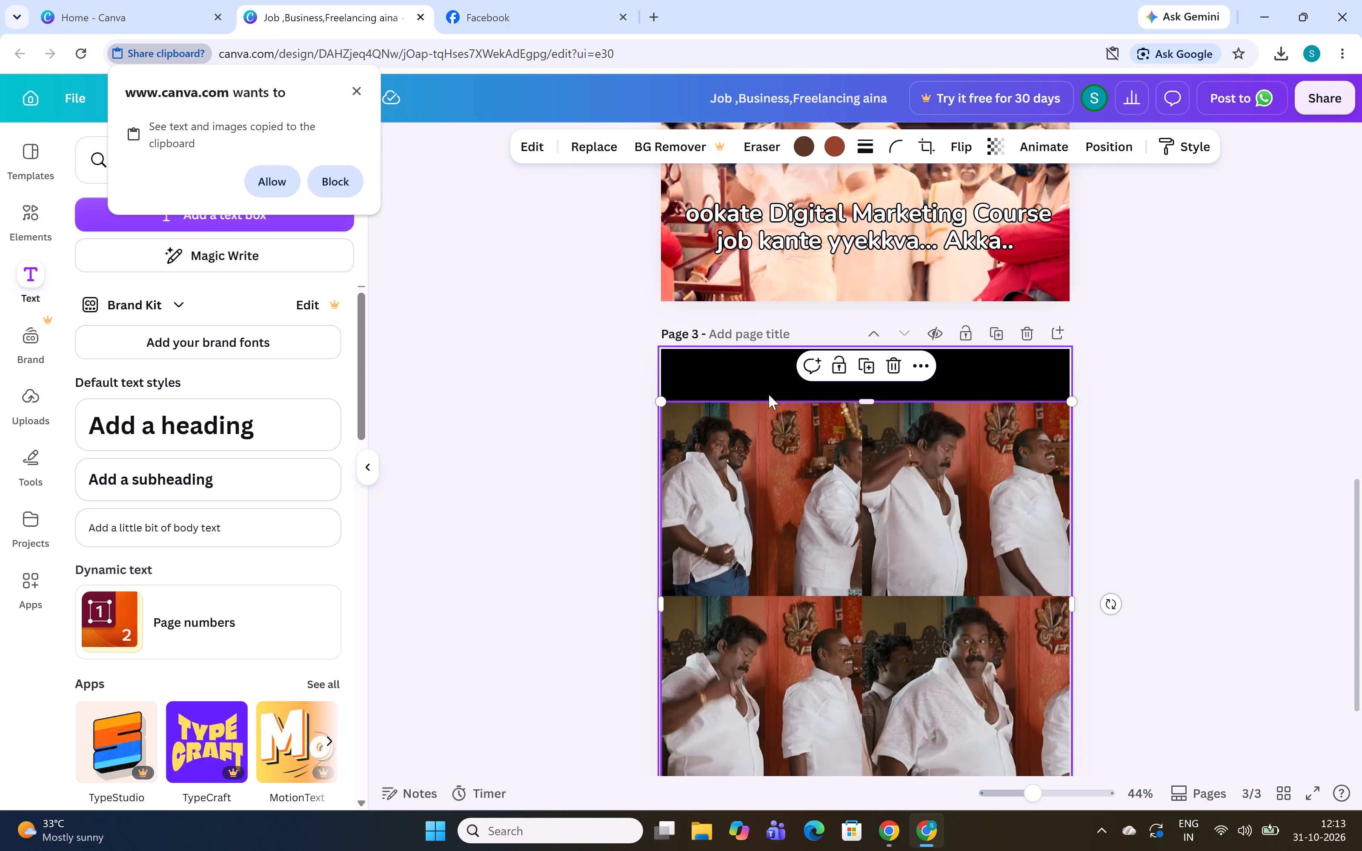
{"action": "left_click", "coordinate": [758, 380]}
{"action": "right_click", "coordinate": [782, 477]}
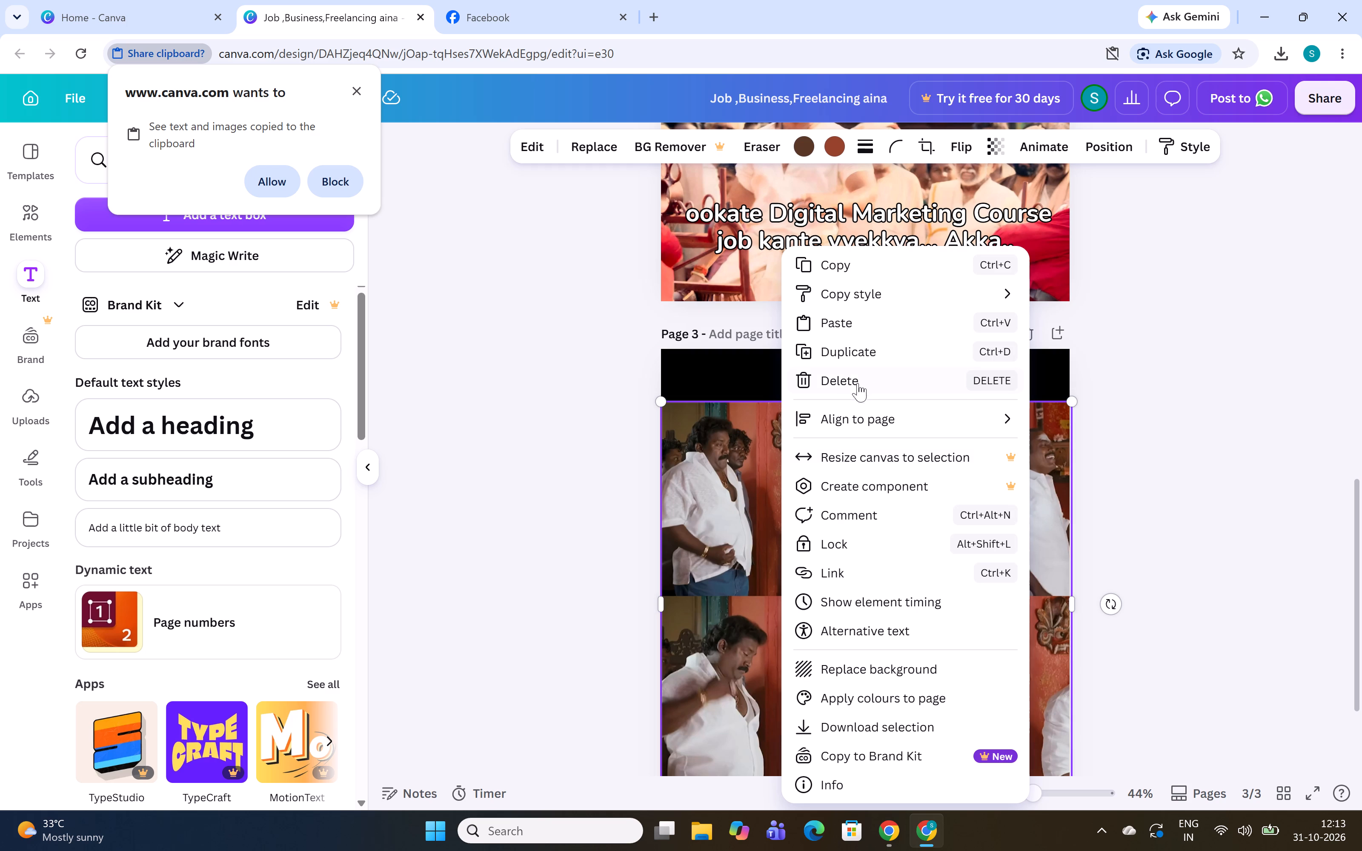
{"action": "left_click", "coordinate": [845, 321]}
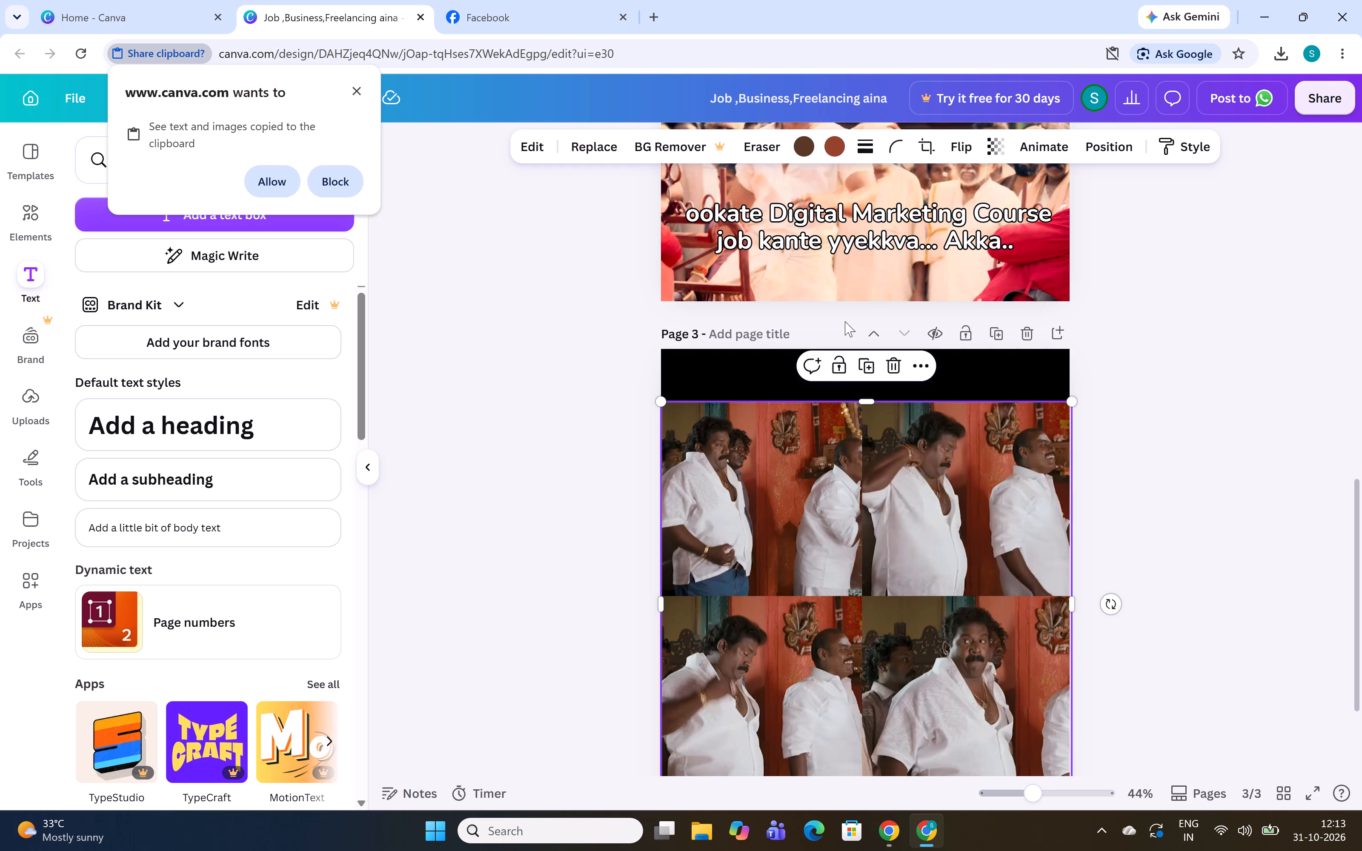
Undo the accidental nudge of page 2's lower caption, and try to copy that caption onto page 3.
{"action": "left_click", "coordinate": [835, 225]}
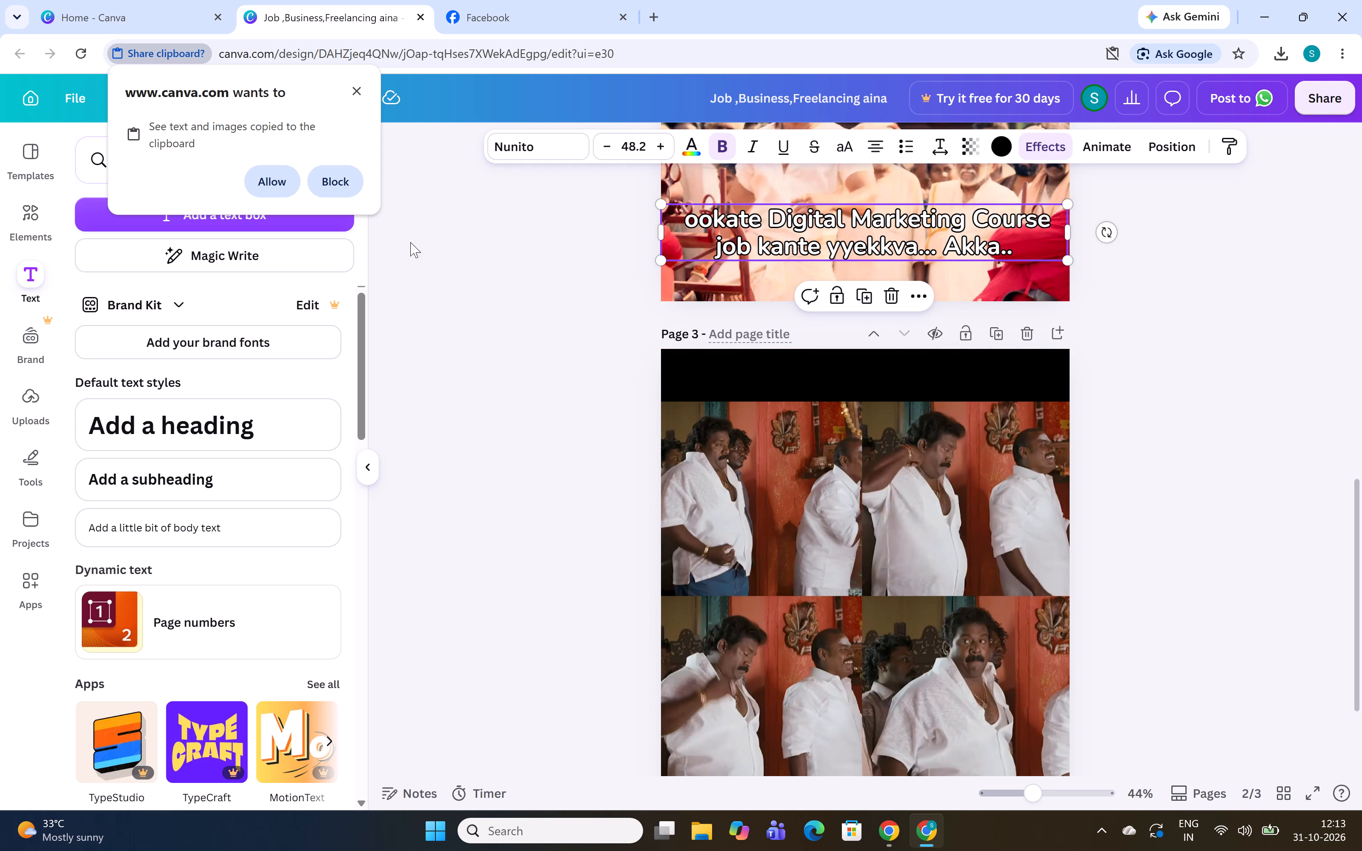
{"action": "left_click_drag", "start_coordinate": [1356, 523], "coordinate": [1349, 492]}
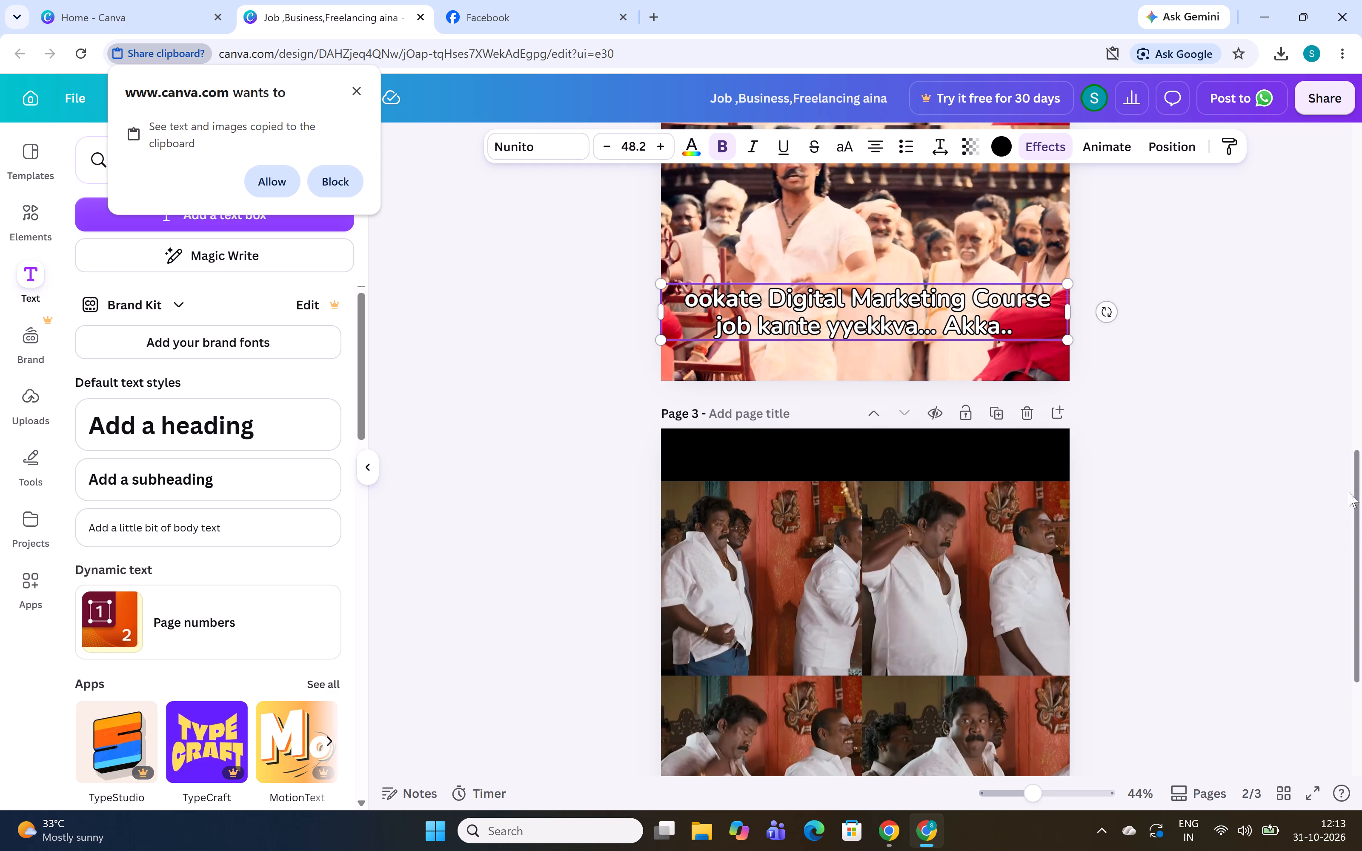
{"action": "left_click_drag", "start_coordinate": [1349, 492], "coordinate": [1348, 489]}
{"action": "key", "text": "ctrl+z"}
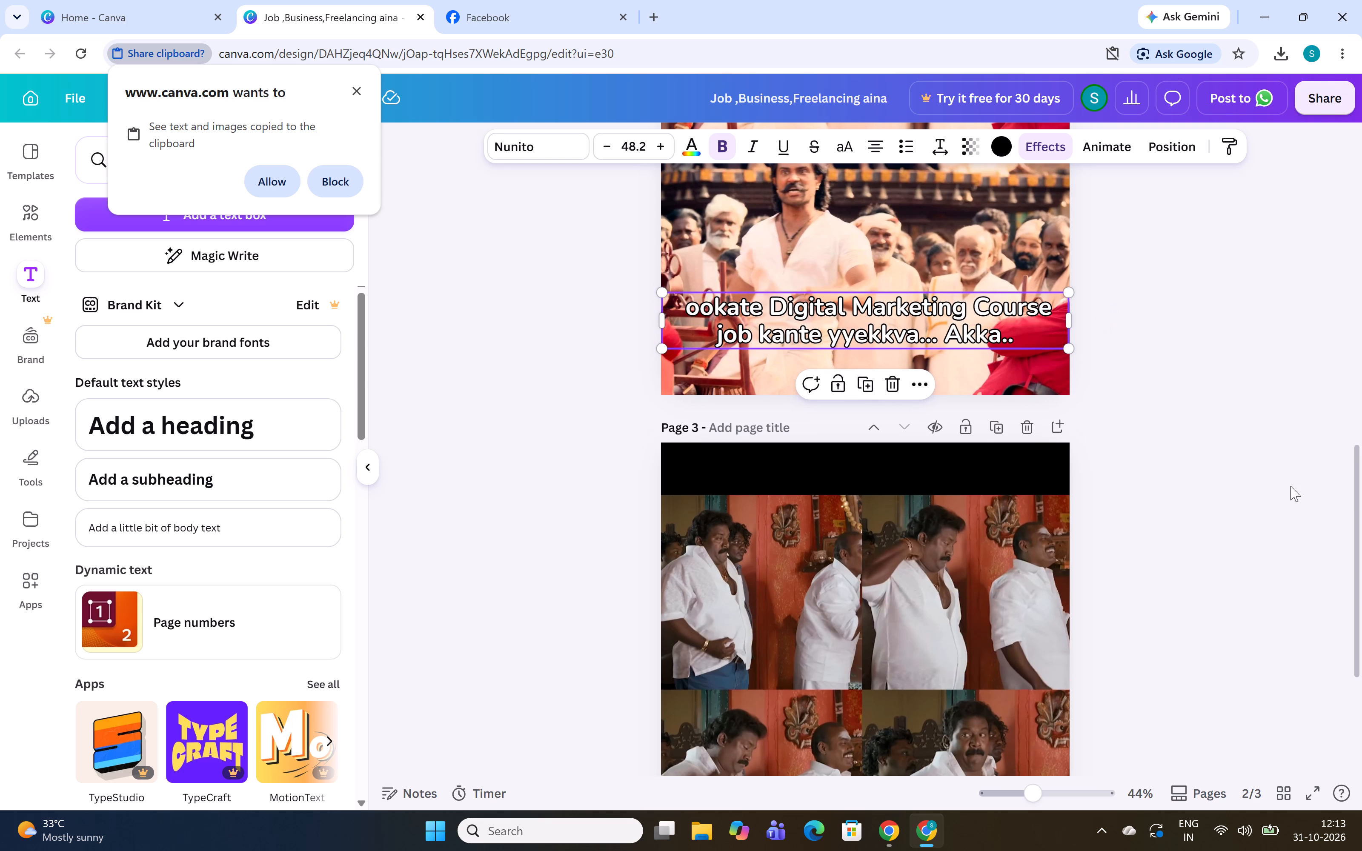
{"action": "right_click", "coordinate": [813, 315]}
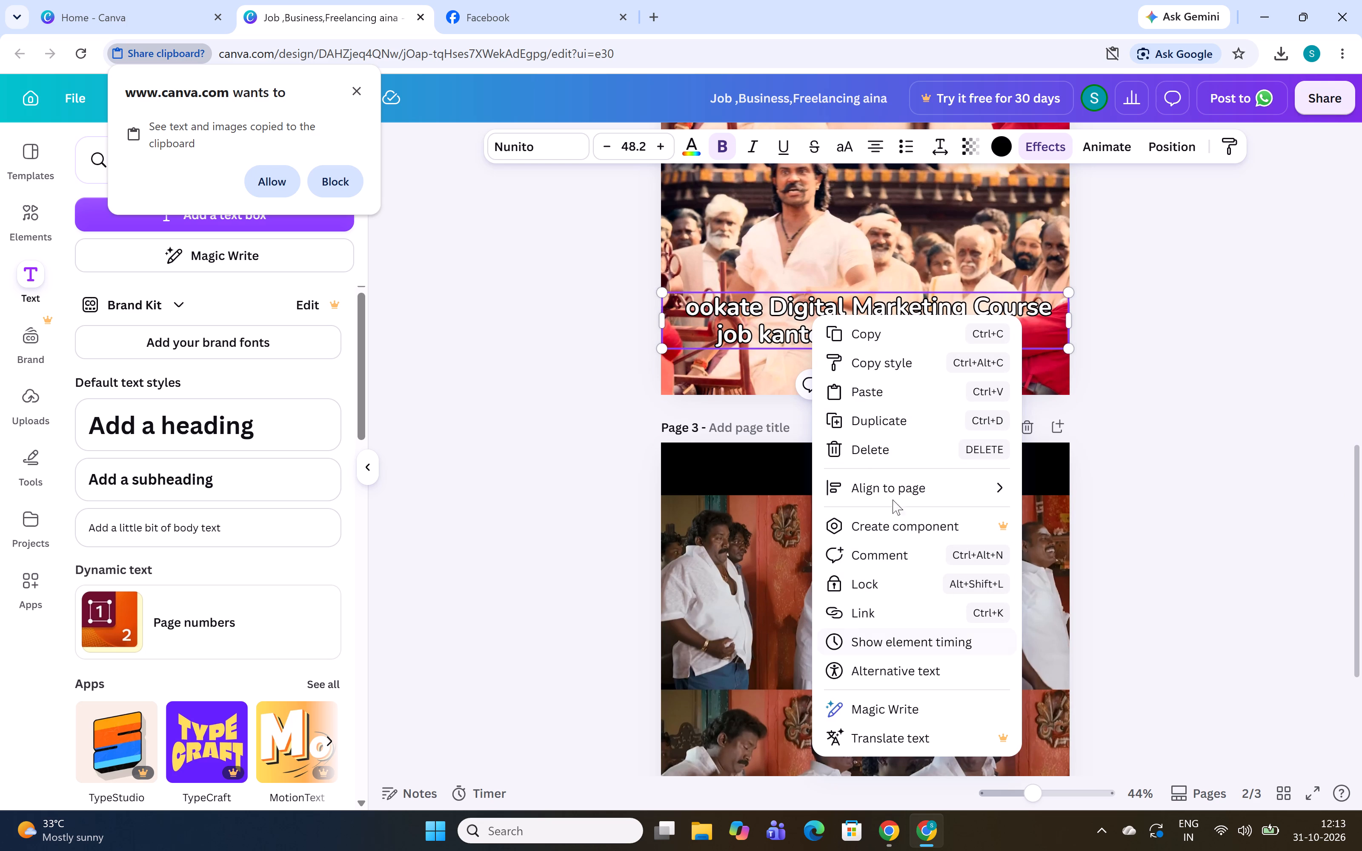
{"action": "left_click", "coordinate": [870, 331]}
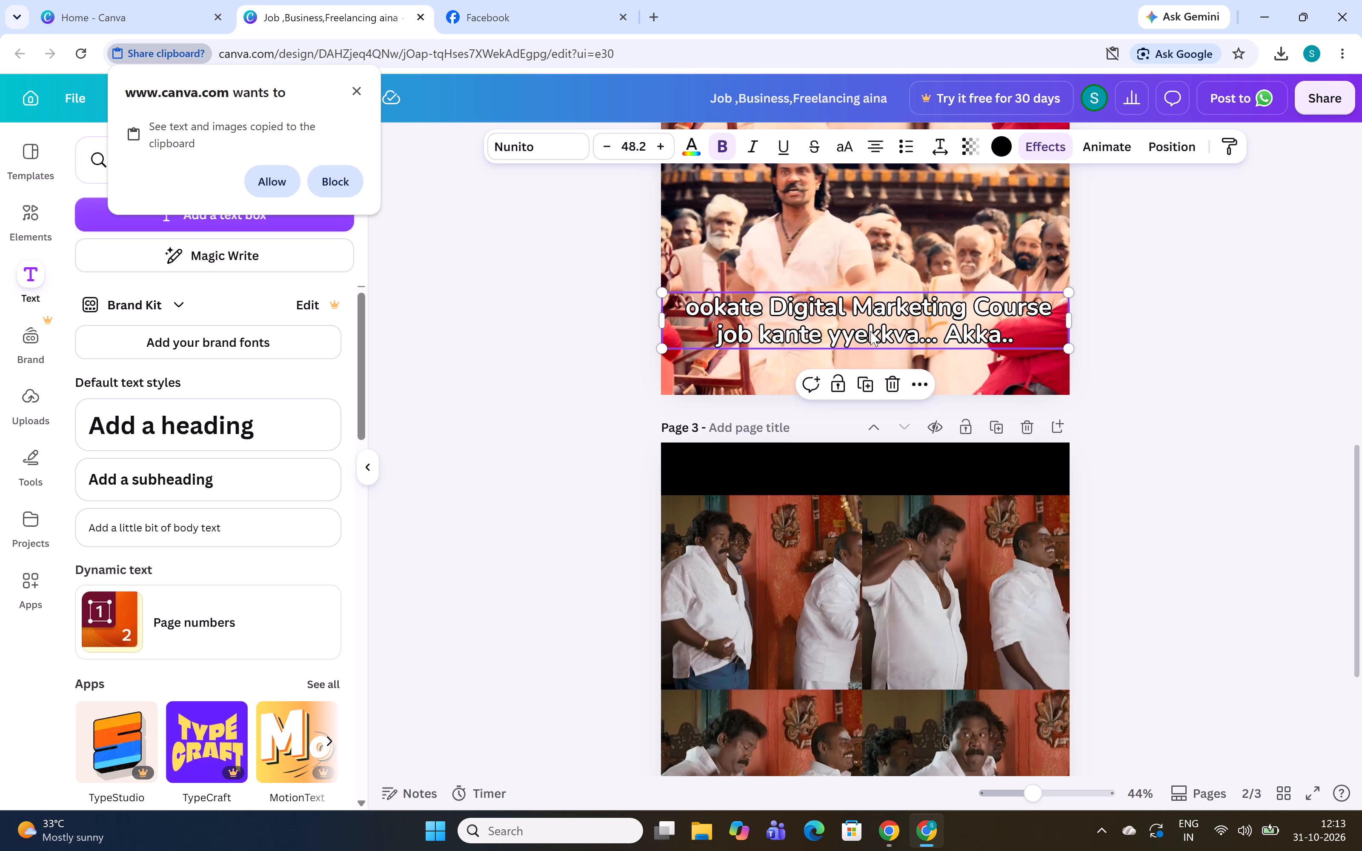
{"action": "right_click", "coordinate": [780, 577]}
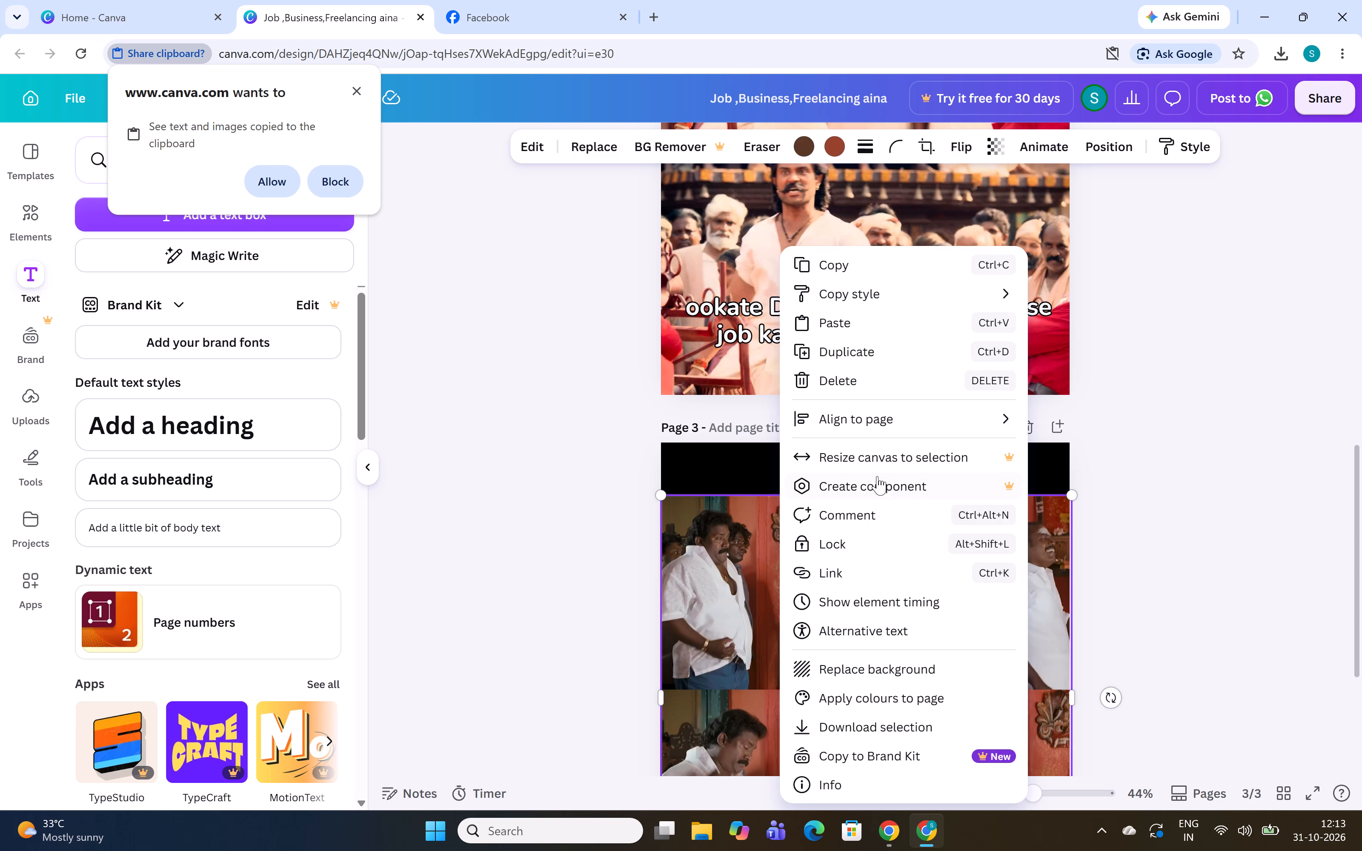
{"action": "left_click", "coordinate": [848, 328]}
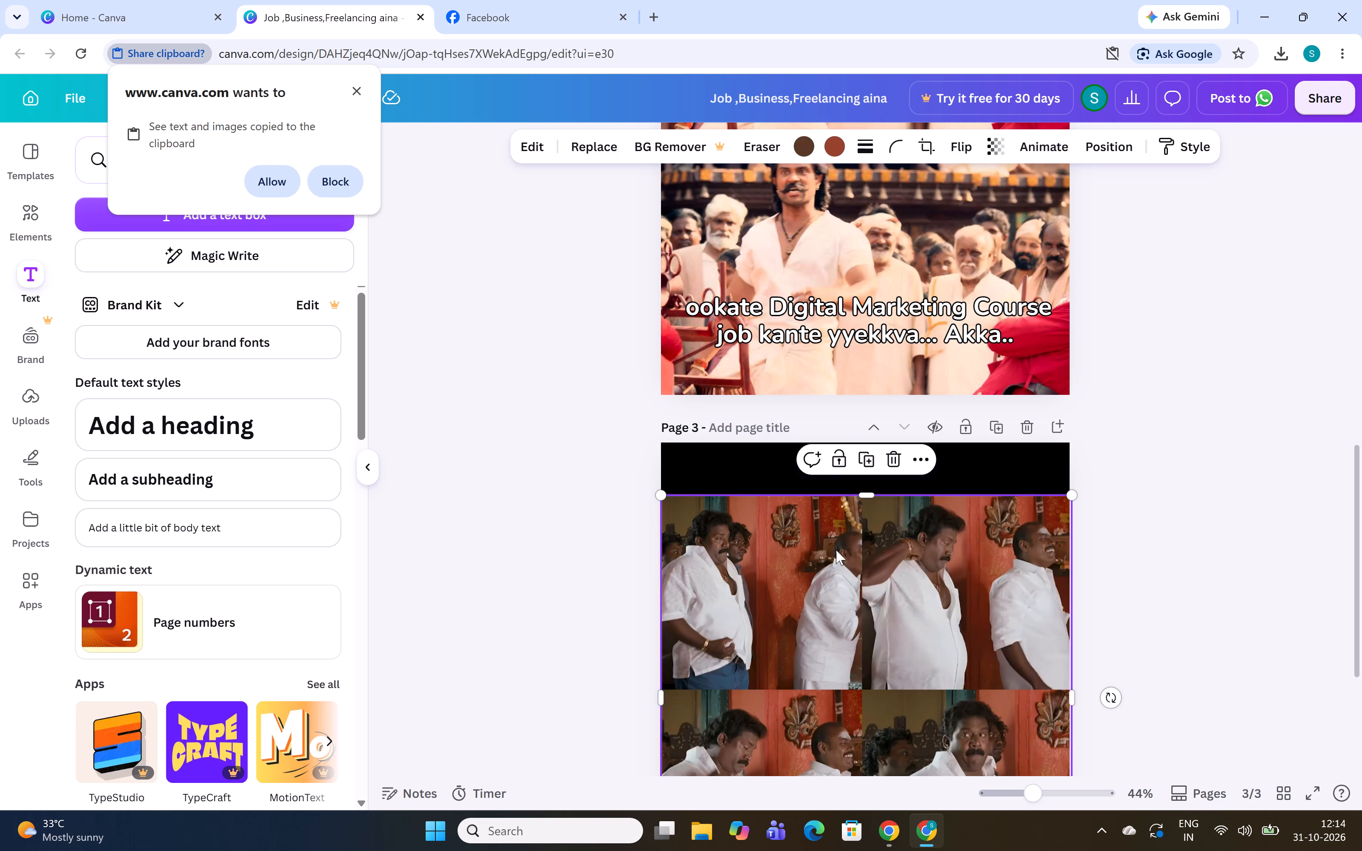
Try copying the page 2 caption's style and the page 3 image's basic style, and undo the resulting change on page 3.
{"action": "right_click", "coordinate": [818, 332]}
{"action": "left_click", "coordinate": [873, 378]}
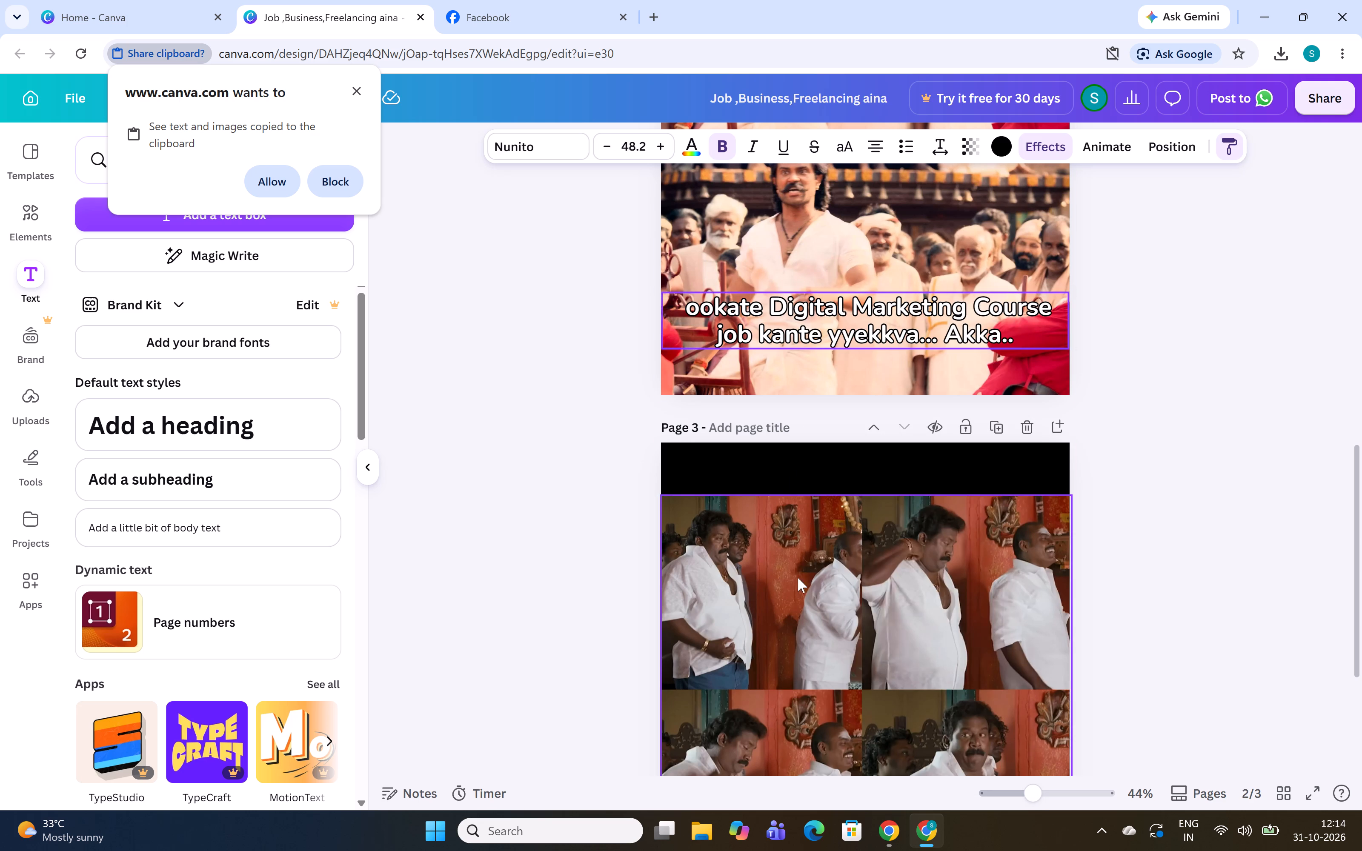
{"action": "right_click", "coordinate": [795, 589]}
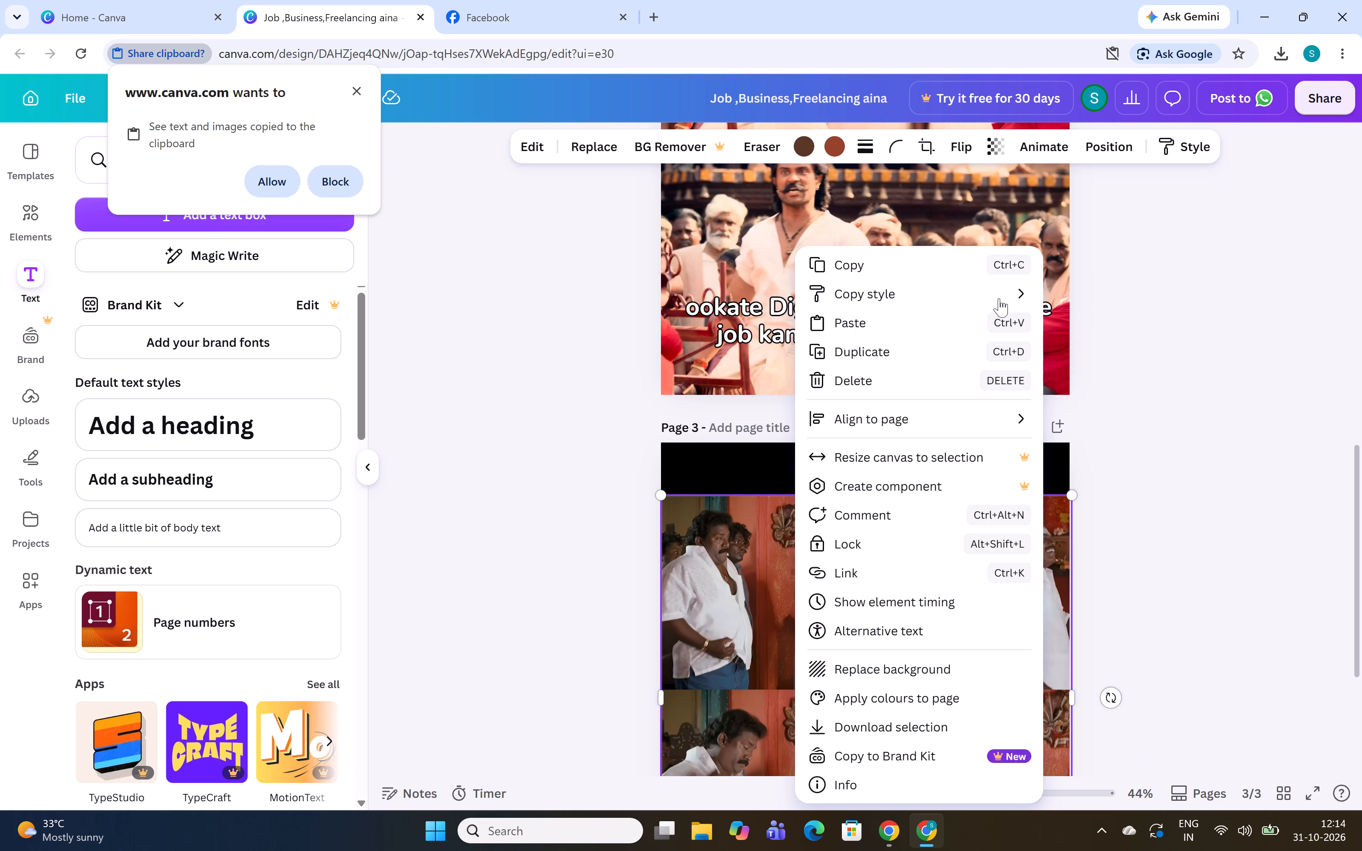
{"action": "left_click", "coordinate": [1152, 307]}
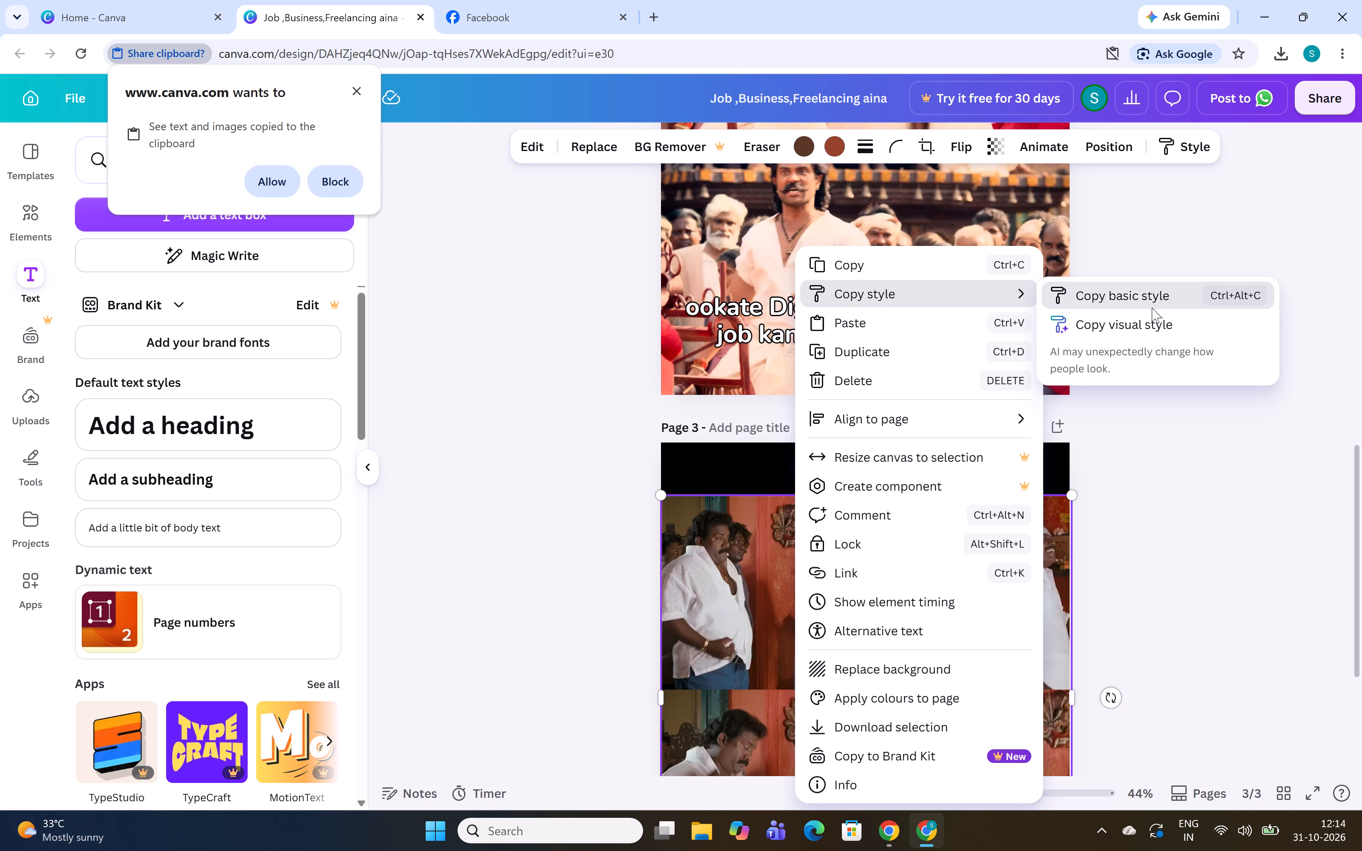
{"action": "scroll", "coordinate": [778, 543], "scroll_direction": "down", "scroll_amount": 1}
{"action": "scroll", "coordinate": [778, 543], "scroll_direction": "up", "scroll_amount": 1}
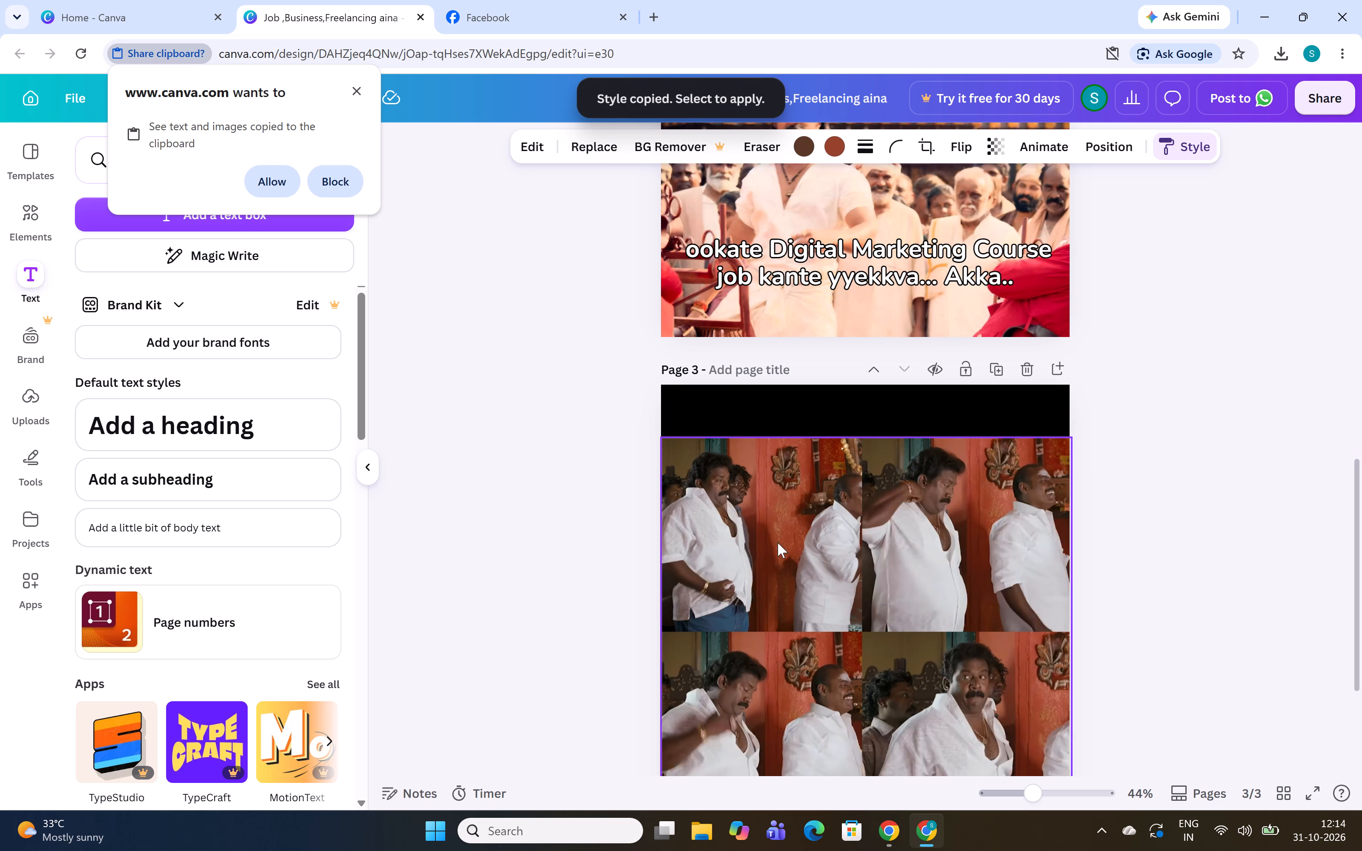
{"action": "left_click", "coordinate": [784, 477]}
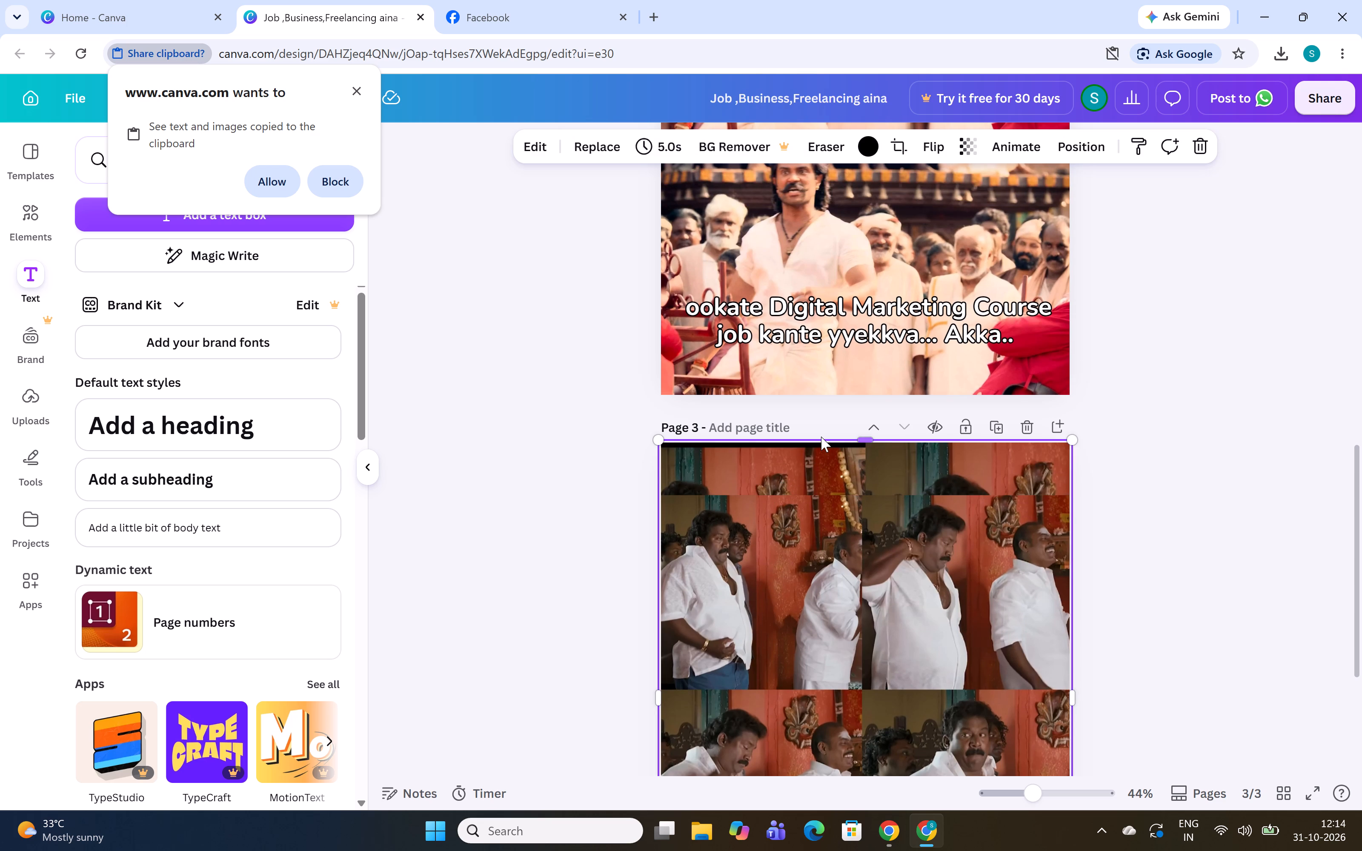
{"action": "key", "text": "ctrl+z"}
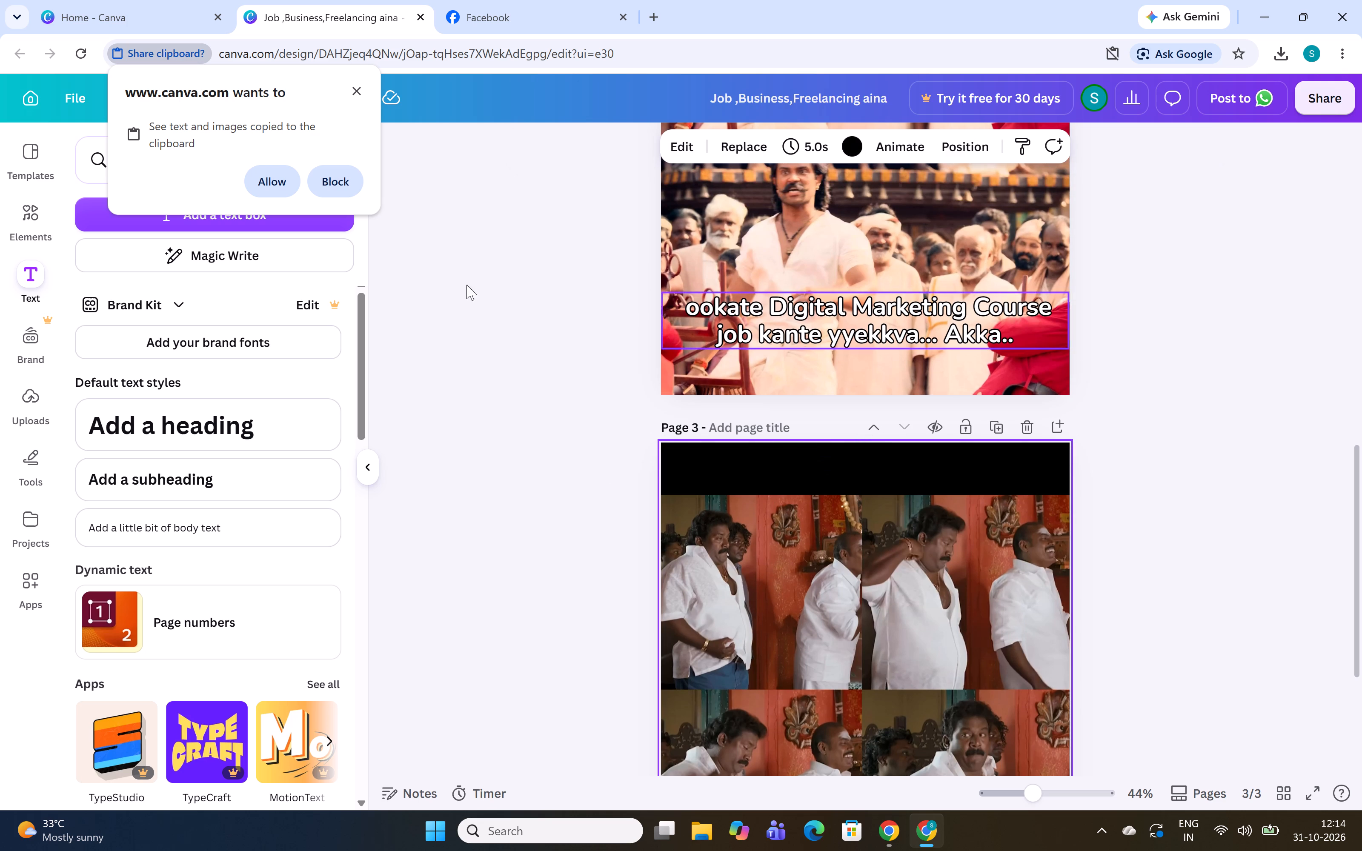
Dismiss the copy-and-paste notice and the clipboard access request.
{"action": "left_click", "coordinate": [358, 91]}
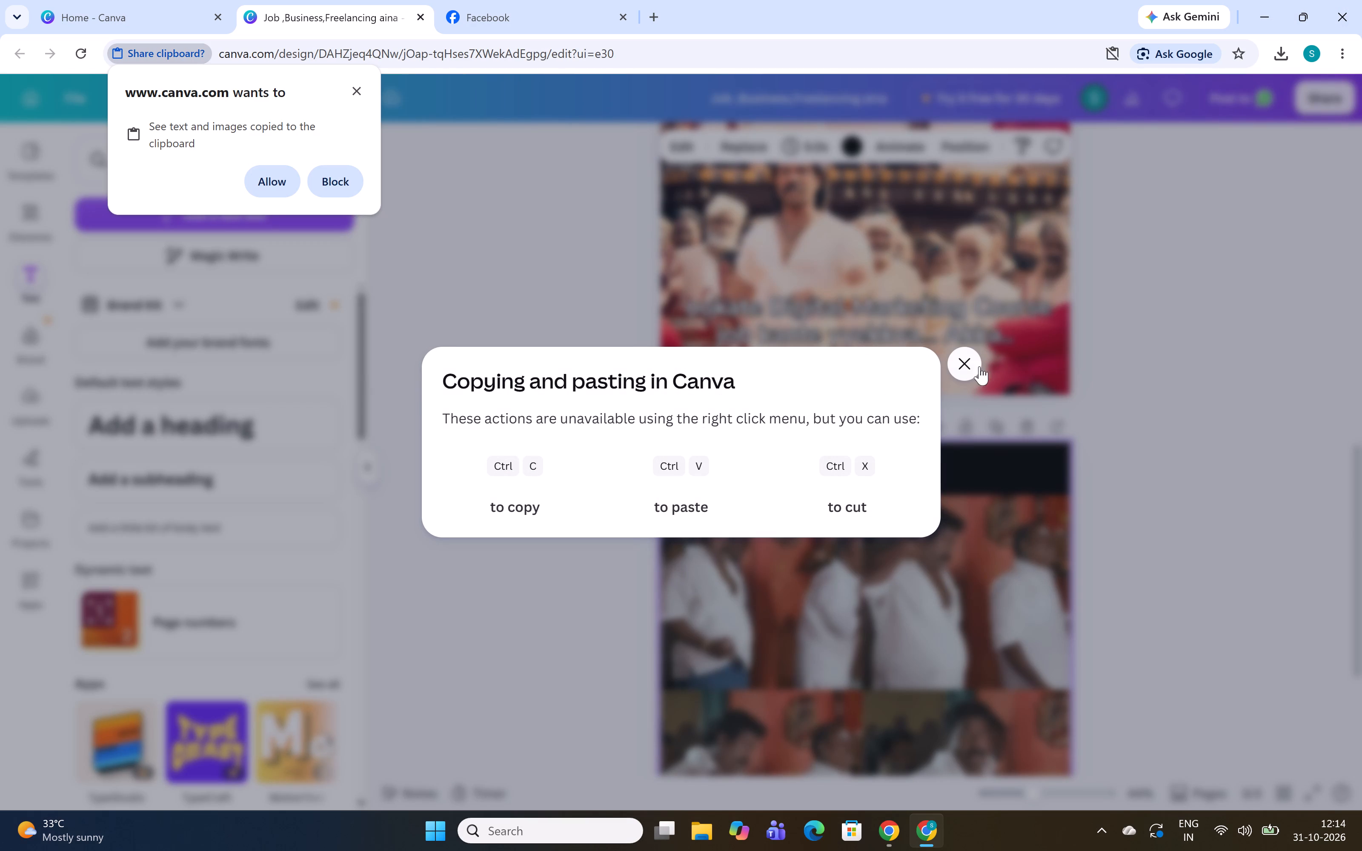
{"action": "left_click", "coordinate": [958, 363]}
{"action": "left_click", "coordinate": [356, 87]}
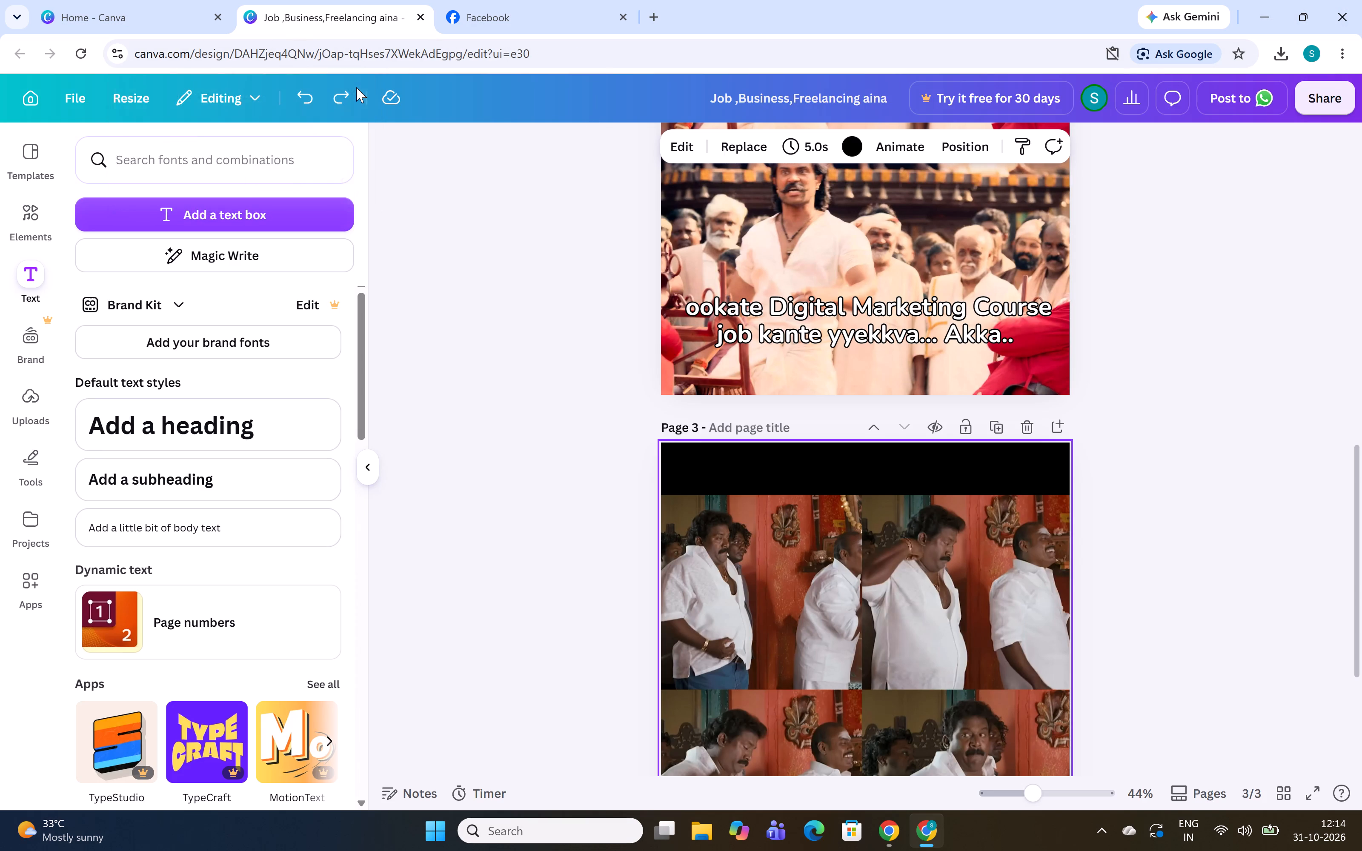
Switch to the Day 32 Canva memes course video, resume playback and go back to the part where the page 4 caption is typed.
{"action": "key", "text": "alt+Tab"}
{"action": "left_click", "coordinate": [818, 423]}
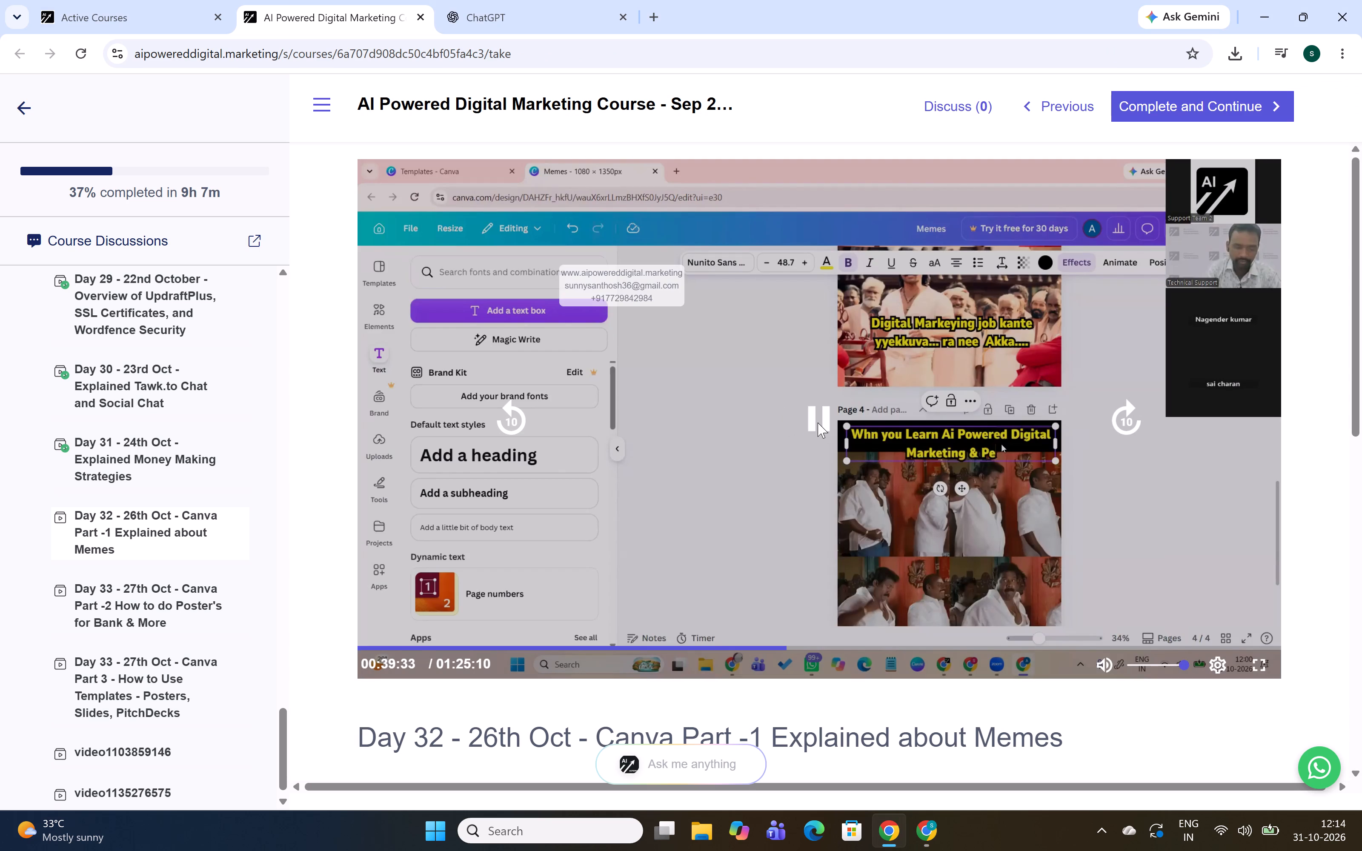
{"action": "key", "text": "Left"}
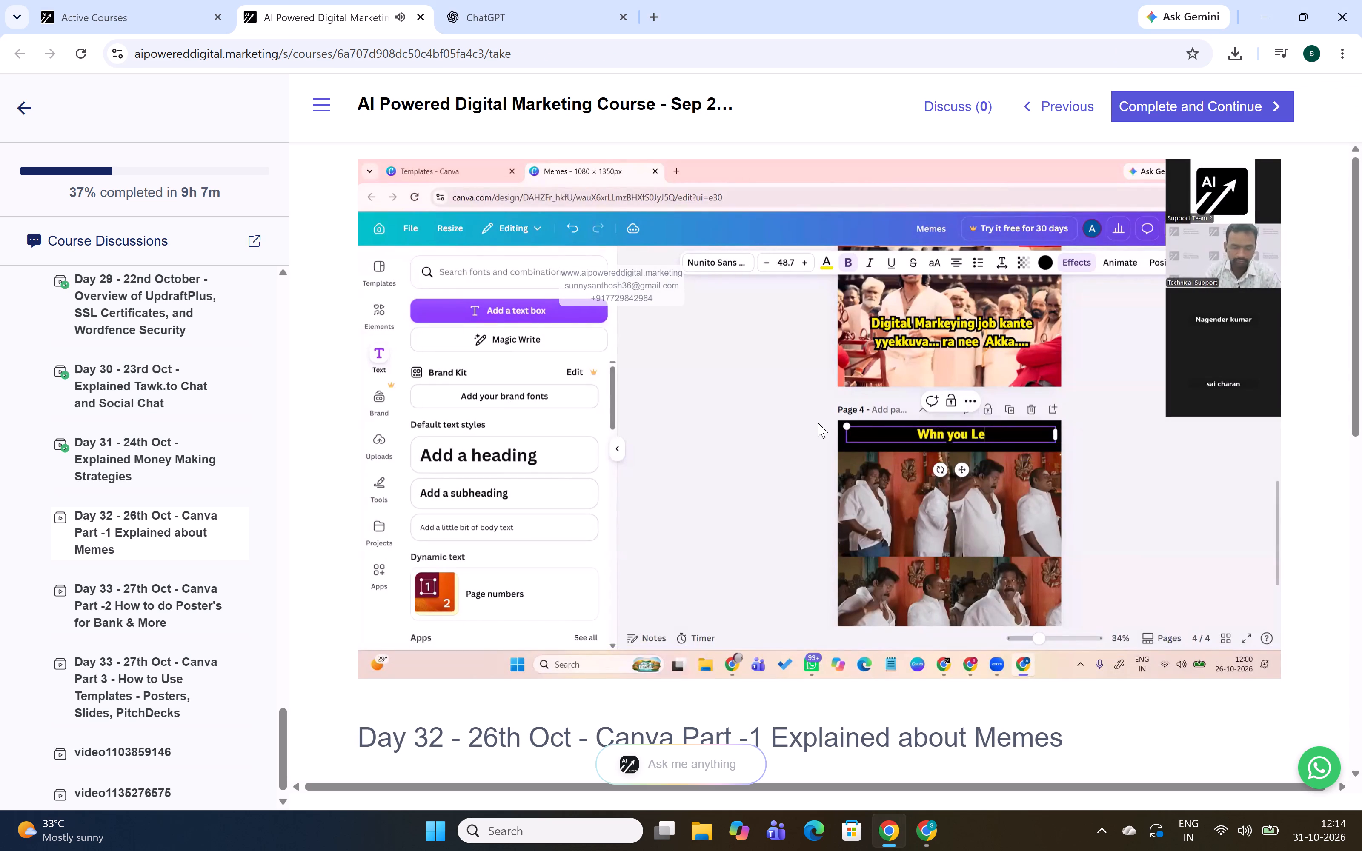
Rewind the course video to the part where the copied caption is placed on page 4, and pause it.
{"action": "key", "text": "Left"}
{"action": "key", "text": "Left"}
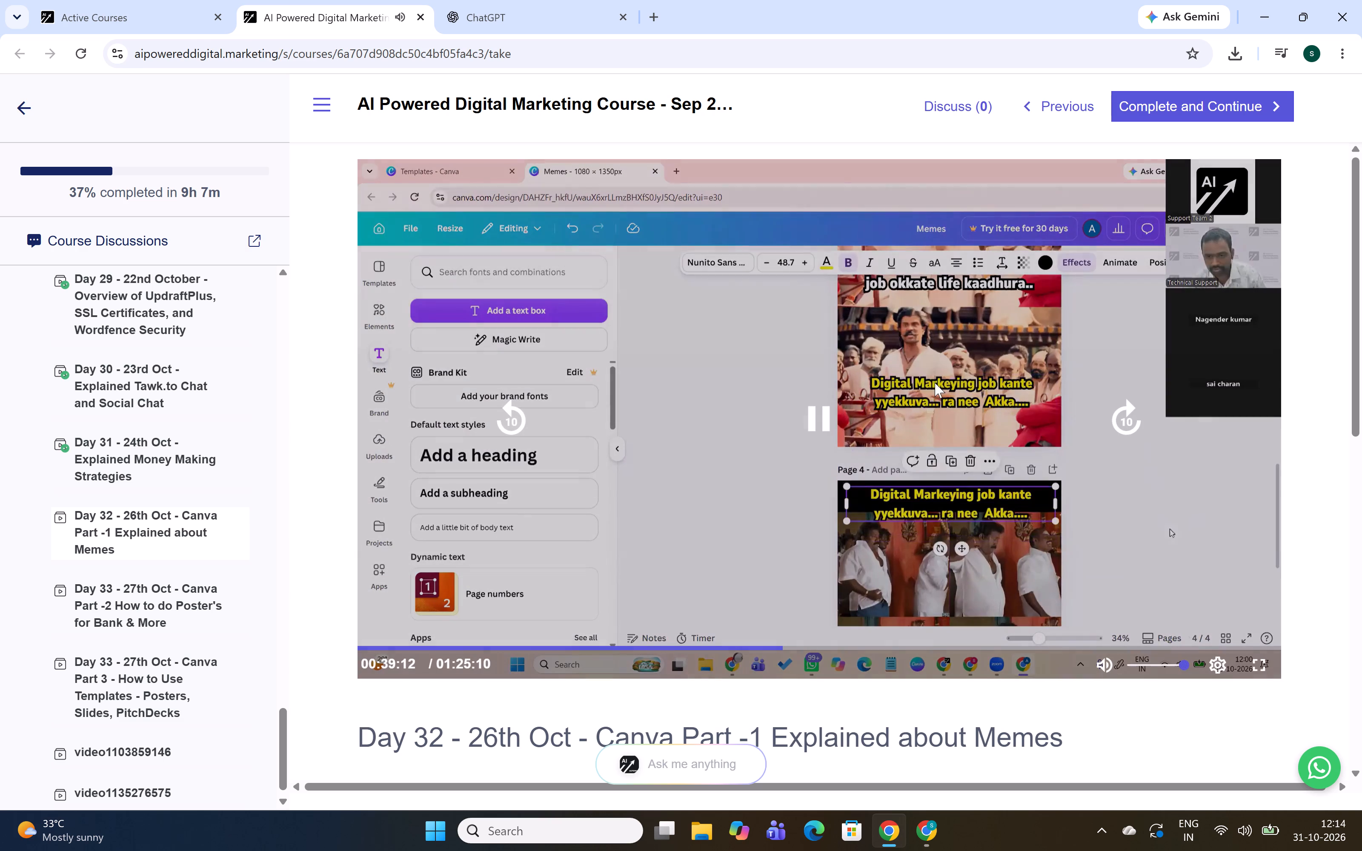
{"action": "key", "text": "space"}
Switch to the Canva meme design and set both yellow-highlighted captions on page 1 to Nunito Bold.
{"action": "key", "text": "alt+Tab"}
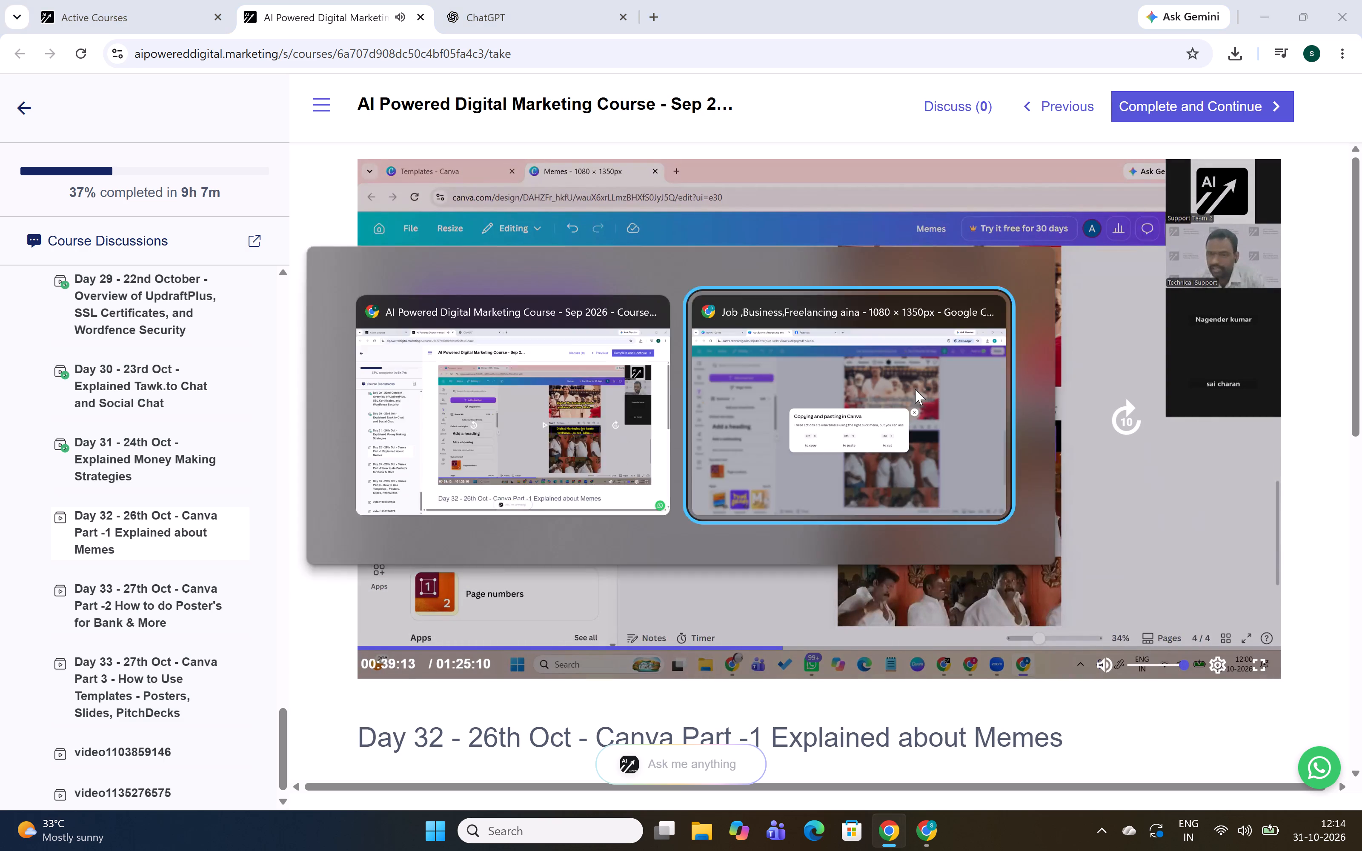
{"action": "left_click", "coordinate": [978, 362]}
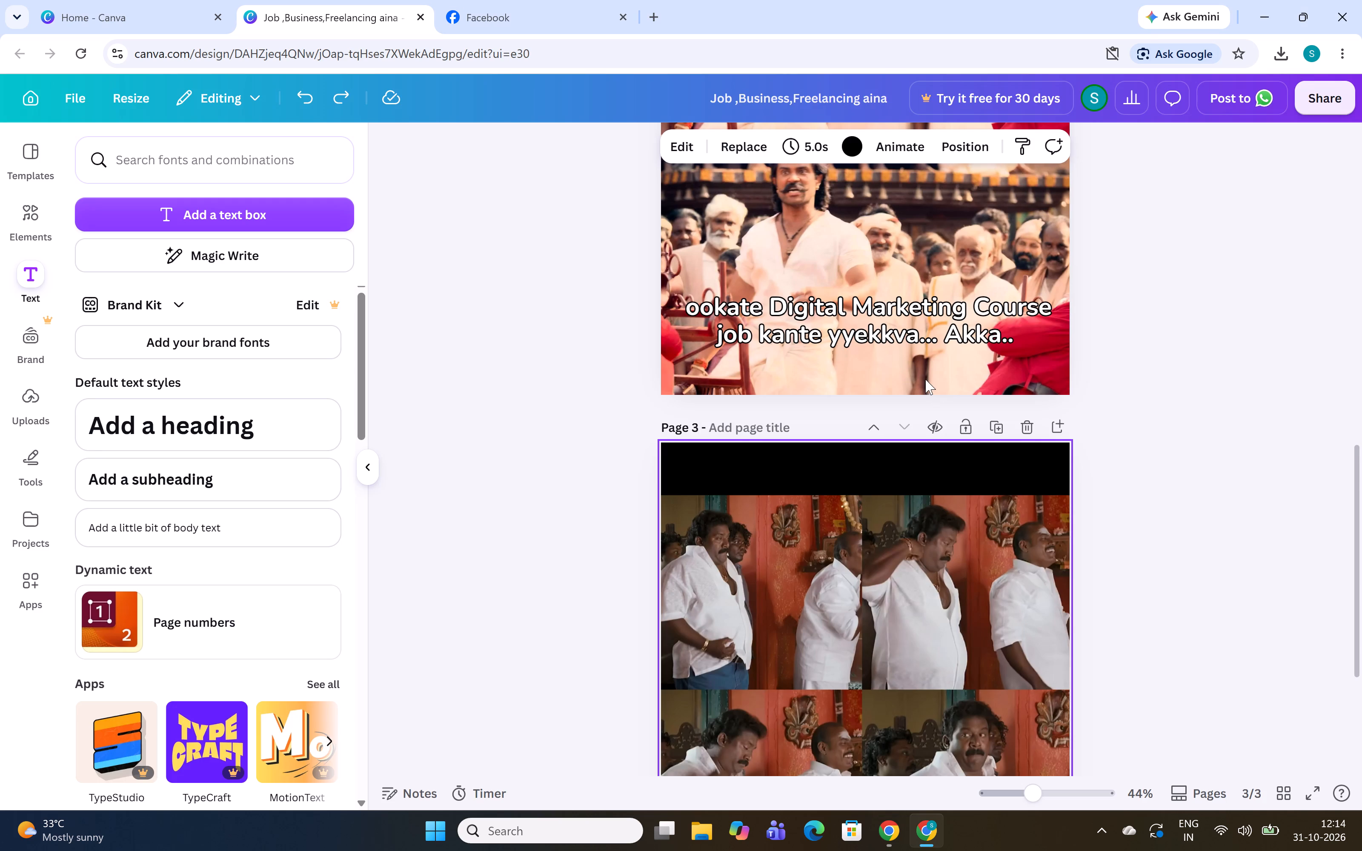
{"action": "scroll", "coordinate": [925, 379], "scroll_direction": "up", "scroll_amount": 2}
{"action": "scroll", "coordinate": [925, 379], "scroll_direction": "down", "scroll_amount": 1}
{"action": "scroll", "coordinate": [925, 379], "scroll_direction": "up", "scroll_amount": 7}
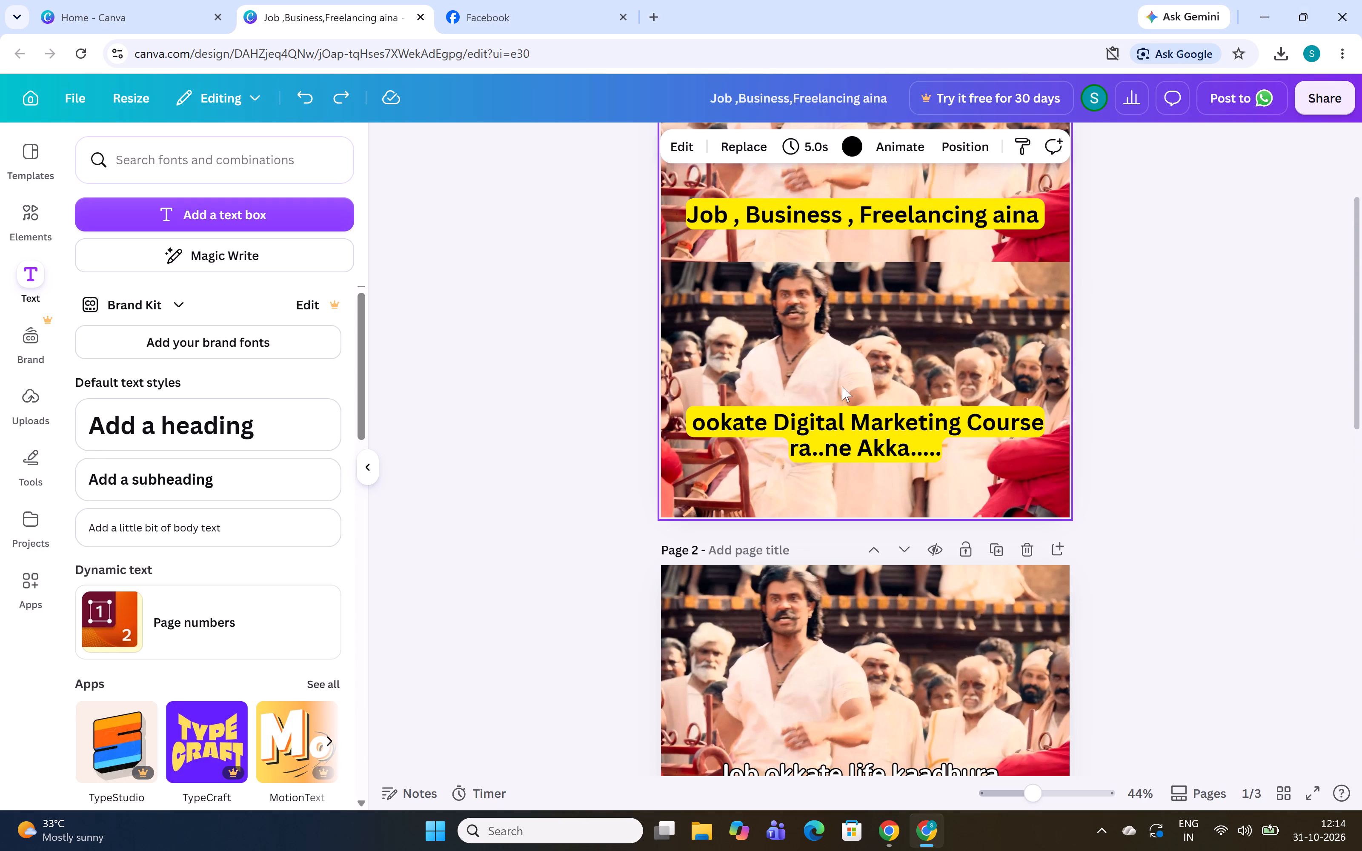
{"action": "left_click", "coordinate": [833, 432]}
{"action": "left_click", "coordinate": [518, 146]}
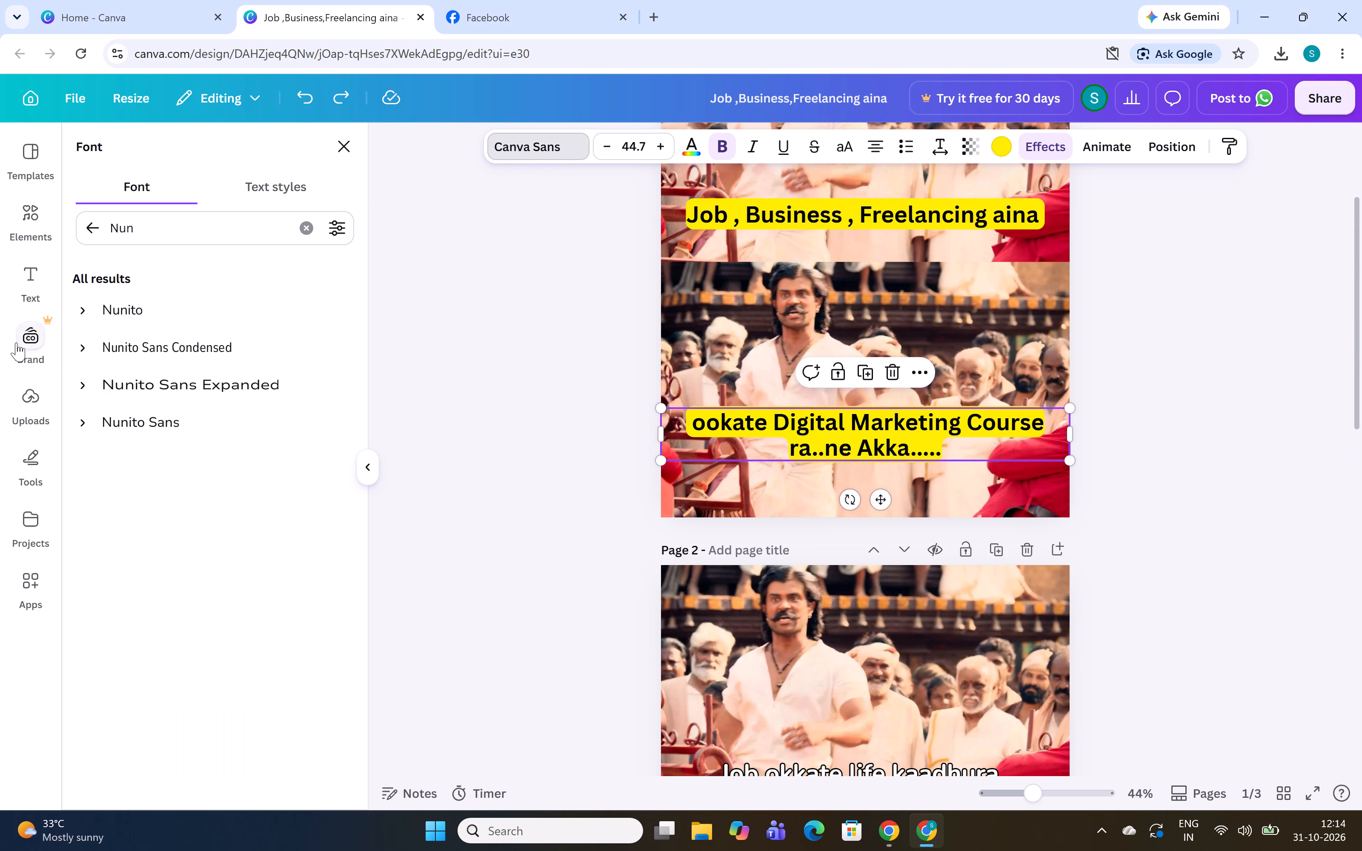
{"action": "left_click", "coordinate": [82, 314]}
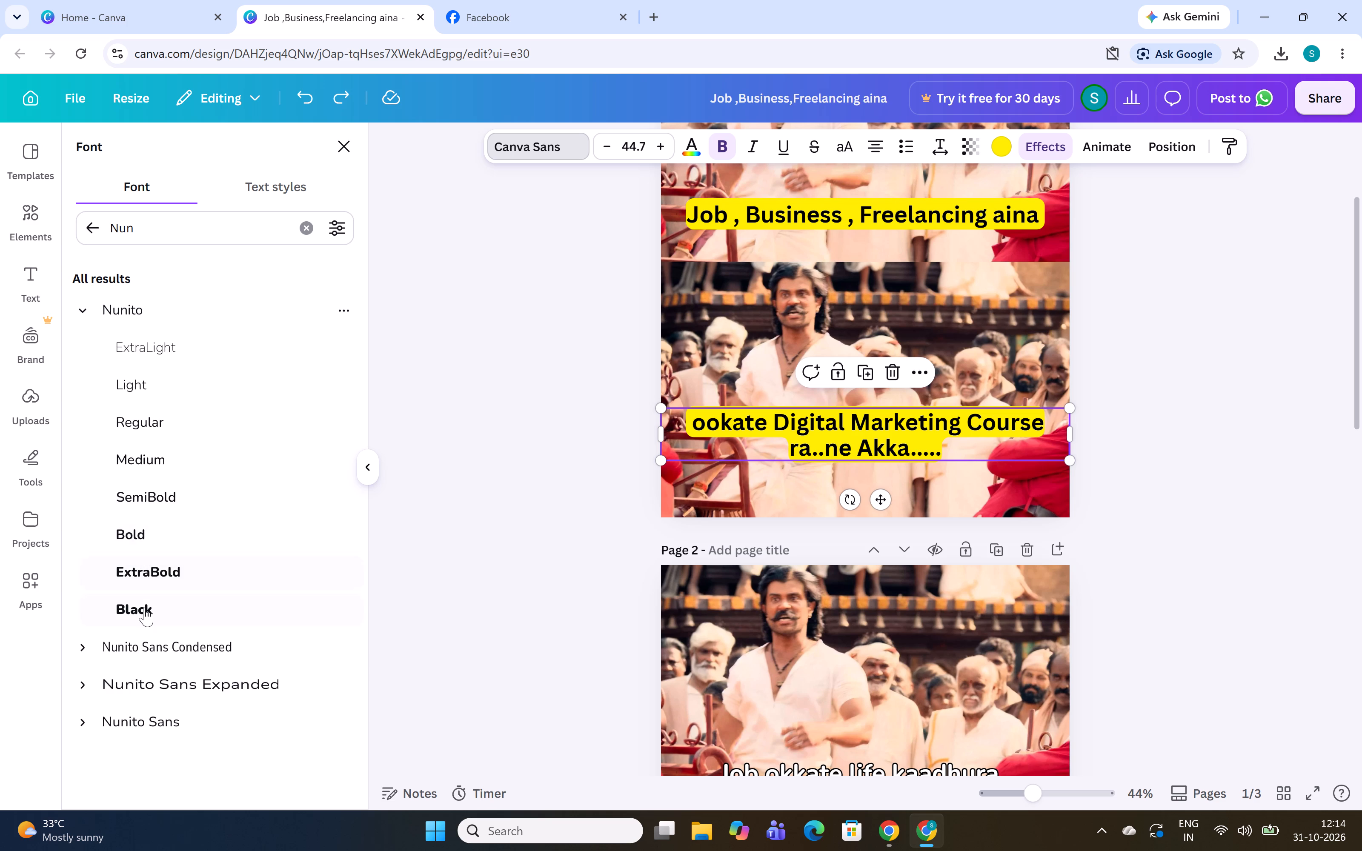
{"action": "left_click", "coordinate": [143, 541]}
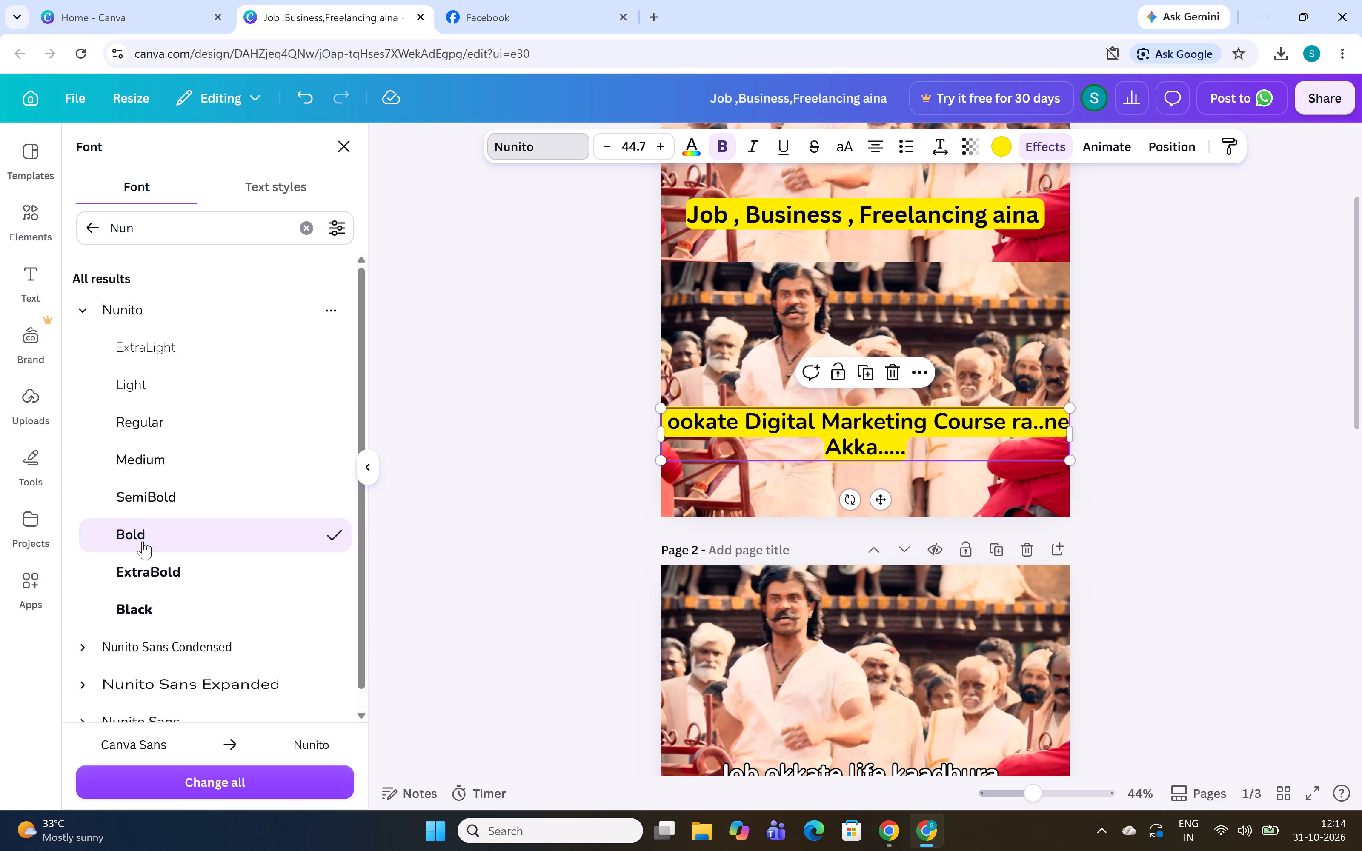
{"action": "left_click", "coordinate": [744, 224]}
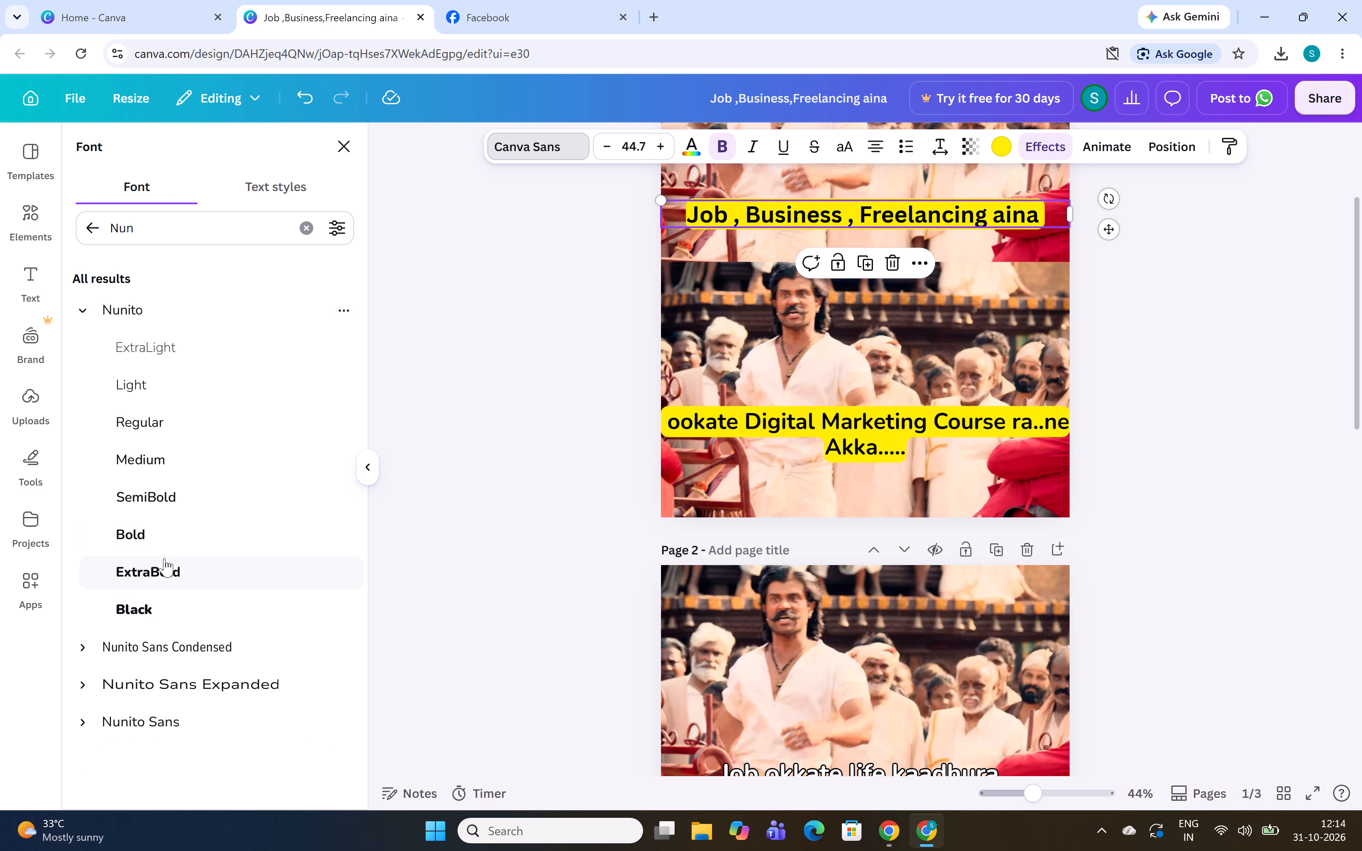
{"action": "left_click", "coordinate": [163, 534]}
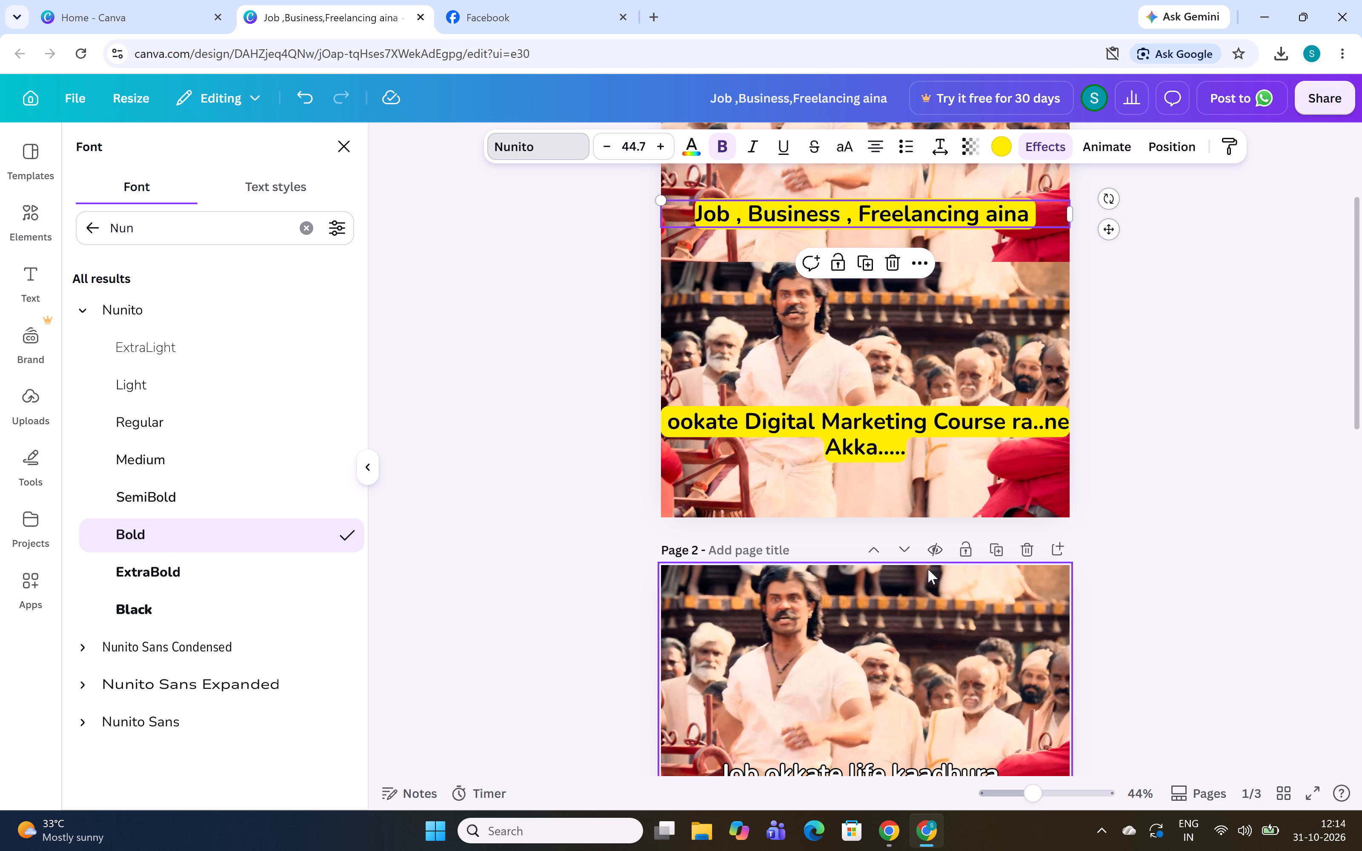
Copy page 1's lower yellow caption onto page 3, widen its box to about 1,082, and place it over the black band above the image.
{"action": "left_click", "coordinate": [826, 421]}
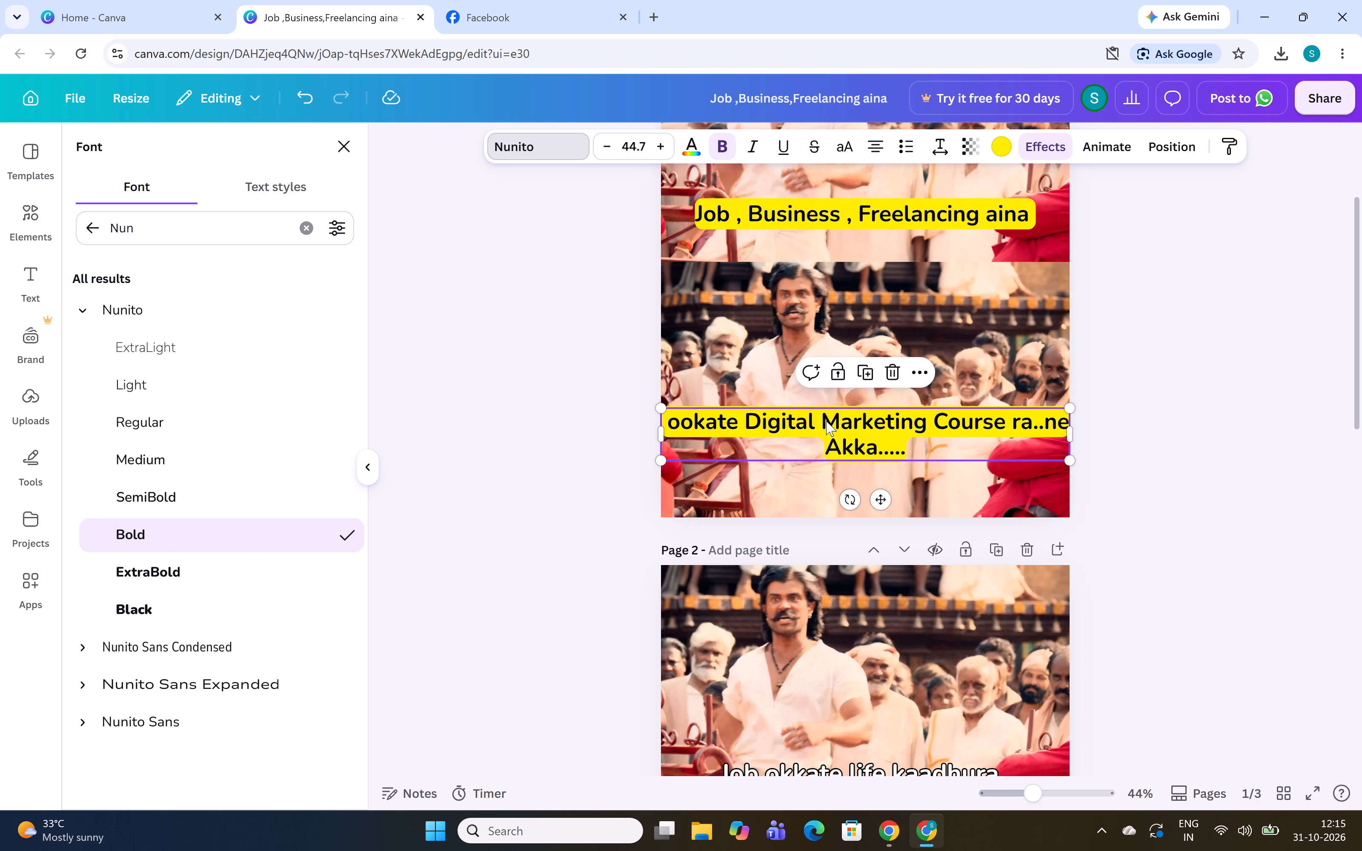
{"action": "key", "text": "ctrl+c"}
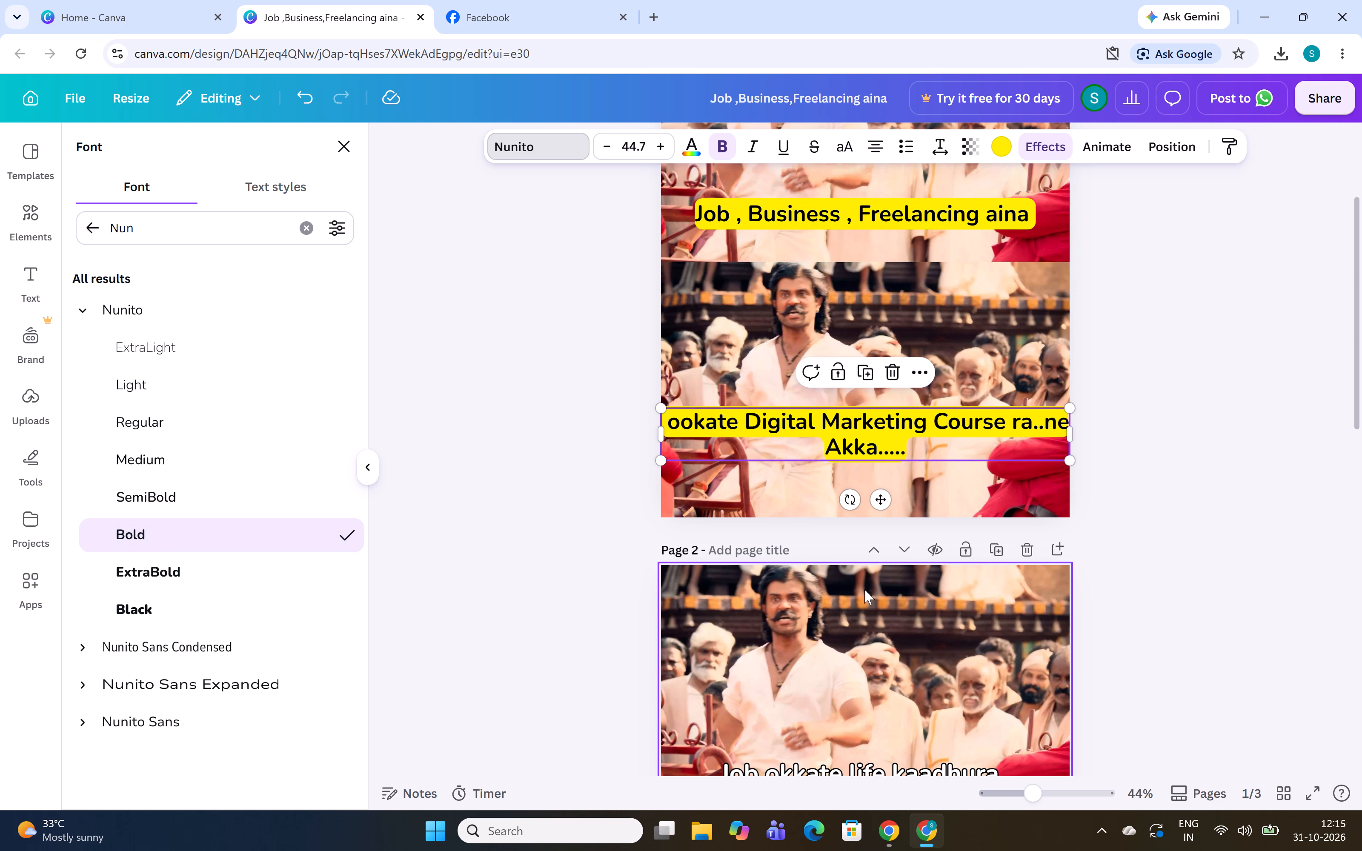
{"action": "scroll", "coordinate": [864, 585], "scroll_direction": "down", "scroll_amount": 8}
{"action": "scroll", "coordinate": [867, 576], "scroll_direction": "up", "scroll_amount": 1}
{"action": "scroll", "coordinate": [867, 576], "scroll_direction": "down", "scroll_amount": 1}
{"action": "scroll", "coordinate": [867, 576], "scroll_direction": "up", "scroll_amount": 1}
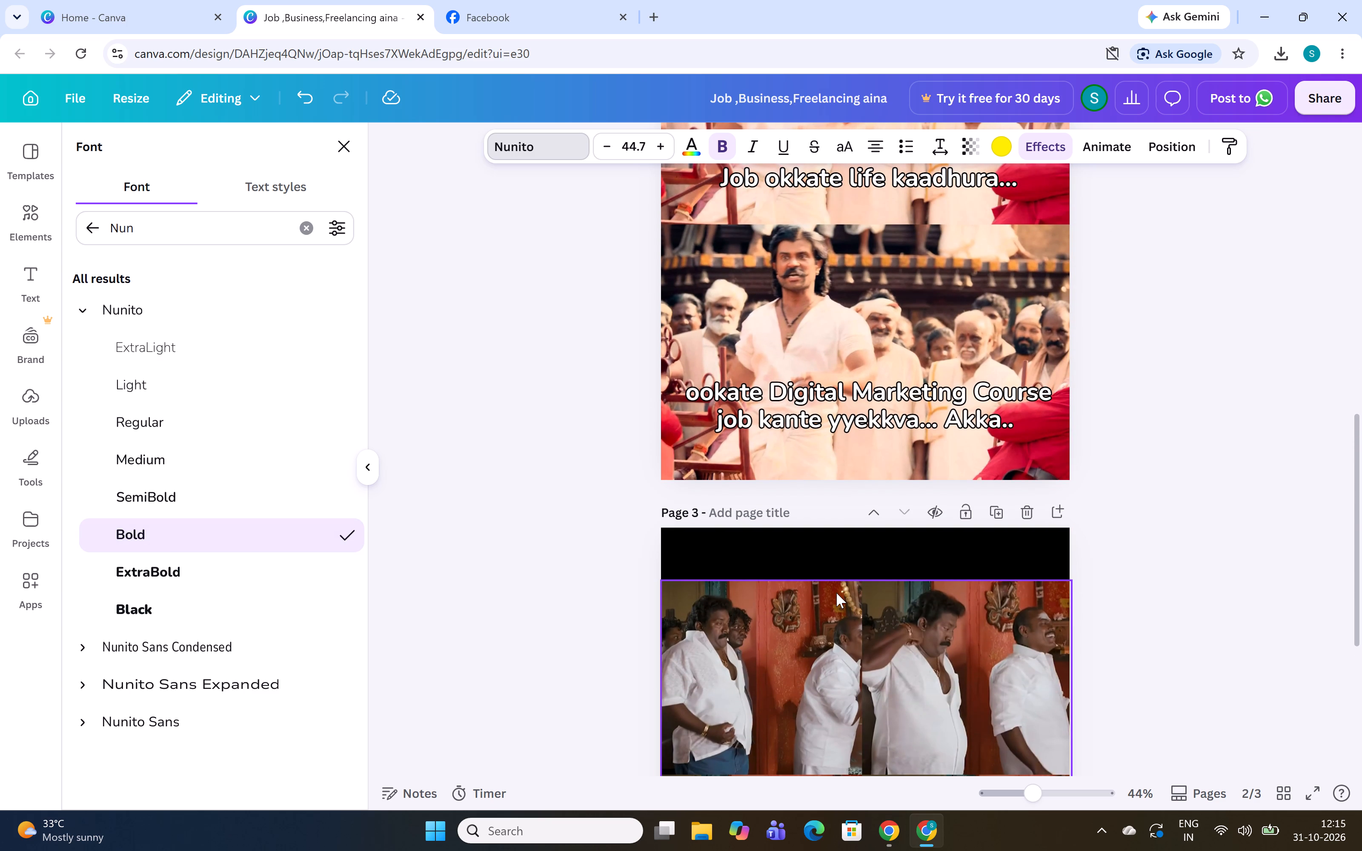
{"action": "key", "text": "ctrl+v"}
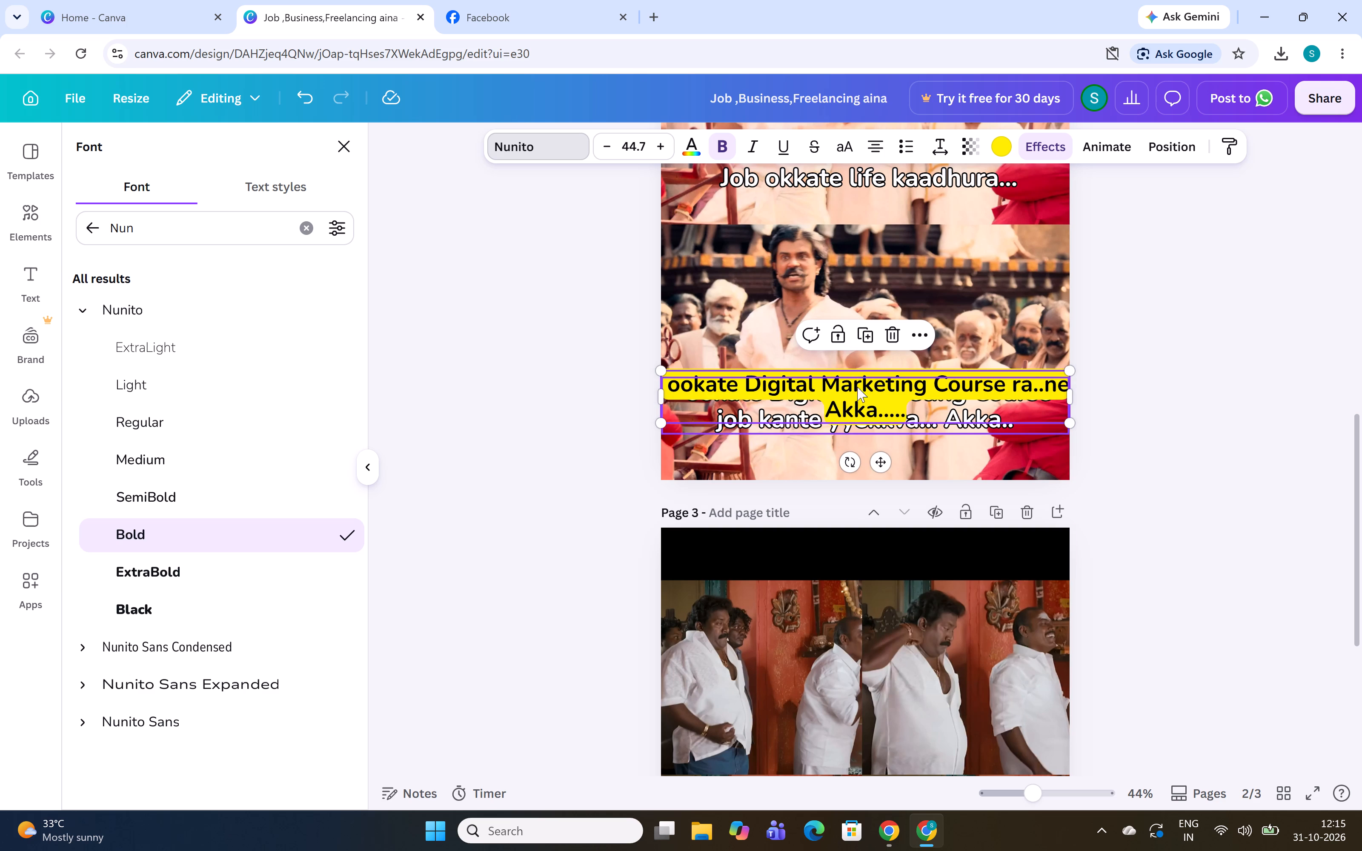
{"action": "left_click_drag", "start_coordinate": [847, 389], "coordinate": [849, 541]}
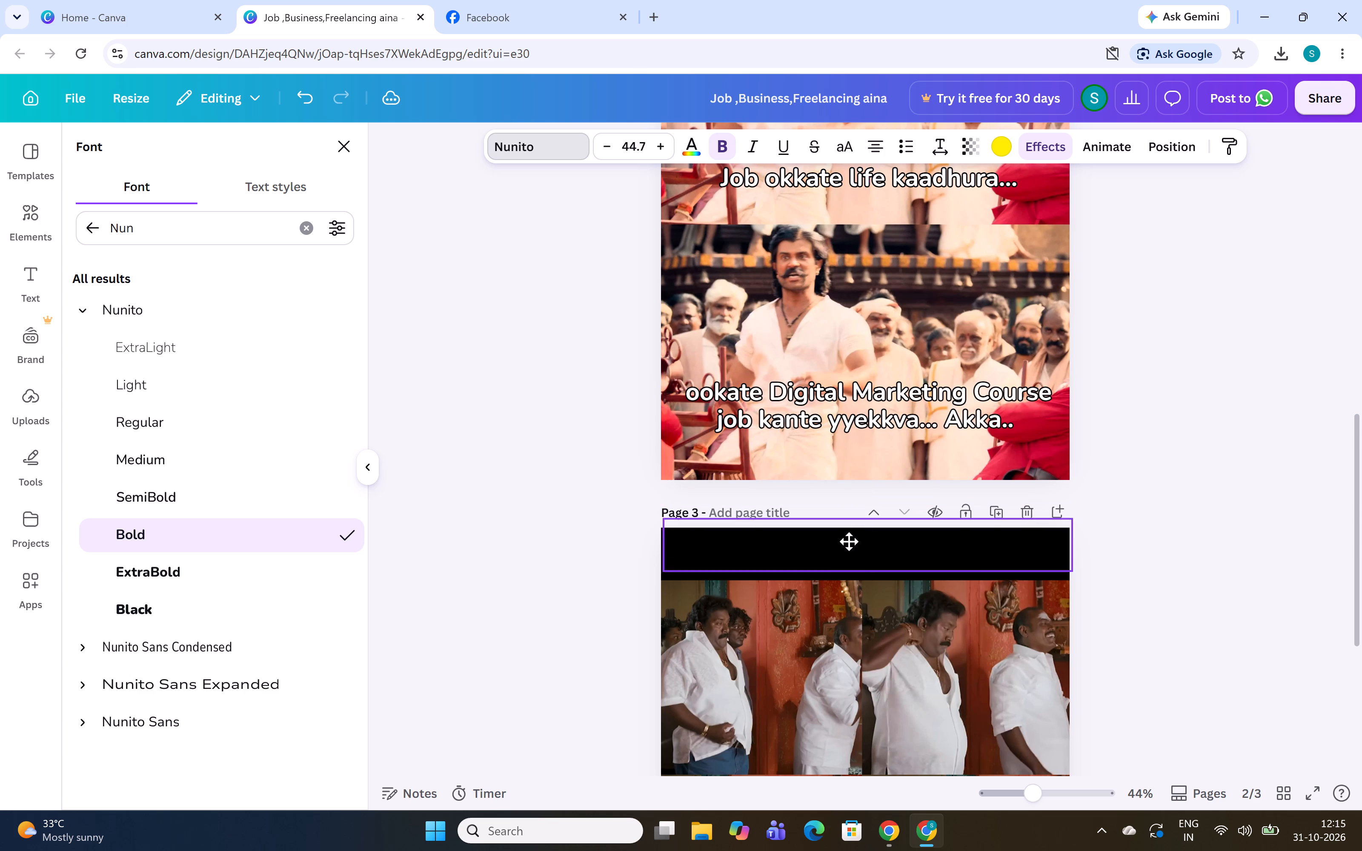
{"action": "left_click_drag", "start_coordinate": [849, 541], "coordinate": [844, 619]}
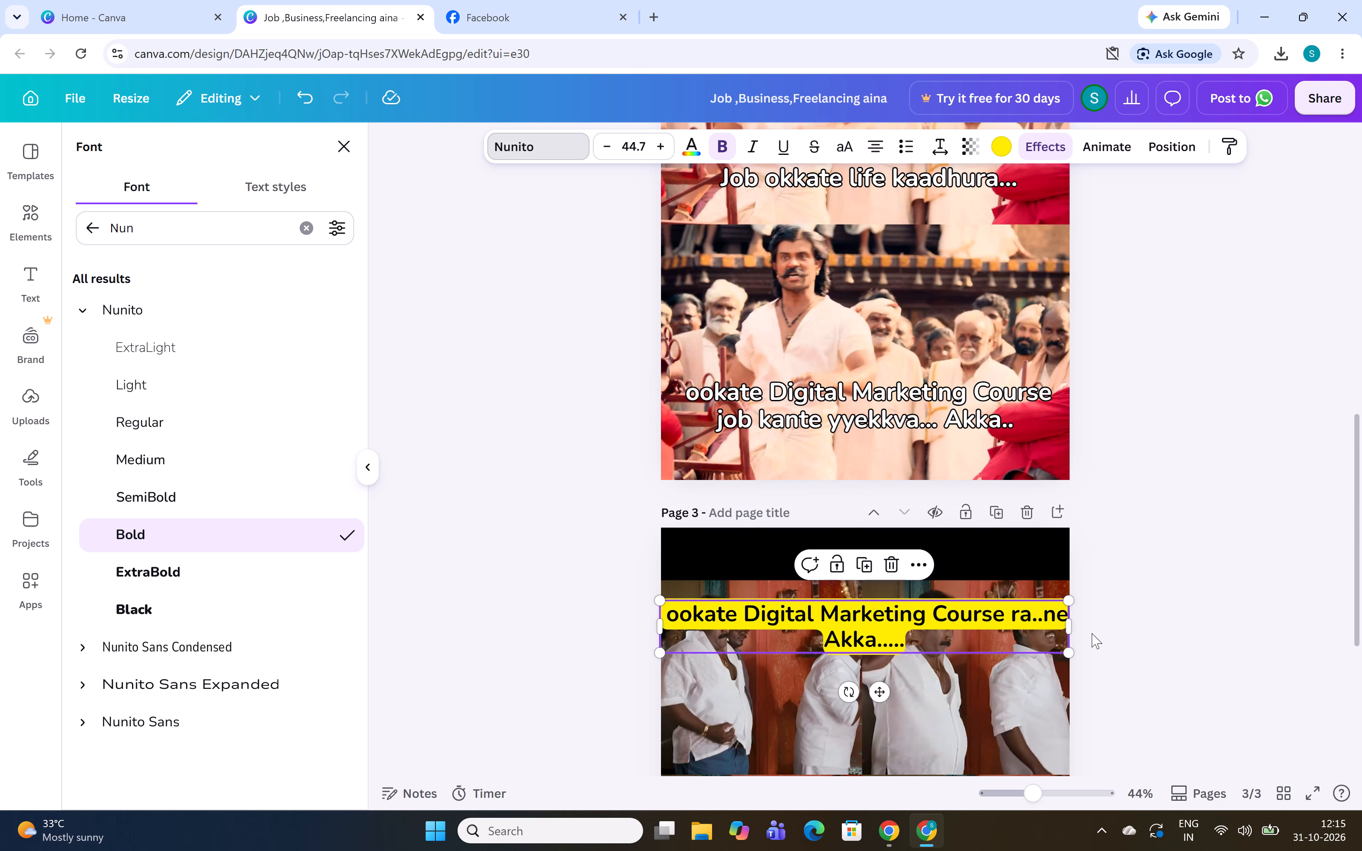
{"action": "left_click_drag", "start_coordinate": [1070, 628], "coordinate": [1073, 633]}
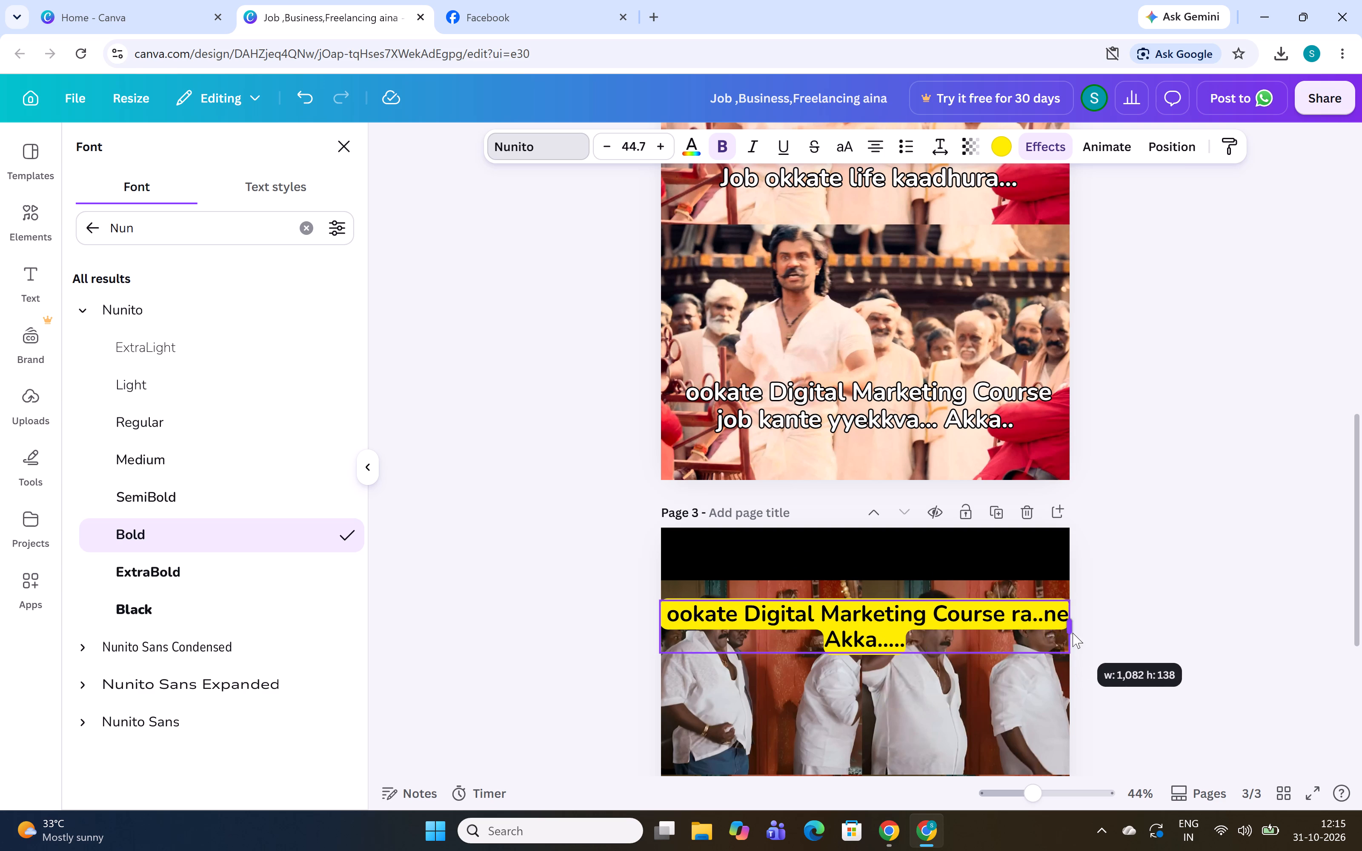
{"action": "left_click_drag", "start_coordinate": [1073, 633], "coordinate": [1072, 633]}
{"action": "left_click_drag", "start_coordinate": [911, 637], "coordinate": [910, 623]}
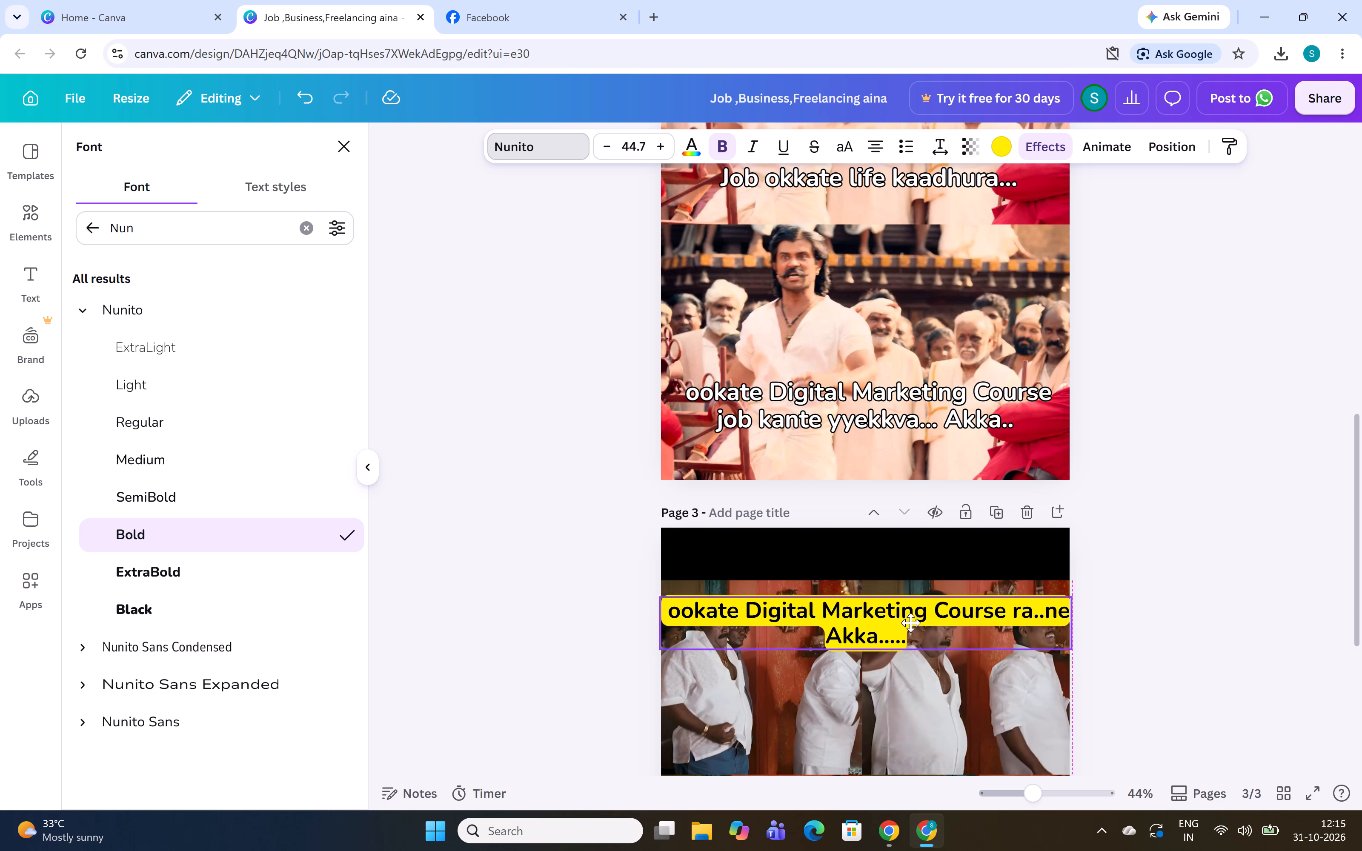
{"action": "left_click_drag", "start_coordinate": [910, 623], "coordinate": [907, 575]}
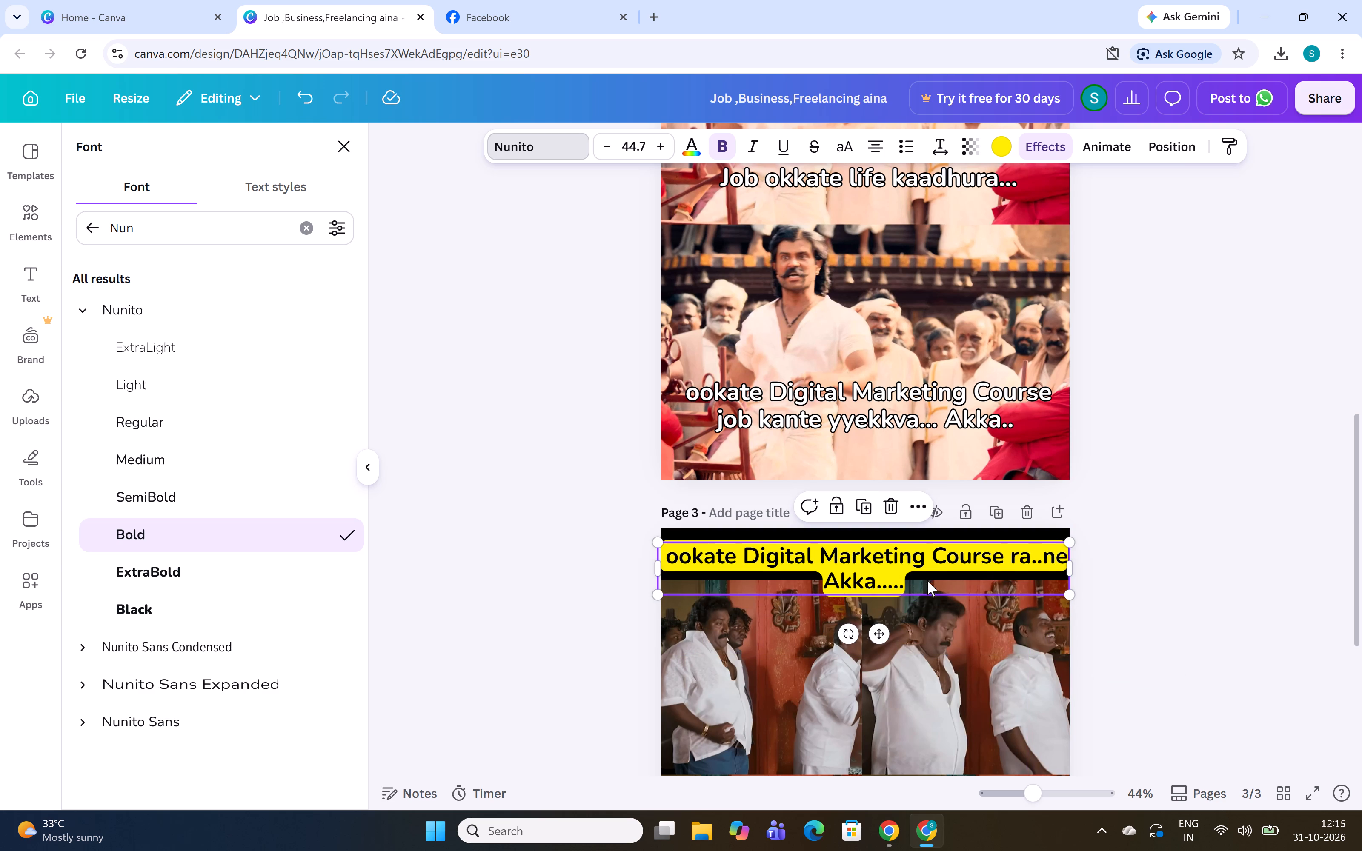
{"action": "left_click", "coordinate": [925, 582]}
{"action": "left_click", "coordinate": [898, 609]}
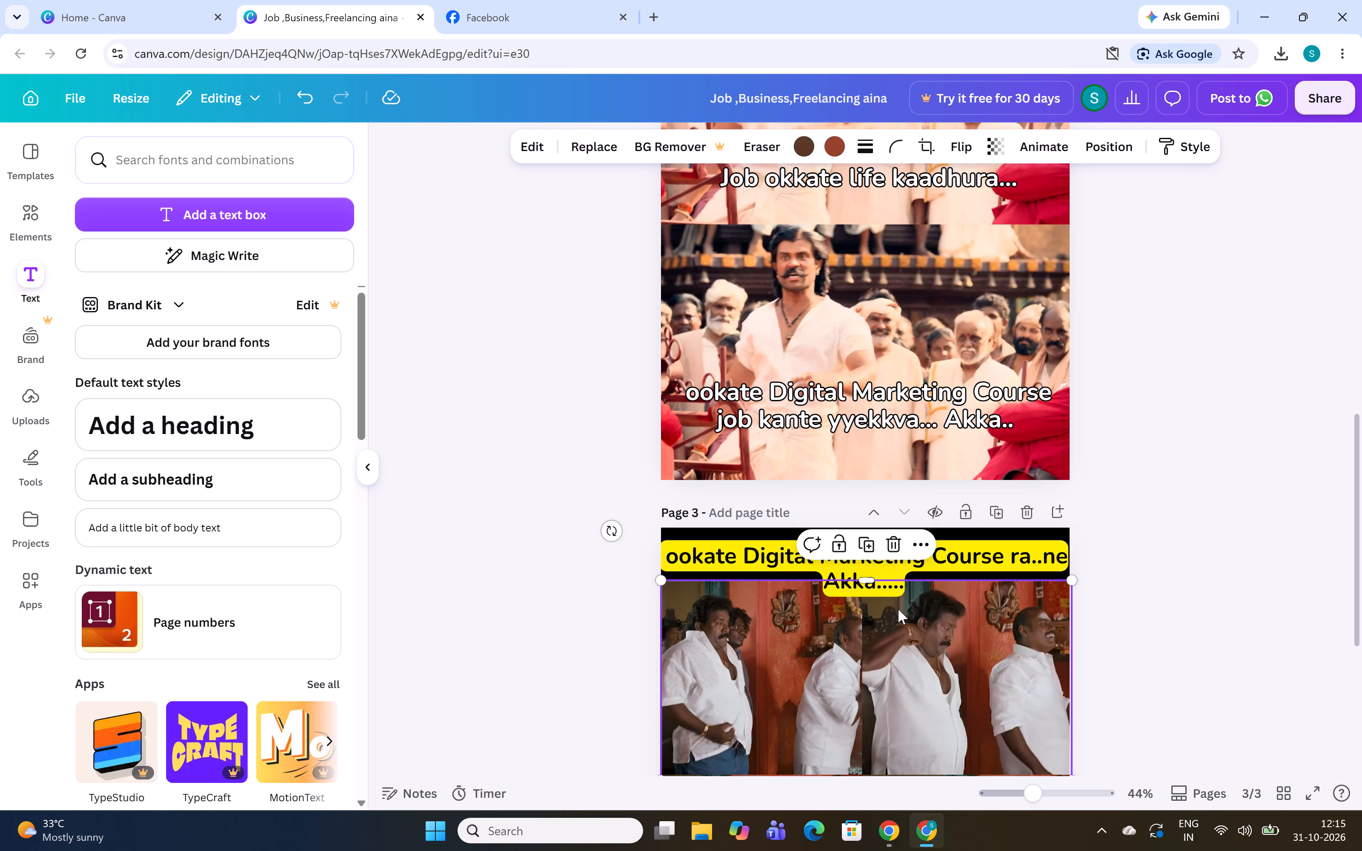
Delete all the text in the copied caption on page 3, keeping its text box open for editing.
{"action": "left_click", "coordinate": [909, 571]}
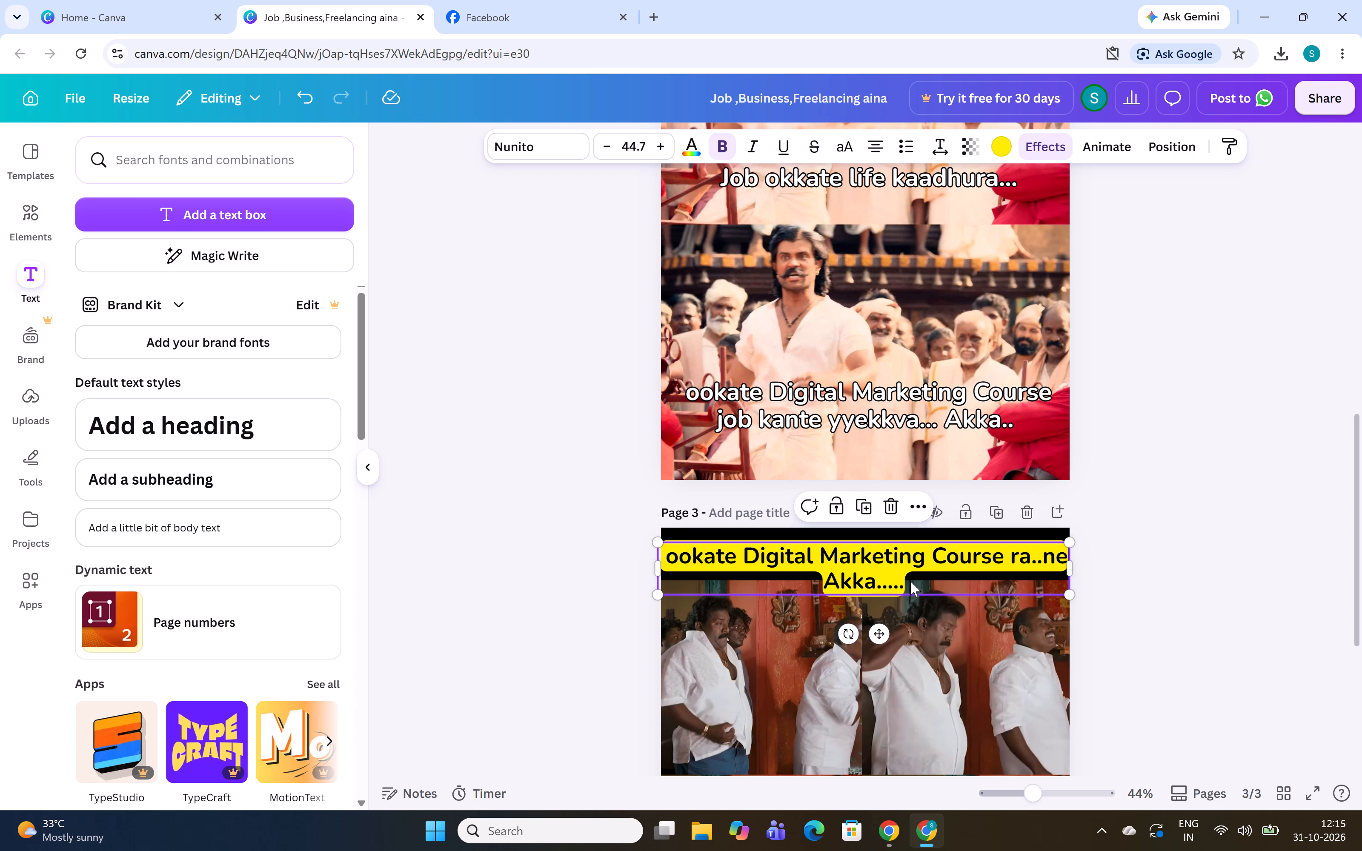
{"action": "left_click", "coordinate": [907, 584]}
{"action": "left_click", "coordinate": [904, 585]}
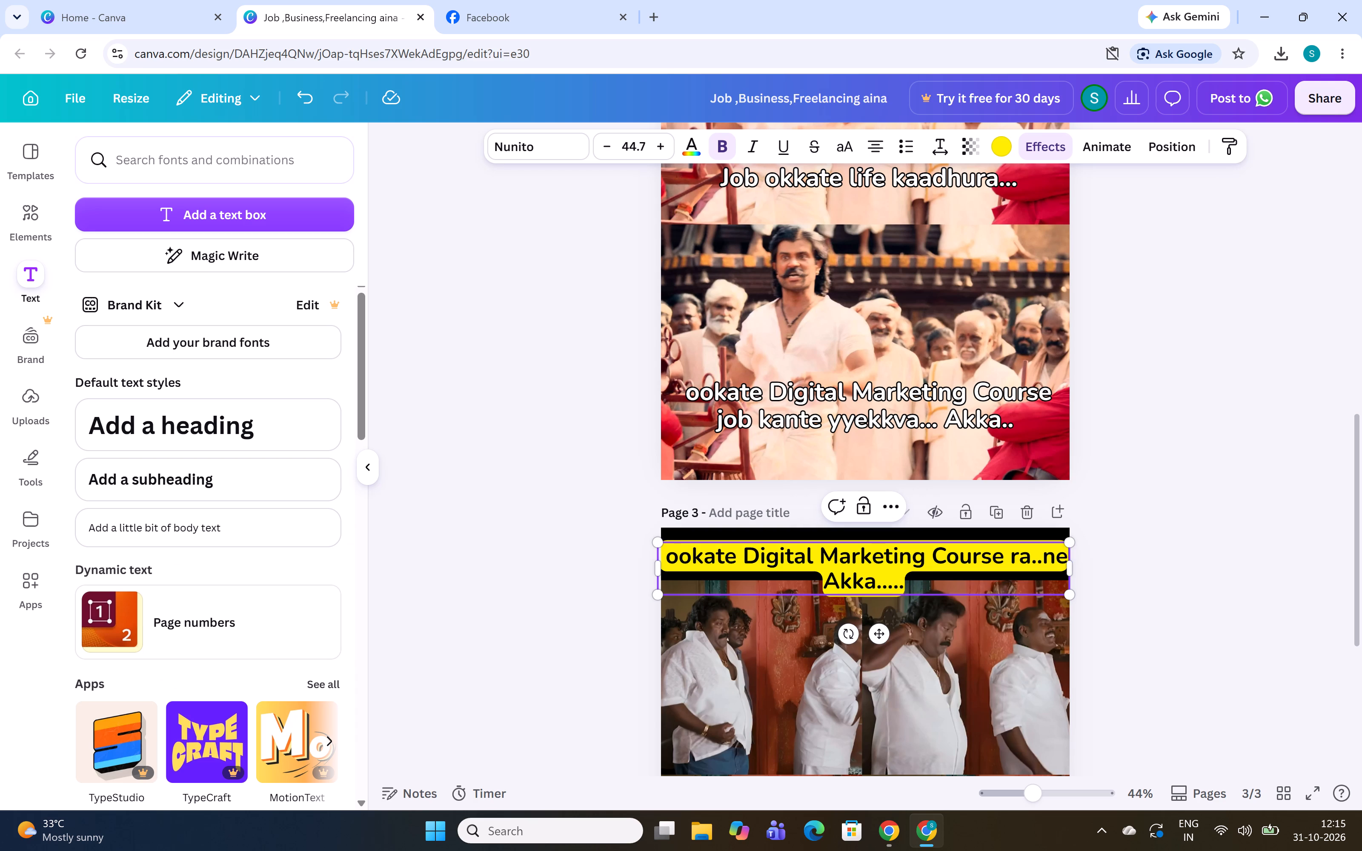
{"action": "key", "text": "BackSpace"}
{"action": "key", "text": "BackSpace"}
{"action": "key", "text": "BackSpace"}
{"action": "key", "text": "BackSpace"}
{"action": "key", "text": "BackSpace"}
{"action": "key", "text": "BackSpace"}
{"action": "key", "text": "BackSpace"}
{"action": "key", "text": "BackSpace"}
{"action": "key", "text": "BackSpace"}
{"action": "key", "text": "BackSpace"}
{"action": "key", "text": "BackSpace"}
{"action": "key", "text": "BackSpace"}
{"action": "key", "text": "BackSpace"}
{"action": "key", "text": "BackSpace"}
{"action": "key", "text": "BackSpace"}
{"action": "key", "text": "BackSpace"}
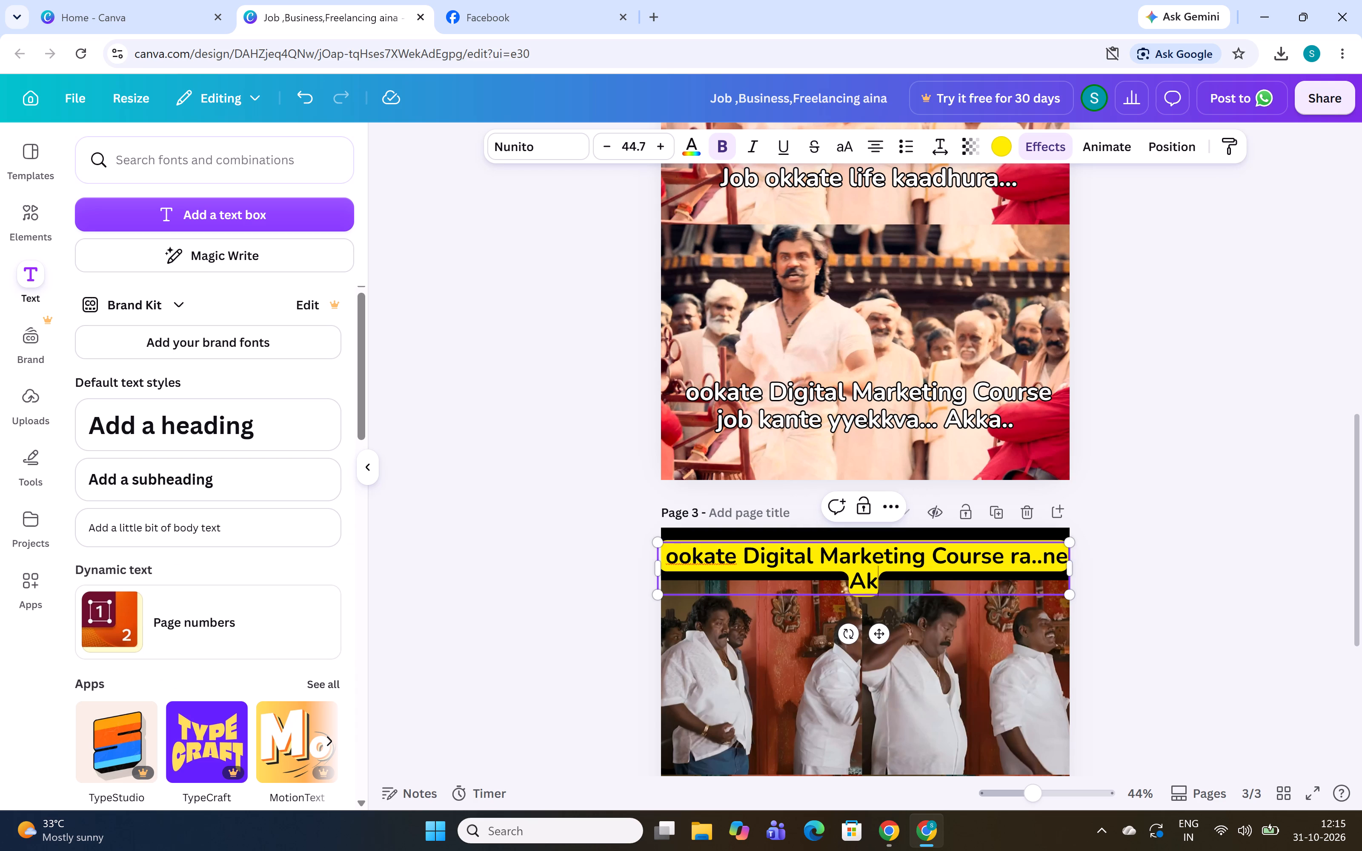
{"action": "key", "text": "BackSpace"}
{"action": "key", "text": "BackSpace"}
{"action": "key", "text": "BackSpace"}
{"action": "key", "text": "BackSpace"}
{"action": "key", "text": "BackSpace"}
{"action": "key", "text": "BackSpace"}
{"action": "key", "text": "BackSpace"}
{"action": "key", "text": "BackSpace"}
{"action": "key", "text": "BackSpace"}
{"action": "key", "text": "BackSpace"}
{"action": "key", "text": "BackSpace"}
{"action": "key", "text": "BackSpace"}
{"action": "key", "text": "BackSpace"}
{"action": "key", "text": "BackSpace"}
{"action": "key", "text": "BackSpace"}
{"action": "key", "text": "BackSpace"}
{"action": "key", "text": "BackSpace"}
{"action": "key", "text": "BackSpace"}
{"action": "key", "text": "BackSpace"}
{"action": "key", "text": "BackSpace"}
{"action": "key", "text": "BackSpace"}
{"action": "key", "text": "BackSpace"}
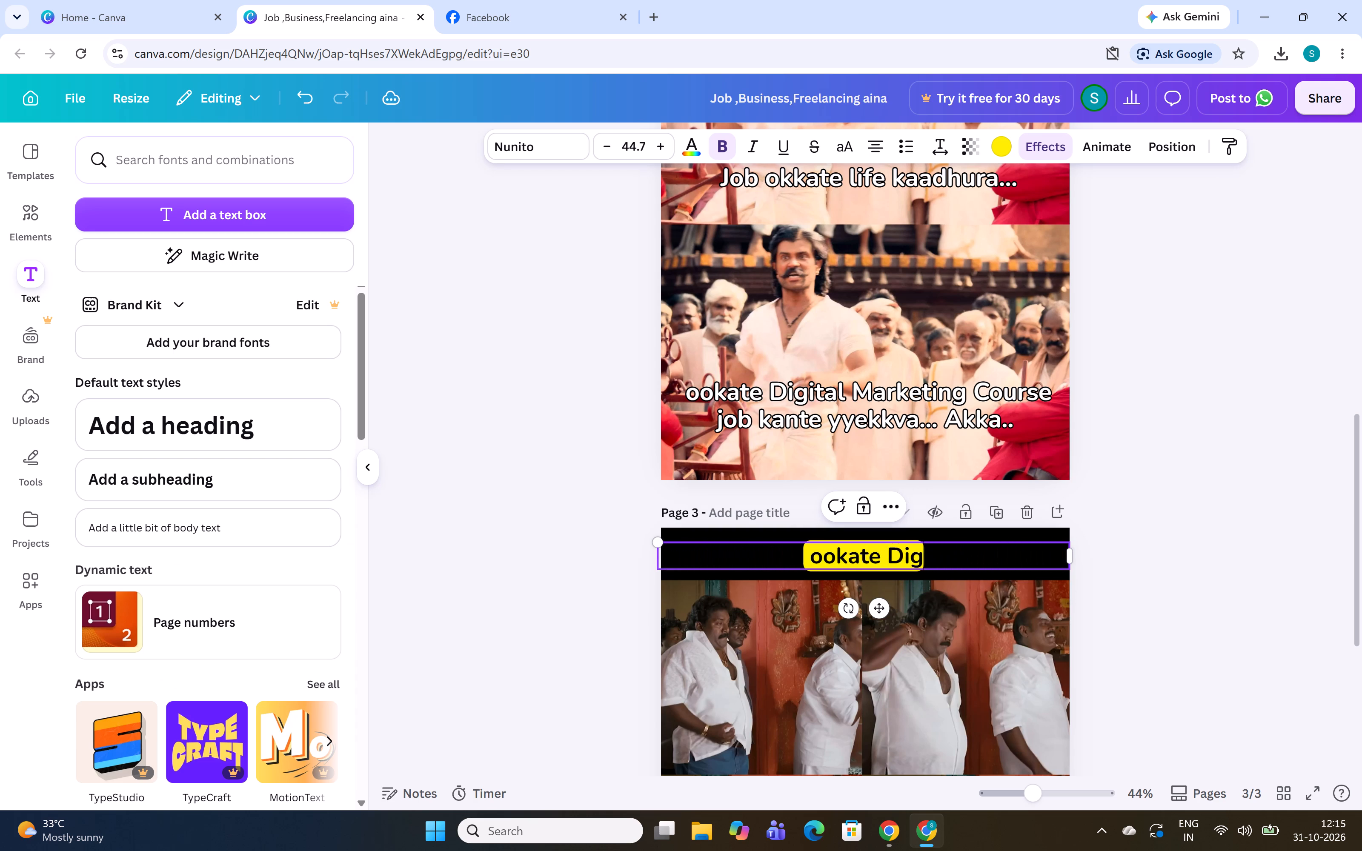
{"action": "key", "text": "BackSpace"}
{"action": "key", "text": "BackSpace"}
{"action": "key", "text": "BackSpace"}
{"action": "key", "text": "BackSpace"}
{"action": "key", "text": "BackSpace"}
{"action": "key", "text": "BackSpace"}
{"action": "key", "text": "BackSpace"}
{"action": "key", "text": "BackSpace"}
{"action": "key", "text": "BackSpace"}
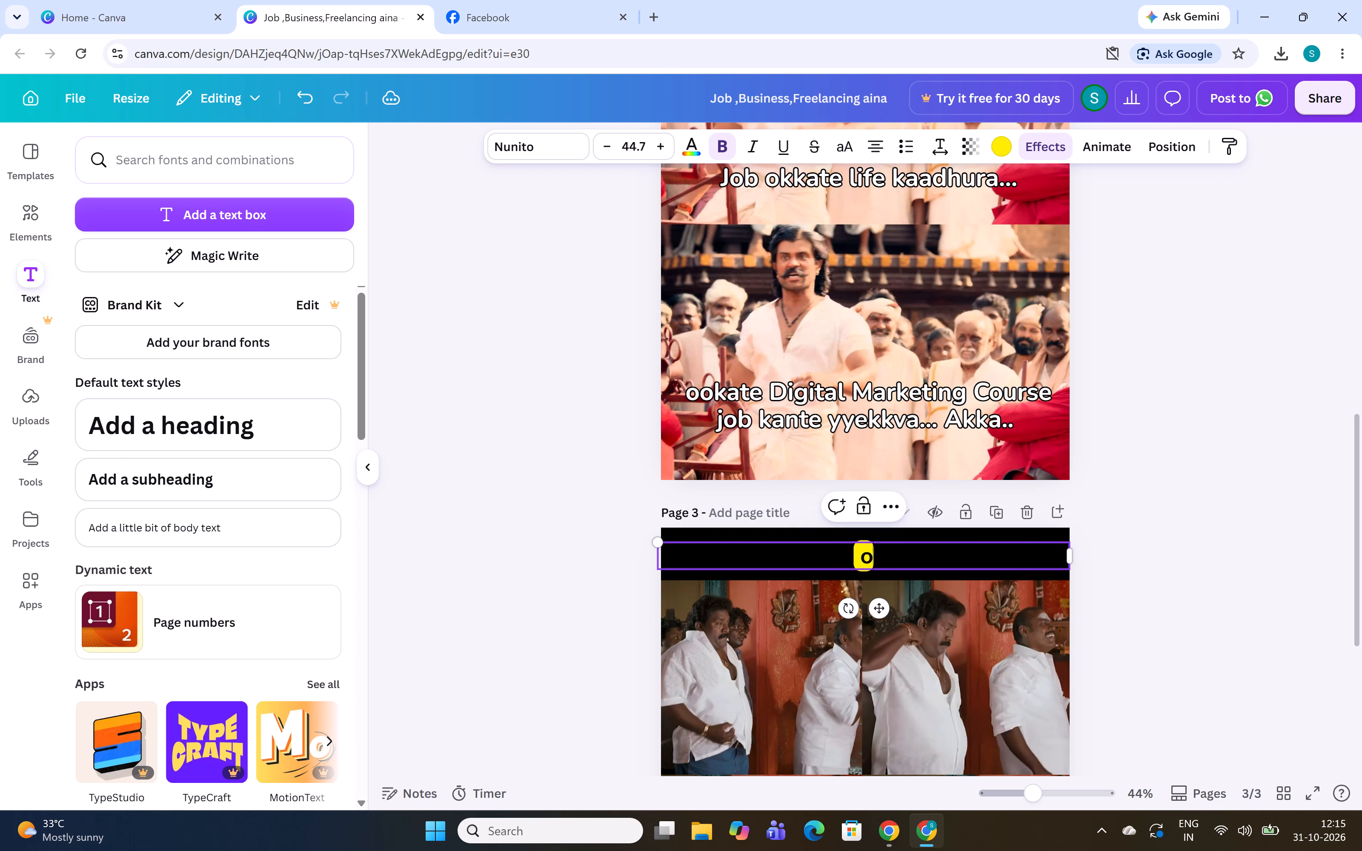
{"action": "key", "text": "BackSpace"}
Switch to the course video, play it forward to where the new page 4 caption is written out, and pause it.
{"action": "key", "text": "alt+Tab"}
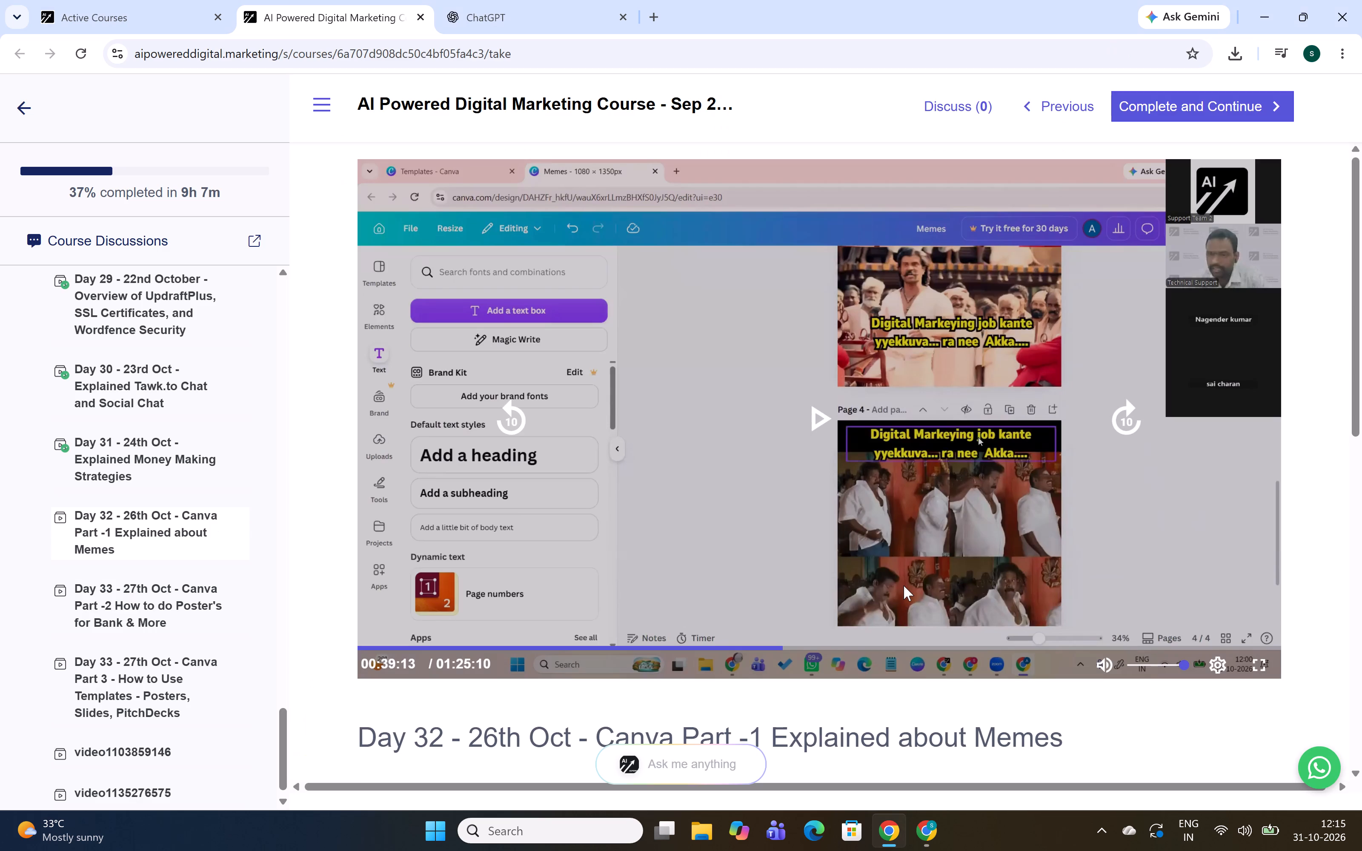
{"action": "key", "text": "space"}
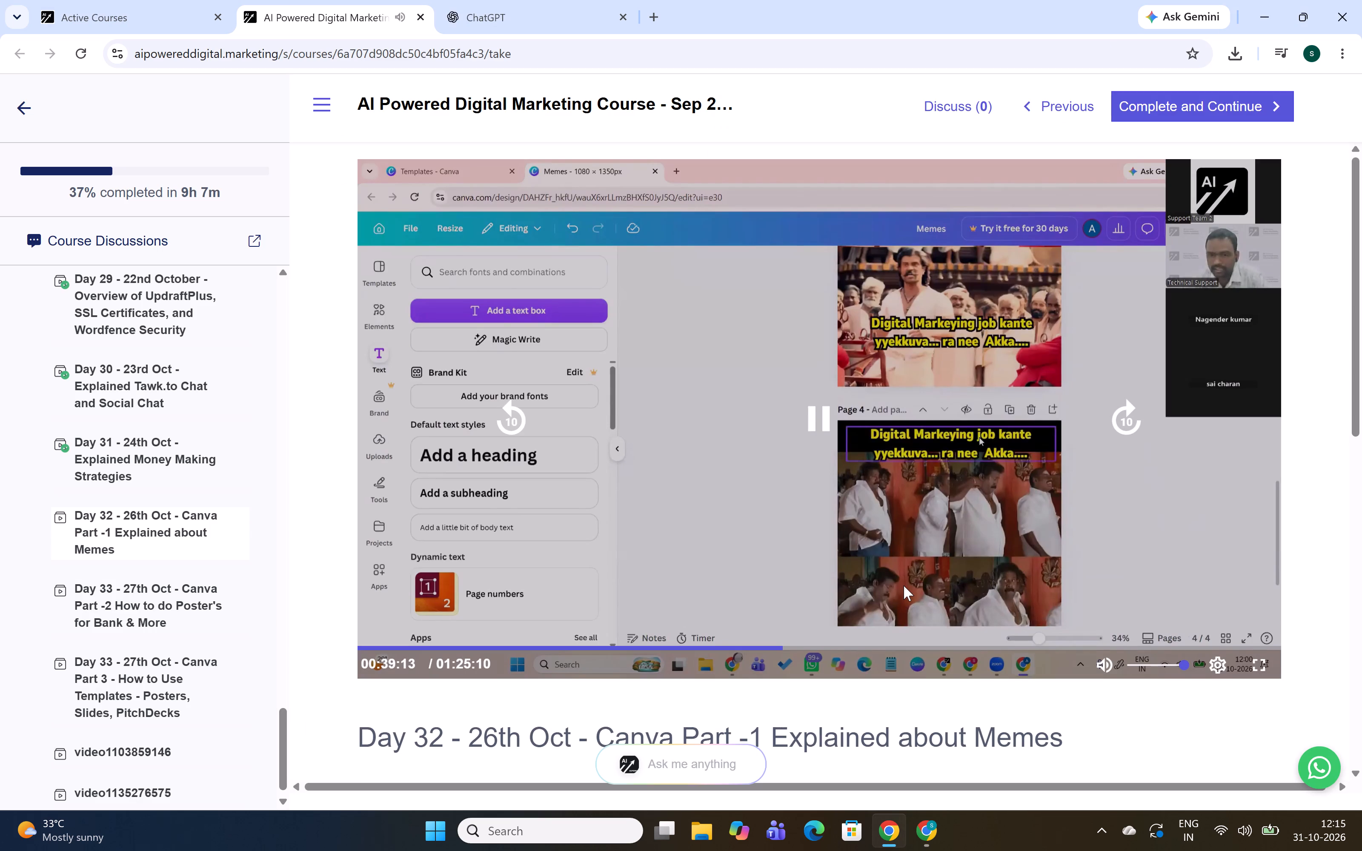
{"action": "key", "text": "Right"}
{"action": "key", "text": "Right"}
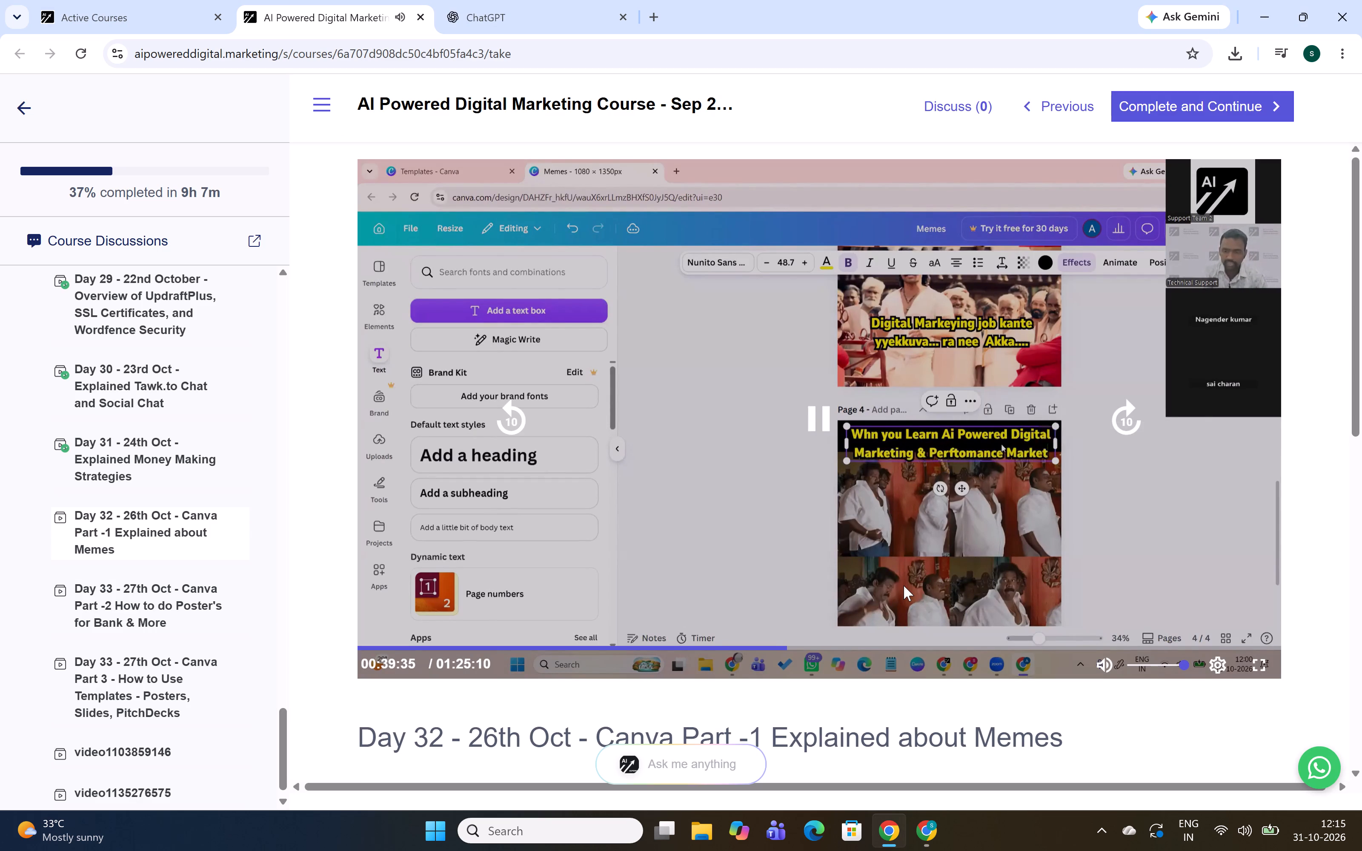
{"action": "key", "text": "space"}
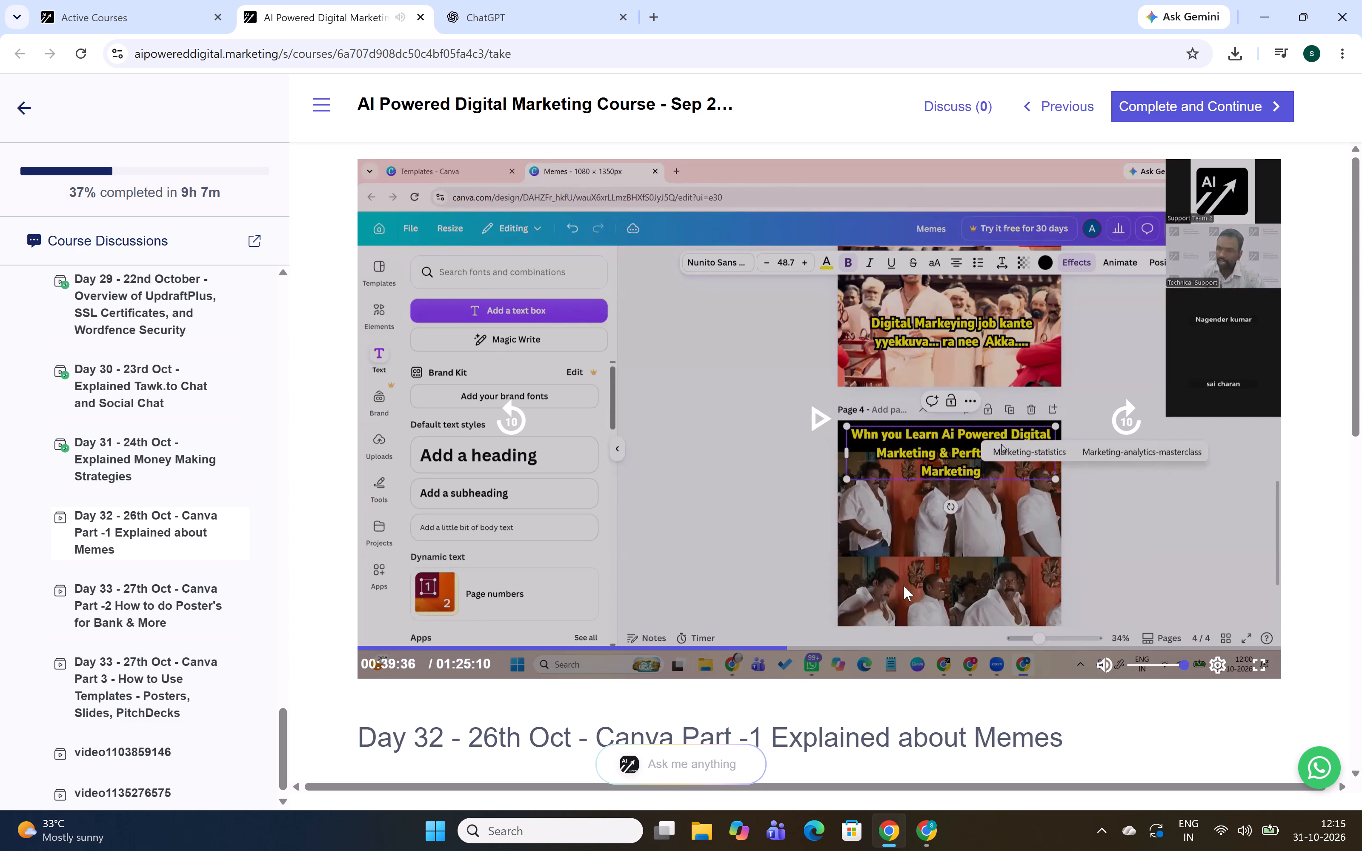
Switch to the Canva design and write "When You learn Ai powered Digital Marketing & Performance Marketing" as the page 3 caption, checking it against the course video.
{"action": "key", "text": "alt+Tab"}
{"action": "type", "text": "When"}
{"action": "key", "text": "space"}
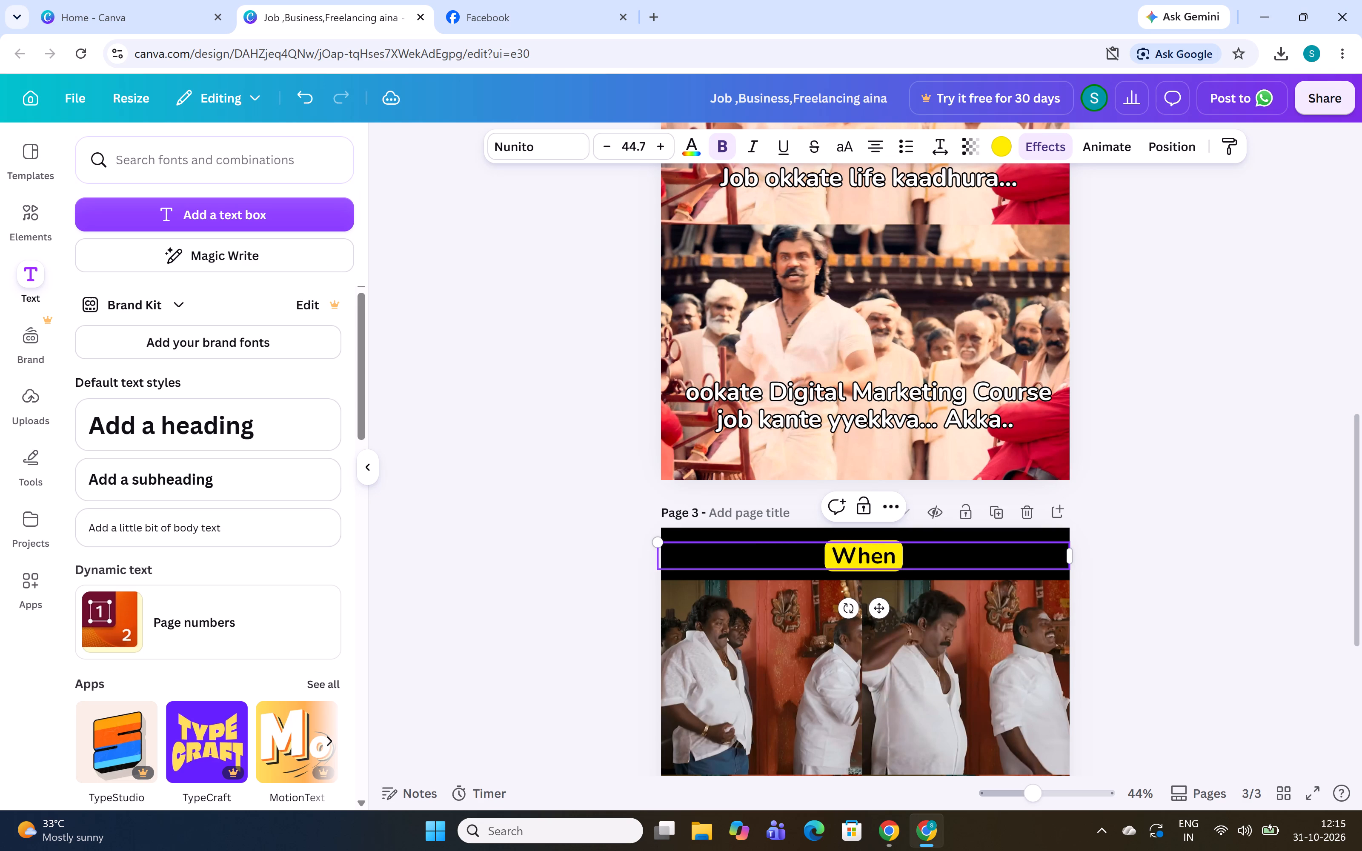
{"action": "type", "text": "You"}
{"action": "key", "text": "space"}
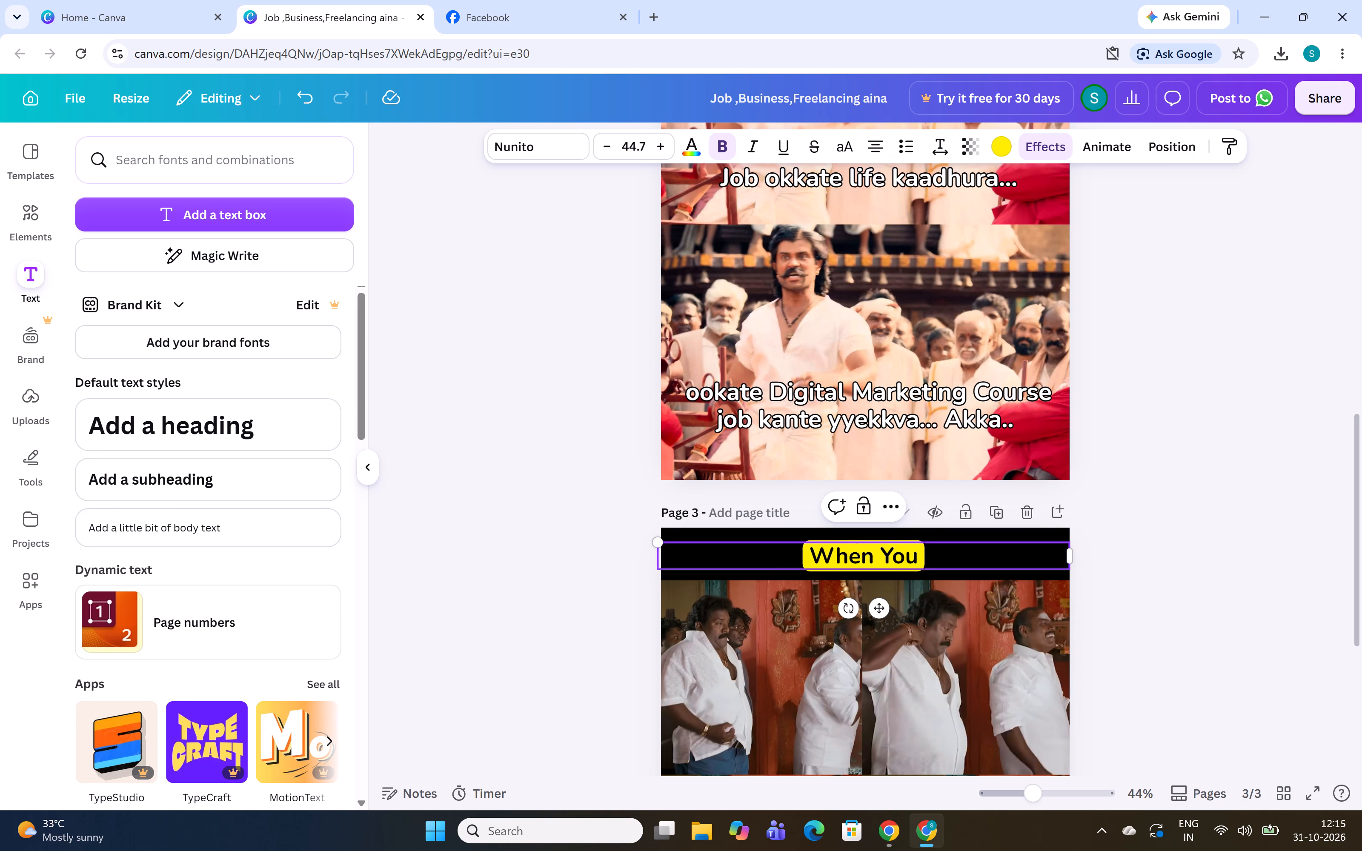
{"action": "type", "text": "learn"}
{"action": "key", "text": "space"}
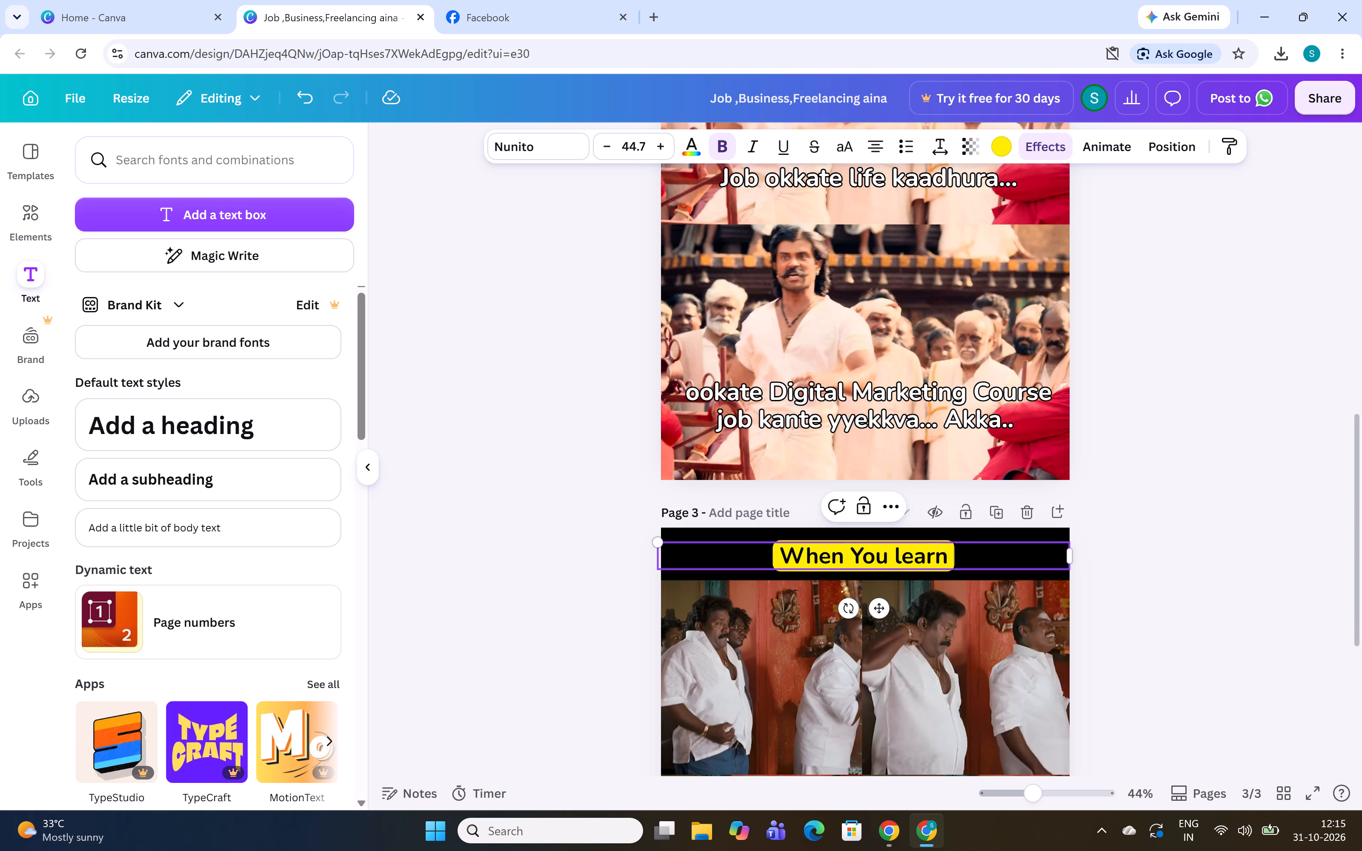
{"action": "type", "text": "Ai po"}
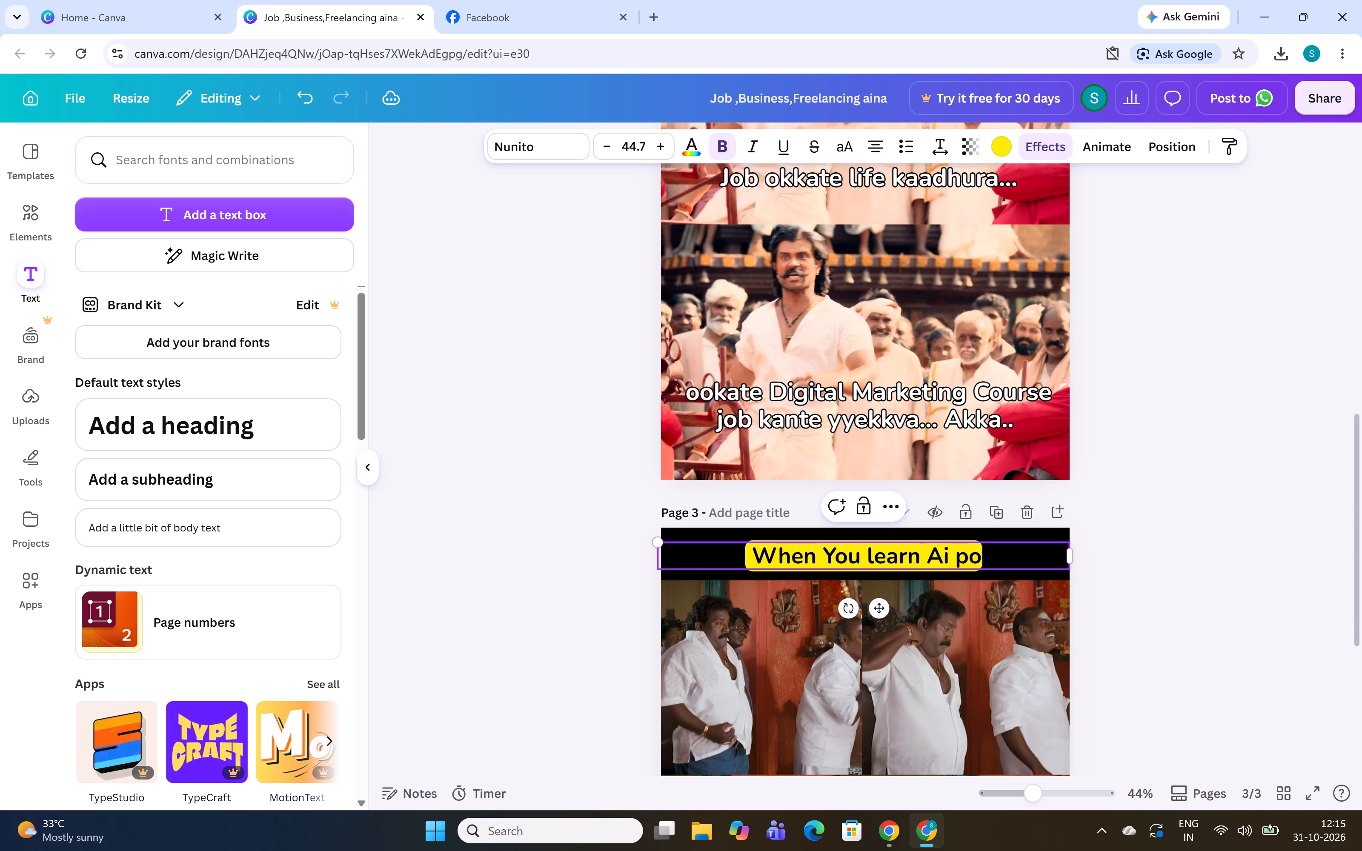
{"action": "key", "text": "w"}
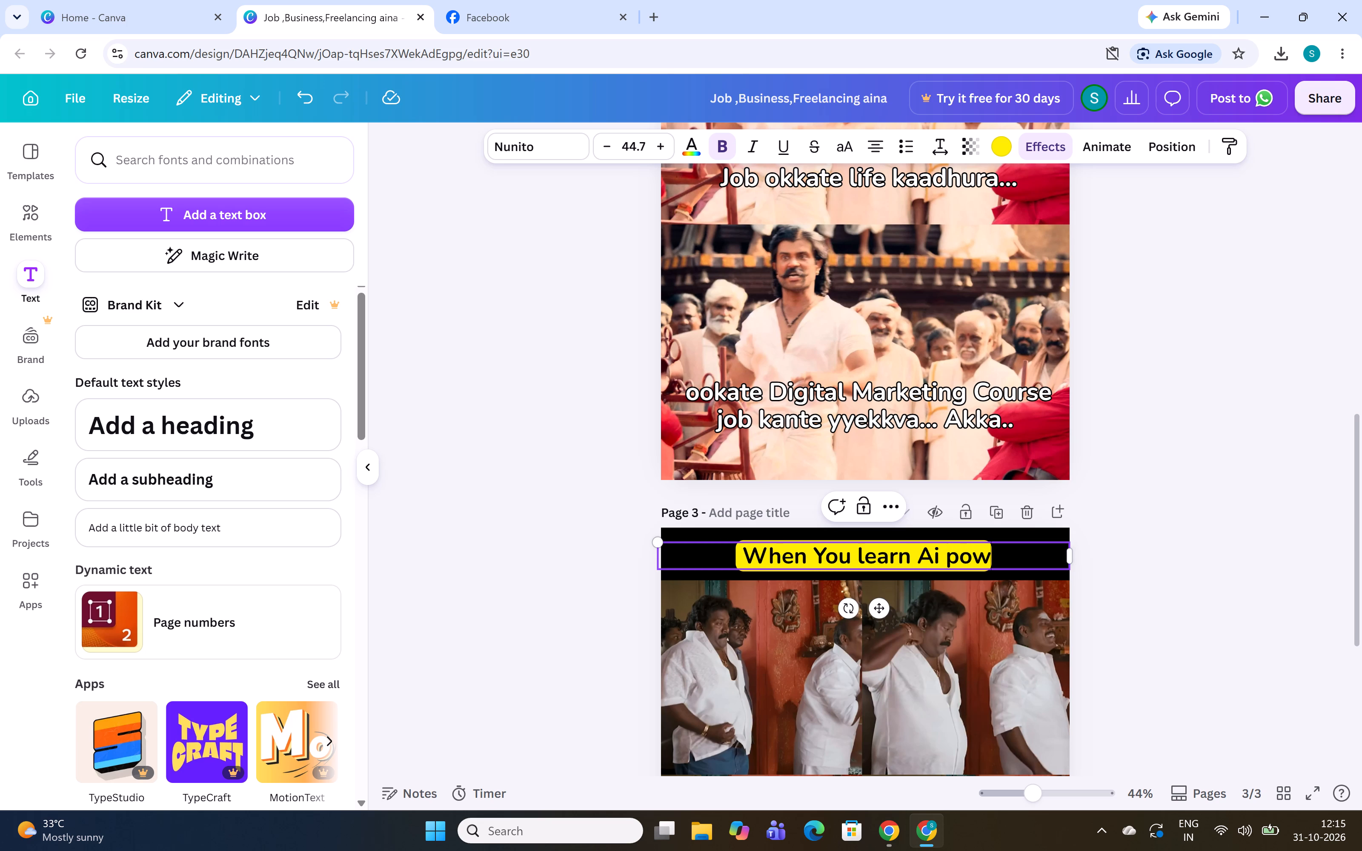
{"action": "type", "text": "ered"}
{"action": "key", "text": "space"}
{"action": "type", "text": "Digital"}
{"action": "key", "text": "space"}
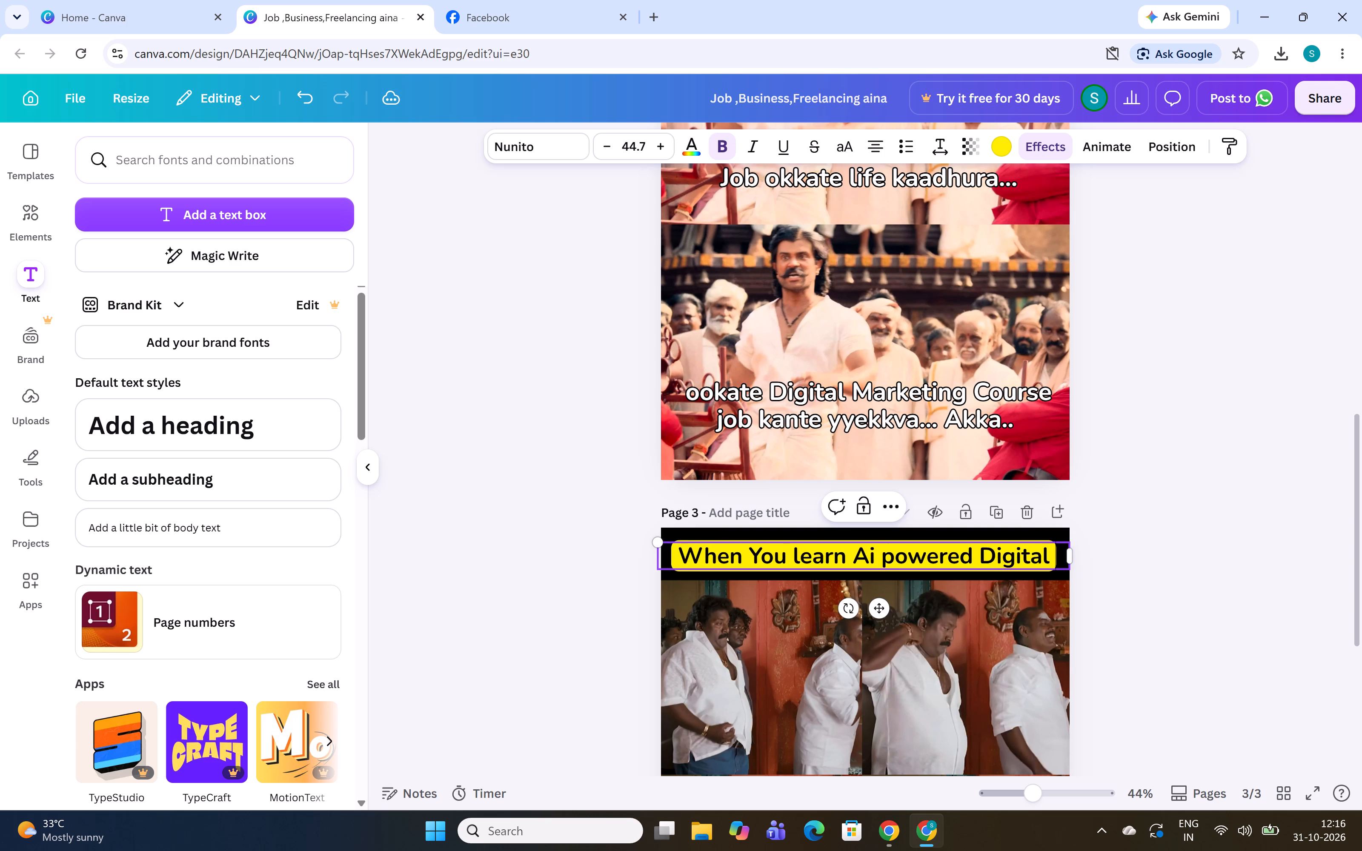
{"action": "type", "text": "Mark"}
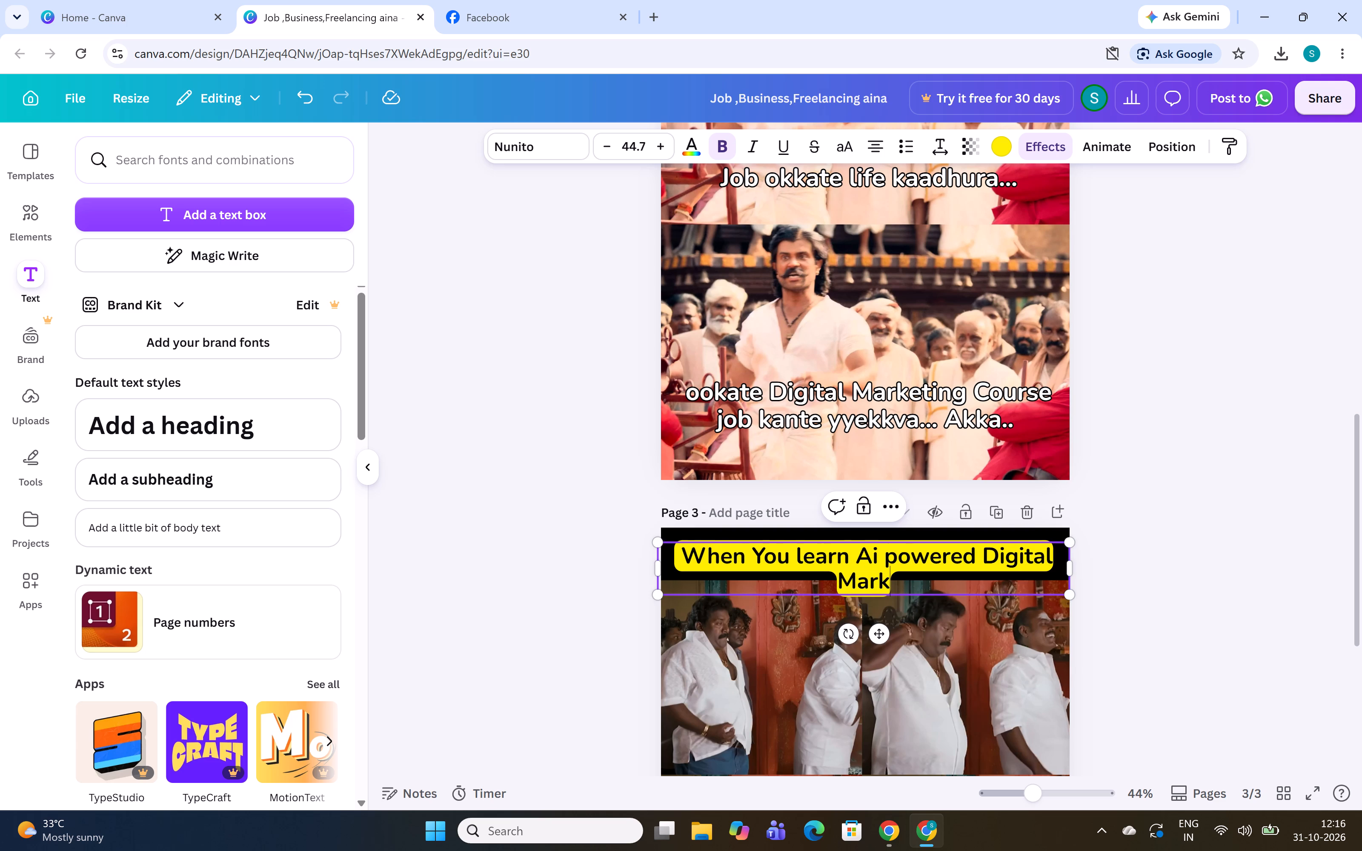
{"action": "key", "text": "e"}
{"action": "type", "text": "ting"}
{"action": "key", "text": "space"}
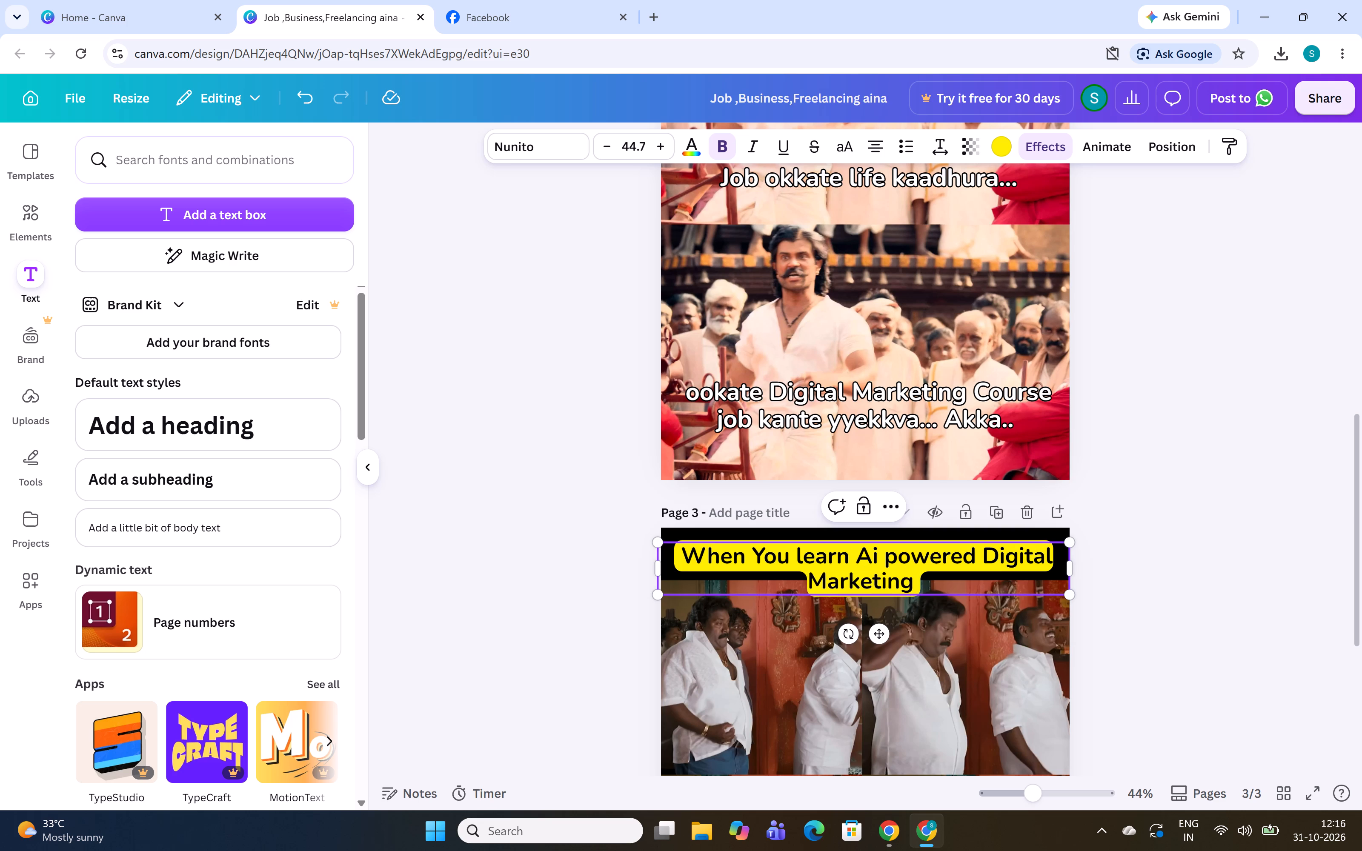
{"action": "type", "text": "&"}
{"action": "key", "text": "space"}
{"action": "type", "text": "Per"}
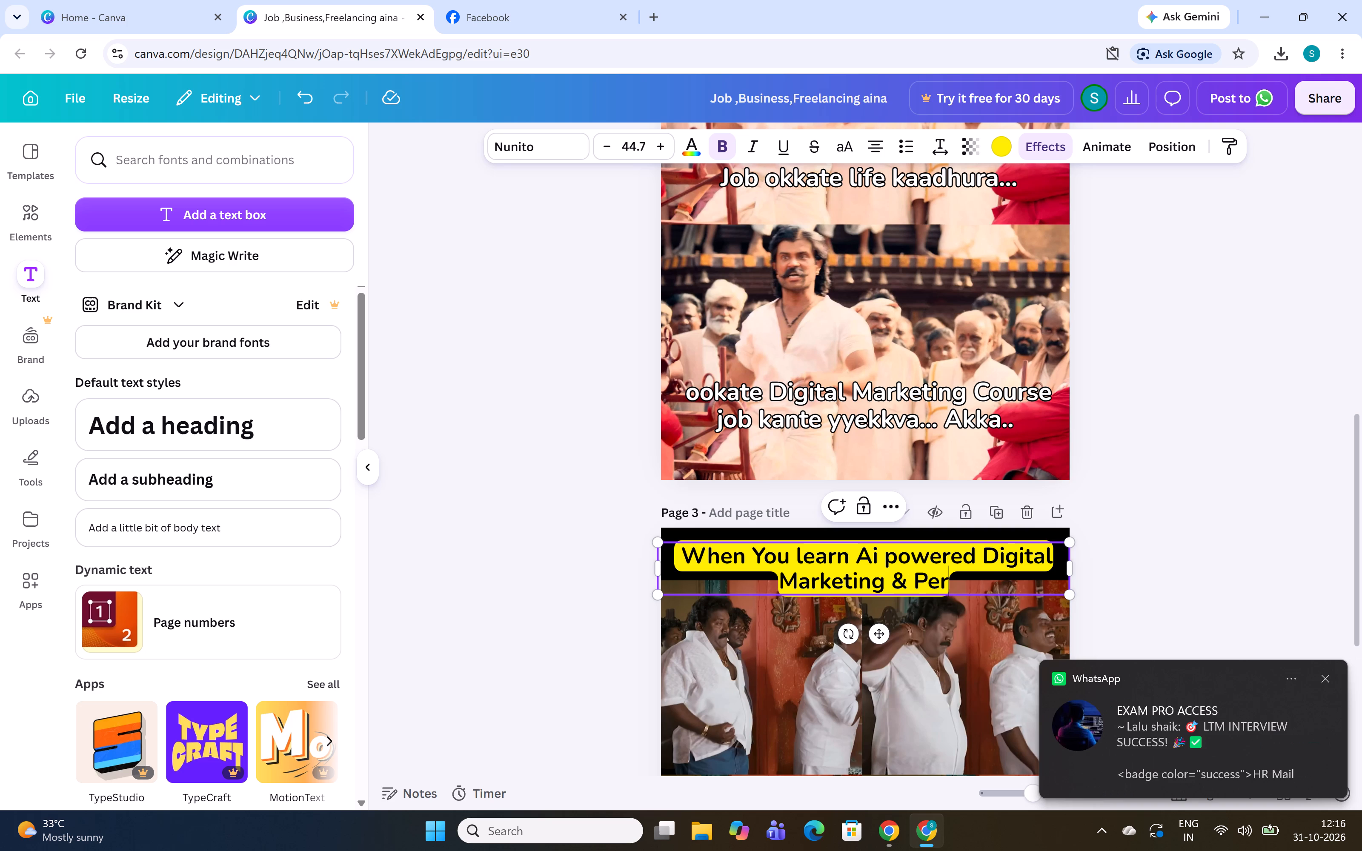
{"action": "type", "text": "formance"}
{"action": "key", "text": "space"}
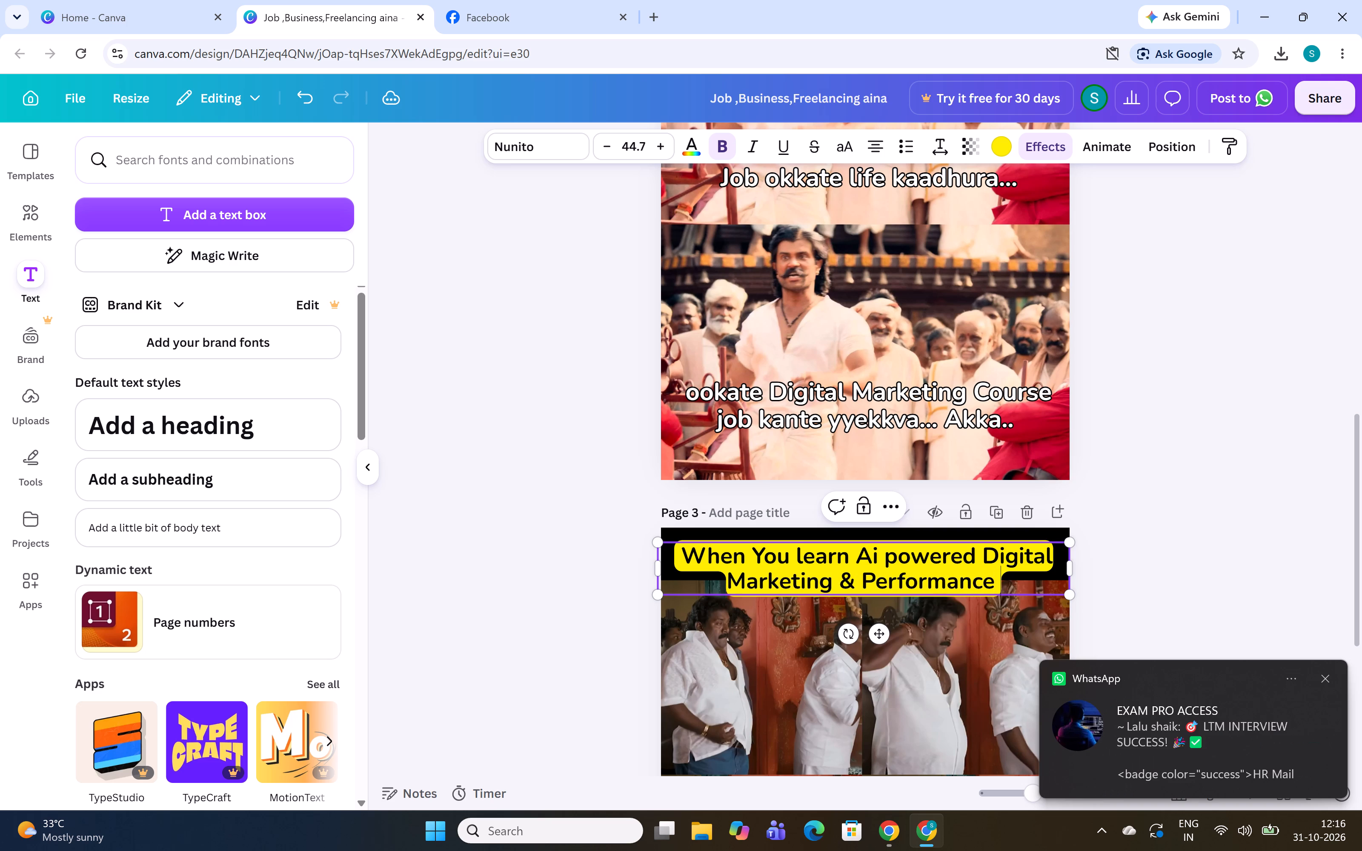
{"action": "type", "text": "Ma"}
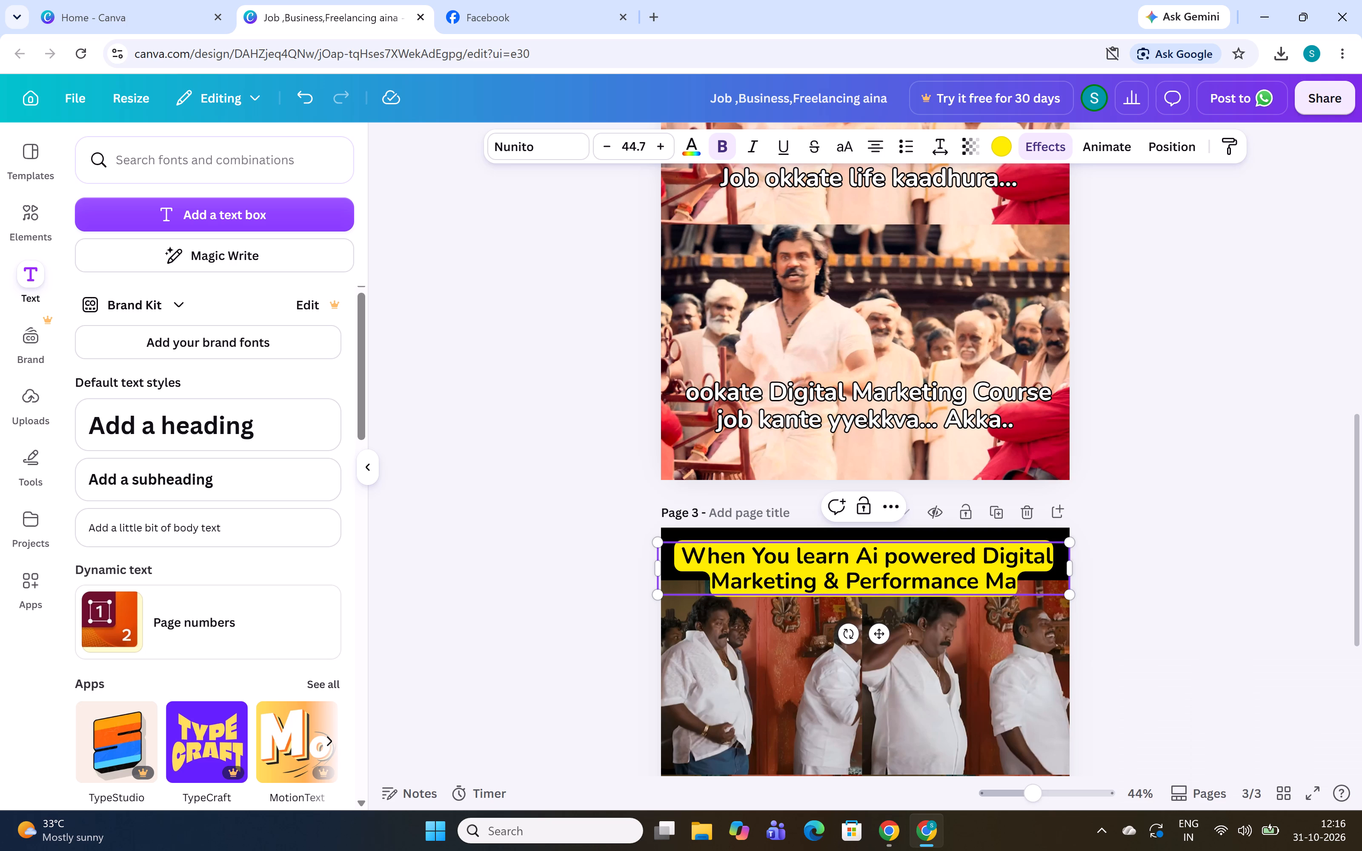
{"action": "key", "text": "r"}
{"action": "type", "text": "keting"}
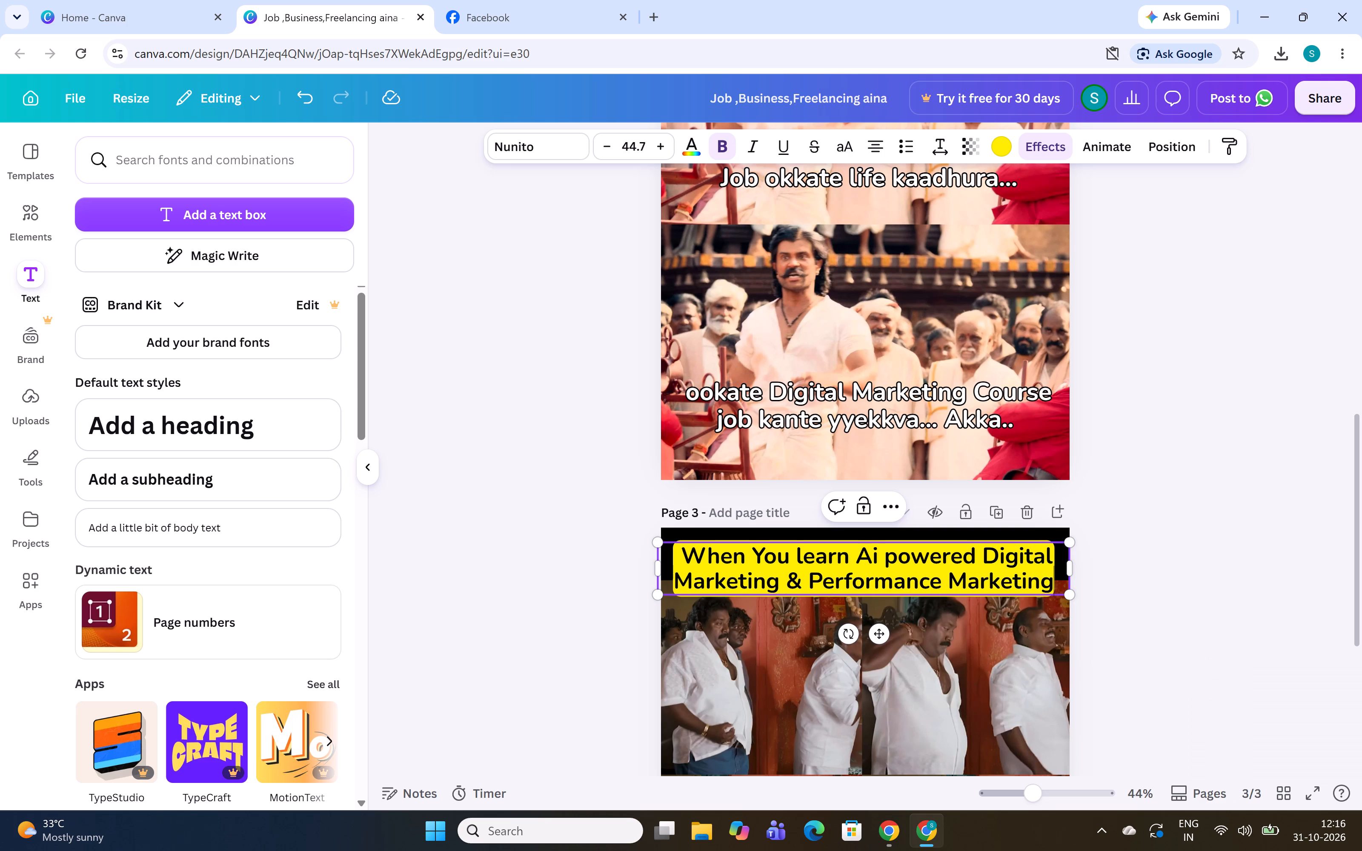
{"action": "scroll", "coordinate": [904, 585], "scroll_direction": "up", "scroll_amount": 2}
{"action": "scroll", "coordinate": [942, 353], "scroll_direction": "down", "scroll_amount": 3}
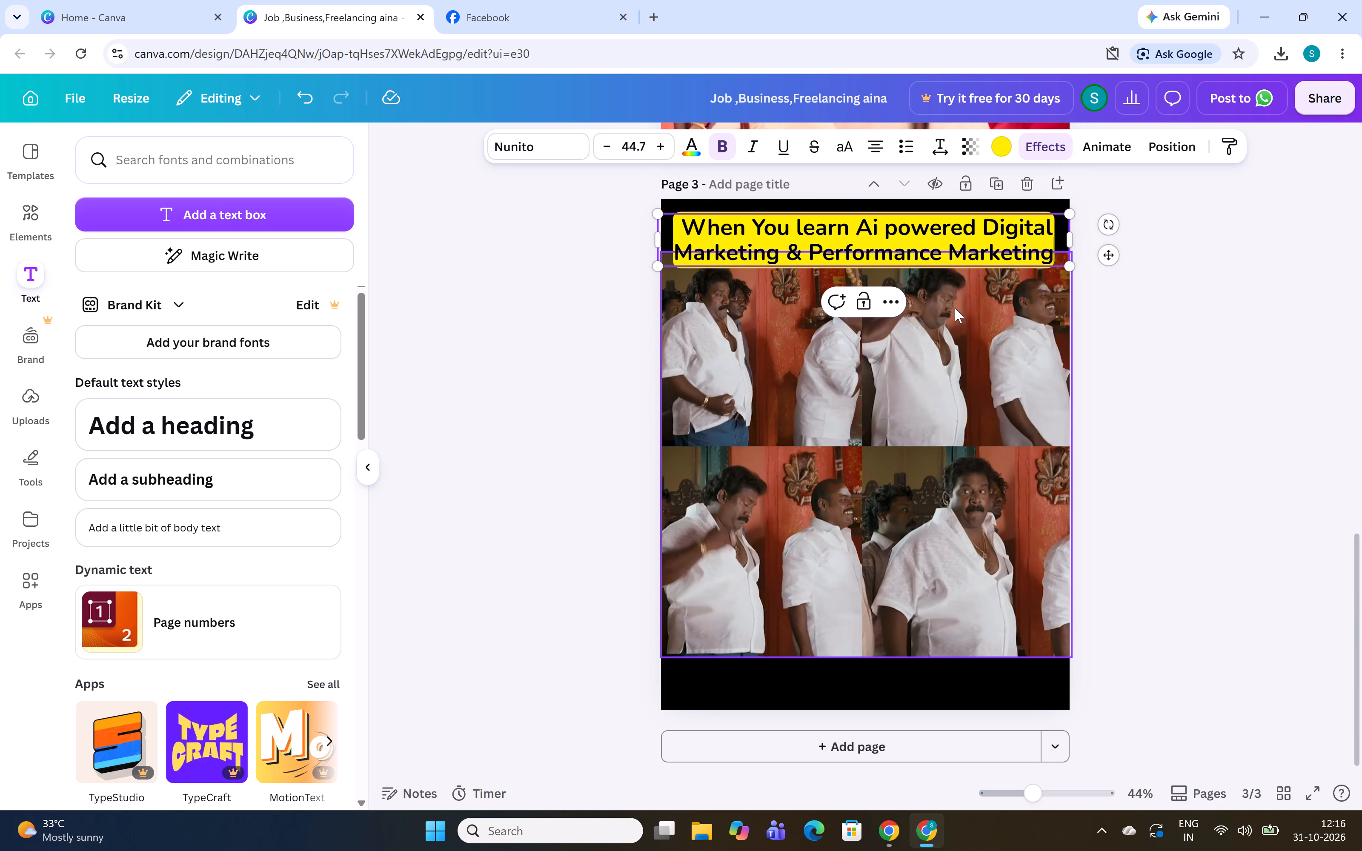
{"action": "key", "text": "alt+Tab"}
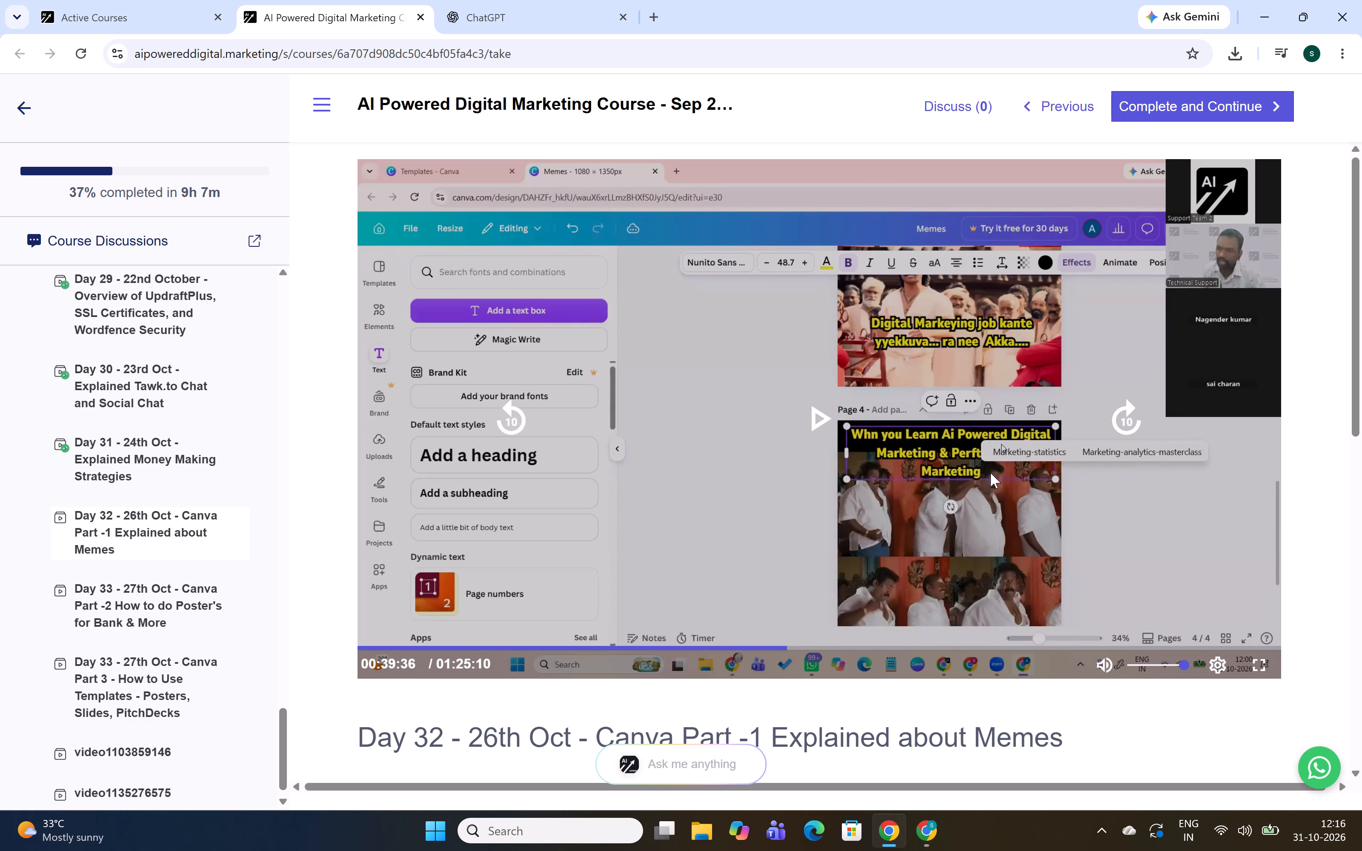
{"action": "key", "text": "alt+Tab"}
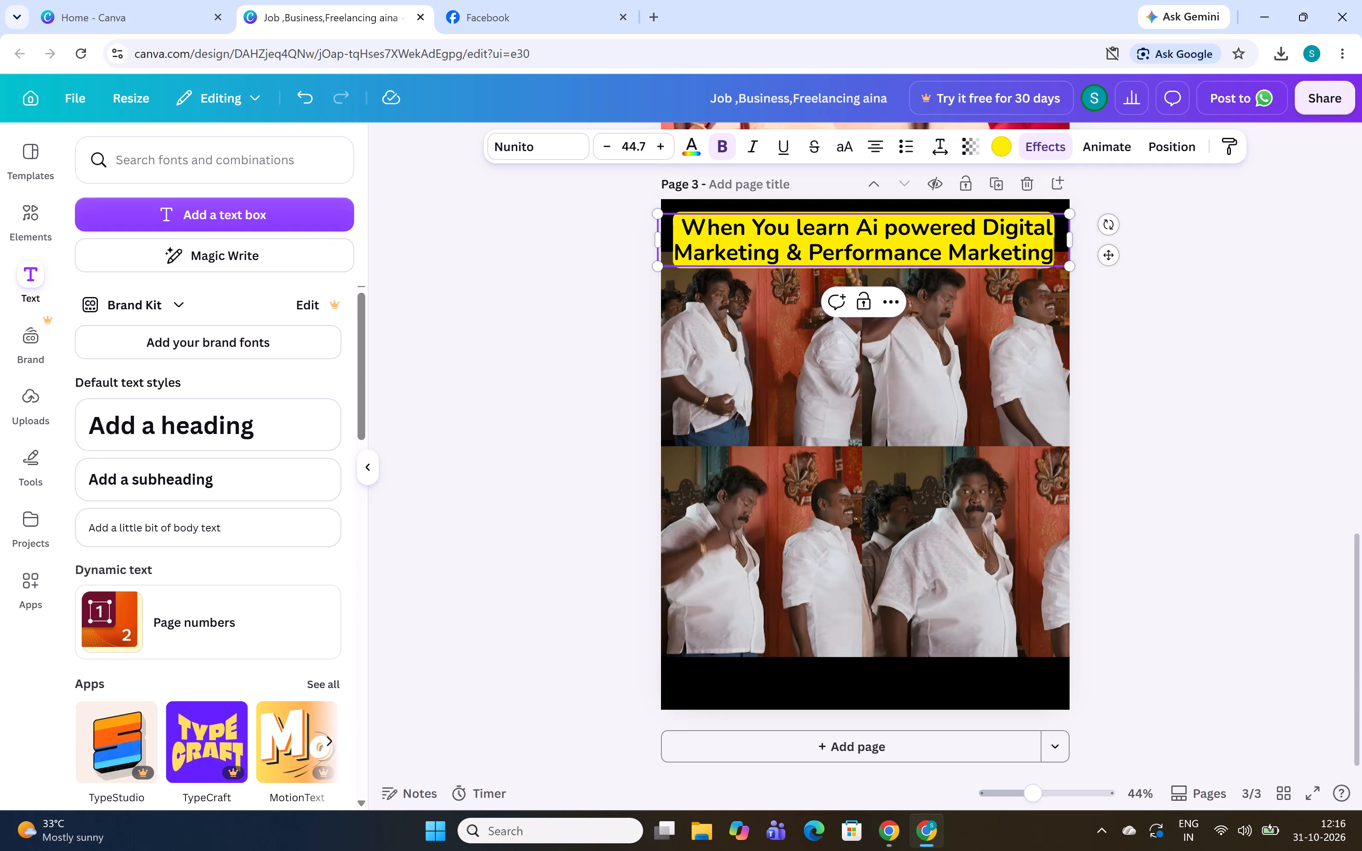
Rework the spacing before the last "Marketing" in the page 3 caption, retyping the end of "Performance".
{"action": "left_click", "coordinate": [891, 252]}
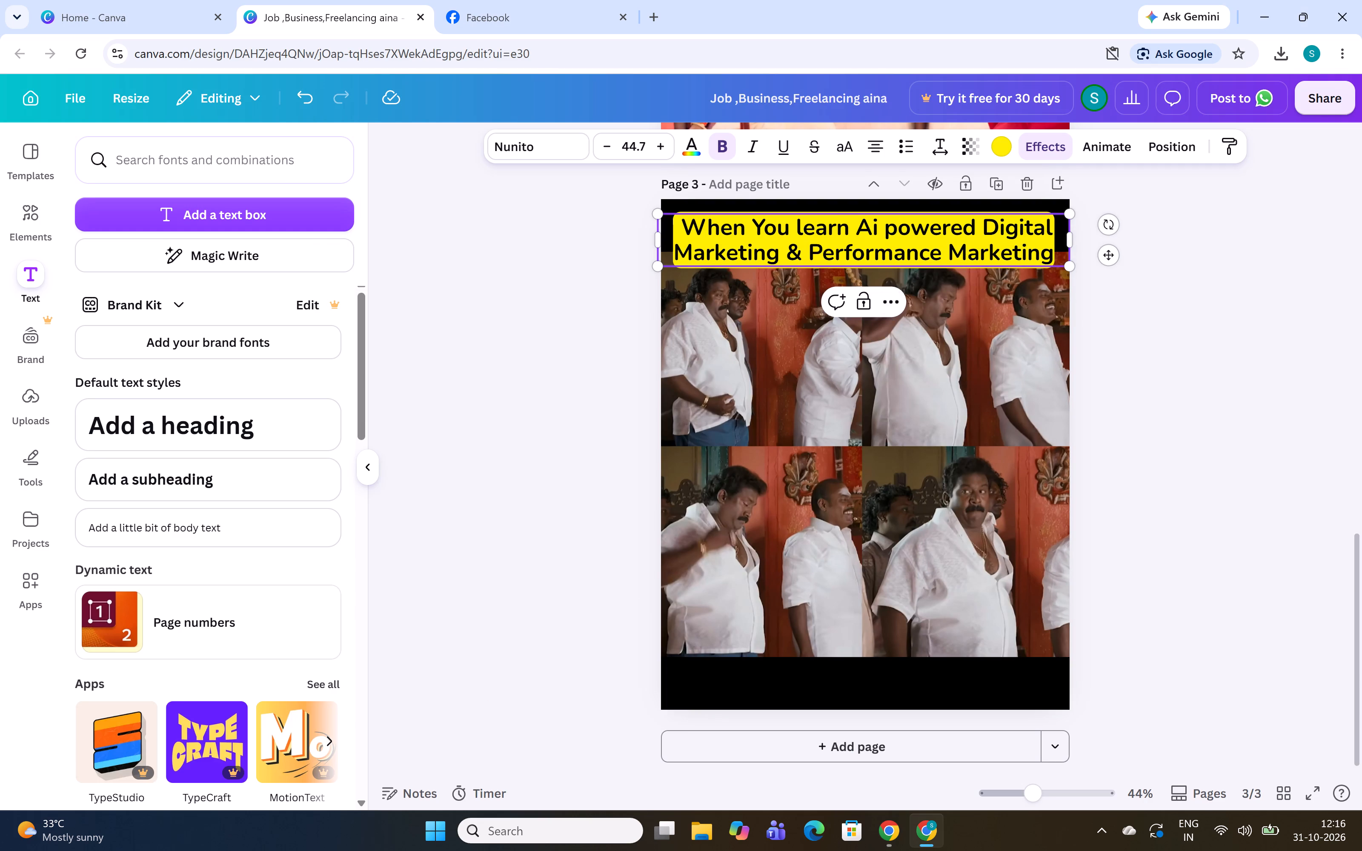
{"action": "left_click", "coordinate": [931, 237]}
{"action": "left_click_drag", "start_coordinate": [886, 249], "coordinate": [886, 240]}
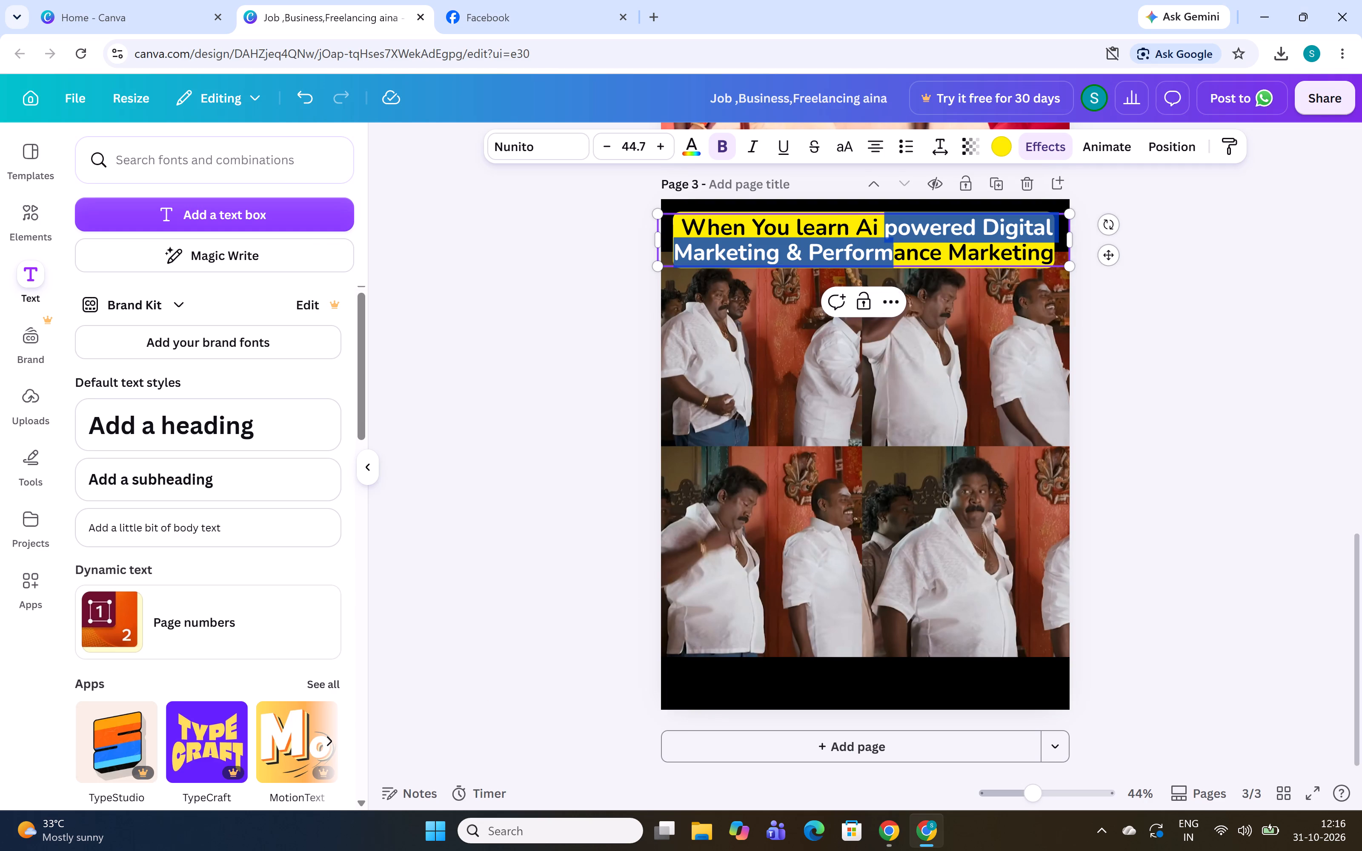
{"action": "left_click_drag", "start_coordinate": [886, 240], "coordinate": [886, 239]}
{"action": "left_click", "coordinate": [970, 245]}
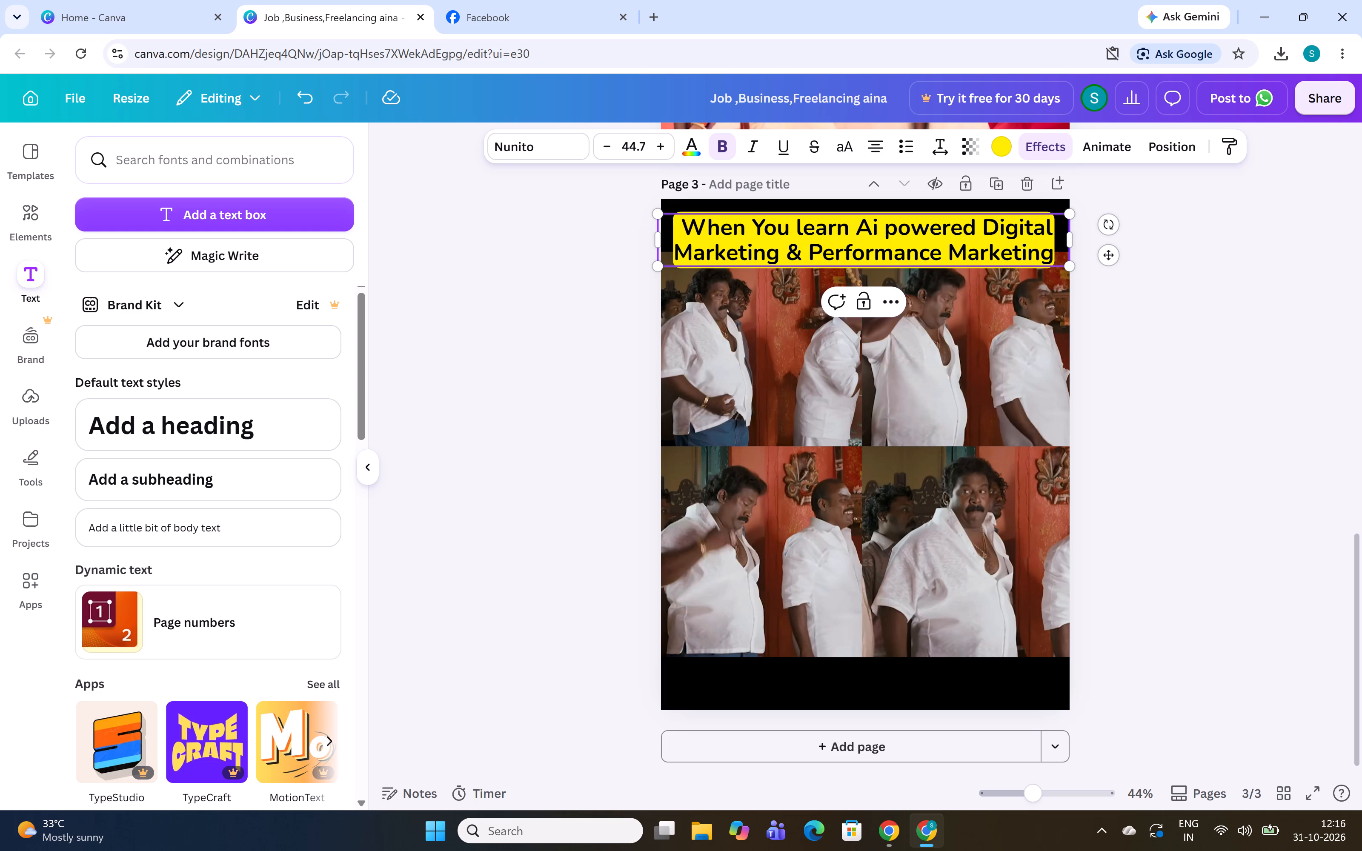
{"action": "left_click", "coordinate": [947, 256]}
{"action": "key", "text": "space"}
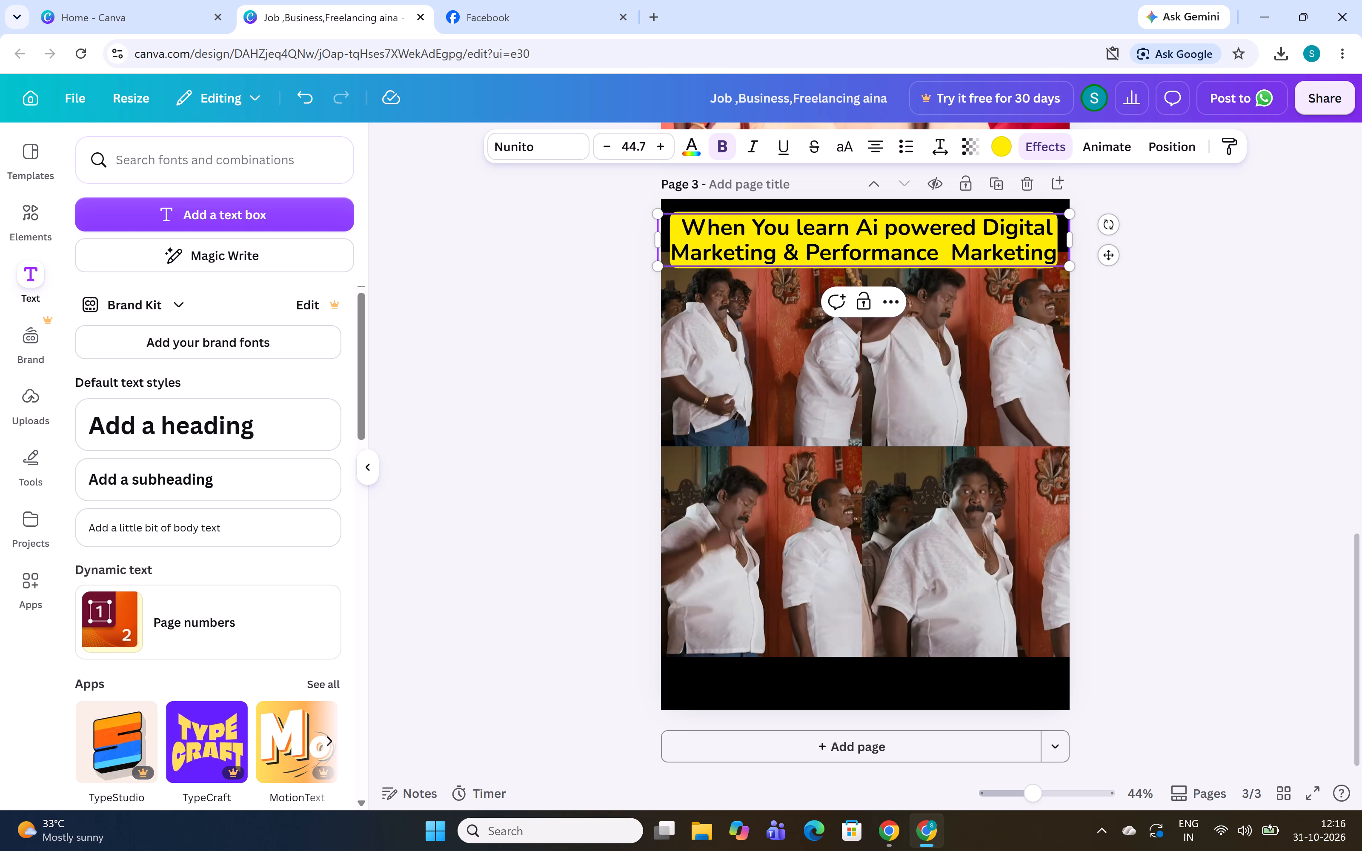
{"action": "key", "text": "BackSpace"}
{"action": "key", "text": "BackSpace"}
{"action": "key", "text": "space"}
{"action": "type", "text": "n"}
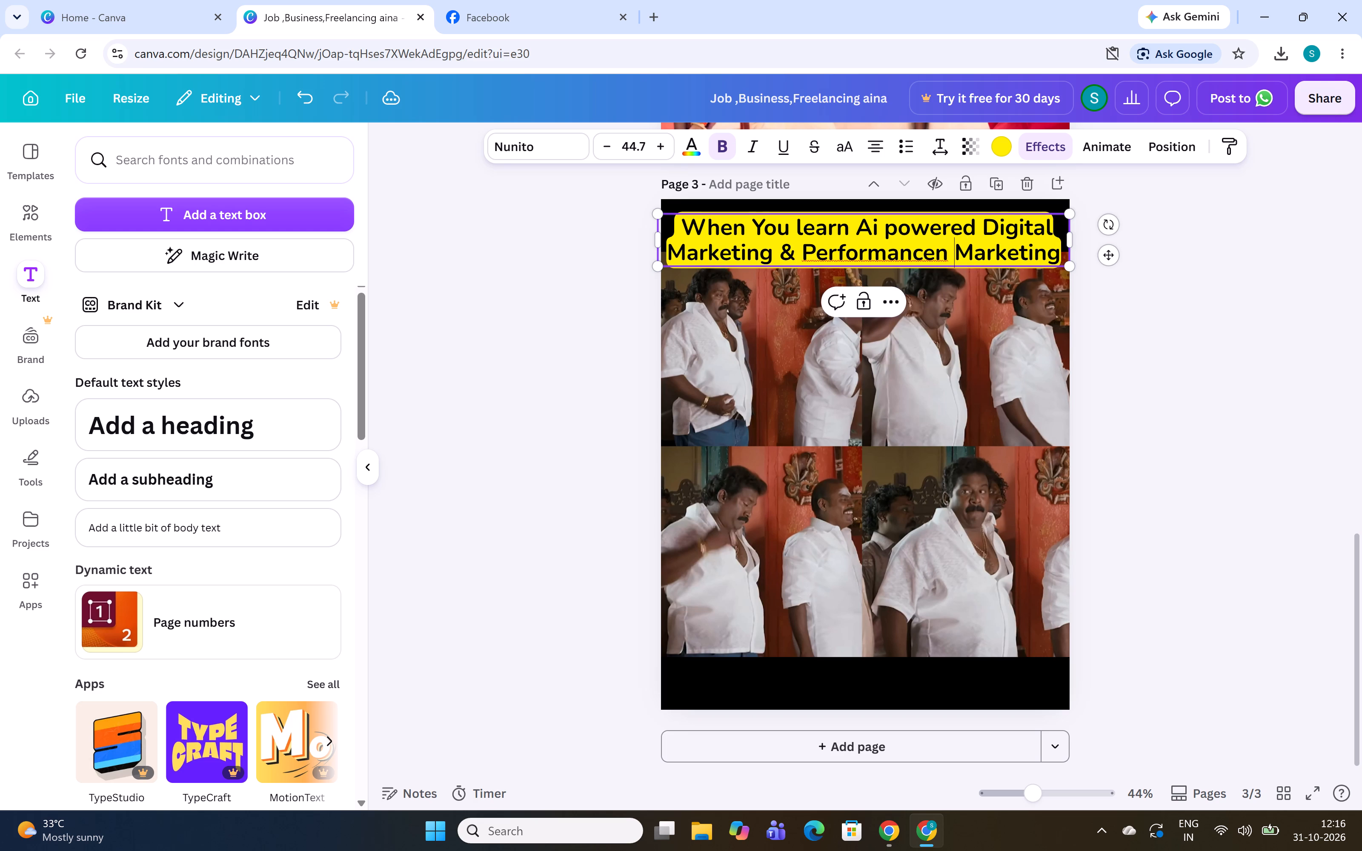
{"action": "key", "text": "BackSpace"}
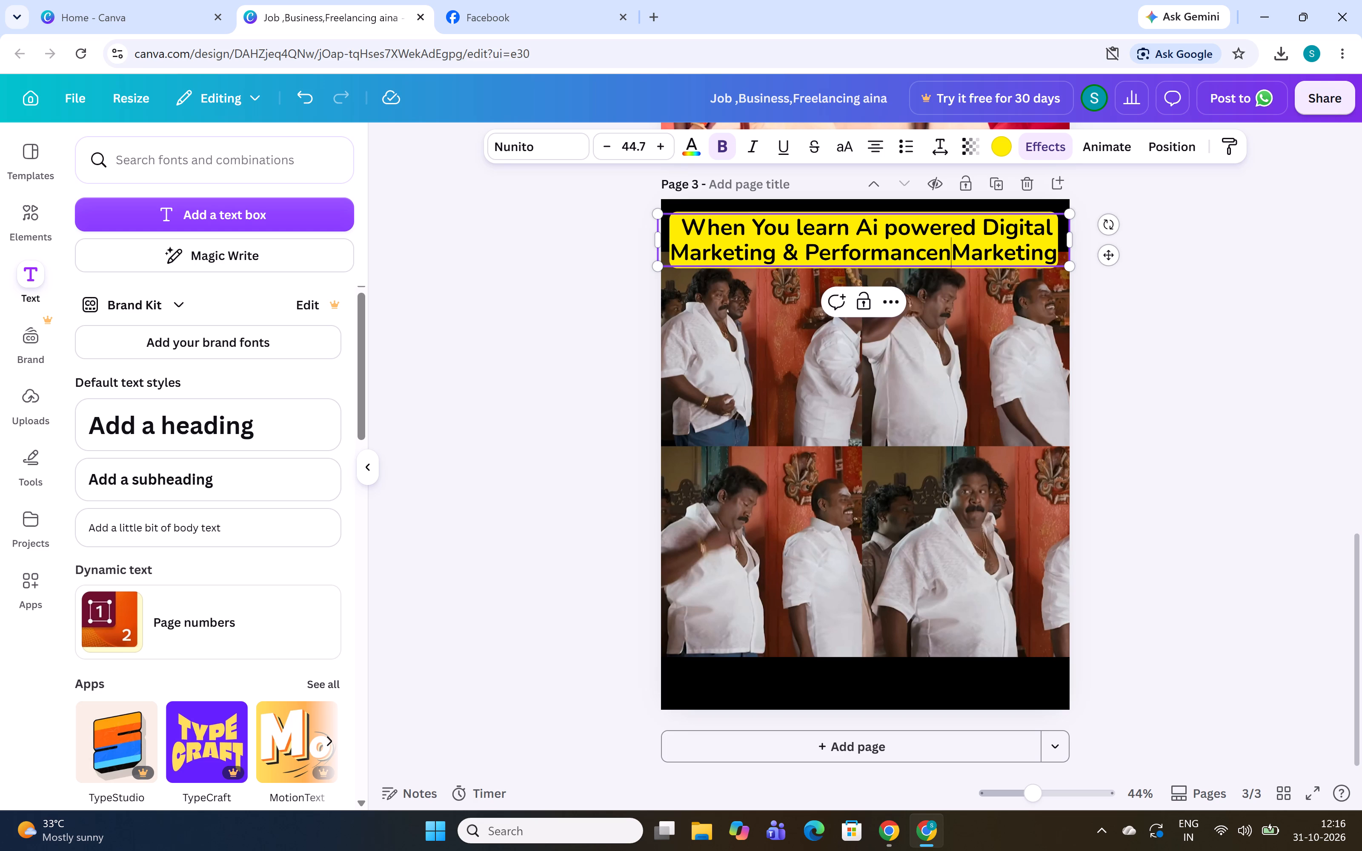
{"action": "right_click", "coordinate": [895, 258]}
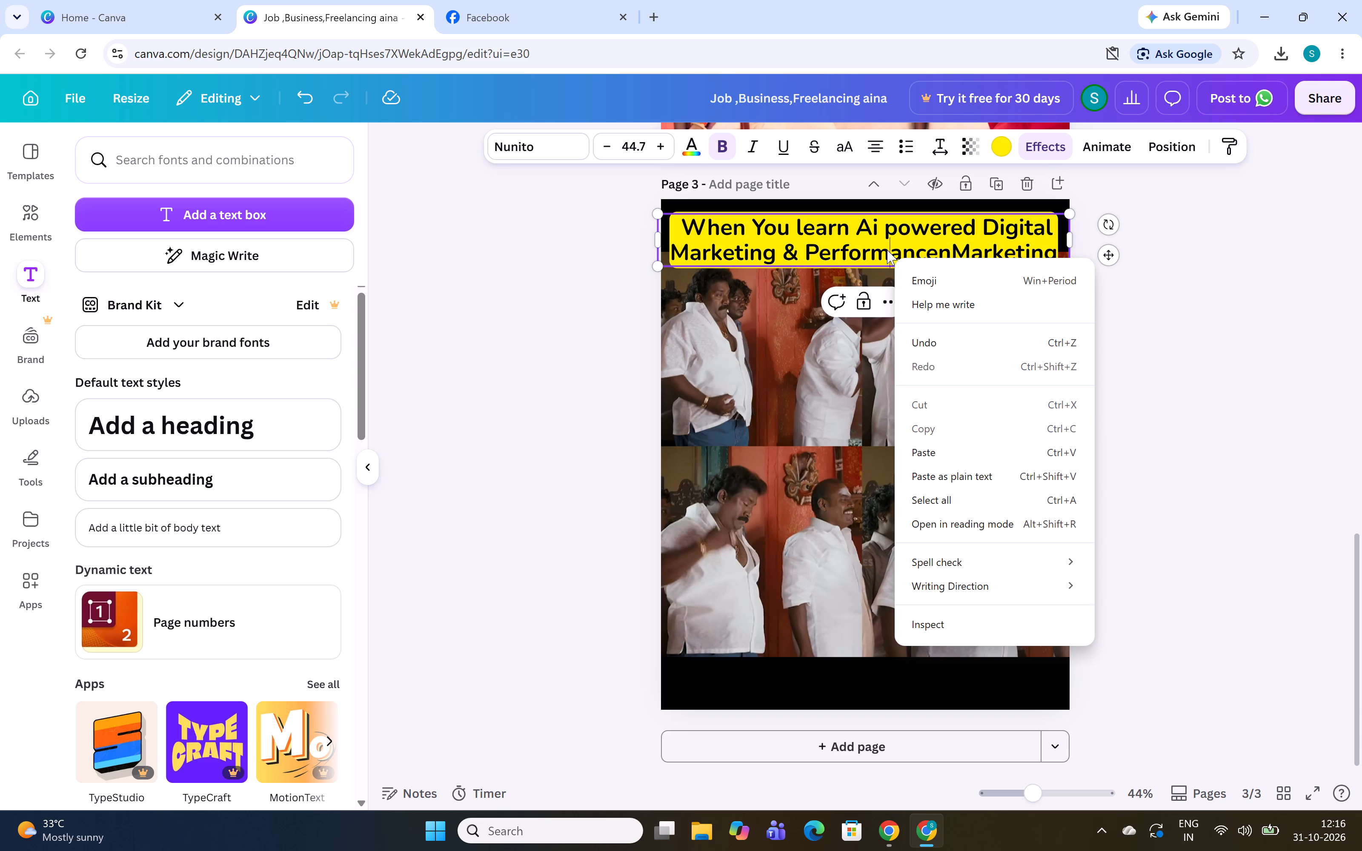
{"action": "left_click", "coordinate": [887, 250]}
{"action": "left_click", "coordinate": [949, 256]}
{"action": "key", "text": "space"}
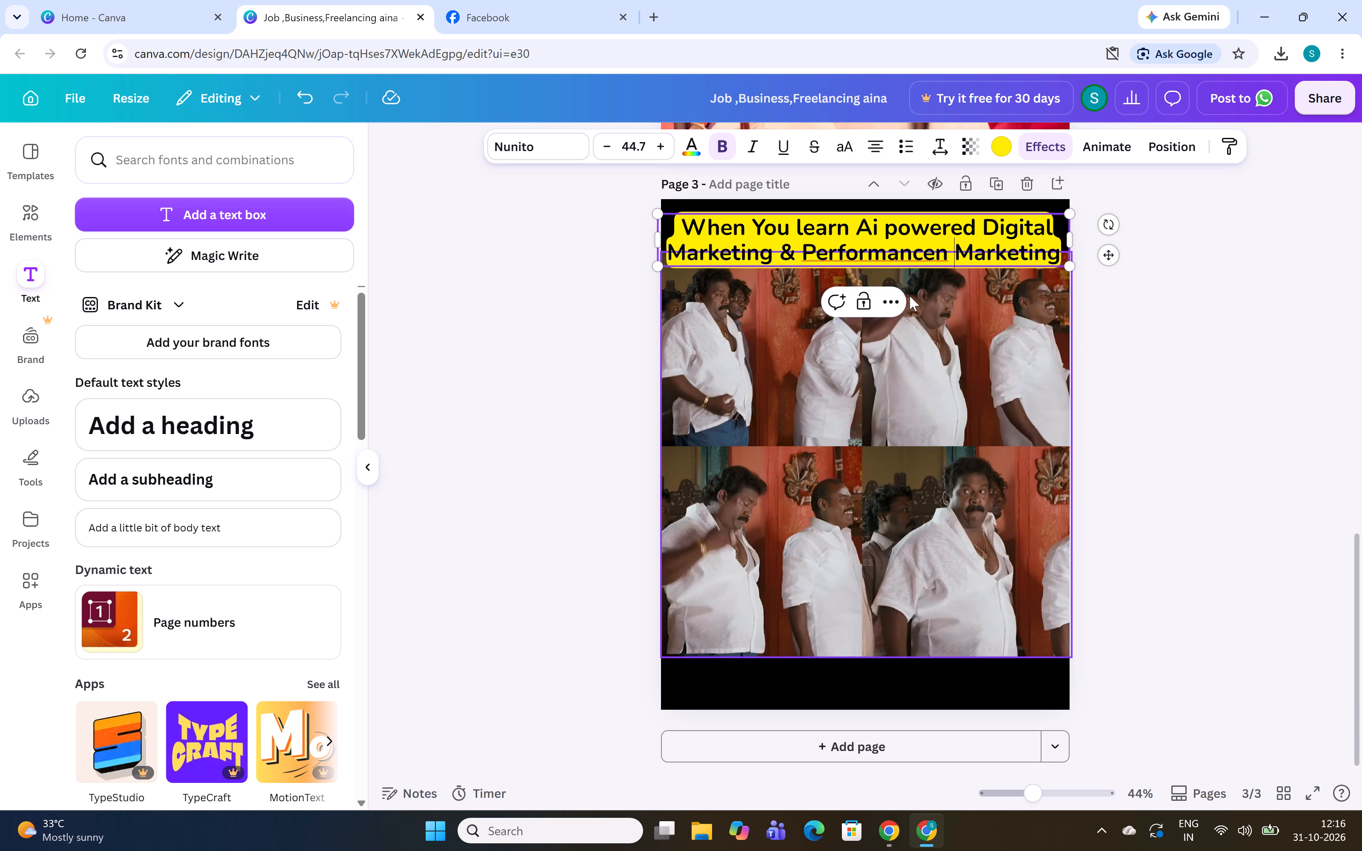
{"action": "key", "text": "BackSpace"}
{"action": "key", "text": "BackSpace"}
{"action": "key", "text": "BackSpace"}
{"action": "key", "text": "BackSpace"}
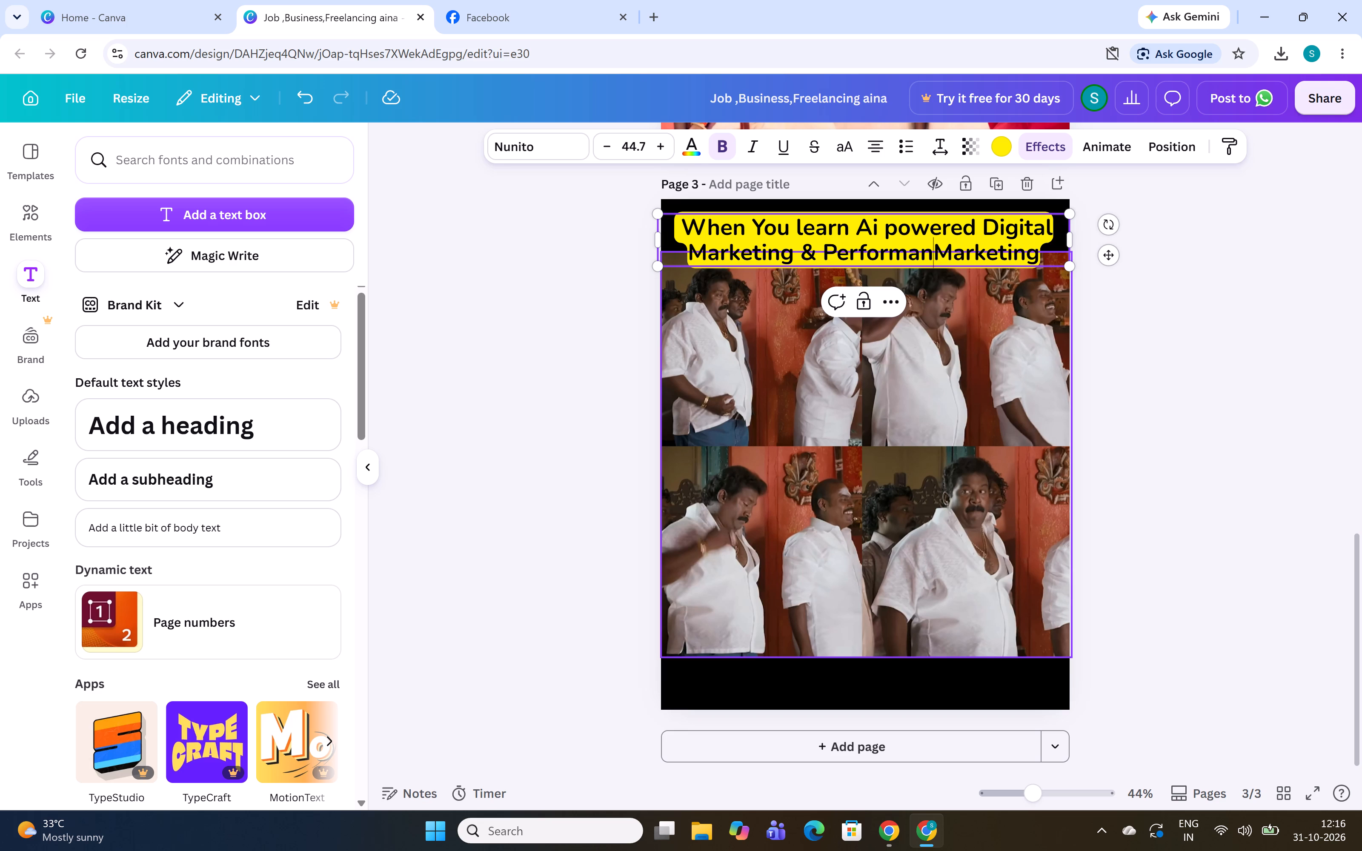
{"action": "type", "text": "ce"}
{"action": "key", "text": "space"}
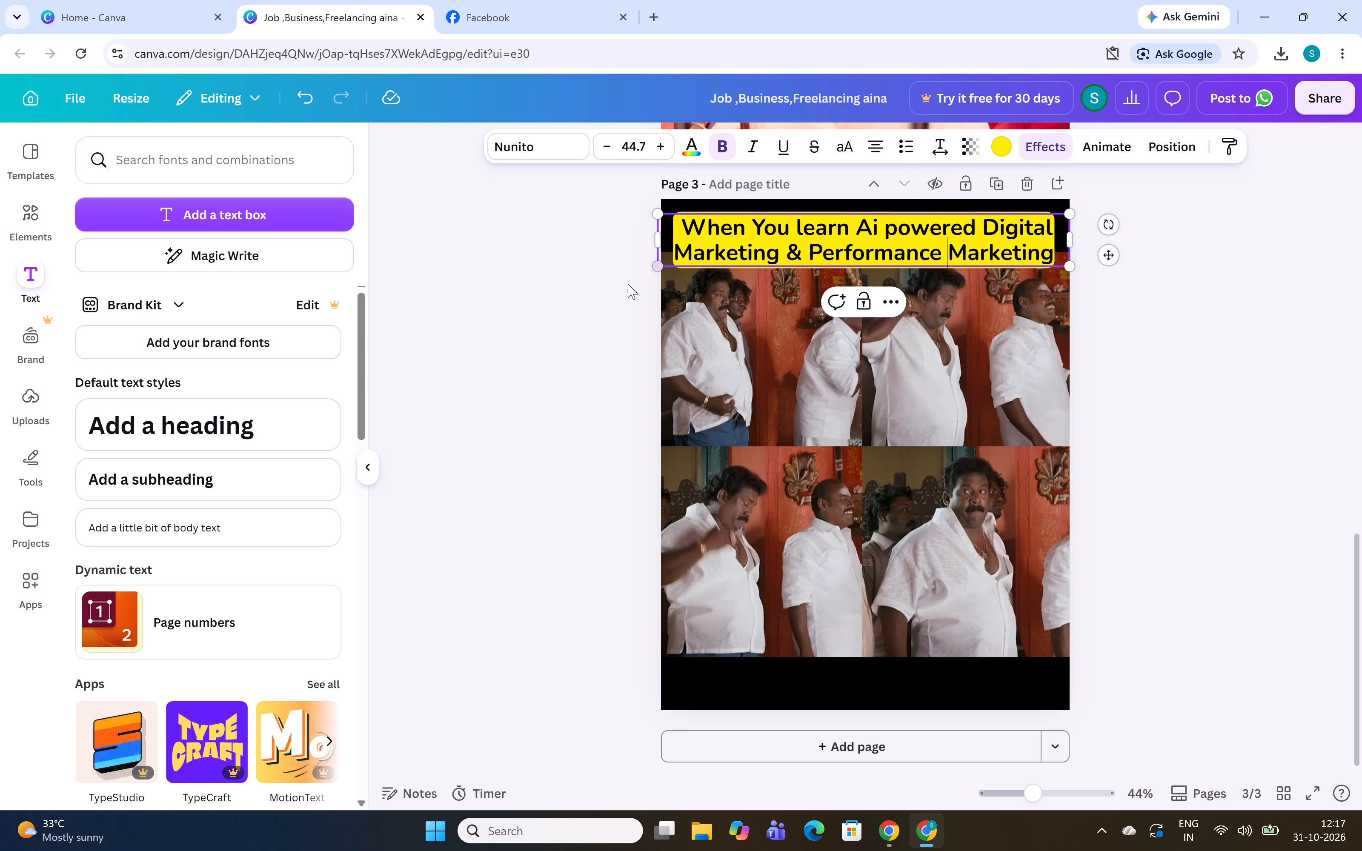
Switch to the course video, play it forward to where the page 4 caption is fitted into the black band, and pause it.
{"action": "key", "text": "alt+Tab"}
{"action": "left_click", "coordinate": [815, 411]}
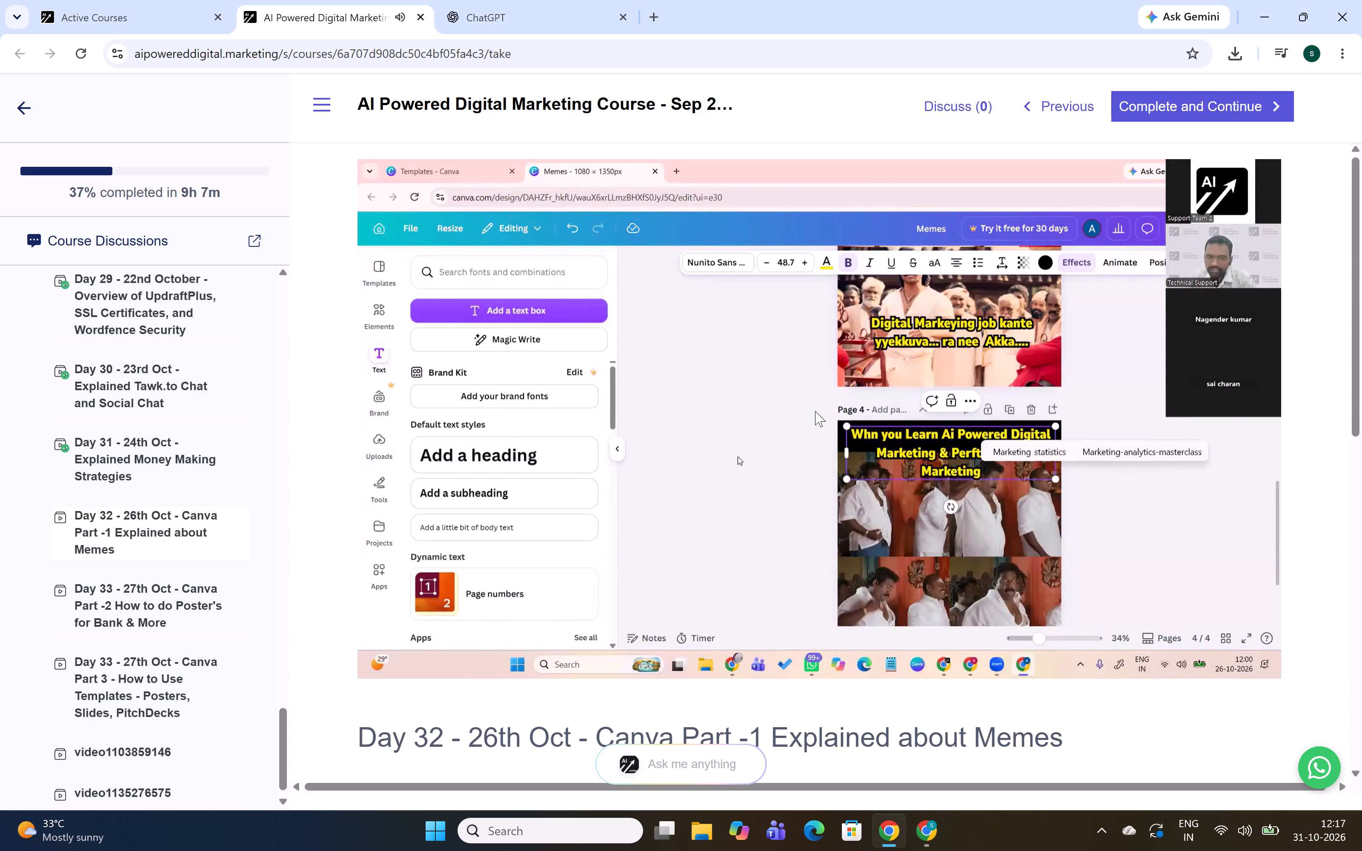
{"action": "key", "text": "alt+Tab"}
{"action": "key", "text": "alt+Tab"}
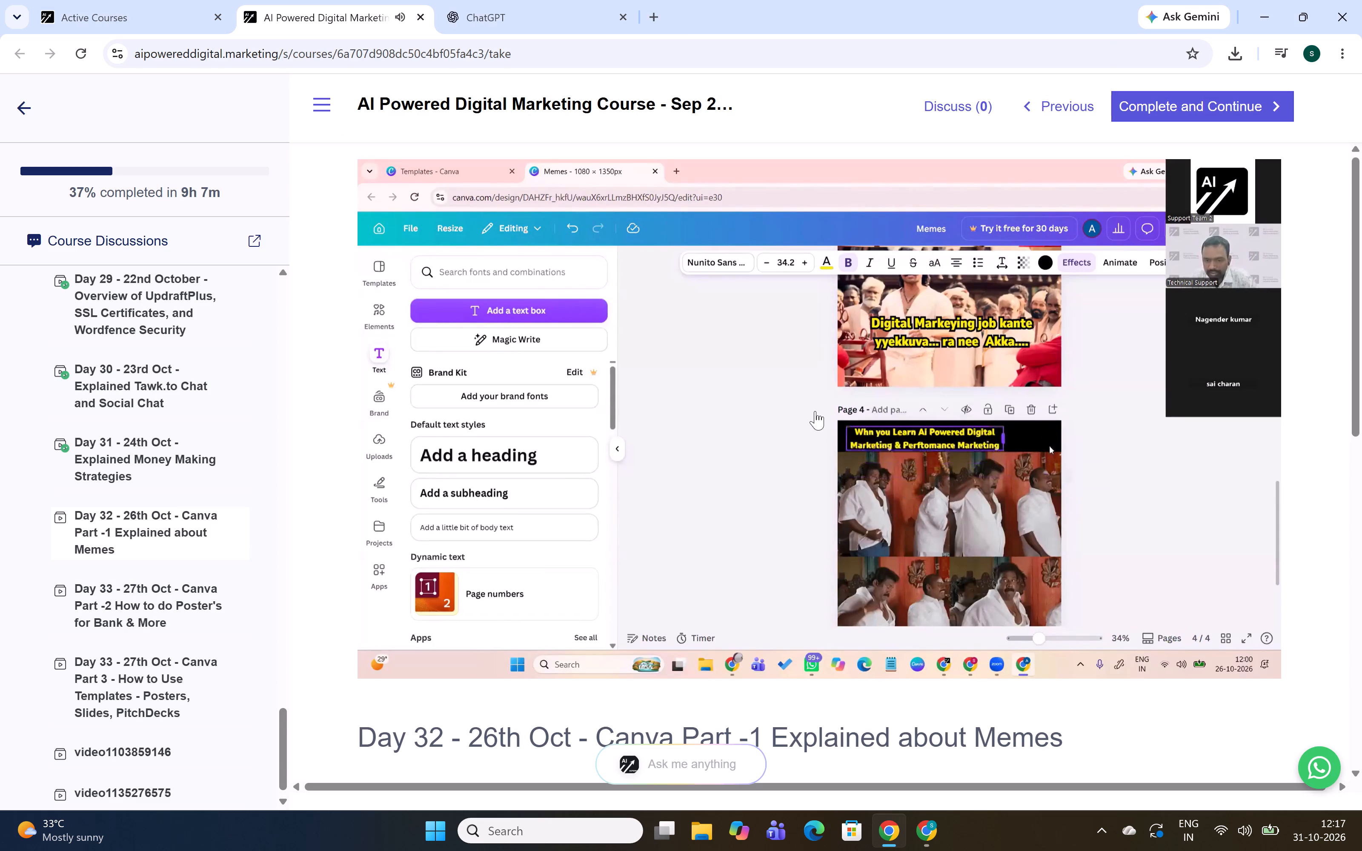
{"action": "key", "text": "space"}
Switch to the Canva design and shrink the page 3 caption to font size 23.8 so it fits the black band's height.
{"action": "key", "text": "alt+Tab"}
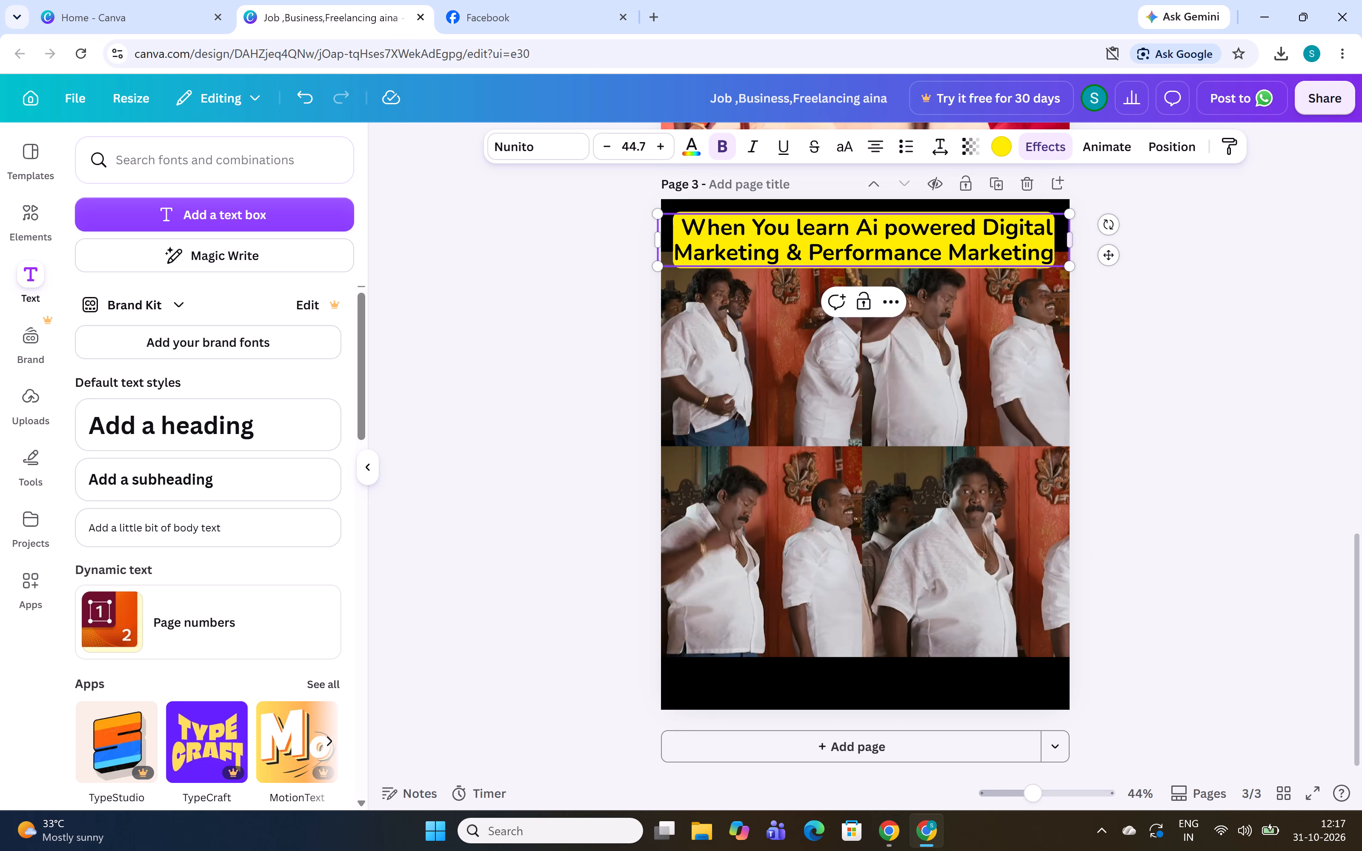
{"action": "left_click_drag", "start_coordinate": [1074, 238], "coordinate": [1038, 240]}
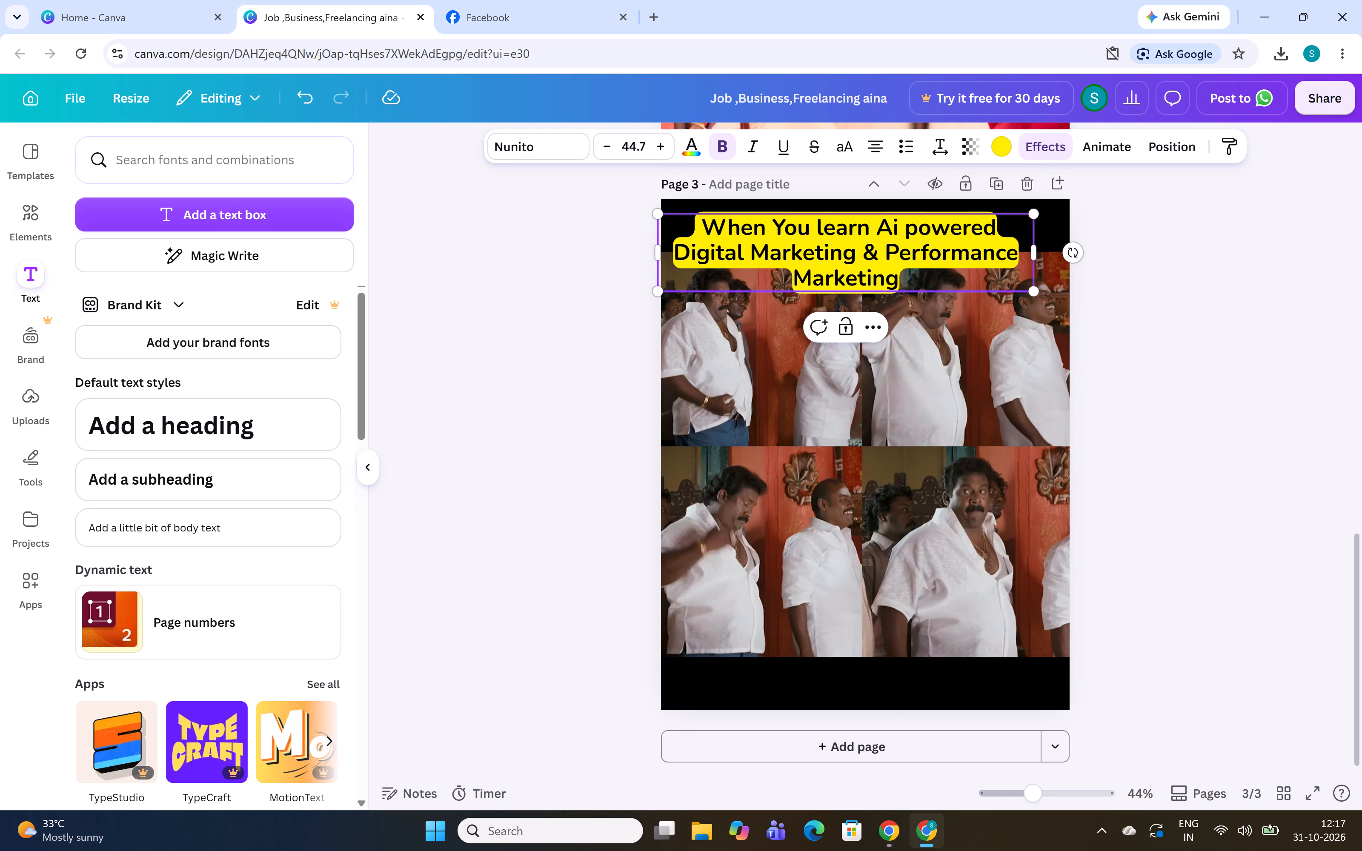
{"action": "left_click_drag", "start_coordinate": [656, 253], "coordinate": [698, 246]}
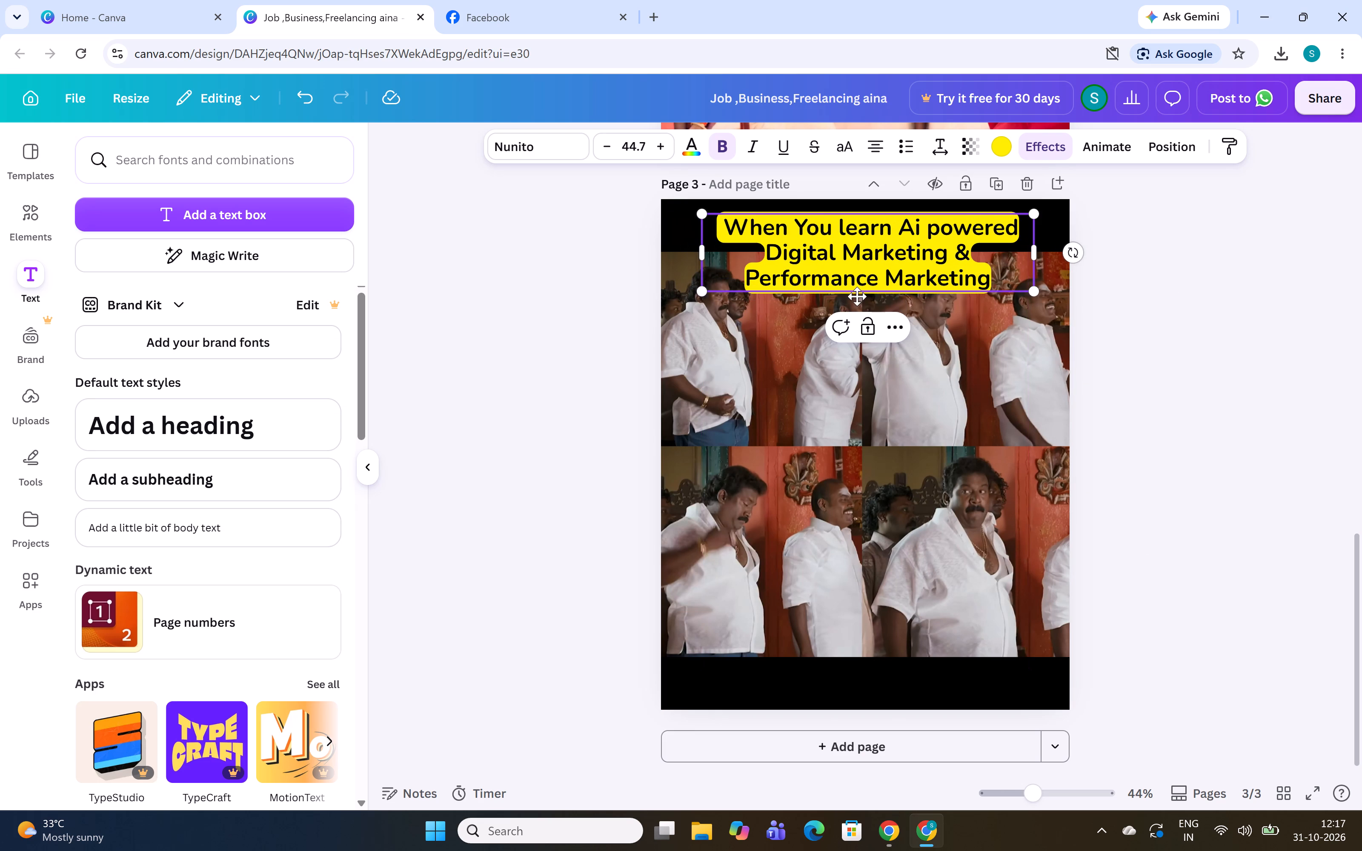
{"action": "left_click_drag", "start_coordinate": [700, 256], "coordinate": [695, 257]}
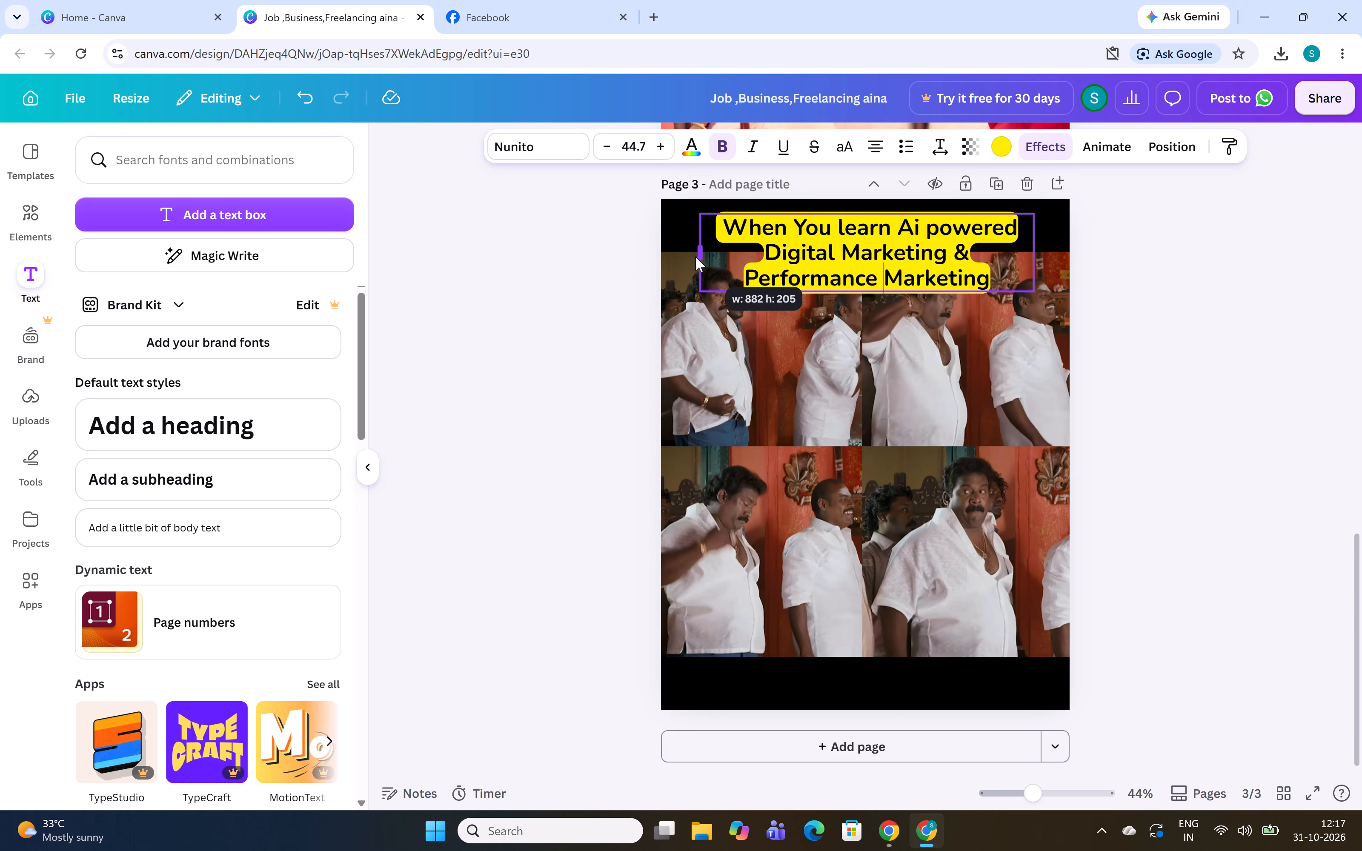
{"action": "left_click_drag", "start_coordinate": [695, 257], "coordinate": [680, 256]}
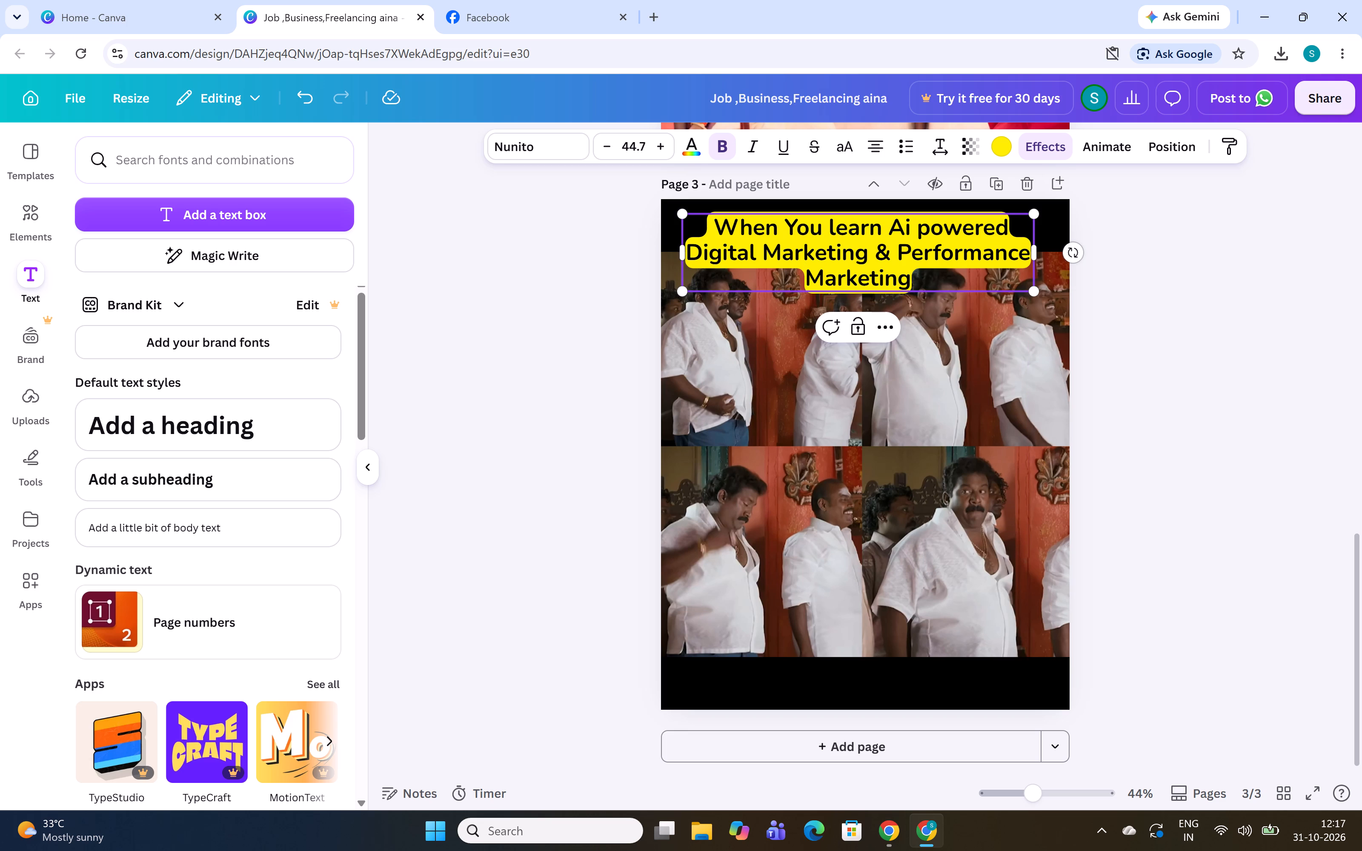
{"action": "left_click_drag", "start_coordinate": [1037, 214], "coordinate": [1067, 208]}
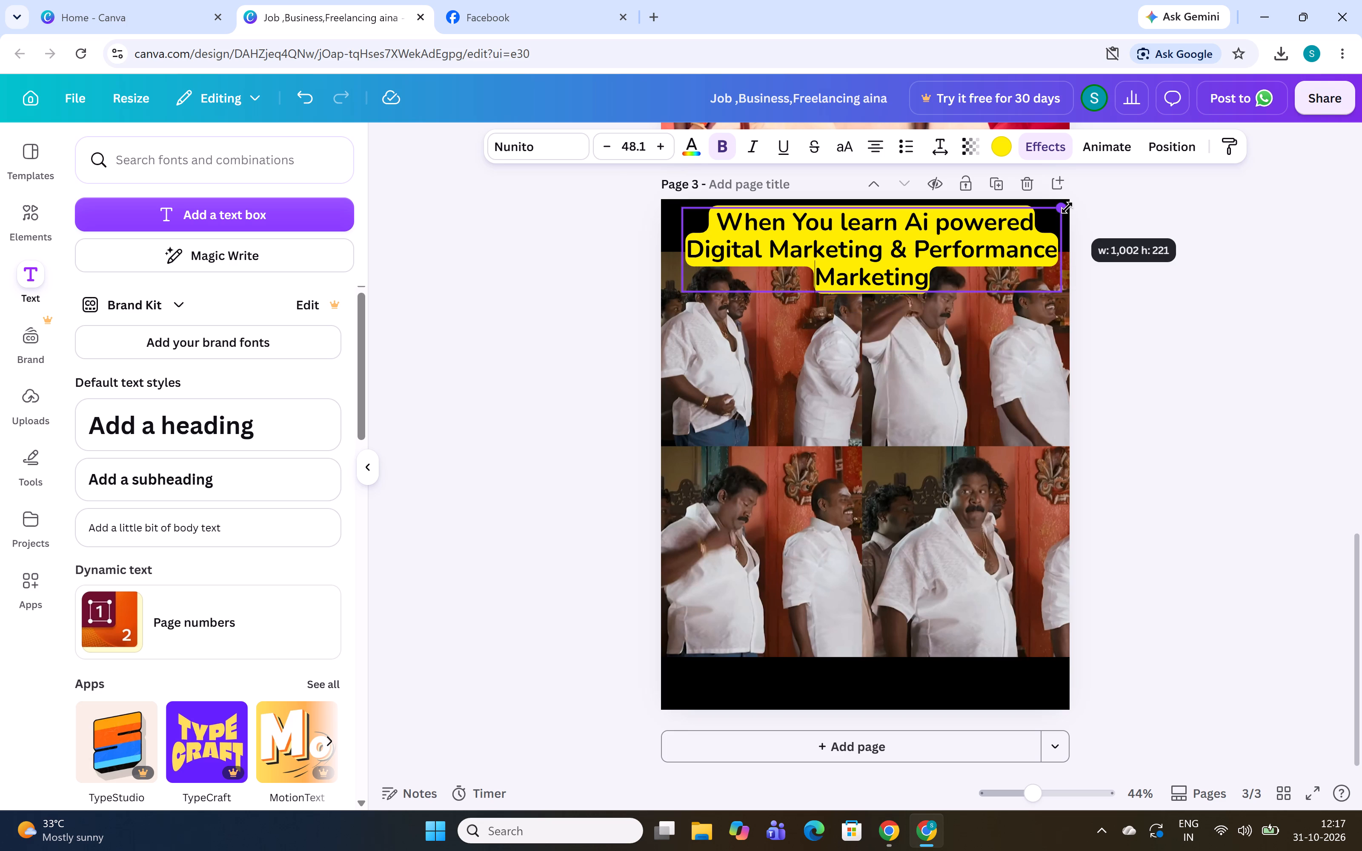
{"action": "left_click_drag", "start_coordinate": [1067, 208], "coordinate": [1054, 212]}
{"action": "left_click_drag", "start_coordinate": [683, 292], "coordinate": [684, 276]}
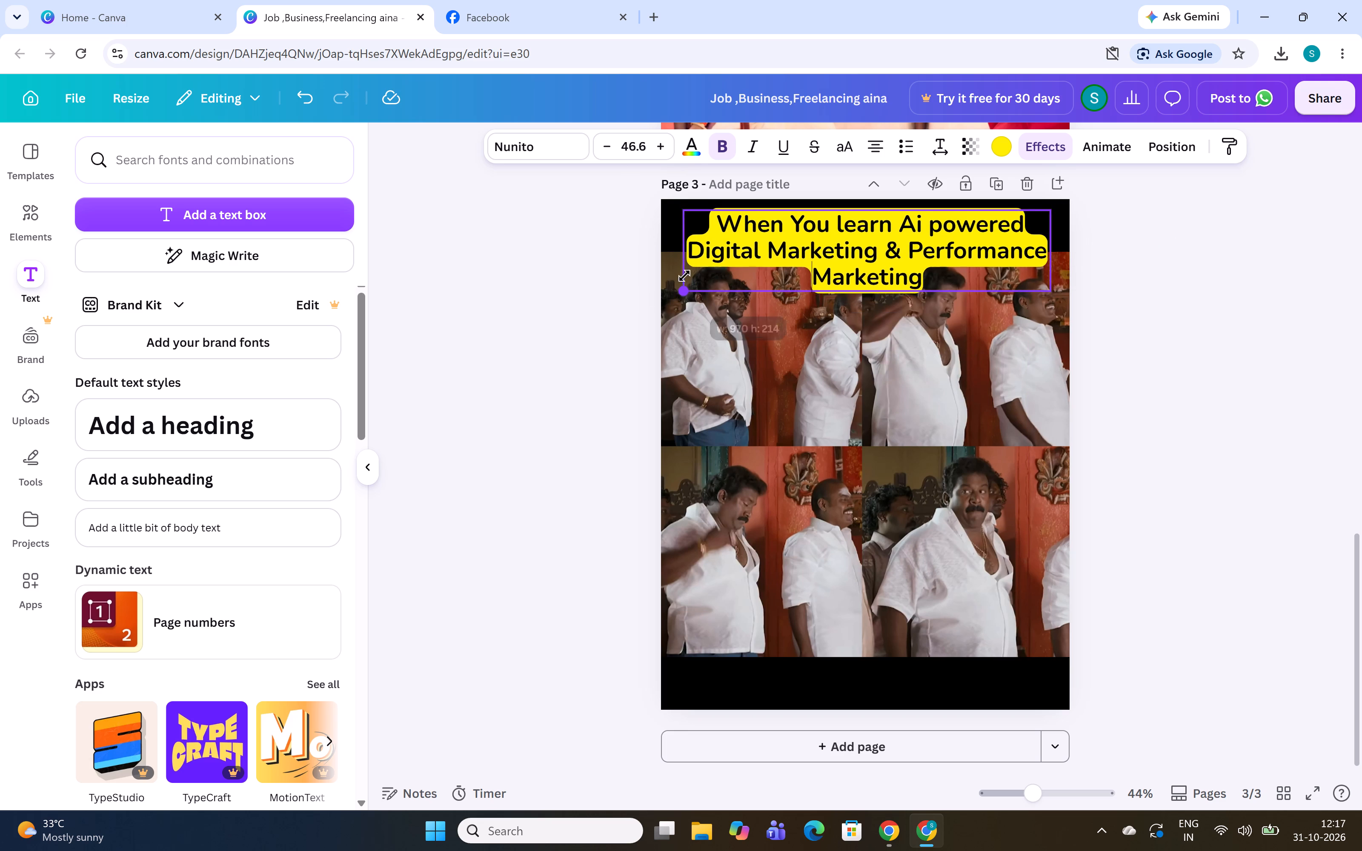
{"action": "left_click_drag", "start_coordinate": [684, 276], "coordinate": [845, 232]}
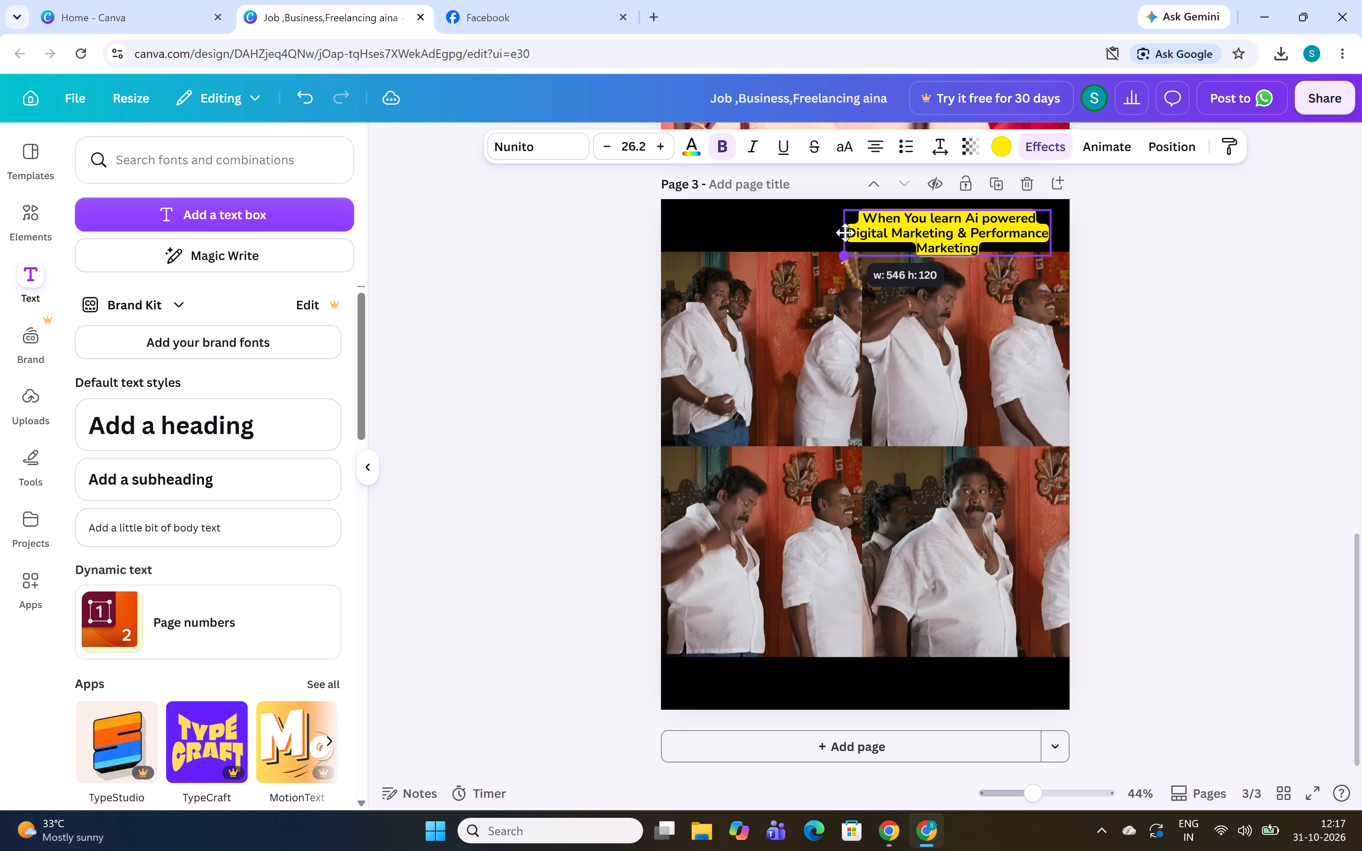
{"action": "left_click_drag", "start_coordinate": [845, 232], "coordinate": [860, 232]}
{"action": "left_click_drag", "start_coordinate": [859, 232], "coordinate": [856, 232]}
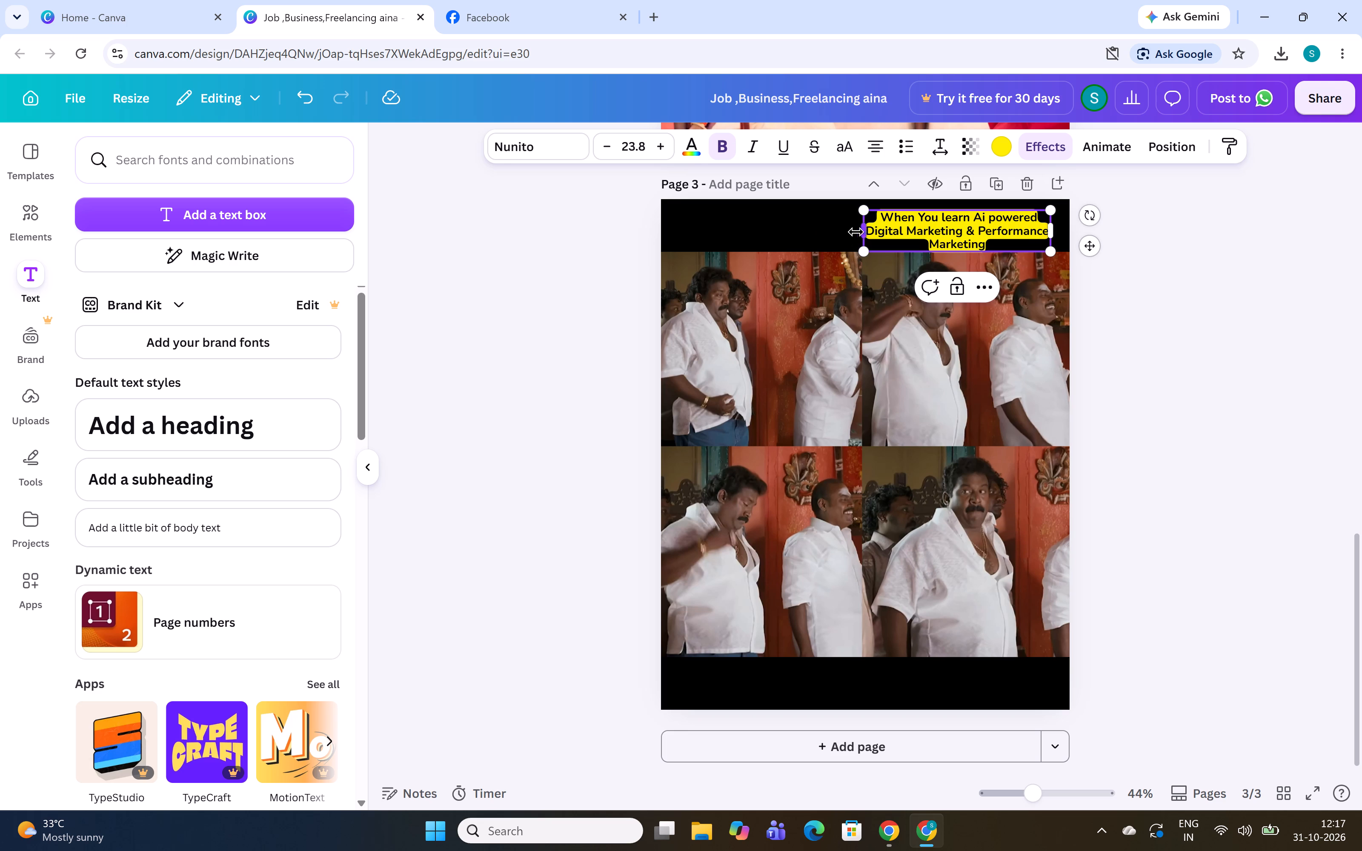
Widen the page 3 caption box to nearly the full page width so the text runs over two lines.
{"action": "left_click_drag", "start_coordinate": [856, 232], "coordinate": [684, 243]}
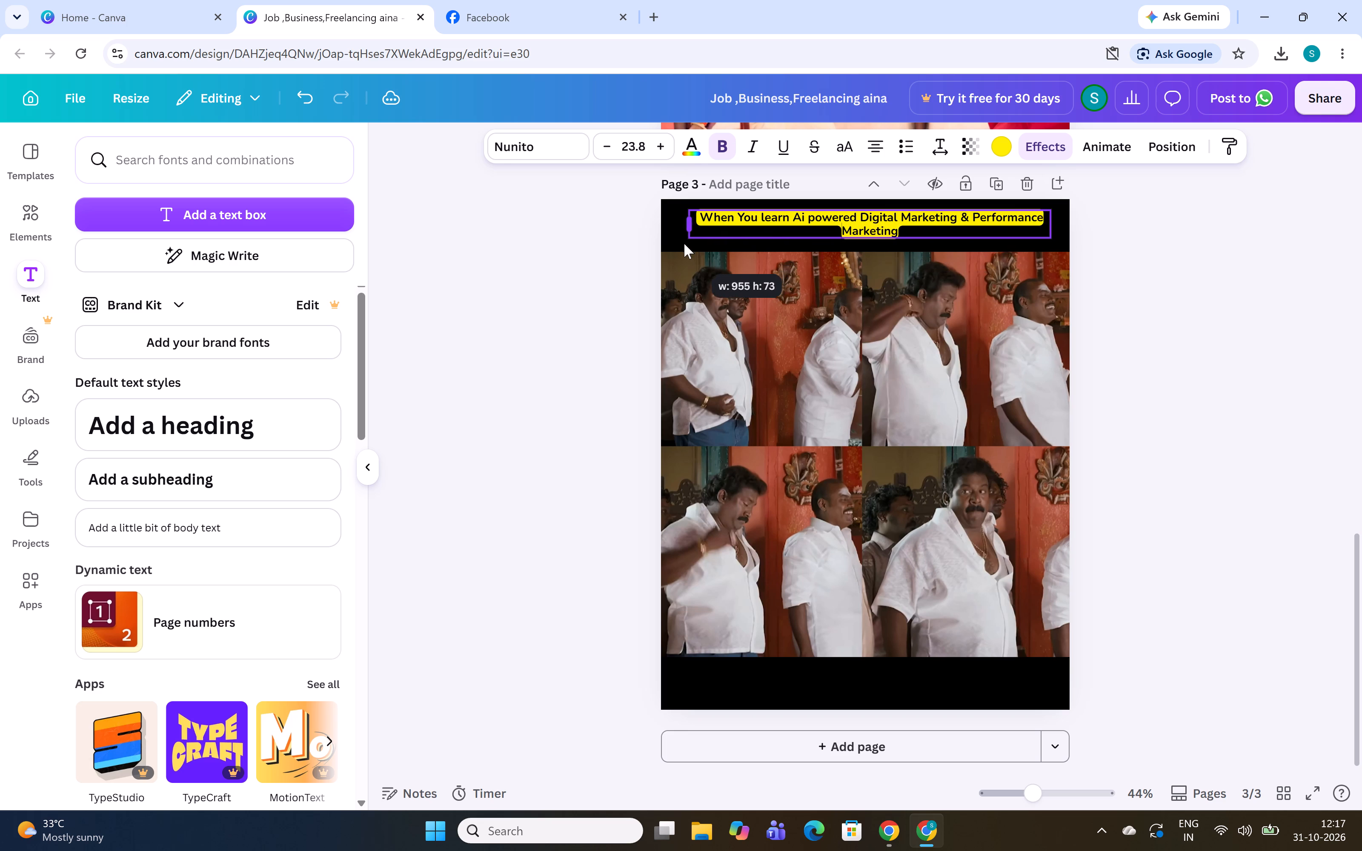
{"action": "left_click_drag", "start_coordinate": [684, 243], "coordinate": [659, 248]}
{"action": "left_click_drag", "start_coordinate": [1051, 228], "coordinate": [1064, 231]}
{"action": "left_click_drag", "start_coordinate": [861, 226], "coordinate": [861, 231]}
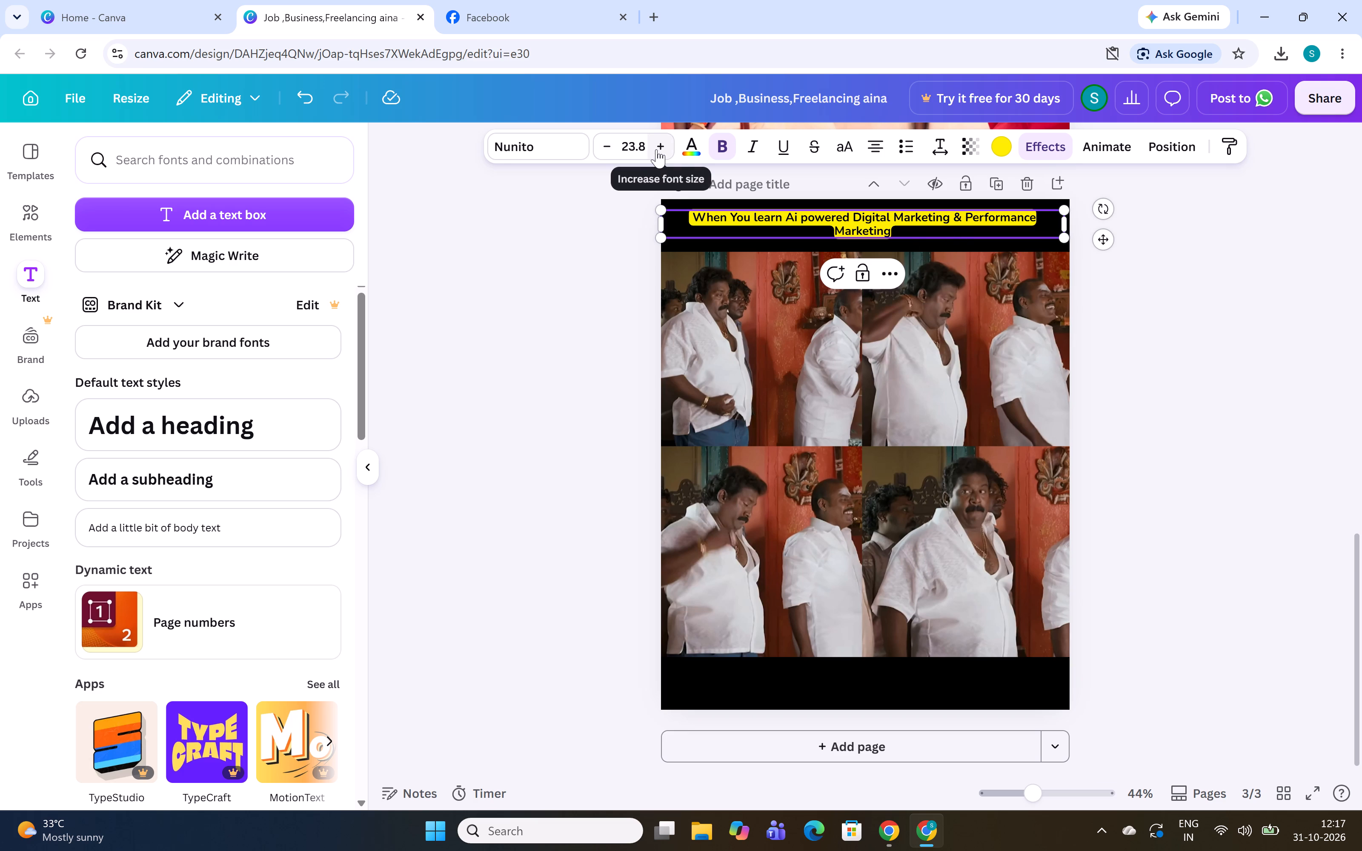
Switch to the course video, play it forward to where the page 4 caption is broken after "Ai Powered", and pause it.
{"action": "key", "text": "alt+Tab"}
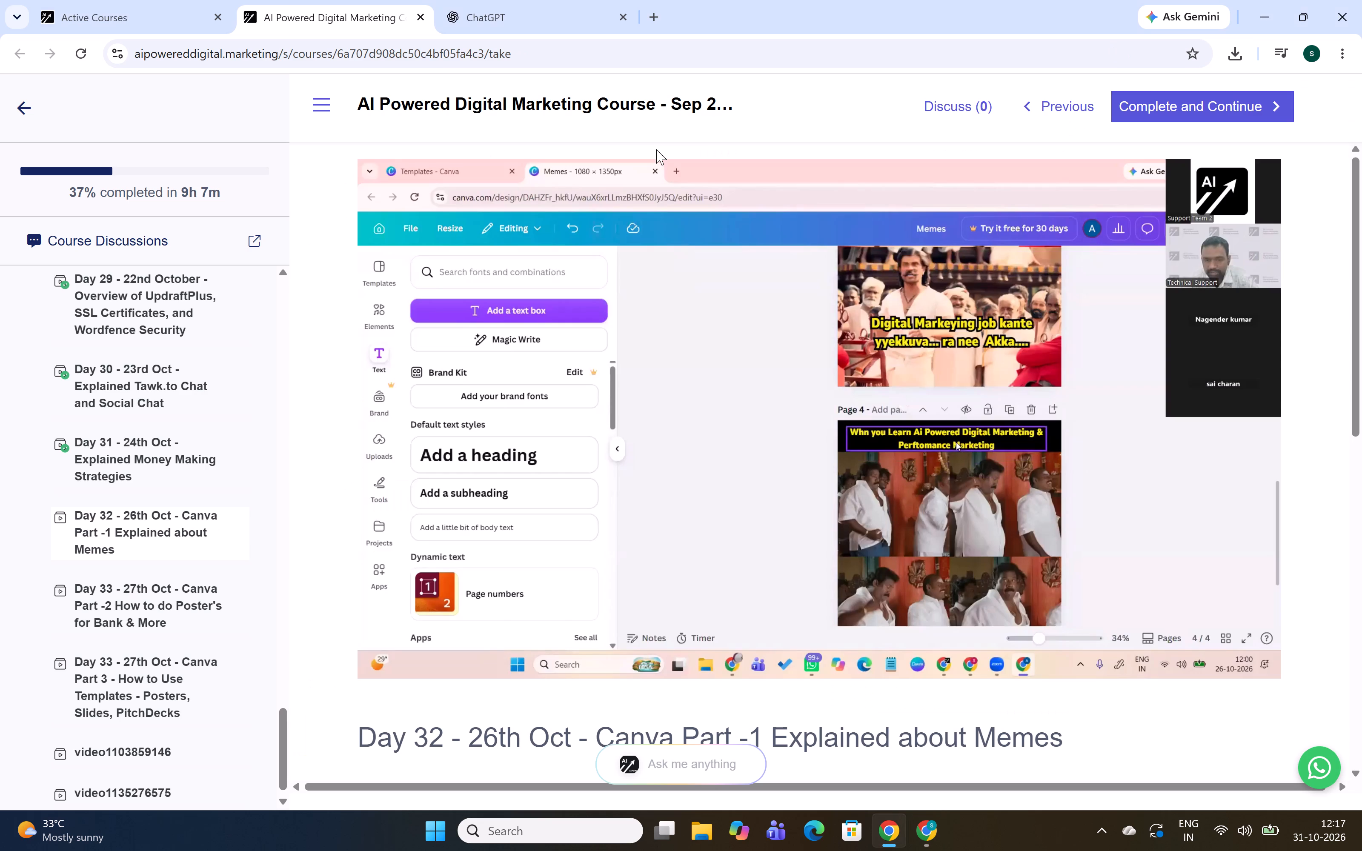
{"action": "key", "text": "space"}
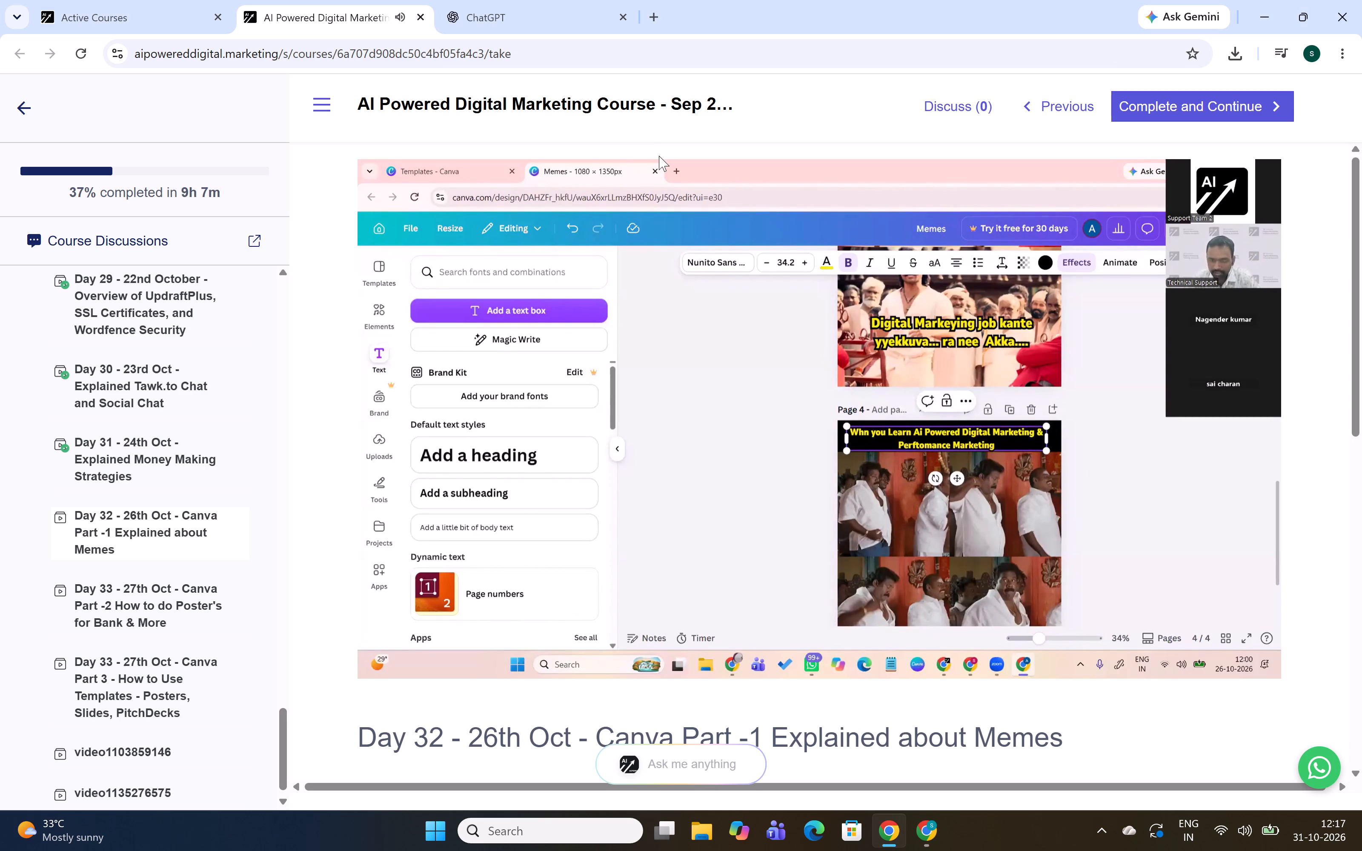
{"action": "key", "text": "space"}
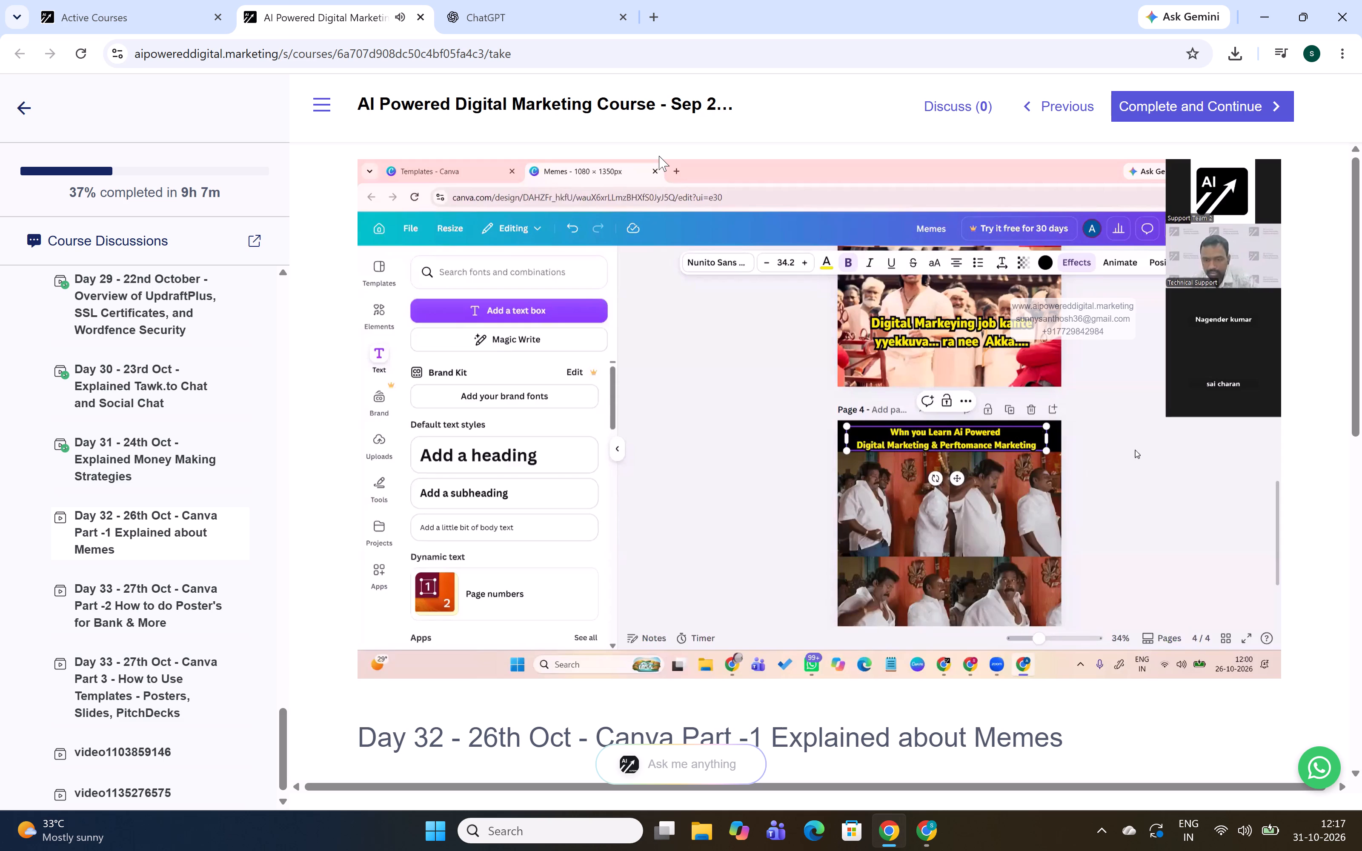
Switch to the Canva design and insert a line break before "Digital Marketing" in the page 3 caption.
{"action": "key", "text": "alt+Tab"}
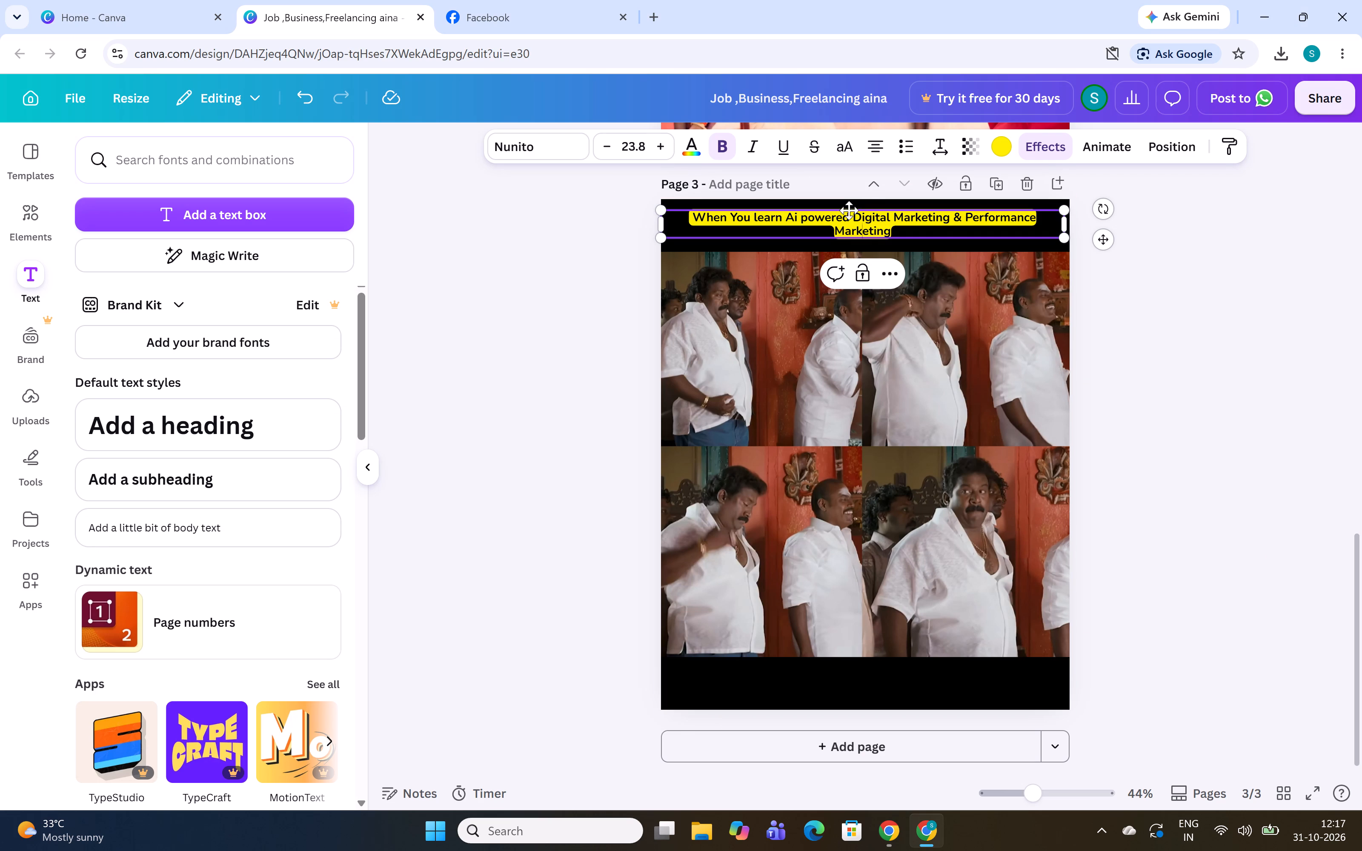
{"action": "left_click", "coordinate": [853, 218]}
{"action": "key", "text": "Return"}
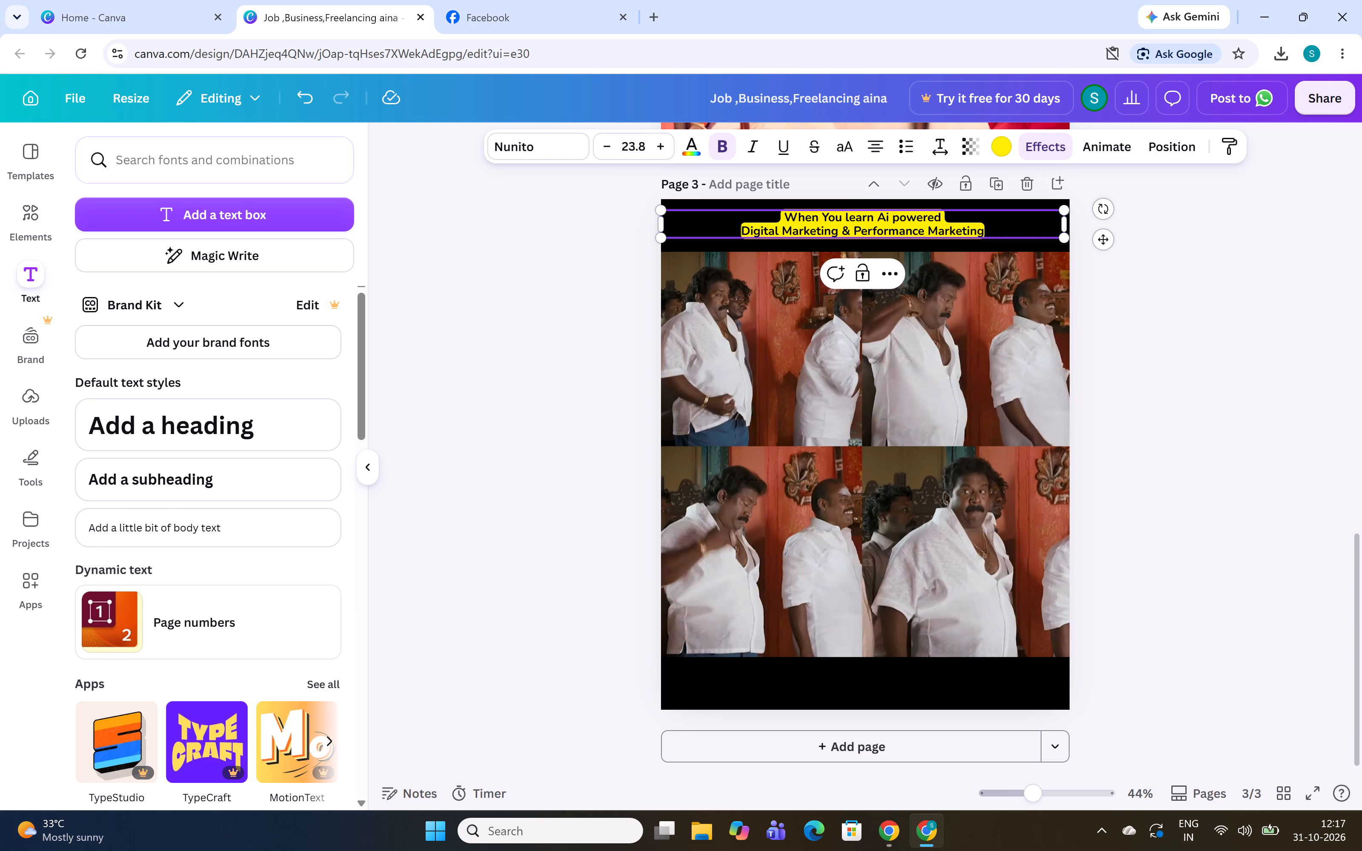
Switch back to the course video to follow the next part of the meme lesson.
{"action": "key", "text": "alt+Tab"}
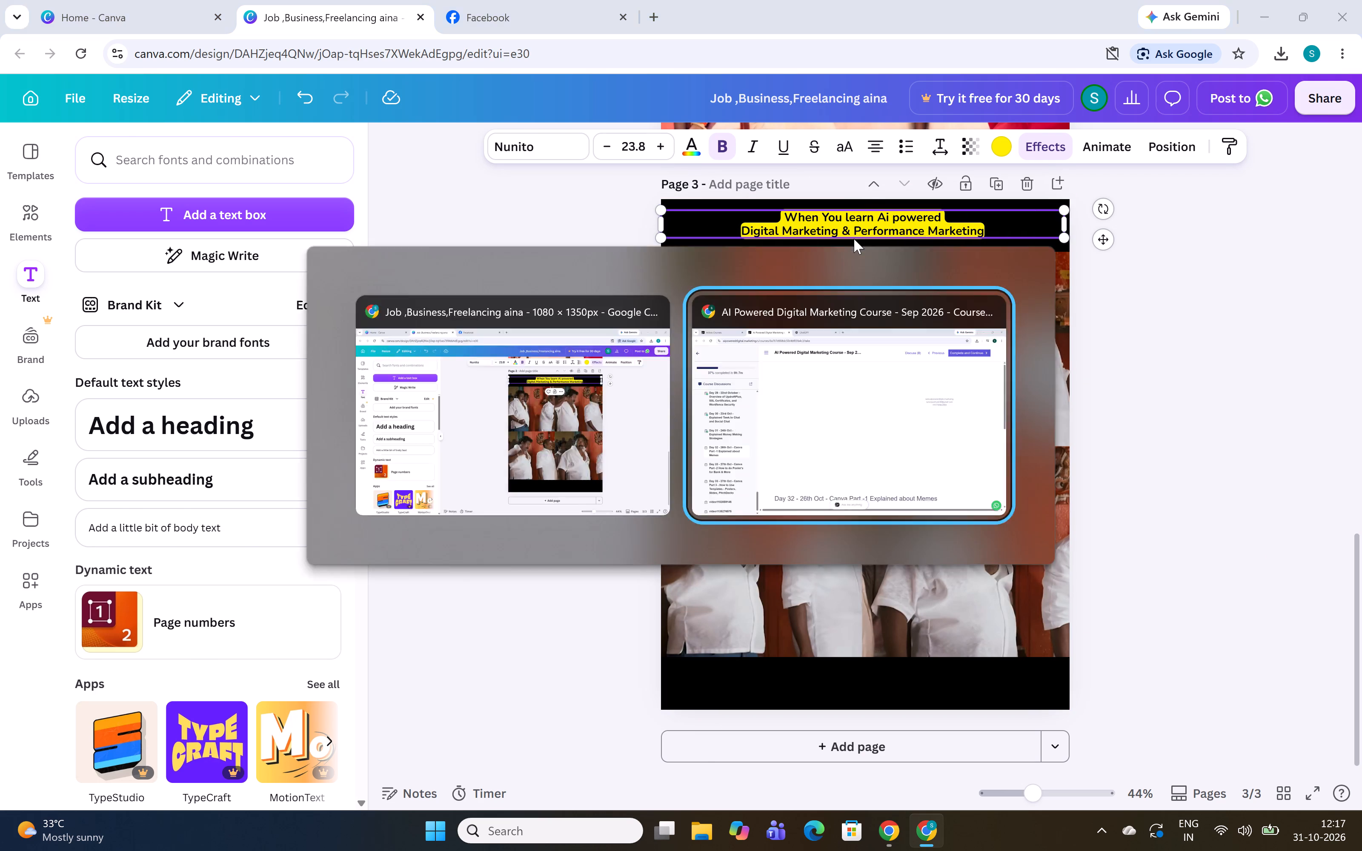
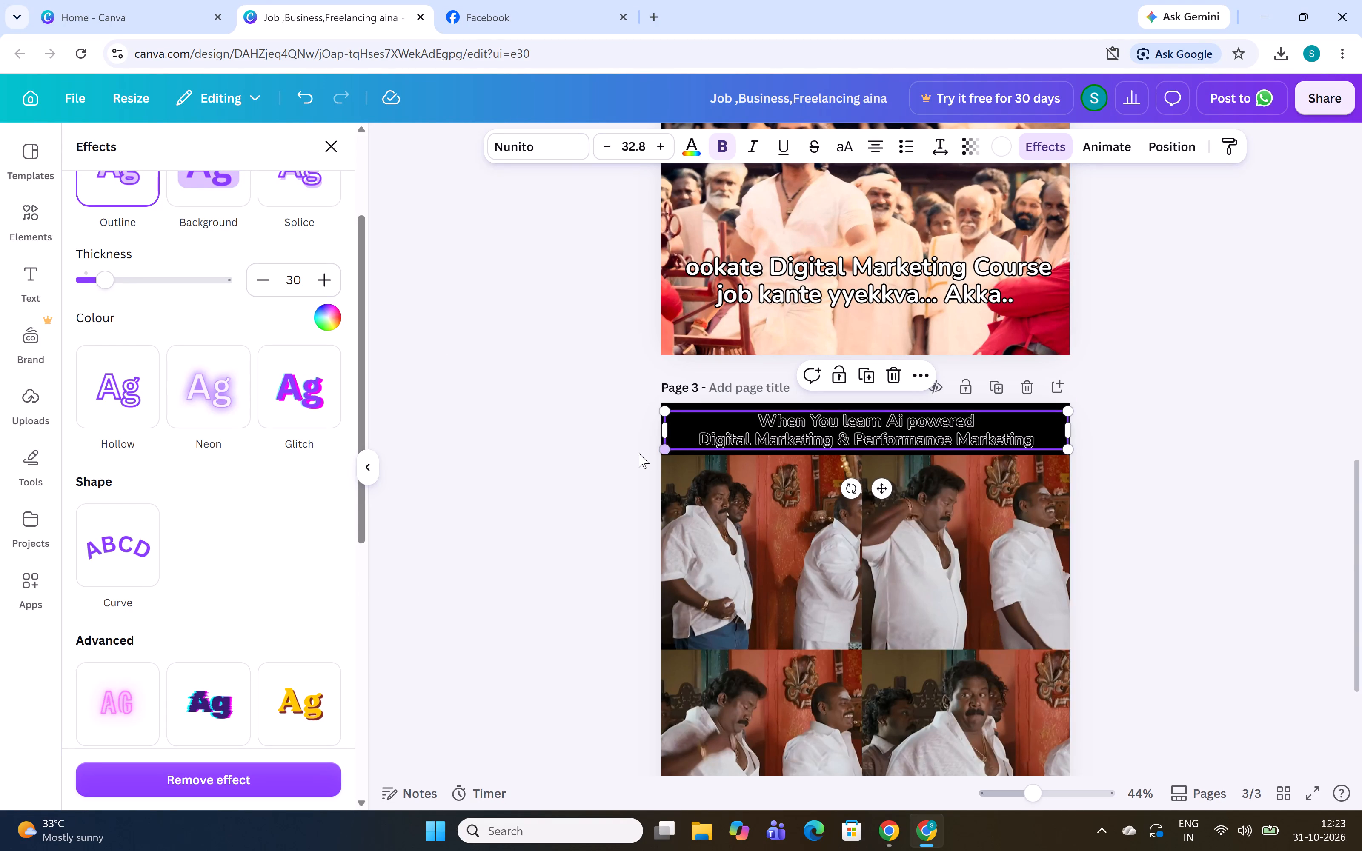
Enlarge the page 3 caption slightly to about 1,076 wide by 102 high within the black band.
{"action": "left_click_drag", "start_coordinate": [664, 450], "coordinate": [663, 442], "text": "alt"}
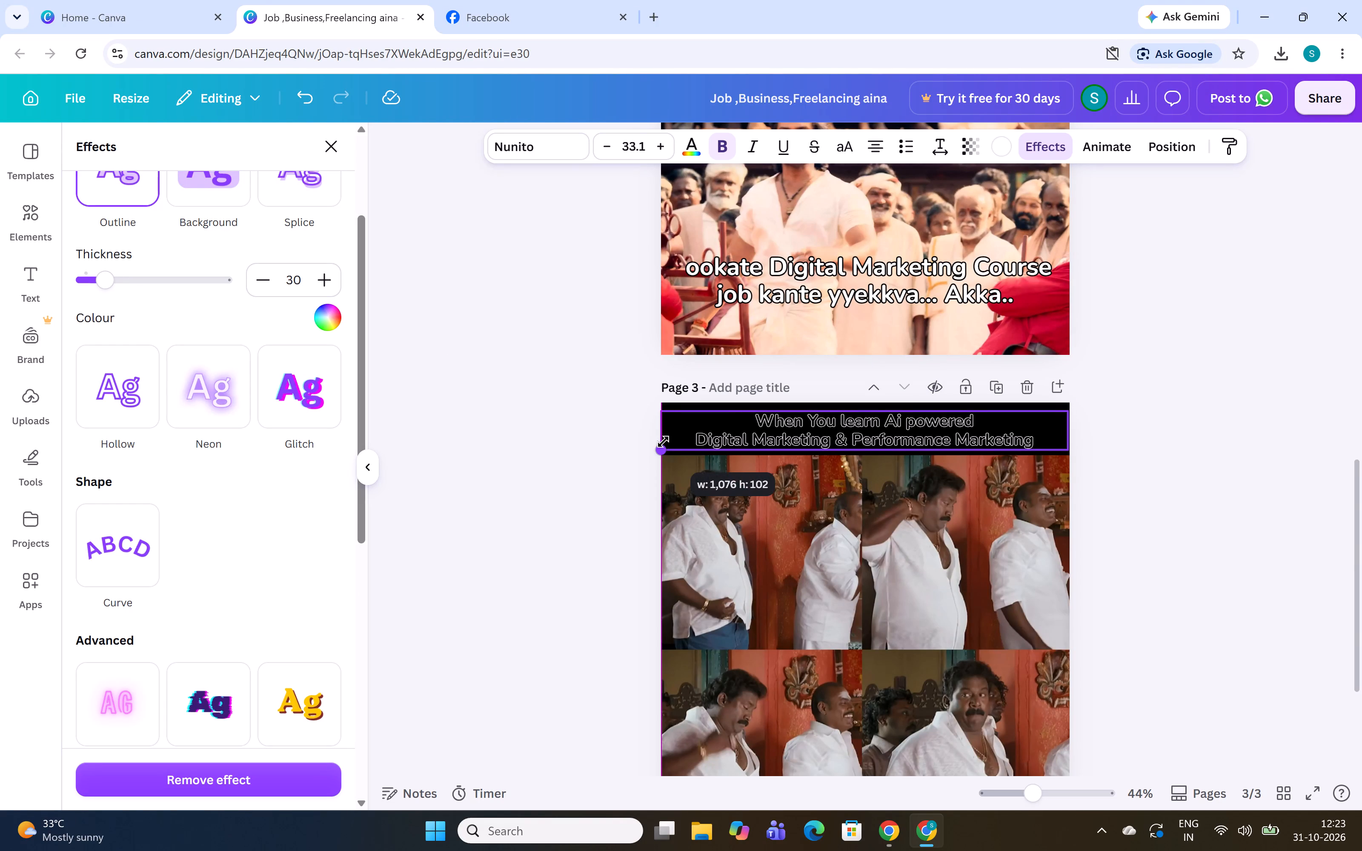
{"action": "left_click_drag", "start_coordinate": [663, 442], "coordinate": [664, 441], "text": "alt"}
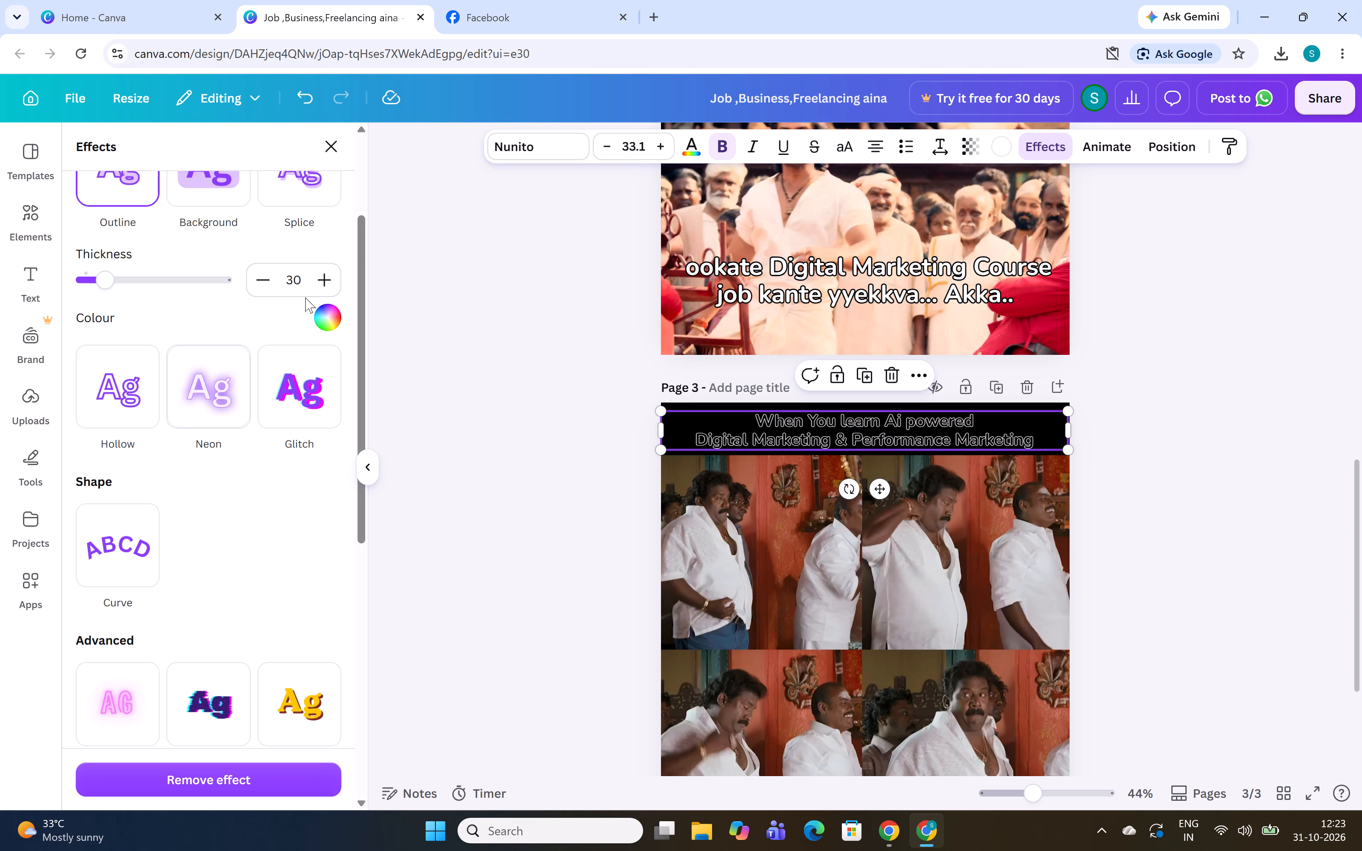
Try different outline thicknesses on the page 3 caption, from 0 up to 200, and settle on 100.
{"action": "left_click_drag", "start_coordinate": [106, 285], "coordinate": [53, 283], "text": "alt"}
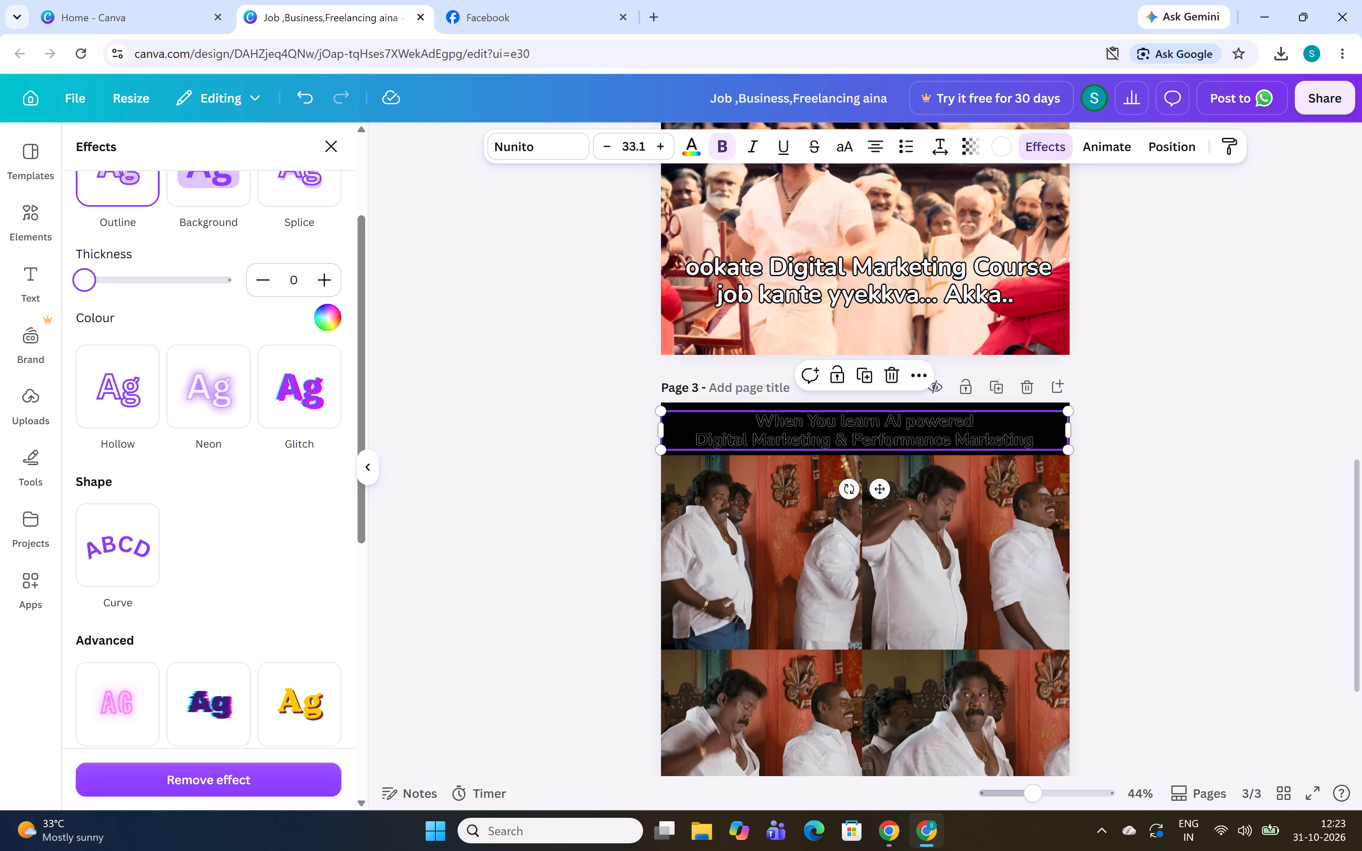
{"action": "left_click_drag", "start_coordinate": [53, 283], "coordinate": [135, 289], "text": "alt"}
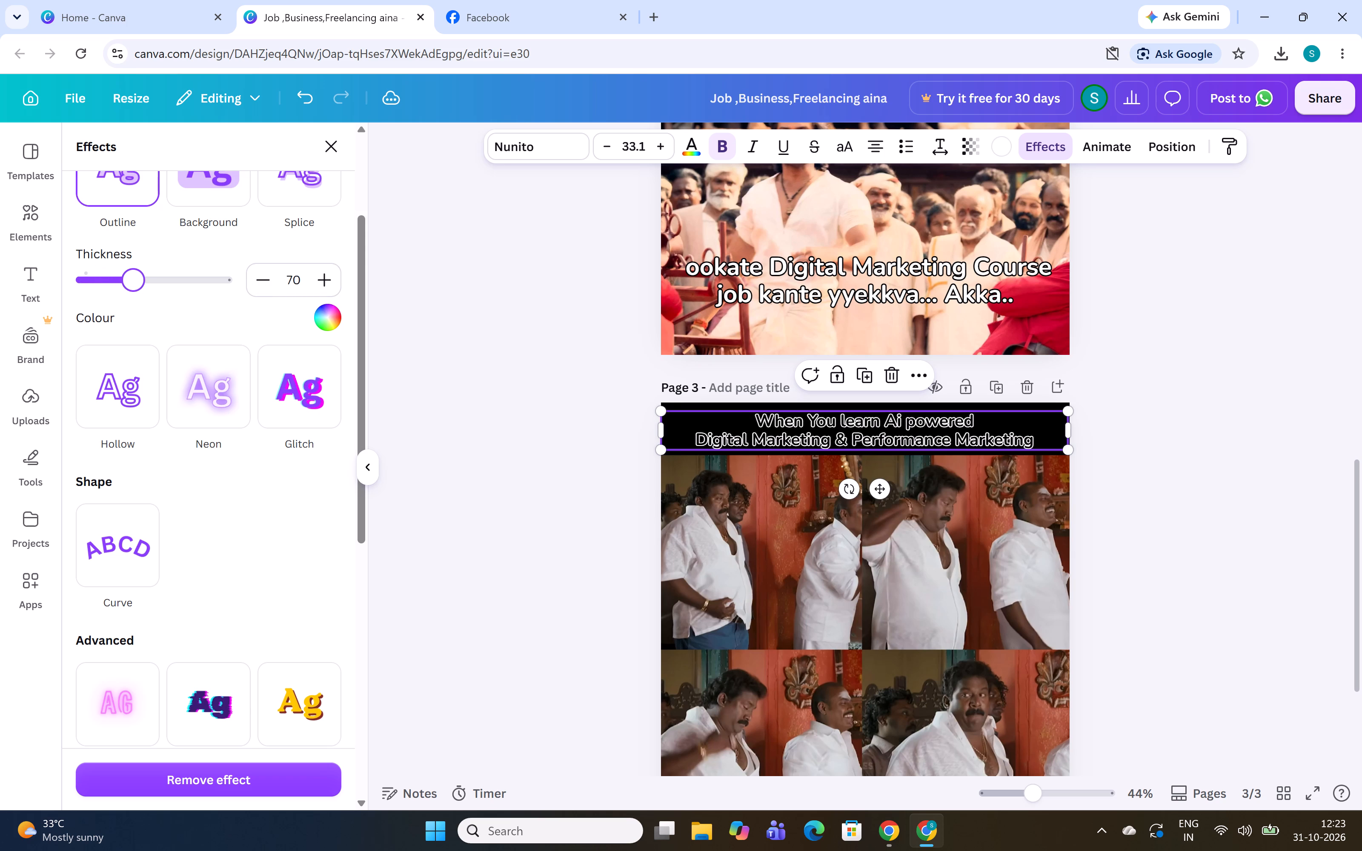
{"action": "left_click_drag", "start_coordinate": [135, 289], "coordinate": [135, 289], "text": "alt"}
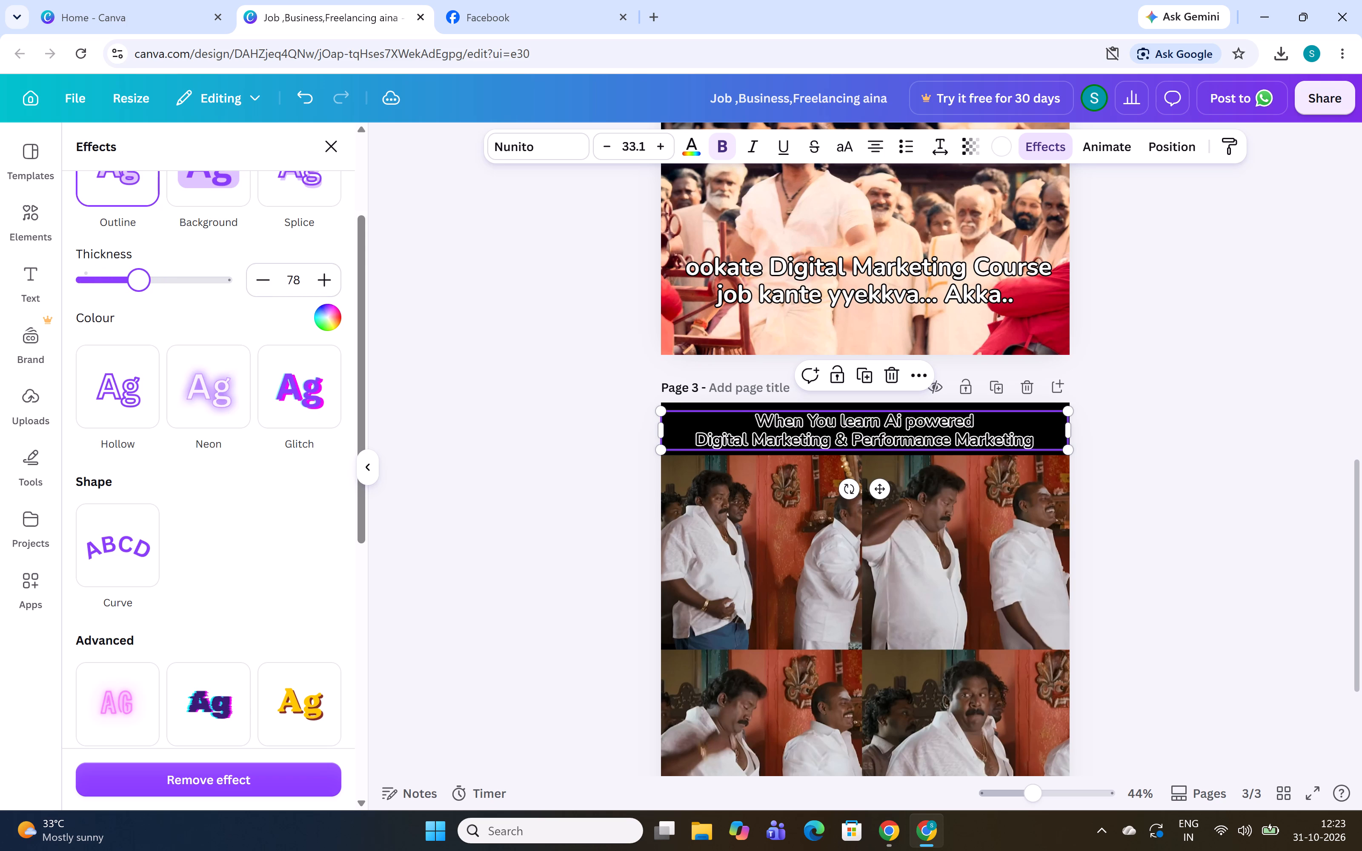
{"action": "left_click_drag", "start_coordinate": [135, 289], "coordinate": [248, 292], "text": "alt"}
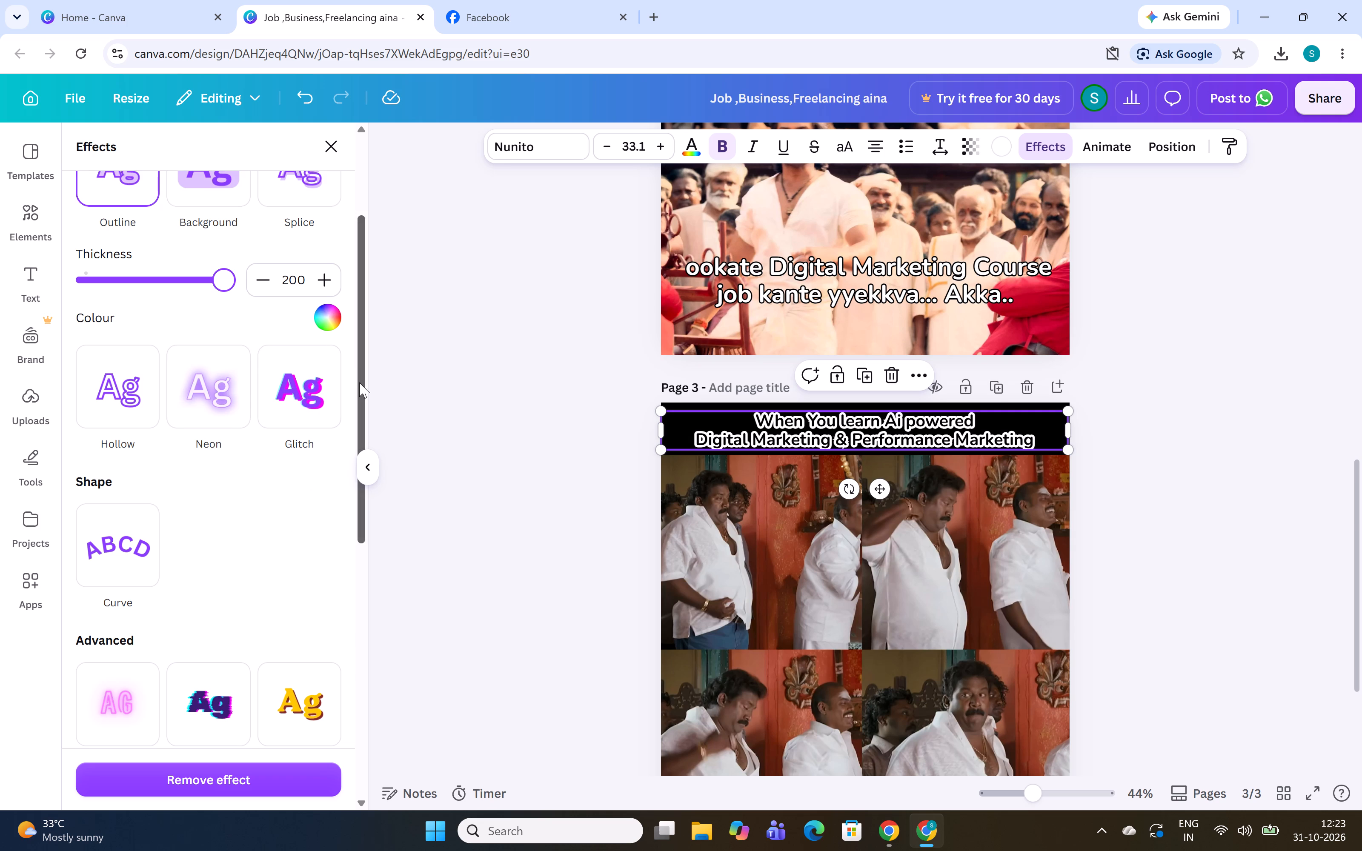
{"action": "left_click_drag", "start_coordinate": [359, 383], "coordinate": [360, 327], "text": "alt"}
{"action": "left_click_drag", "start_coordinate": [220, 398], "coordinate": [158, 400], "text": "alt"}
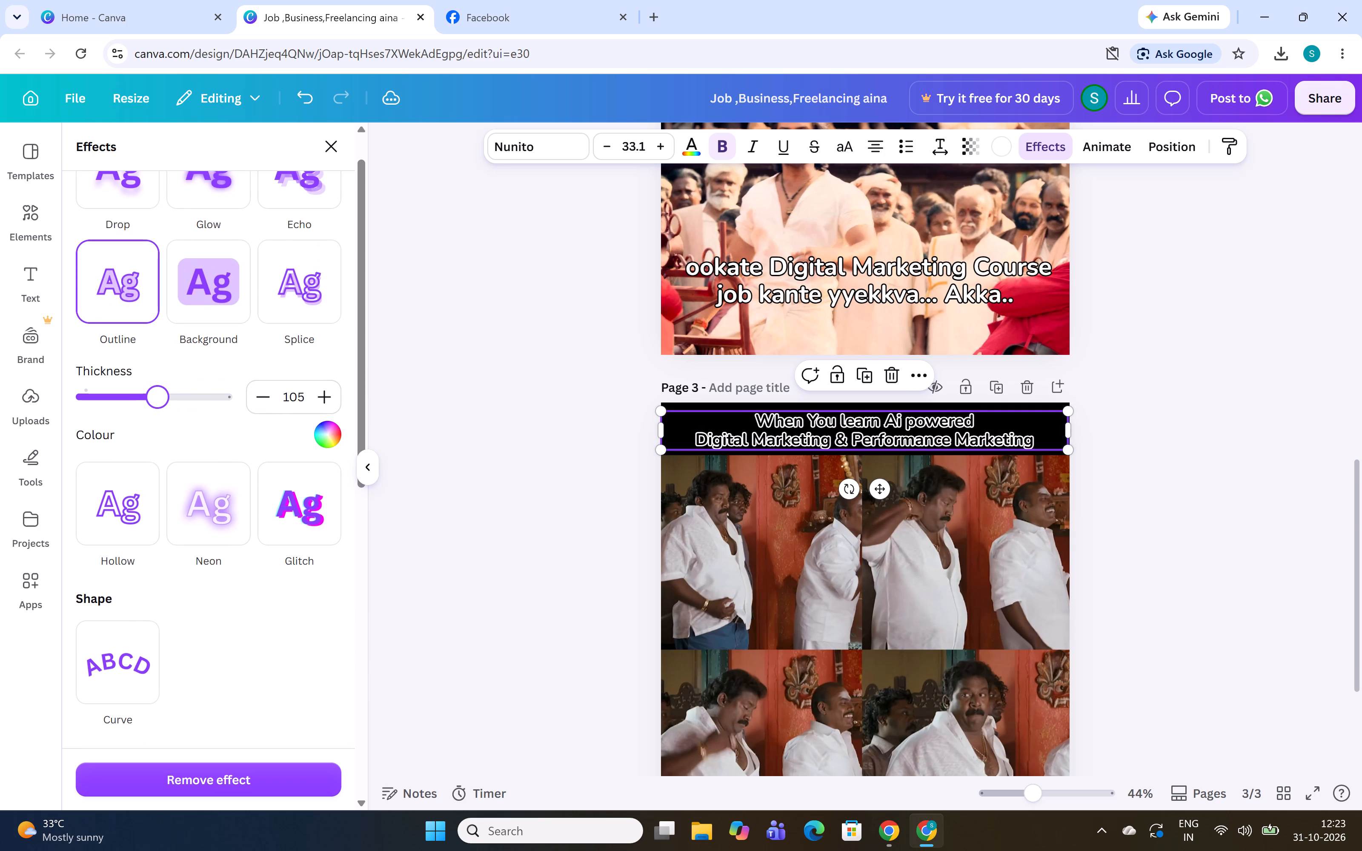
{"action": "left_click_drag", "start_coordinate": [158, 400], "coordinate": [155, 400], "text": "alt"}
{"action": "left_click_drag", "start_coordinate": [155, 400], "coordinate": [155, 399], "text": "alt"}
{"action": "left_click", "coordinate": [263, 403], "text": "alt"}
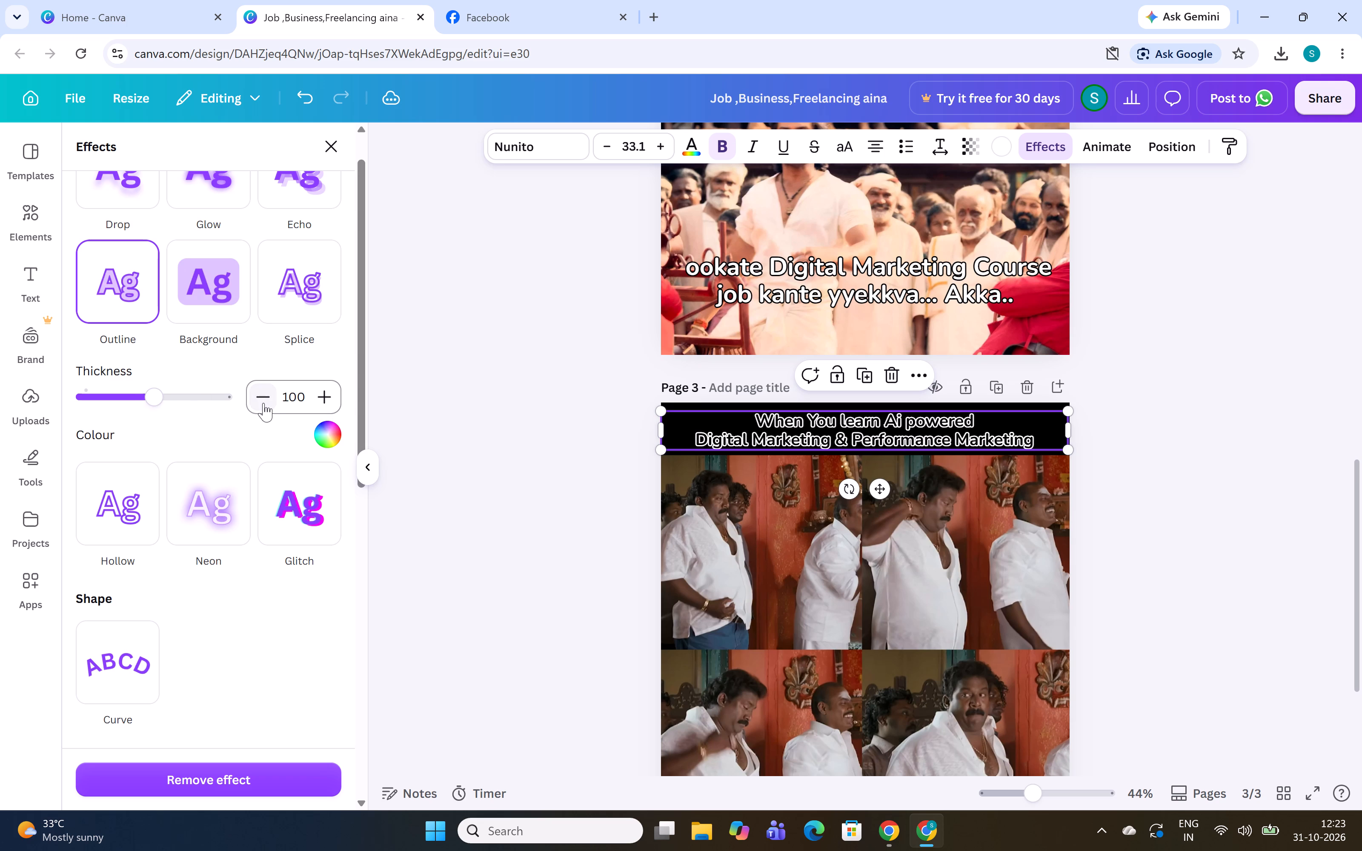
Check the page 2 caption's outline thickness and colour against those of the page 3 caption.
{"action": "left_click", "coordinate": [798, 286], "text": "alt"}
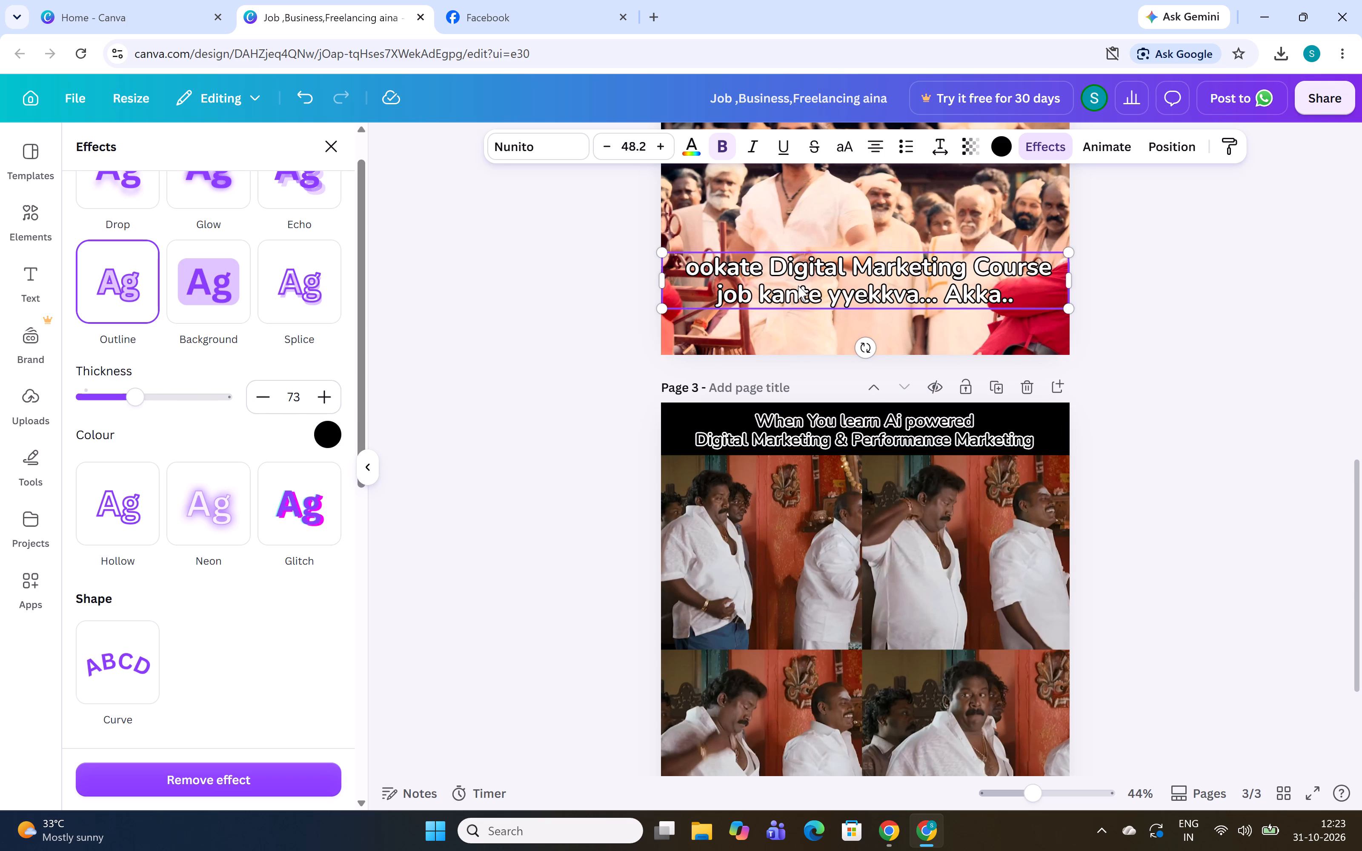
{"action": "left_click", "coordinate": [796, 437], "text": "alt"}
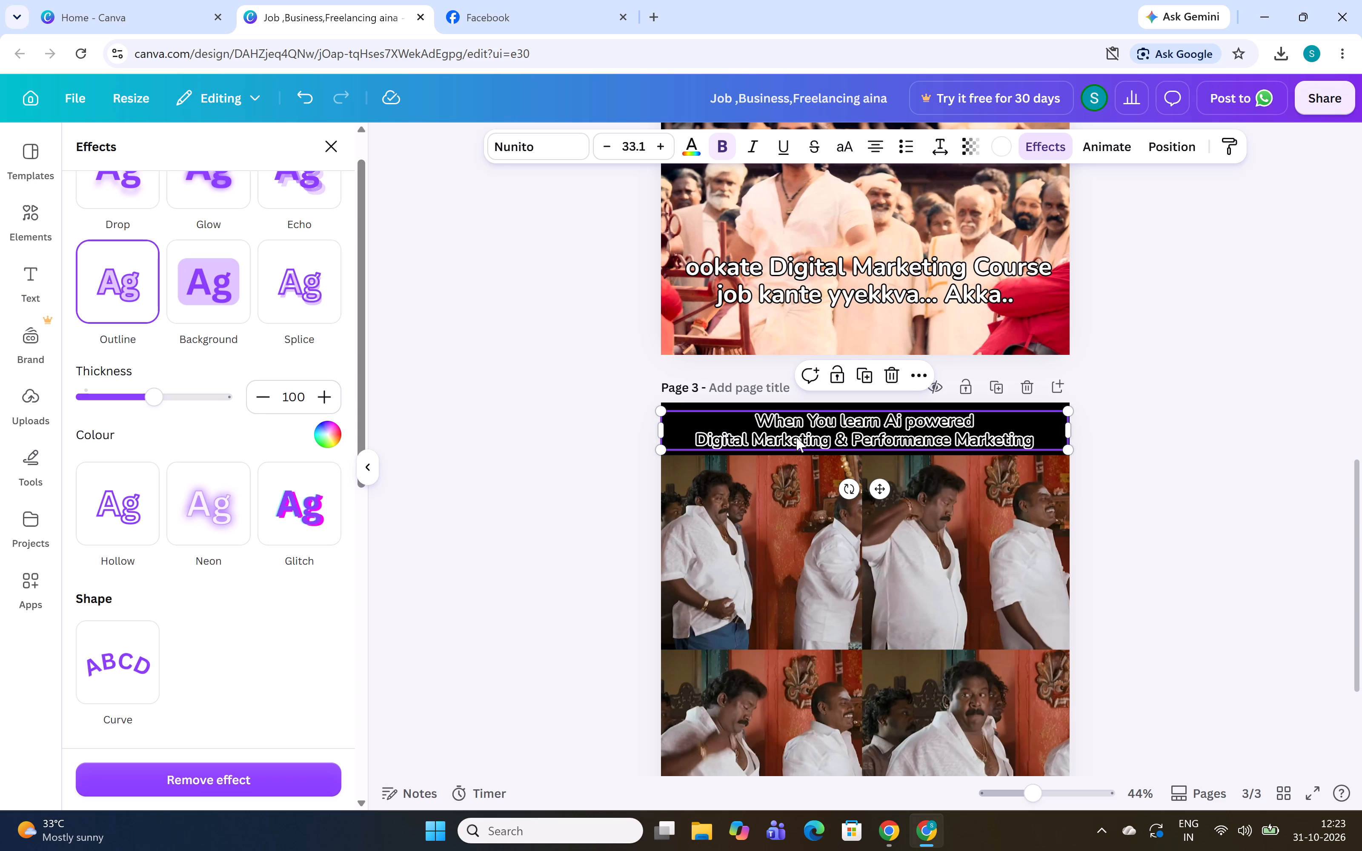
Switch to the course video, play it forward to where the "*LayOffs" and "*AI" labels are placed on the photos, and pause it.
{"action": "key", "text": "alt+Tab"}
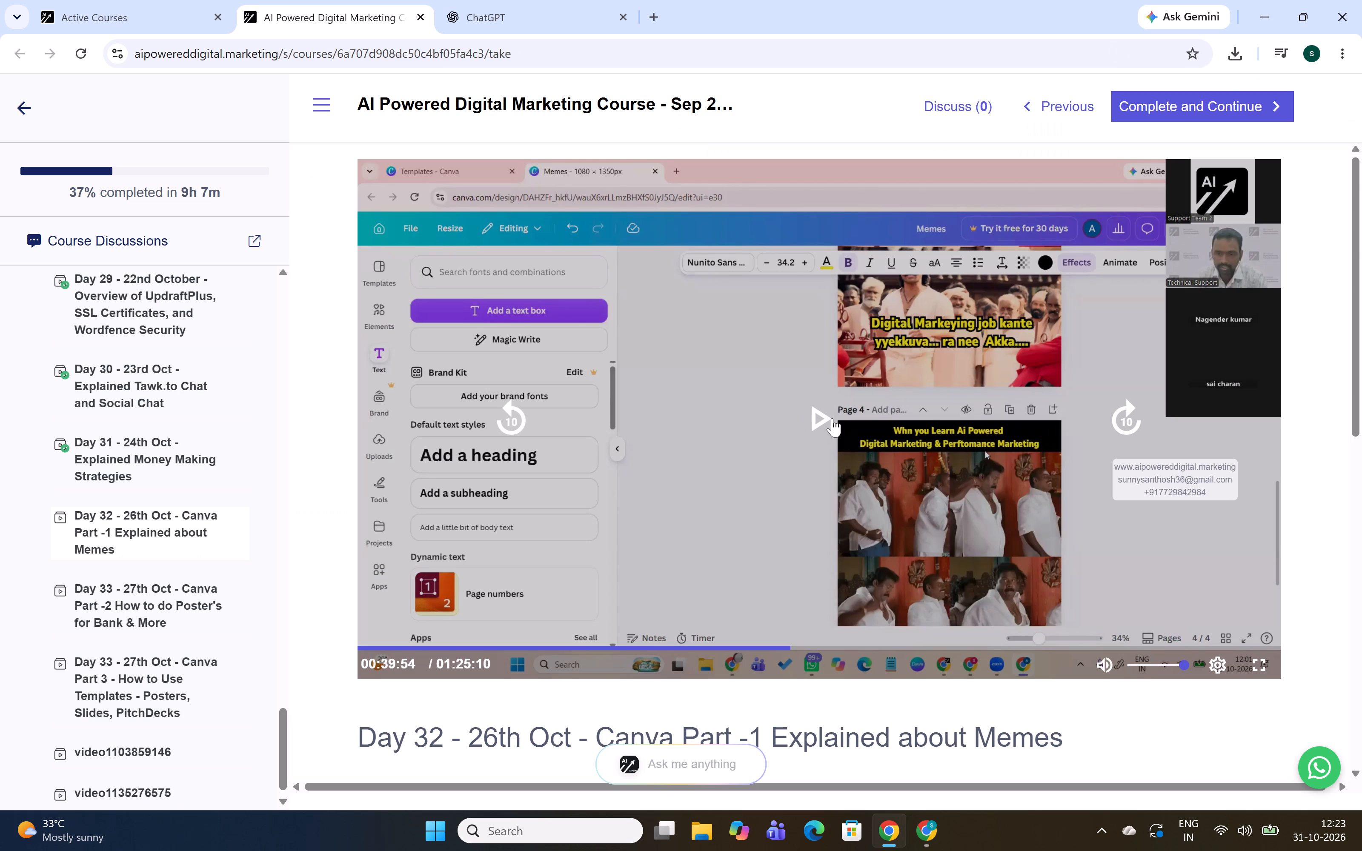
{"action": "left_click", "coordinate": [832, 418]}
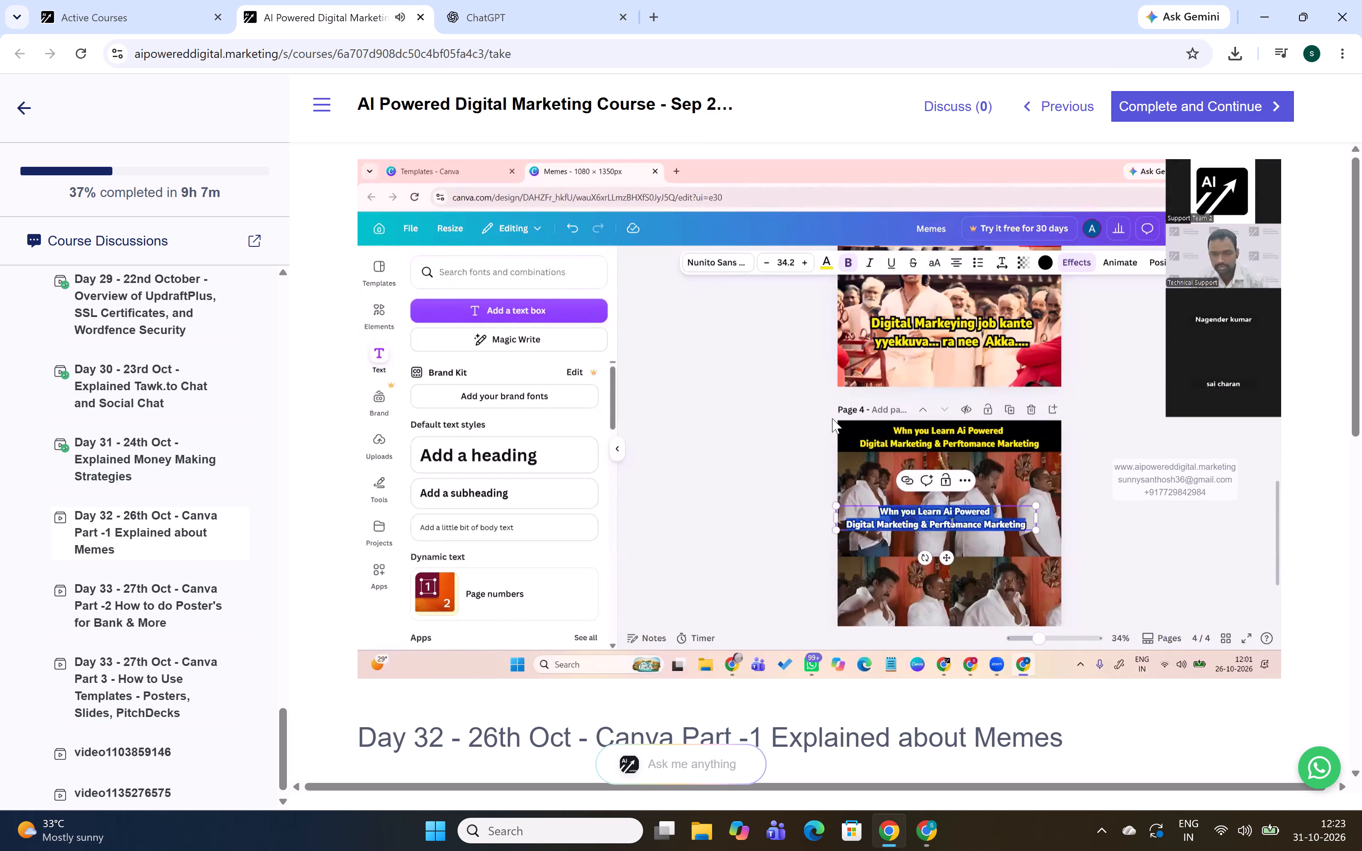
{"action": "key", "text": "Right"}
{"action": "key", "text": "Right"}
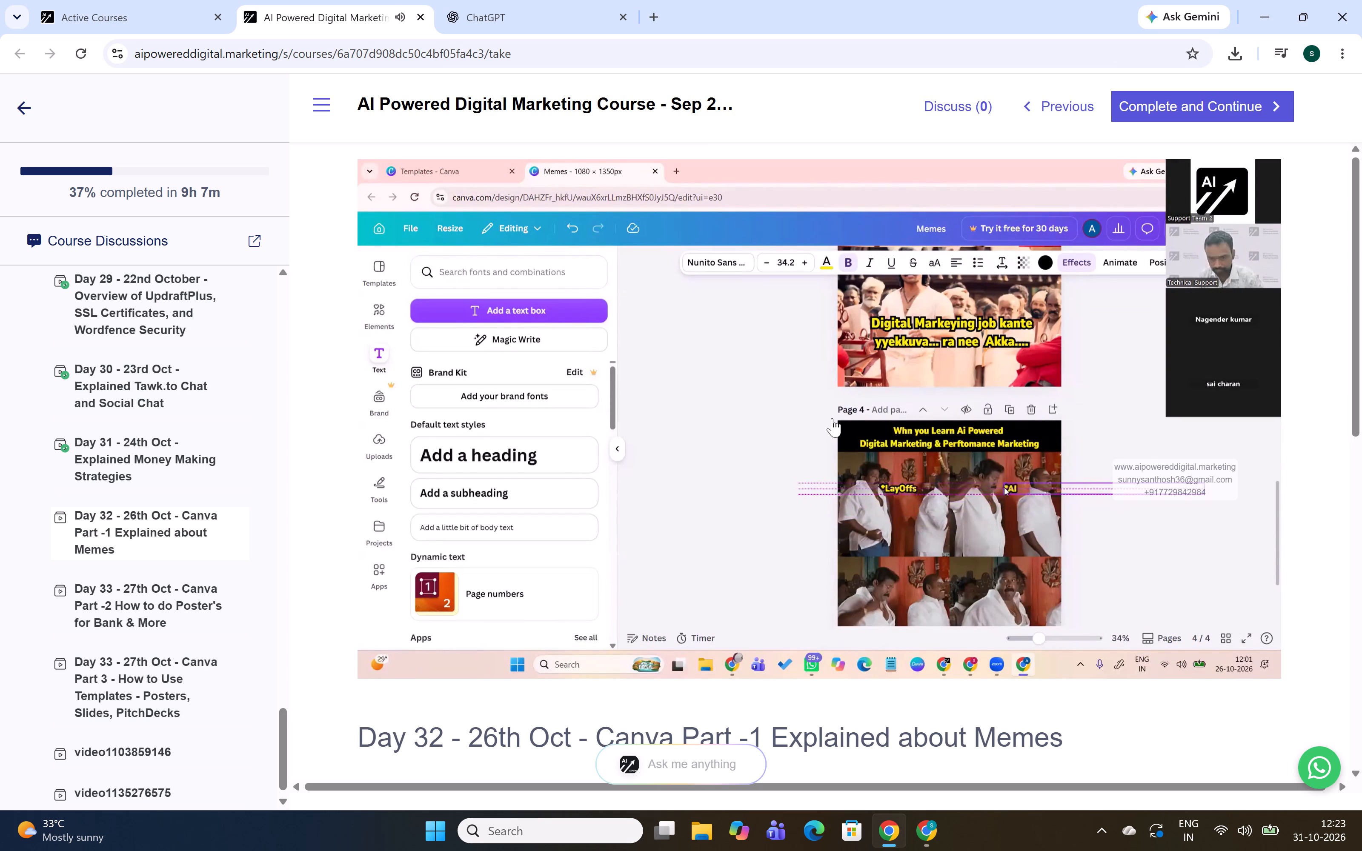
{"action": "key", "text": "space"}
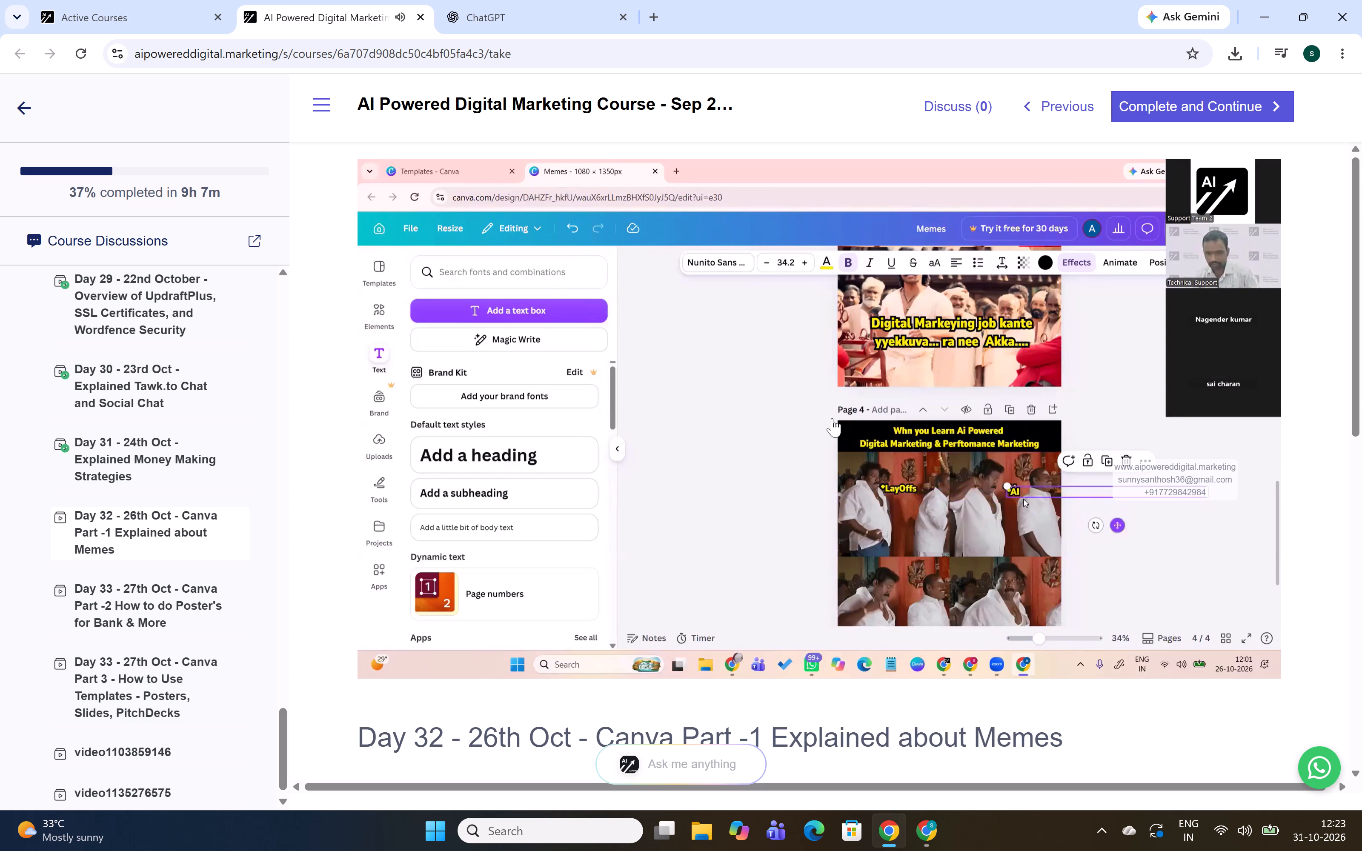
Switch to the Canva design, try the Hollow and Neon effects on the page 3 caption, and reapply the Outline effect.
{"action": "key", "text": "alt+Tab"}
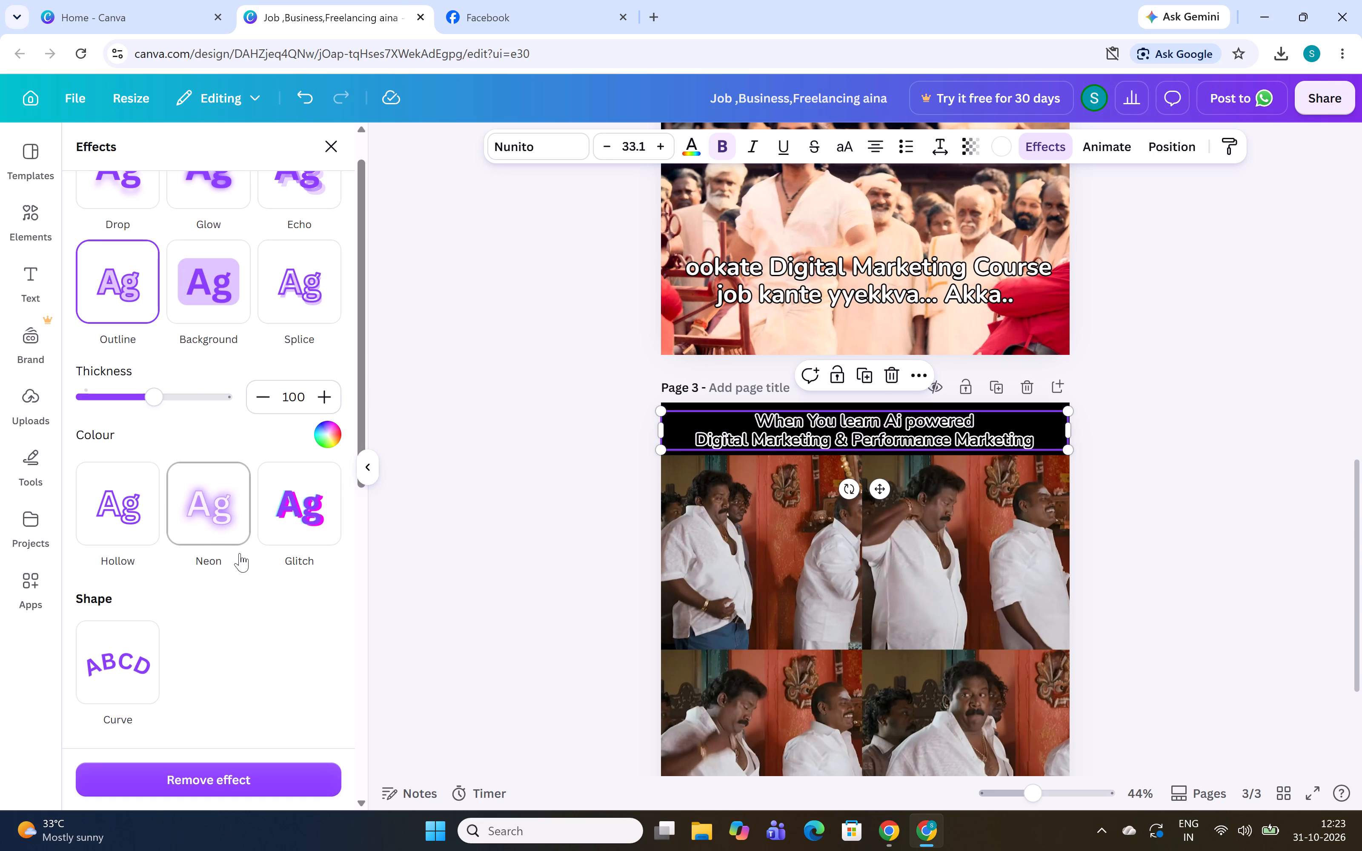
{"action": "left_click", "coordinate": [116, 509]}
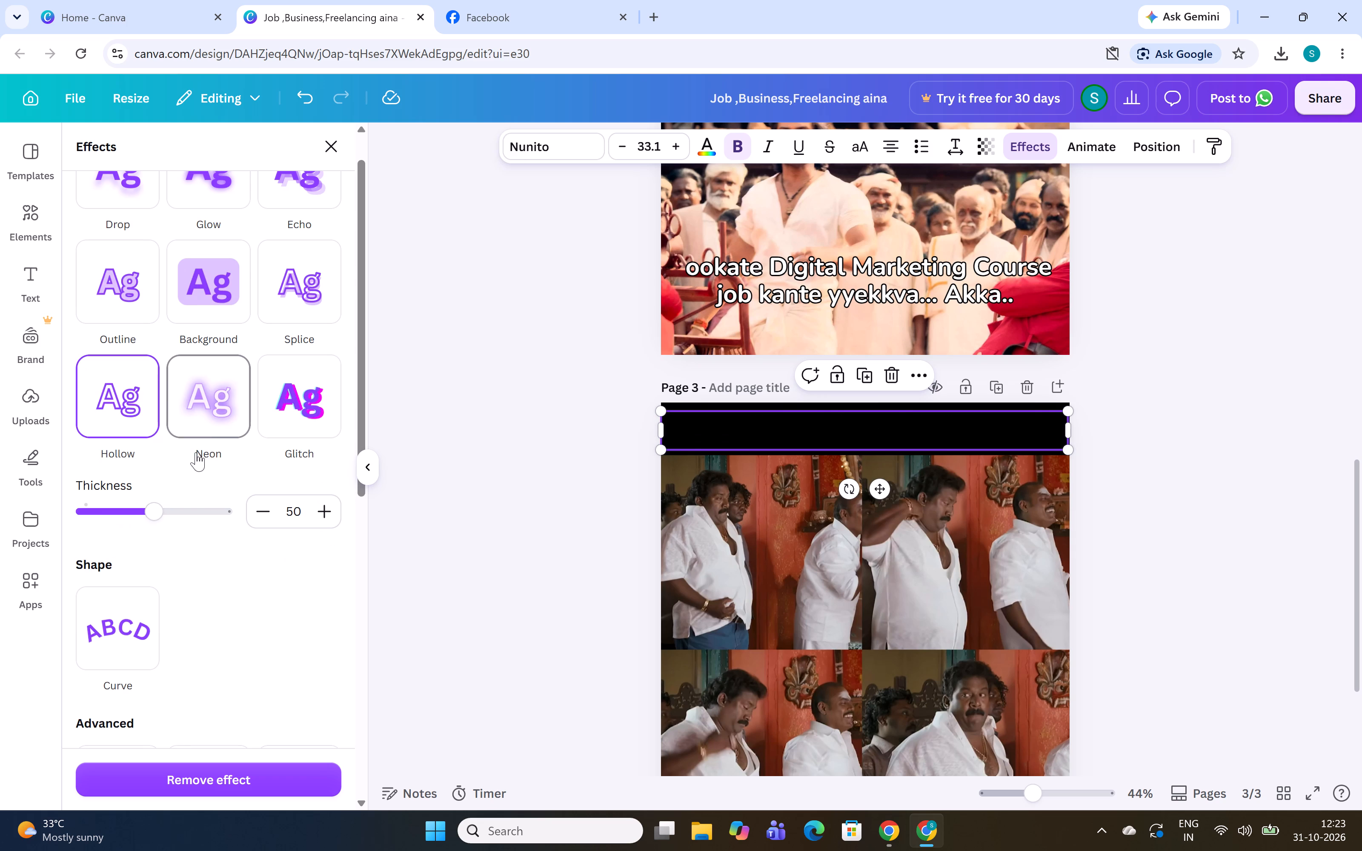
{"action": "left_click", "coordinate": [214, 425]}
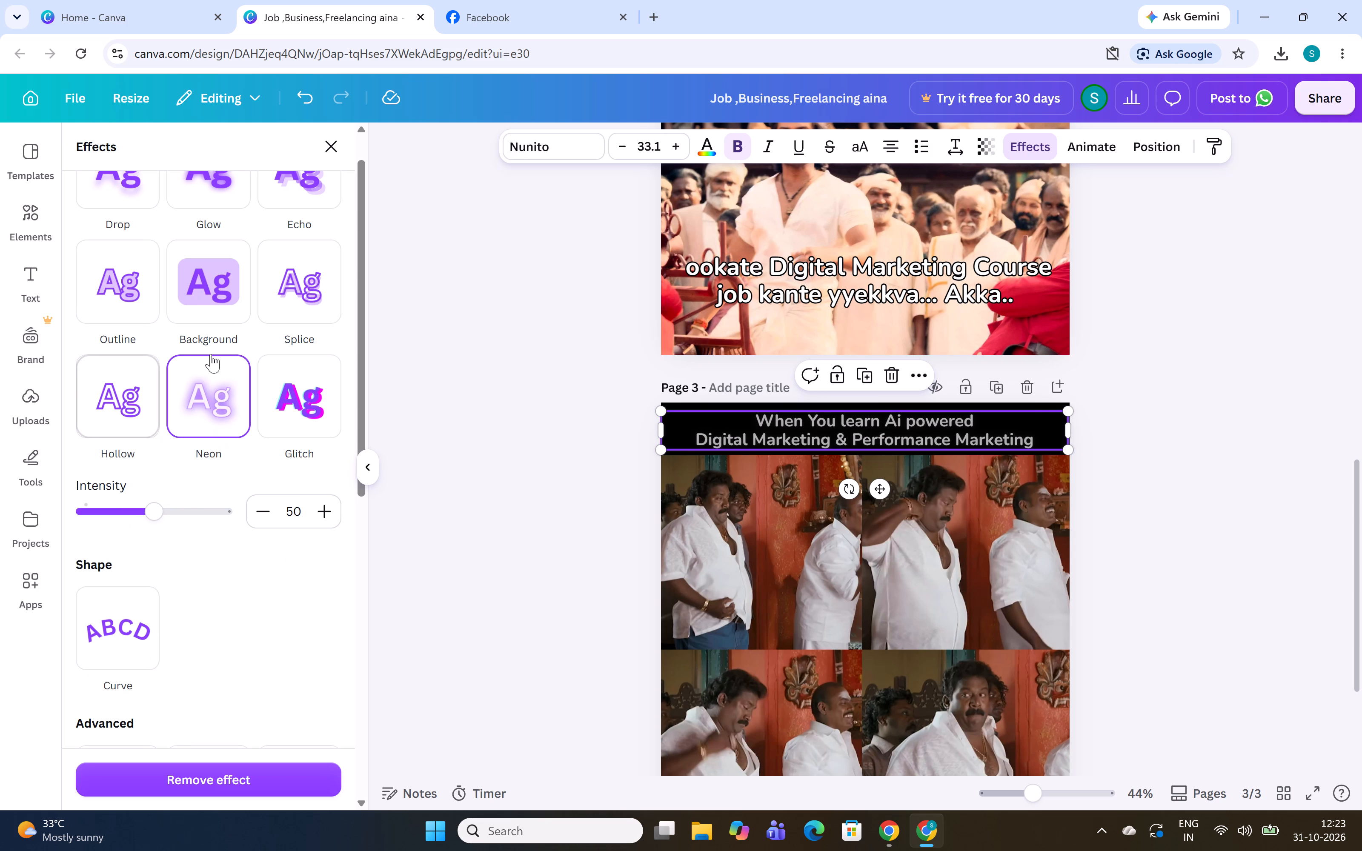
{"action": "left_click", "coordinate": [133, 288]}
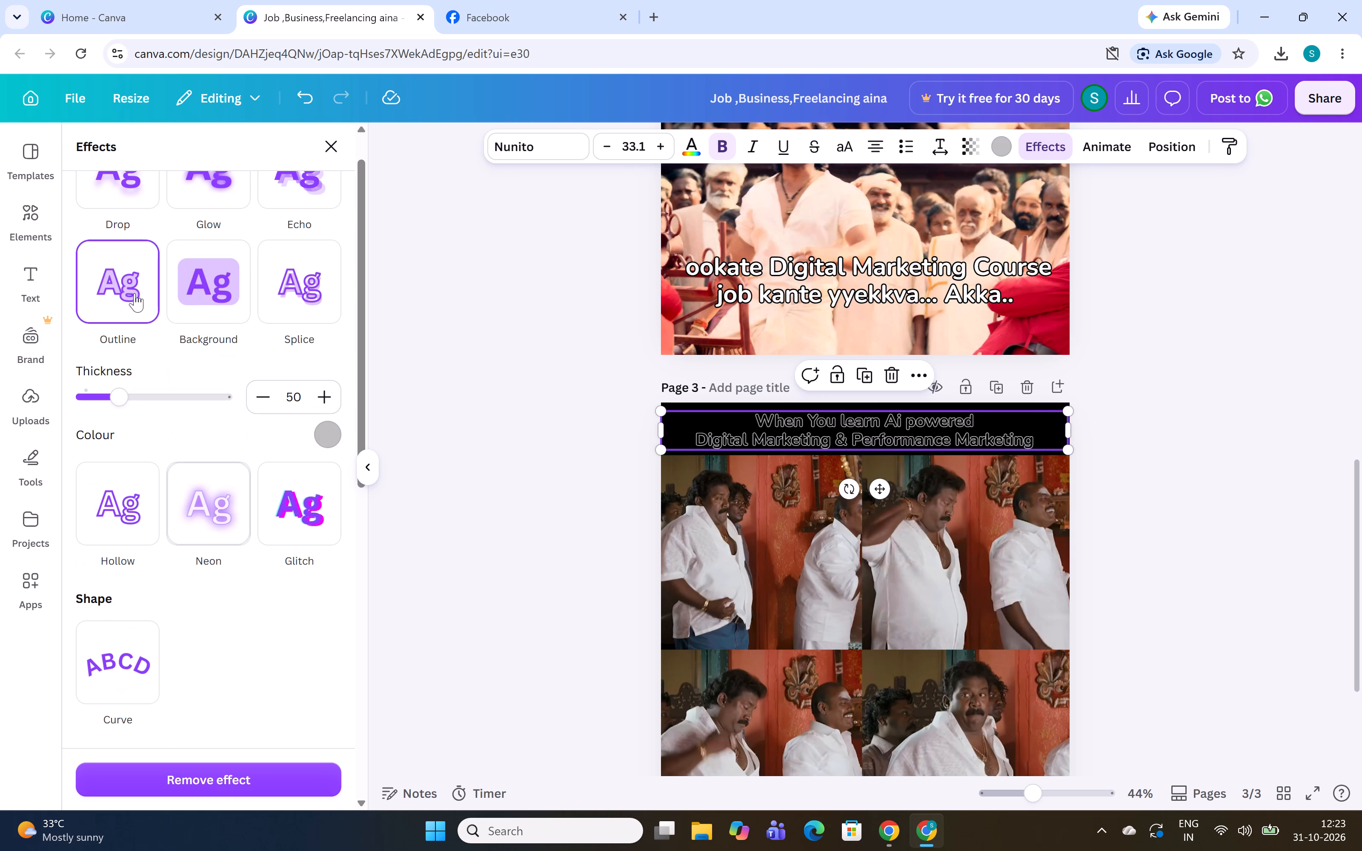
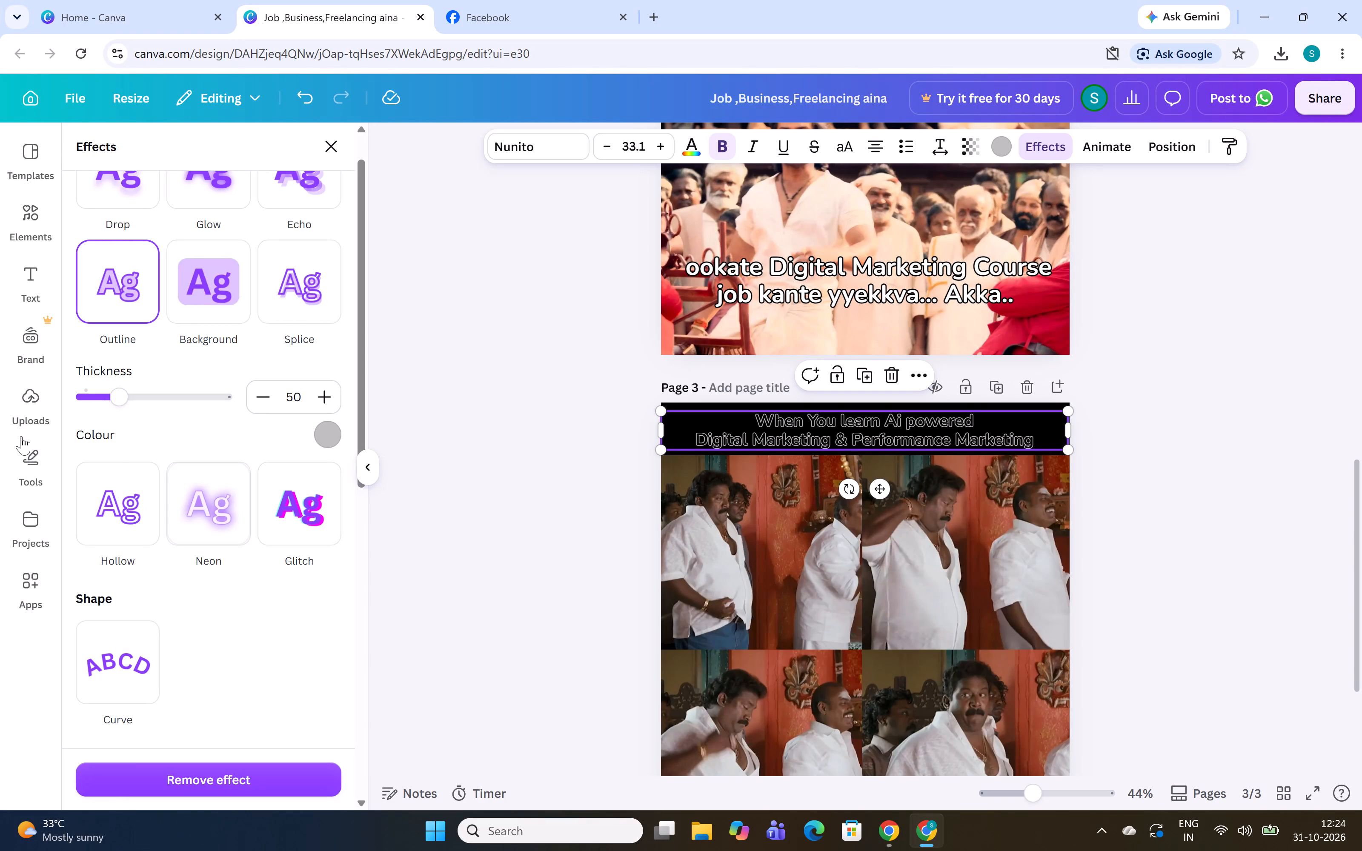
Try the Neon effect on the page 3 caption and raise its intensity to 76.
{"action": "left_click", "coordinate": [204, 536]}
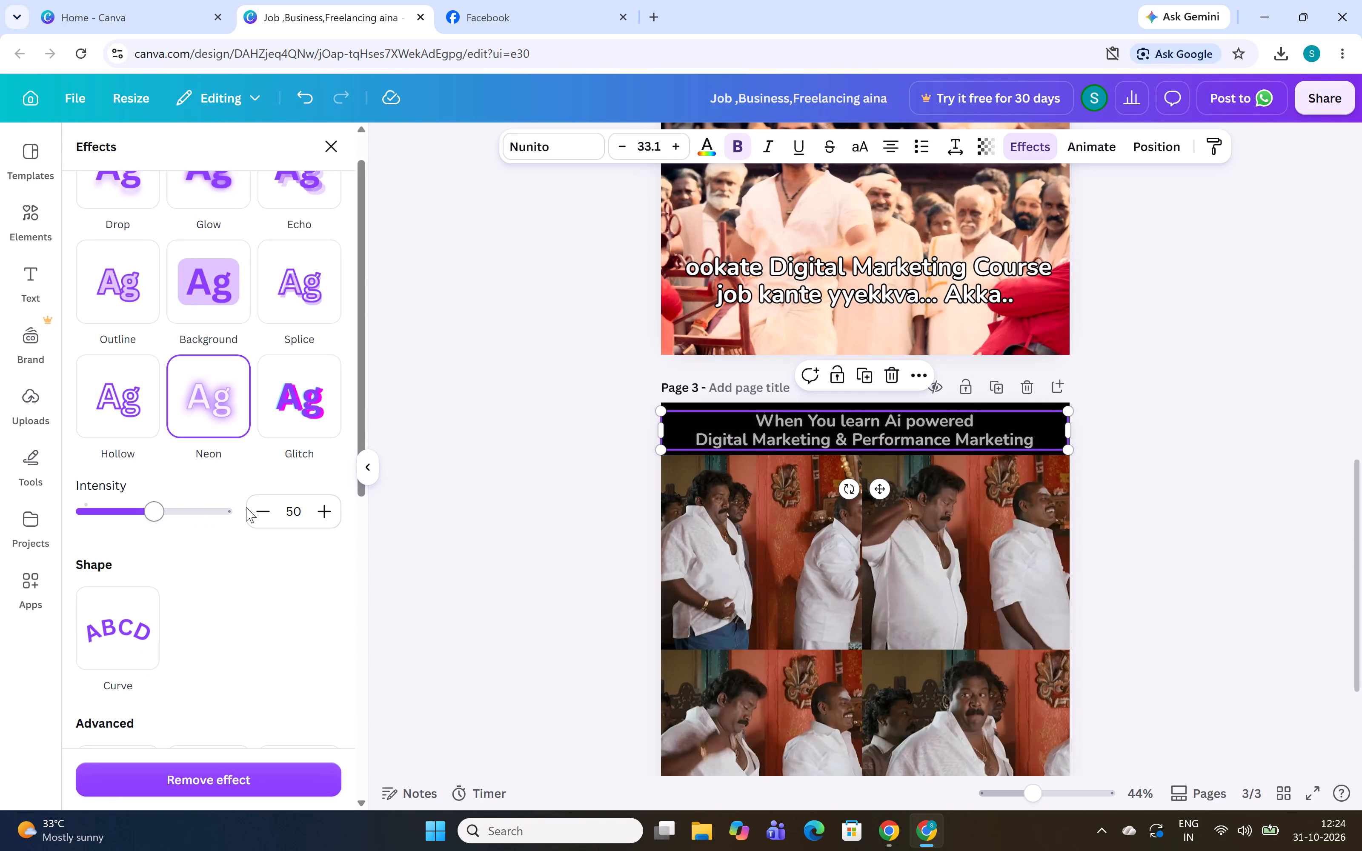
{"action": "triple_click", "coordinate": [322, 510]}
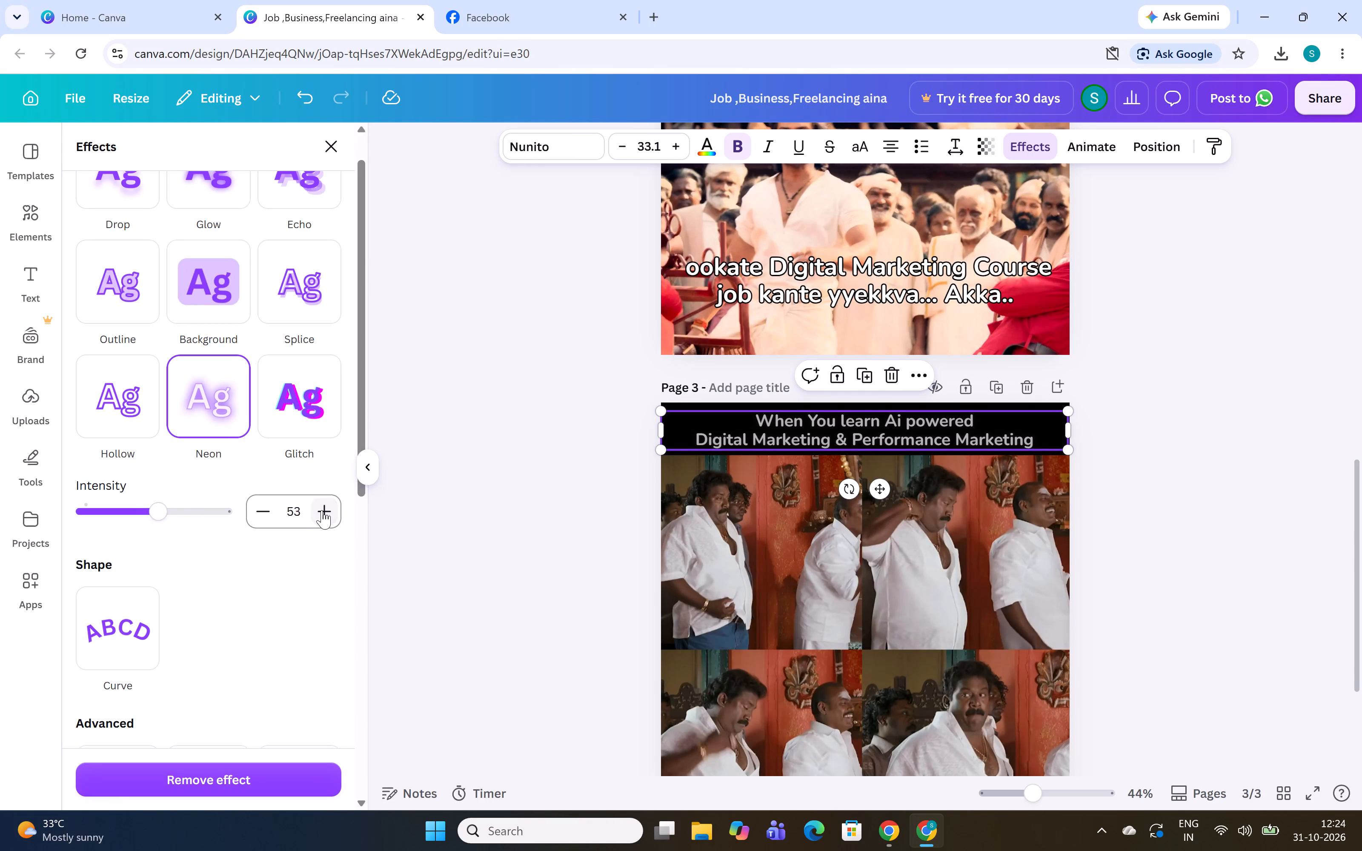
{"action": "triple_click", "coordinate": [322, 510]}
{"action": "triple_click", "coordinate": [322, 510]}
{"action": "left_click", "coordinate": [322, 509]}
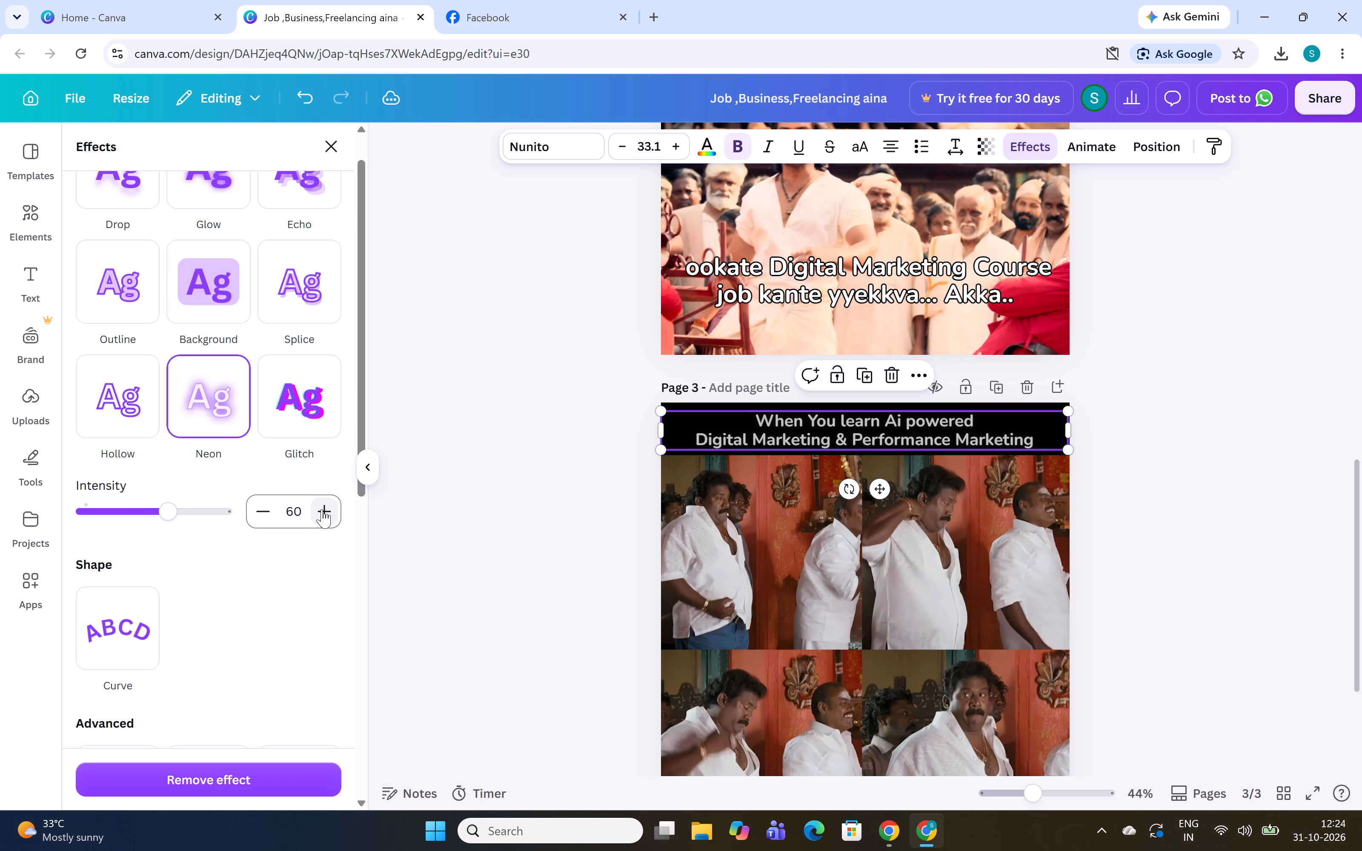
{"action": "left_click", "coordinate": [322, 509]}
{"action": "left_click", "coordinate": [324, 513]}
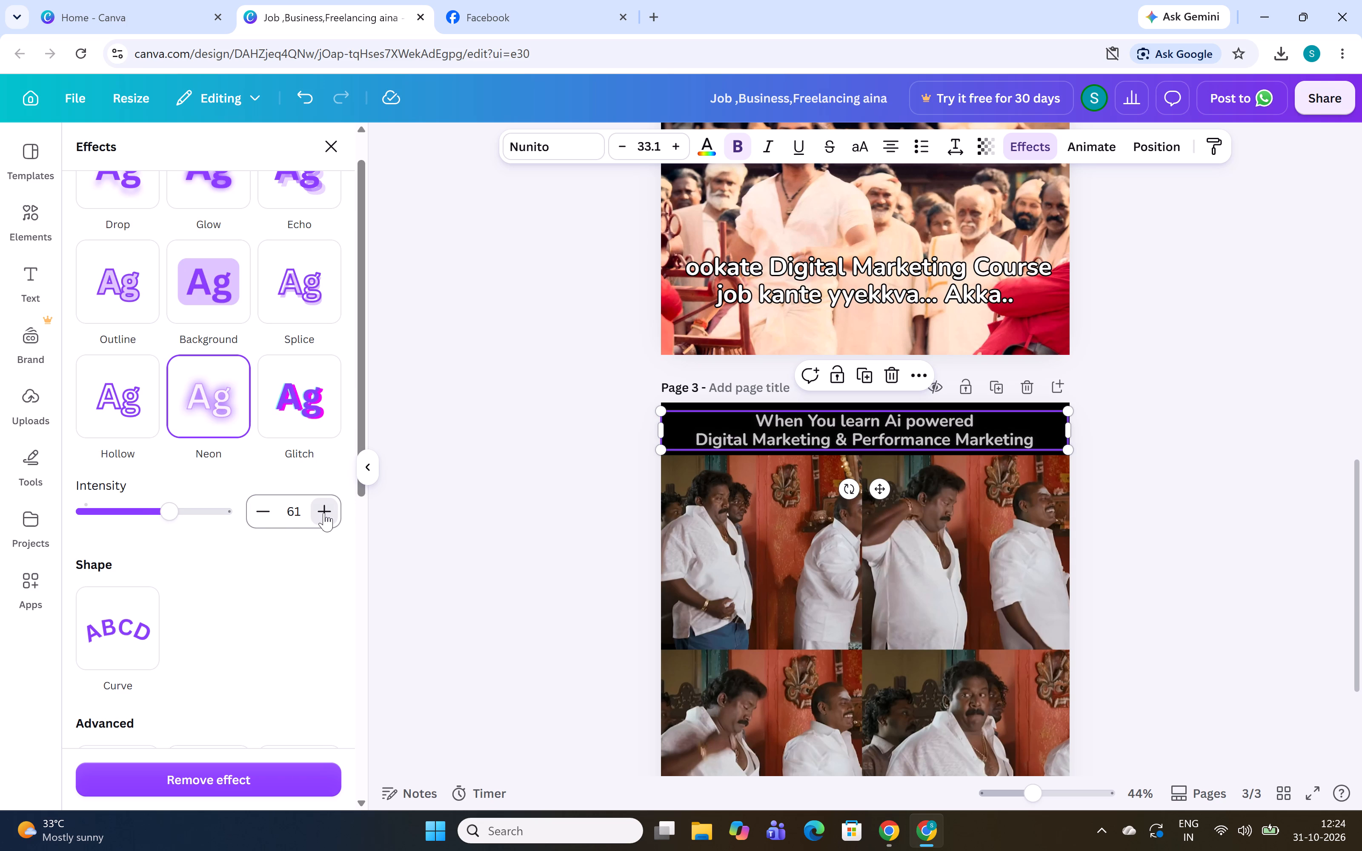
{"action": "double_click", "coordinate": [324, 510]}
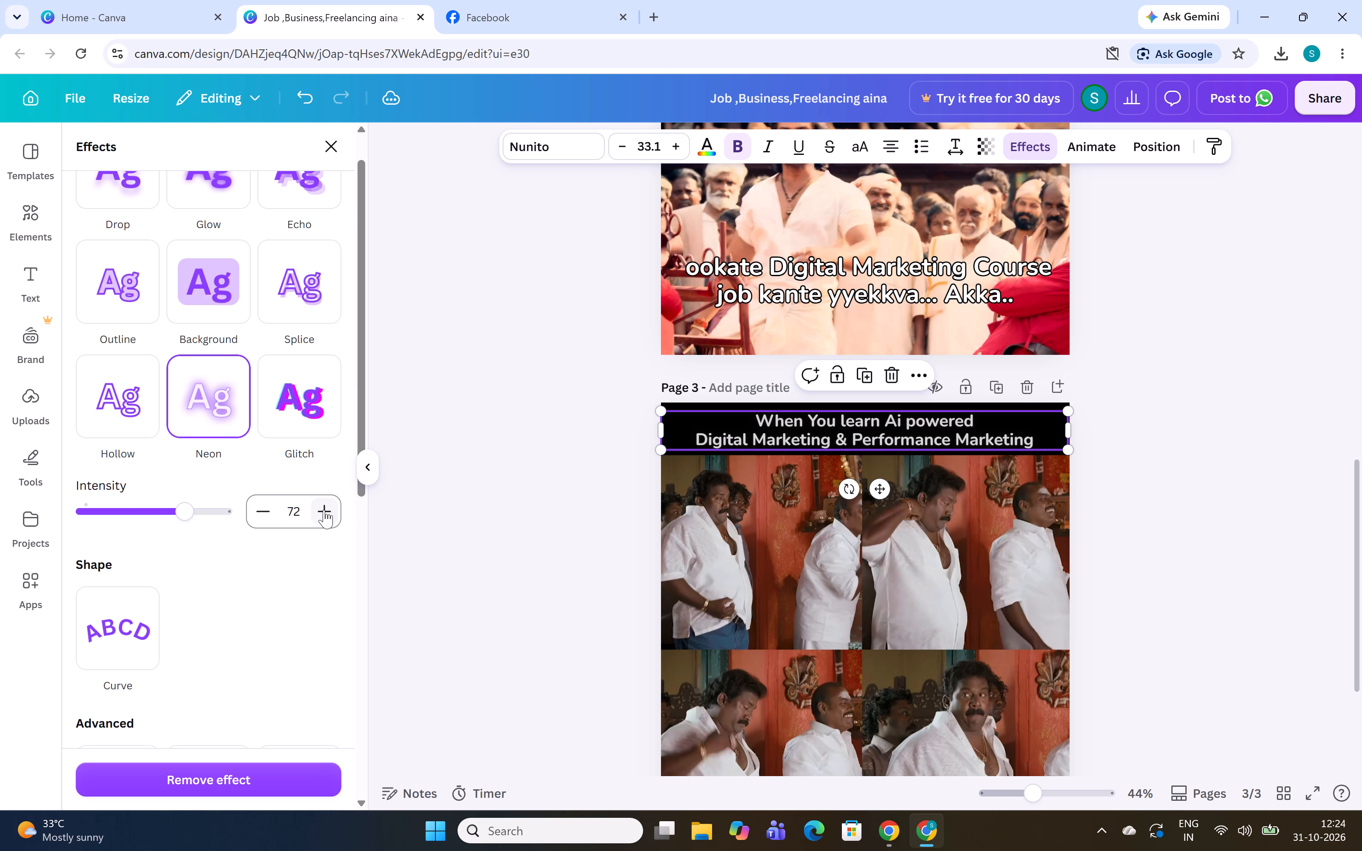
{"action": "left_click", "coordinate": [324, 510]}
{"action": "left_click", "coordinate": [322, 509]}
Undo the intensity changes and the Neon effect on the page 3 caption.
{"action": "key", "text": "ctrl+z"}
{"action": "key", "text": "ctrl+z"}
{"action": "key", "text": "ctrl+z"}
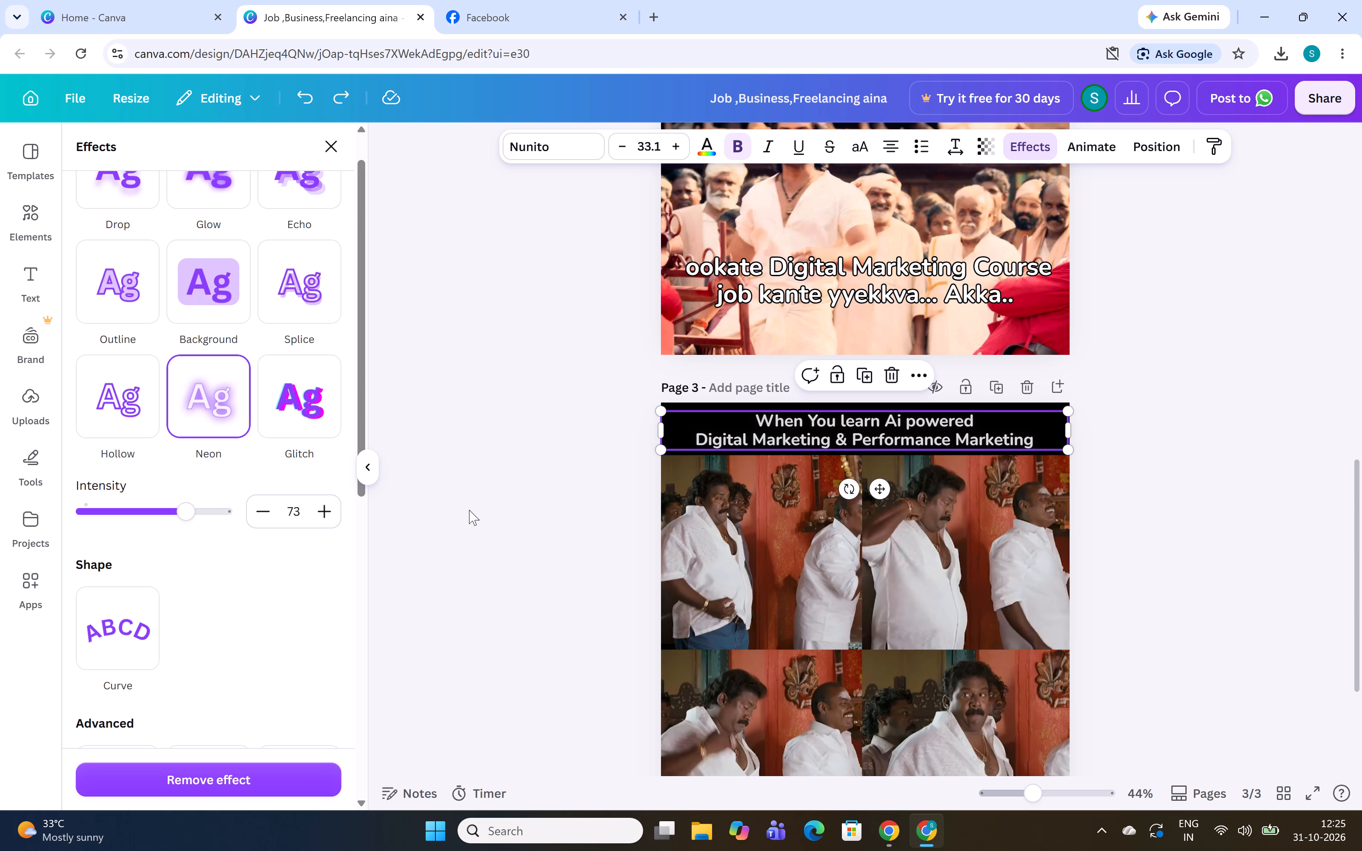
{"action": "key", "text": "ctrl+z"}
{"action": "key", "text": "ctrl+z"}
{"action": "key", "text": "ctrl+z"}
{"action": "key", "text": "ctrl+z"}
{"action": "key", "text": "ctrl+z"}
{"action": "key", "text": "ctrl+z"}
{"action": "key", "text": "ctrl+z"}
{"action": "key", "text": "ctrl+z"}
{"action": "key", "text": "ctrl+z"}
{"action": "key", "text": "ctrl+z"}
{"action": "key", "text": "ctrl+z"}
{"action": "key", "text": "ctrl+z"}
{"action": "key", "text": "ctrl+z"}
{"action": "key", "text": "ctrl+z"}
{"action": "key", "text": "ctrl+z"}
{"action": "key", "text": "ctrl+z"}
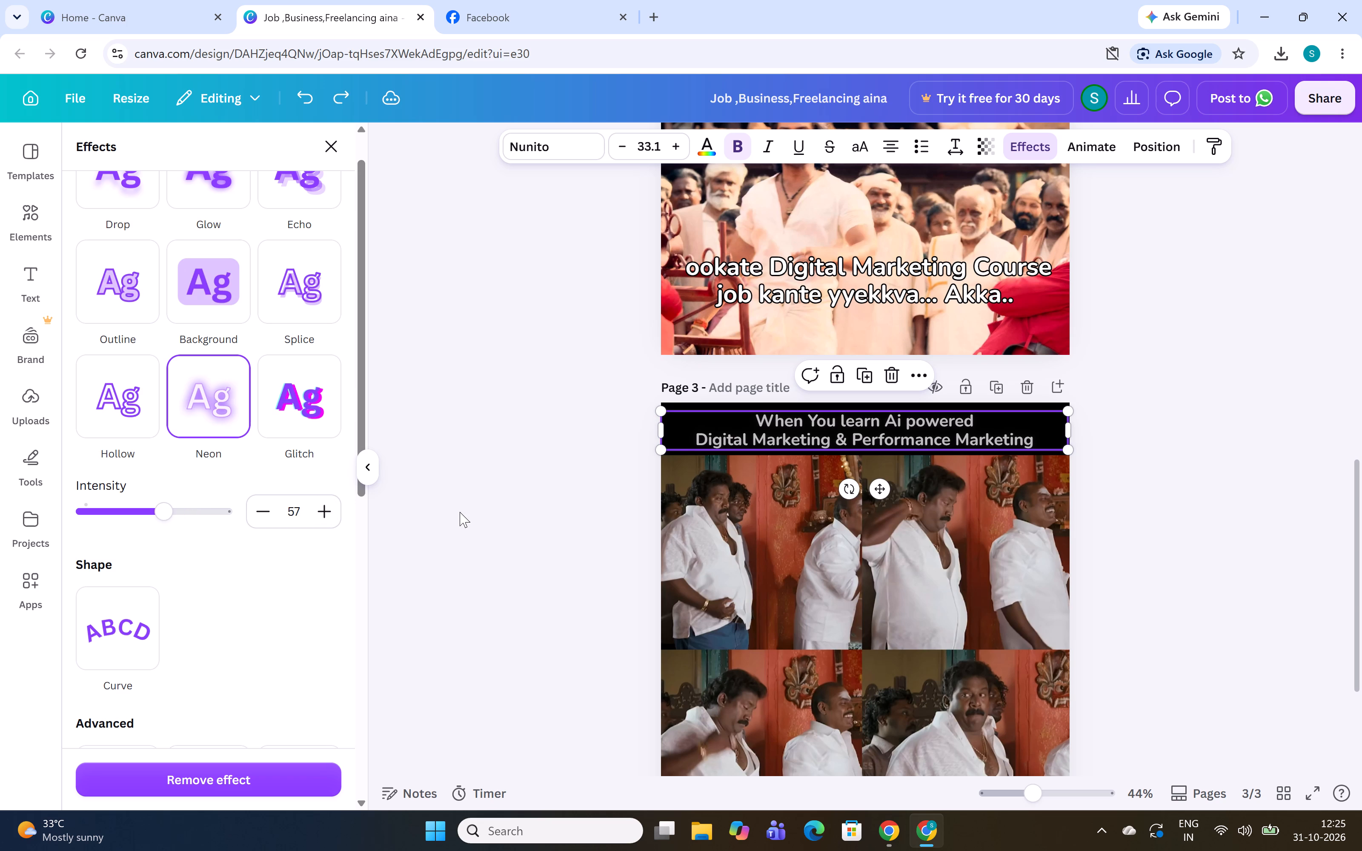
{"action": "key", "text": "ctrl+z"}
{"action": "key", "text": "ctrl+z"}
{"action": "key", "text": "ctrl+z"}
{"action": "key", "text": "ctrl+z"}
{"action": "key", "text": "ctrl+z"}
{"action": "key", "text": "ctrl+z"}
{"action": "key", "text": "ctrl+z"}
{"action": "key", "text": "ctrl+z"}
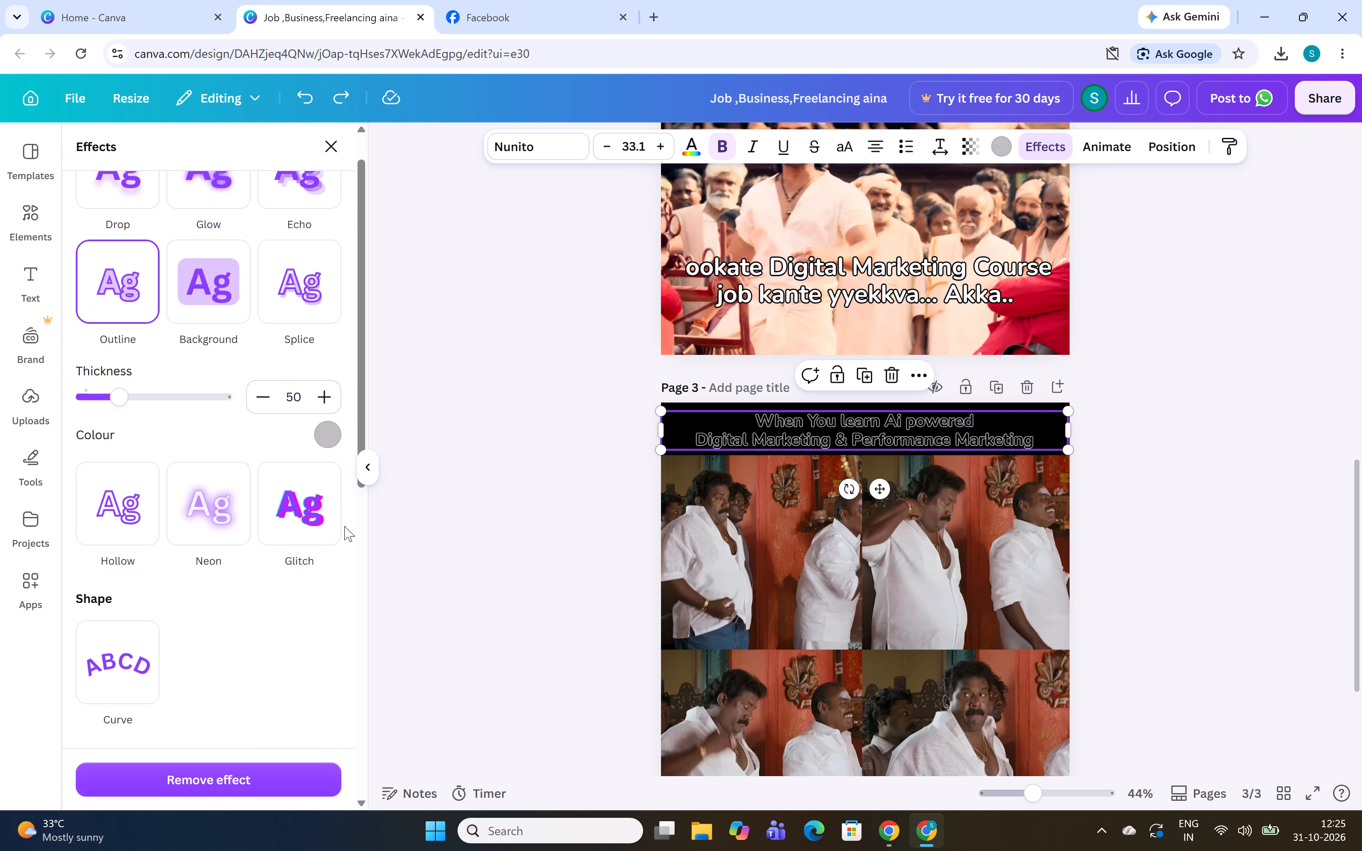
Undo the outline effect, colour and thickness trials and the last move of the page 3 caption, back to its yellow Background effect.
{"action": "key", "text": "ctrl+z"}
{"action": "key", "text": "ctrl+z"}
{"action": "key", "text": "ctrl+z"}
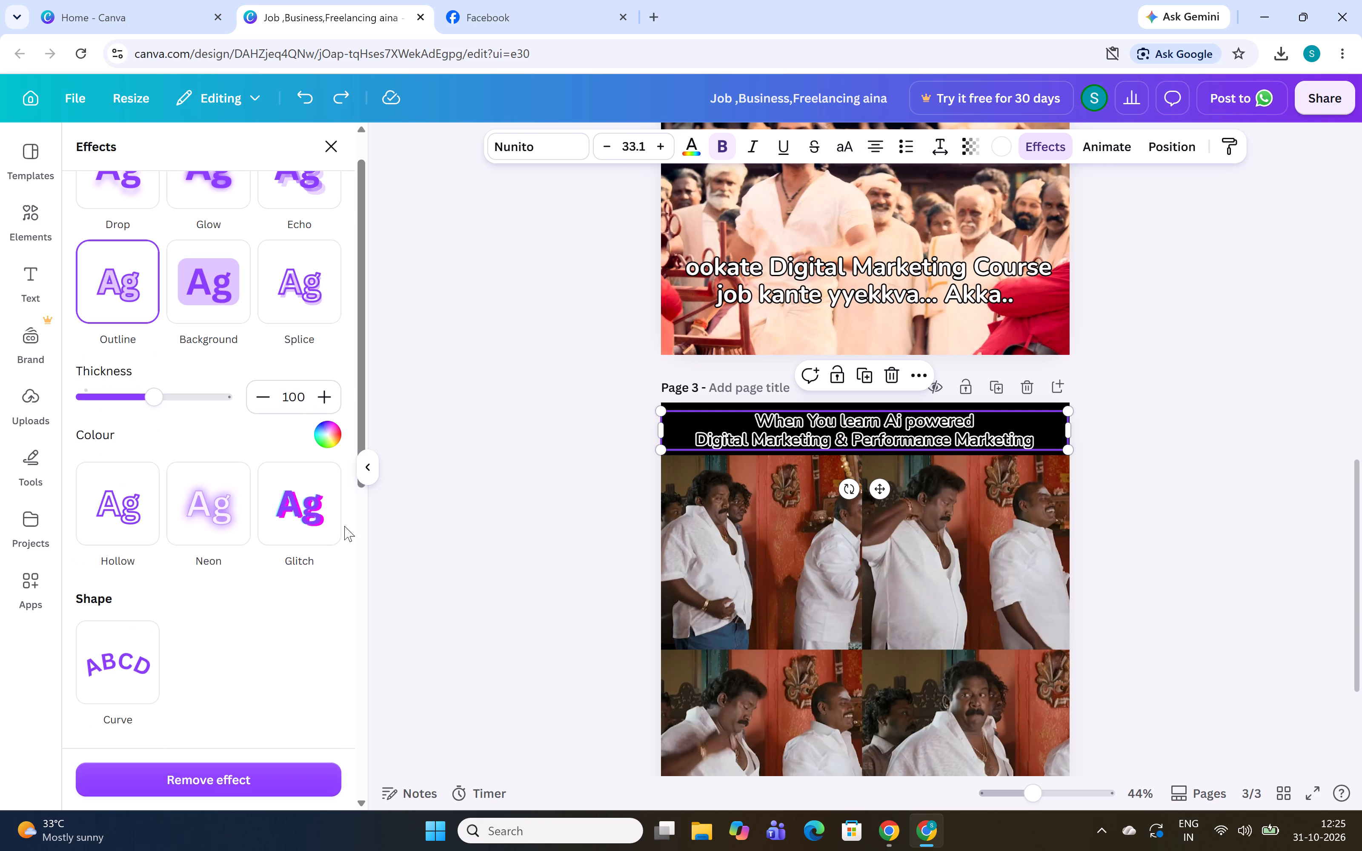
{"action": "key", "text": "ctrl+z"}
{"action": "key", "text": "ctrl+z"}
{"action": "key", "text": "ctrl+z"}
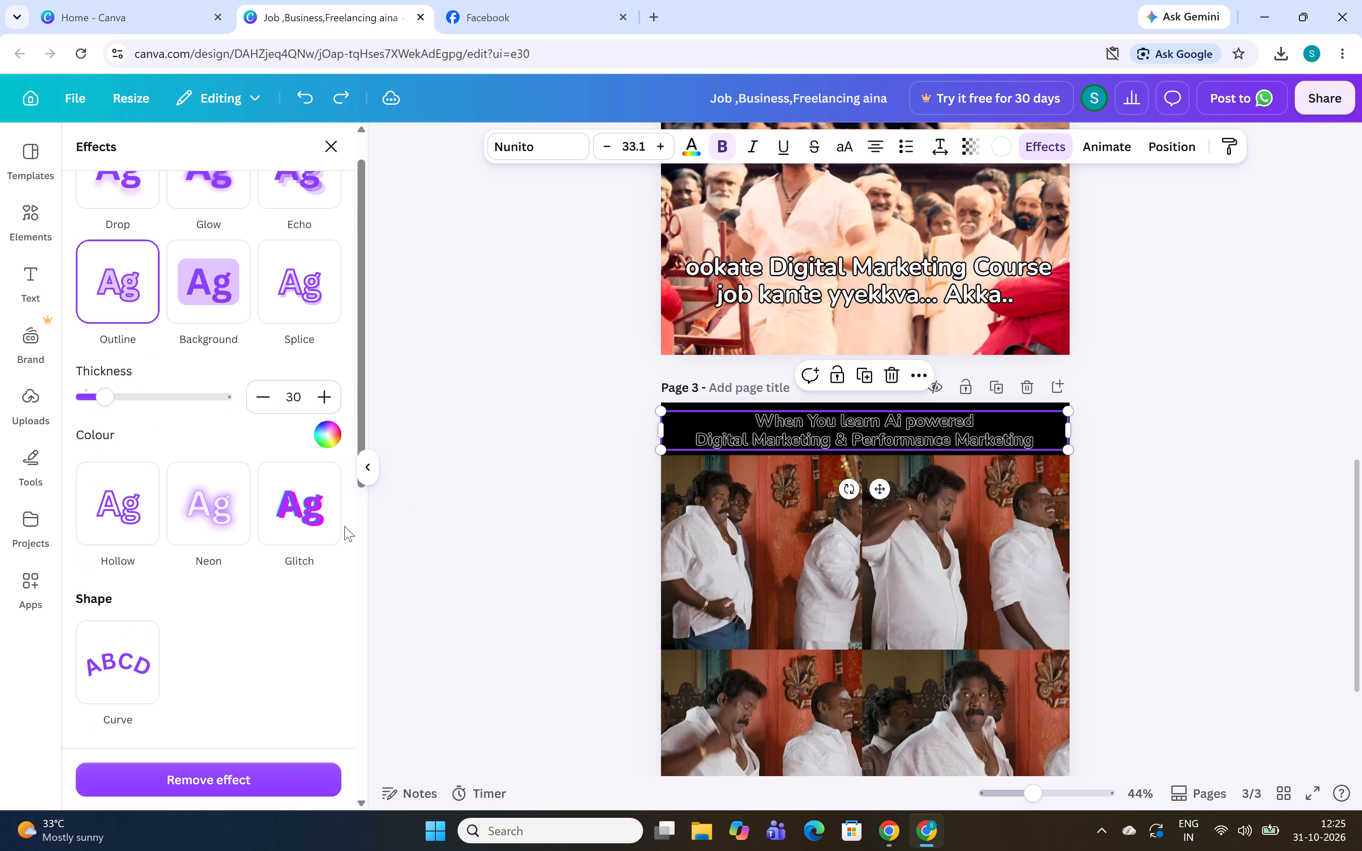
{"action": "key", "text": "ctrl+z"}
{"action": "key", "text": "ctrl+z"}
{"action": "key", "text": "ctrl+z"}
{"action": "key", "text": "ctrl+z"}
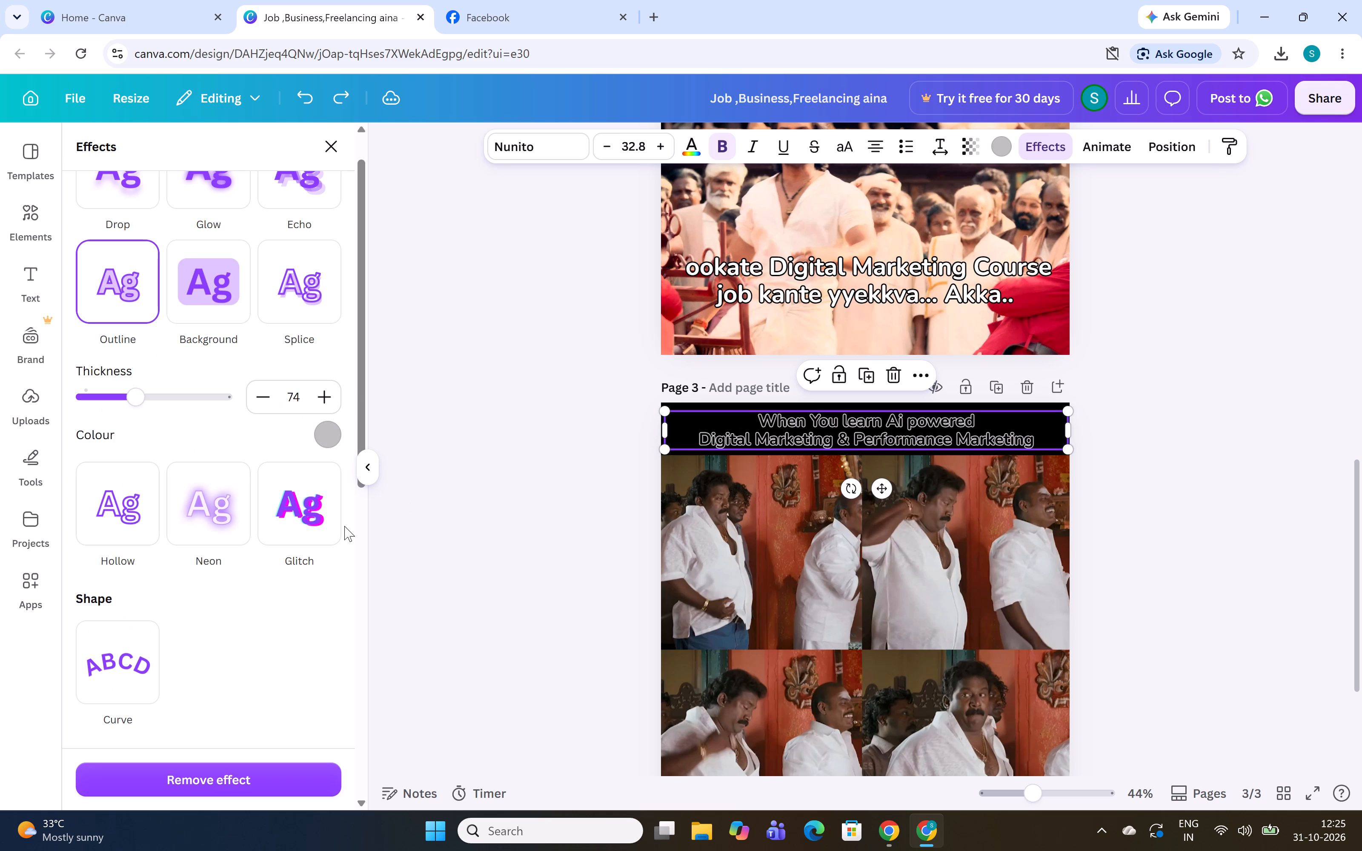
{"action": "key", "text": "ctrl+z"}
{"action": "key", "text": "ctrl+z"}
{"action": "key", "text": "ctrl+z"}
{"action": "key", "text": "ctrl+z"}
{"action": "key", "text": "ctrl+z"}
{"action": "key", "text": "ctrl+z"}
{"action": "key", "text": "ctrl+z"}
{"action": "key", "text": "ctrl+z"}
{"action": "key", "text": "ctrl+z"}
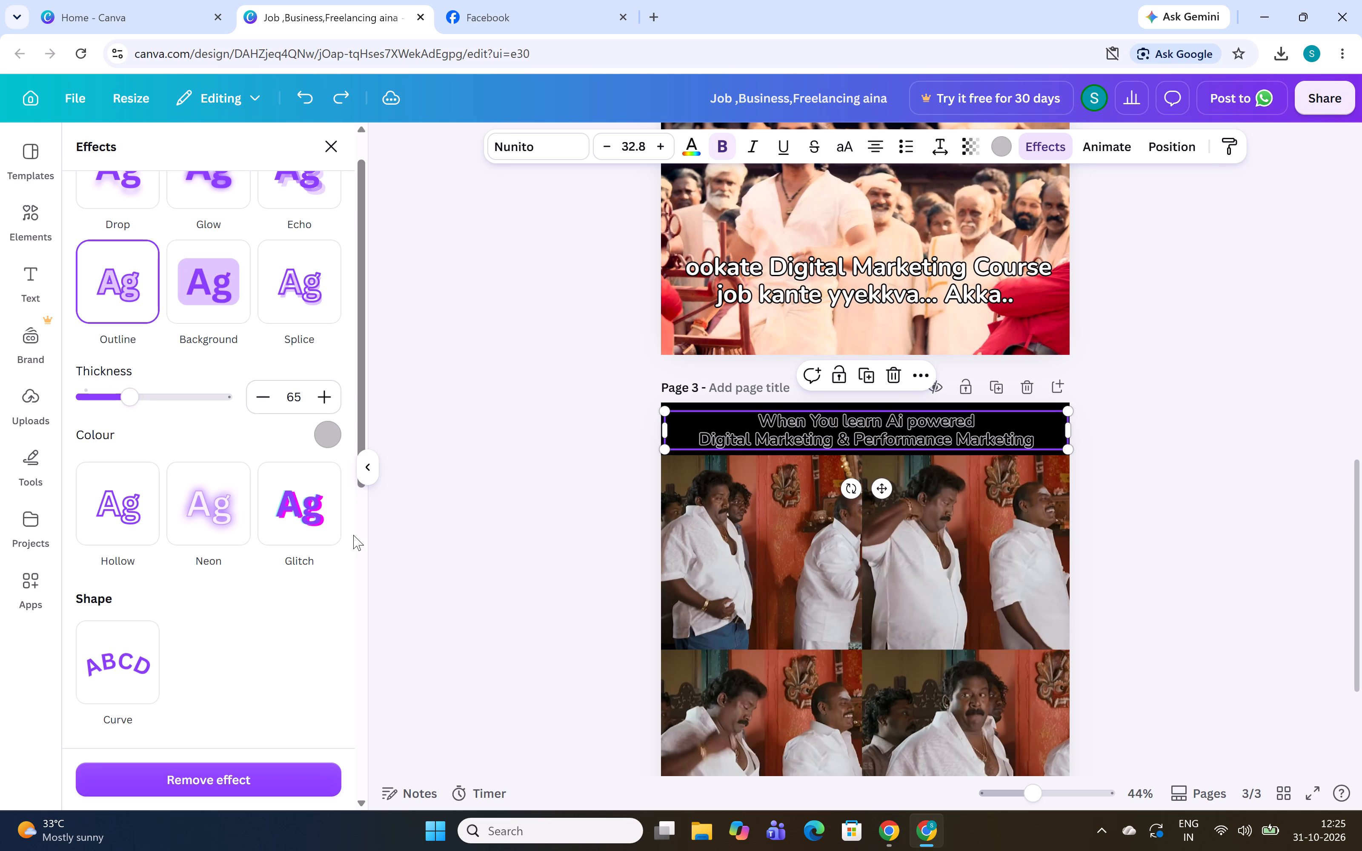
{"action": "key", "text": "ctrl+z"}
{"action": "key", "text": "ctrl+z"}
{"action": "key", "text": "ctrl+z"}
{"action": "key", "text": "ctrl+z"}
{"action": "key", "text": "ctrl+z"}
{"action": "key", "text": "ctrl+z"}
{"action": "key", "text": "ctrl+z"}
{"action": "key", "text": "ctrl+z"}
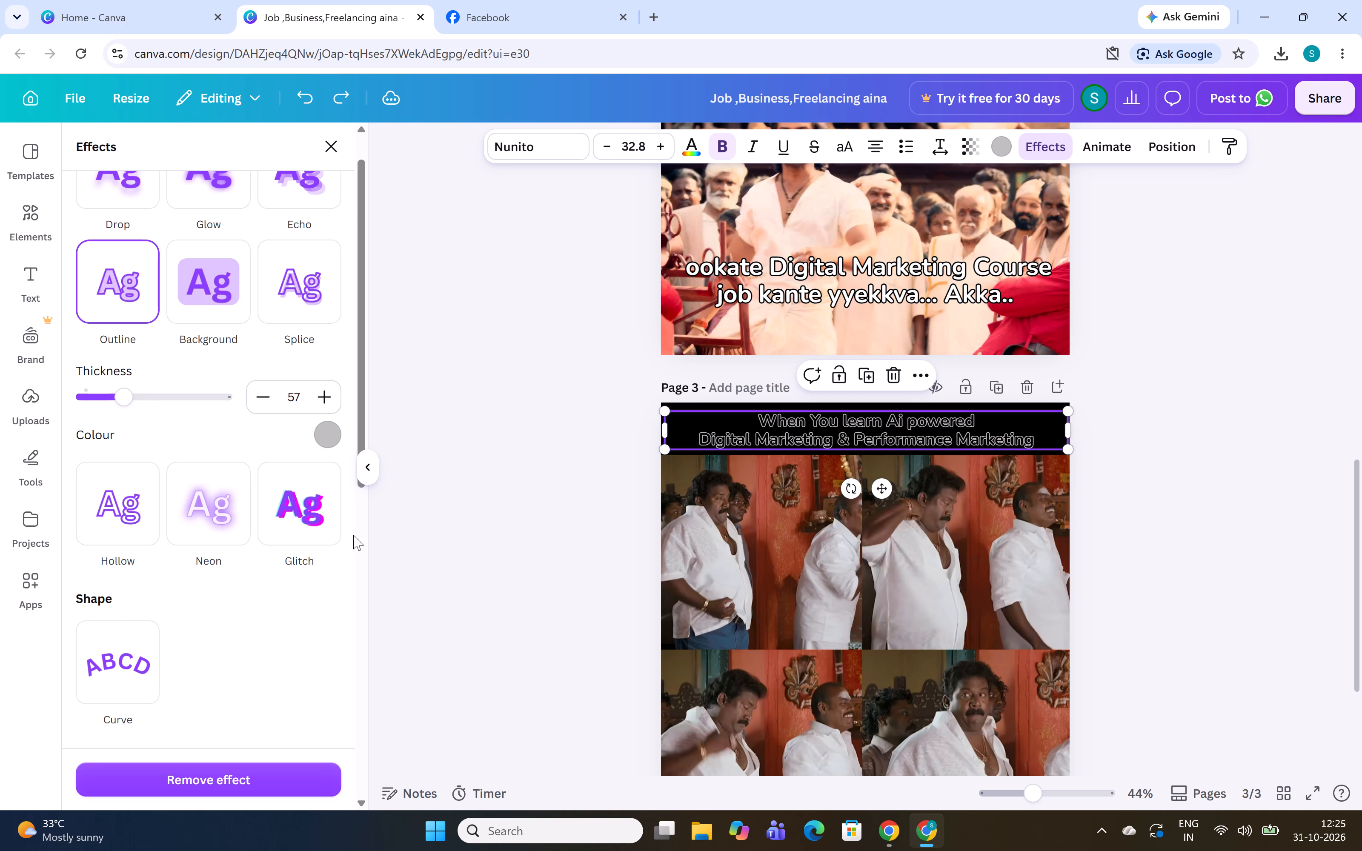
{"action": "key", "text": "ctrl+z"}
{"action": "key", "text": "ctrl+z"}
{"action": "key", "text": "ctrl+z"}
{"action": "key", "text": "ctrl+z"}
{"action": "key", "text": "ctrl+z"}
{"action": "key", "text": "ctrl+z"}
{"action": "key", "text": "ctrl+z"}
{"action": "key", "text": "ctrl+z"}
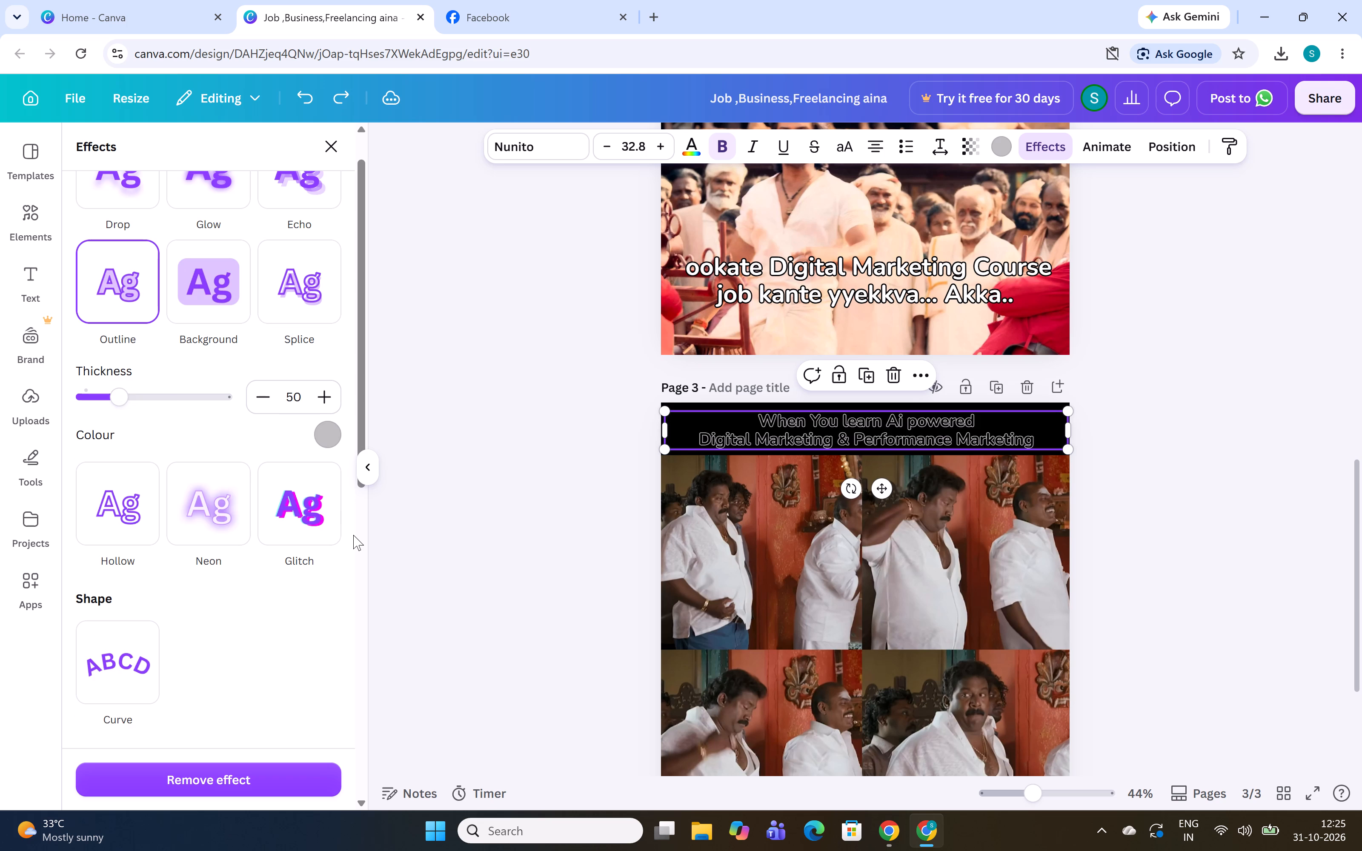
{"action": "key", "text": "ctrl+z"}
{"action": "key", "text": "ctrl+z"}
{"action": "key", "text": "ctrl+z"}
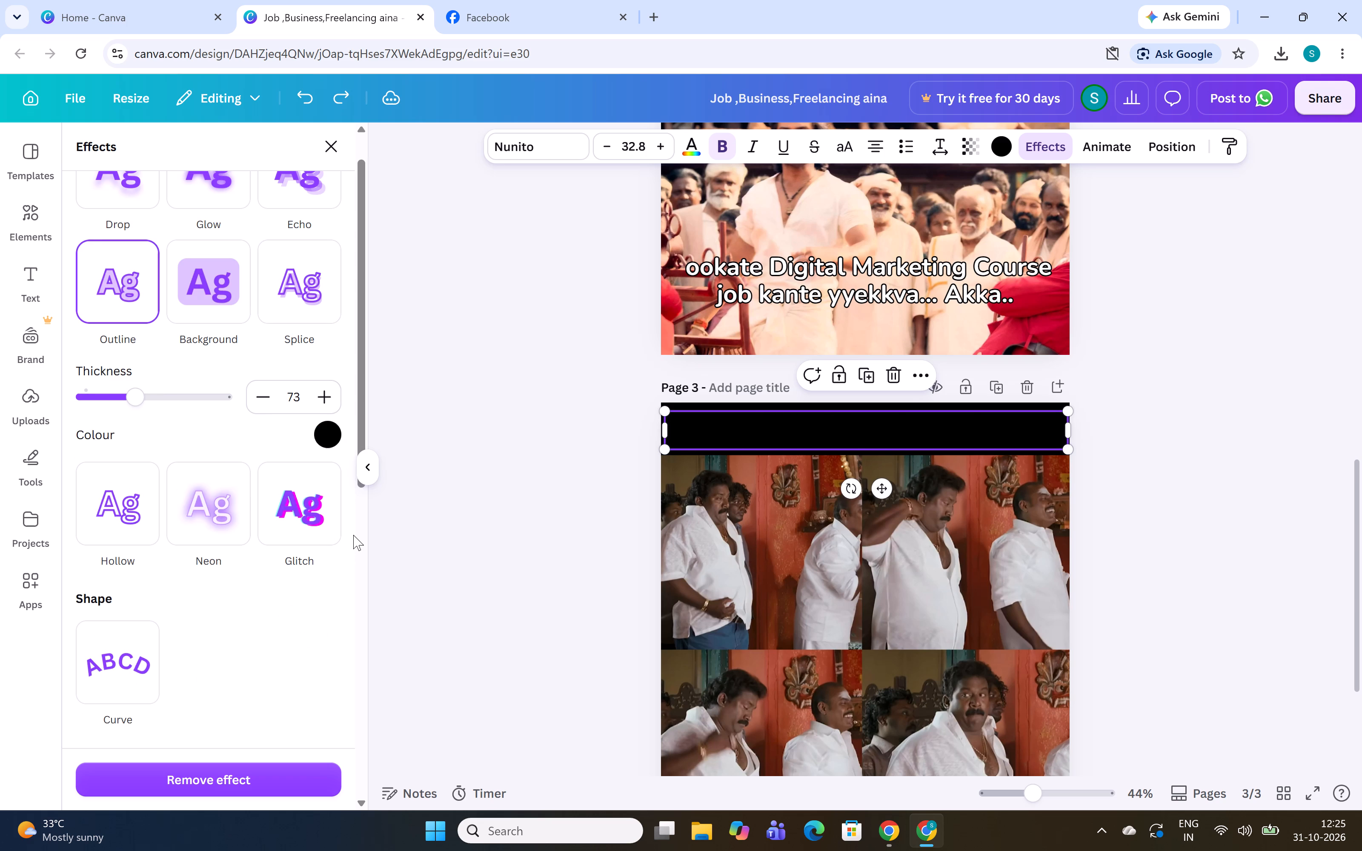
{"action": "key", "text": "ctrl+z"}
{"action": "key", "text": "ctrl+z"}
{"action": "key", "text": "ctrl+z"}
{"action": "key", "text": "ctrl+z"}
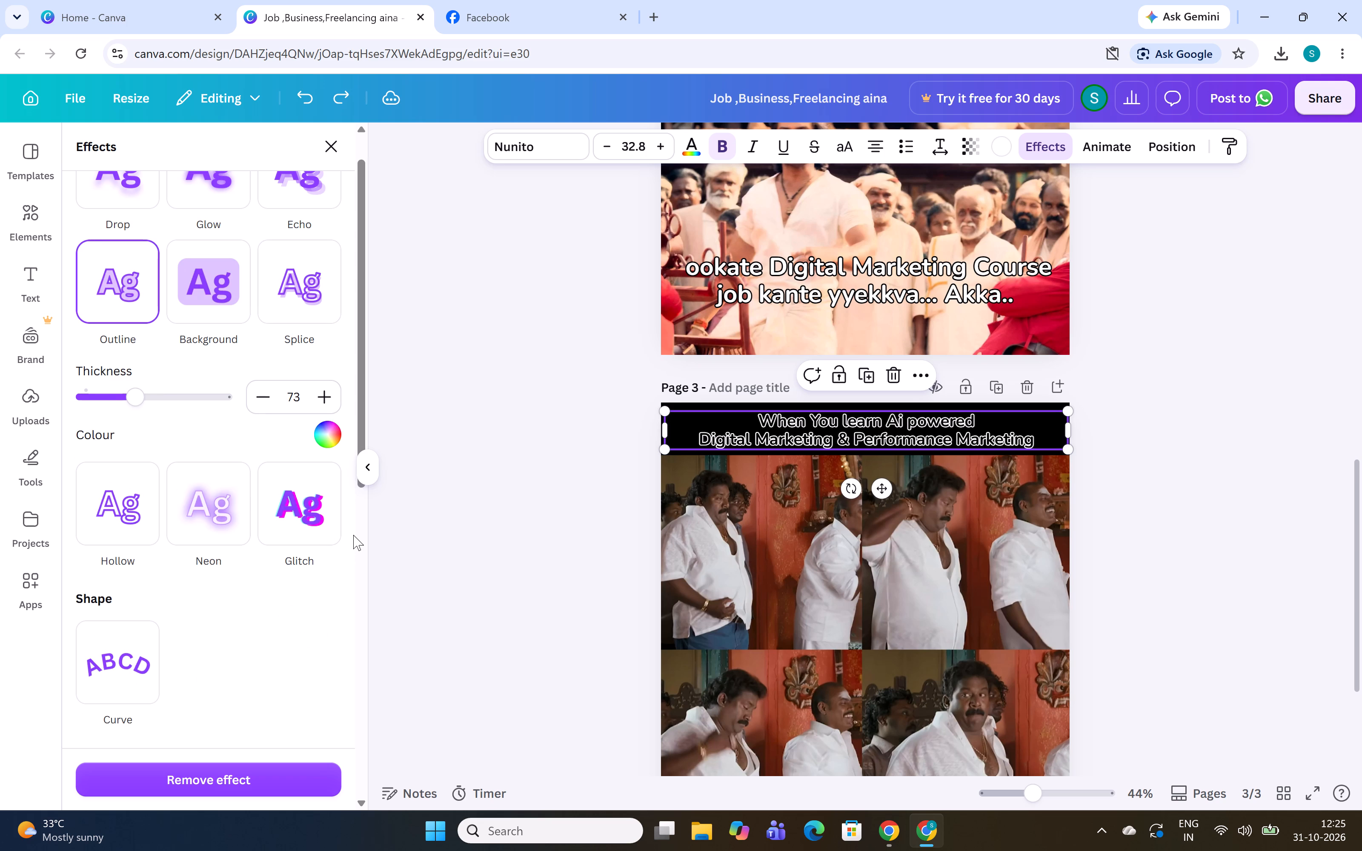
{"action": "key", "text": "ctrl+z"}
{"action": "key", "text": "ctrl+z"}
{"action": "key", "text": "ctrl+z"}
{"action": "key", "text": "ctrl+z"}
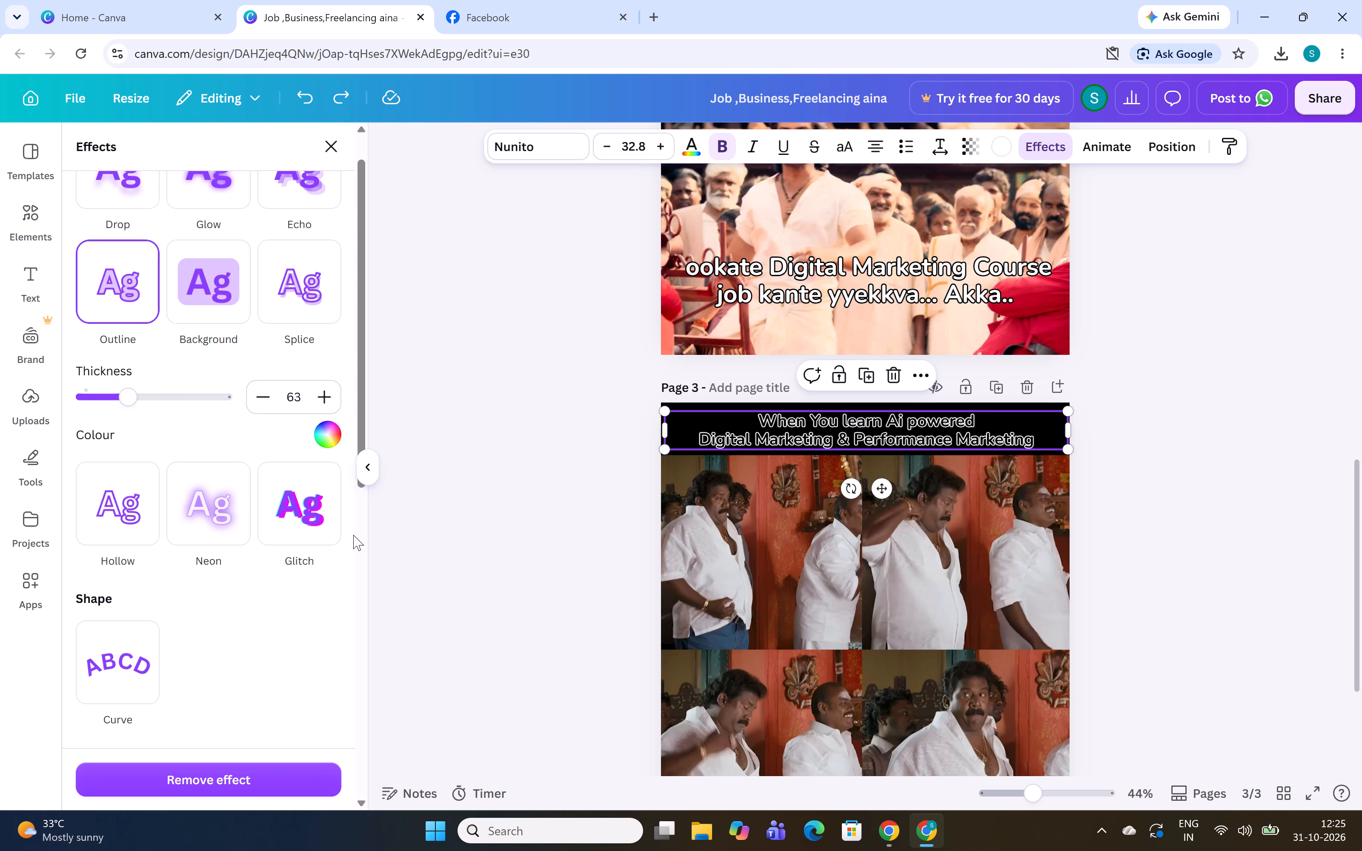
{"action": "key", "text": "ctrl+z"}
{"action": "key", "text": "ctrl+z"}
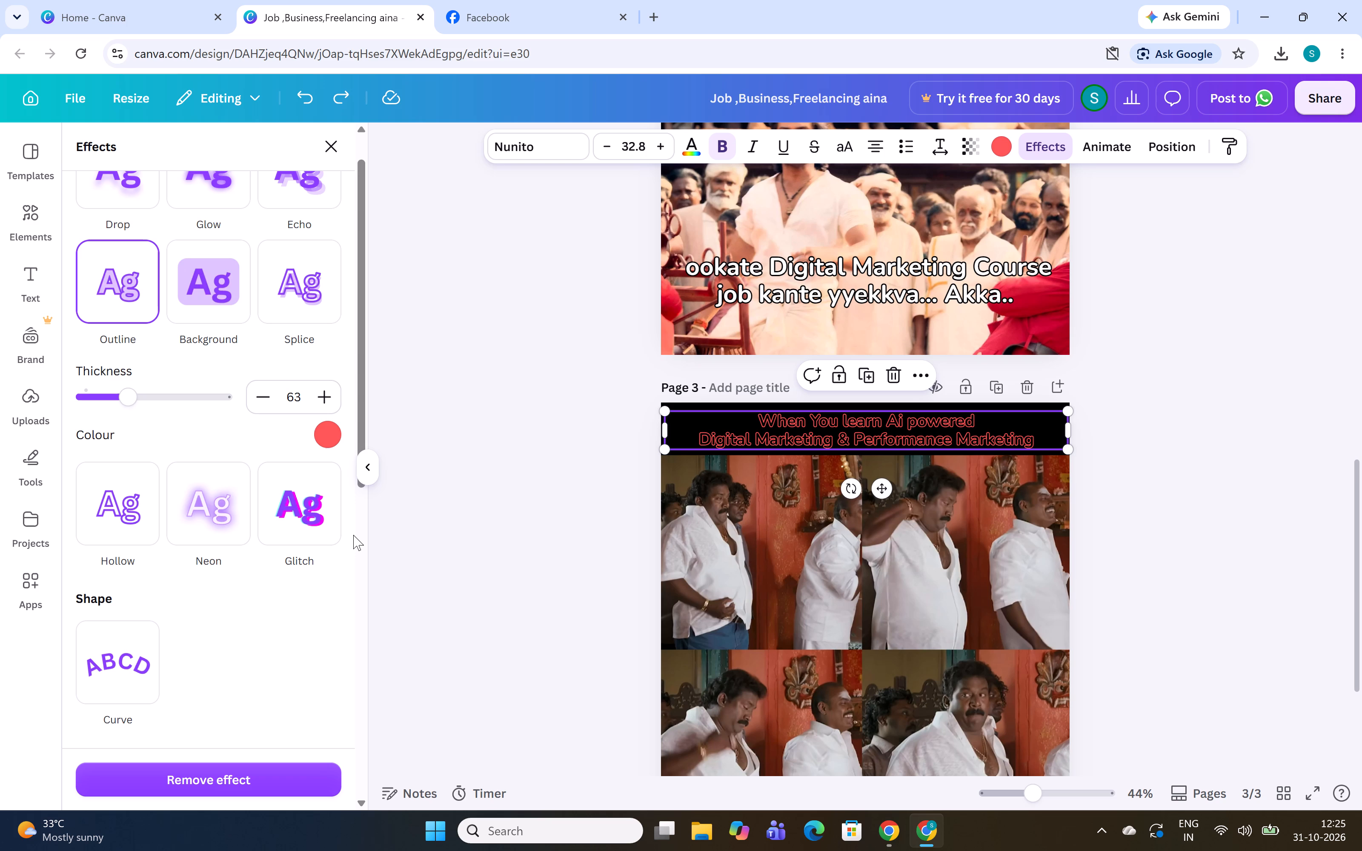
{"action": "key", "text": "ctrl+z"}
{"action": "key", "text": "ctrl+z"}
{"action": "key", "text": "ctrl+z"}
{"action": "key", "text": "ctrl+z"}
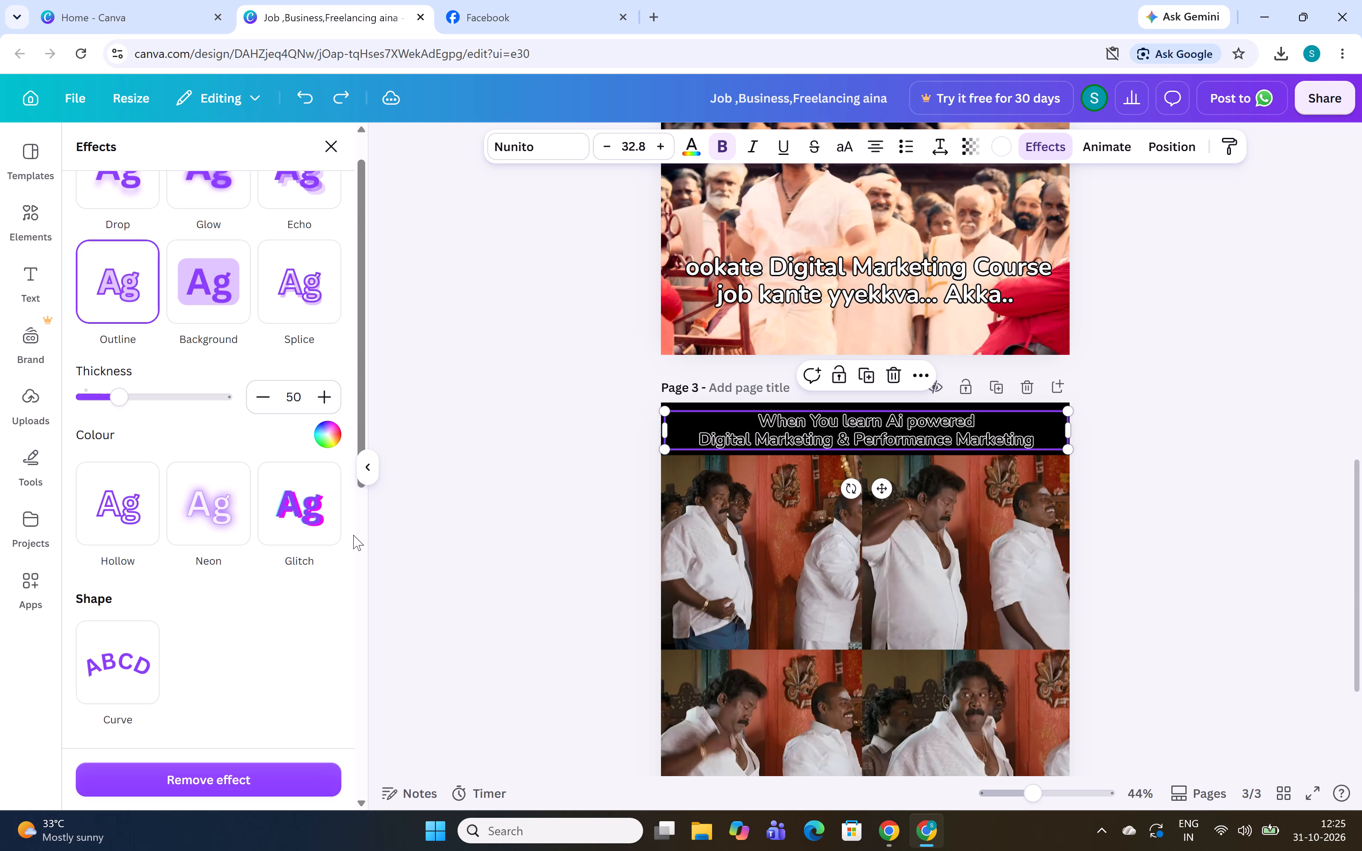
{"action": "key", "text": "ctrl+z"}
{"action": "key", "text": "ctrl+z"}
{"action": "key", "text": "ctrl+z"}
{"action": "key", "text": "ctrl+z"}
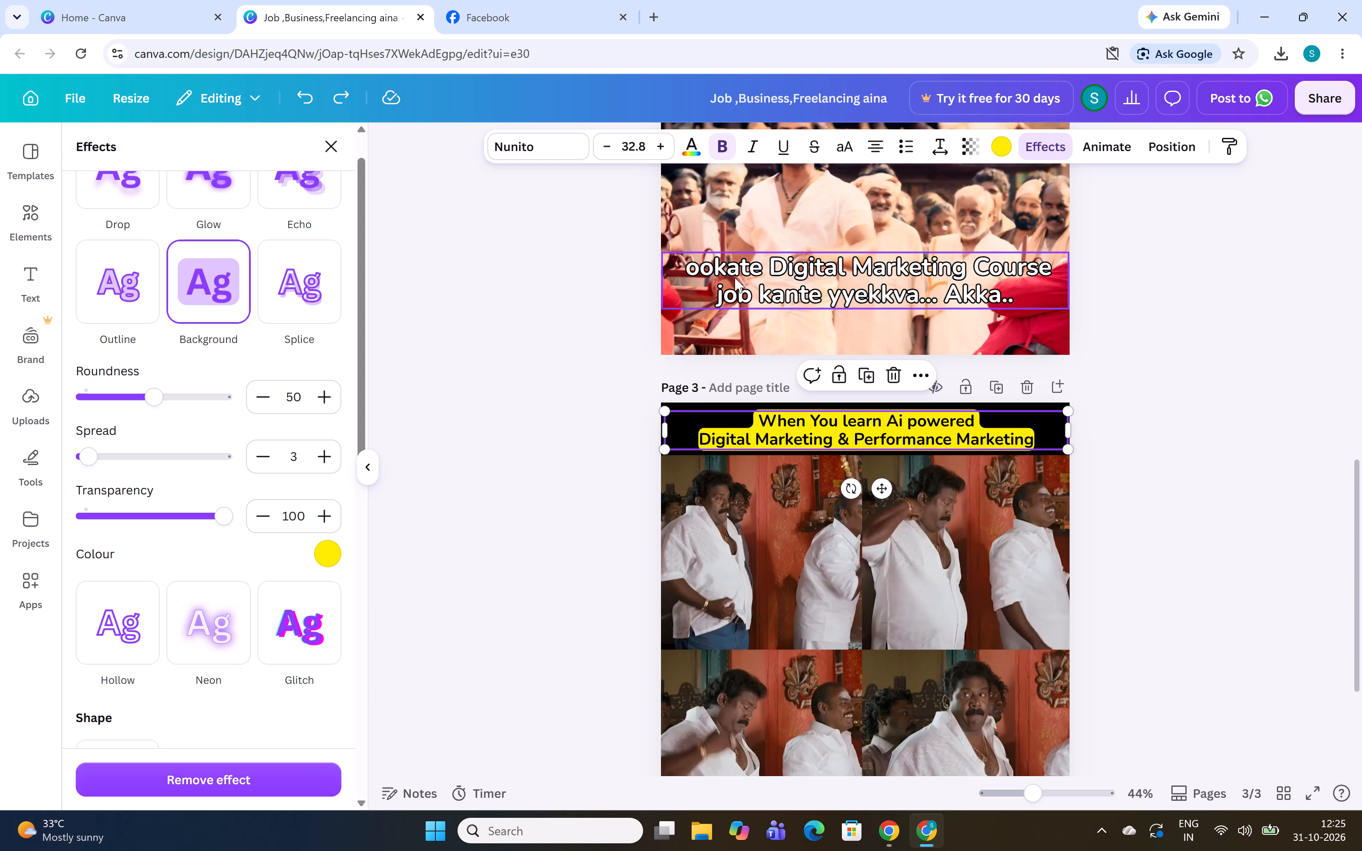
{"action": "key", "text": "ctrl+z"}
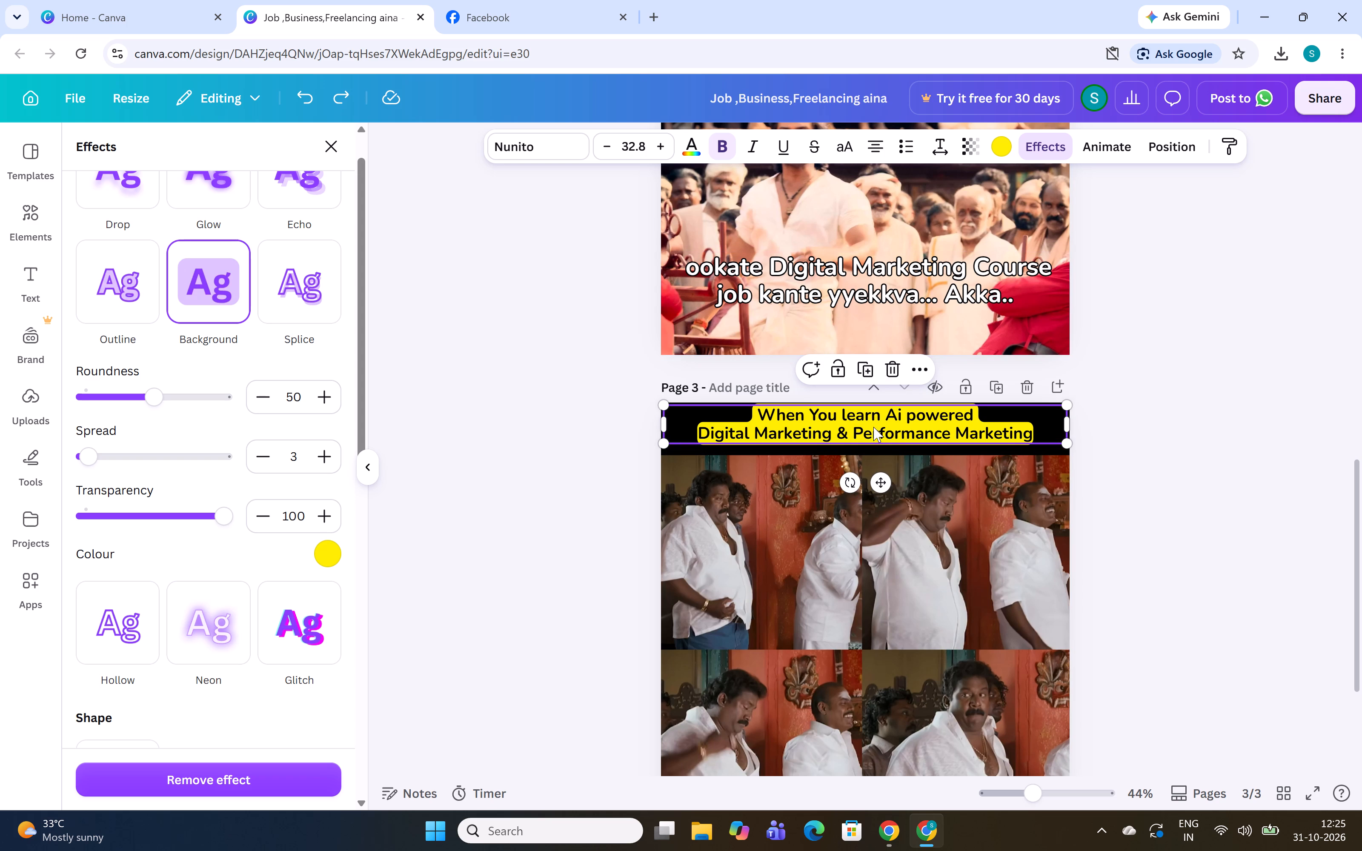
Move the page 3 caption down slightly so it sits vertically centred in the black band above the photos.
{"action": "left_click_drag", "start_coordinate": [873, 427], "coordinate": [872, 433]}
{"action": "left_click", "coordinate": [836, 438]}
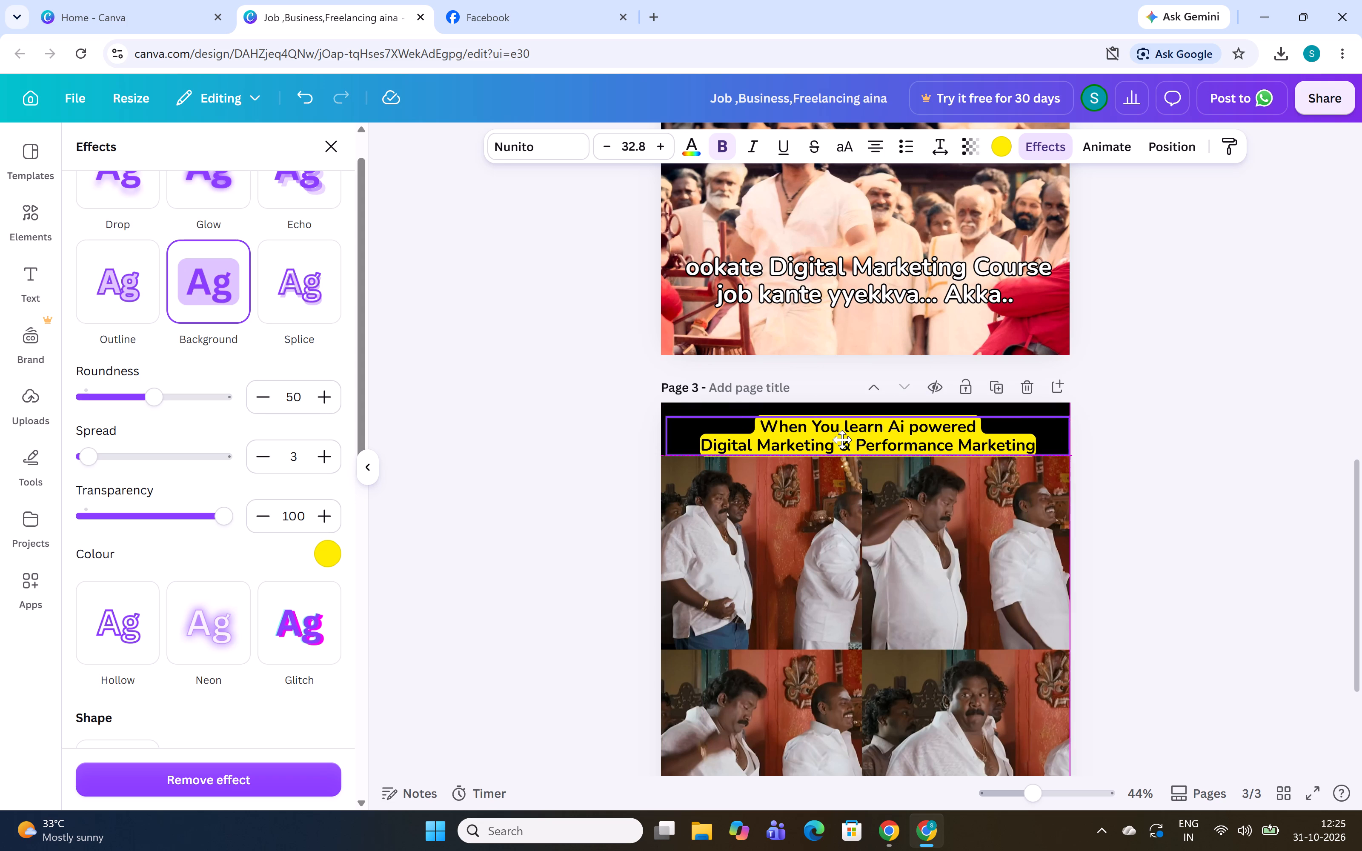
{"action": "left_click_drag", "start_coordinate": [858, 440], "coordinate": [858, 434]}
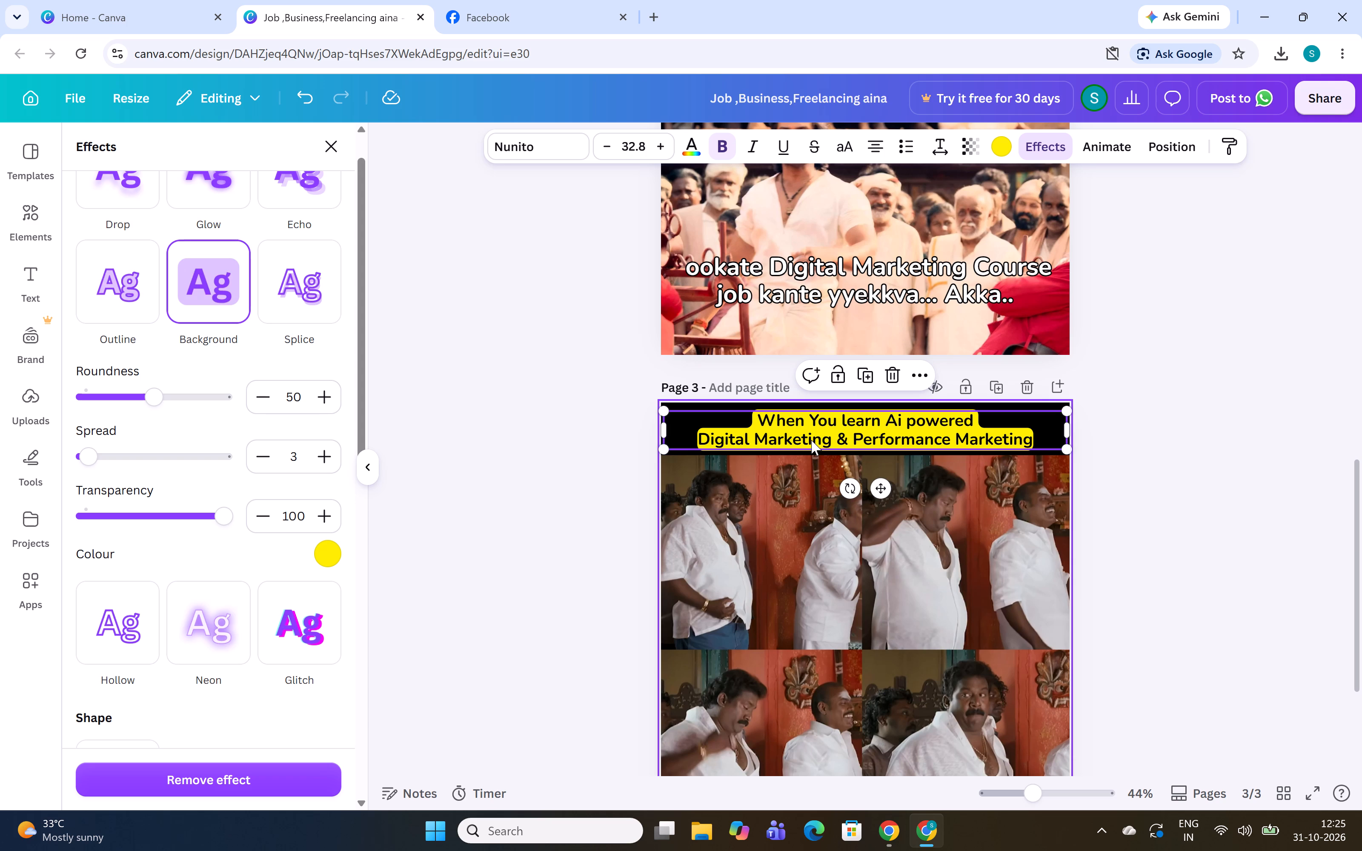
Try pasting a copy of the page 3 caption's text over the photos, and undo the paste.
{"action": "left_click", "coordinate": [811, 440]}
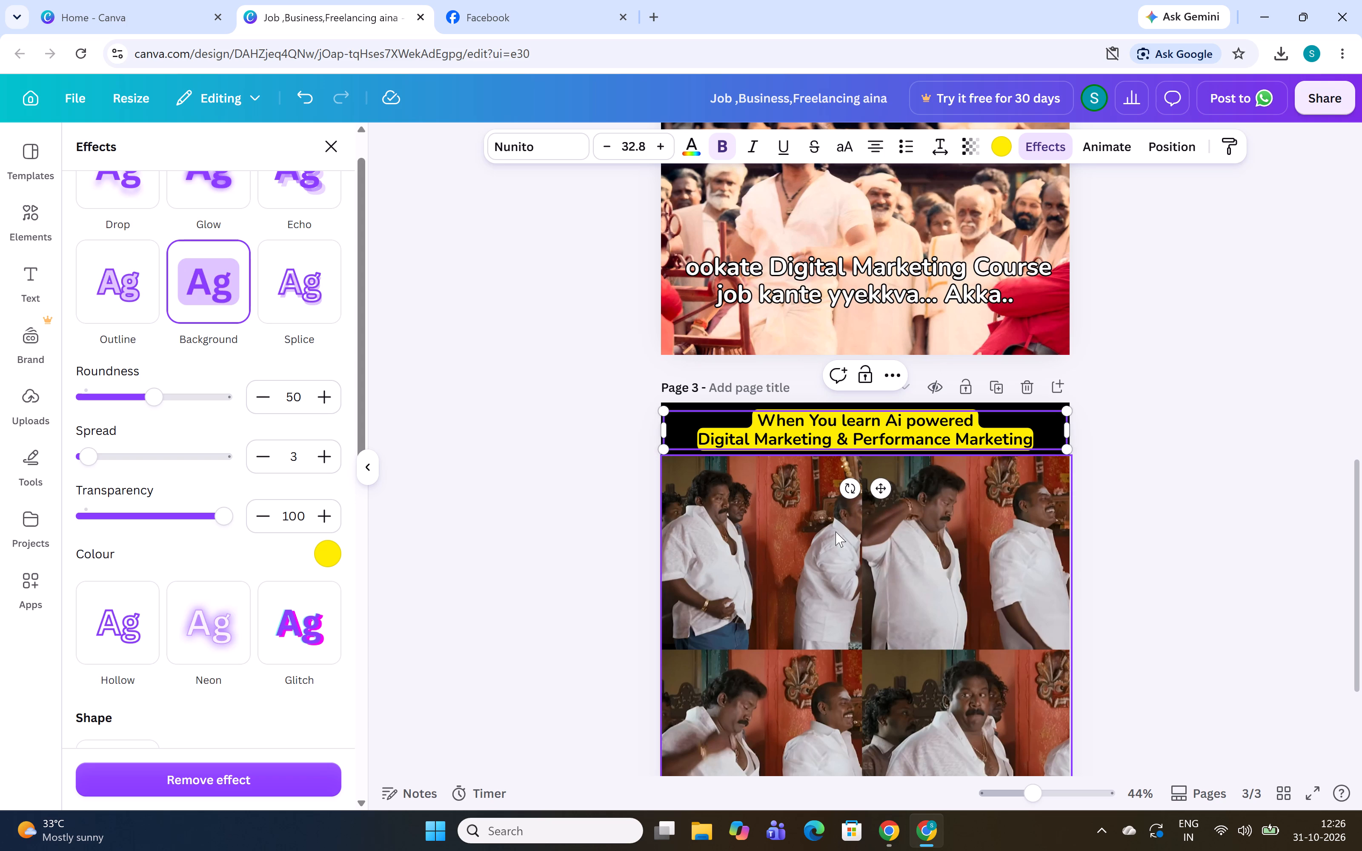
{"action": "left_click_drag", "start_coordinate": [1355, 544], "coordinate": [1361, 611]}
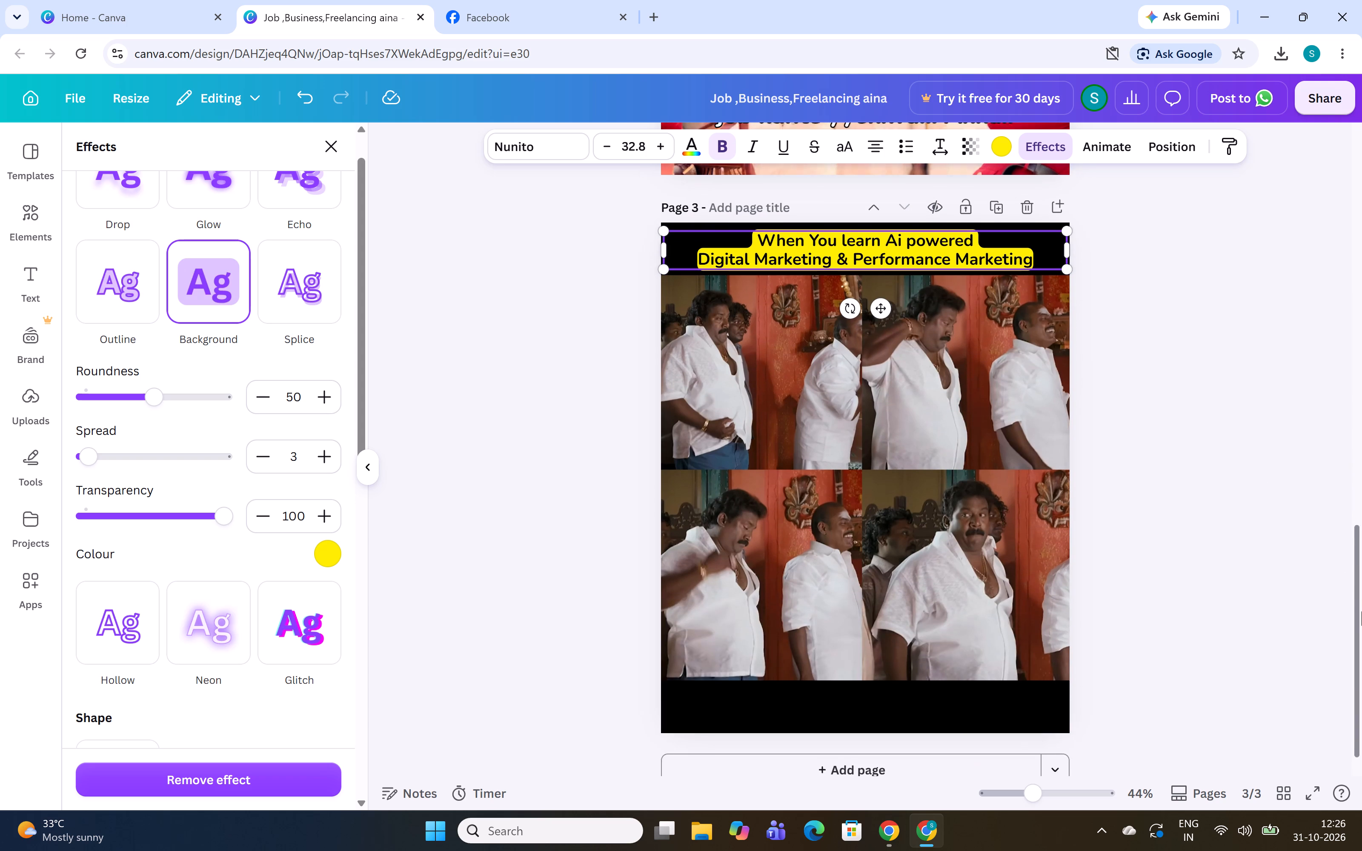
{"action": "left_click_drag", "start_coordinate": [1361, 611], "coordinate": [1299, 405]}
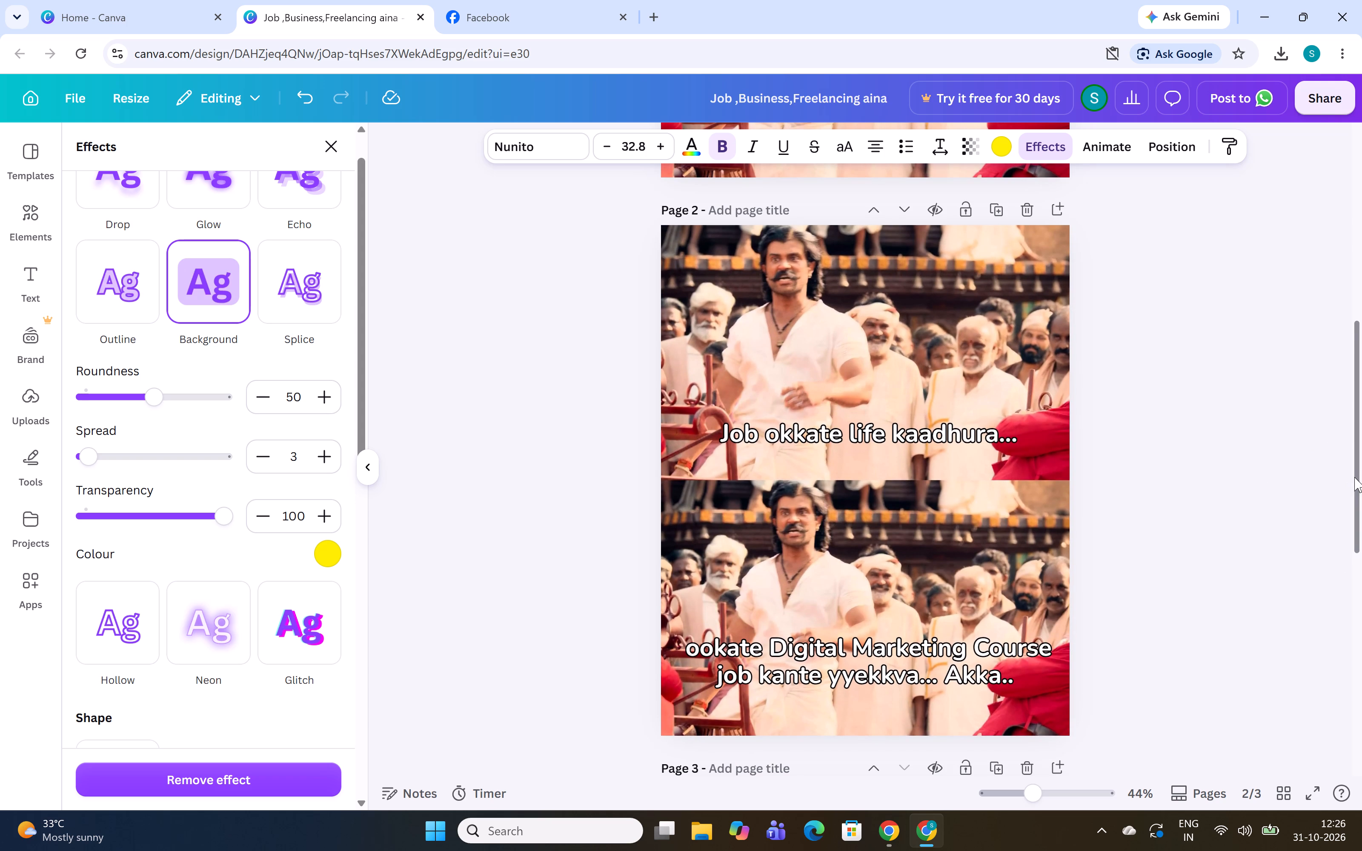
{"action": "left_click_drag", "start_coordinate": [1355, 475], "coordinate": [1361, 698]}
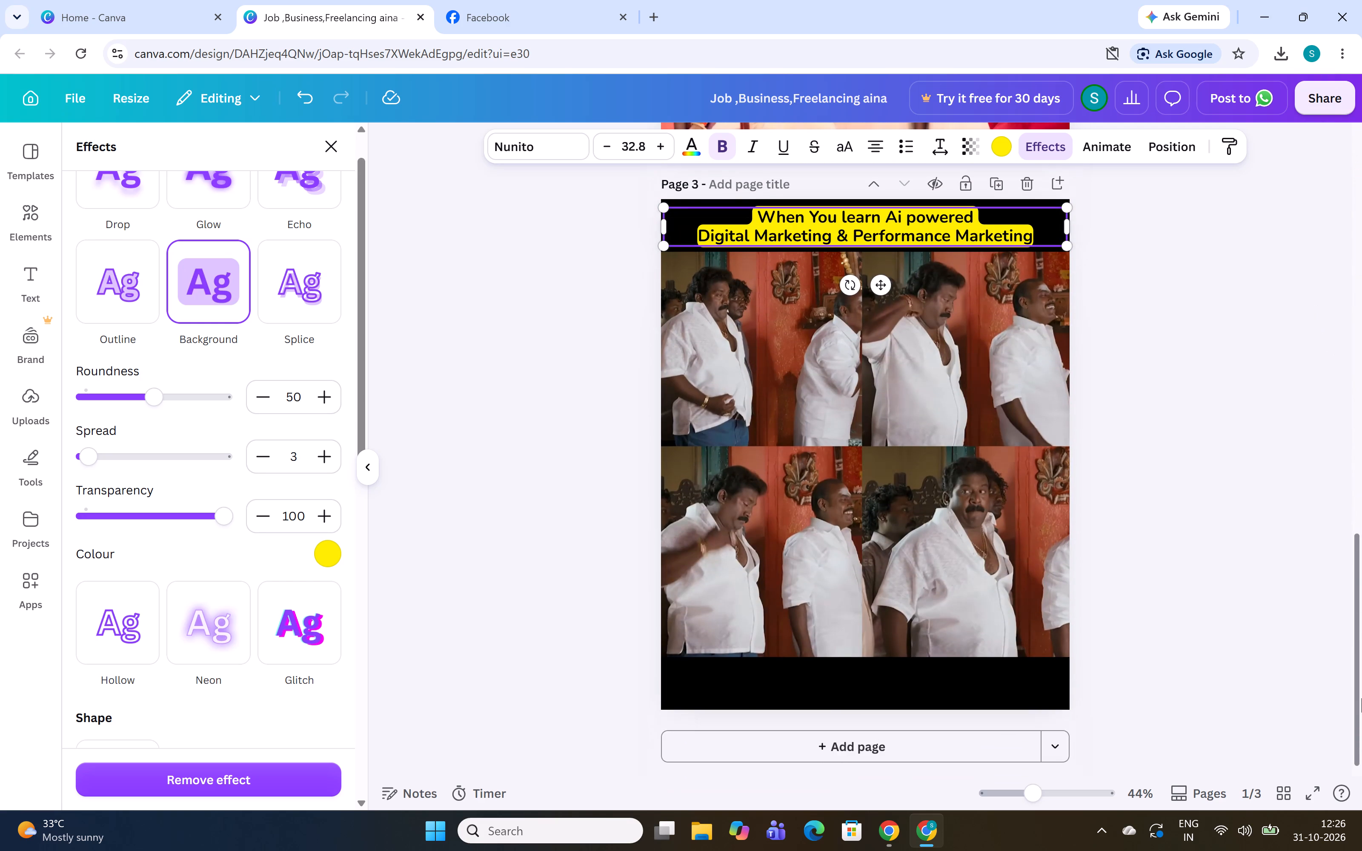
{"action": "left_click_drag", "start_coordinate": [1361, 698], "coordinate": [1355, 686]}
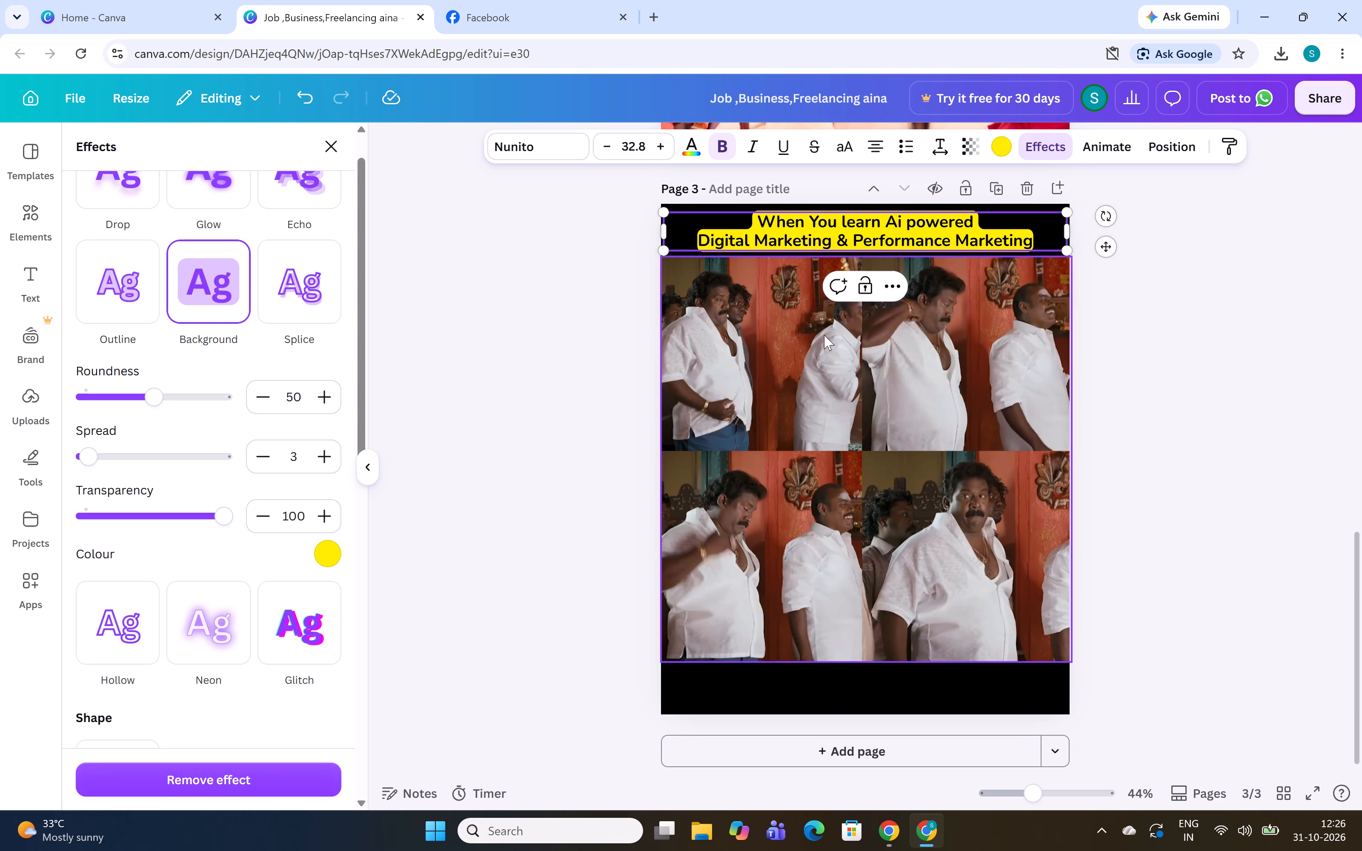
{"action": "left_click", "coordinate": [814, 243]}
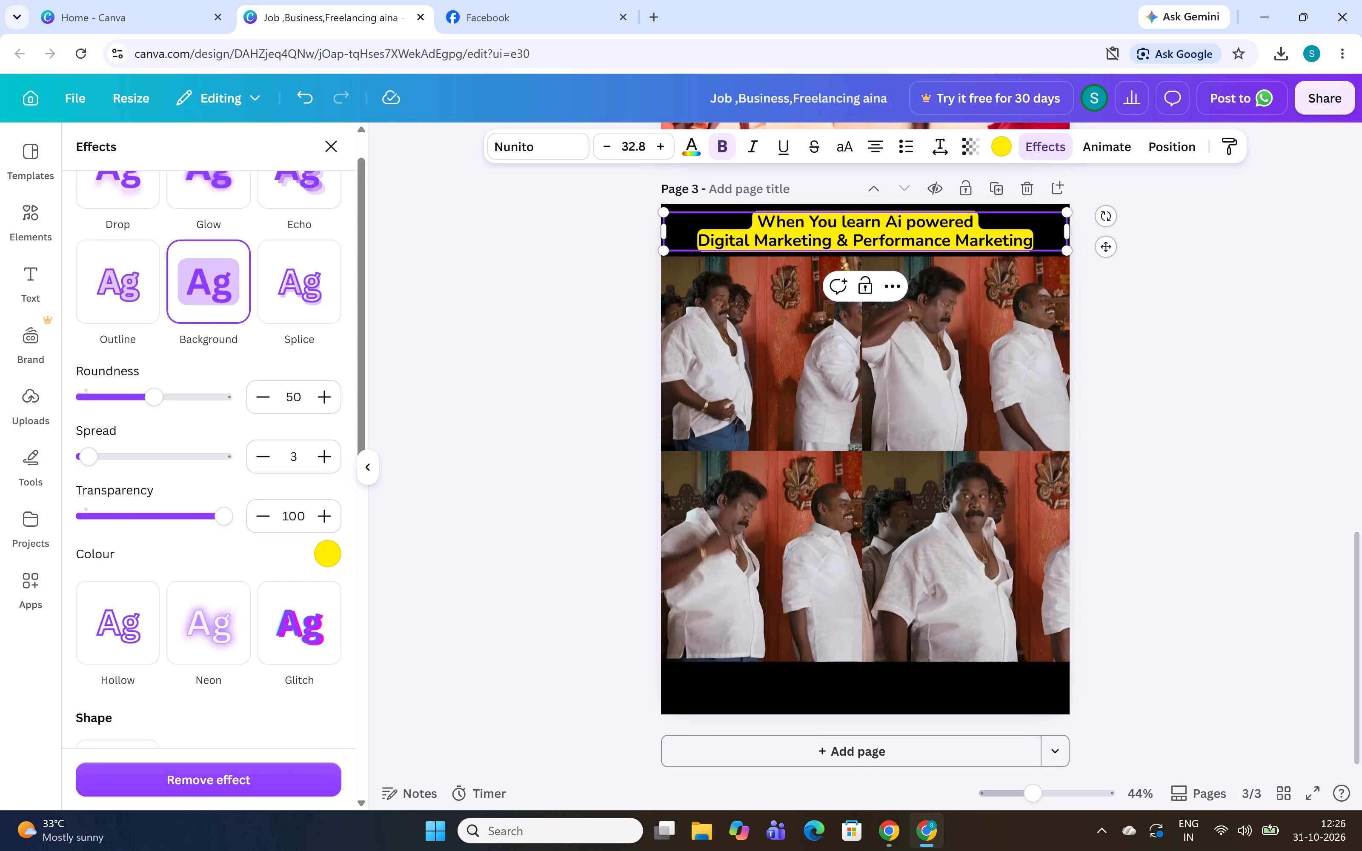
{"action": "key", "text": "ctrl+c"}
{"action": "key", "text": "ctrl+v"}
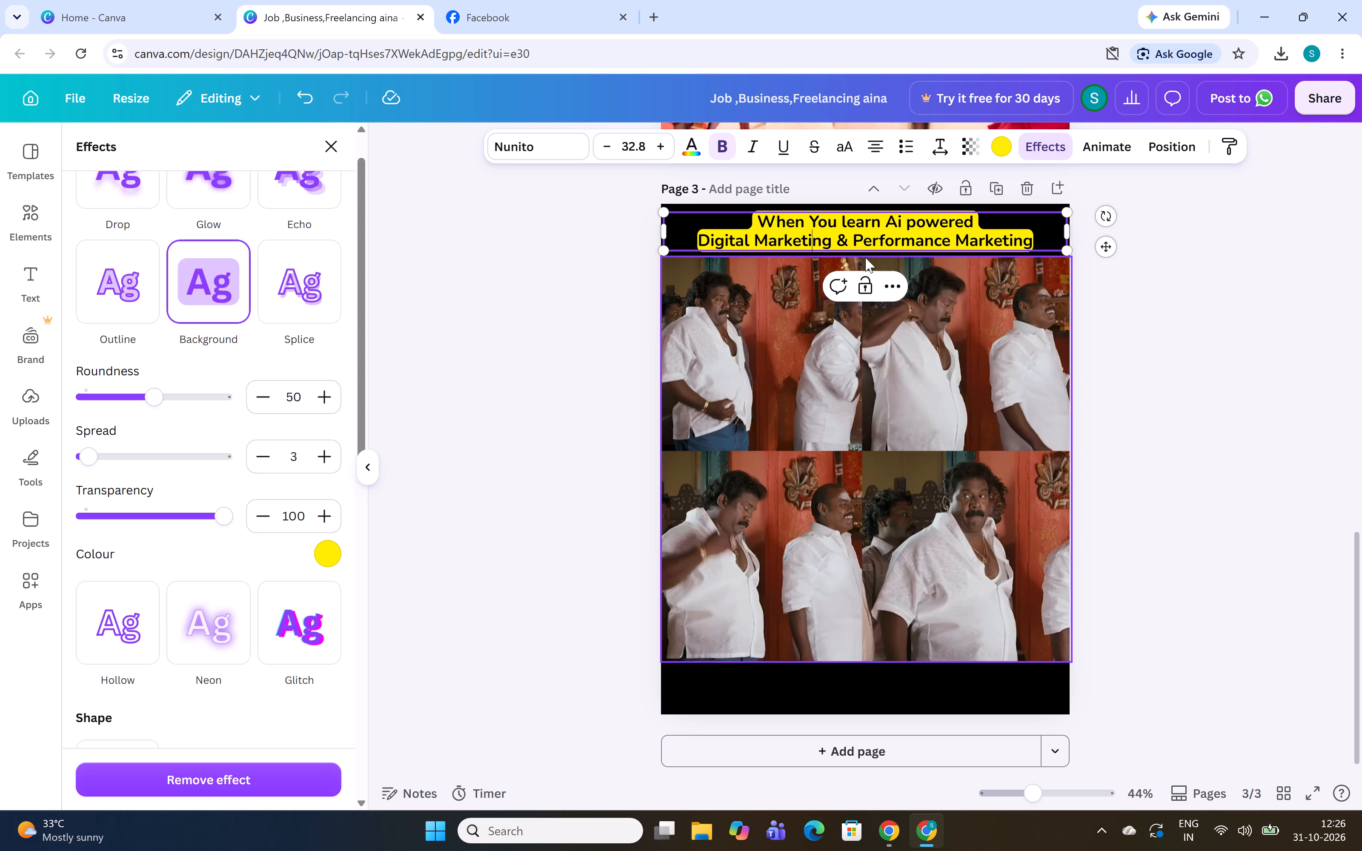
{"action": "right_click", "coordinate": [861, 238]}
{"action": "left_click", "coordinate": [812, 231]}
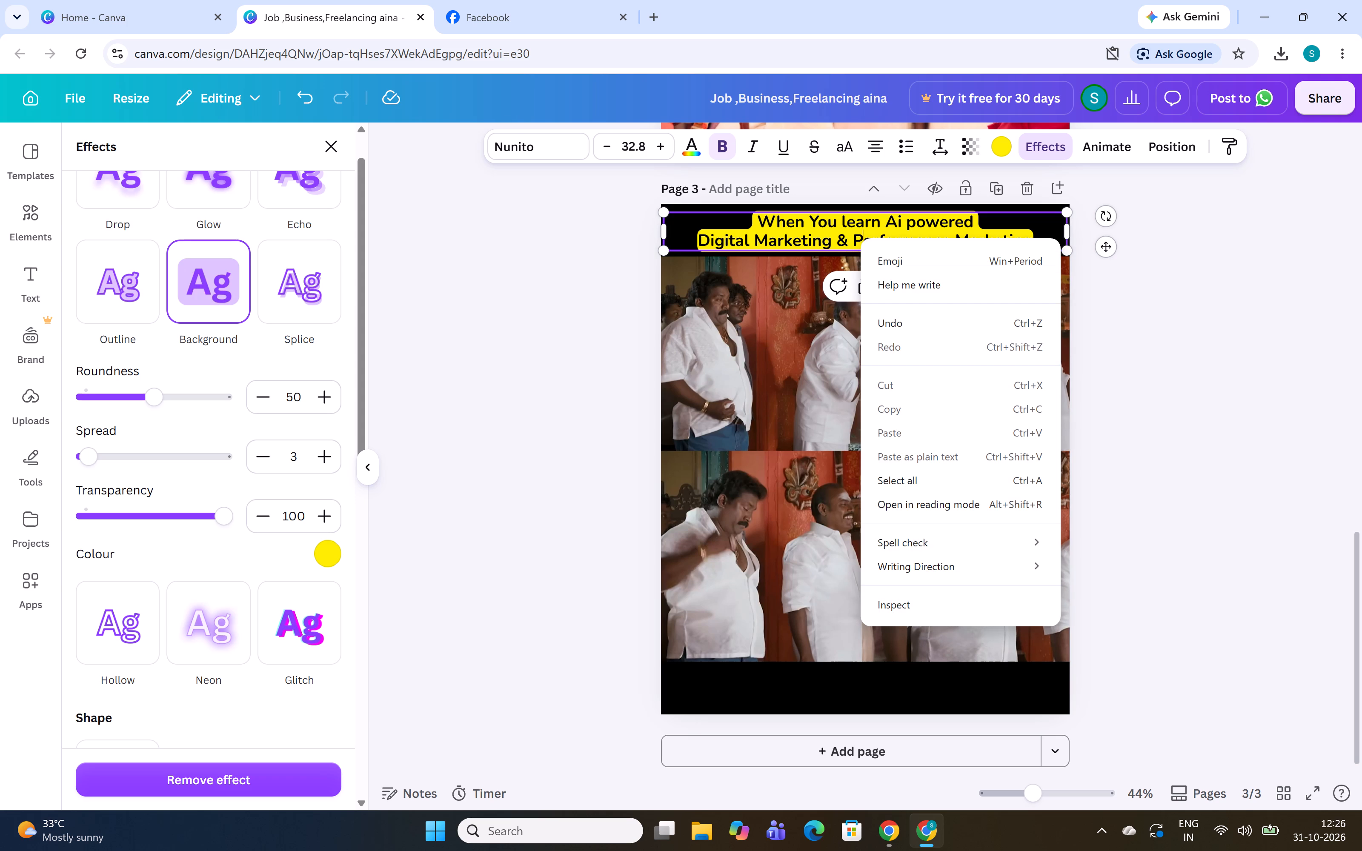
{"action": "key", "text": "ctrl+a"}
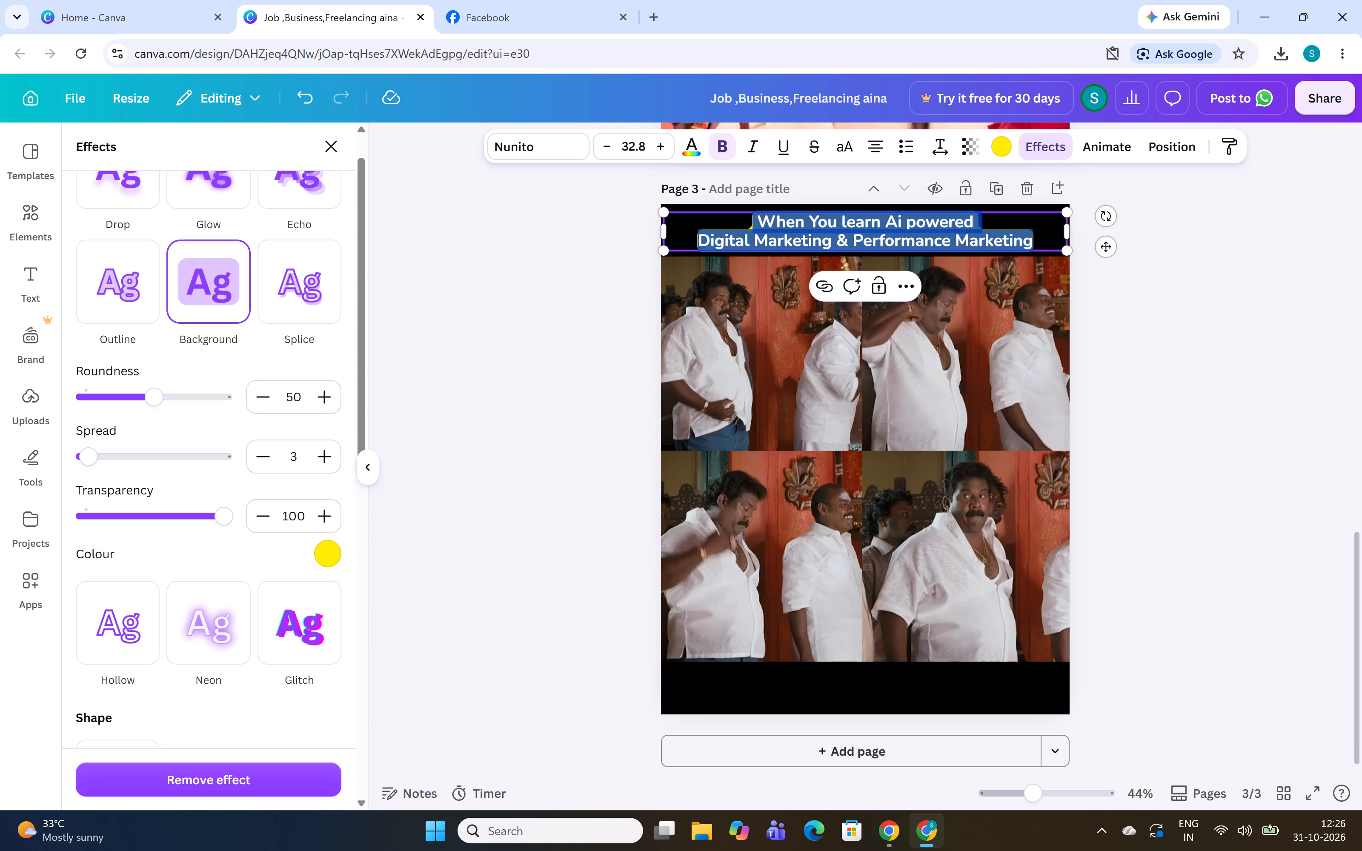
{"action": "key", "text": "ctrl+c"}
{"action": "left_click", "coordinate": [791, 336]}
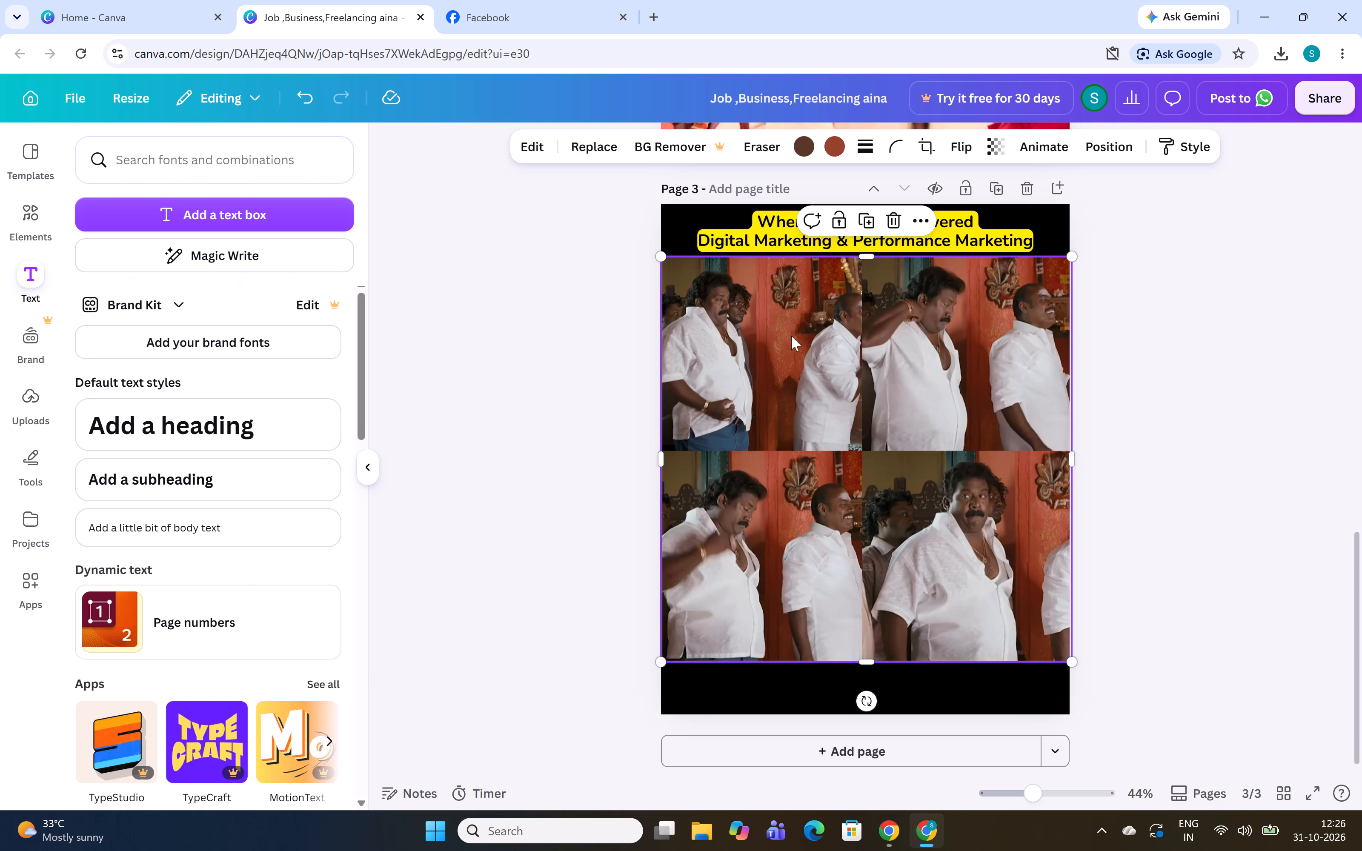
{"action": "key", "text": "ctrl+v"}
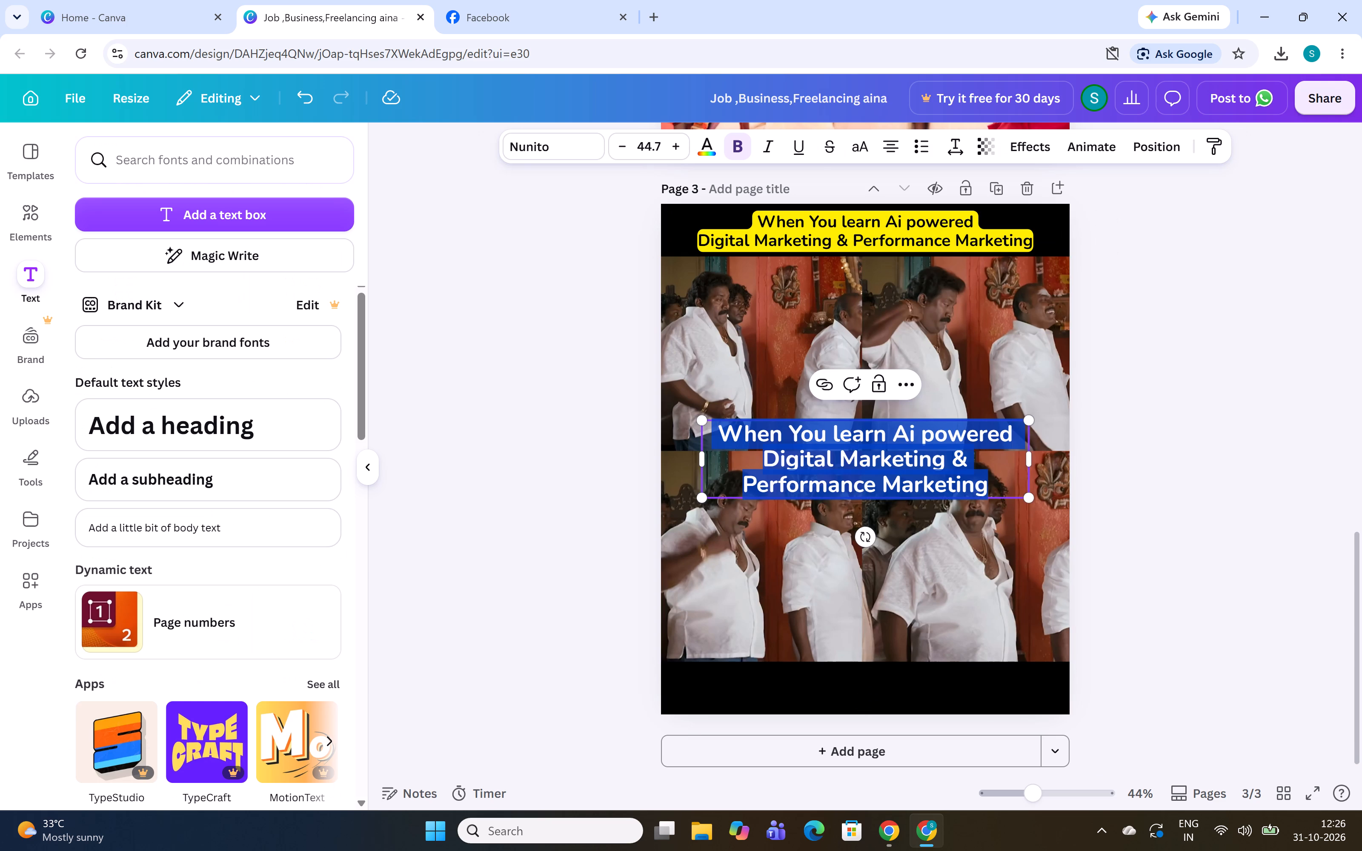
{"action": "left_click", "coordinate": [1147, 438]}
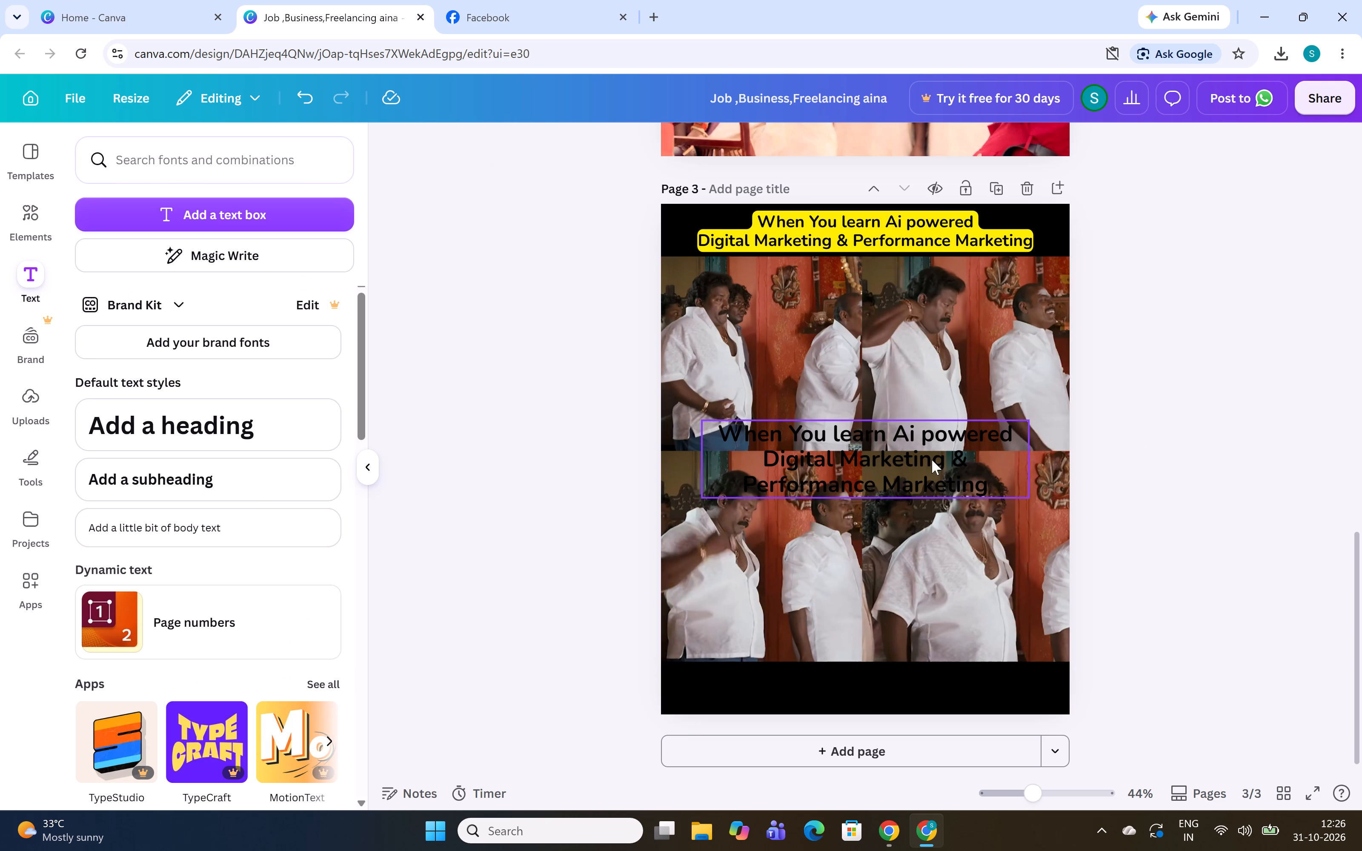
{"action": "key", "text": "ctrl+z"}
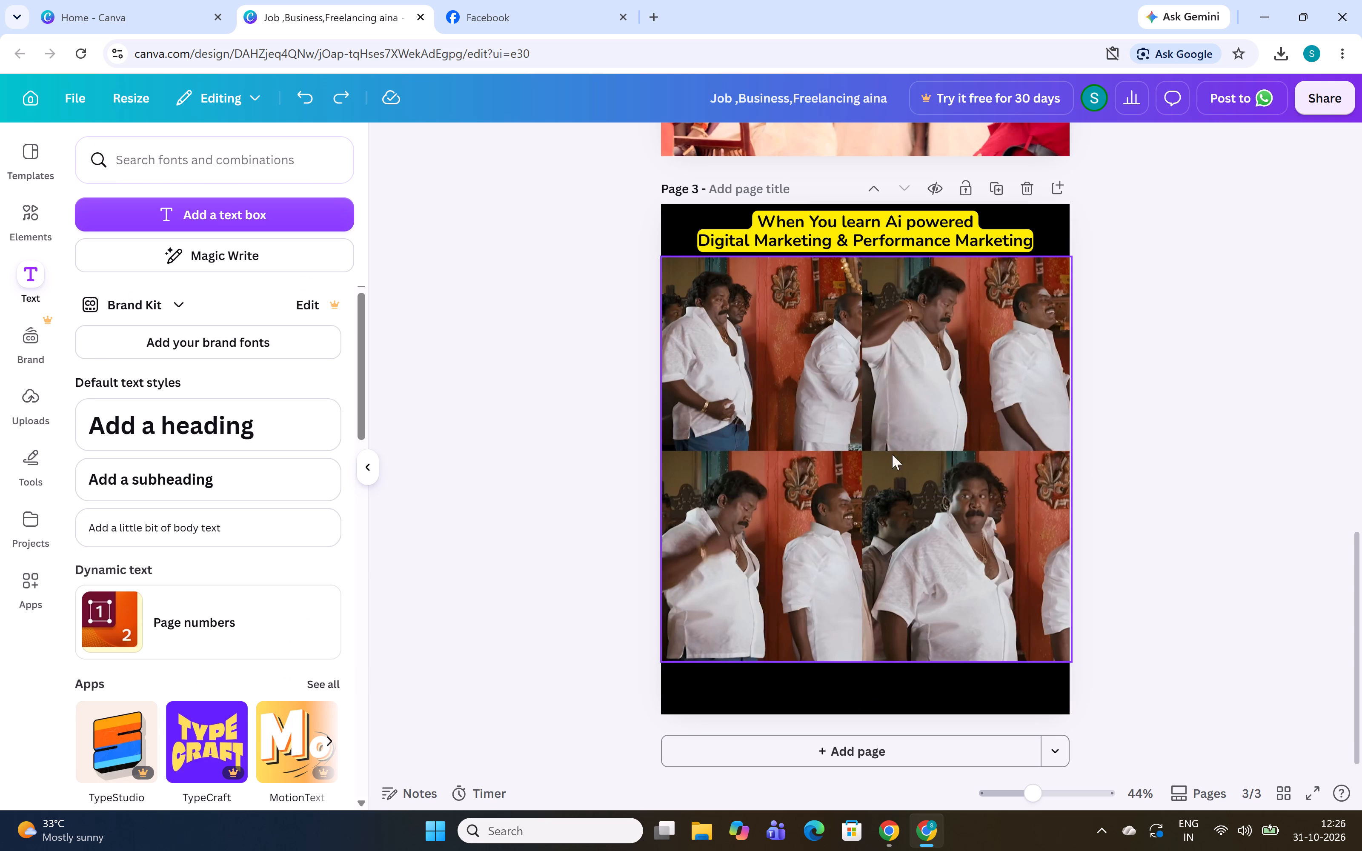
Duplicate the yellow-highlighted page 3 caption and place the copy over the upper photos, below the original.
{"action": "left_click", "coordinate": [866, 235]}
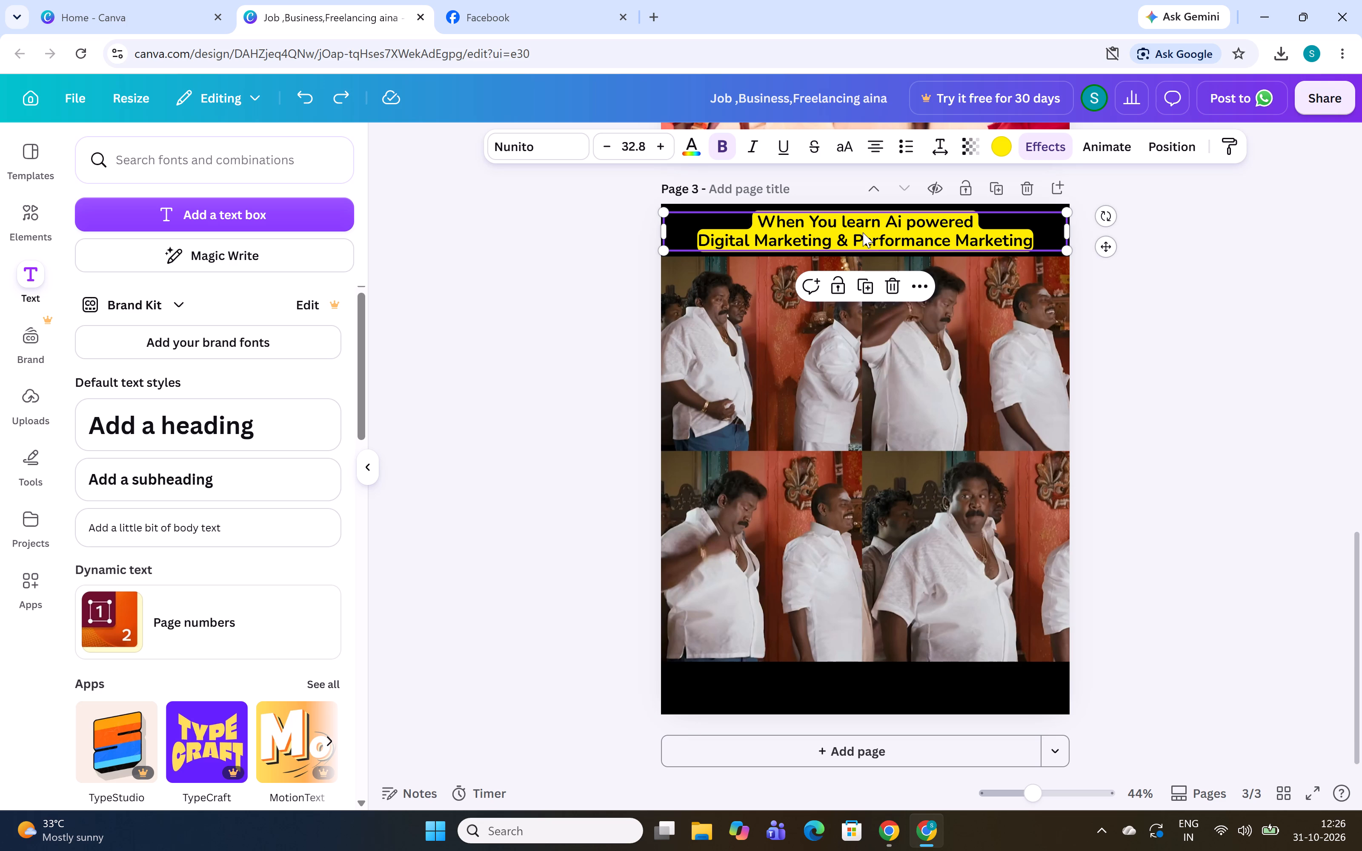
{"action": "key", "text": "ctrl+c"}
{"action": "key", "text": "ctrl+v"}
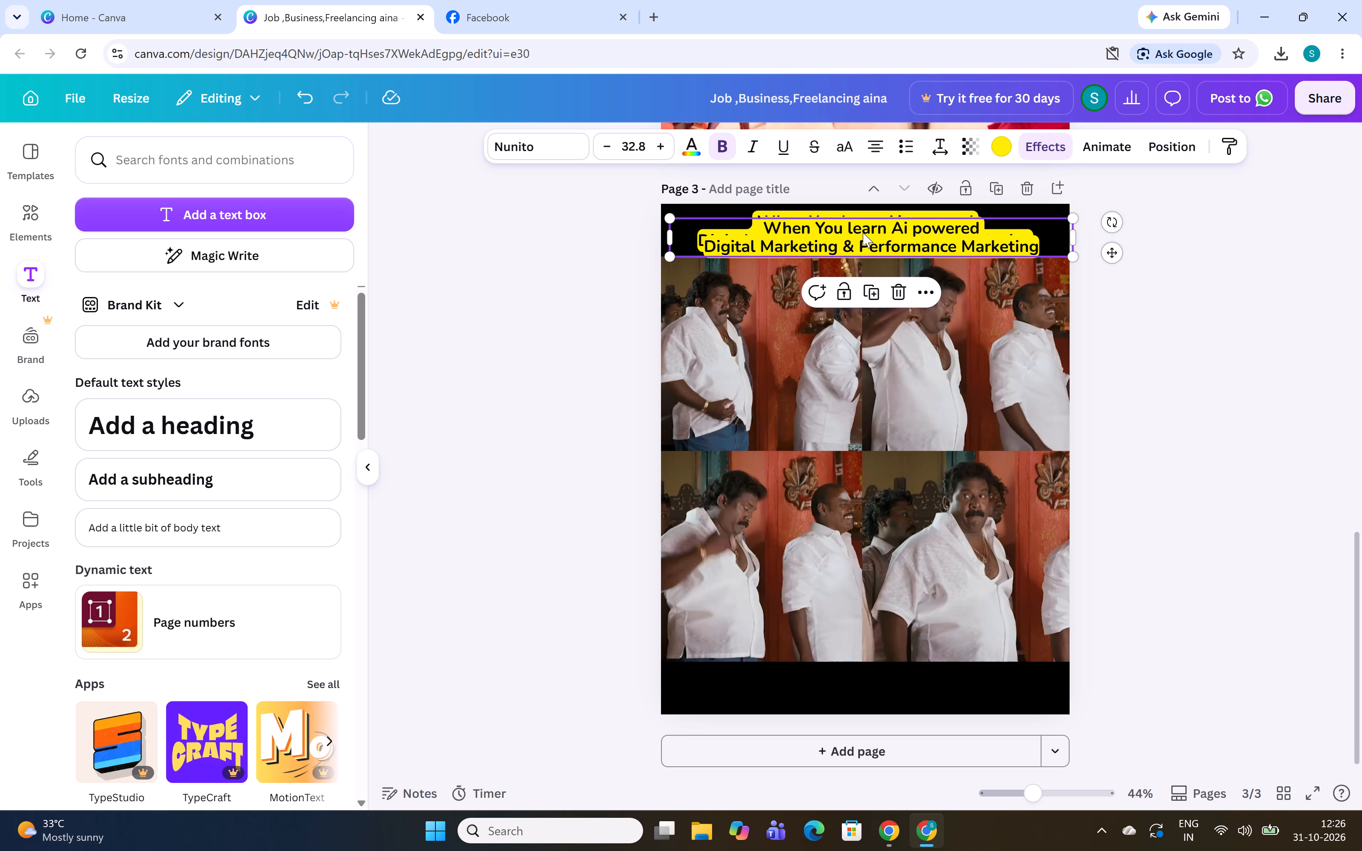
{"action": "left_click_drag", "start_coordinate": [853, 240], "coordinate": [834, 325]}
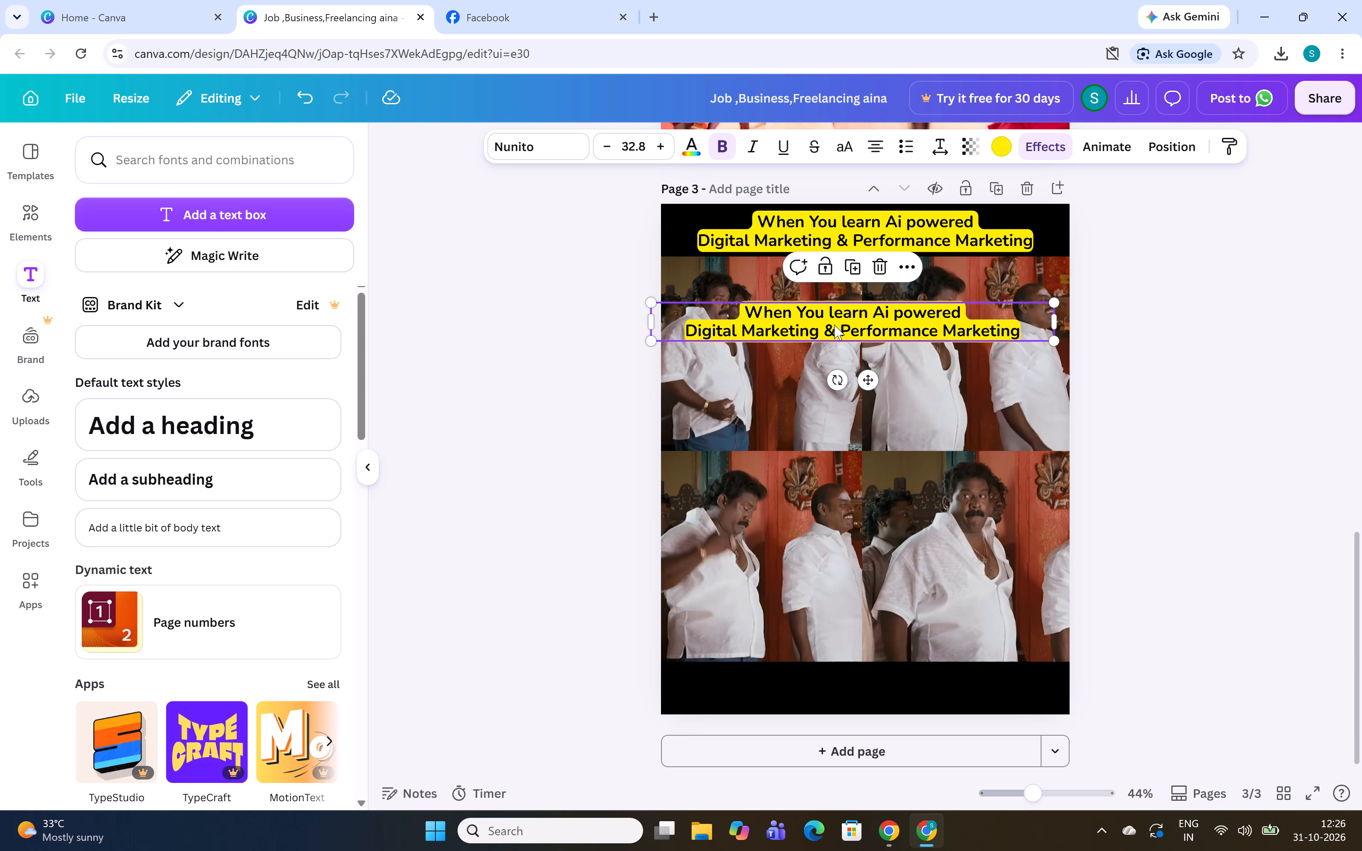
Replace the duplicated caption's text with "Layoffs".
{"action": "left_click", "coordinate": [847, 323]}
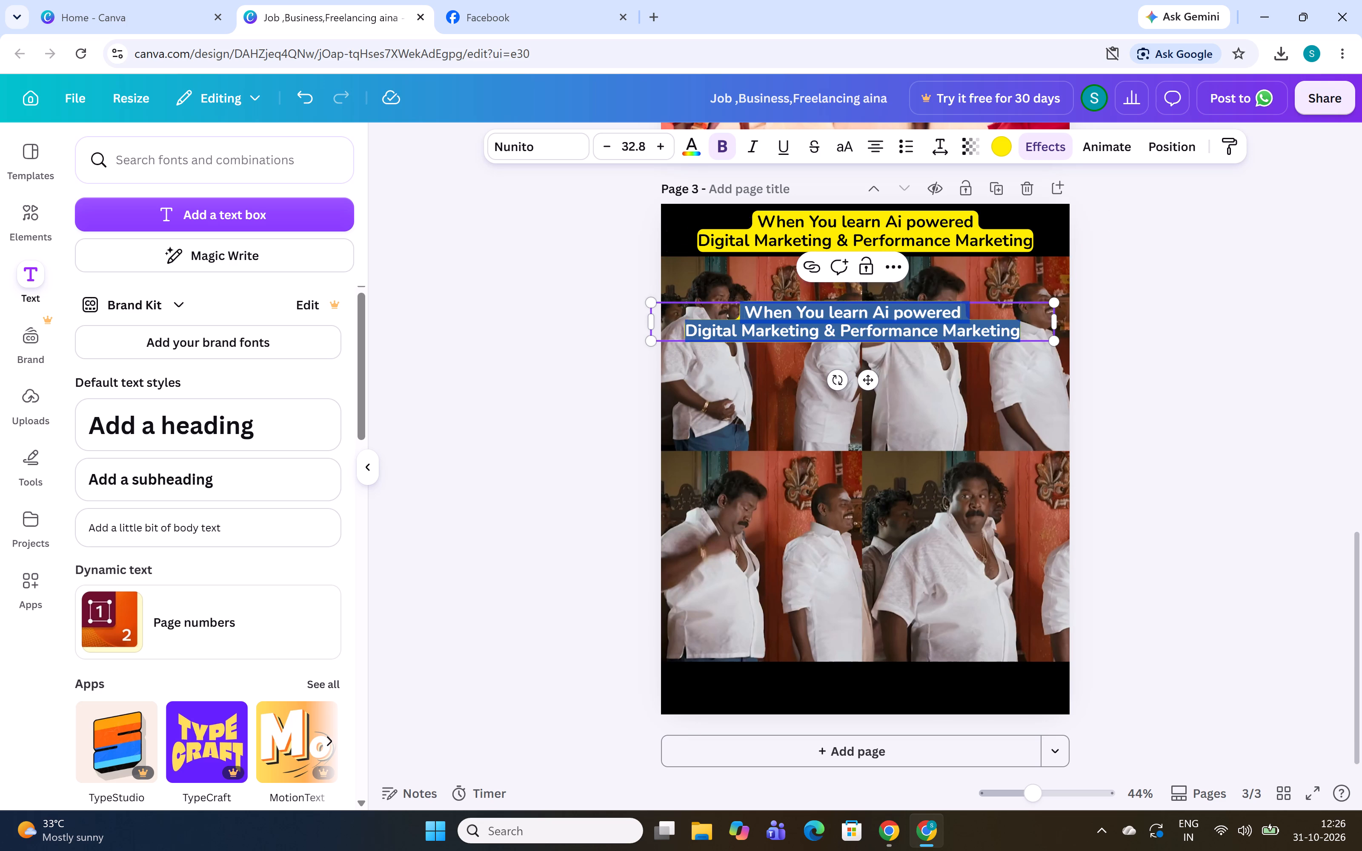
{"action": "key", "text": "BackSpace"}
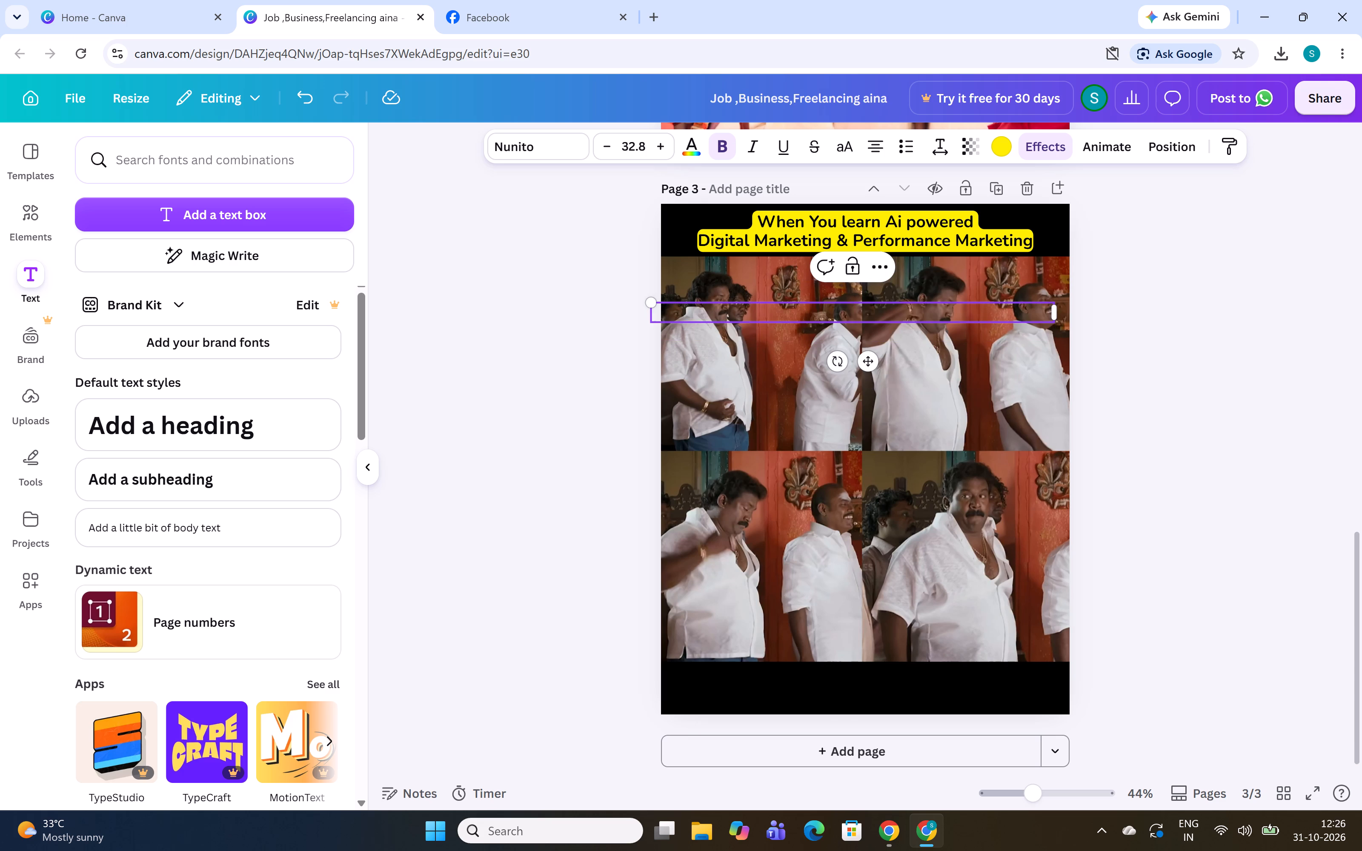
{"action": "key", "text": "shift+a"}
{"action": "key", "text": "BackSpace"}
{"action": "type", "text": "Layoffs"}
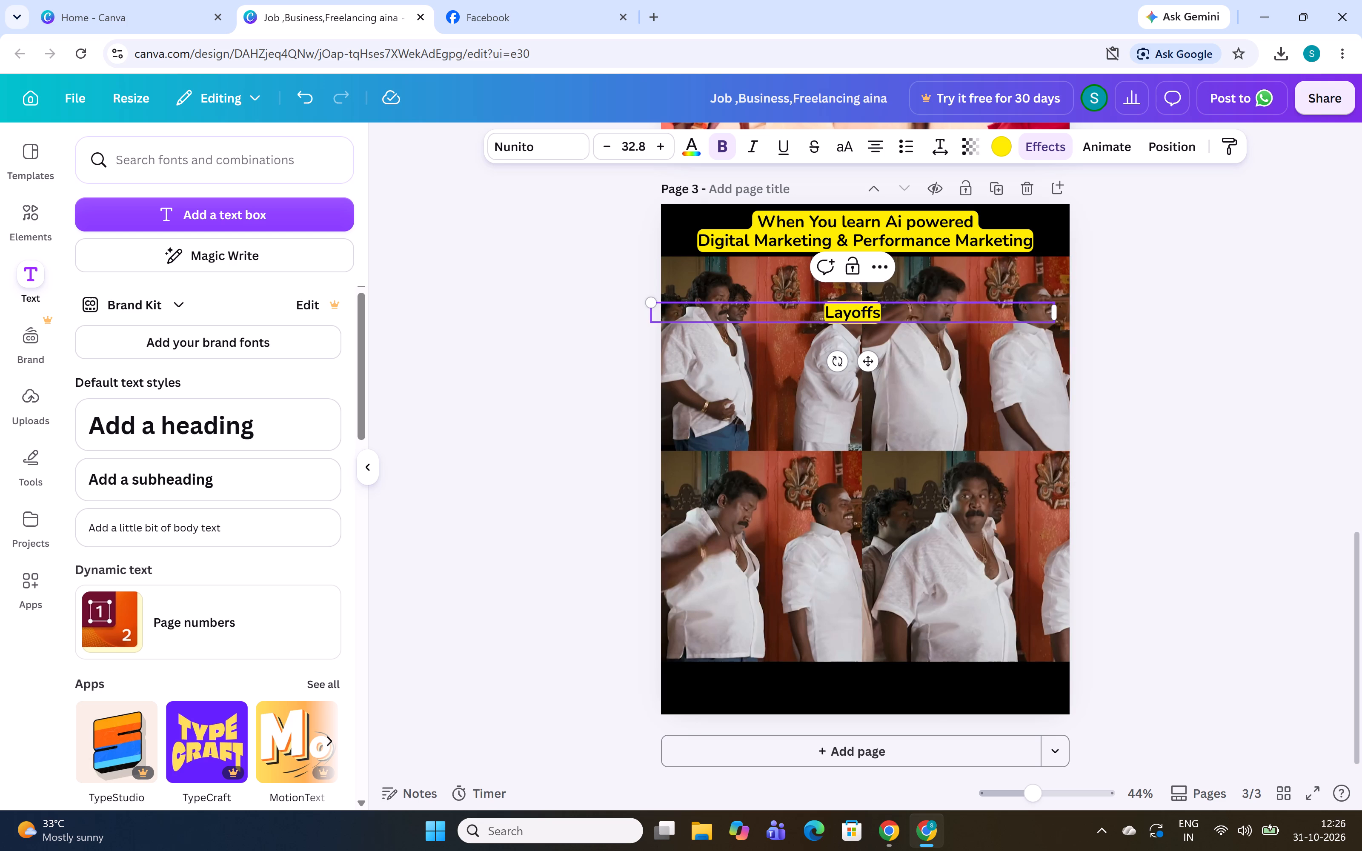
Narrow the "Layoffs" text box to about 620 px wide and scale its text down to size 31.3.
{"action": "left_click_drag", "start_coordinate": [1059, 312], "coordinate": [901, 318]}
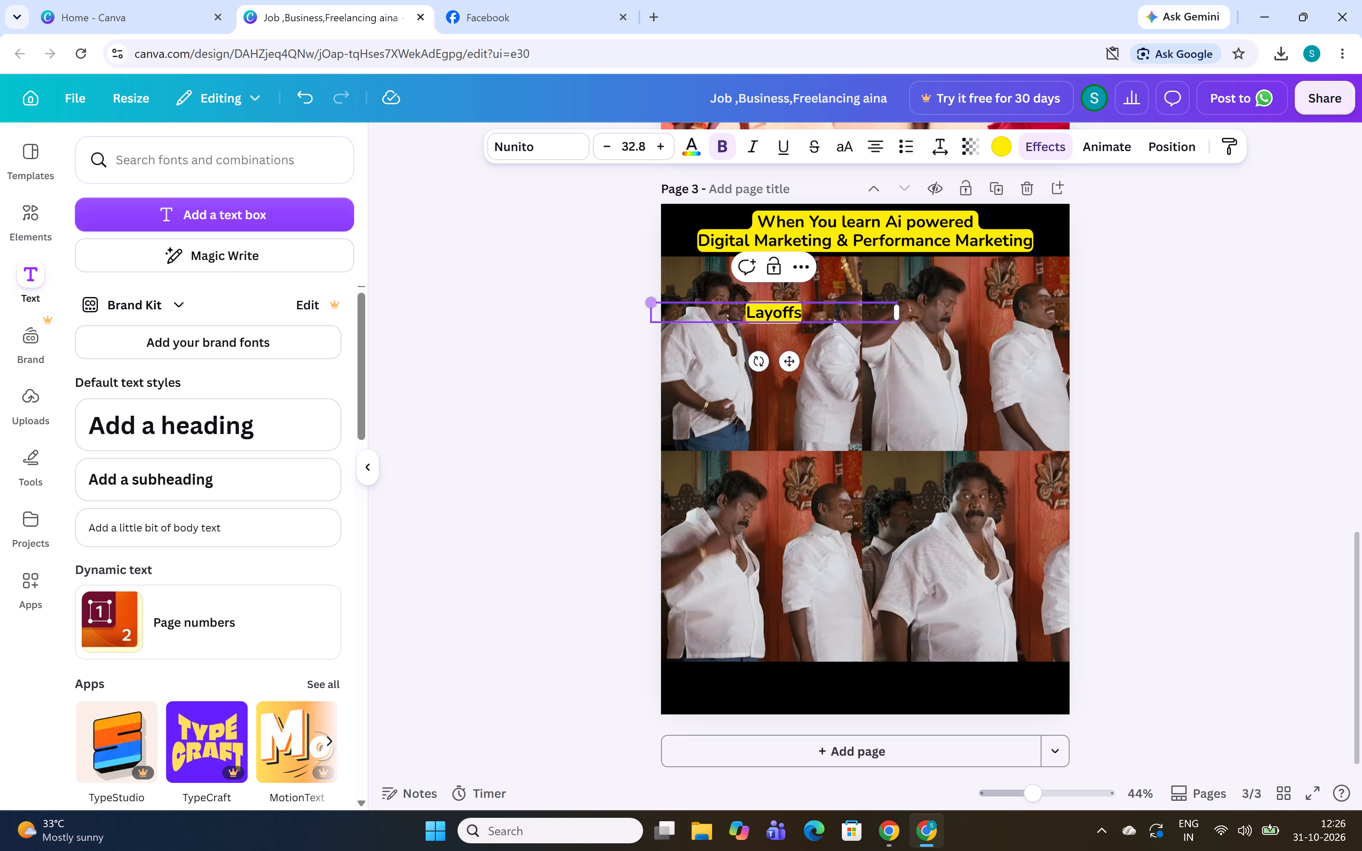
{"action": "left_click_drag", "start_coordinate": [644, 301], "coordinate": [675, 308]}
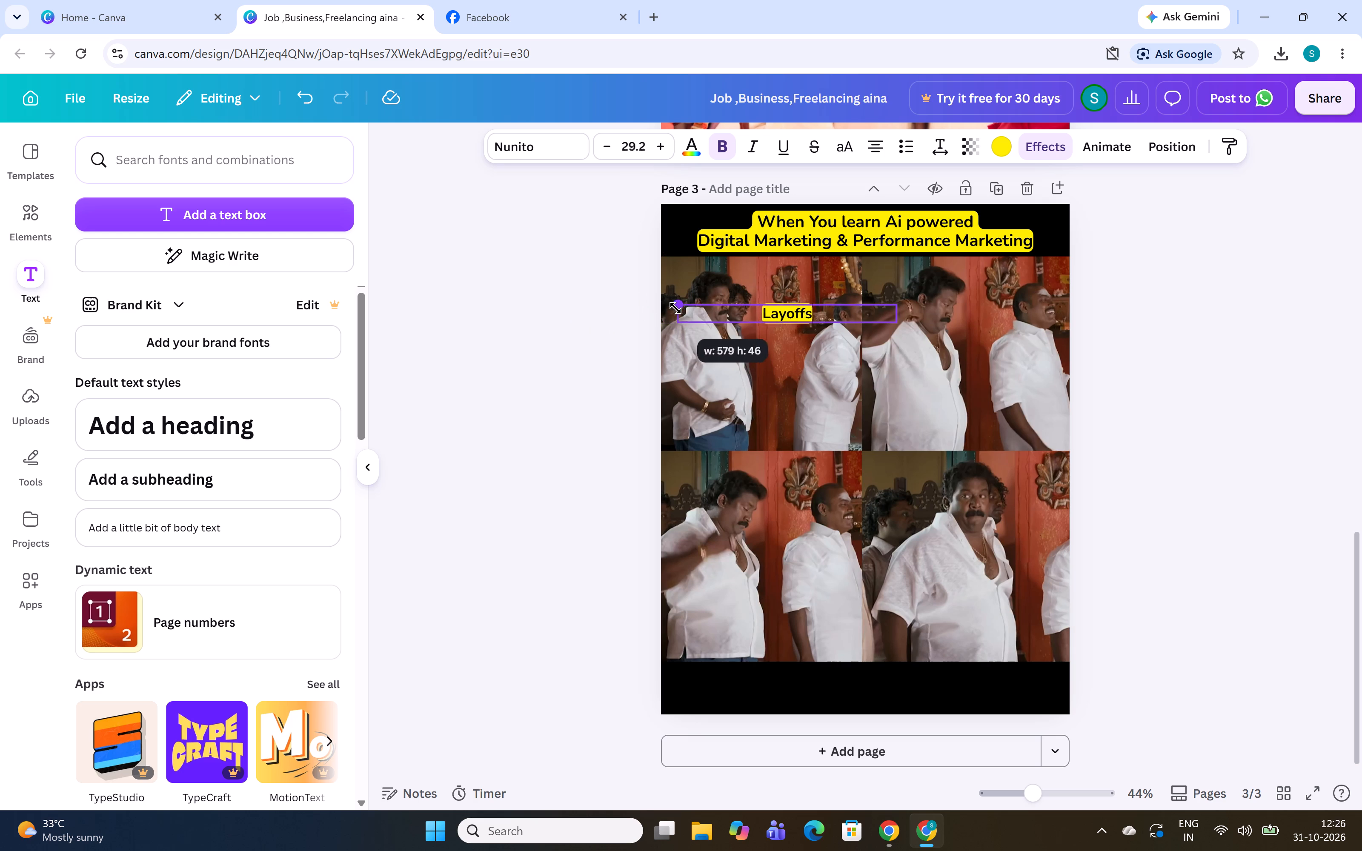
{"action": "left_click_drag", "start_coordinate": [675, 308], "coordinate": [655, 304]}
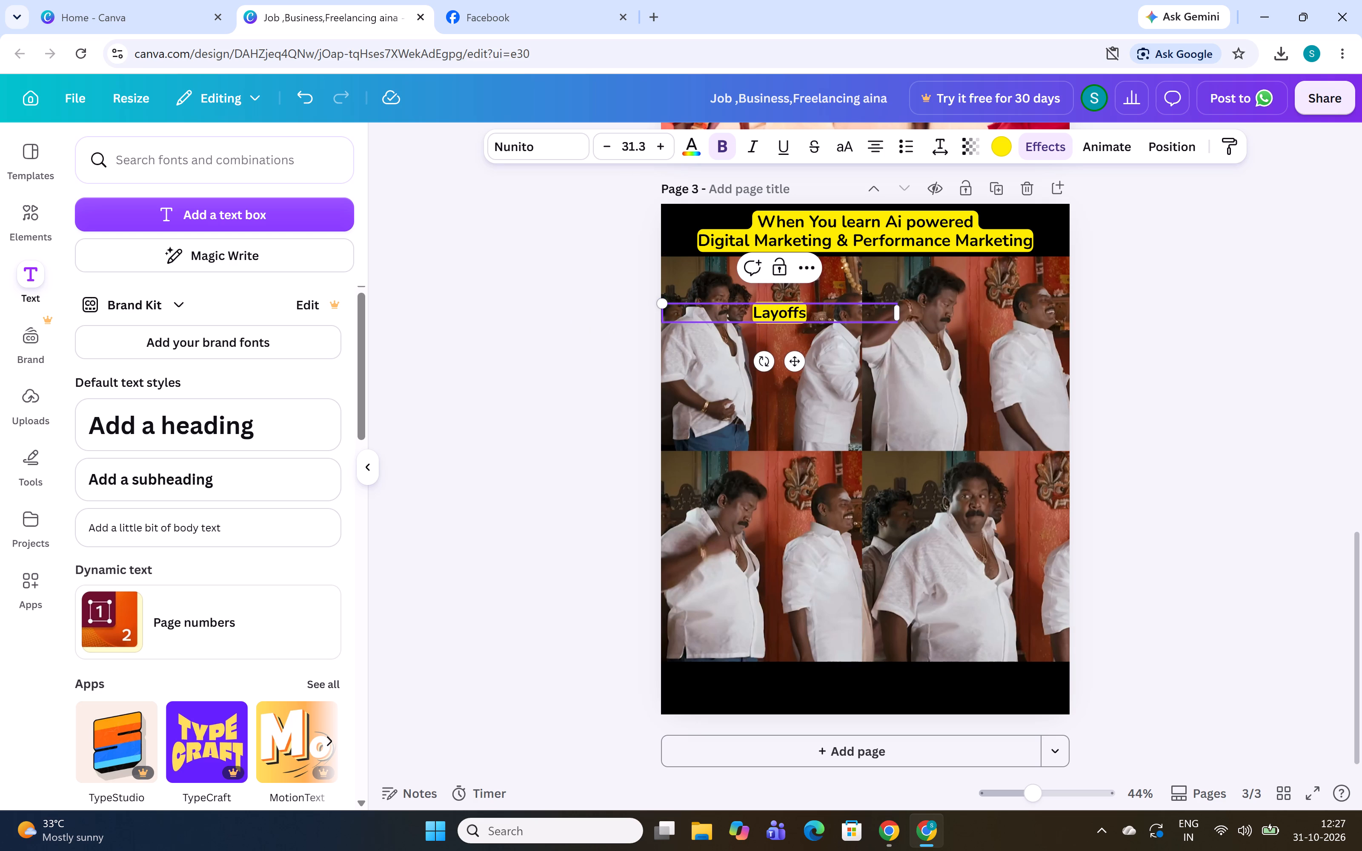
{"action": "left_click_drag", "start_coordinate": [776, 314], "coordinate": [795, 317]}
{"action": "left_click", "coordinate": [825, 313]}
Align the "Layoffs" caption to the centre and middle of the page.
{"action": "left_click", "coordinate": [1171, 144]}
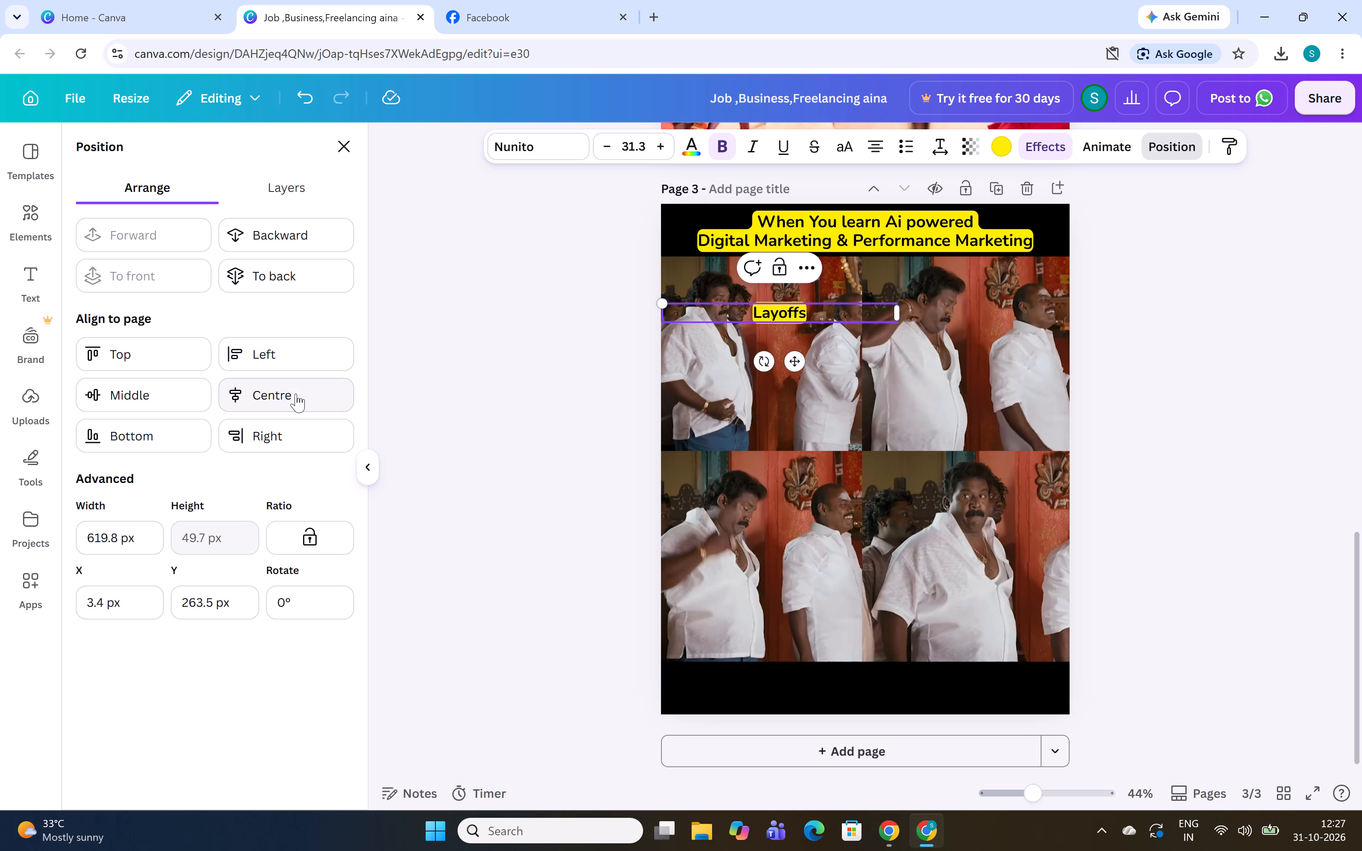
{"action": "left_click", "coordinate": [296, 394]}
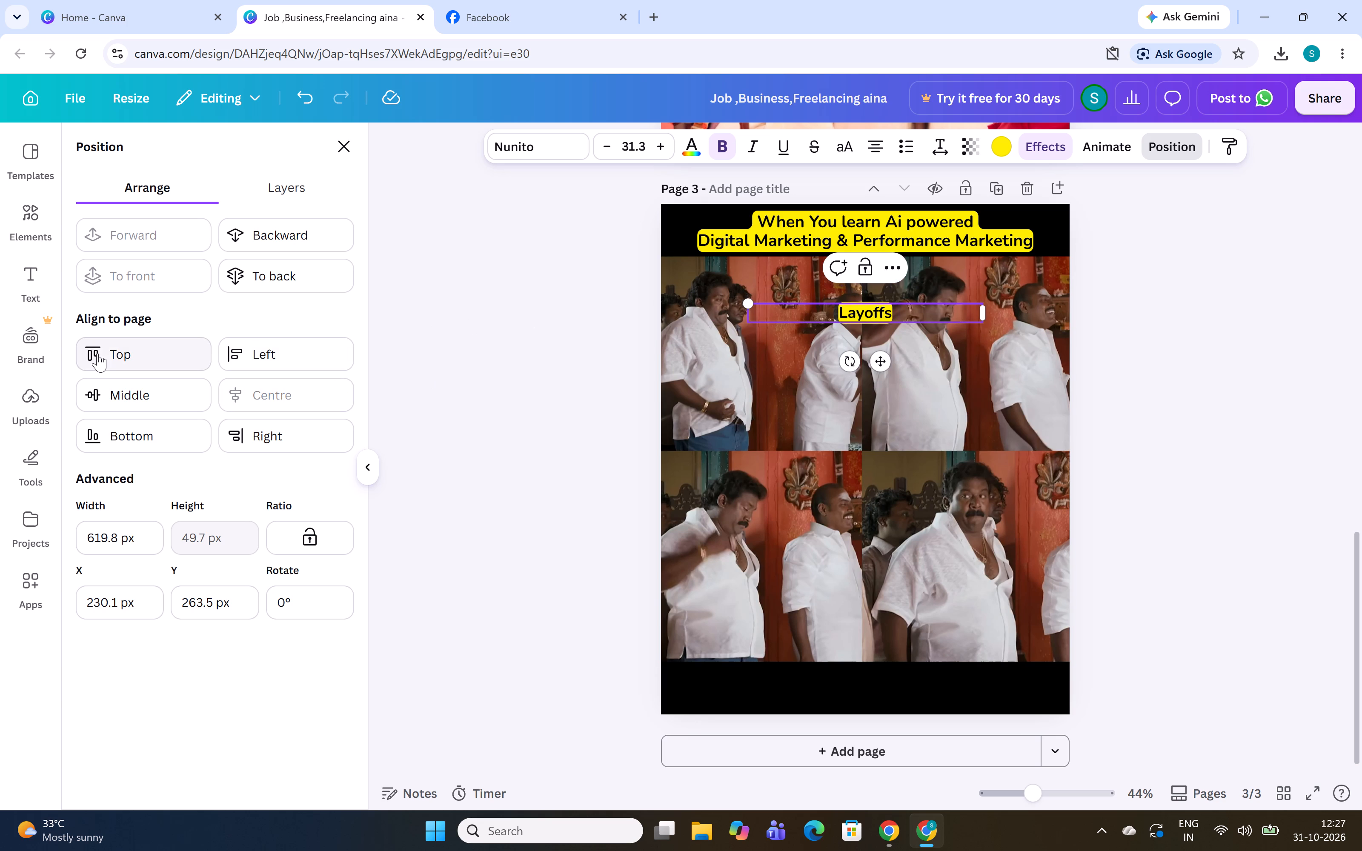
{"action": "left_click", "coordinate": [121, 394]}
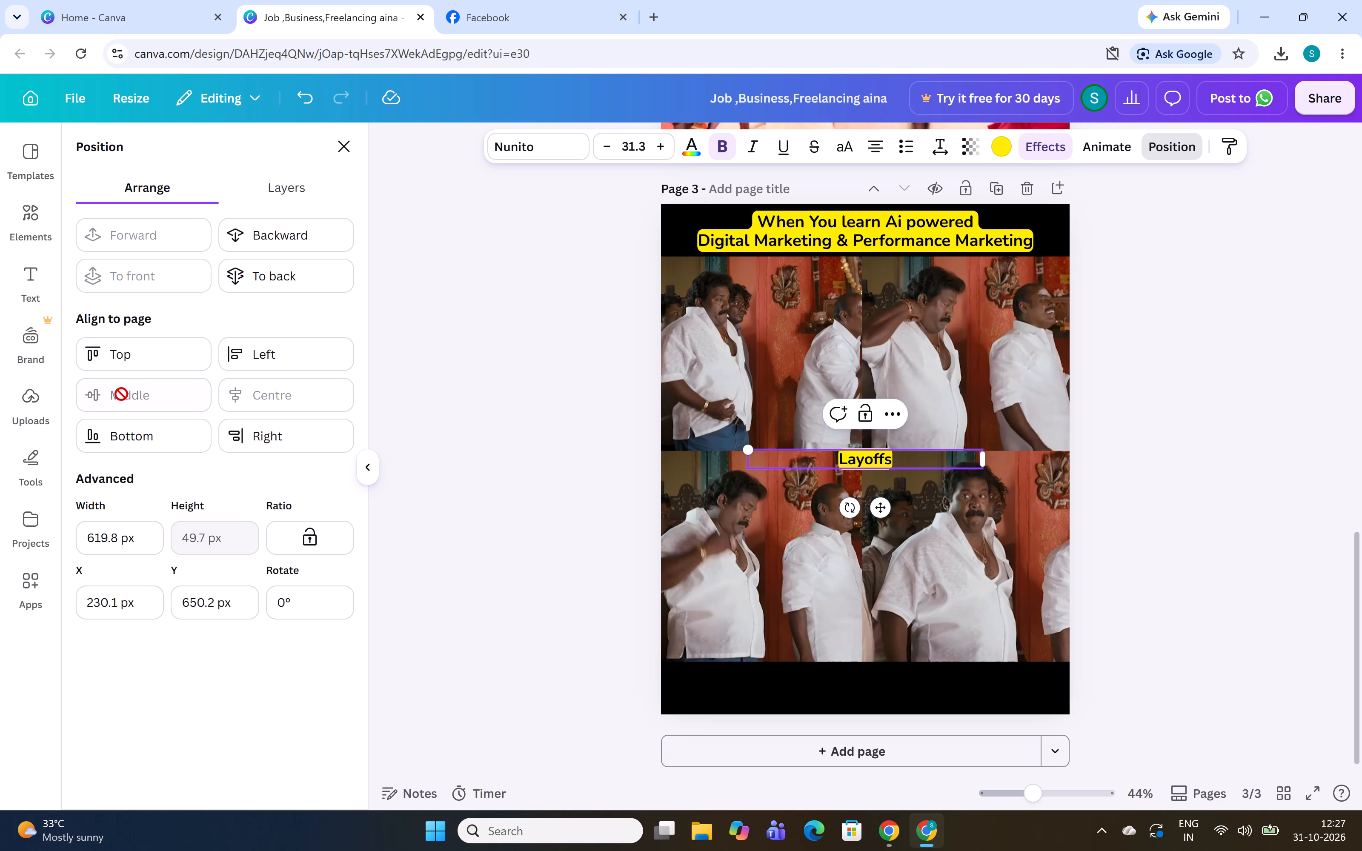
Move the "Layoffs" caption back up over the upper-left photo and scale its text down to size 24.5.
{"action": "left_click", "coordinate": [858, 459]}
{"action": "left_click_drag", "start_coordinate": [859, 468], "coordinate": [822, 359]}
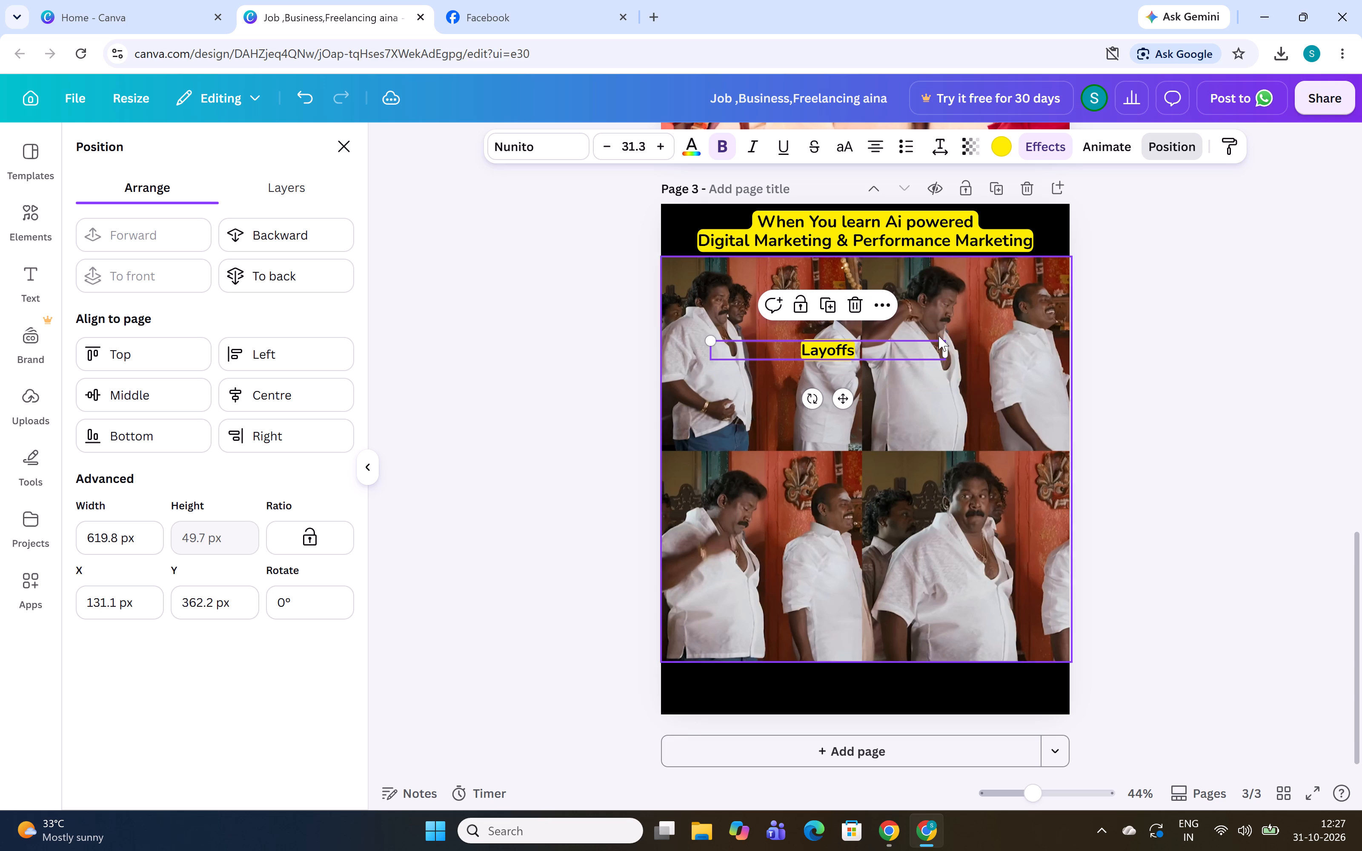
{"action": "left_click_drag", "start_coordinate": [941, 351], "coordinate": [899, 350]}
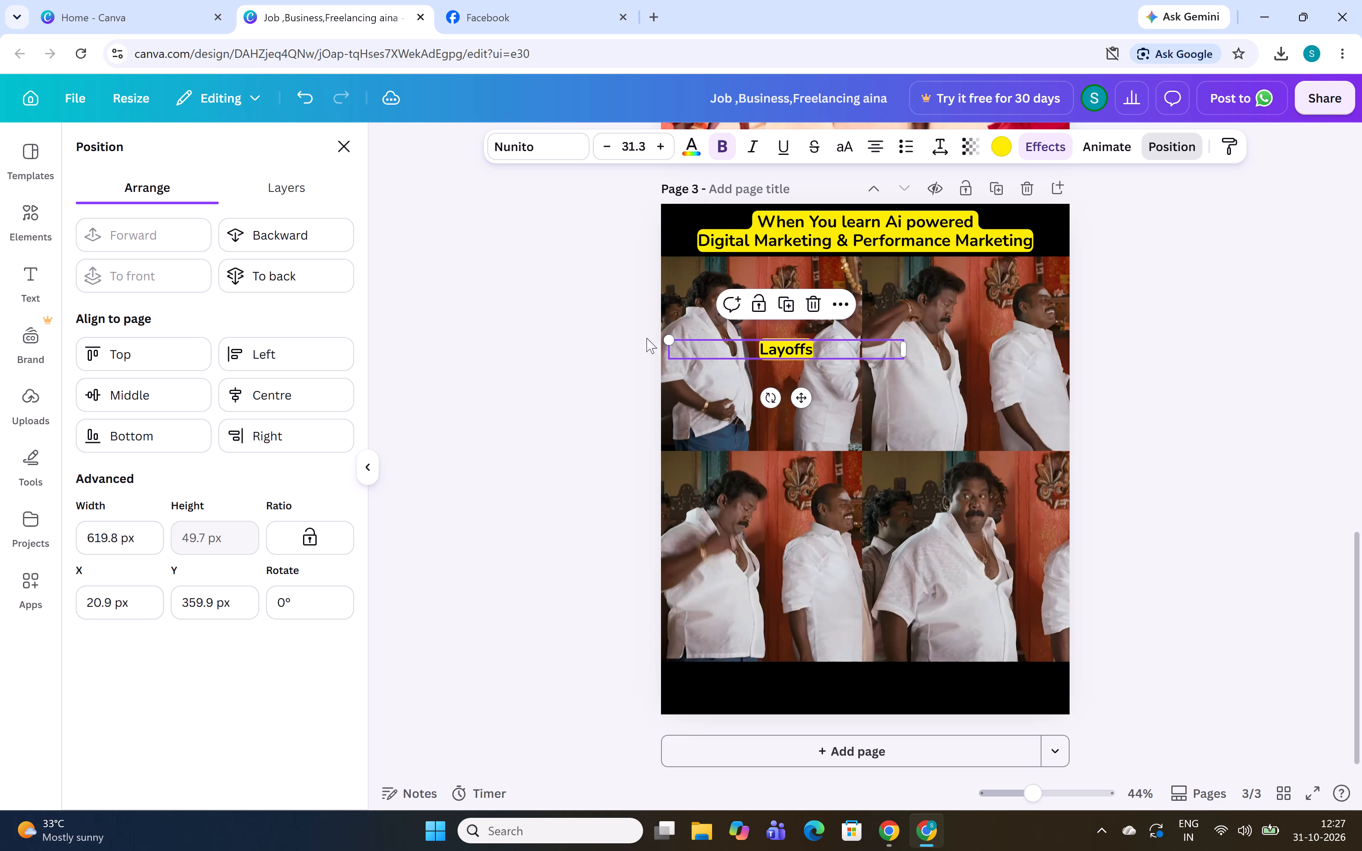
{"action": "left_click_drag", "start_coordinate": [664, 338], "coordinate": [715, 344]}
{"action": "left_click_drag", "start_coordinate": [810, 351], "coordinate": [810, 350]}
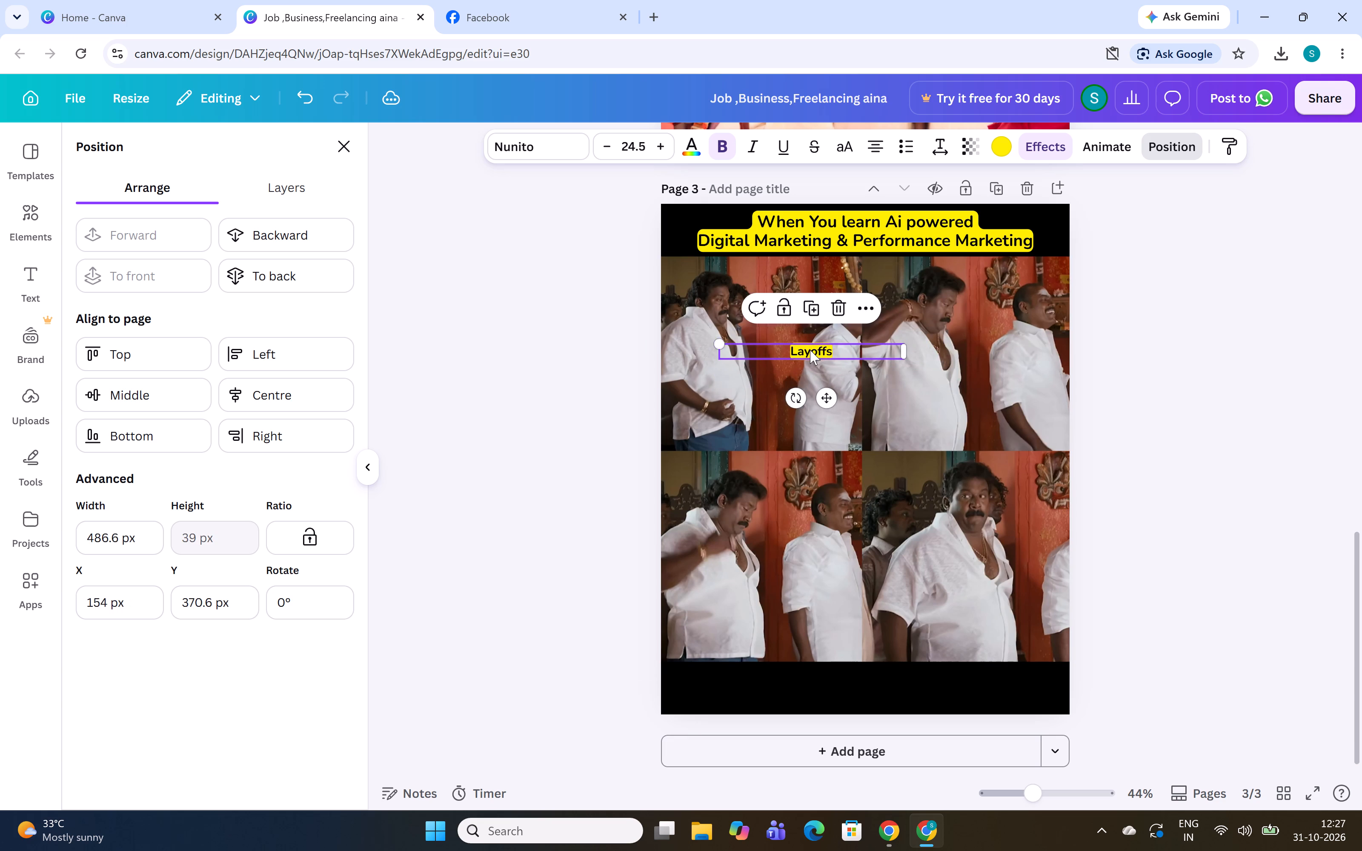
Raise the "Layoffs" caption to about X 82 px, Y 258 px on the upper-left photo and narrow its box to 458 px.
{"action": "left_click_drag", "start_coordinate": [810, 350], "coordinate": [782, 309]}
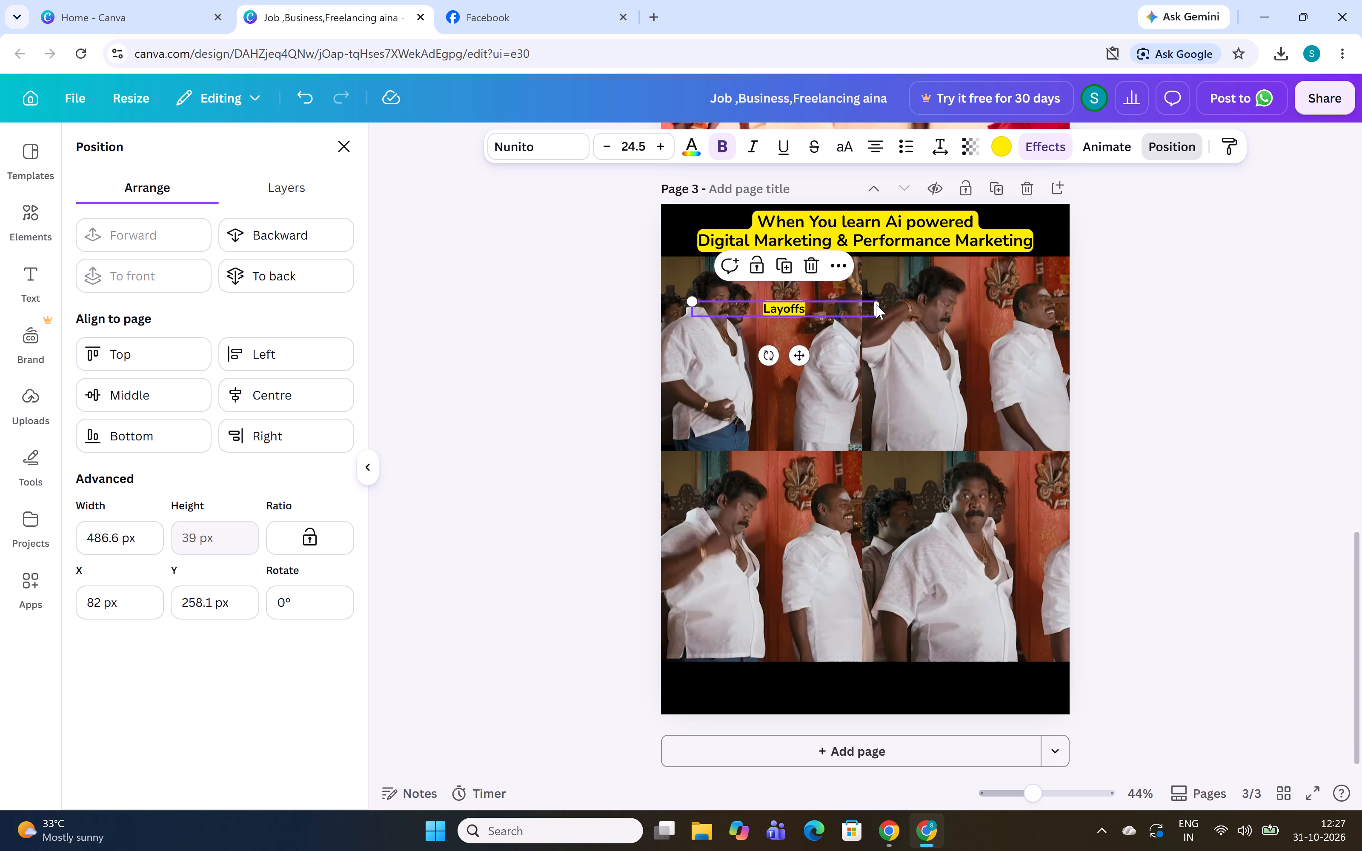
{"action": "left_click_drag", "start_coordinate": [876, 304], "coordinate": [862, 305]}
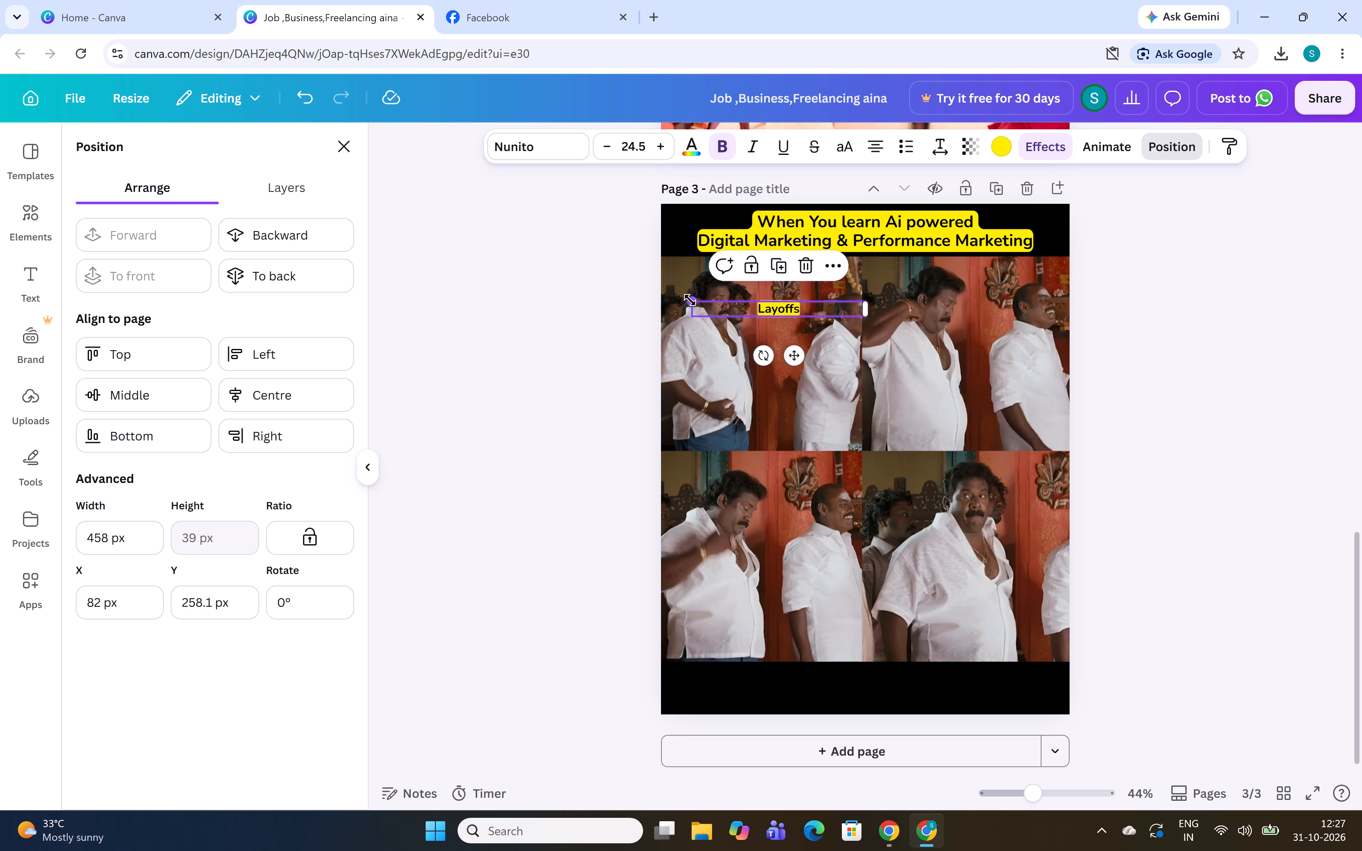
Scale the "Layoffs" caption down to about 381 px wide and place it at about X 108 px, Y 260 px.
{"action": "left_click_drag", "start_coordinate": [692, 302], "coordinate": [721, 306]}
{"action": "left_click_drag", "start_coordinate": [809, 308], "coordinate": [801, 310]}
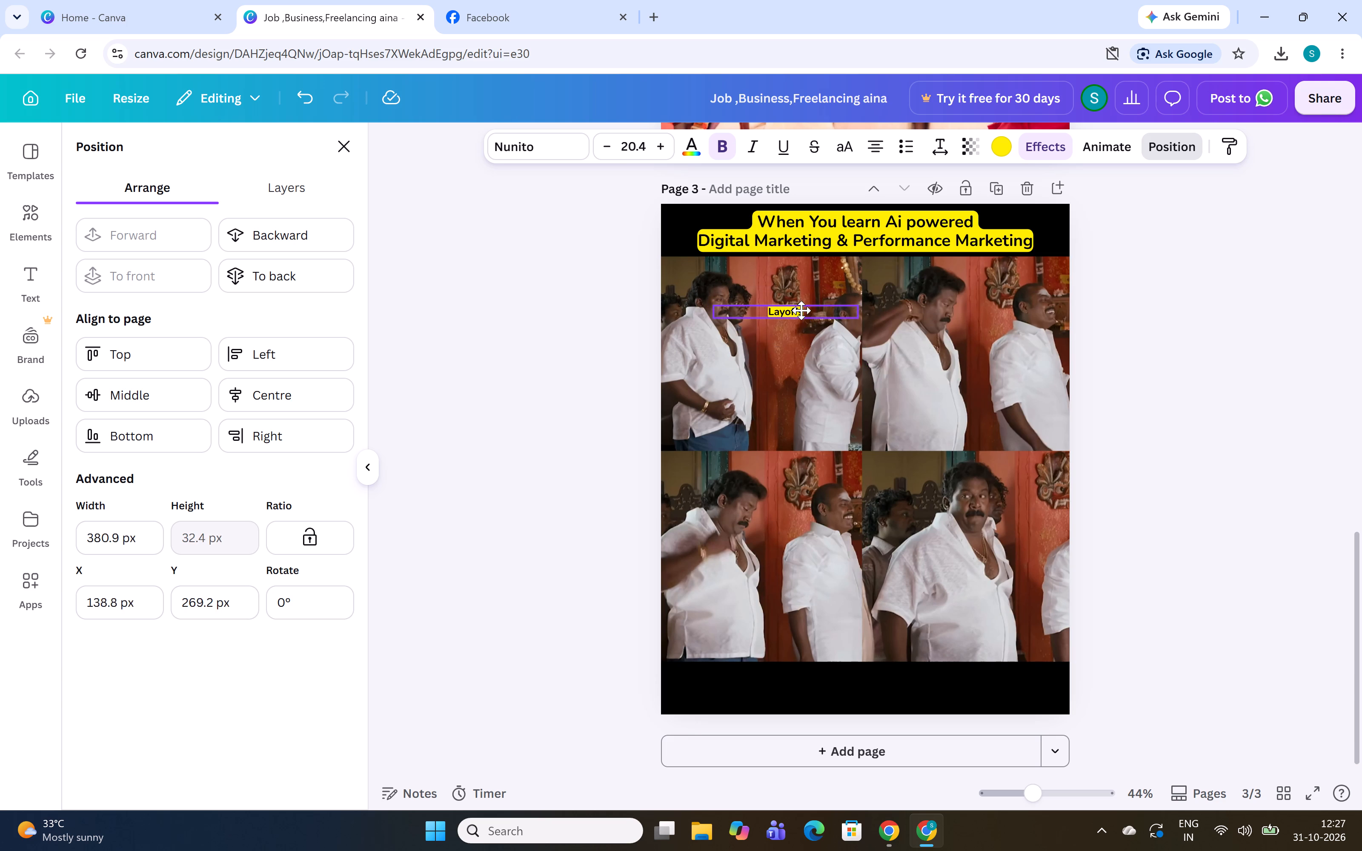
{"action": "left_click_drag", "start_coordinate": [801, 310], "coordinate": [790, 306]}
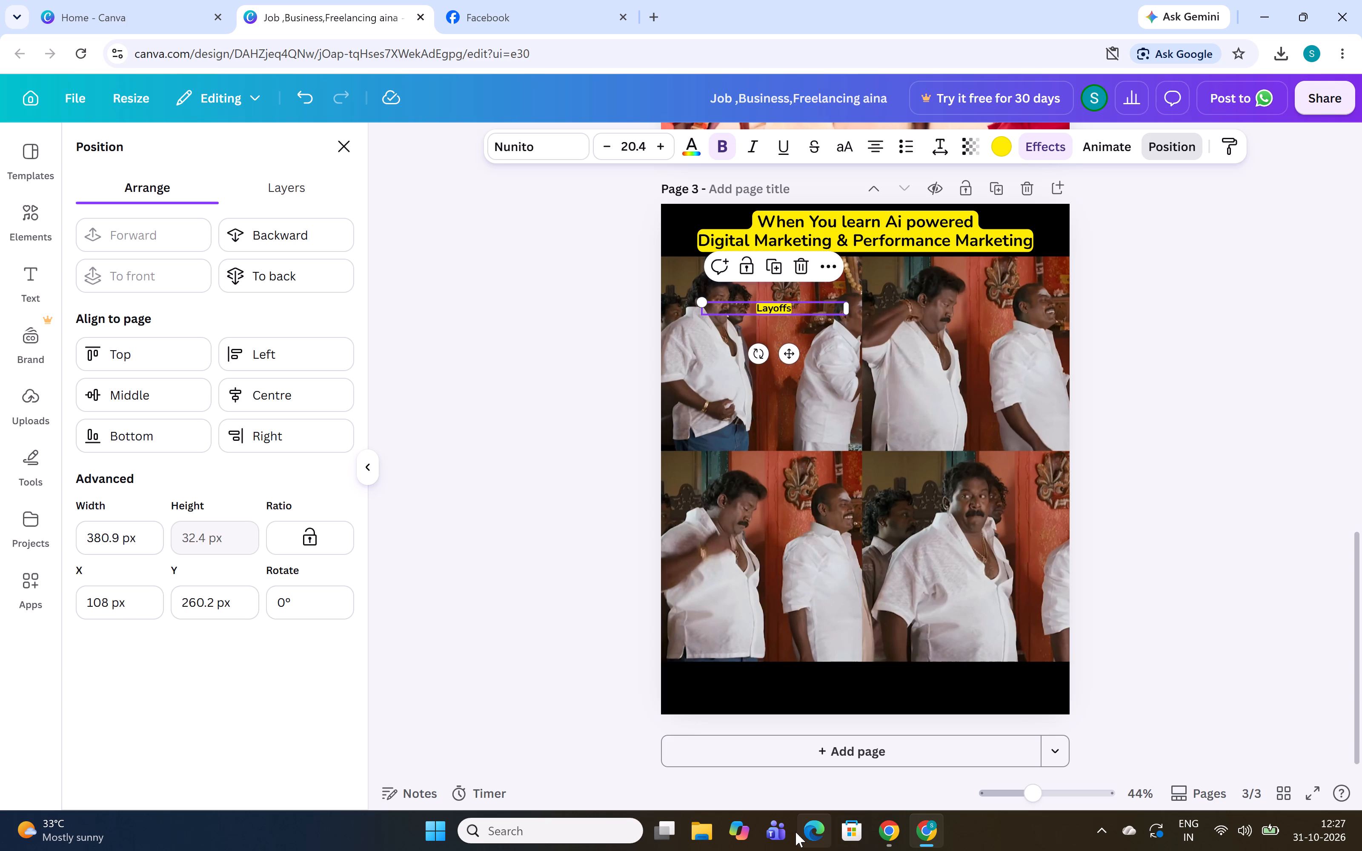
Compare the "Layoffs" caption with the course video's example and enlarge its text to size 34.4.
{"action": "key", "text": "alt+Tab"}
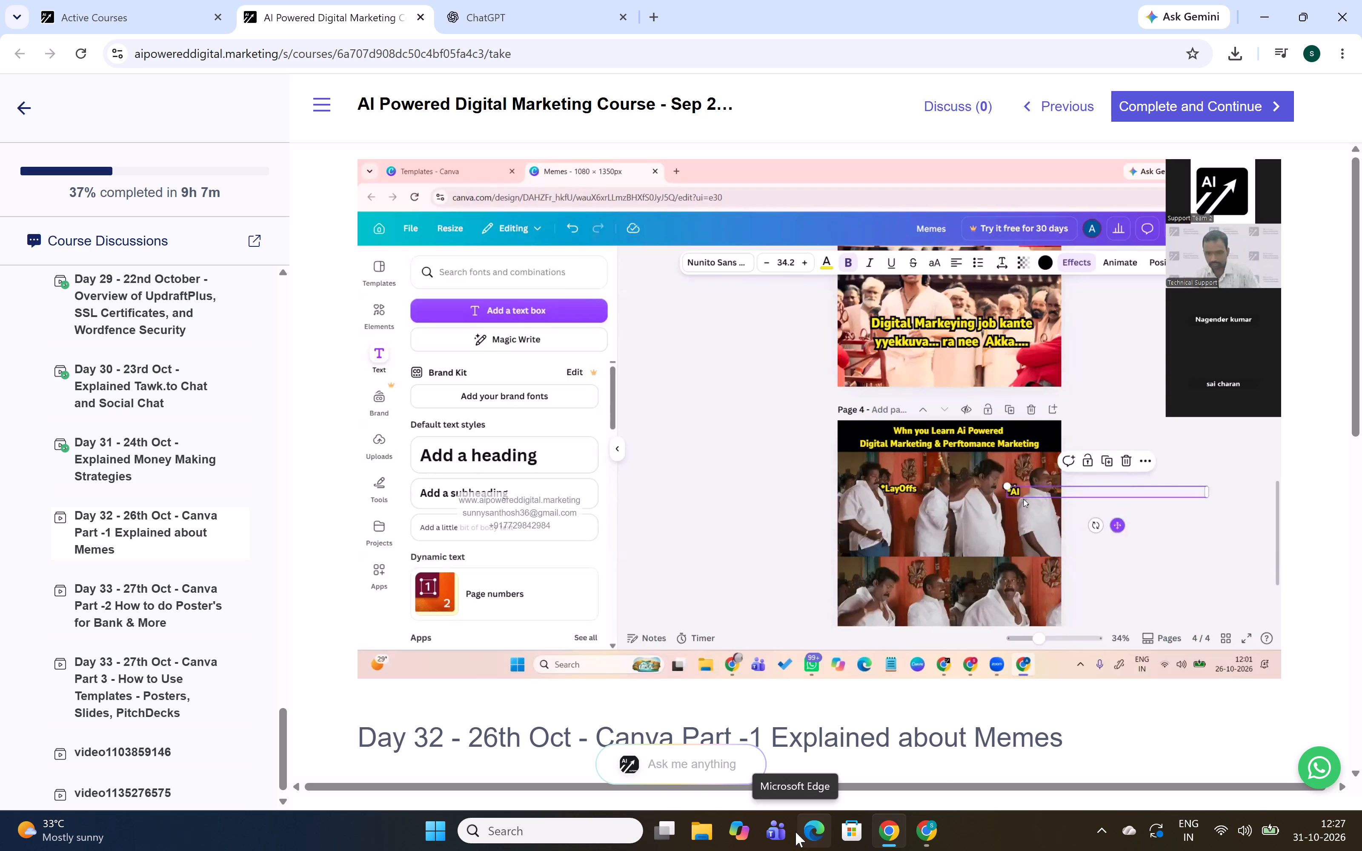
{"action": "key", "text": "alt+Tab"}
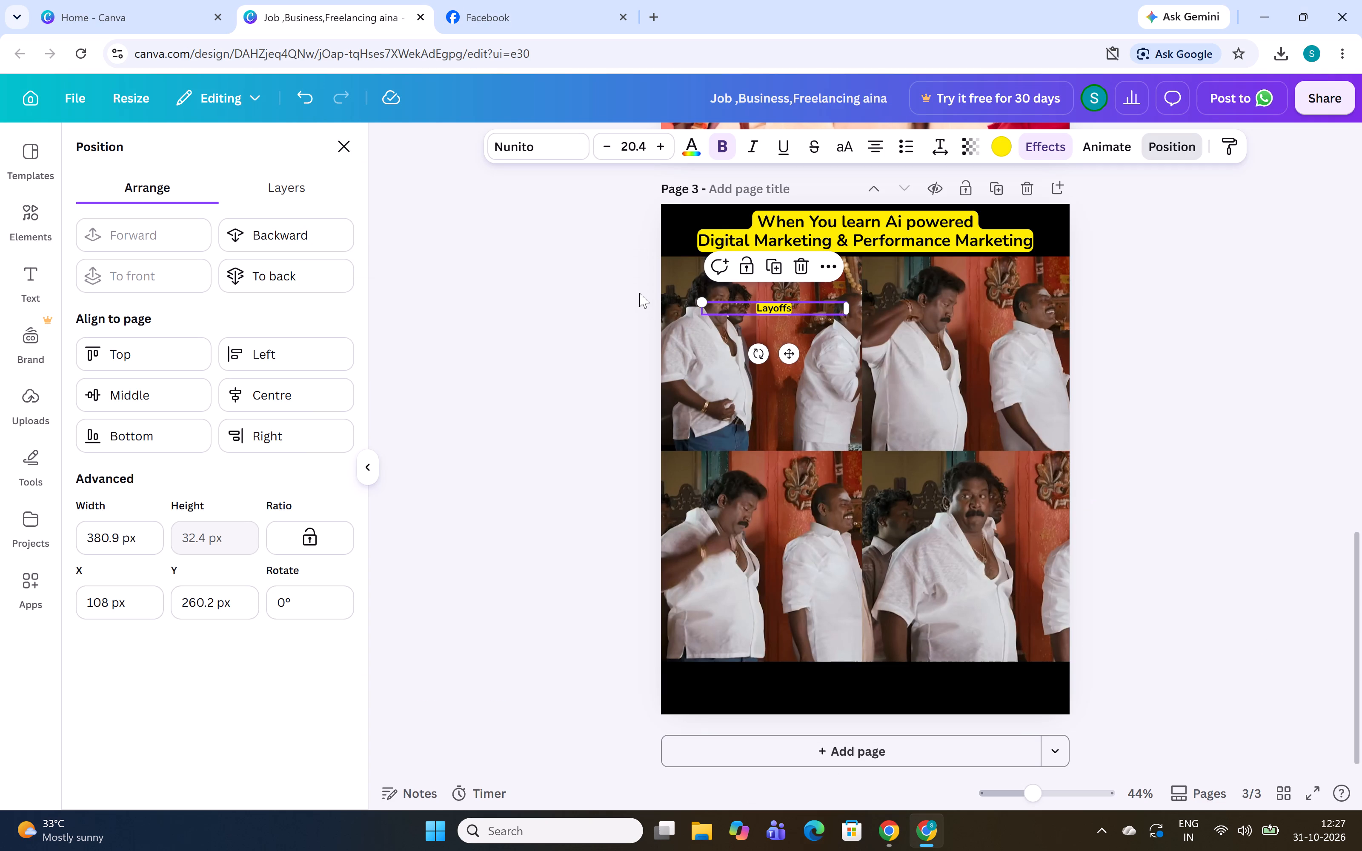
{"action": "left_click", "coordinate": [660, 145]}
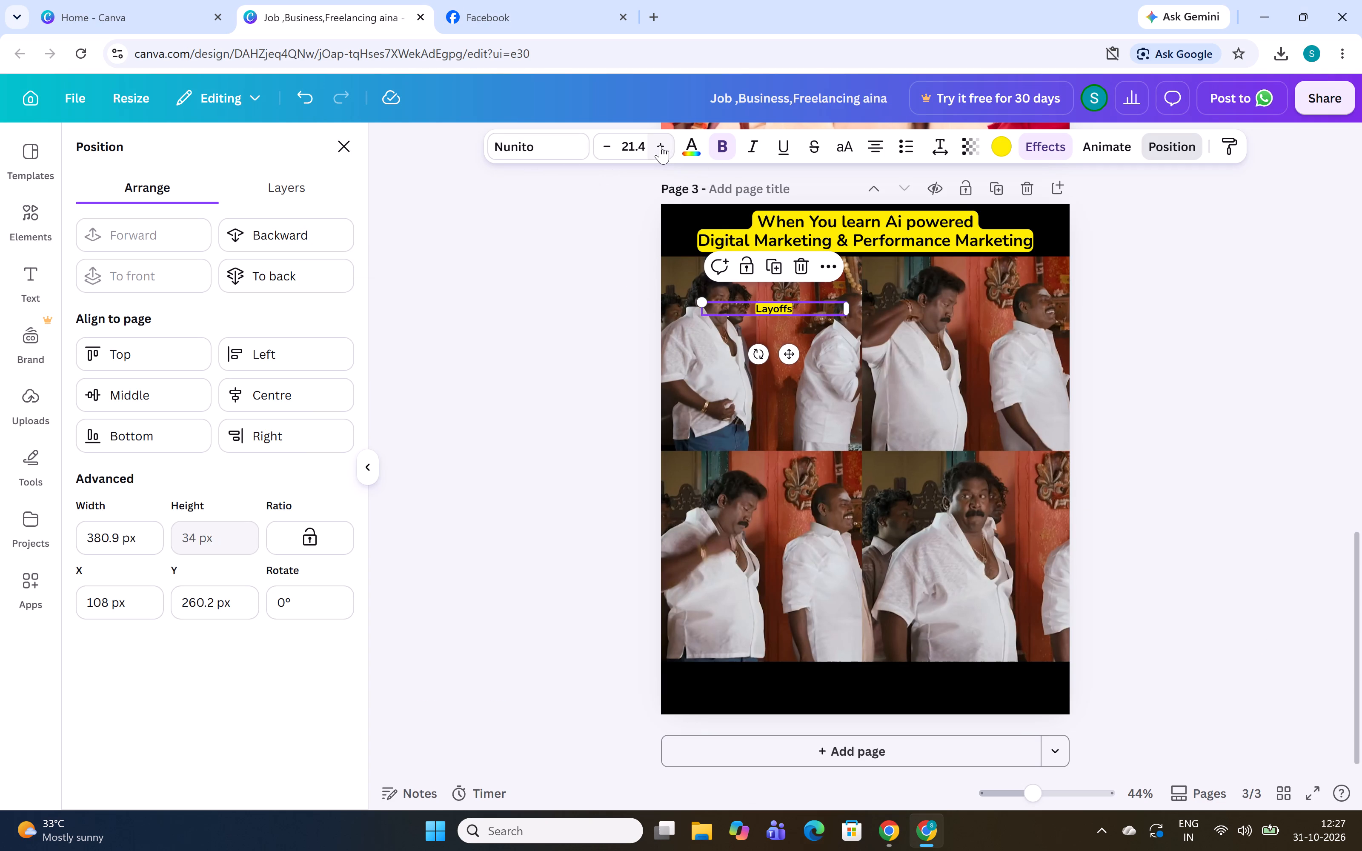
{"action": "triple_click", "coordinate": [660, 145]}
{"action": "double_click", "coordinate": [660, 145]}
{"action": "left_click_drag", "start_coordinate": [660, 145], "coordinate": [660, 151]}
{"action": "triple_click", "coordinate": [659, 150]}
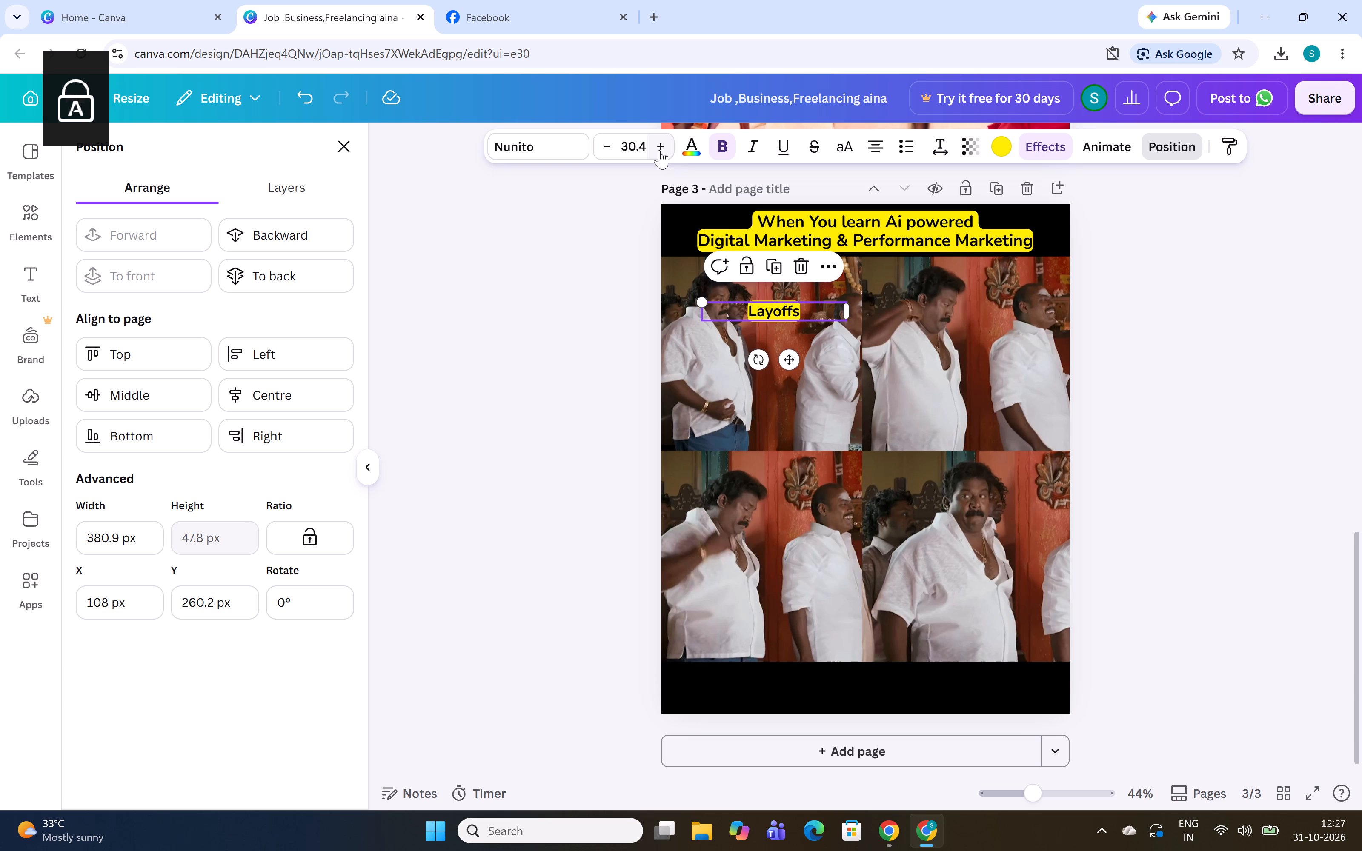
{"action": "key", "text": "Tab"}
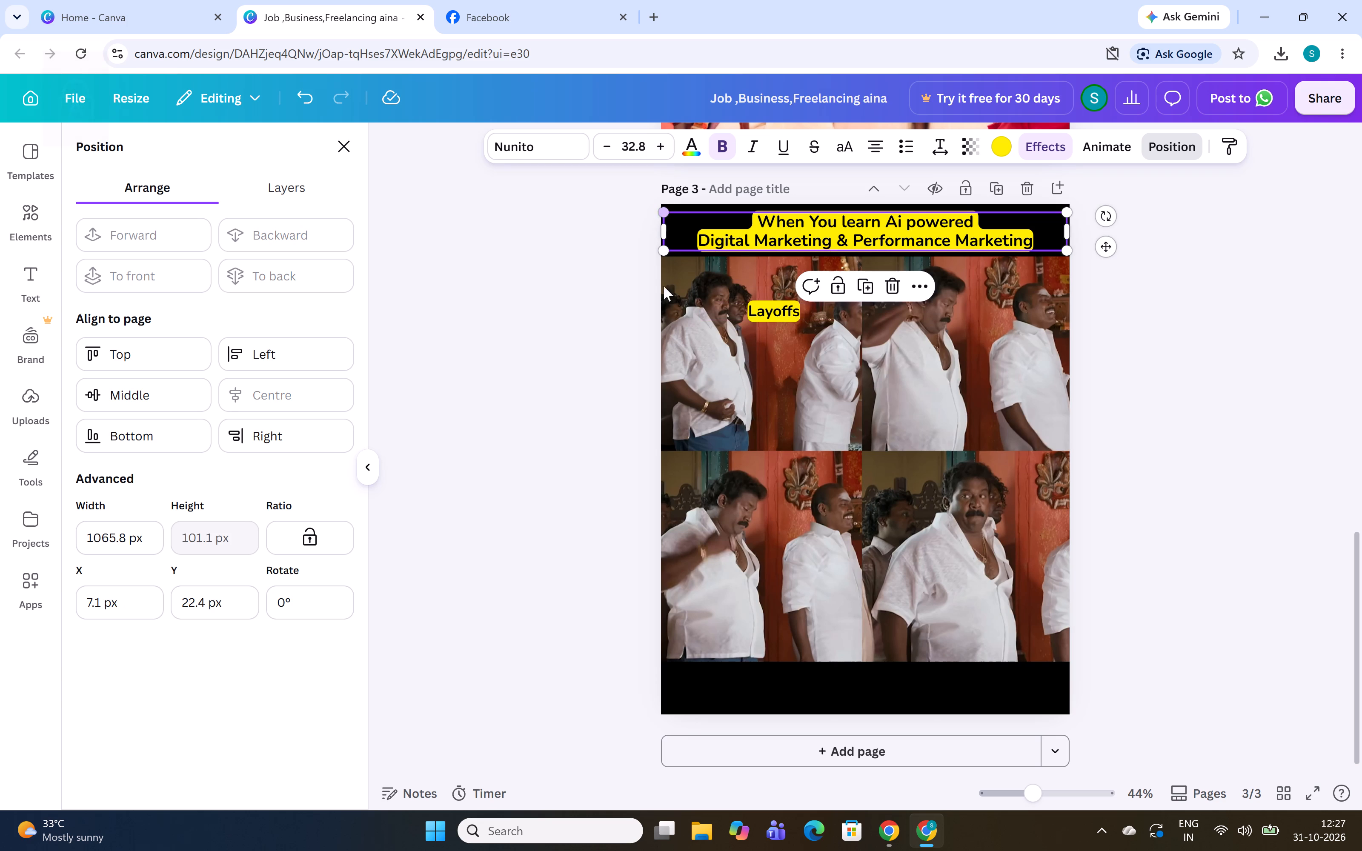
{"action": "left_click", "coordinate": [790, 310]}
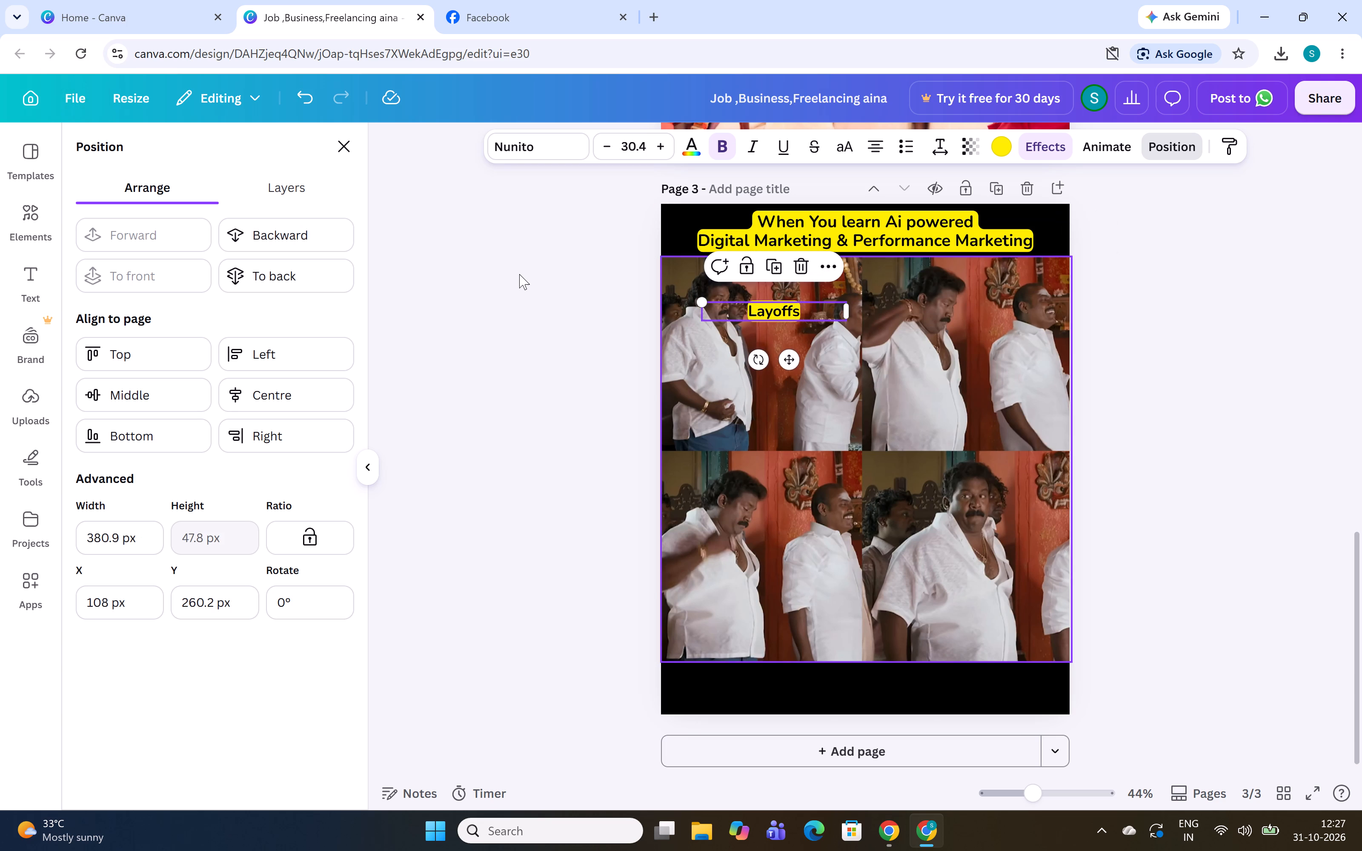
{"action": "key", "text": "Tab"}
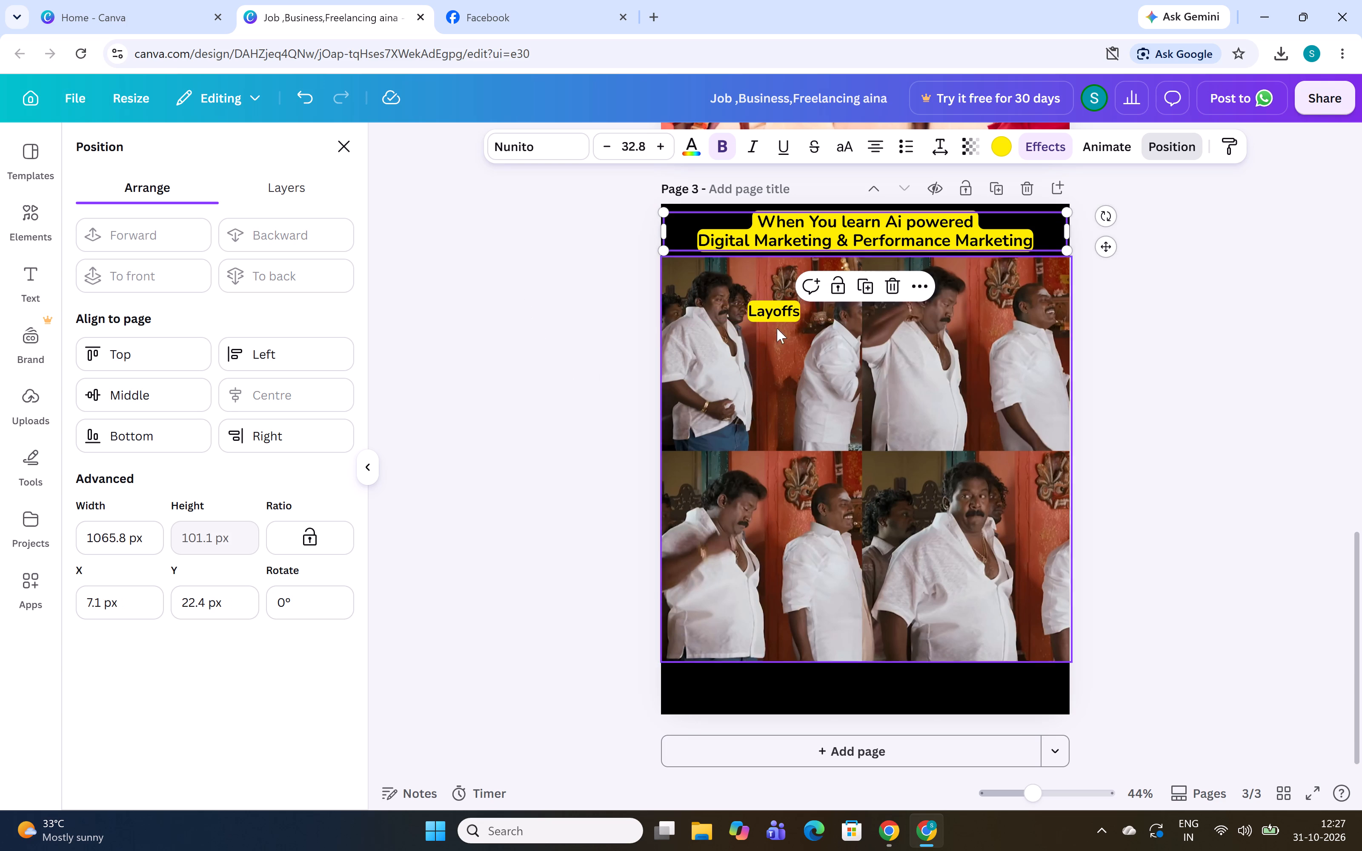
{"action": "left_click", "coordinate": [780, 310]}
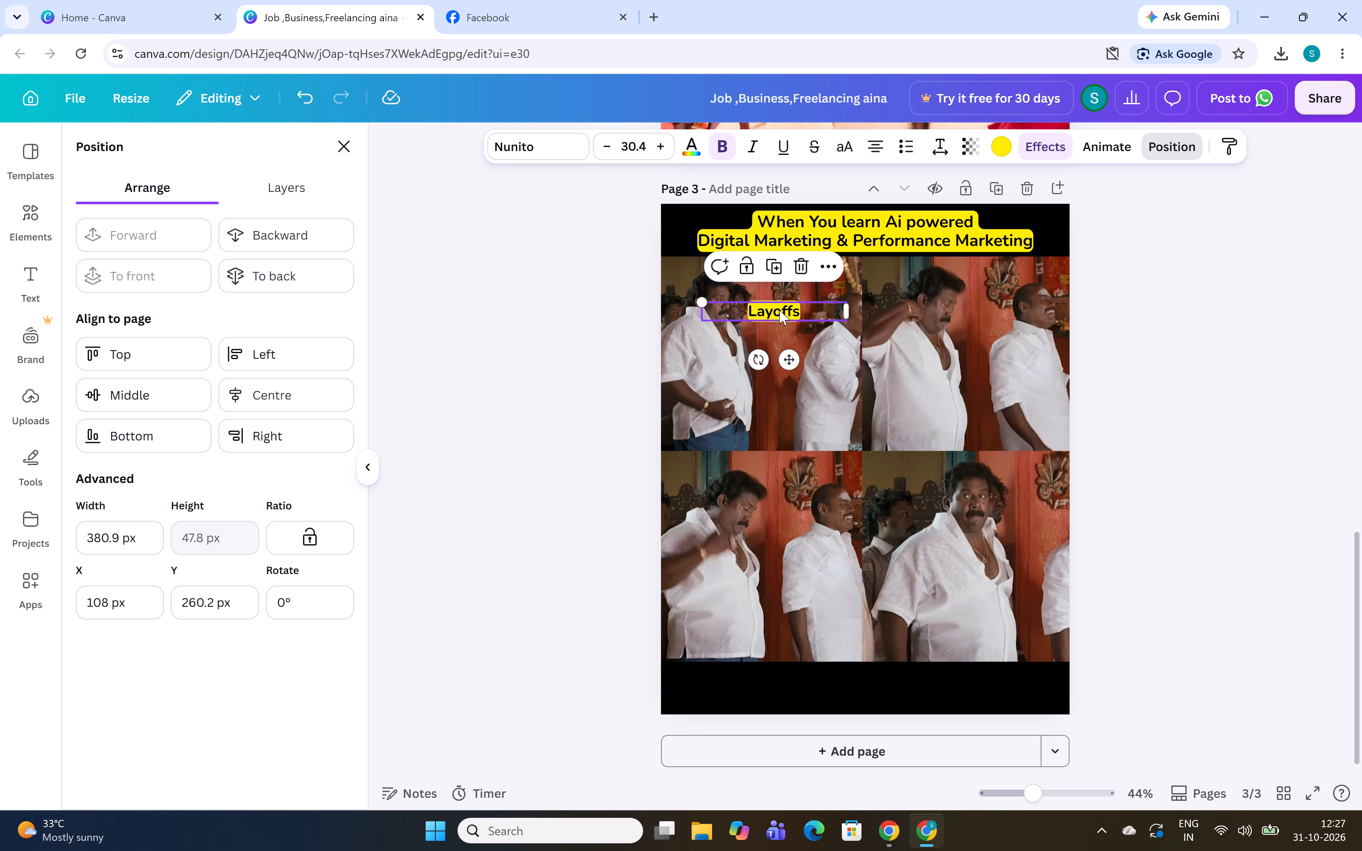
{"action": "key", "text": "alt+Tab"}
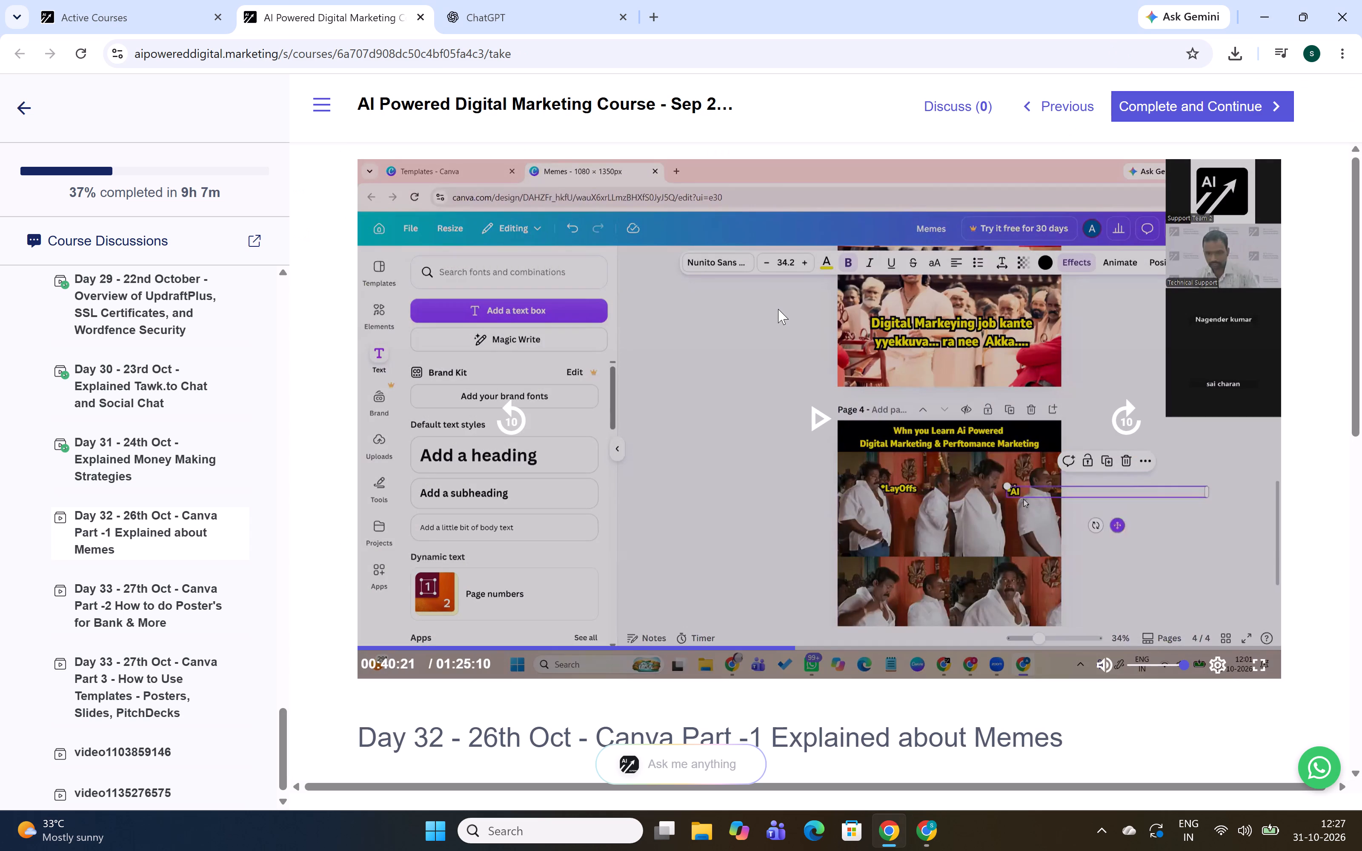
{"action": "key", "text": "alt+Tab"}
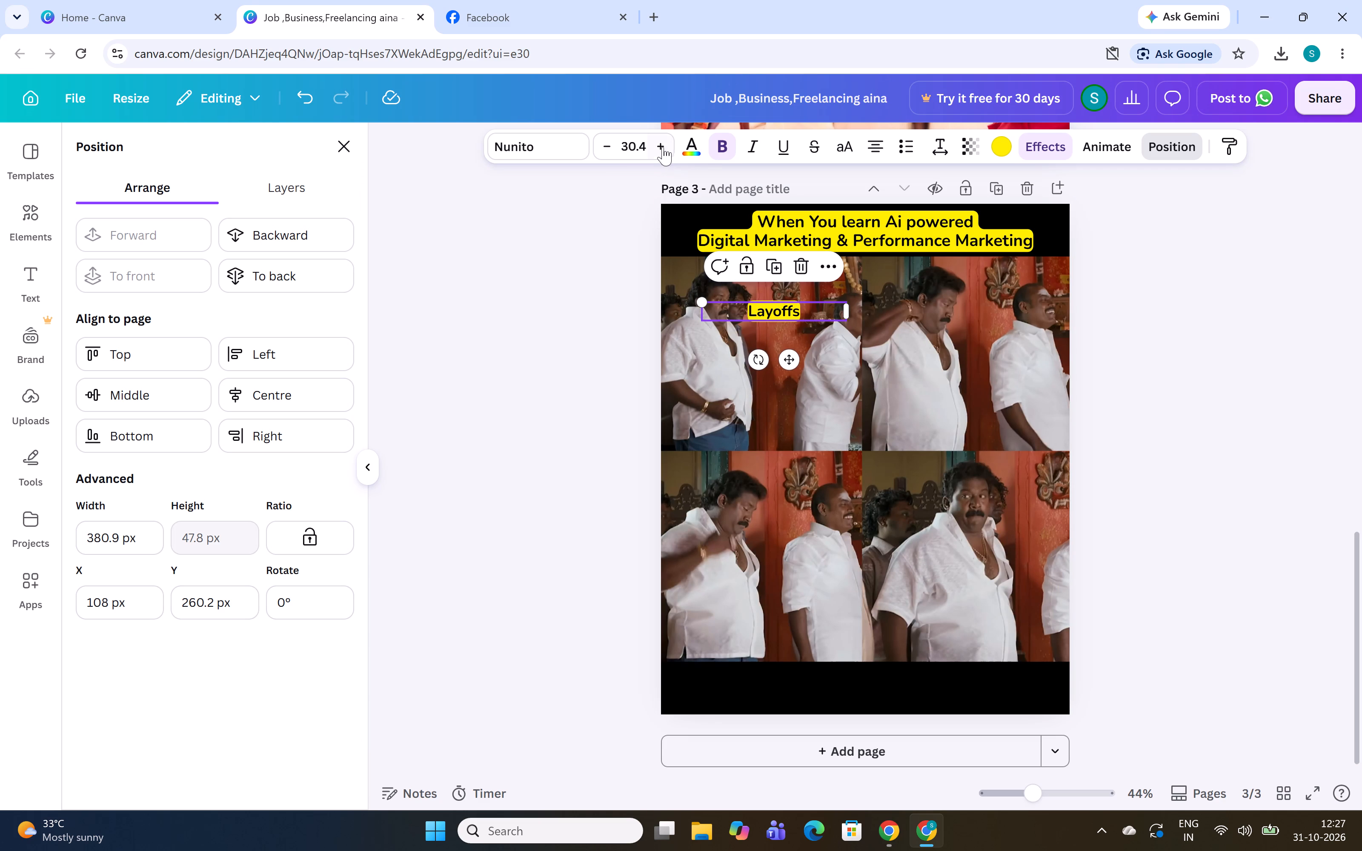
{"action": "triple_click", "coordinate": [661, 147]}
{"action": "left_click", "coordinate": [661, 147]}
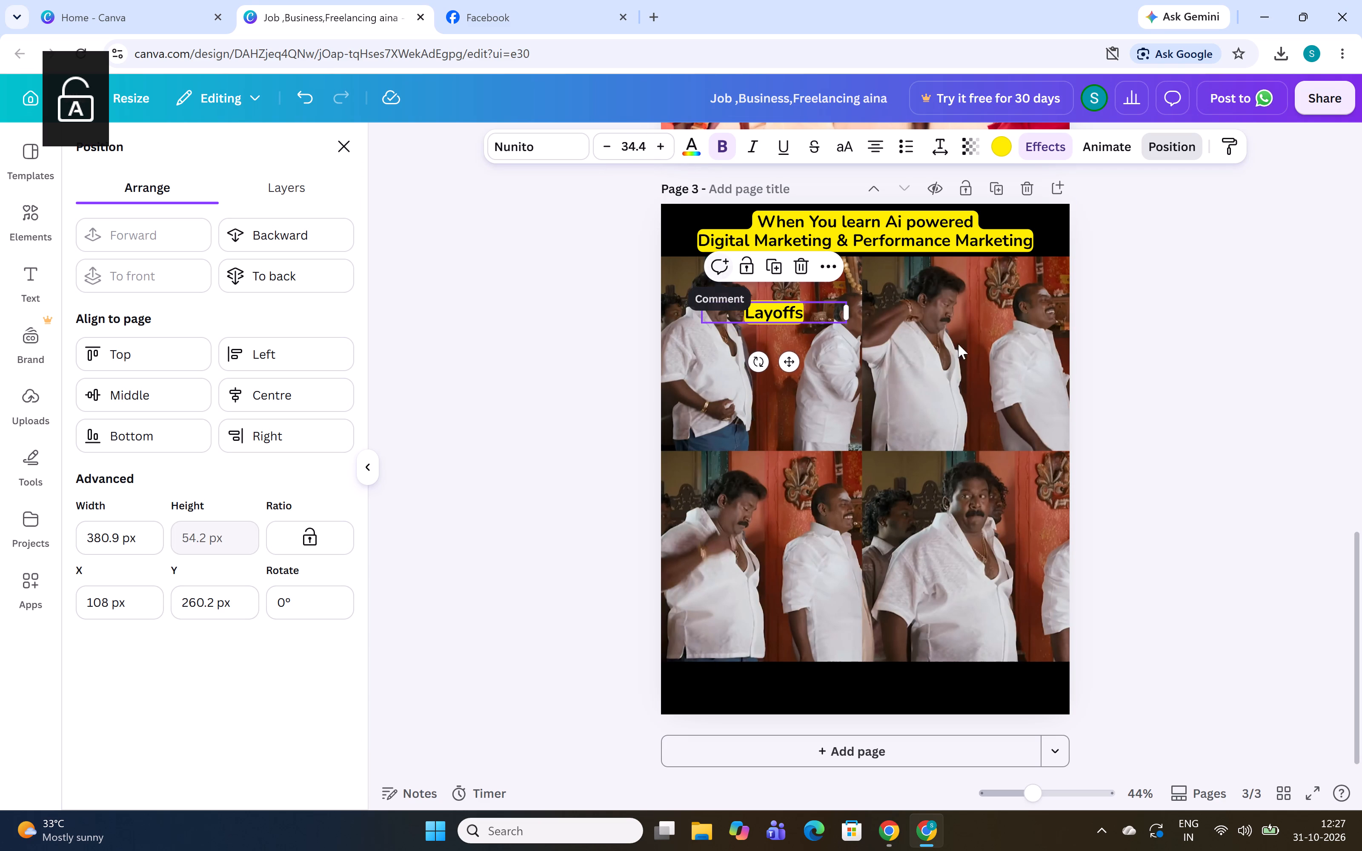
Check the course video's example and add an asterisk before the caption so it reads "*Layoffs".
{"action": "left_click", "coordinate": [931, 309]}
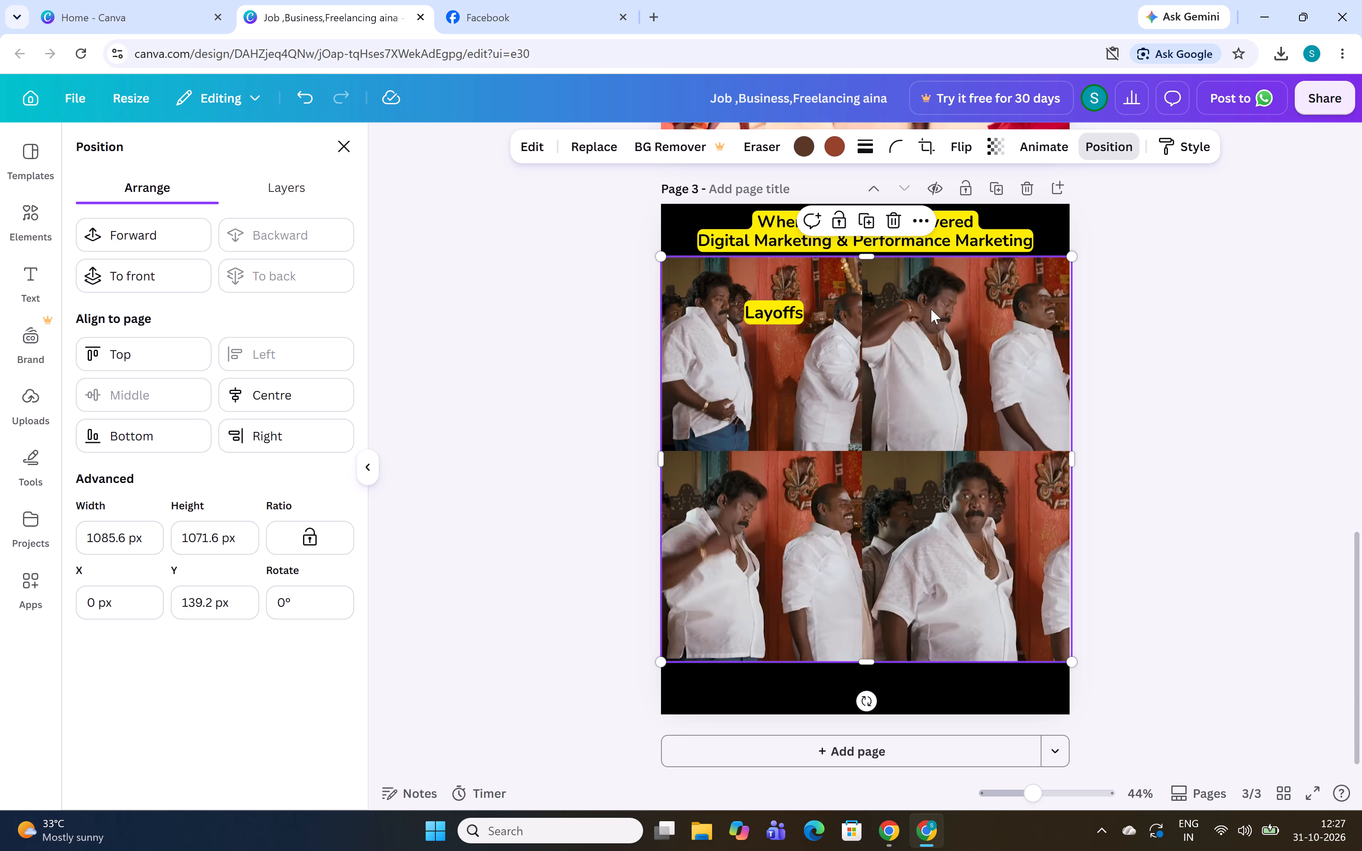
{"action": "key", "text": "alt+Tab"}
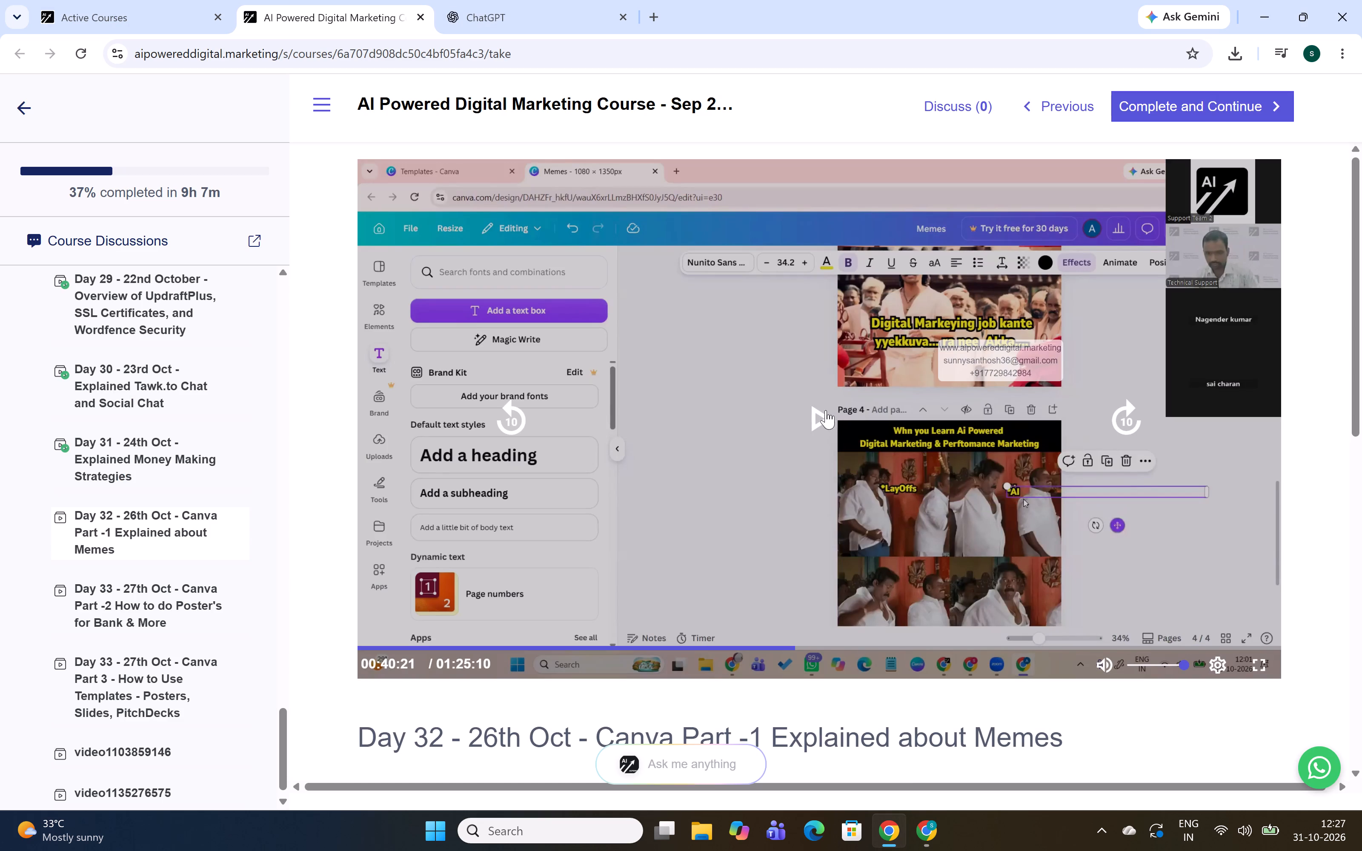
{"action": "left_click", "coordinate": [809, 402]}
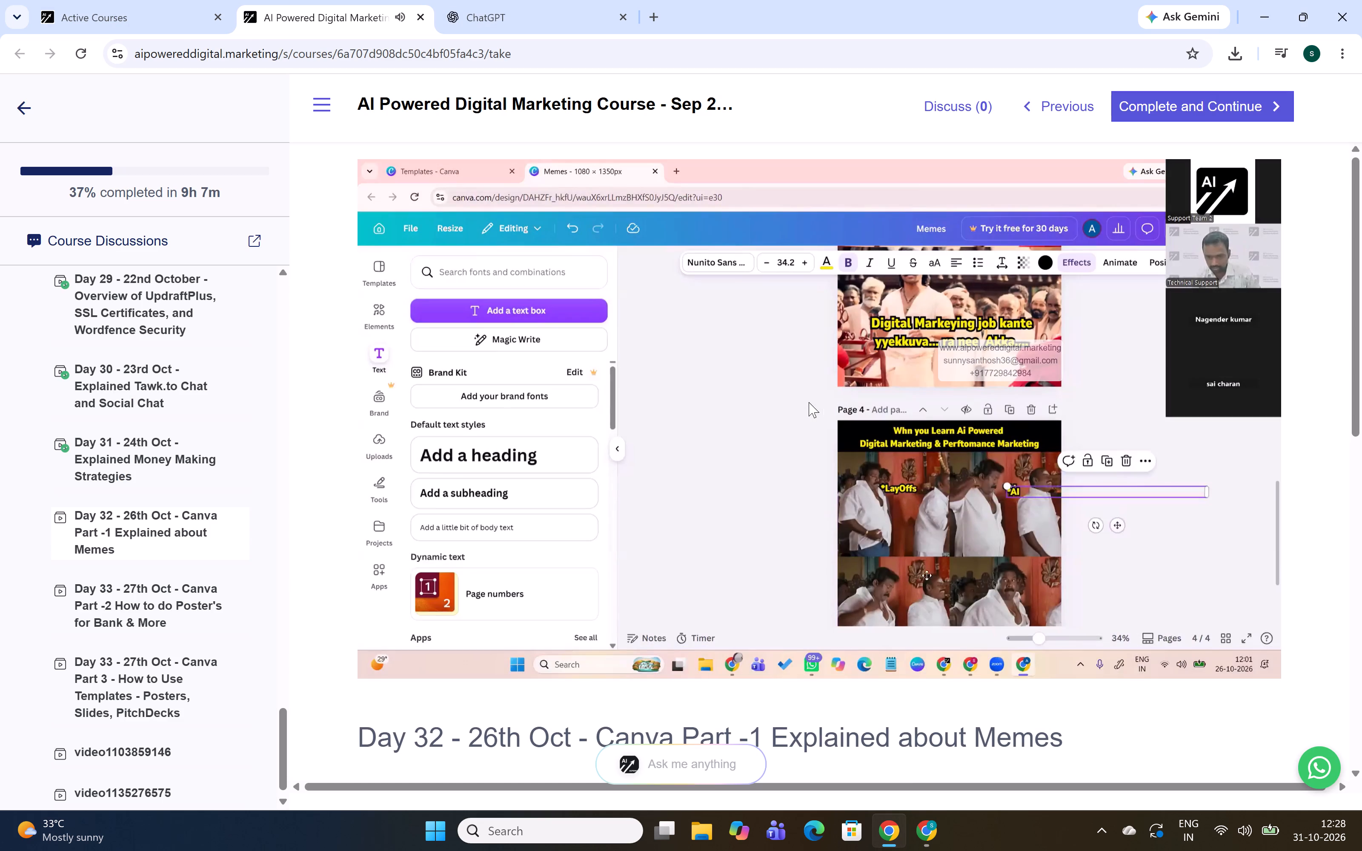
{"action": "left_click", "coordinate": [821, 413]}
{"action": "key", "text": "alt+Tab"}
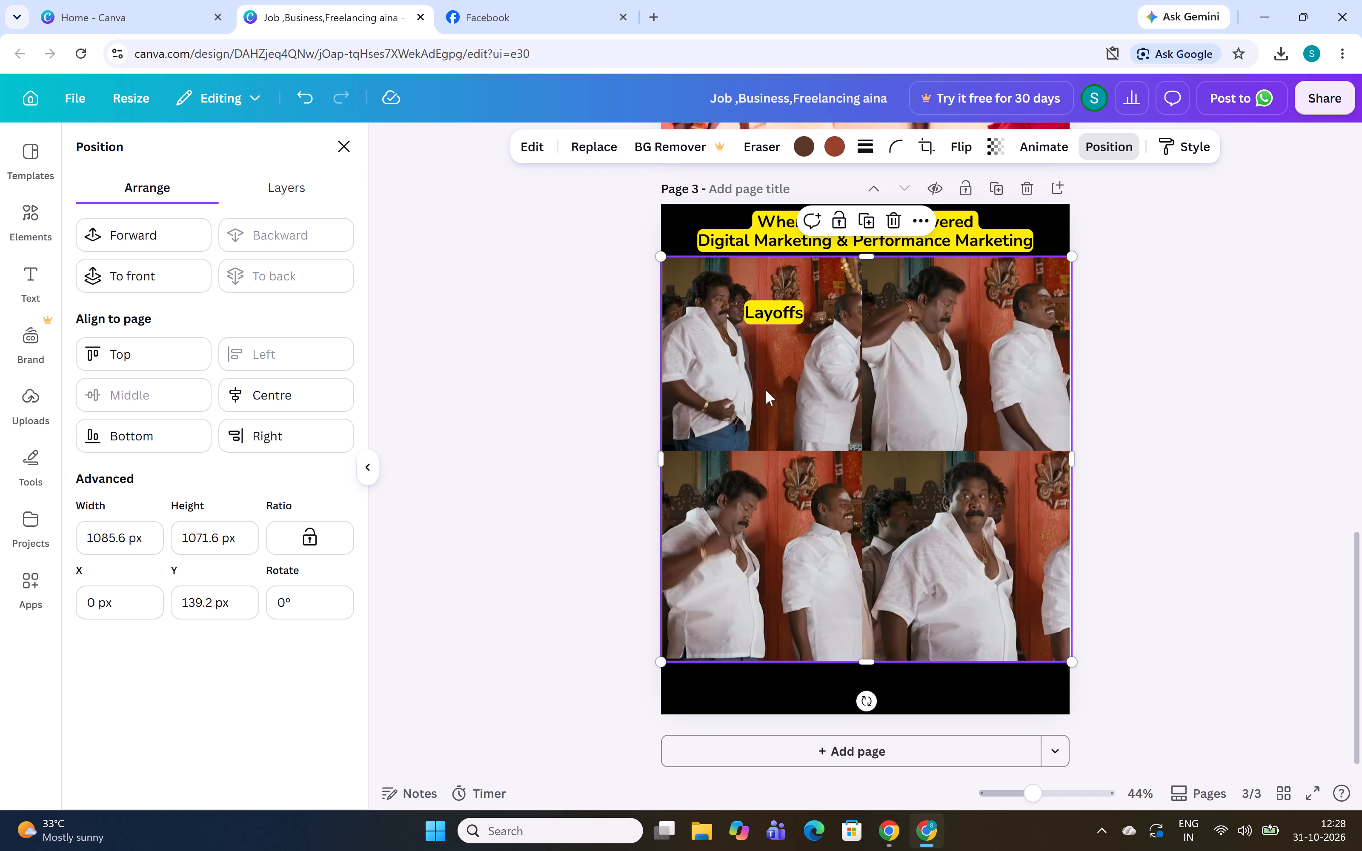
{"action": "left_click", "coordinate": [744, 301]}
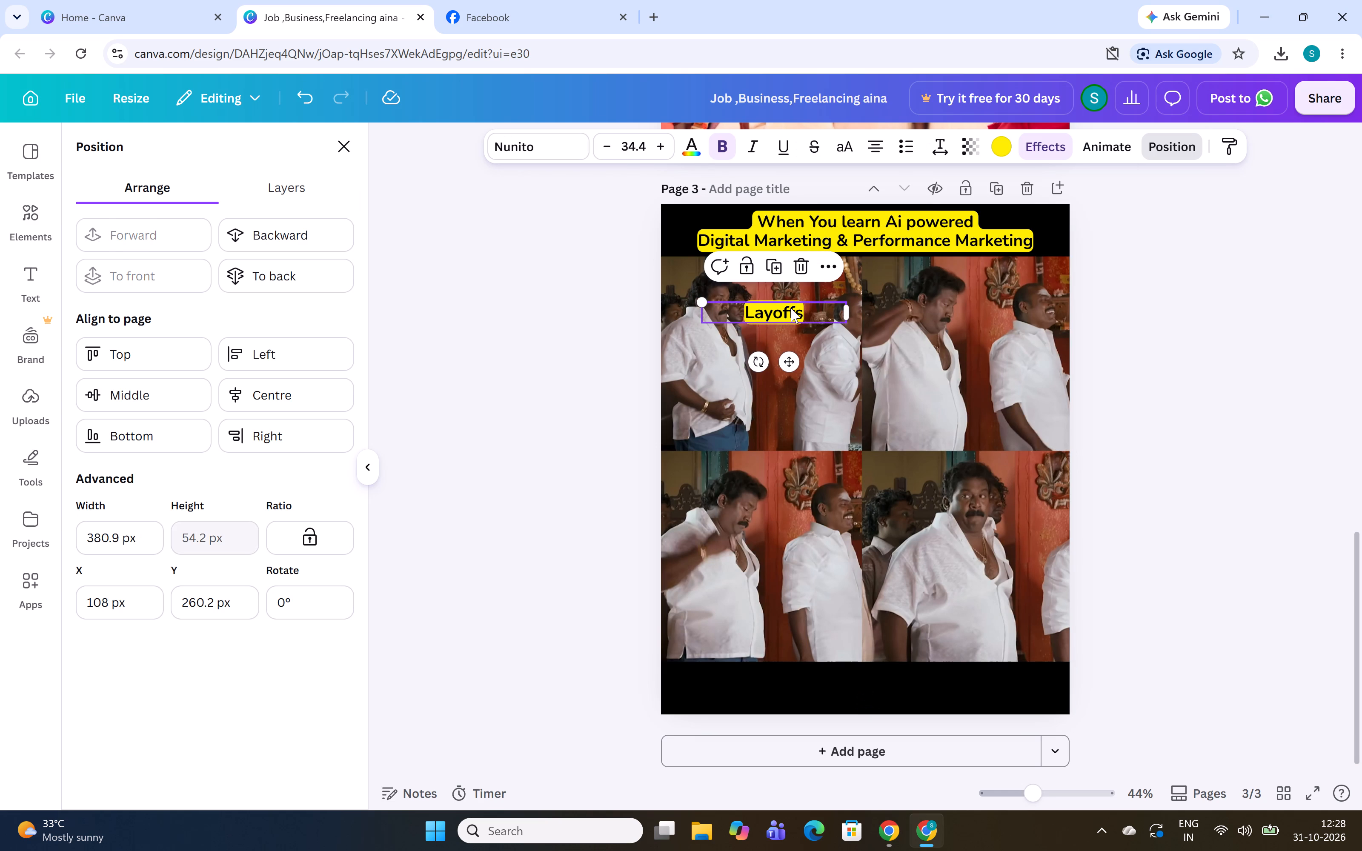
{"action": "key", "text": "shift+asterisk"}
{"action": "left_click", "coordinate": [768, 314]}
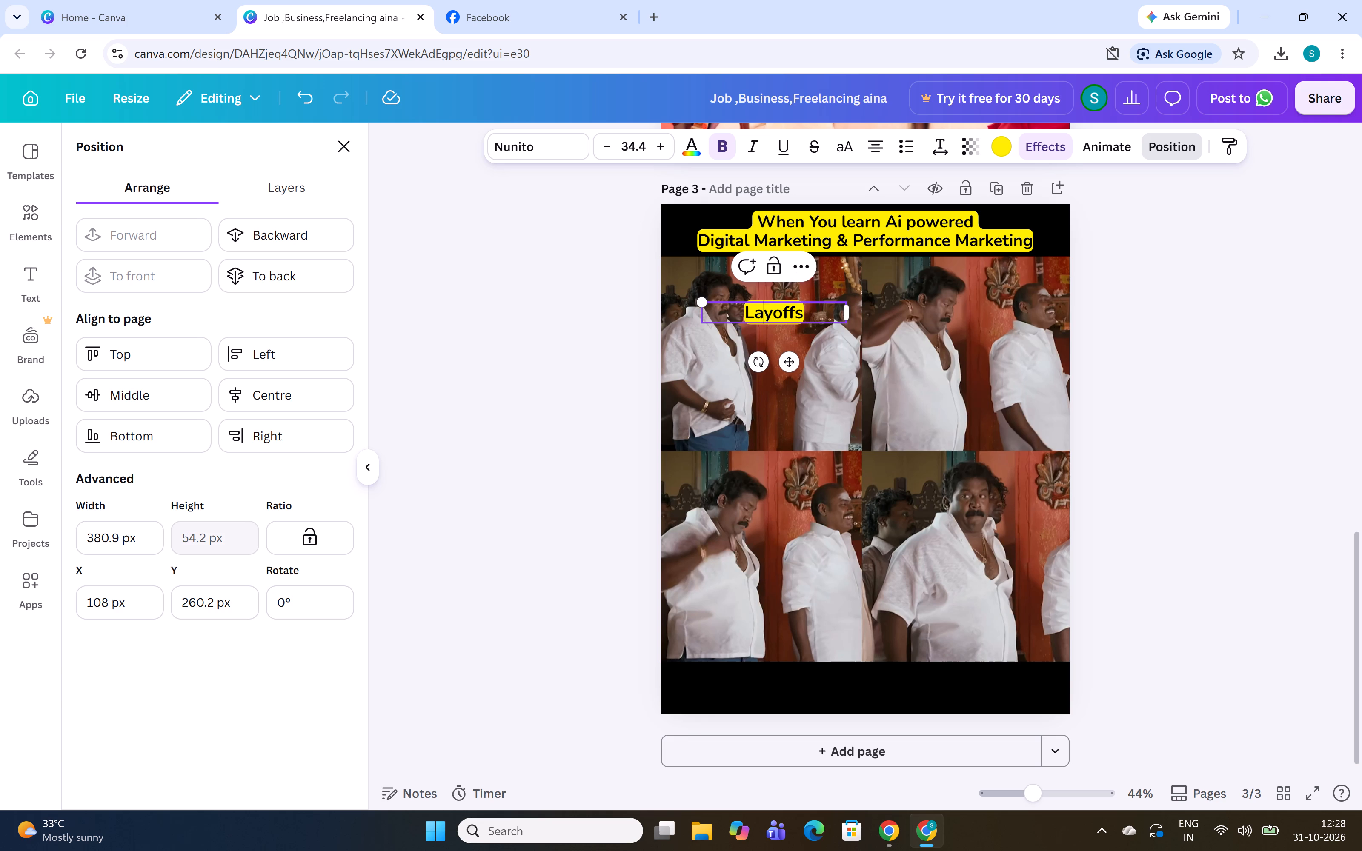
{"action": "key", "text": "Left"}
{"action": "key", "text": "Left"}
{"action": "key", "text": "shift+asterisk"}
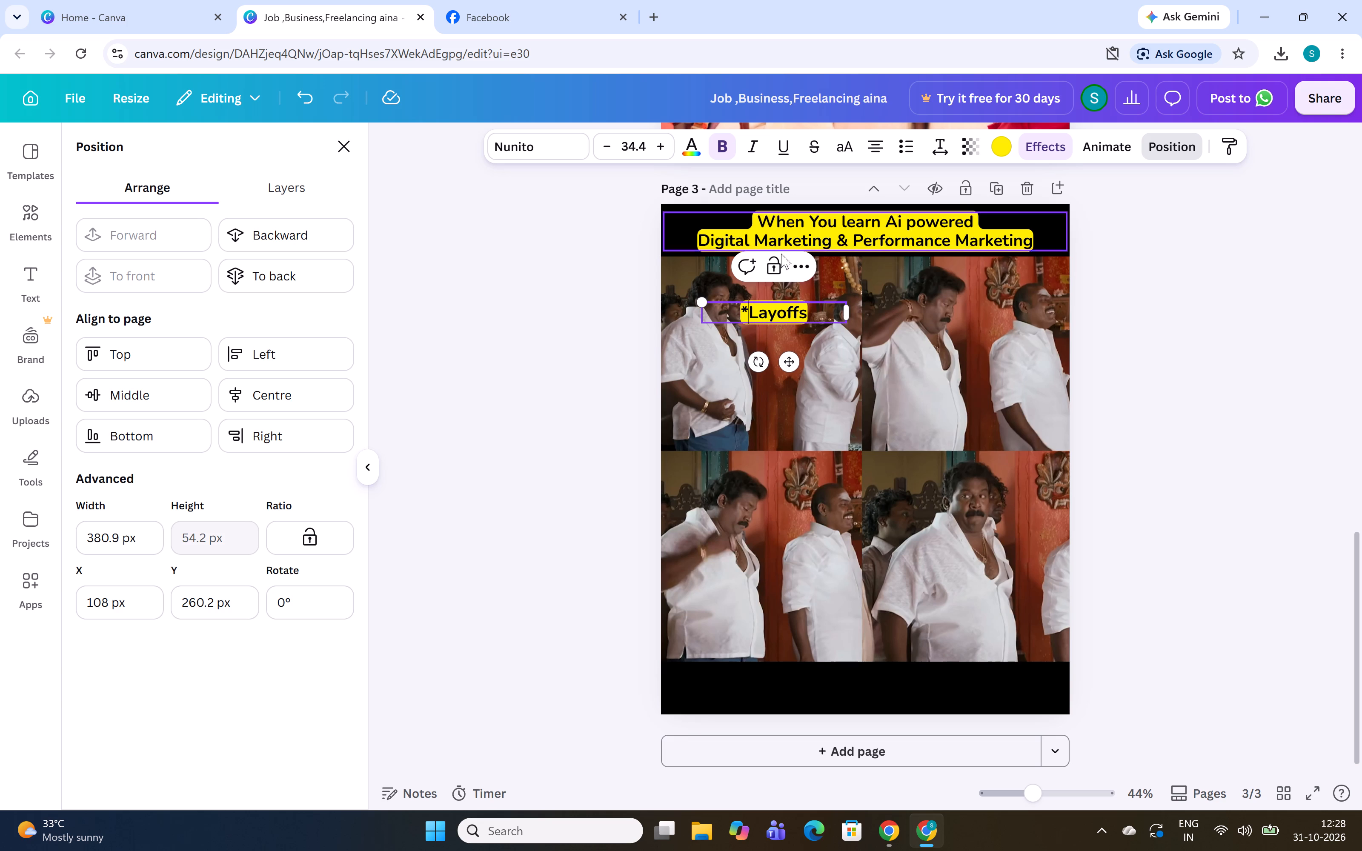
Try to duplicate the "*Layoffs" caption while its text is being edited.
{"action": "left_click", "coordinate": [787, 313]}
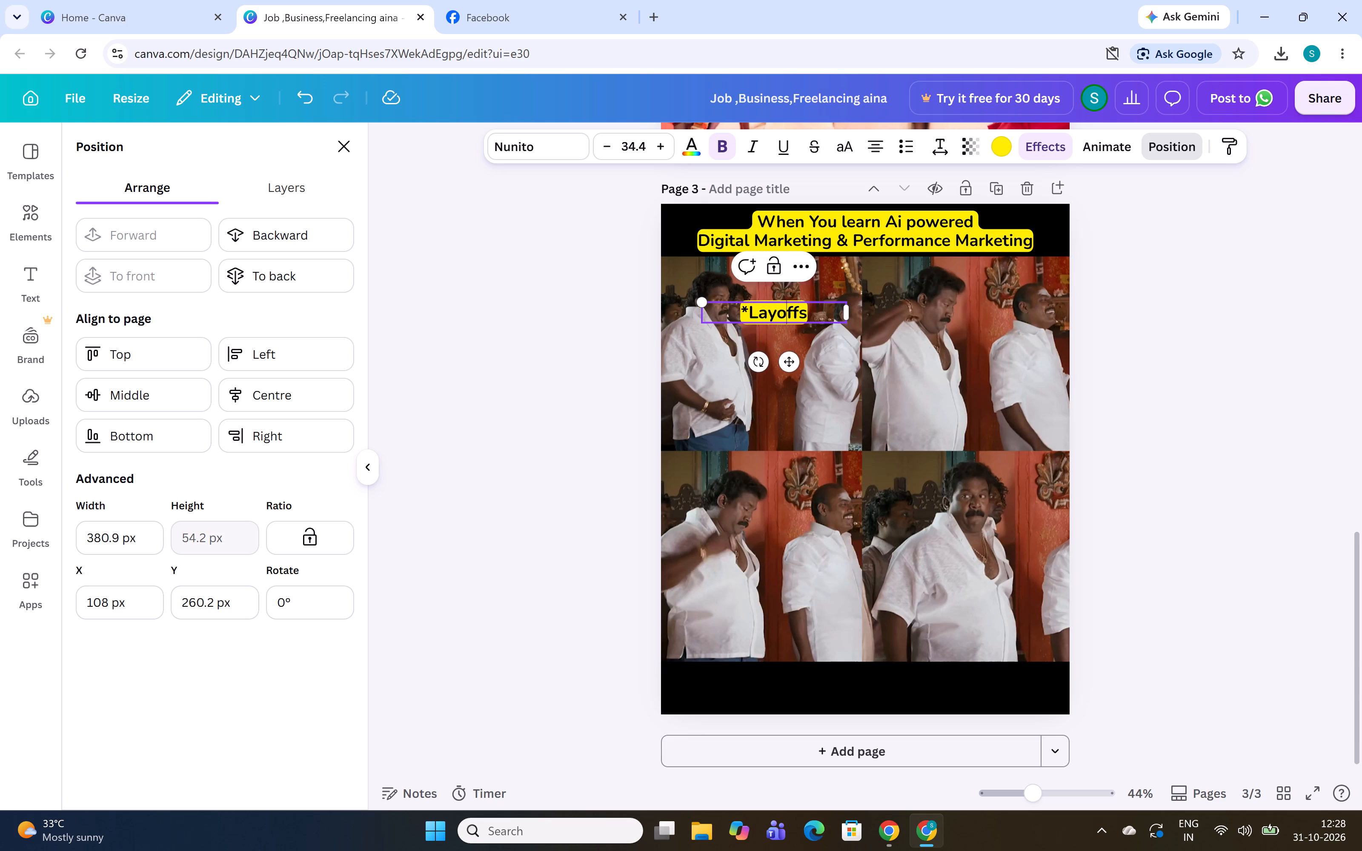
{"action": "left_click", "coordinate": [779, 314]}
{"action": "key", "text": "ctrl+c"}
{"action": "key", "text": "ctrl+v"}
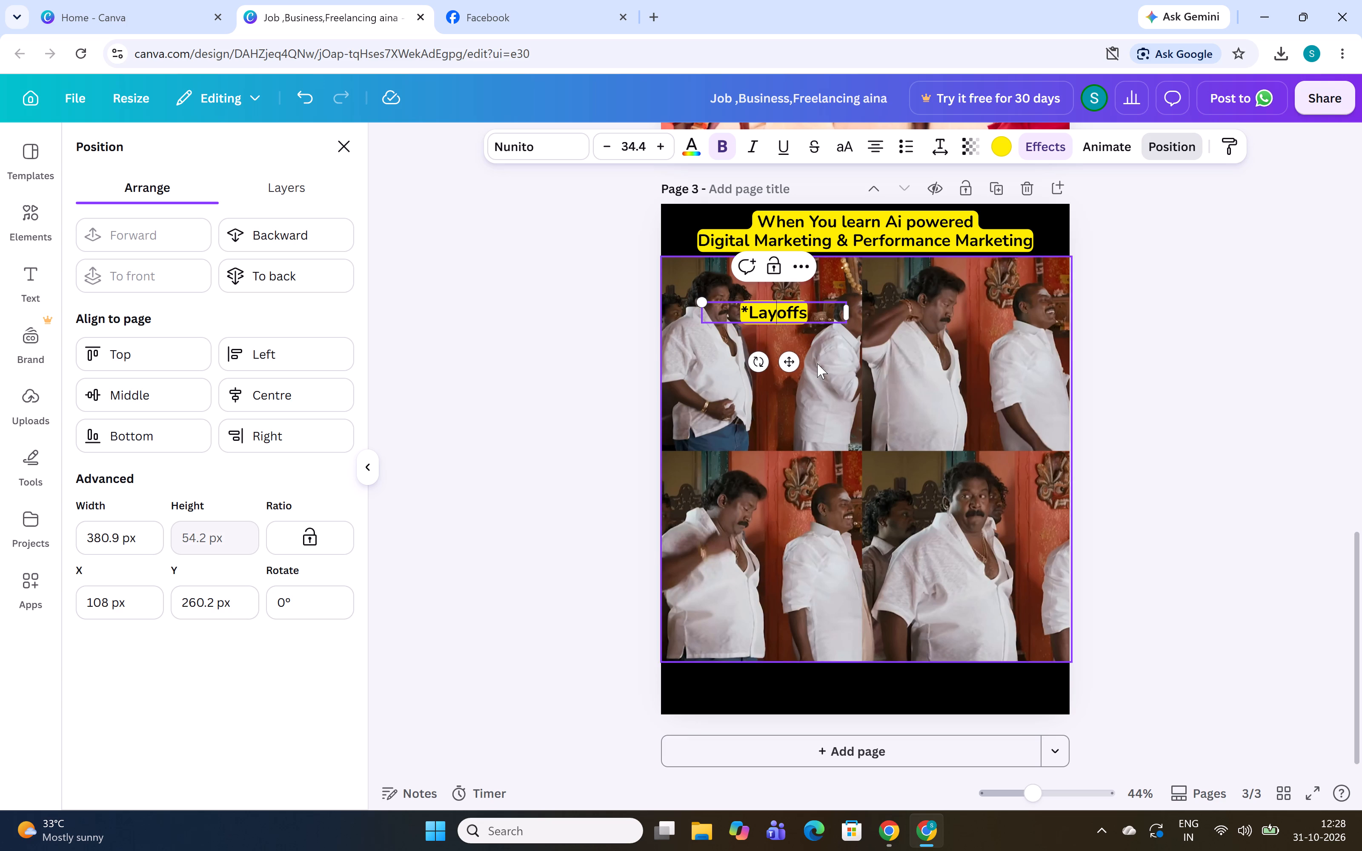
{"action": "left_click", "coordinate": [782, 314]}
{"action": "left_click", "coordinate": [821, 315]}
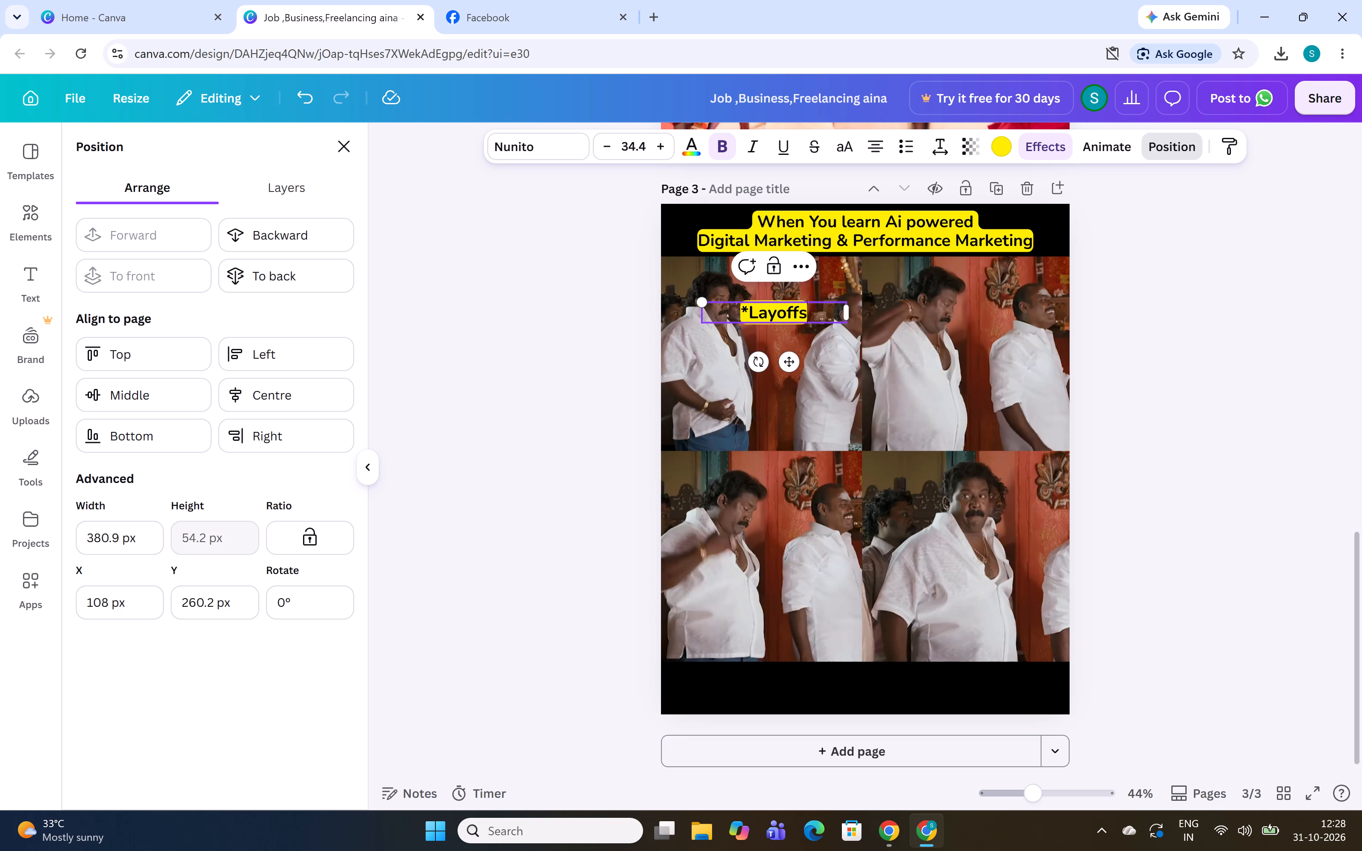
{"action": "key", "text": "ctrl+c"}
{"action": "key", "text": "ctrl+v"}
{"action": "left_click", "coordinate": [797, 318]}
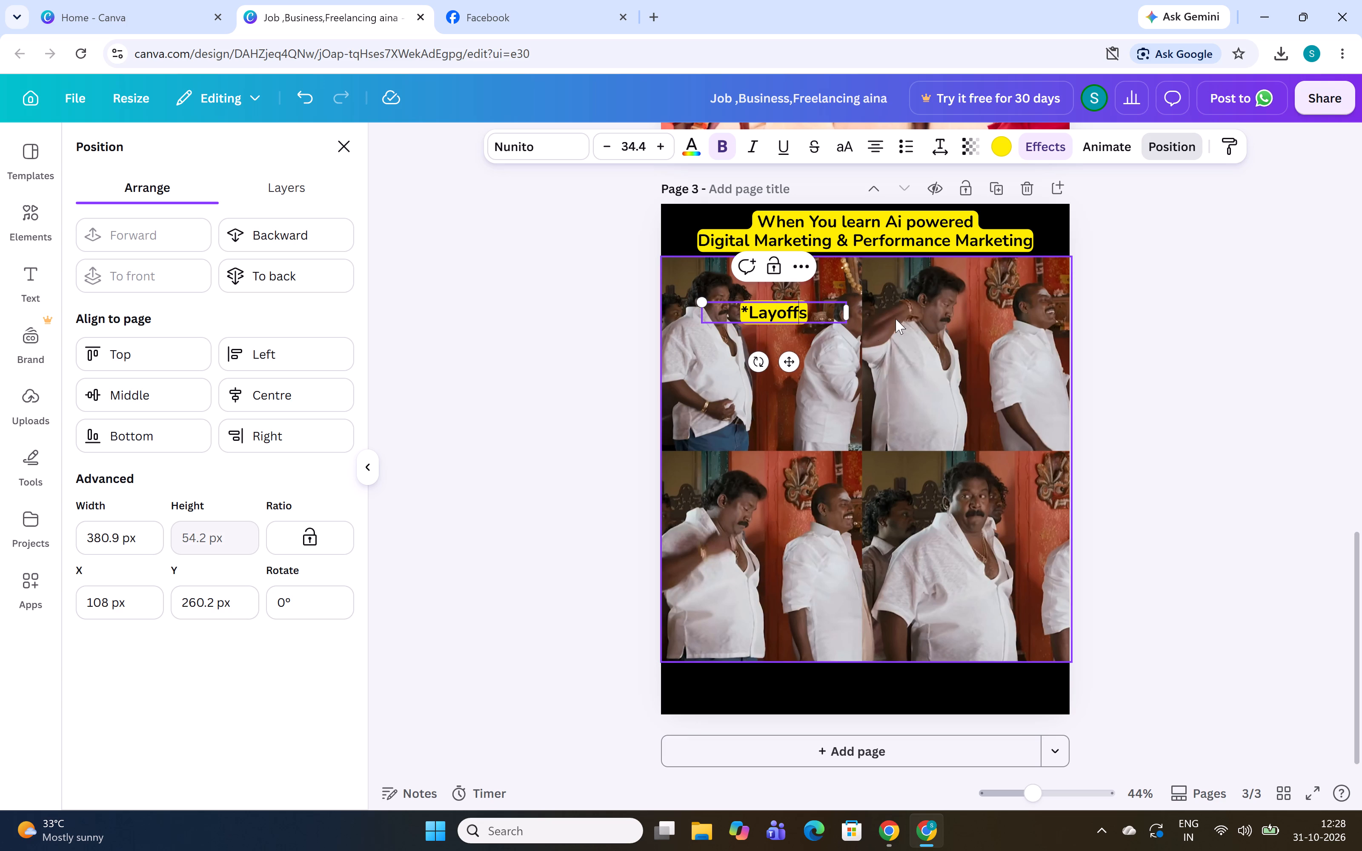
Duplicate the "*Layoffs" caption and place the copy over the upper-right photo at about X 722 px, Y 233 px.
{"action": "left_click", "coordinate": [901, 309]}
{"action": "left_click", "coordinate": [732, 314]}
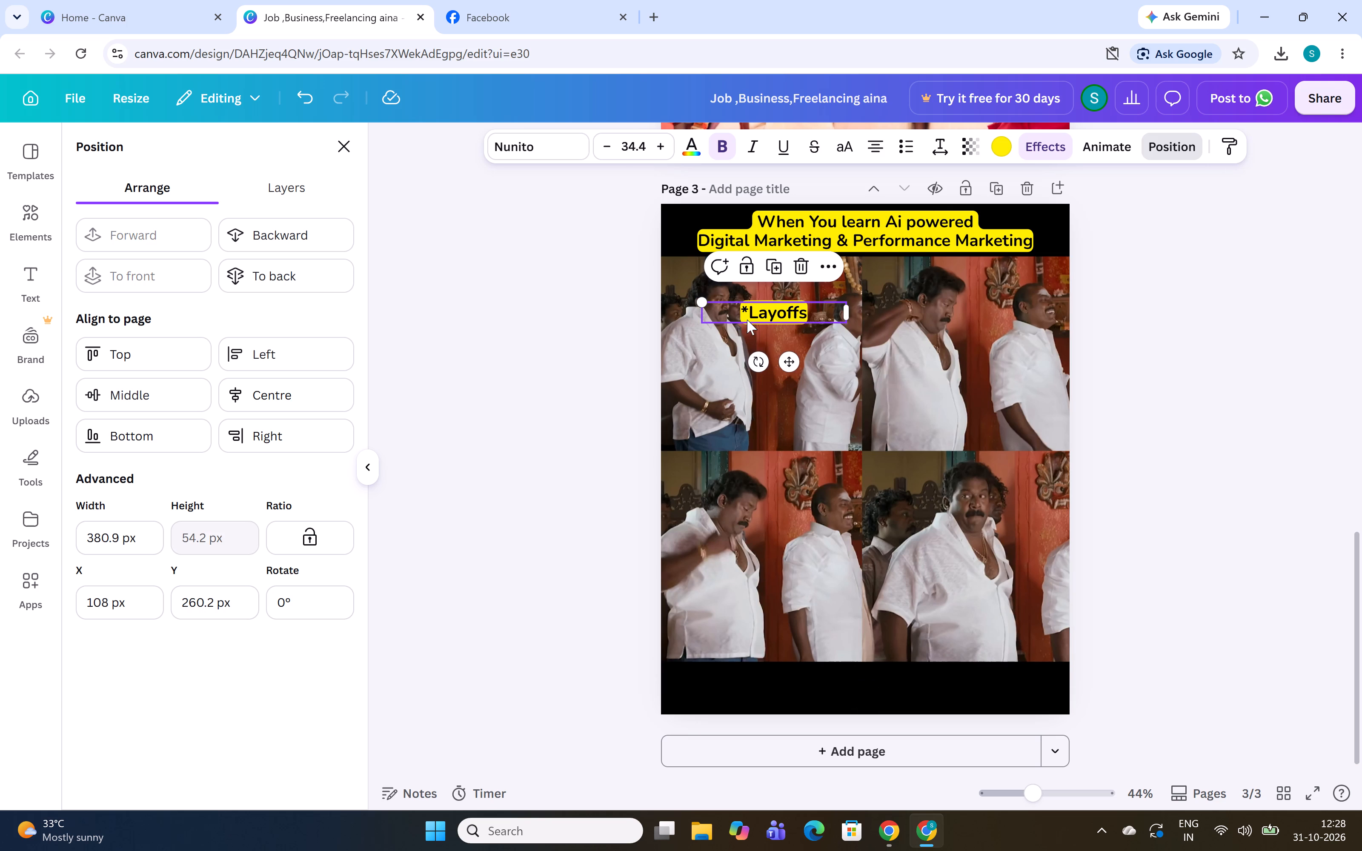
{"action": "key", "text": "ctrl+c"}
{"action": "key", "text": "ctrl+v"}
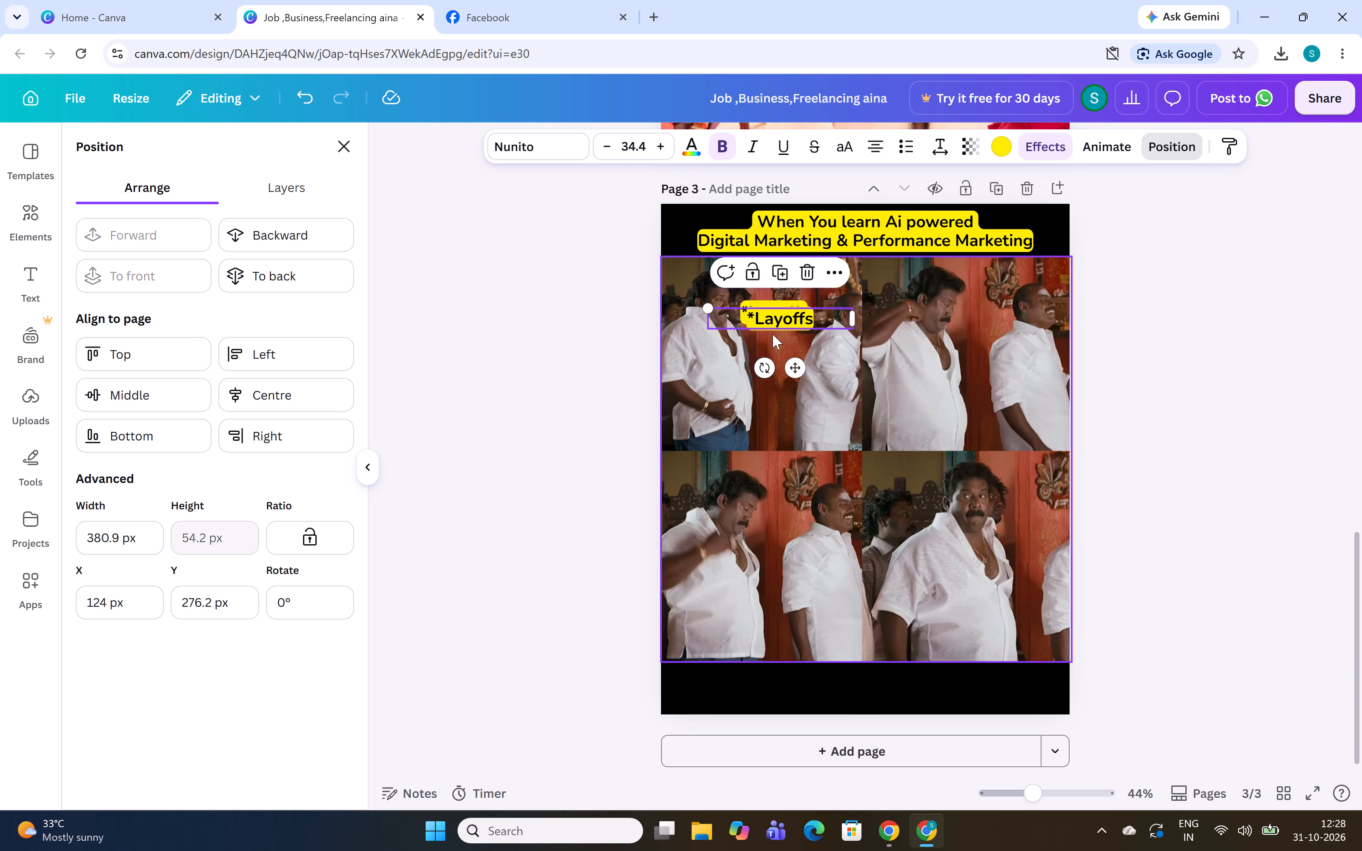
{"action": "left_click_drag", "start_coordinate": [783, 310], "coordinate": [1010, 292]}
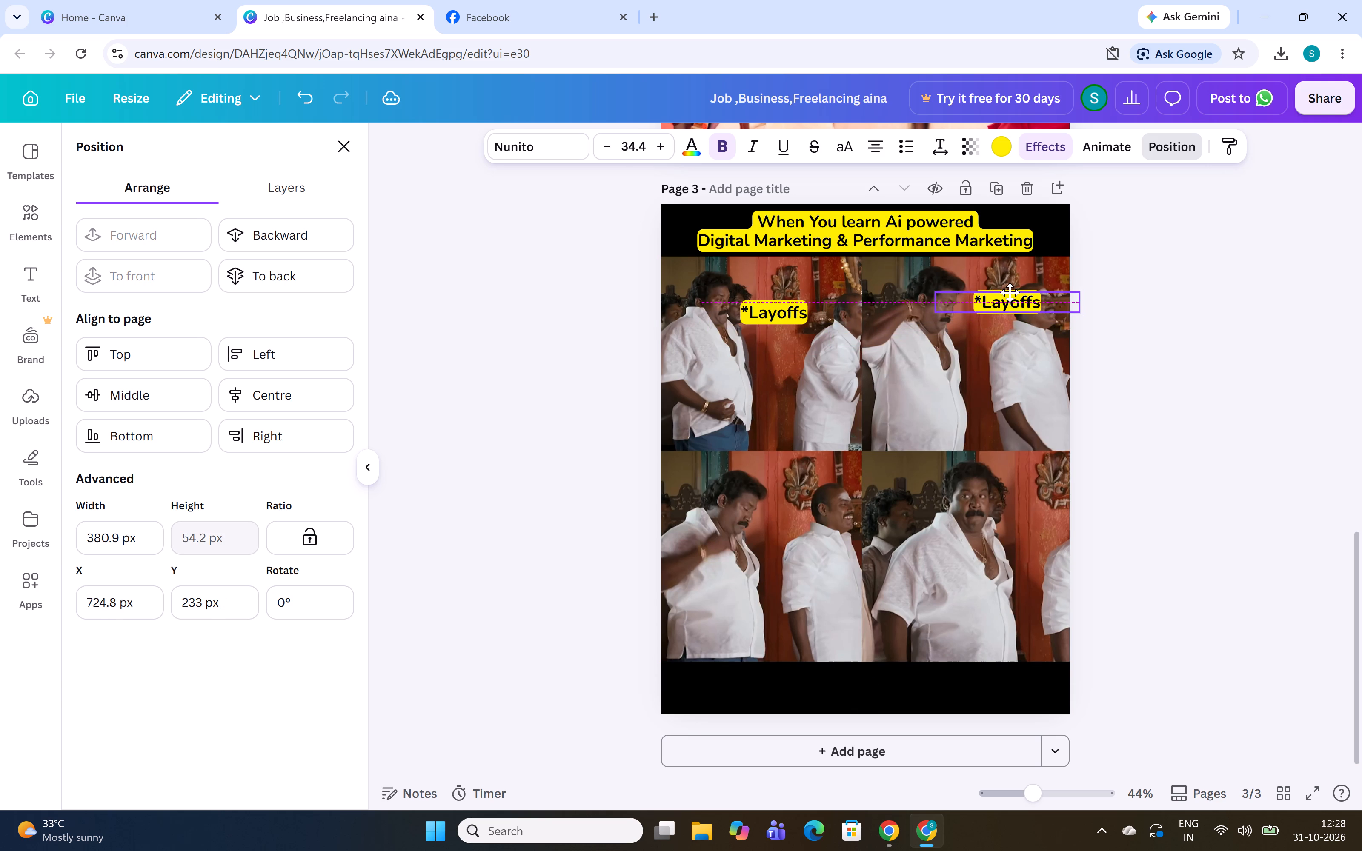
{"action": "left_click_drag", "start_coordinate": [1010, 292], "coordinate": [1010, 295]}
Replace the duplicated caption's text over the upper-right photo with "AI" and narrow its text box to about 250 px.
{"action": "left_click", "coordinate": [1043, 294]}
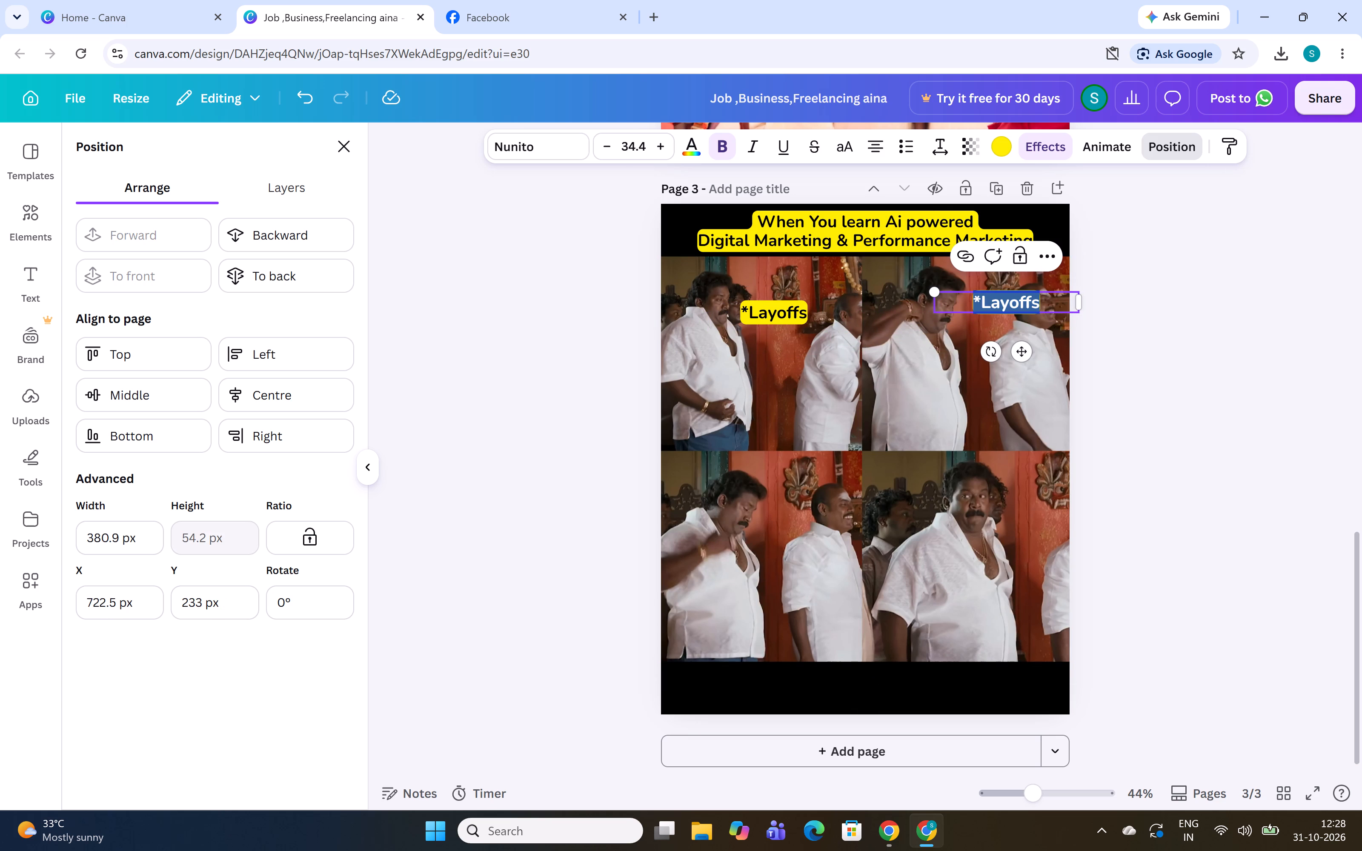
{"action": "key", "text": "BackSpace"}
{"action": "key", "text": "shift+a"}
{"action": "key", "text": "shift+a"}
{"action": "key", "text": "shift+a"}
{"action": "key", "text": "shift+a"}
{"action": "key", "text": "shift+a"}
{"action": "key", "text": "shift+a"}
{"action": "key", "text": "shift+a"}
{"action": "key", "text": "shift+a"}
{"action": "key", "text": "shift+a"}
{"action": "key", "text": "shift+a"}
{"action": "key", "text": "shift+a"}
{"action": "key", "text": "shift+a"}
{"action": "key", "text": "shift+a"}
{"action": "key", "text": "shift+a"}
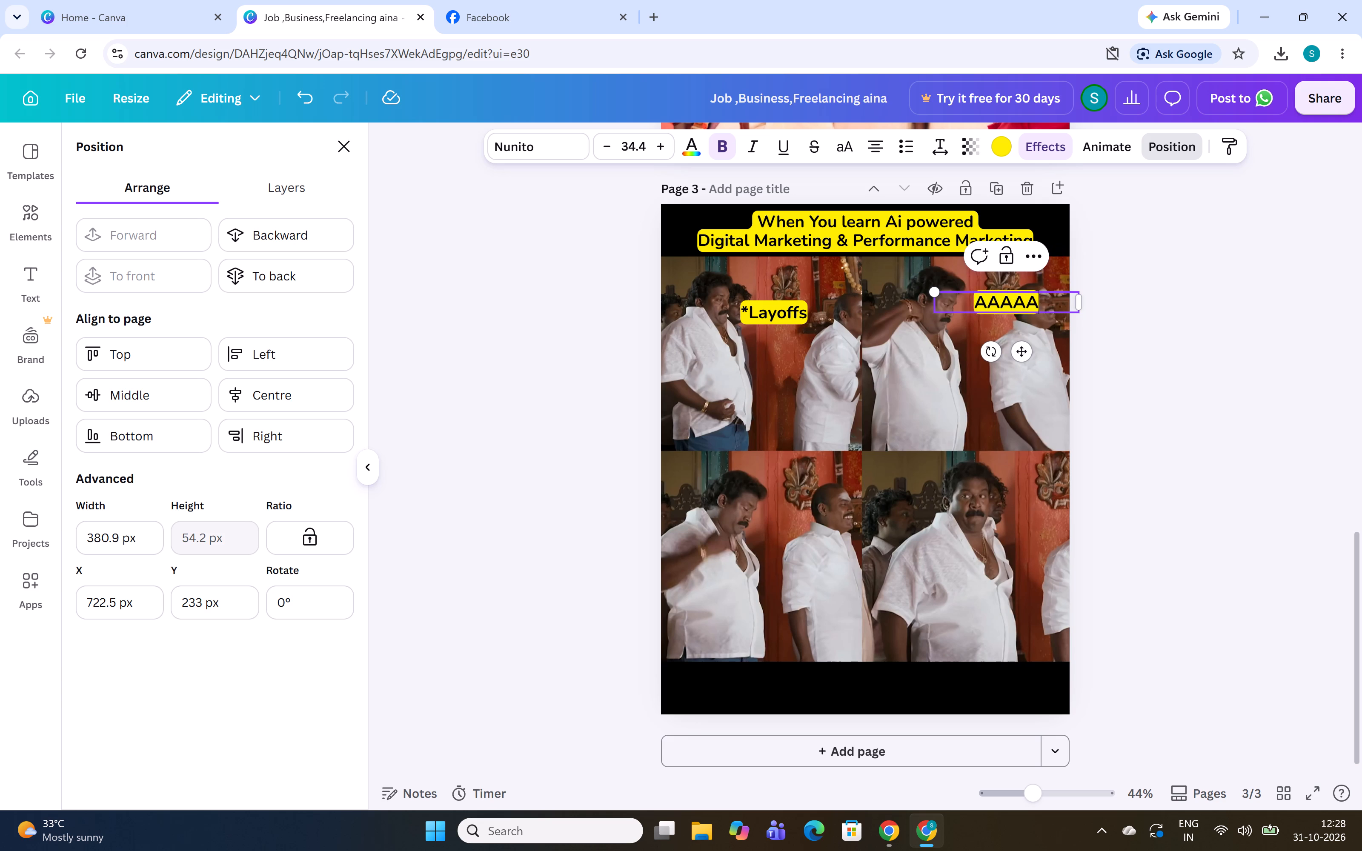
{"action": "key", "text": "BackSpace"}
{"action": "key", "text": "BackSpace"}
{"action": "key", "text": "BackSpace"}
{"action": "key", "text": "BackSpace"}
{"action": "key", "text": "BackSpace"}
{"action": "key", "text": "BackSpace"}
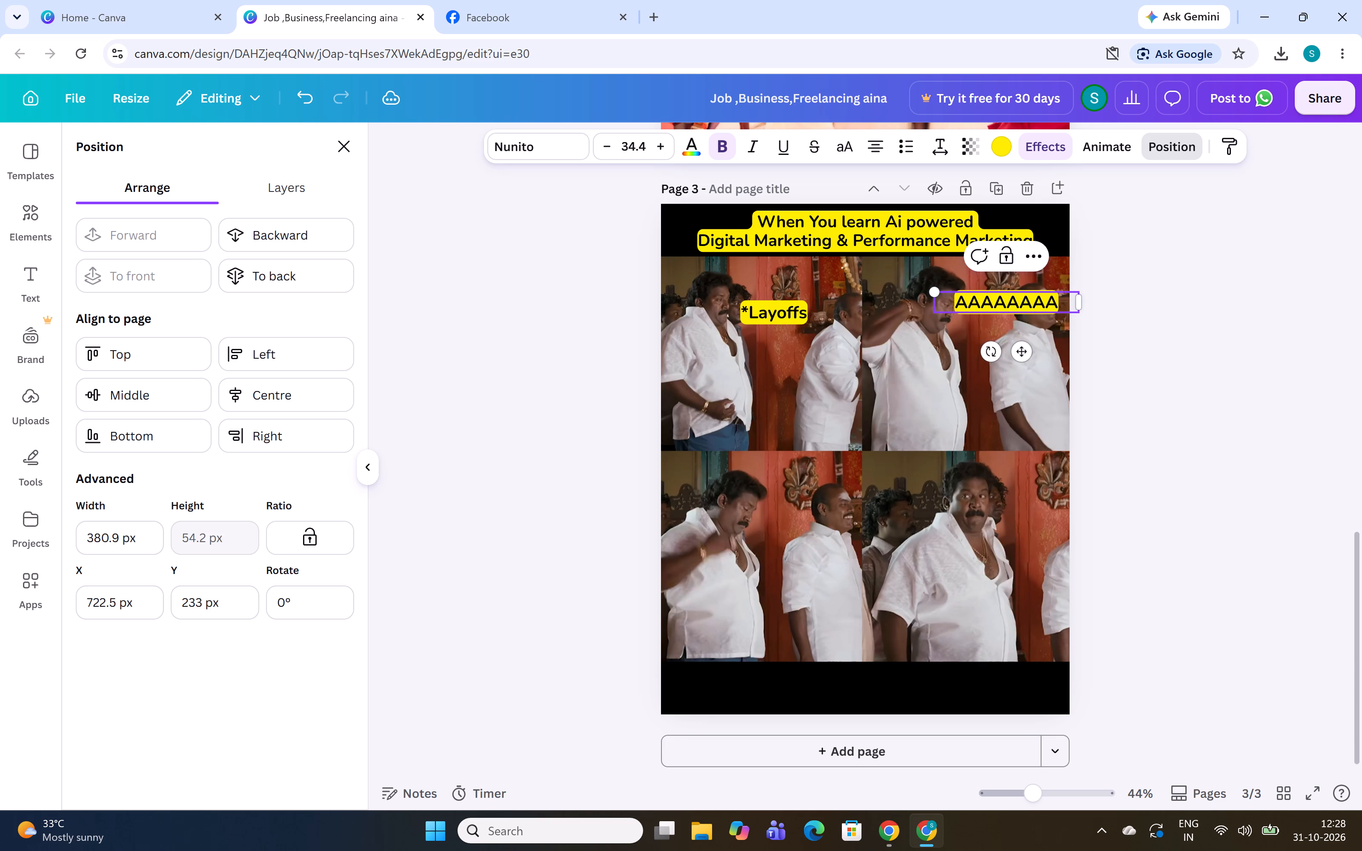
{"action": "key", "text": "BackSpace"}
{"action": "key", "text": "BackSpace"}
{"action": "key", "text": "BackSpace"}
{"action": "key", "text": "BackSpace"}
{"action": "key", "text": "BackSpace"}
{"action": "key", "text": "BackSpace"}
{"action": "key", "text": "backslash"}
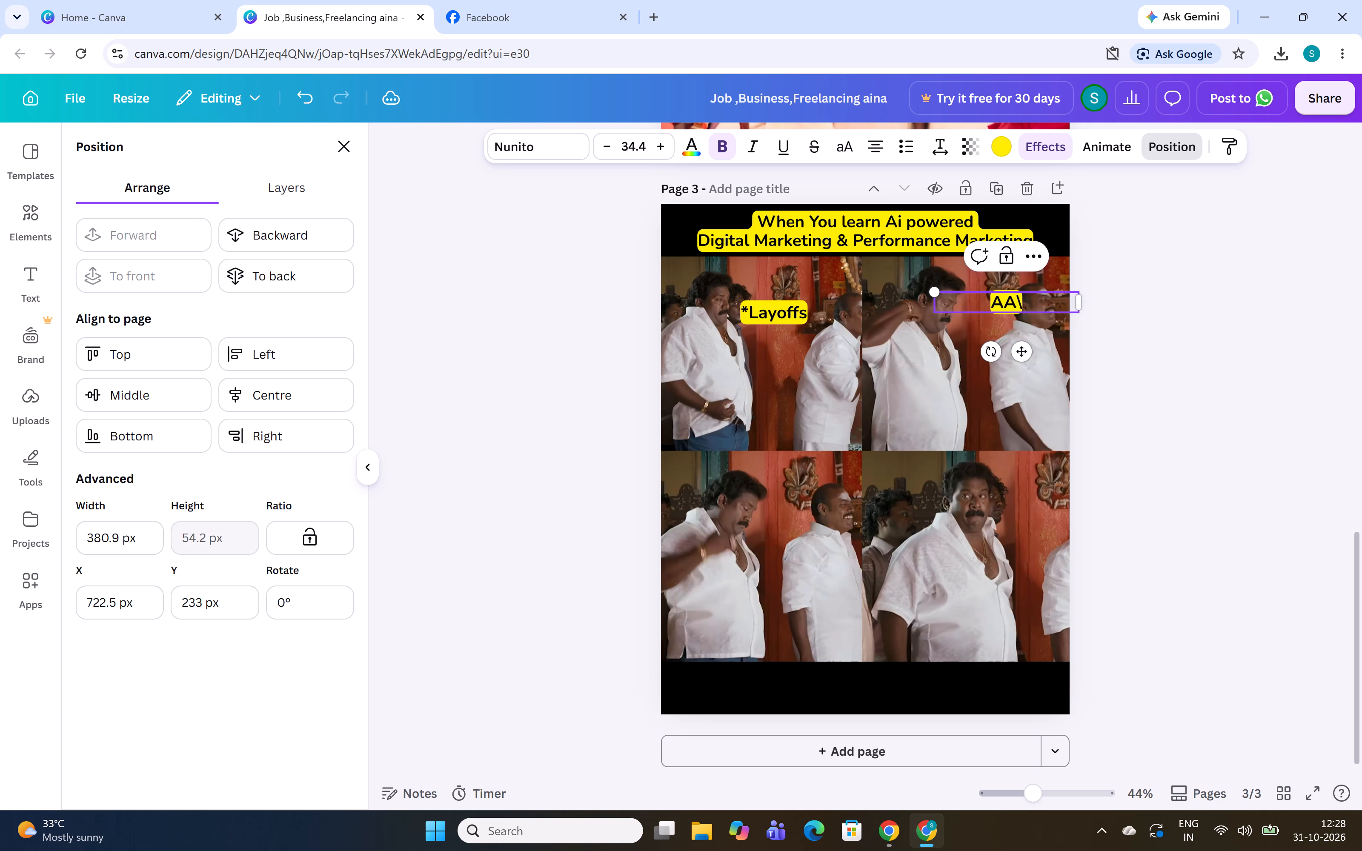
{"action": "key", "text": "BackSpace"}
{"action": "key", "text": "BackSpace"}
{"action": "key", "text": "shift+i"}
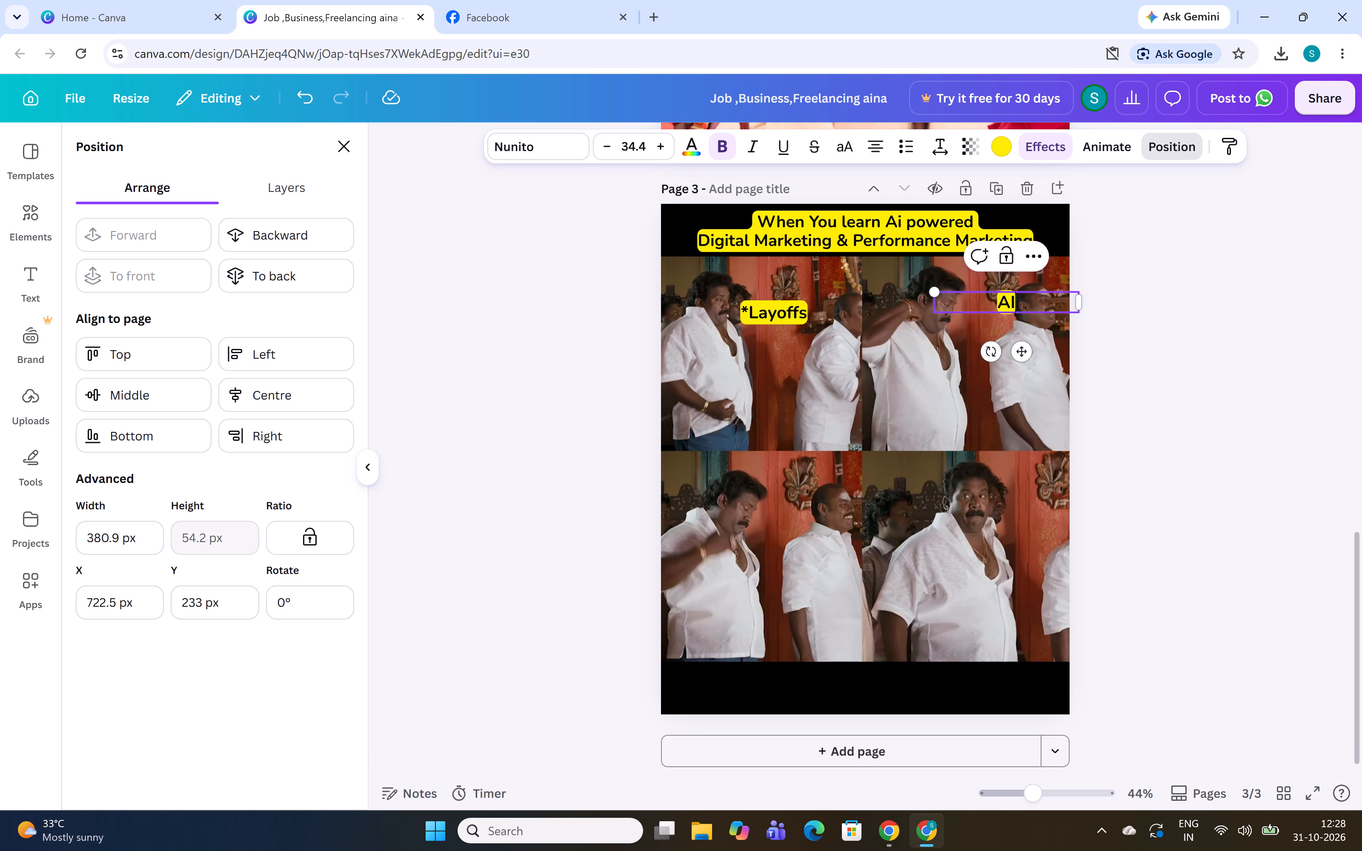
{"action": "left_click_drag", "start_coordinate": [1080, 303], "coordinate": [1029, 301]}
Check the course video's example and add an asterisk before the "AI" caption so it reads "*AI".
{"action": "key", "text": "alt+Tab"}
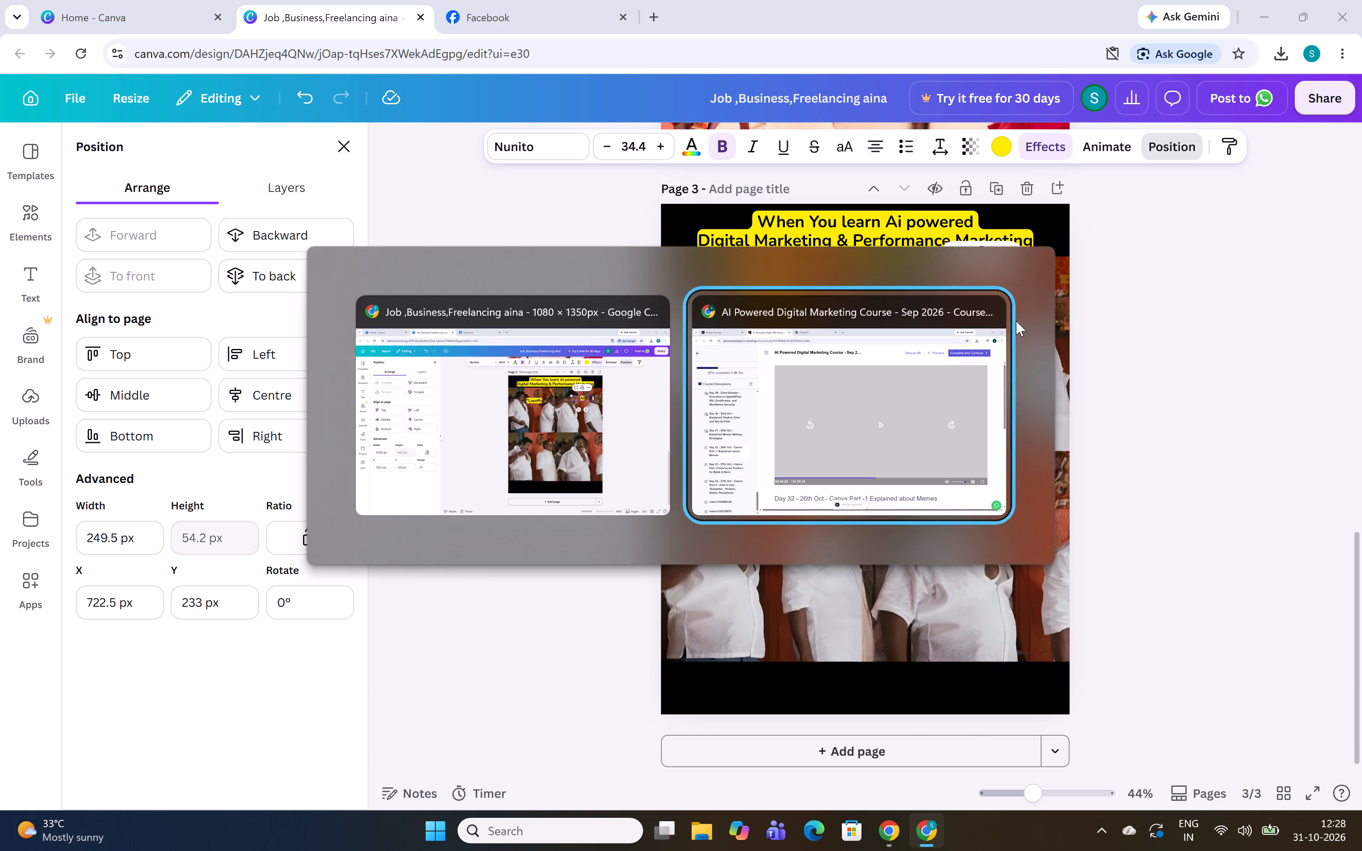
{"action": "key", "text": "alt+Tab"}
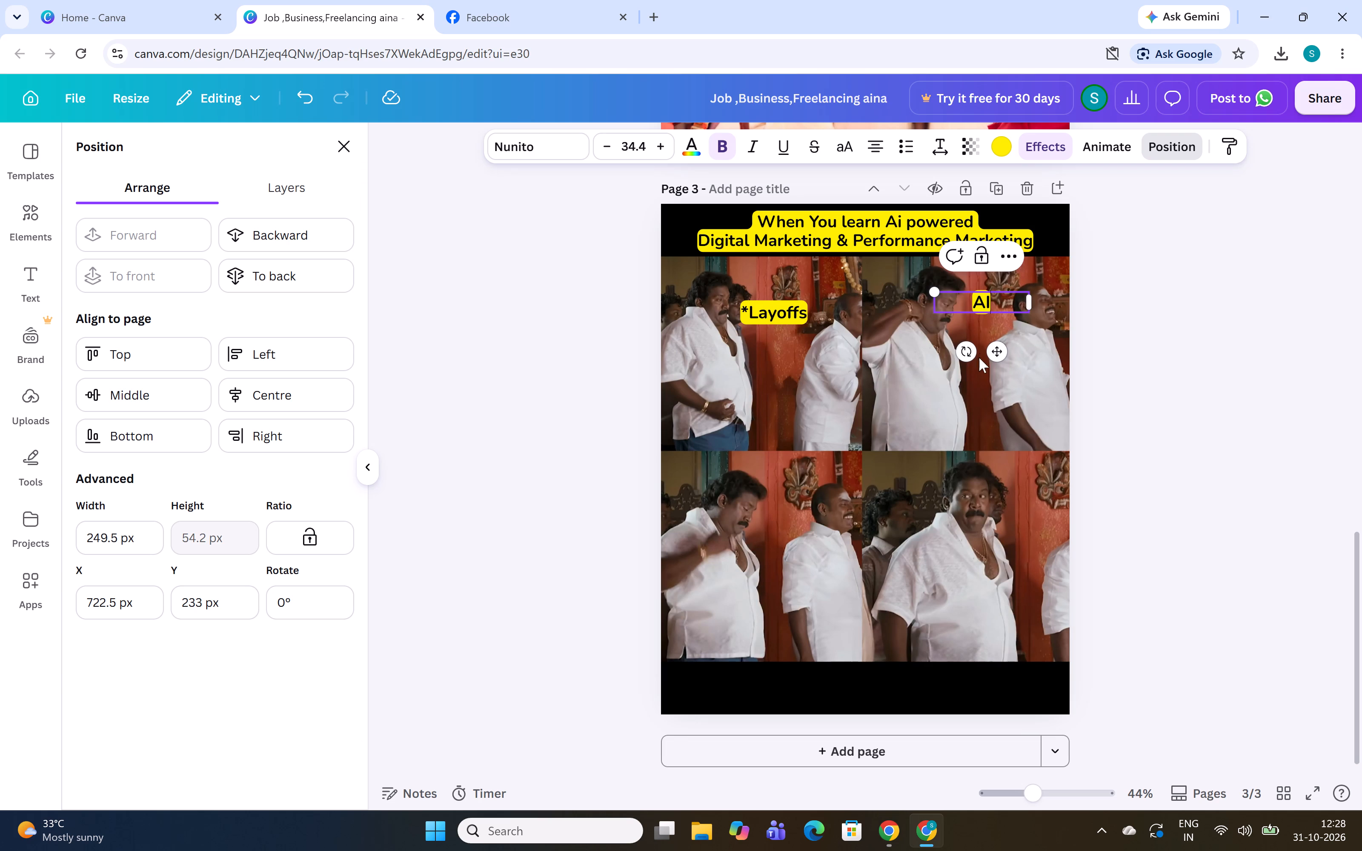
{"action": "left_click", "coordinate": [974, 299]}
{"action": "key", "text": "shift+asterisk"}
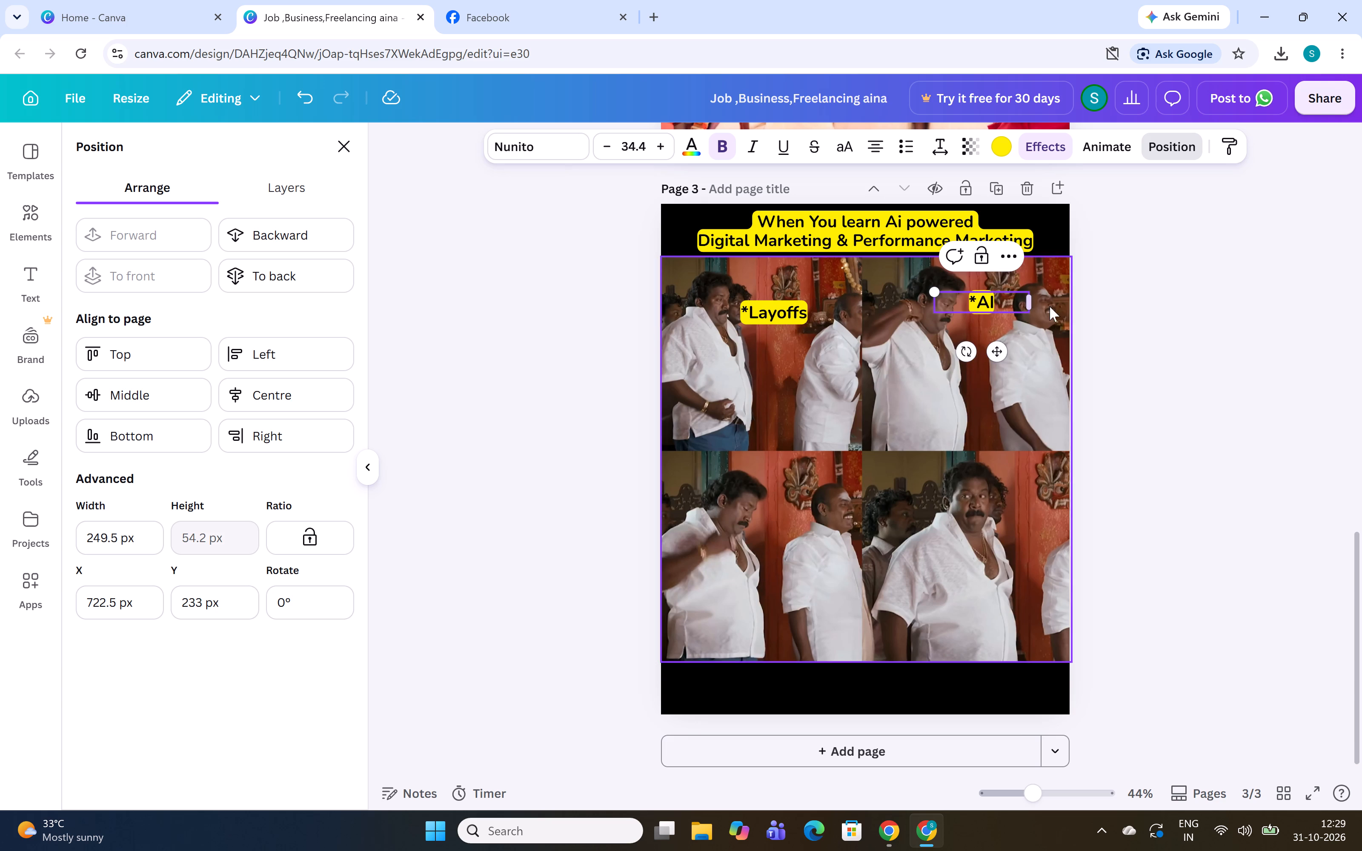
{"action": "left_click", "coordinate": [1120, 309]}
Slightly widen the text box of the "*AI" caption over the upper-right photo.
{"action": "left_click", "coordinate": [983, 304]}
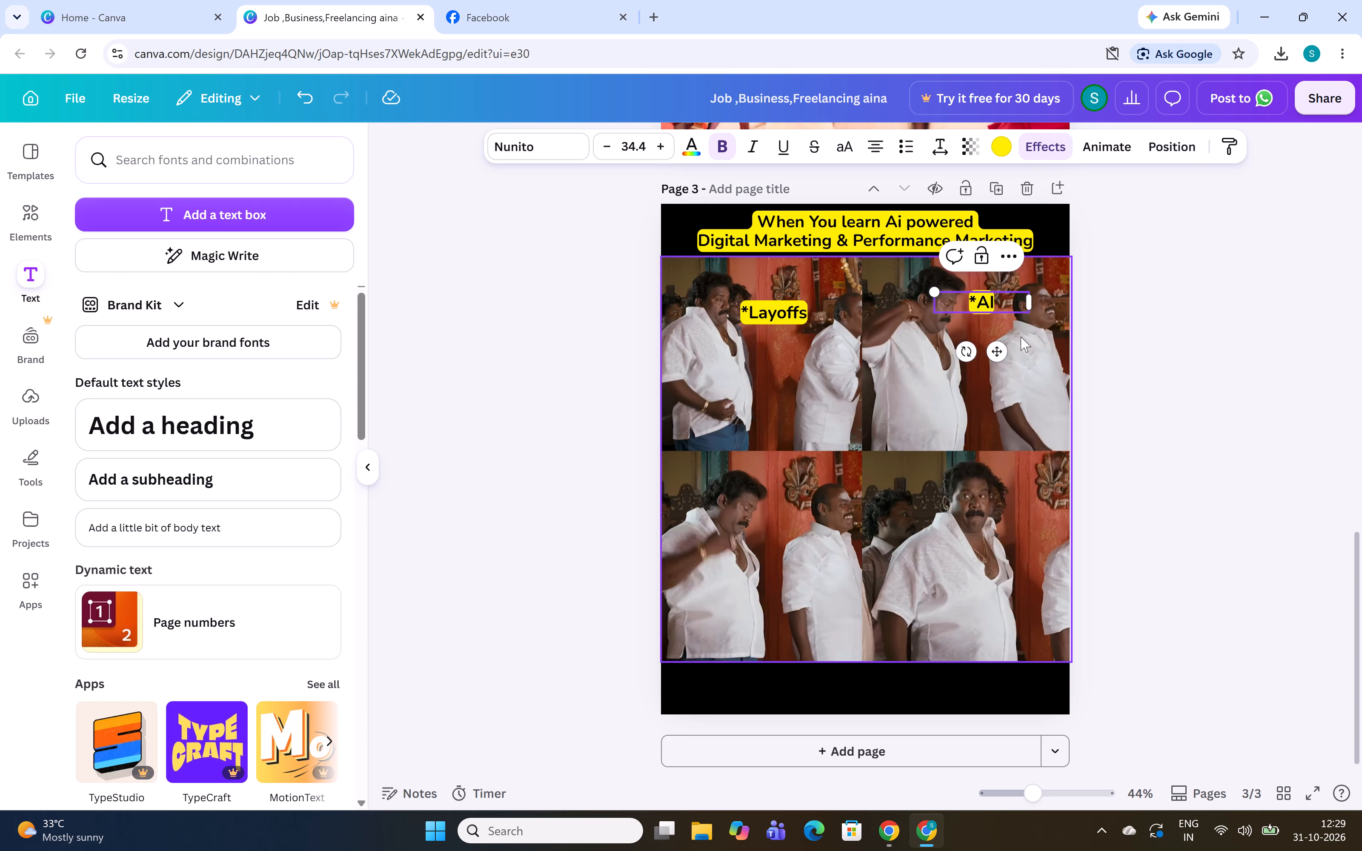
{"action": "left_click", "coordinate": [1021, 337]}
{"action": "left_click", "coordinate": [981, 299]}
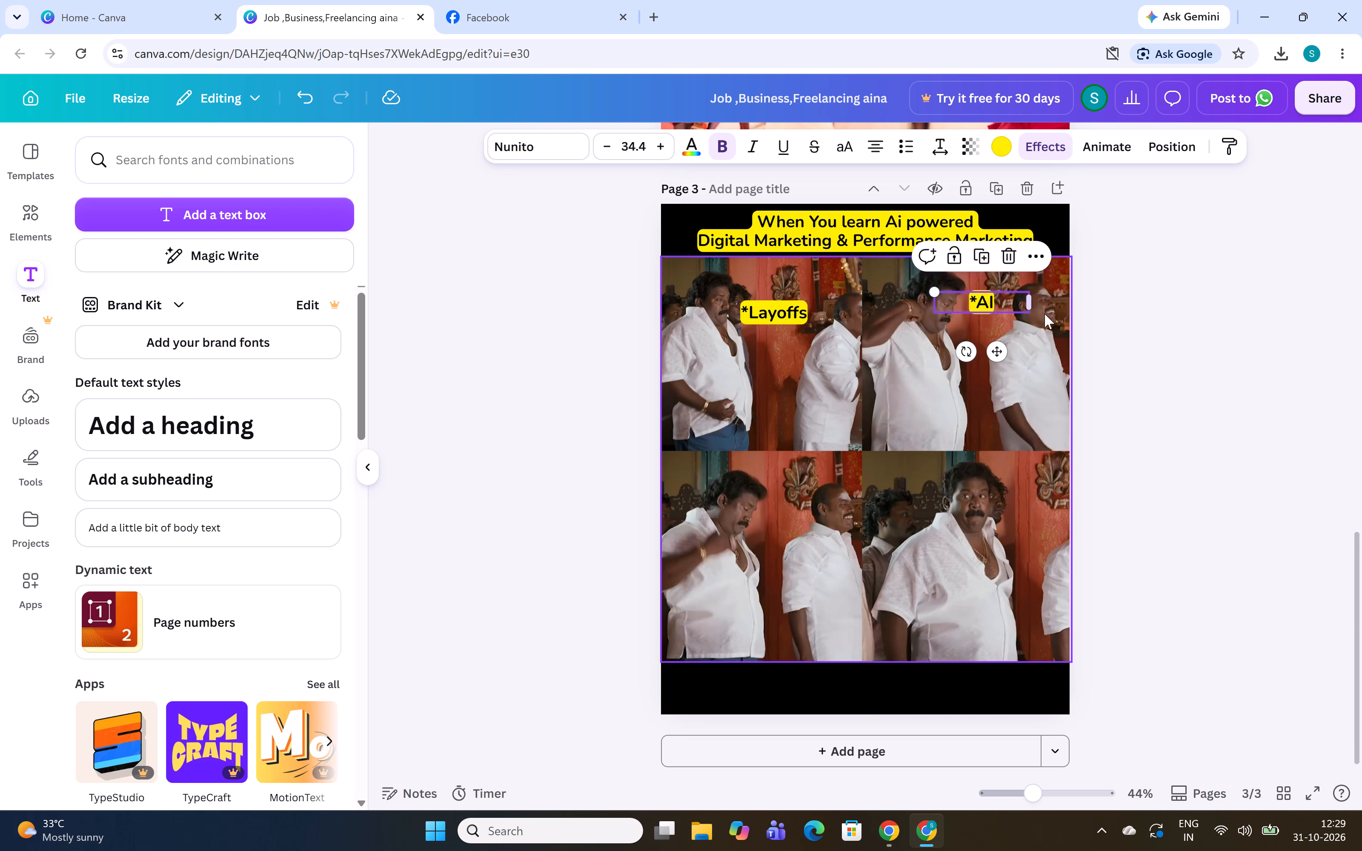
{"action": "left_click", "coordinate": [990, 299]}
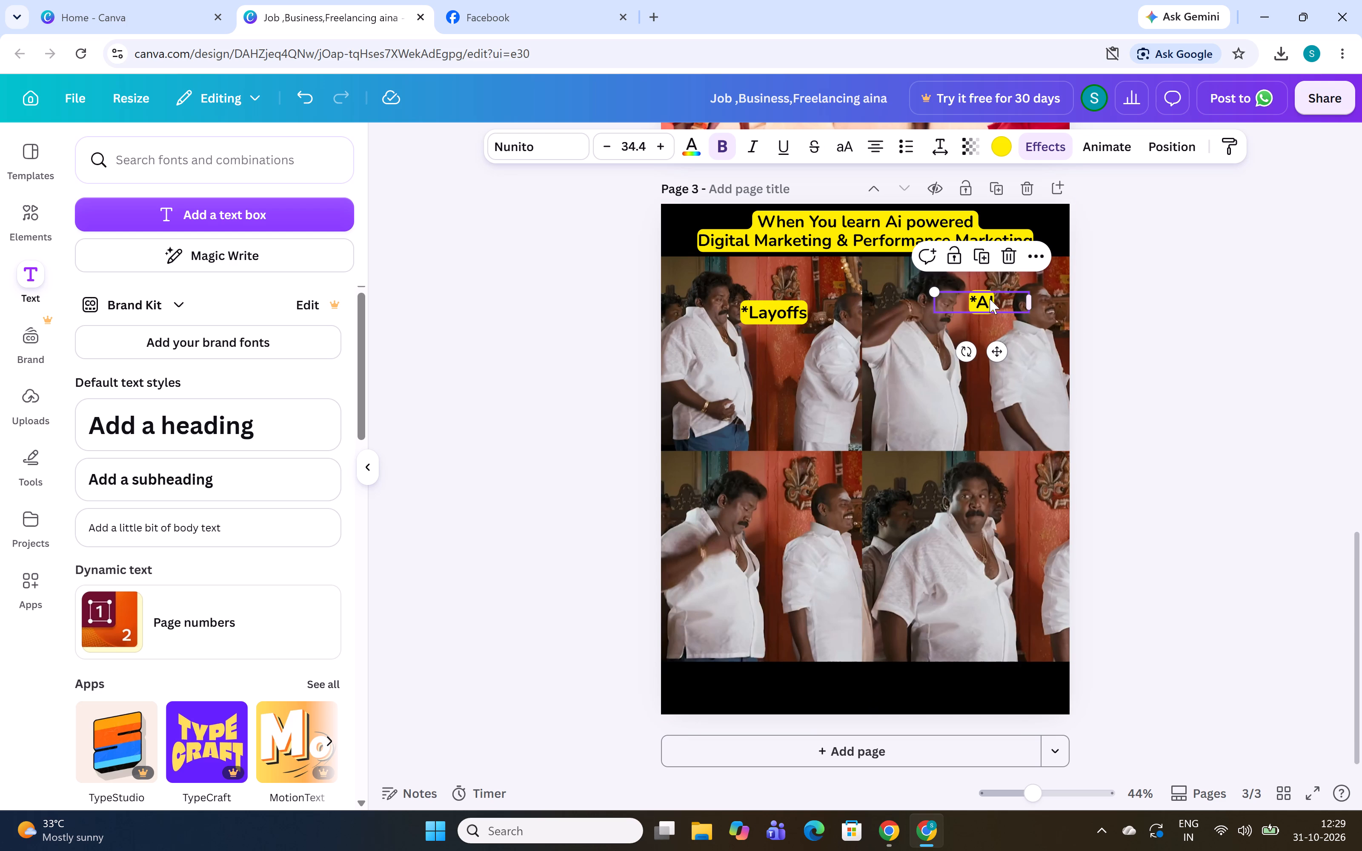
{"action": "left_click_drag", "start_coordinate": [1030, 306], "coordinate": [1035, 306]}
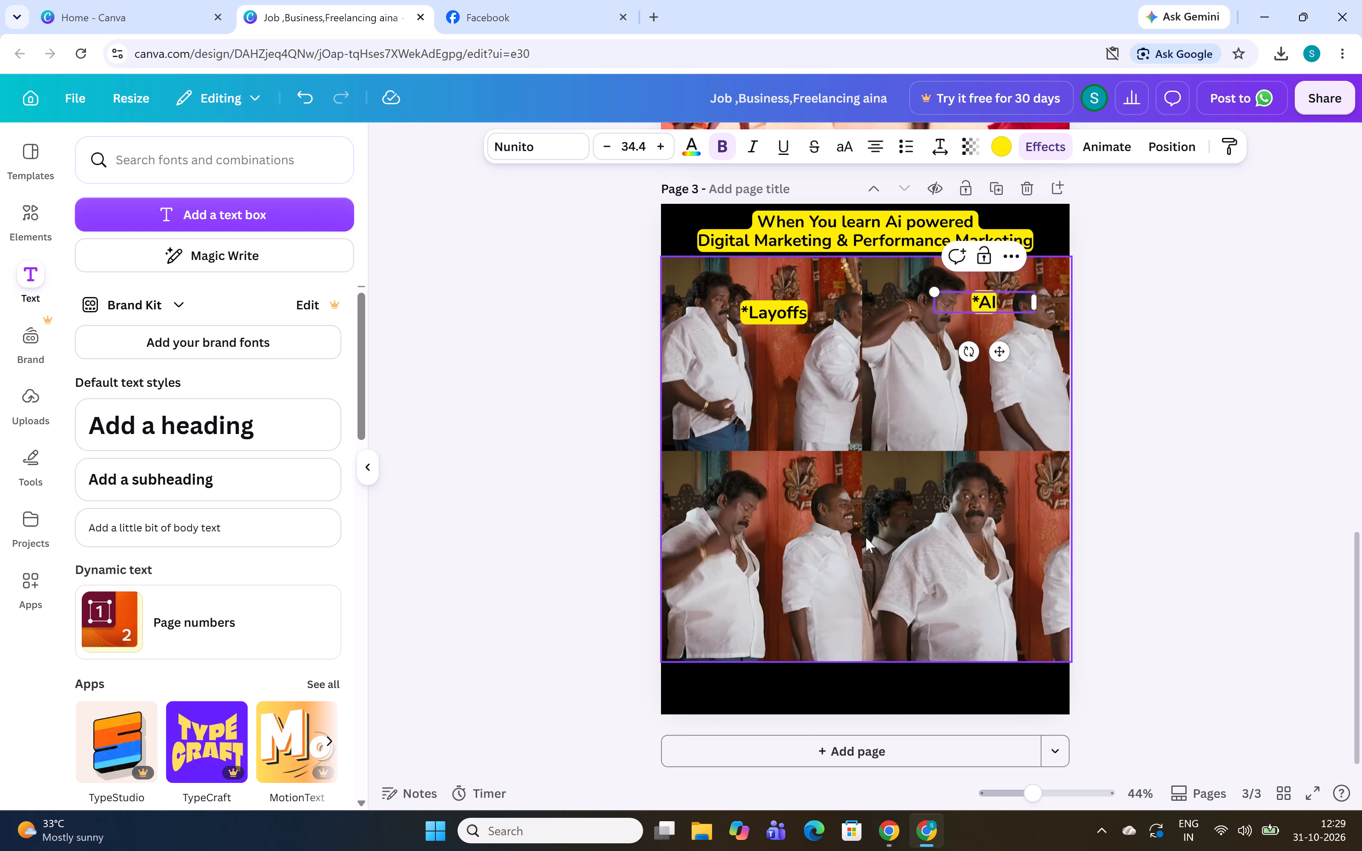
{"action": "left_click", "coordinate": [988, 298]}
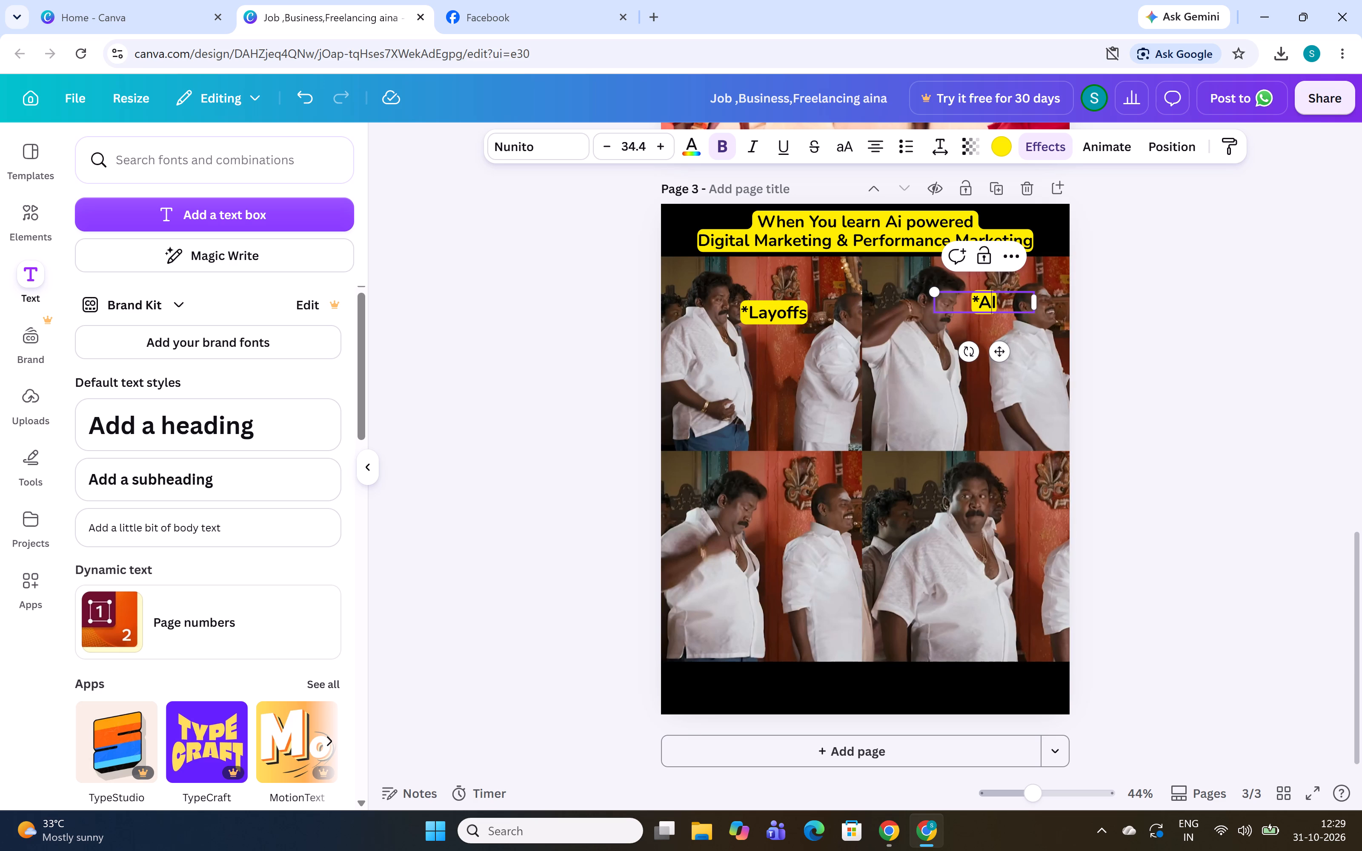
Copy the "*AI" caption and place the duplicate over the lower-left photo, between the two men's heads.
{"action": "left_click", "coordinate": [796, 307]}
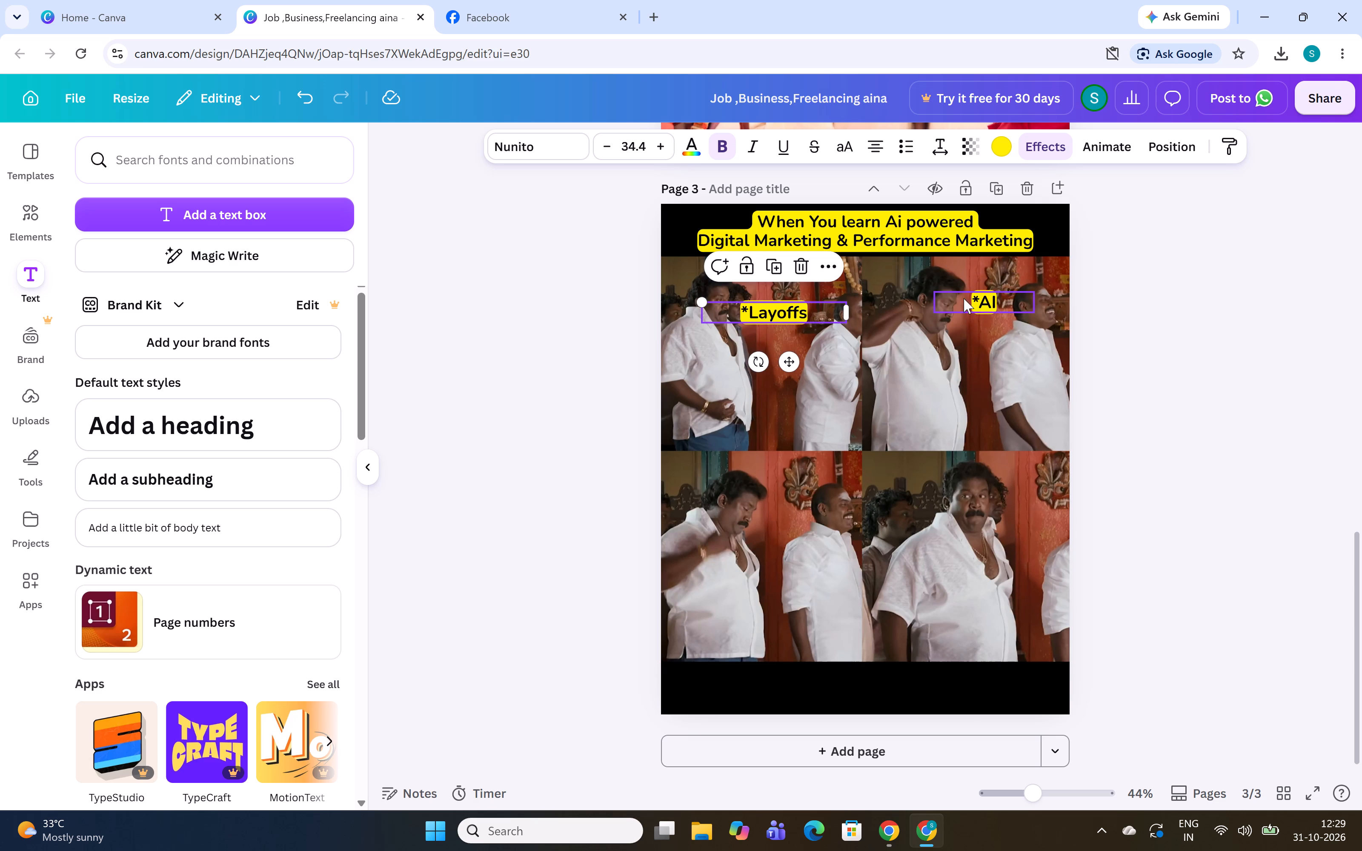
{"action": "left_click", "coordinate": [991, 300]}
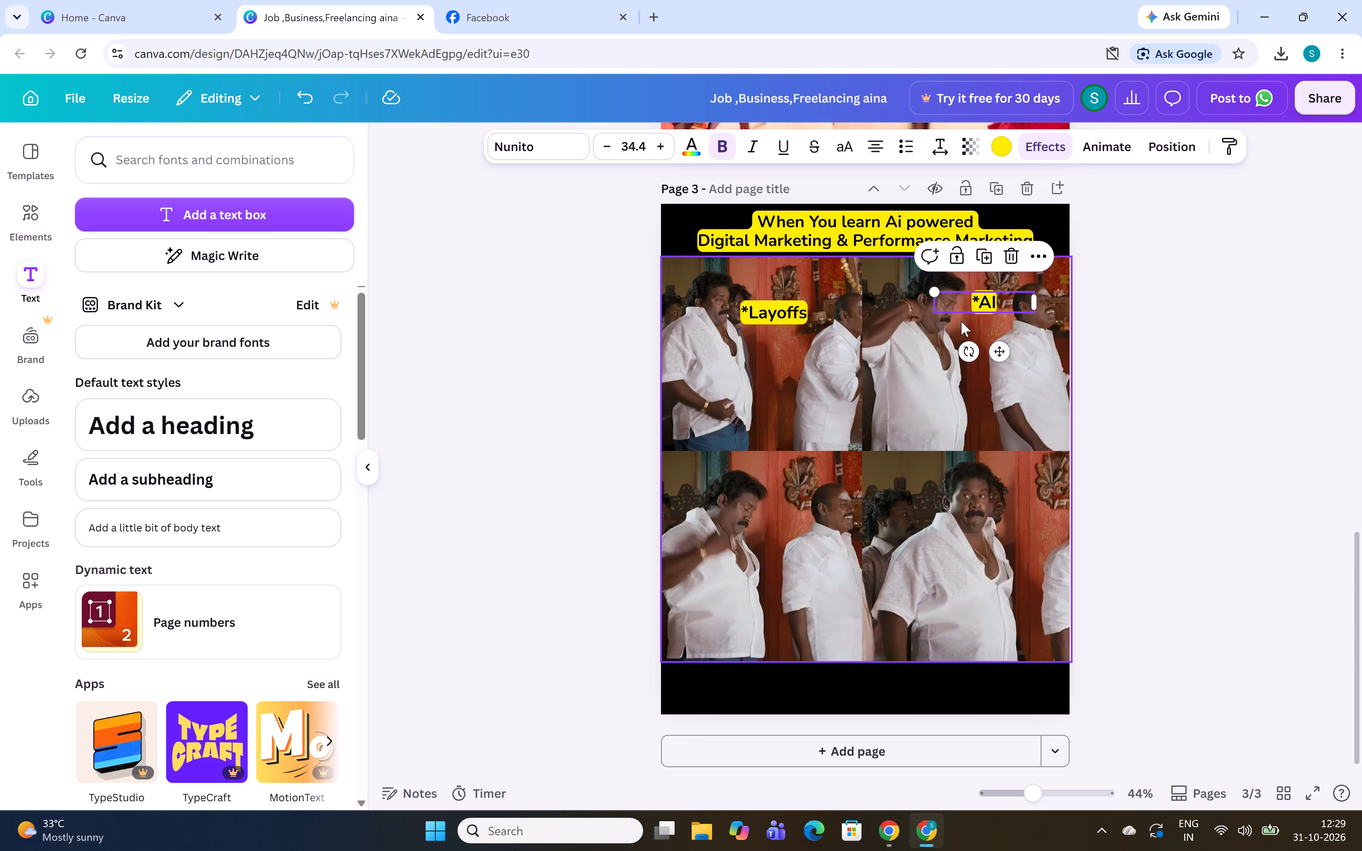
{"action": "key", "text": "ctrl+c"}
{"action": "key", "text": "ctrl+v"}
{"action": "left_click_drag", "start_coordinate": [992, 306], "coordinate": [904, 480]}
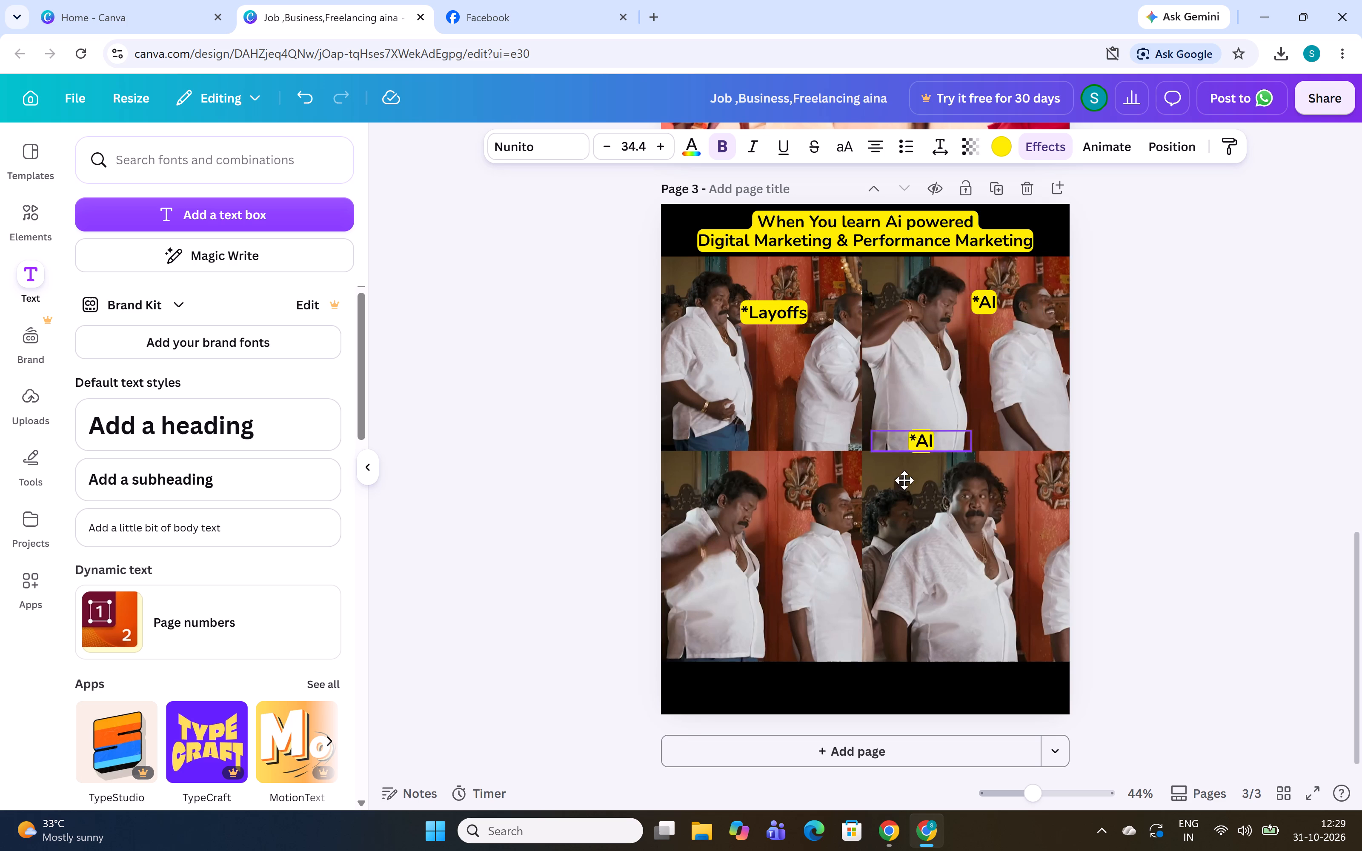
{"action": "left_click_drag", "start_coordinate": [904, 480], "coordinate": [807, 502]}
{"action": "left_click", "coordinate": [802, 502]}
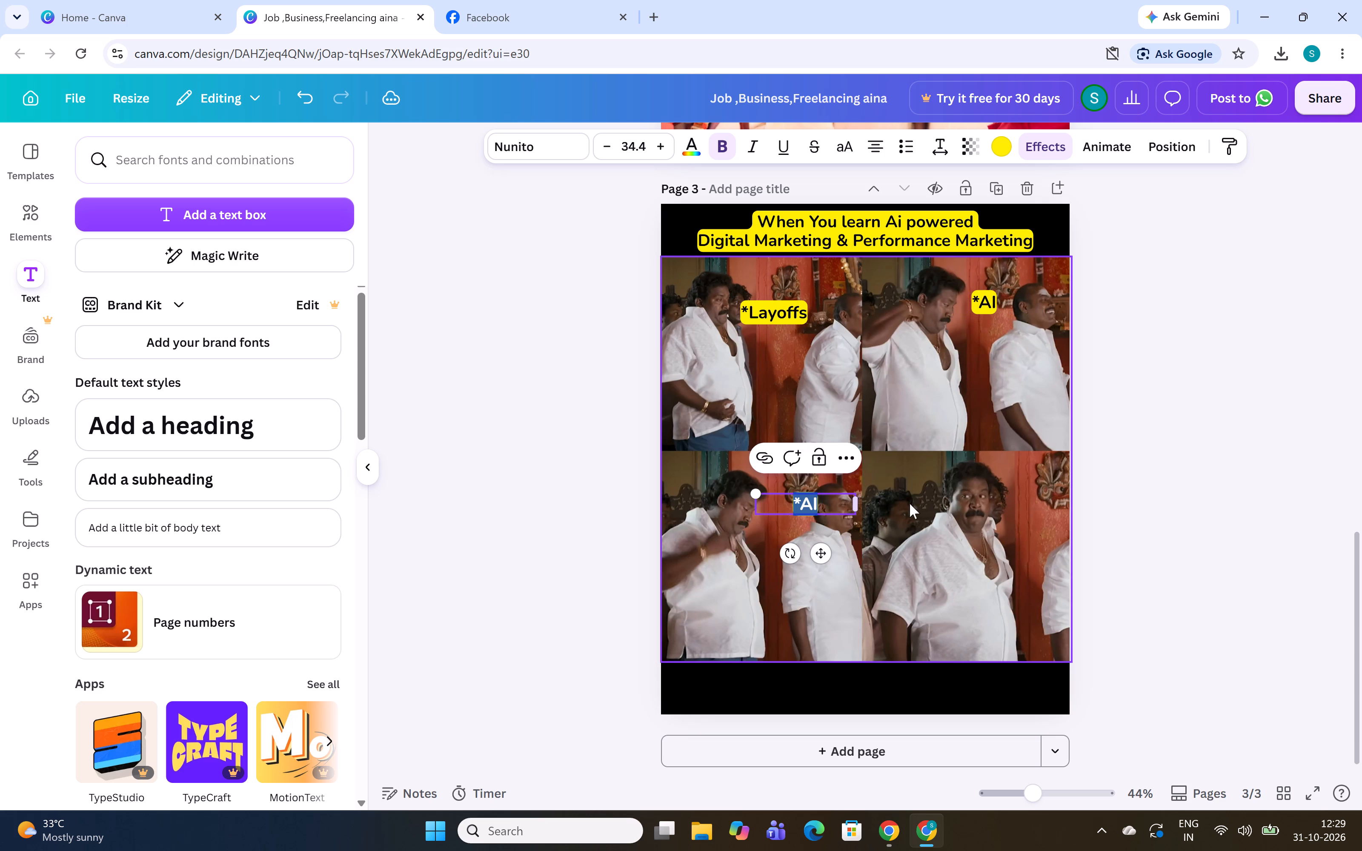
Paste another copy of the "*AI" caption and place it over the lower-right photo, beside the man's head.
{"action": "left_click", "coordinate": [946, 490]}
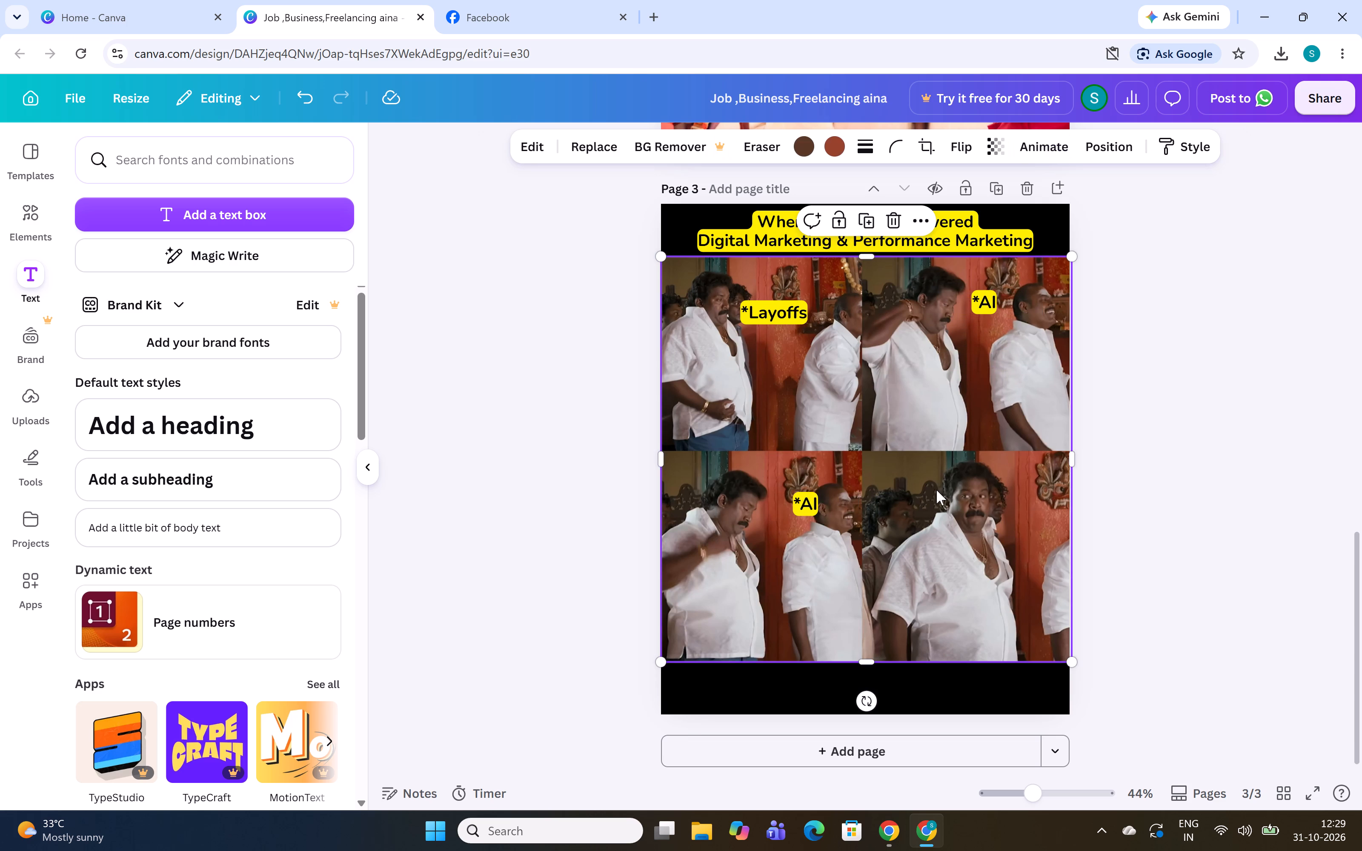
{"action": "key", "text": "ctrl+v"}
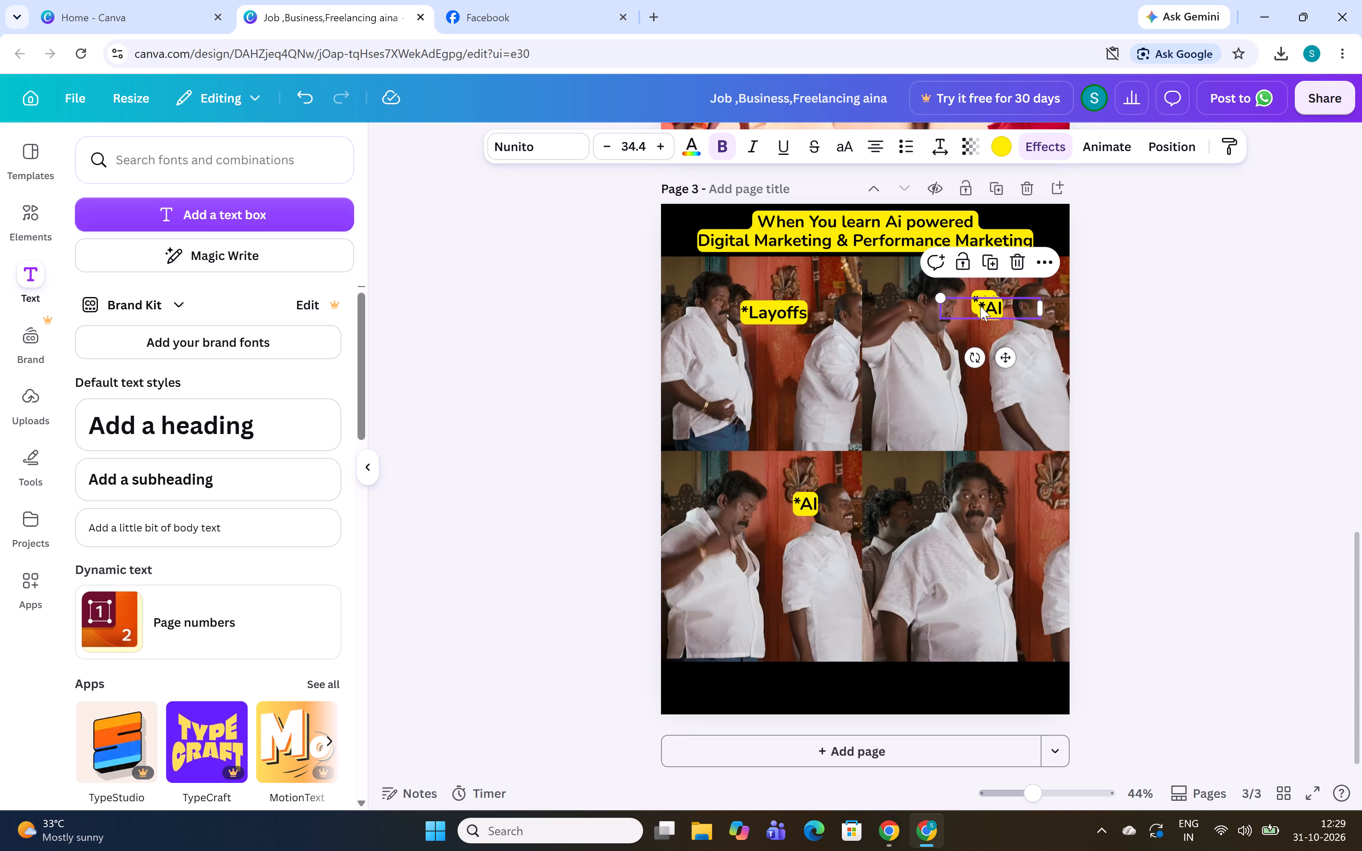
{"action": "left_click_drag", "start_coordinate": [980, 306], "coordinate": [1019, 501]}
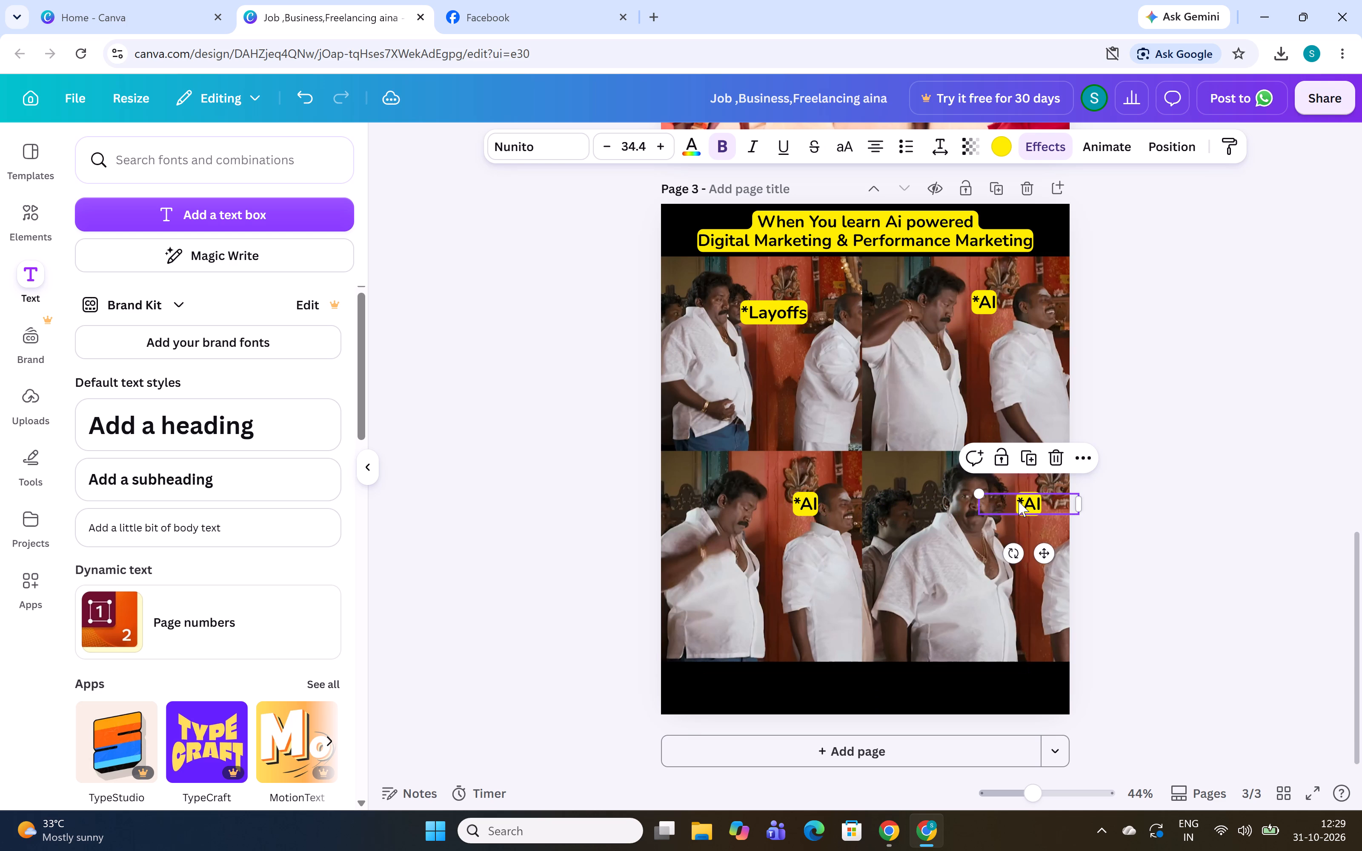
Reposition the two lower "*AI" captions slightly inward and upward so they sit level with each other.
{"action": "left_click_drag", "start_coordinate": [808, 505], "coordinate": [790, 504]}
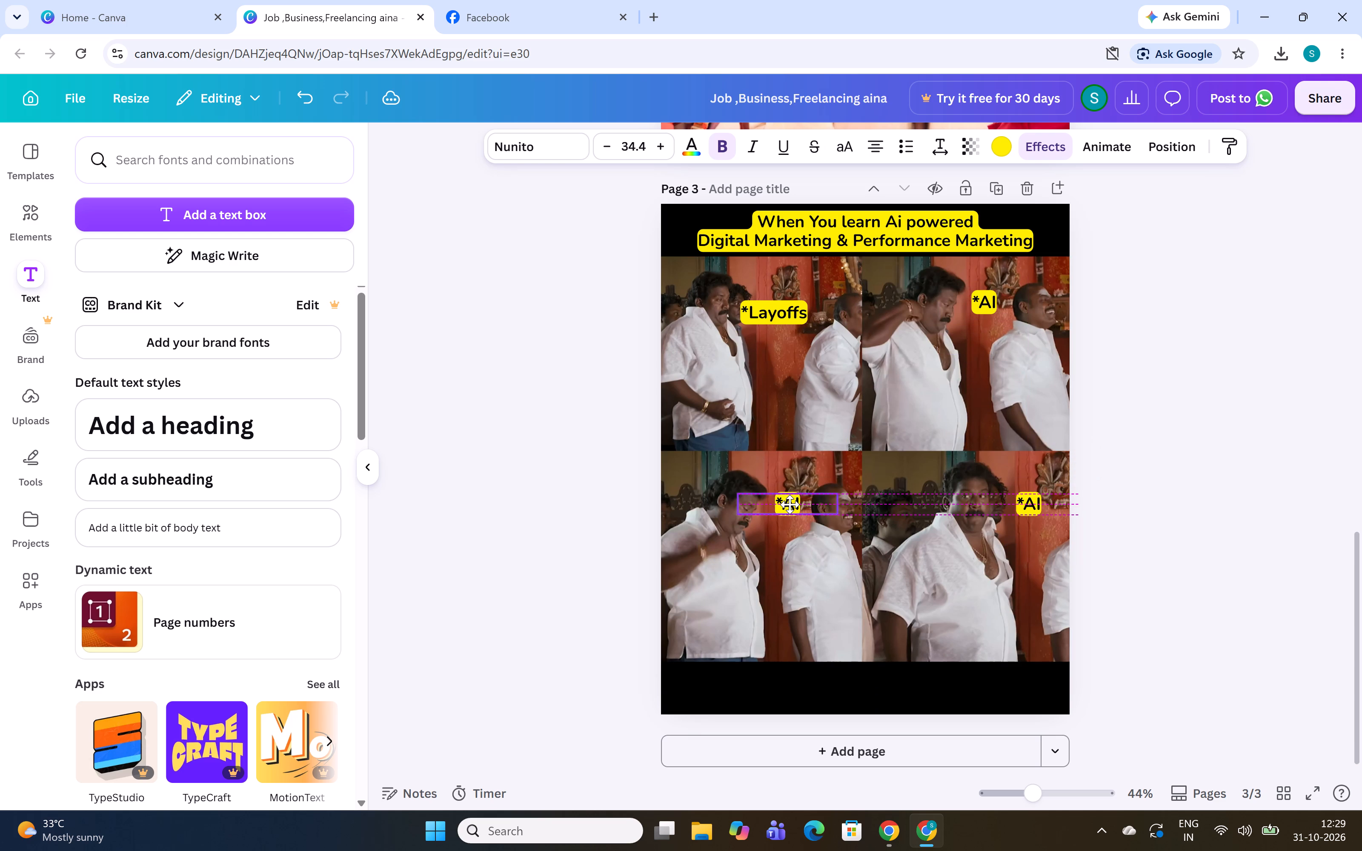
{"action": "left_click_drag", "start_coordinate": [790, 504], "coordinate": [782, 507]}
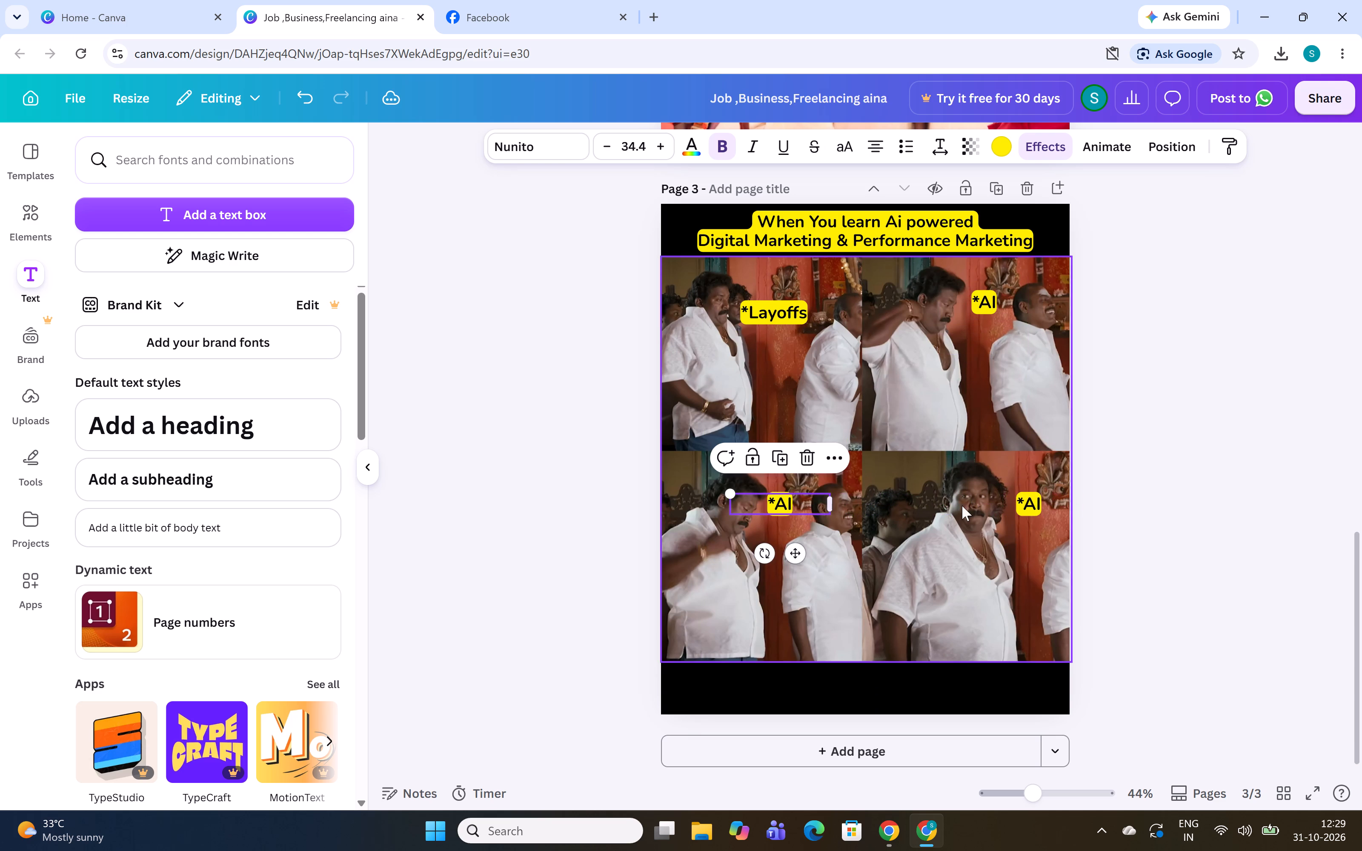
{"action": "left_click_drag", "start_coordinate": [1024, 501], "coordinate": [1012, 506]}
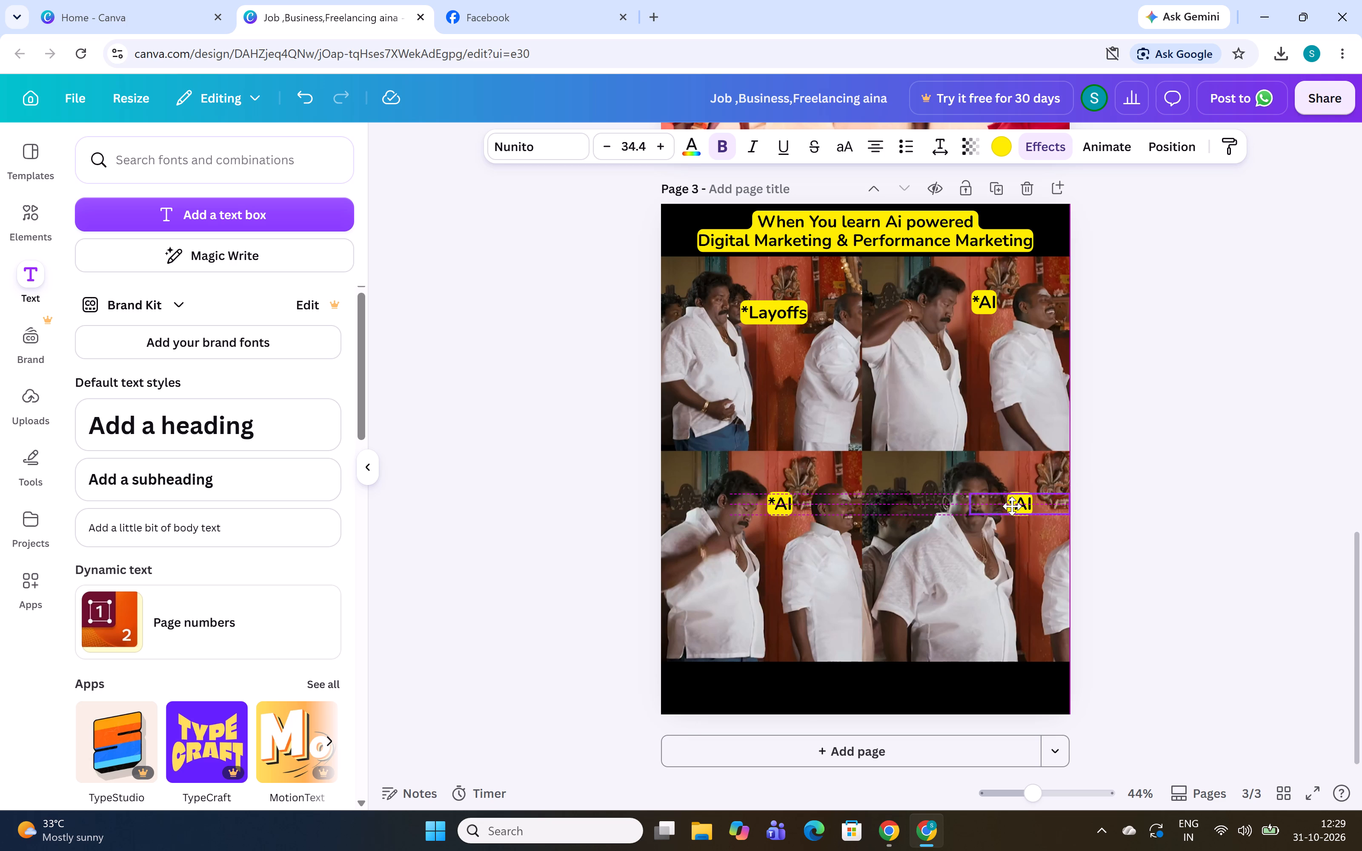
{"action": "left_click_drag", "start_coordinate": [1012, 506], "coordinate": [1020, 507]}
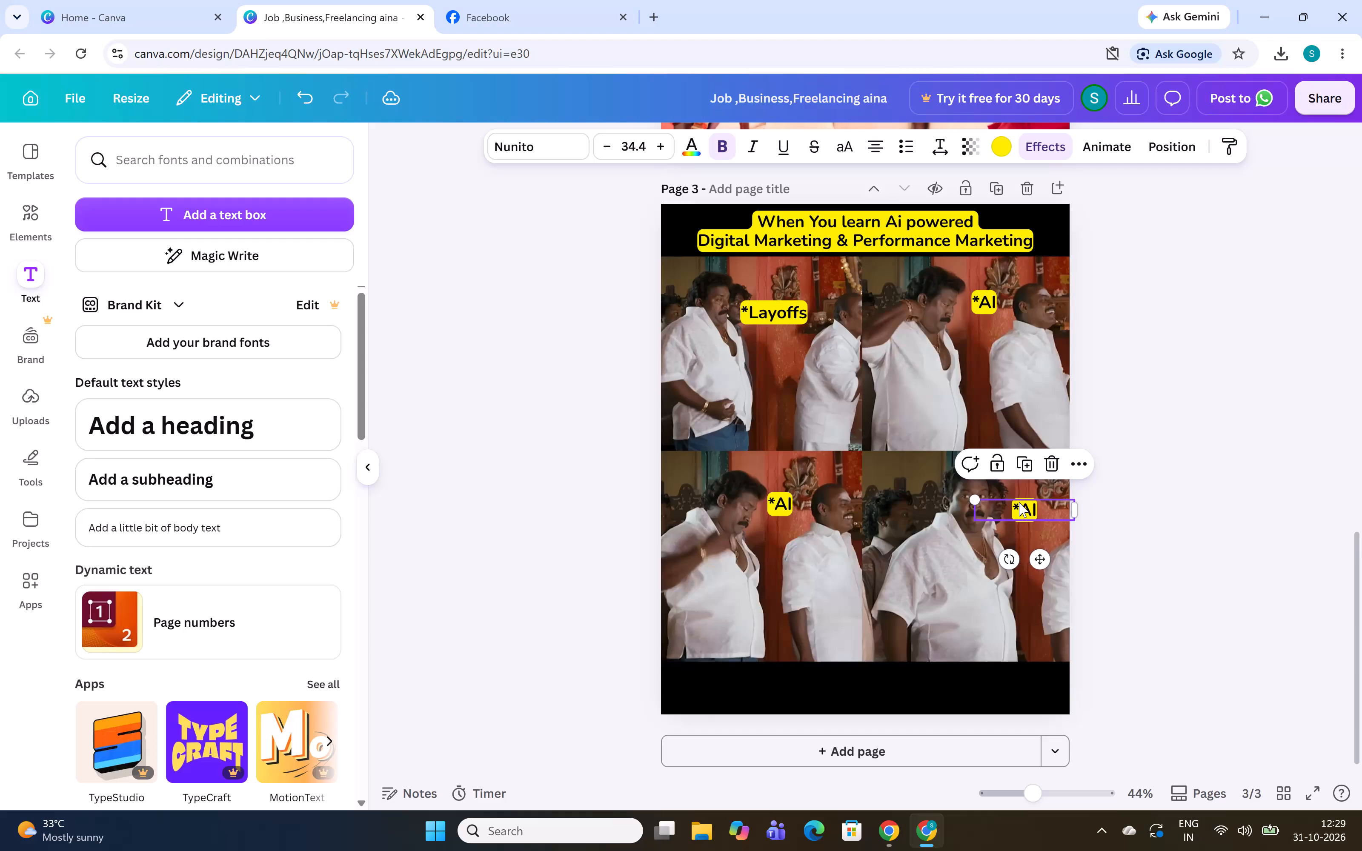
{"action": "left_click_drag", "start_coordinate": [782, 508], "coordinate": [799, 501]}
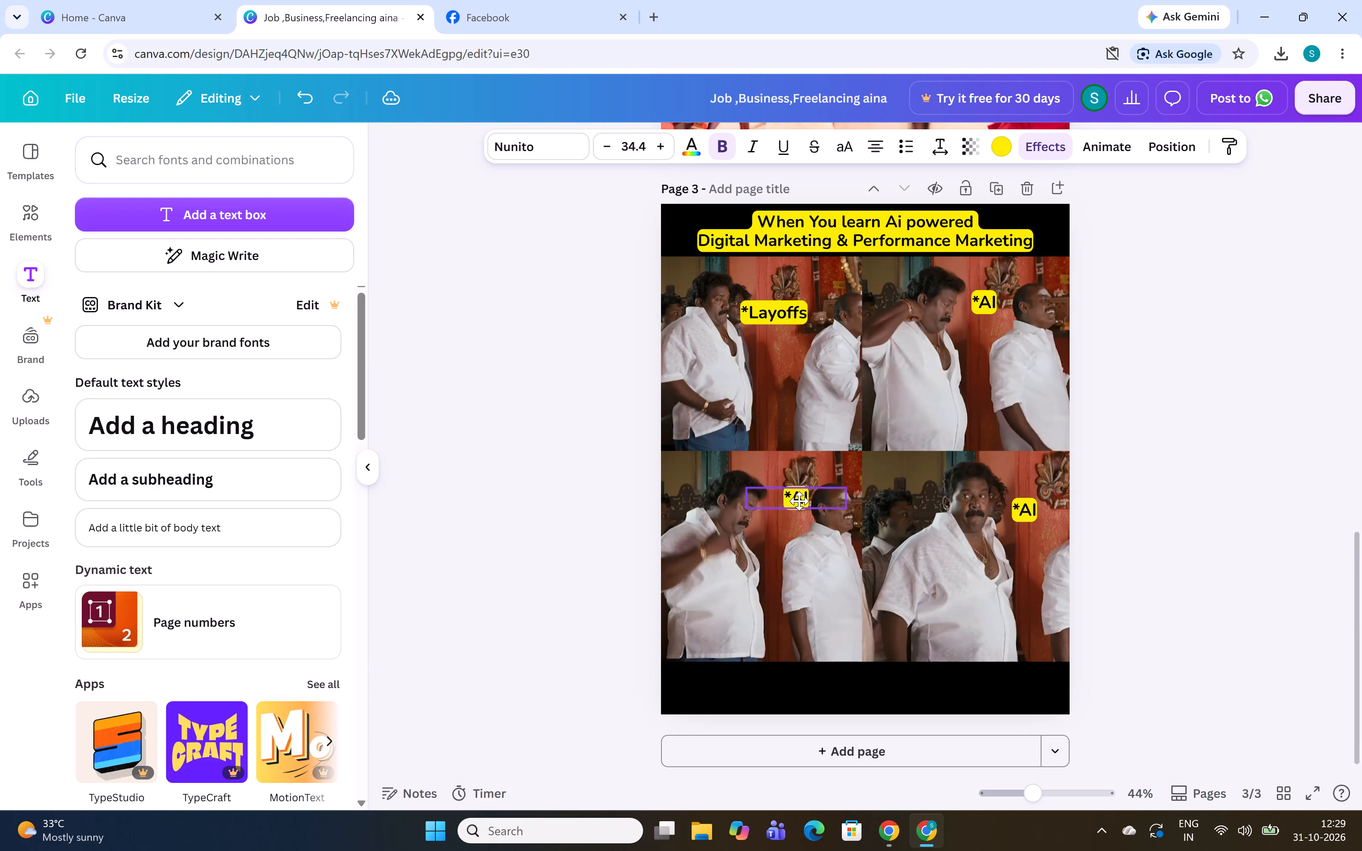
{"action": "left_click_drag", "start_coordinate": [799, 501], "coordinate": [791, 498]}
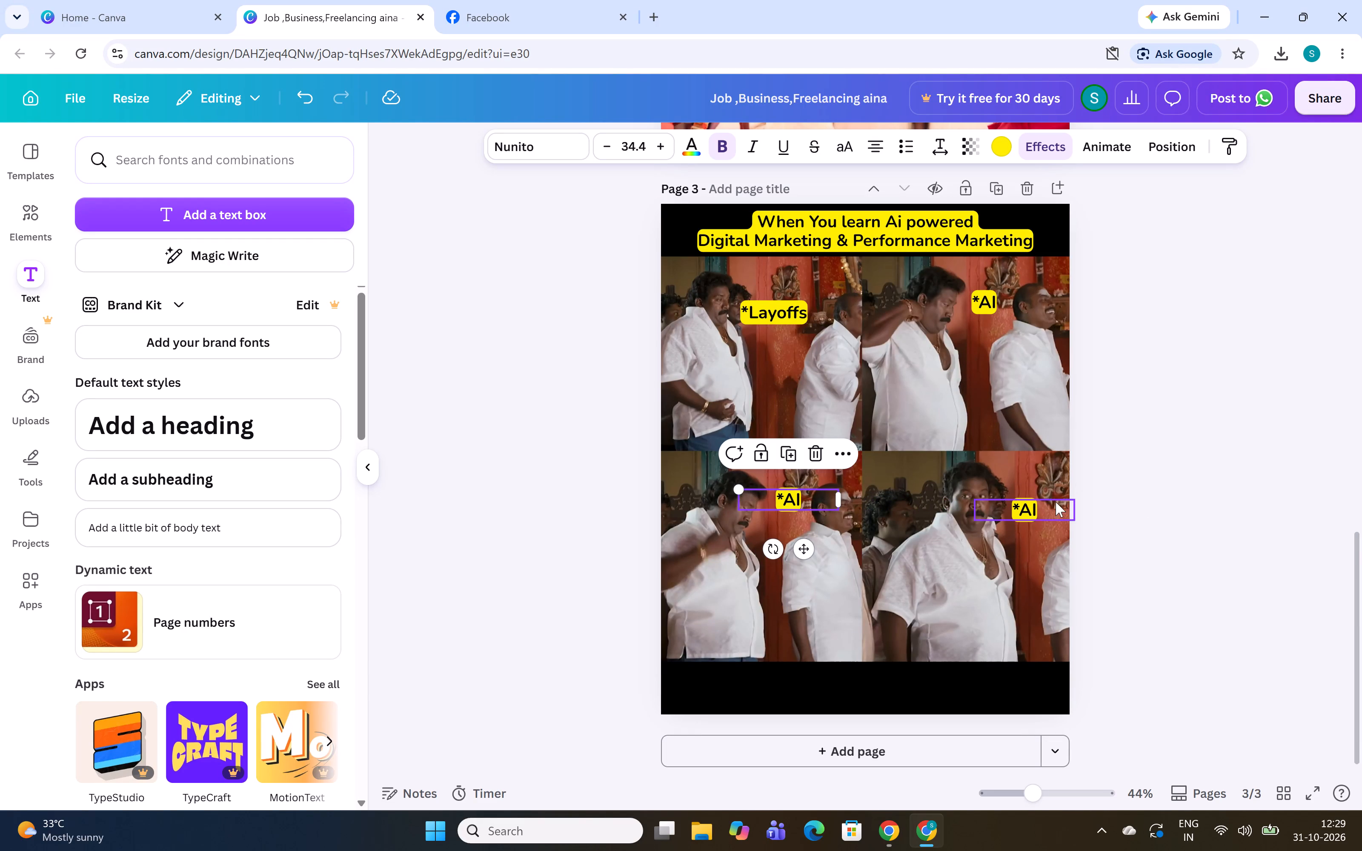
{"action": "left_click_drag", "start_coordinate": [1024, 512], "coordinate": [1024, 497]}
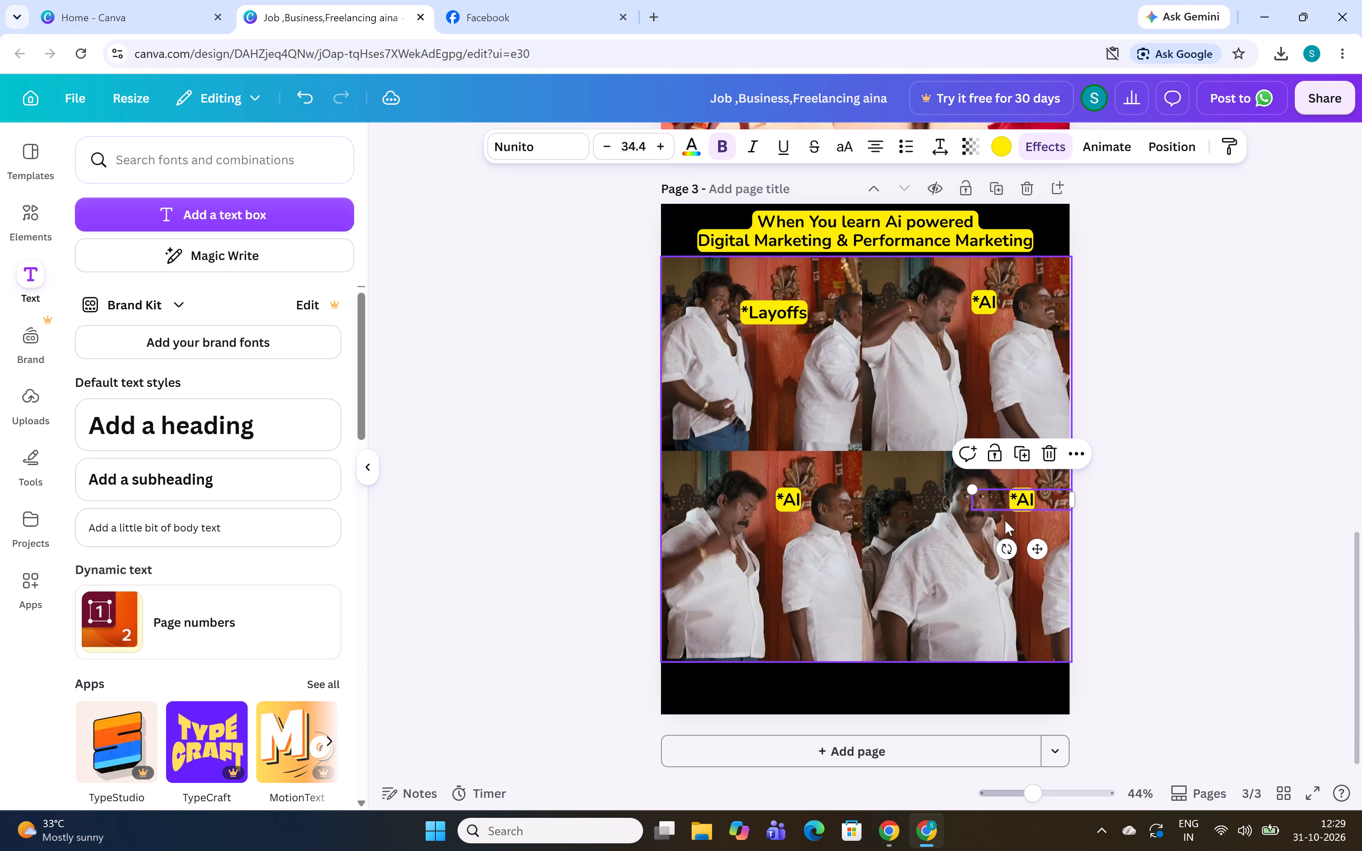
{"action": "left_click", "coordinate": [1131, 483]}
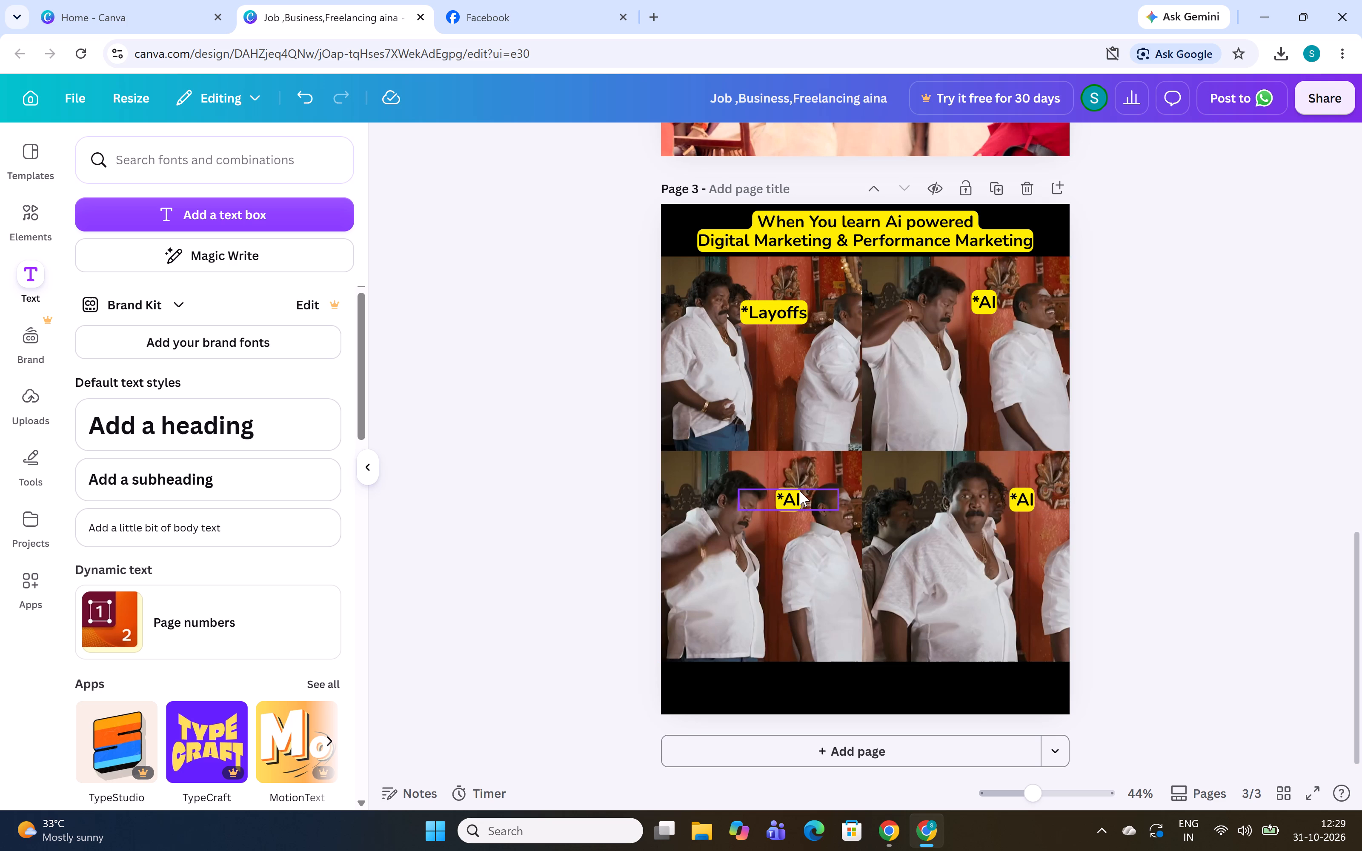
Nudge the "*AI" caption over the lower-left photo slightly to the left.
{"action": "key", "text": "Left"}
{"action": "key", "text": "Left"}
{"action": "key", "text": "Left"}
{"action": "key", "text": "Left"}
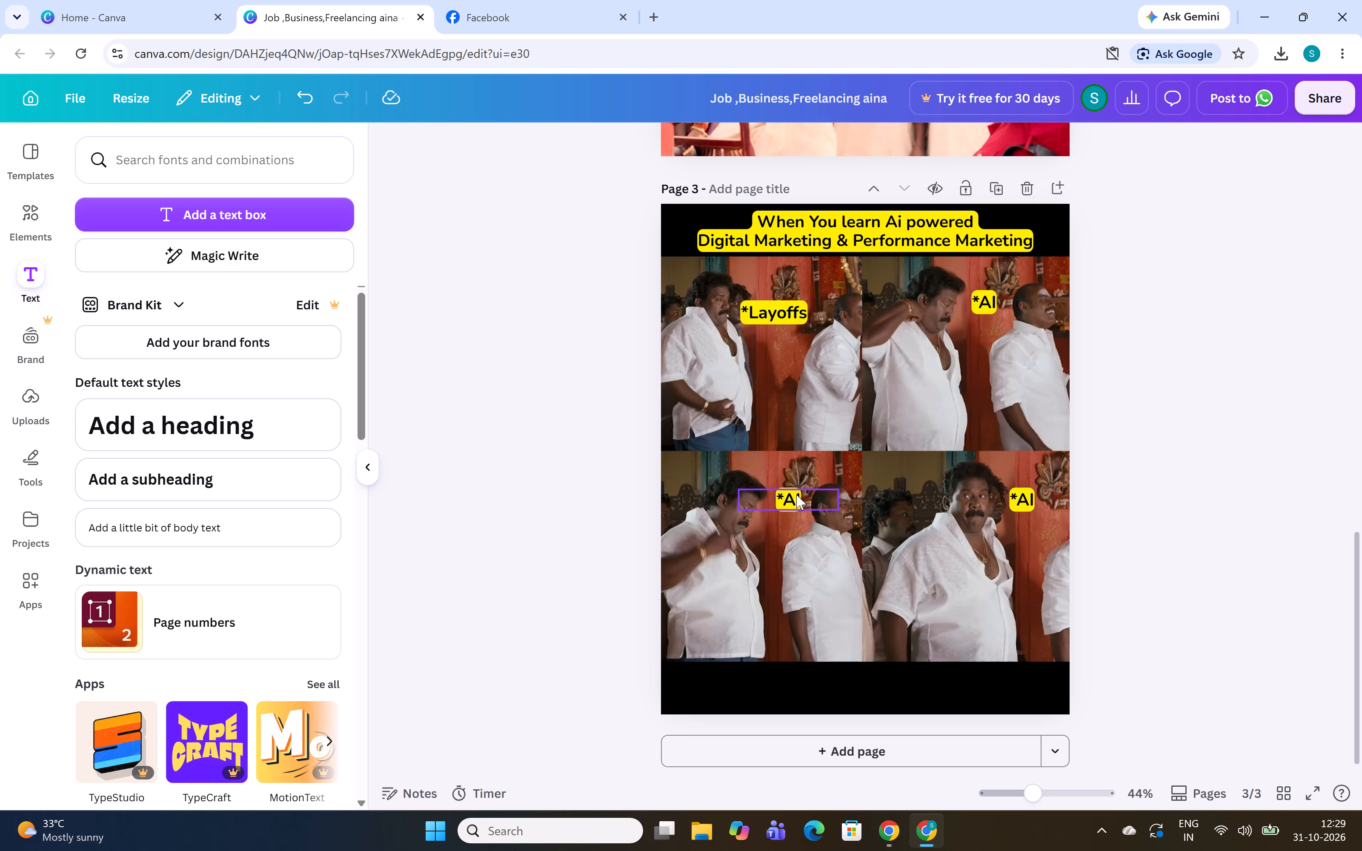
{"action": "left_click", "coordinate": [795, 495]}
{"action": "key", "text": "Left"}
{"action": "key", "text": "Left"}
{"action": "key", "text": "Left"}
{"action": "key", "text": "Left"}
{"action": "key", "text": "Left"}
{"action": "key", "text": "Left"}
{"action": "key", "text": "Left"}
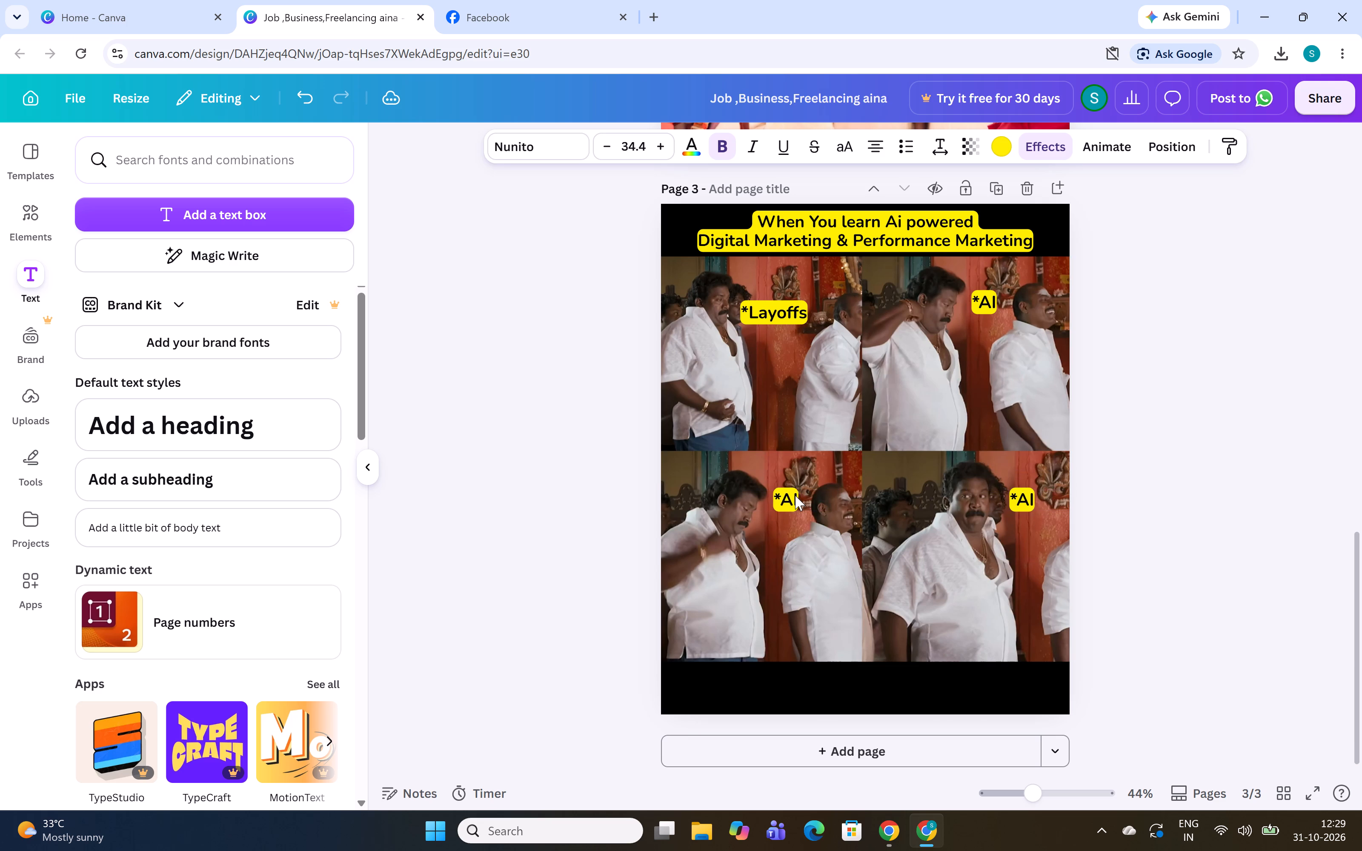
{"action": "key", "text": "Left"}
{"action": "key", "text": "Left"}
{"action": "key", "text": "Left"}
{"action": "key", "text": "Left"}
{"action": "key", "text": "Left"}
{"action": "key", "text": "Left"}
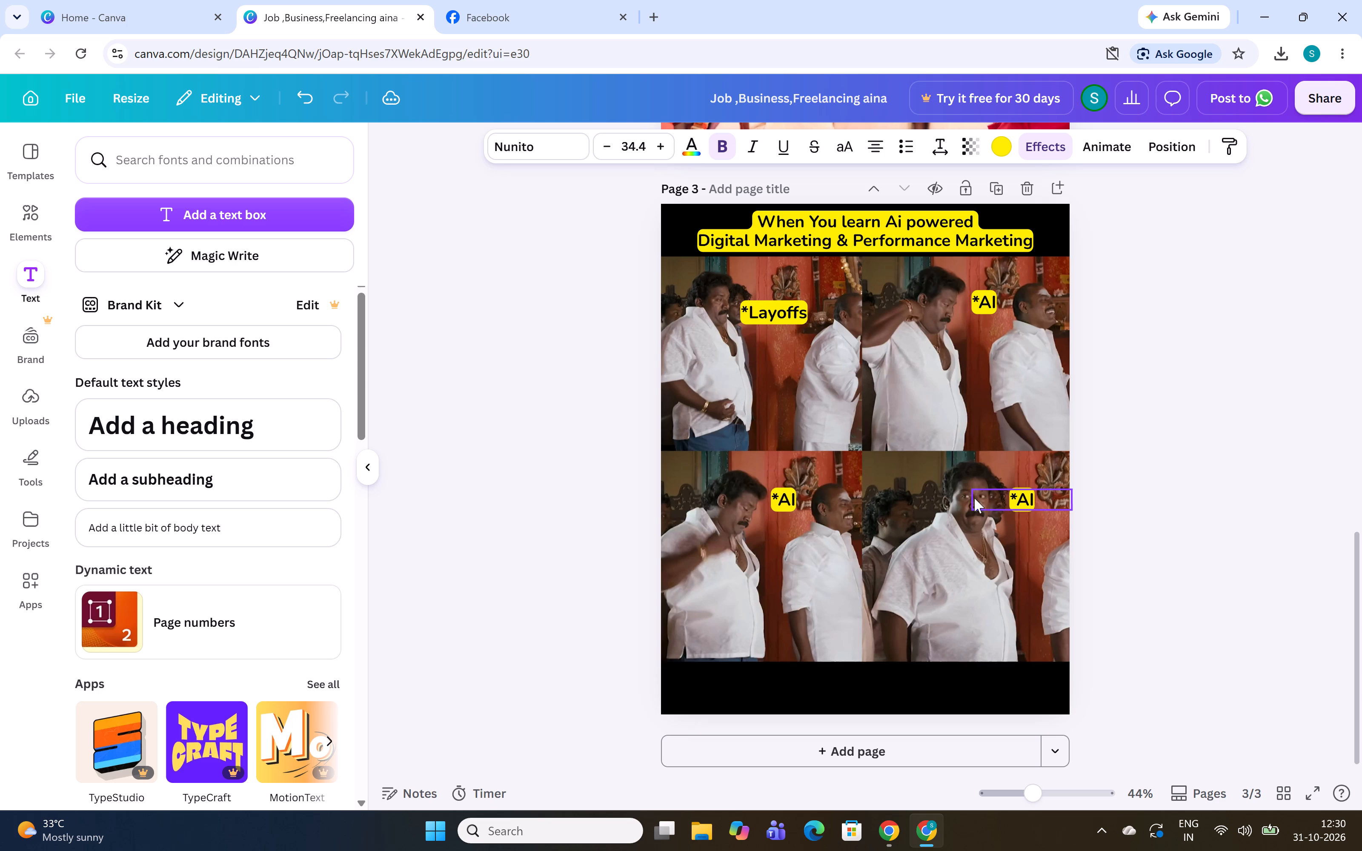
Nudge the "*AI" caption over the lower-right photo slightly to the left.
{"action": "left_click", "coordinate": [1022, 495]}
{"action": "key", "text": "Left"}
{"action": "key", "text": "Left"}
{"action": "key", "text": "Left"}
{"action": "key", "text": "Left"}
{"action": "key", "text": "Left"}
{"action": "key", "text": "Left"}
{"action": "key", "text": "Left"}
{"action": "key", "text": "Left"}
{"action": "key", "text": "Left"}
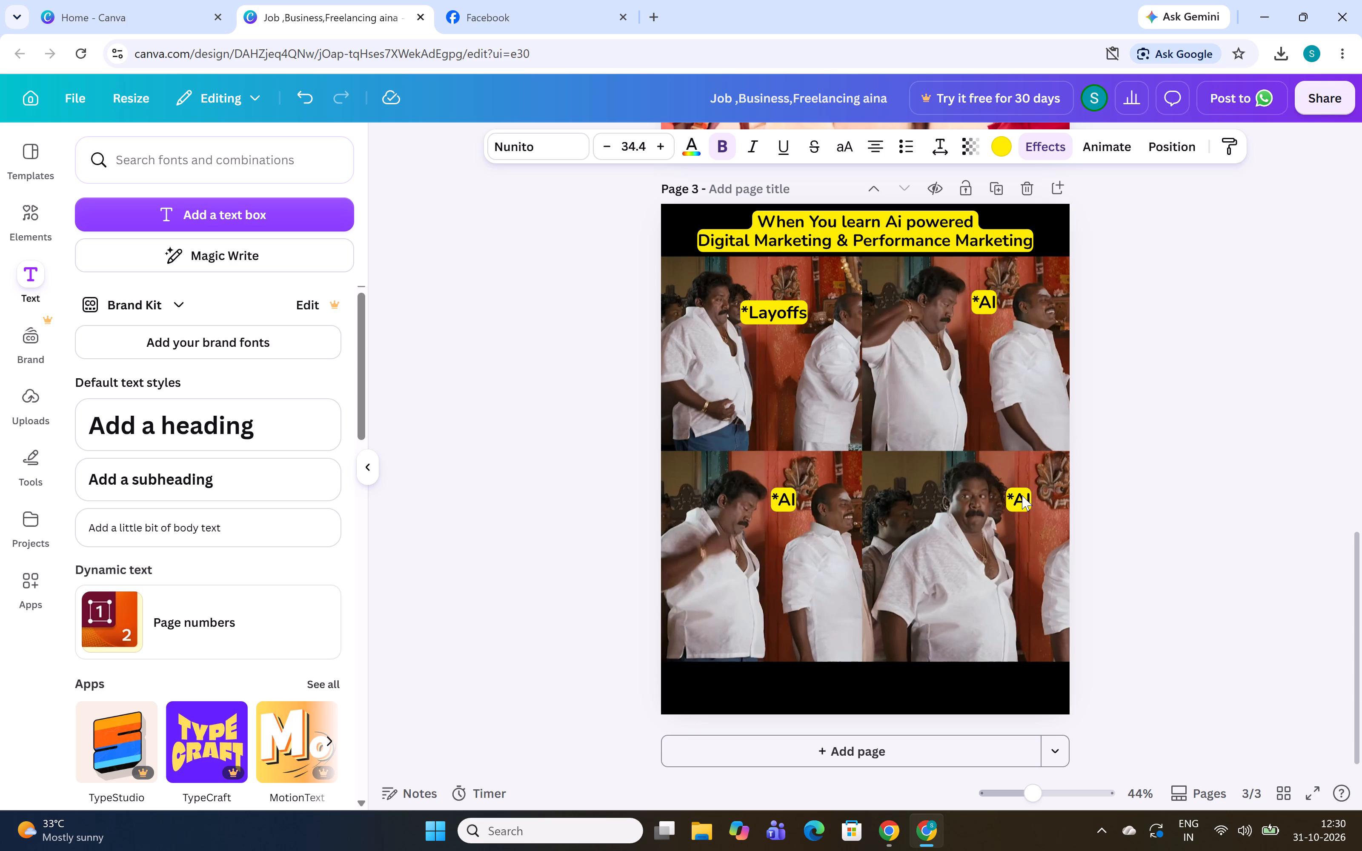
Nudge the "*AI" caption over the lower-right photo on page 3 a little further left.
{"action": "key", "text": "Left"}
{"action": "key", "text": "Left"}
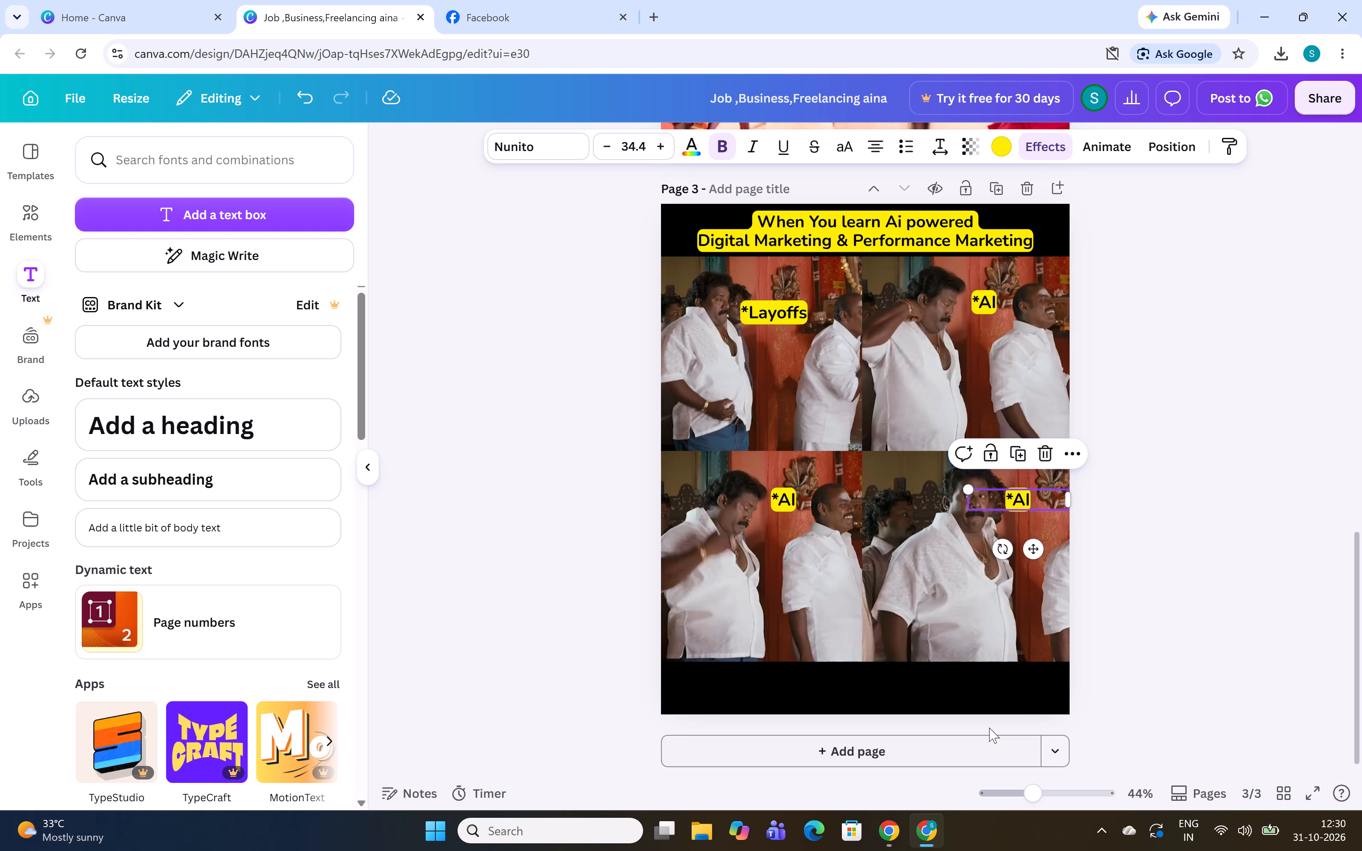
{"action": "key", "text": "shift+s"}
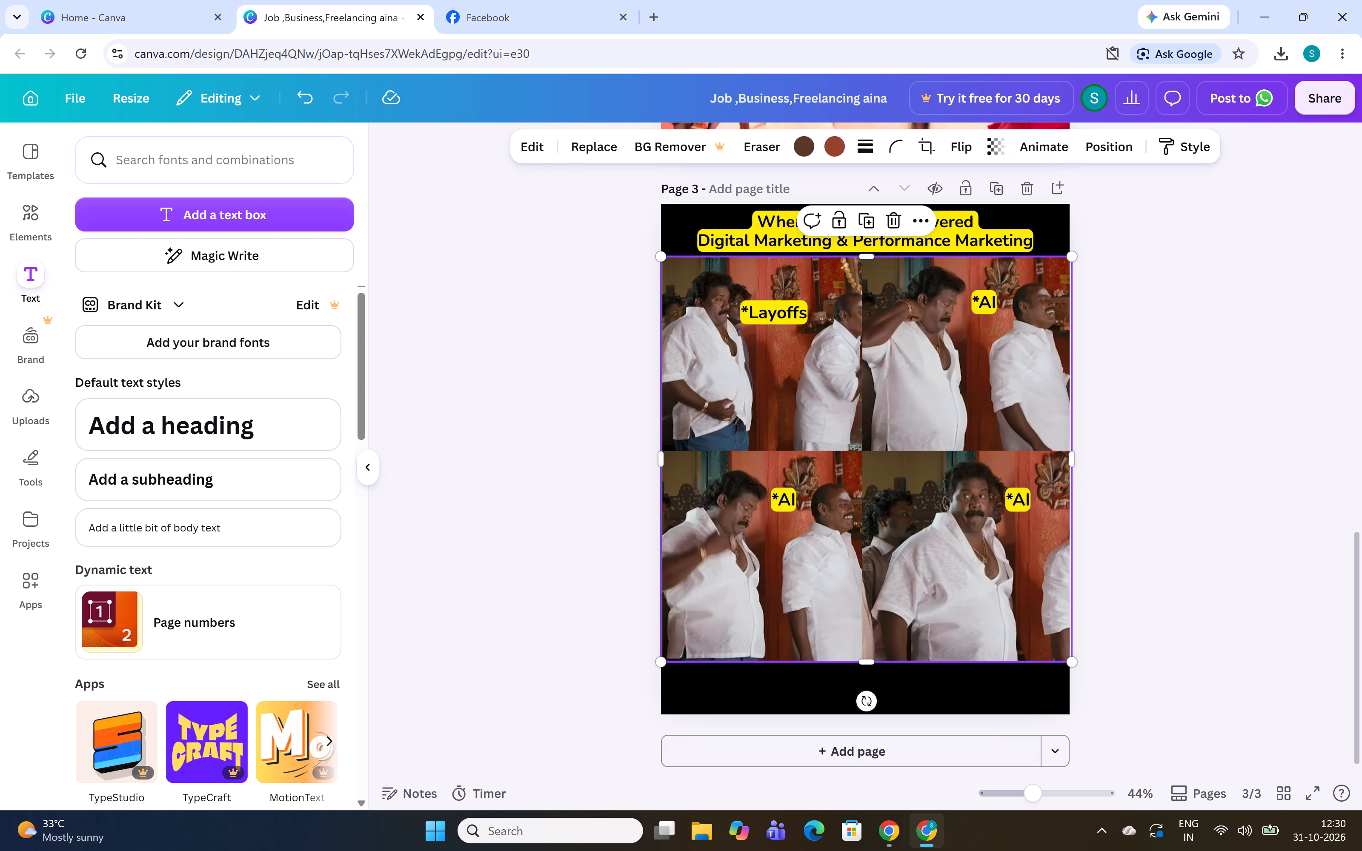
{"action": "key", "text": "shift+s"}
Look back over the three meme pages, from page 3 up to page 1 and down to page 3 again.
{"action": "left_click_drag", "start_coordinate": [1355, 593], "coordinate": [1344, 366]}
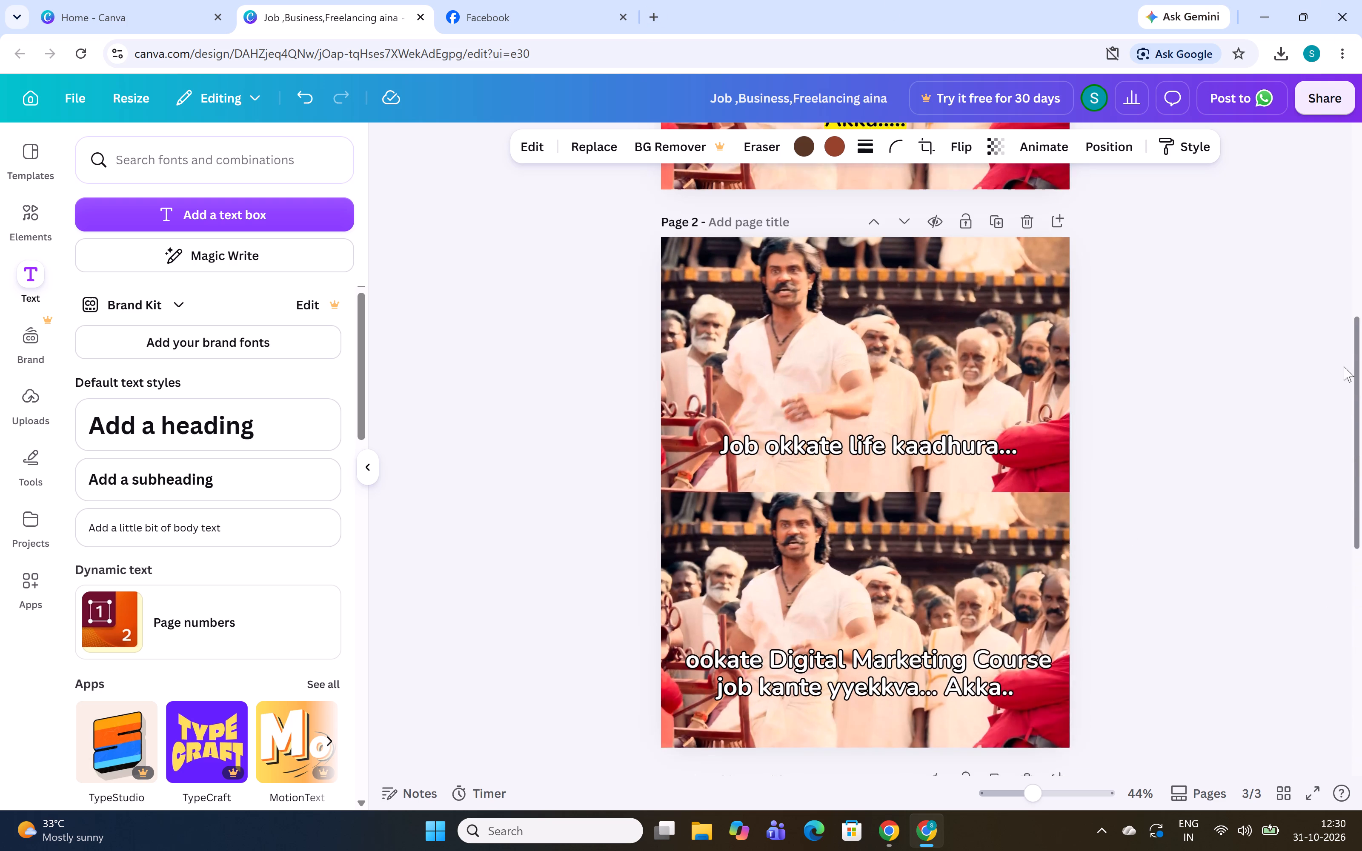
{"action": "left_click_drag", "start_coordinate": [1344, 366], "coordinate": [1338, 351]}
{"action": "left_click_drag", "start_coordinate": [1356, 400], "coordinate": [1340, 265]}
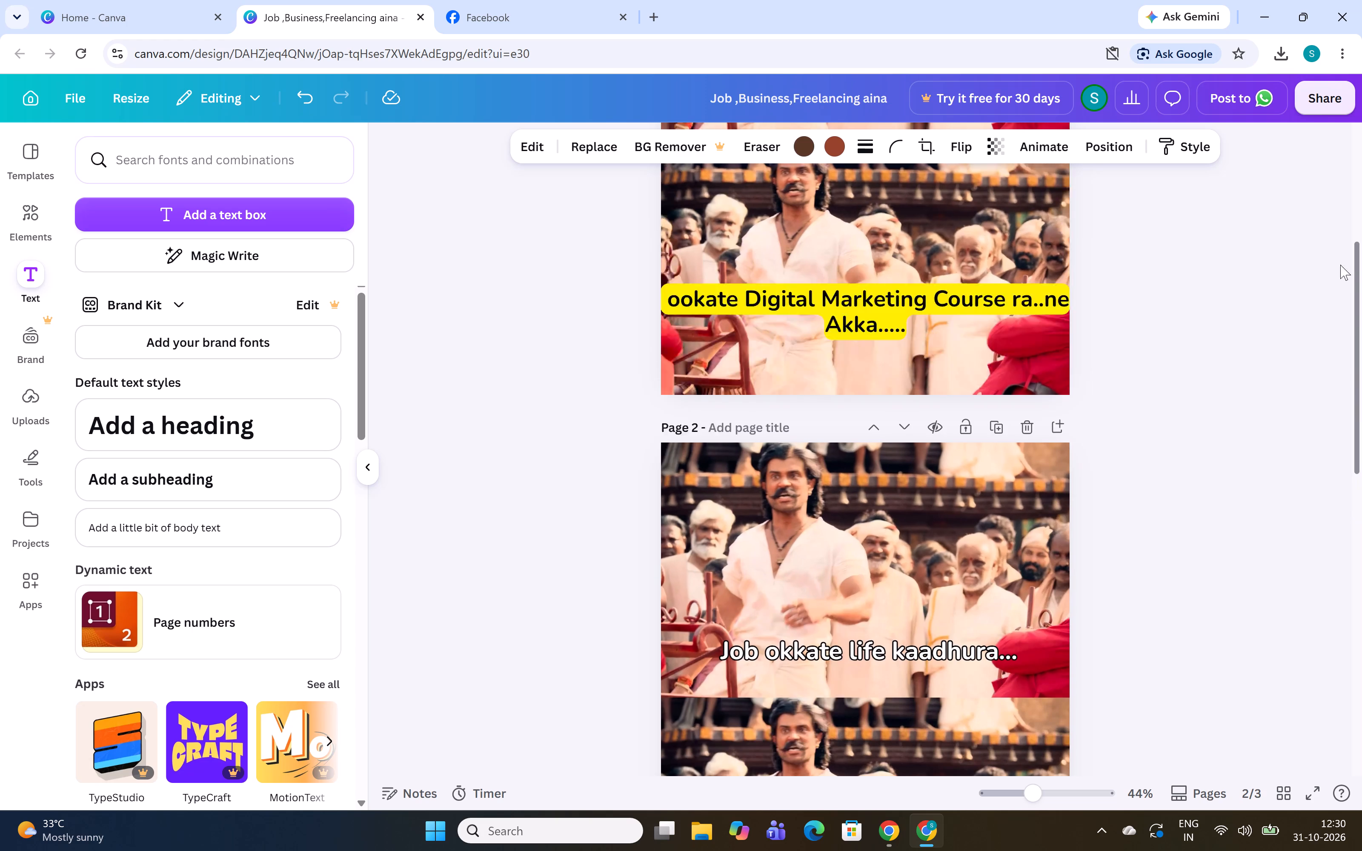
{"action": "left_click_drag", "start_coordinate": [1340, 265], "coordinate": [1316, 150]}
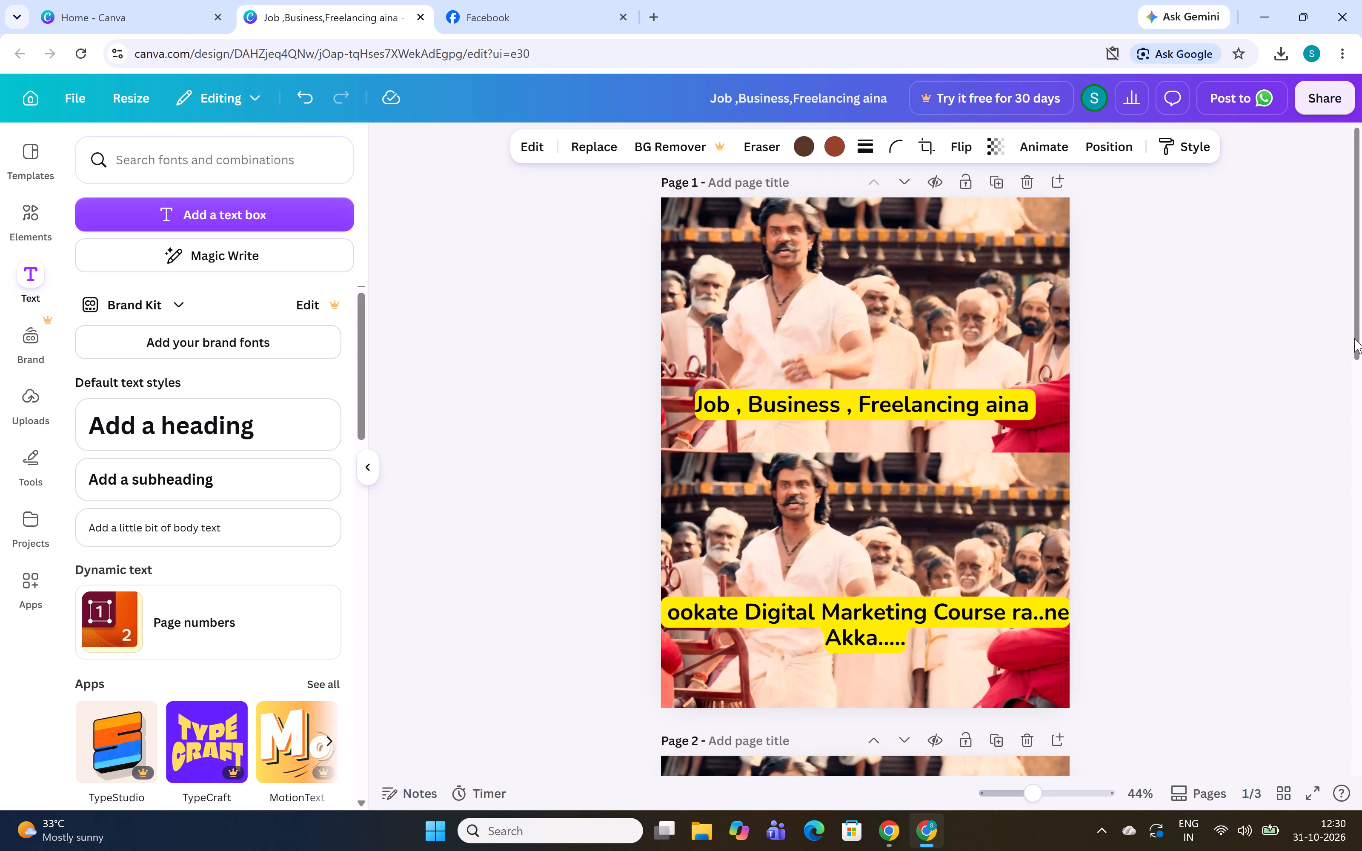
{"action": "left_click_drag", "start_coordinate": [1354, 338], "coordinate": [1356, 847]}
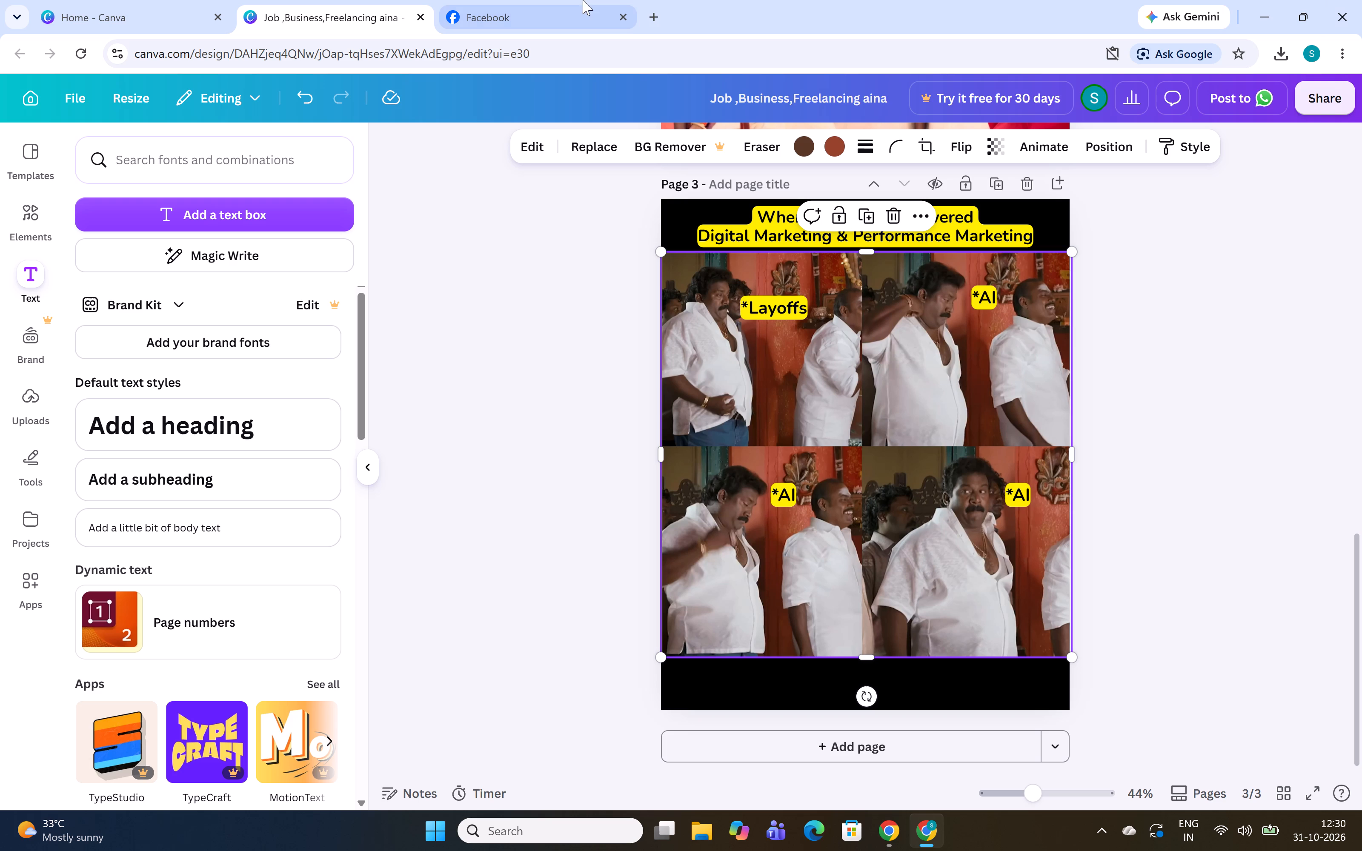
Close the Facebook tab.
{"action": "left_click", "coordinate": [619, 18]}
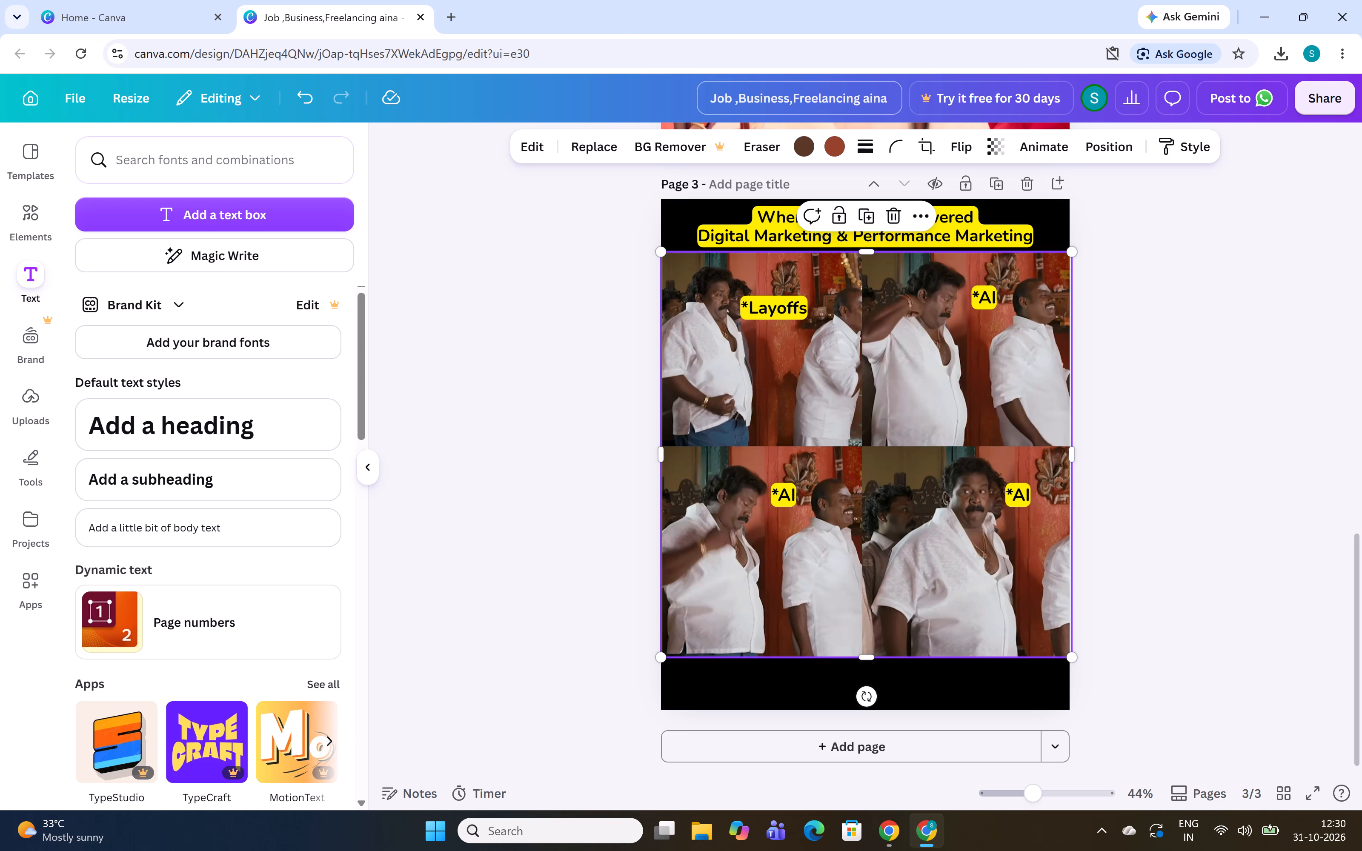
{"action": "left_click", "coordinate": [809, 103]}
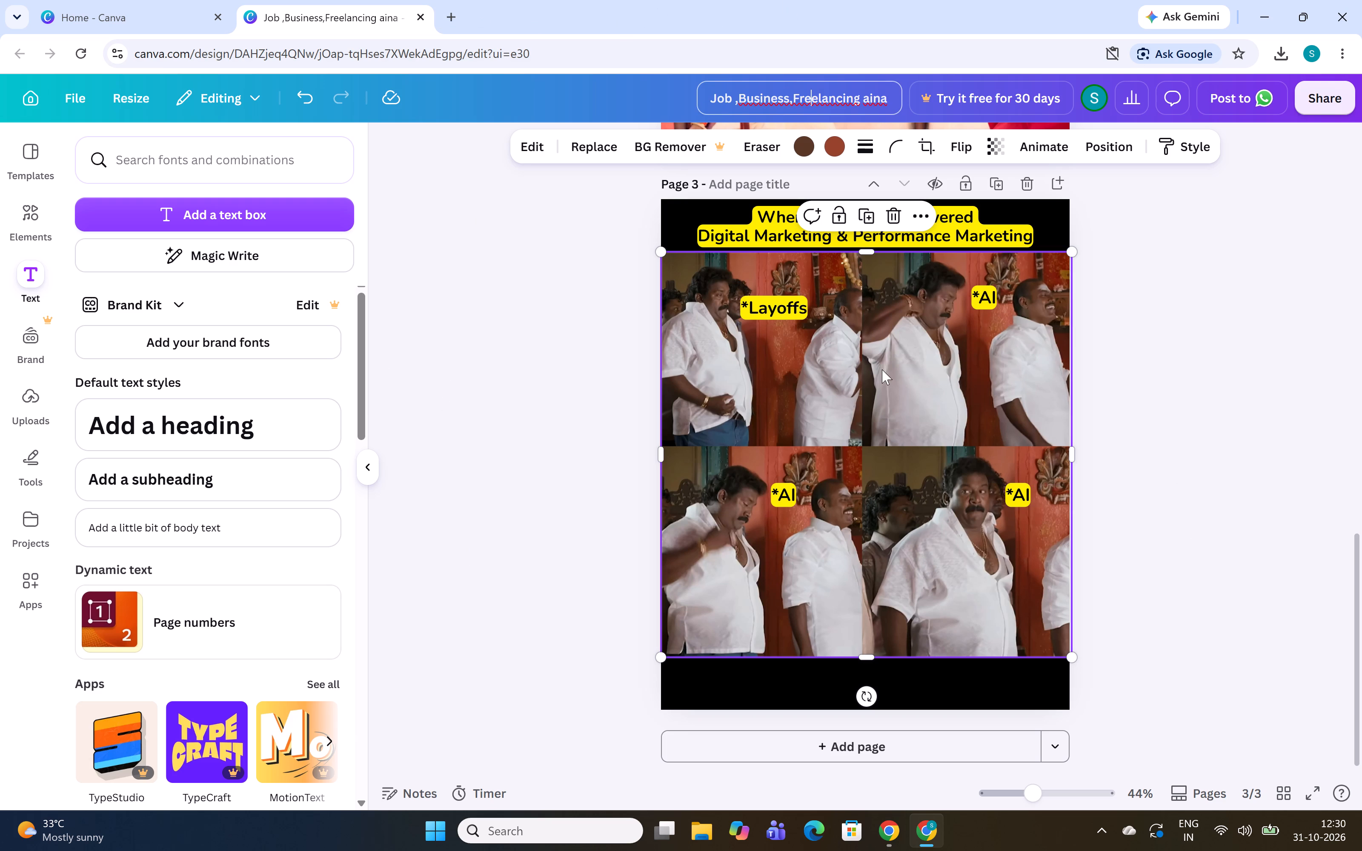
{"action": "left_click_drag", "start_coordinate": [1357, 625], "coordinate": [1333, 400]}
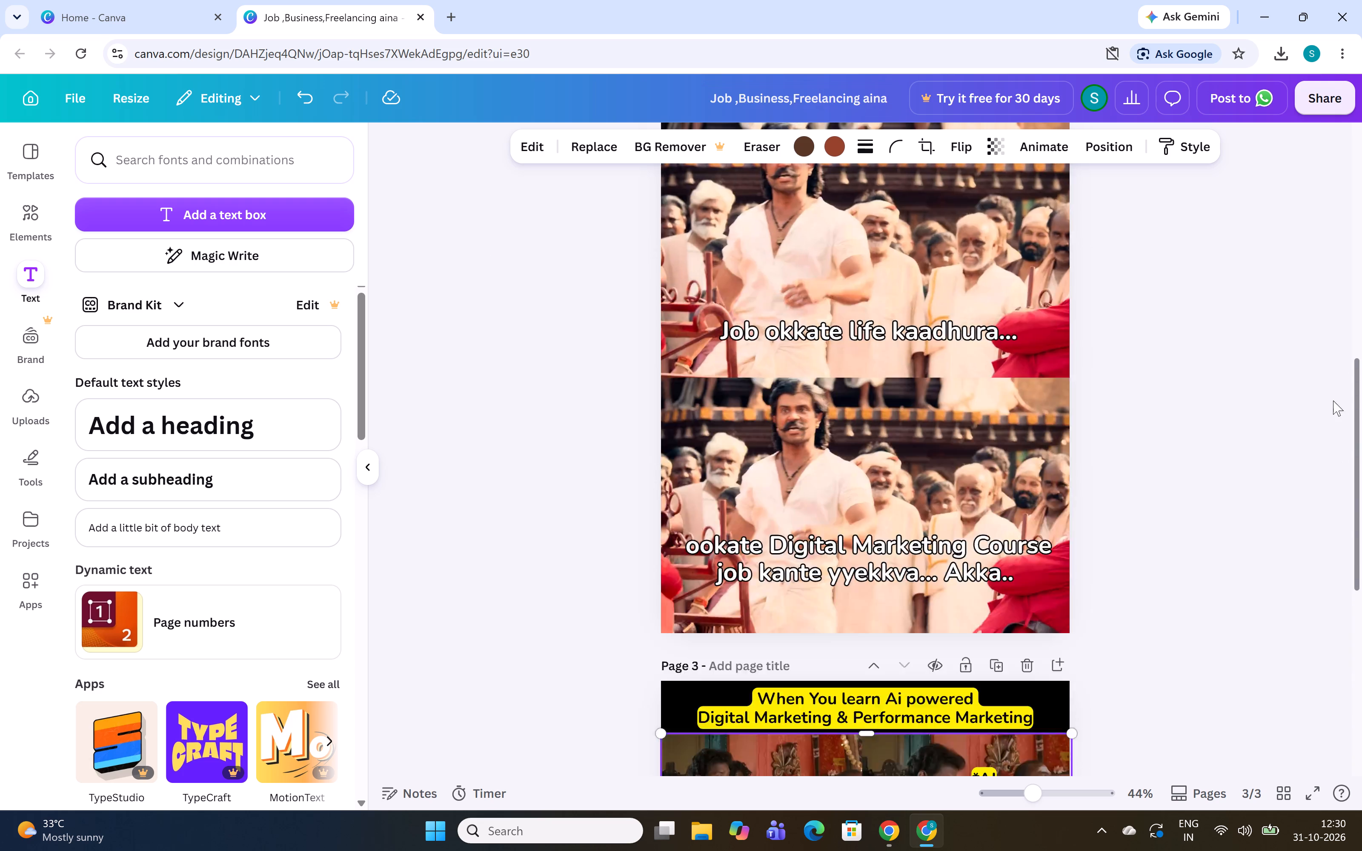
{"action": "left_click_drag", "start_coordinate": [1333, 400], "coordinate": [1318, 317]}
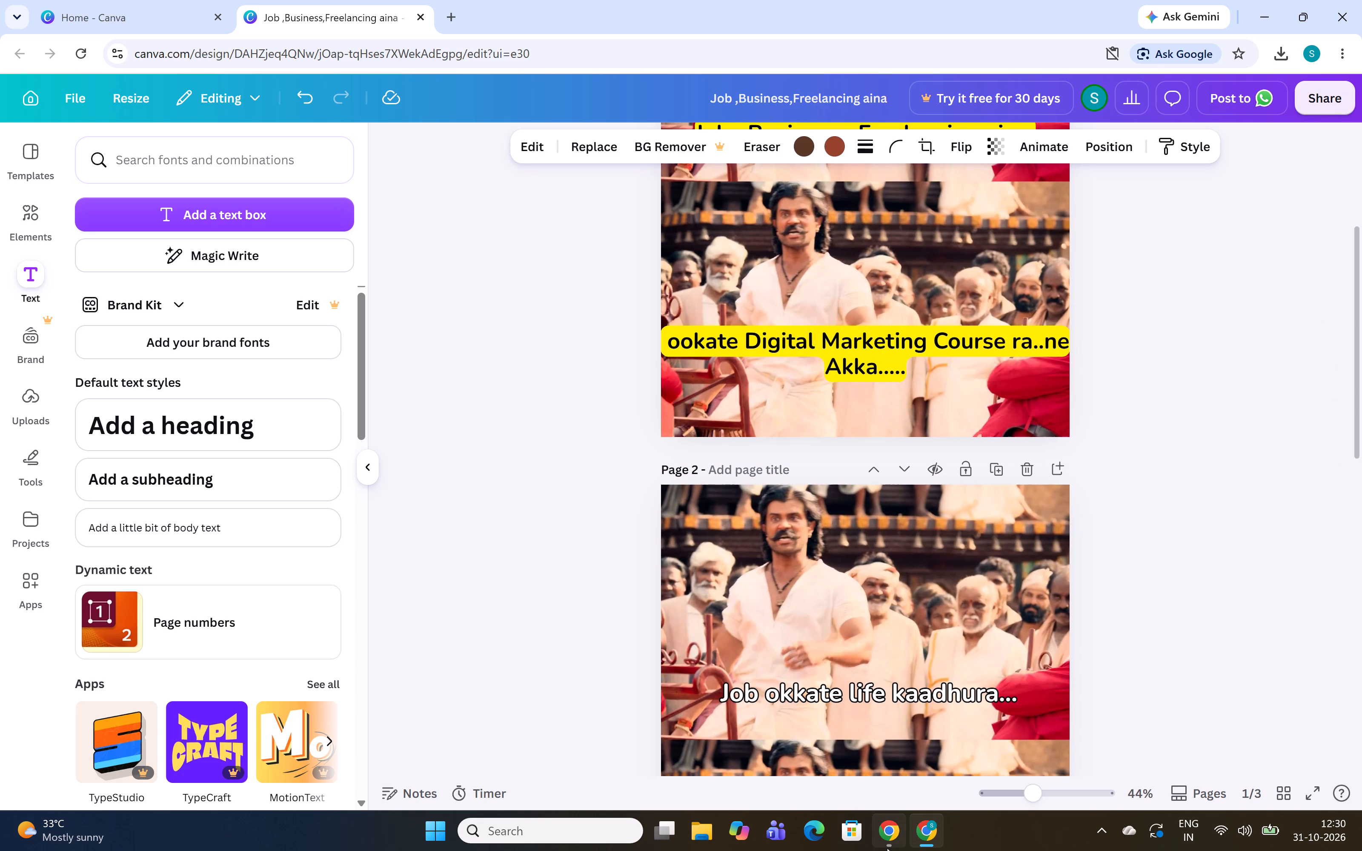
Switch to the course browser window and close its ChatGPT and course video tabs.
{"action": "left_click", "coordinate": [879, 767]}
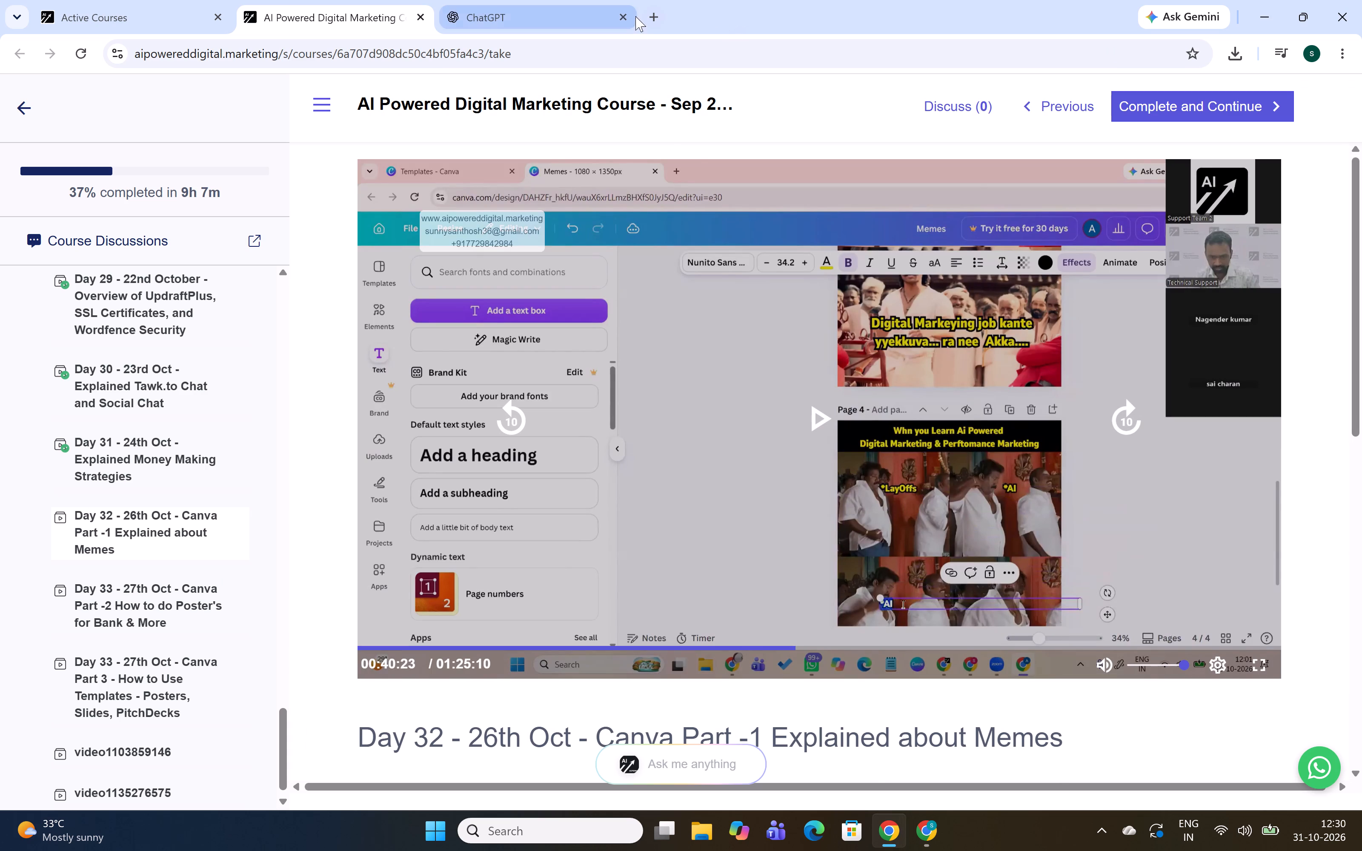
{"action": "left_click", "coordinate": [624, 14]}
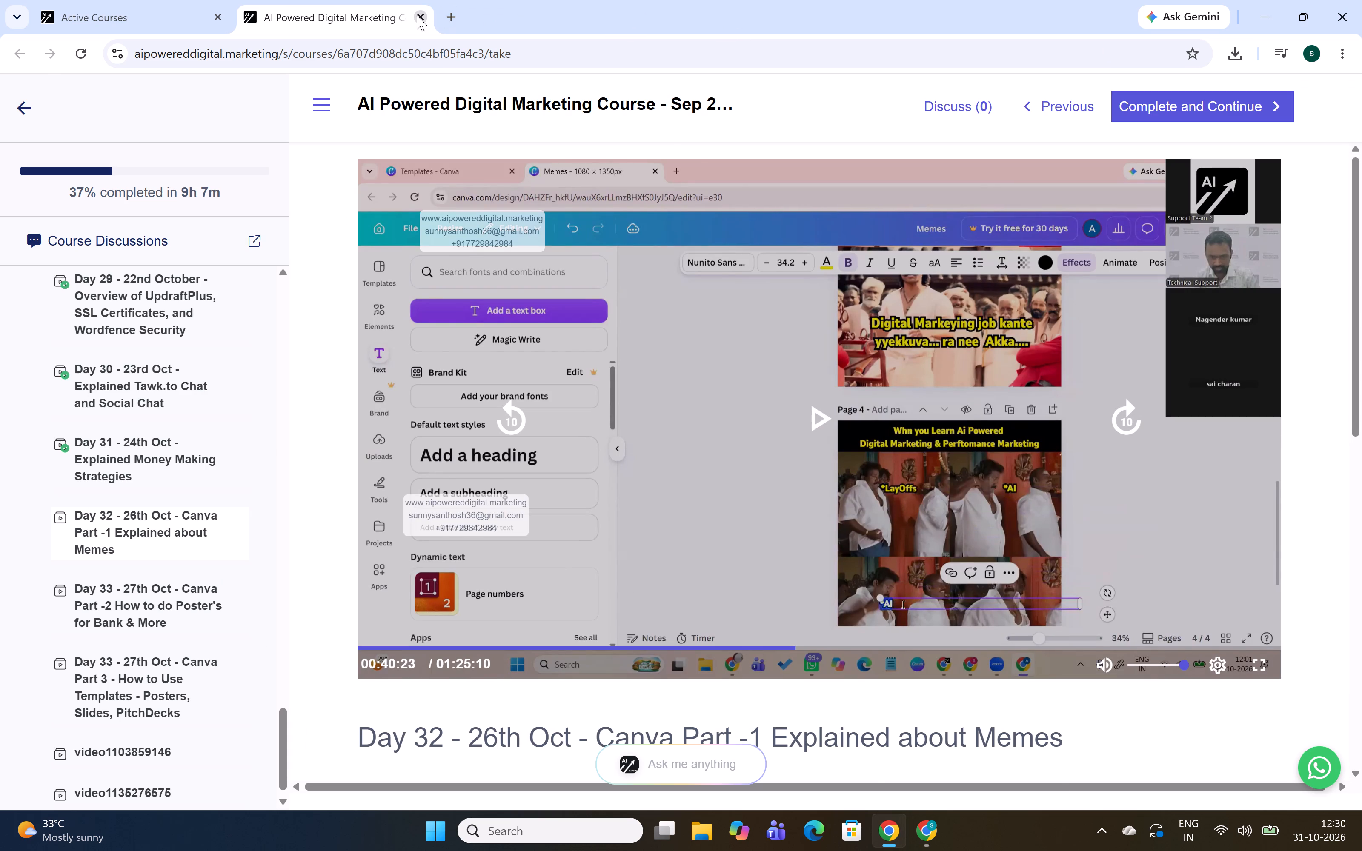
{"action": "left_click", "coordinate": [417, 15]}
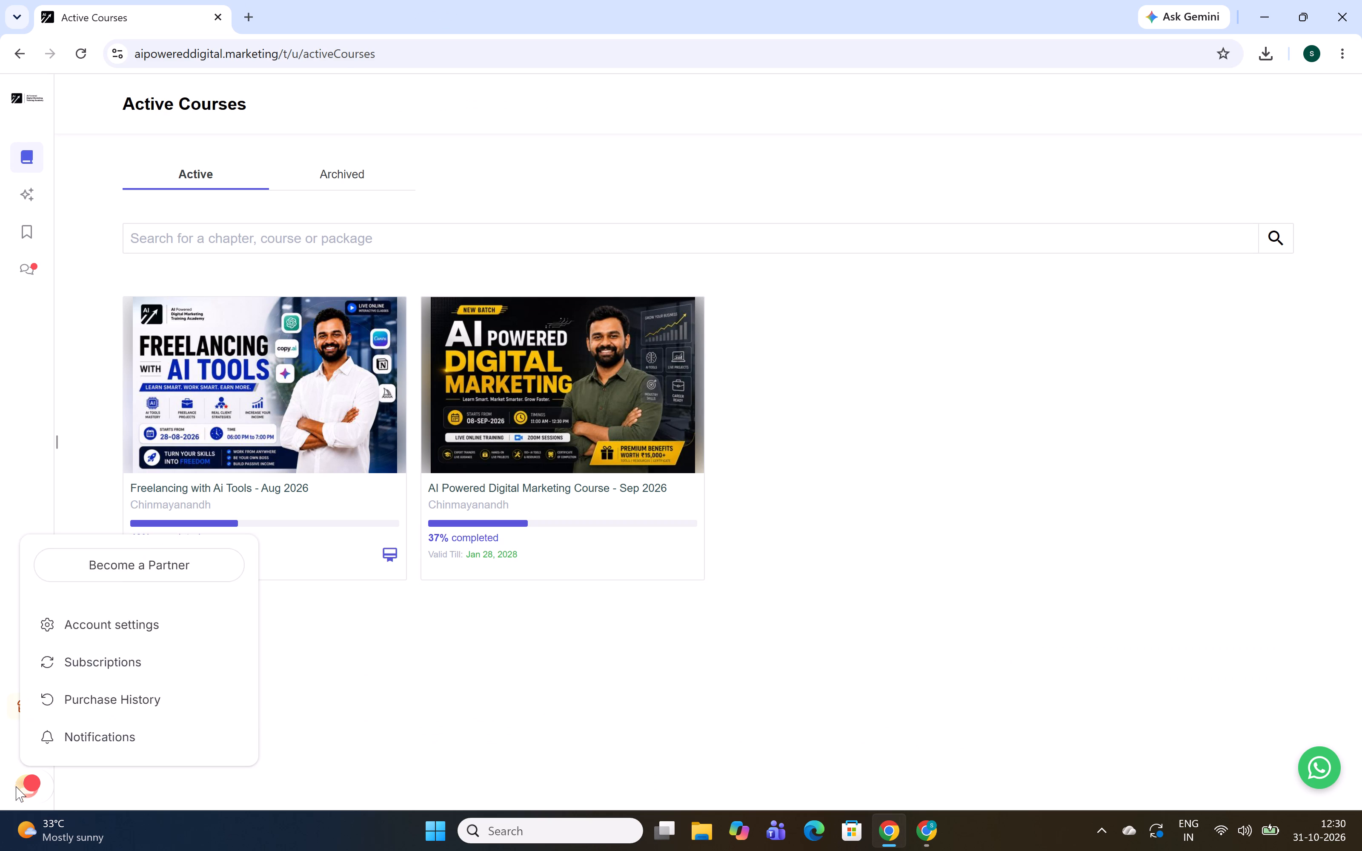
Log out of the course site through the account settings and close that browser window.
{"action": "left_click", "coordinate": [16, 786]}
{"action": "left_click", "coordinate": [13, 782]}
{"action": "left_click", "coordinate": [110, 628]}
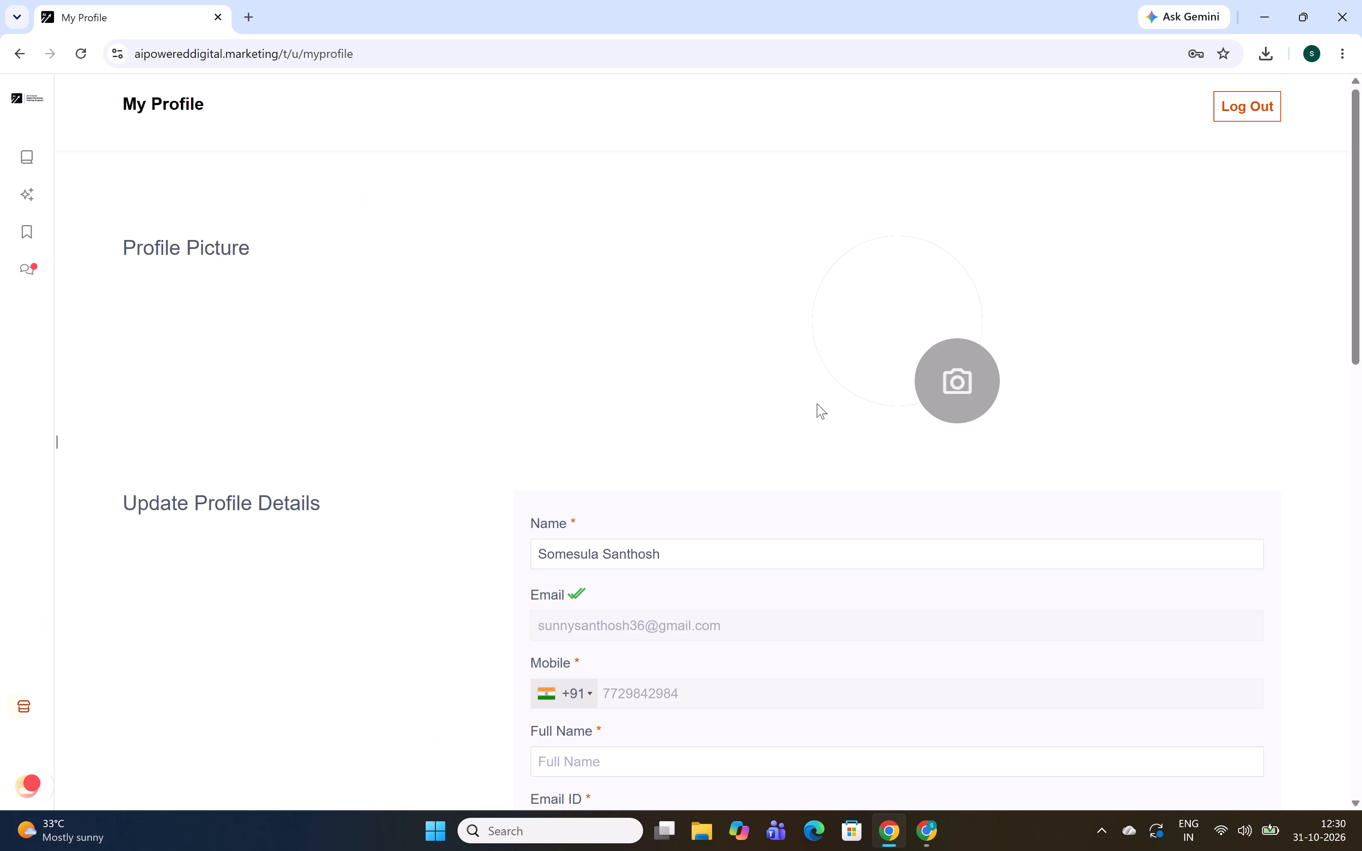
{"action": "left_click", "coordinate": [1252, 100]}
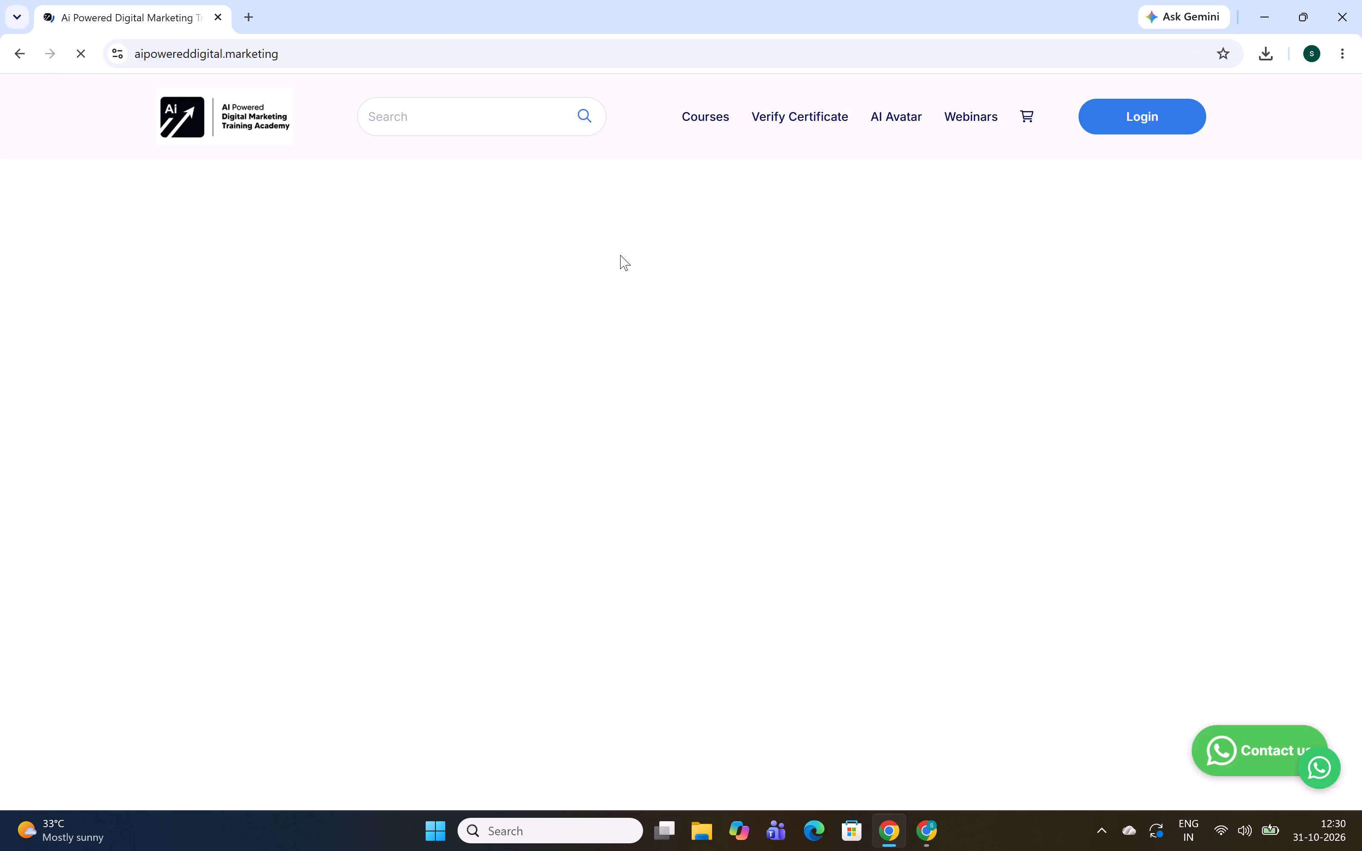
{"action": "left_click", "coordinate": [1341, 8]}
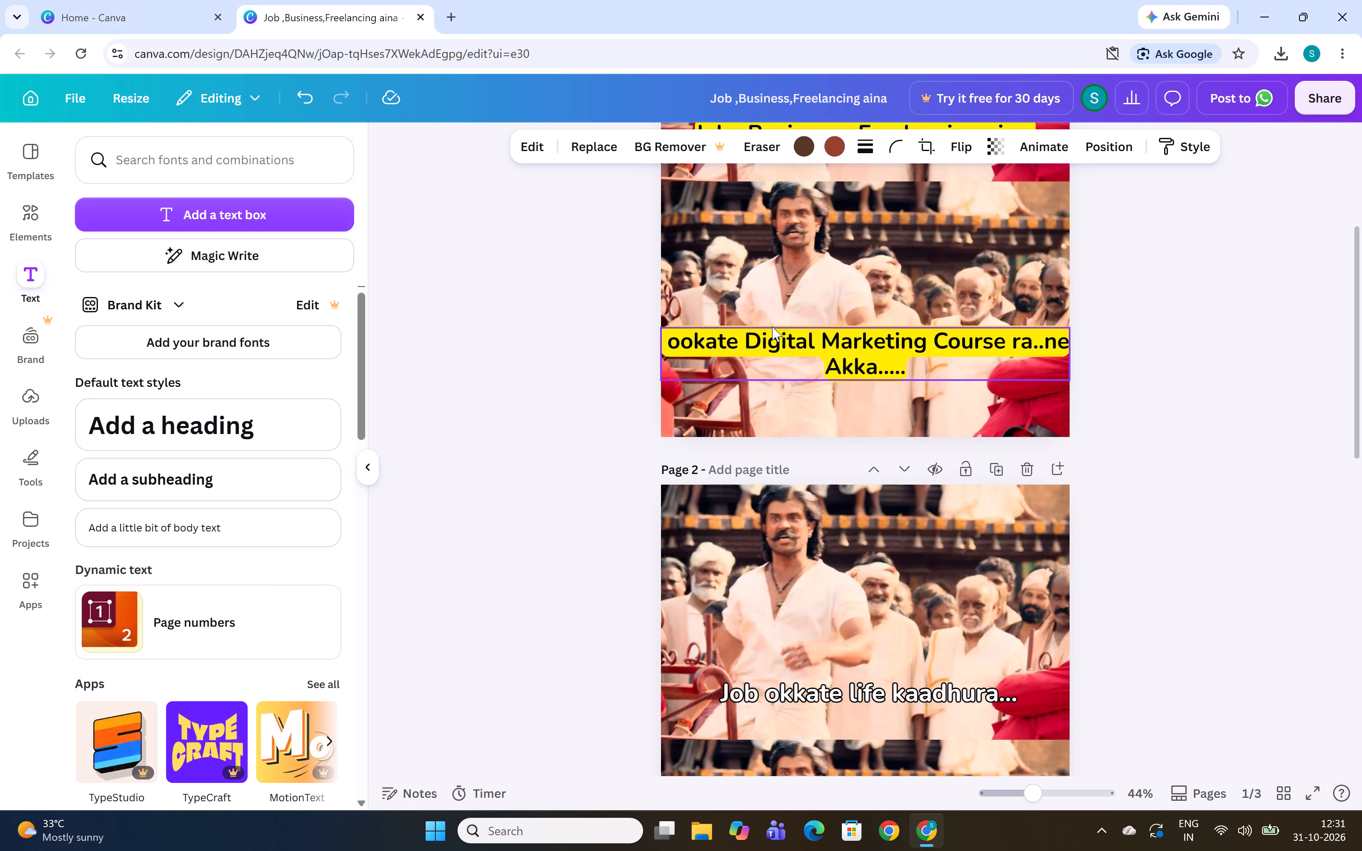
Dismiss the custom size design dialog on the Canva home page.
{"action": "left_click", "coordinate": [106, 20]}
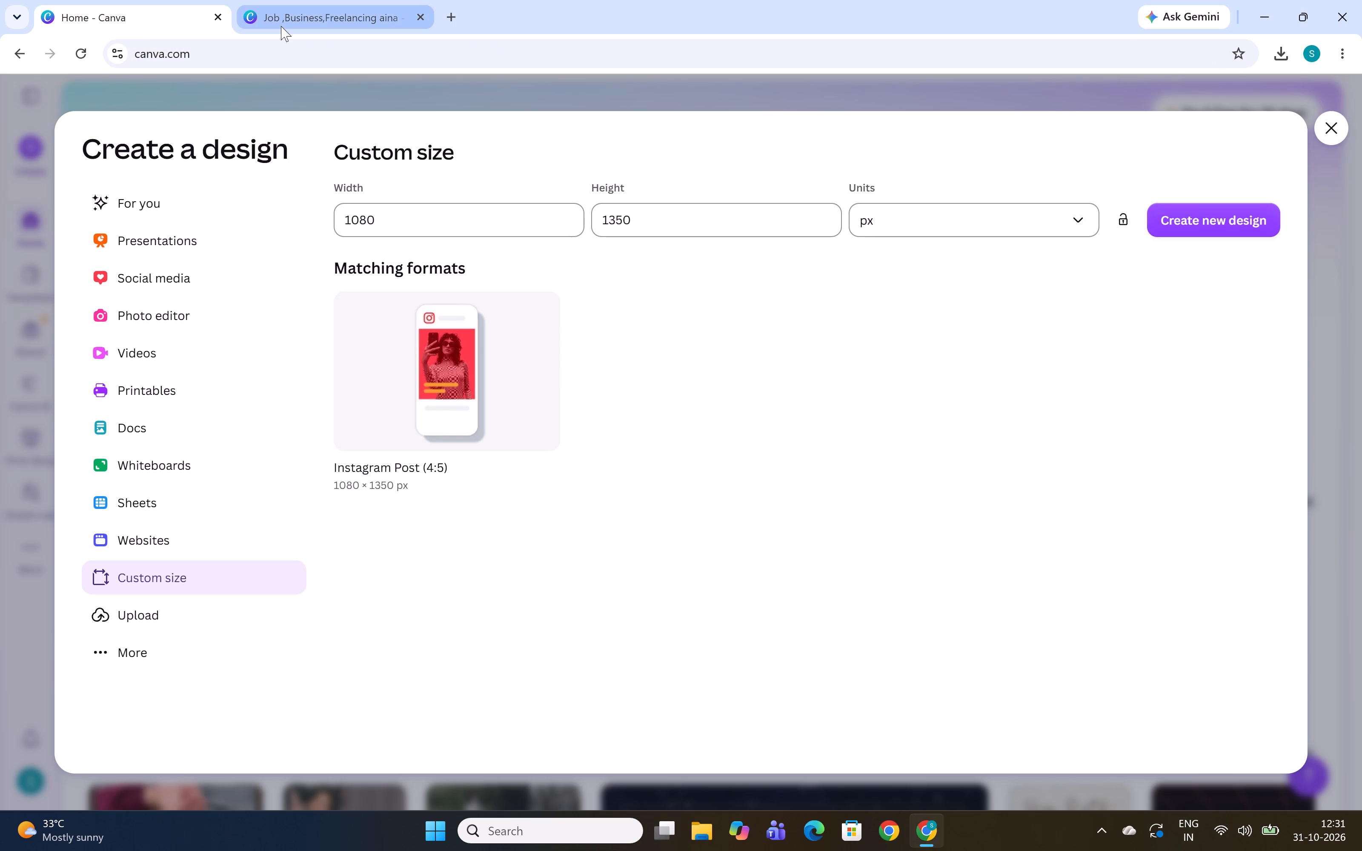
{"action": "left_click", "coordinate": [1336, 133]}
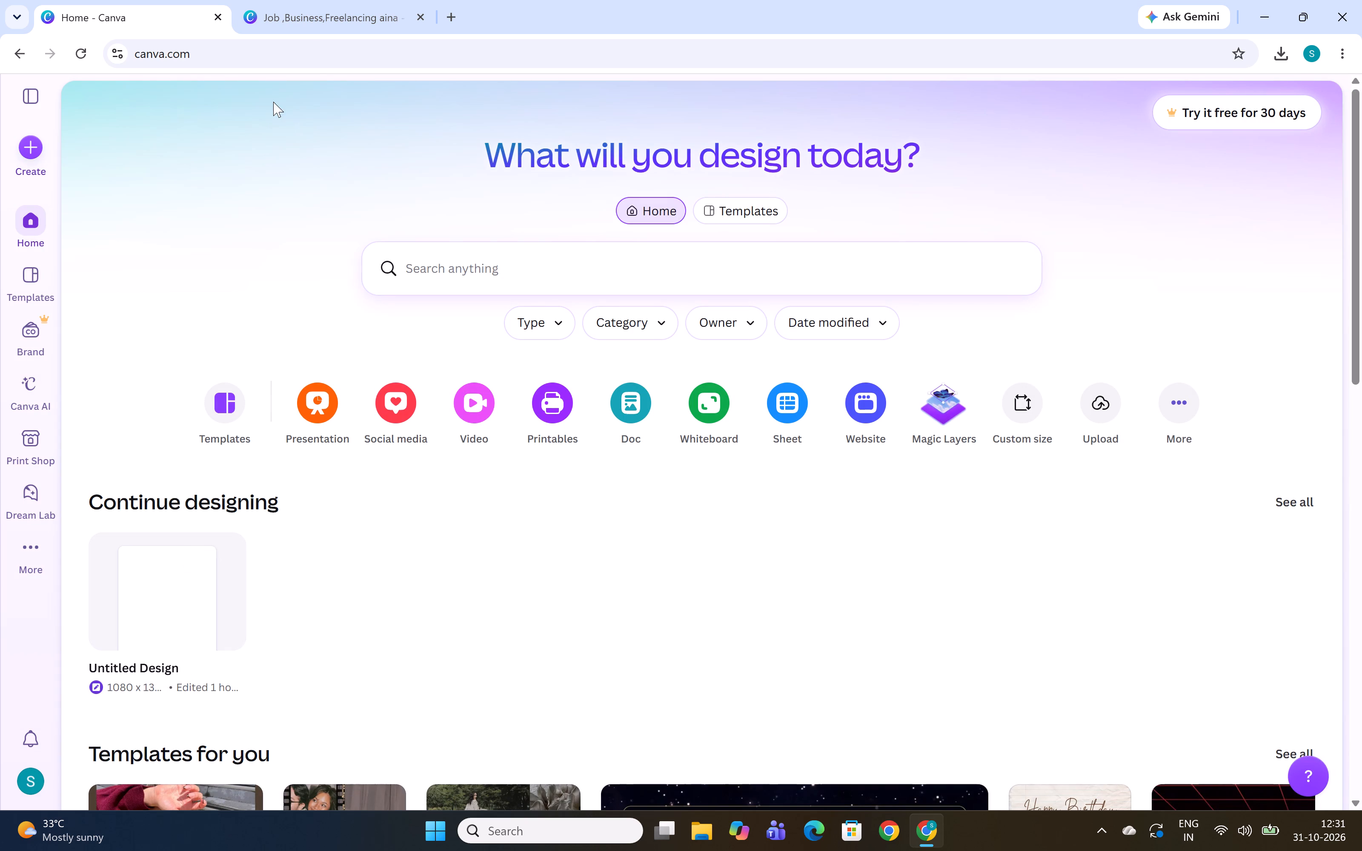
Refresh the Canva home page's recent designs and move the blank "Untitled Design" to the trash.
{"action": "left_click", "coordinate": [324, 24]}
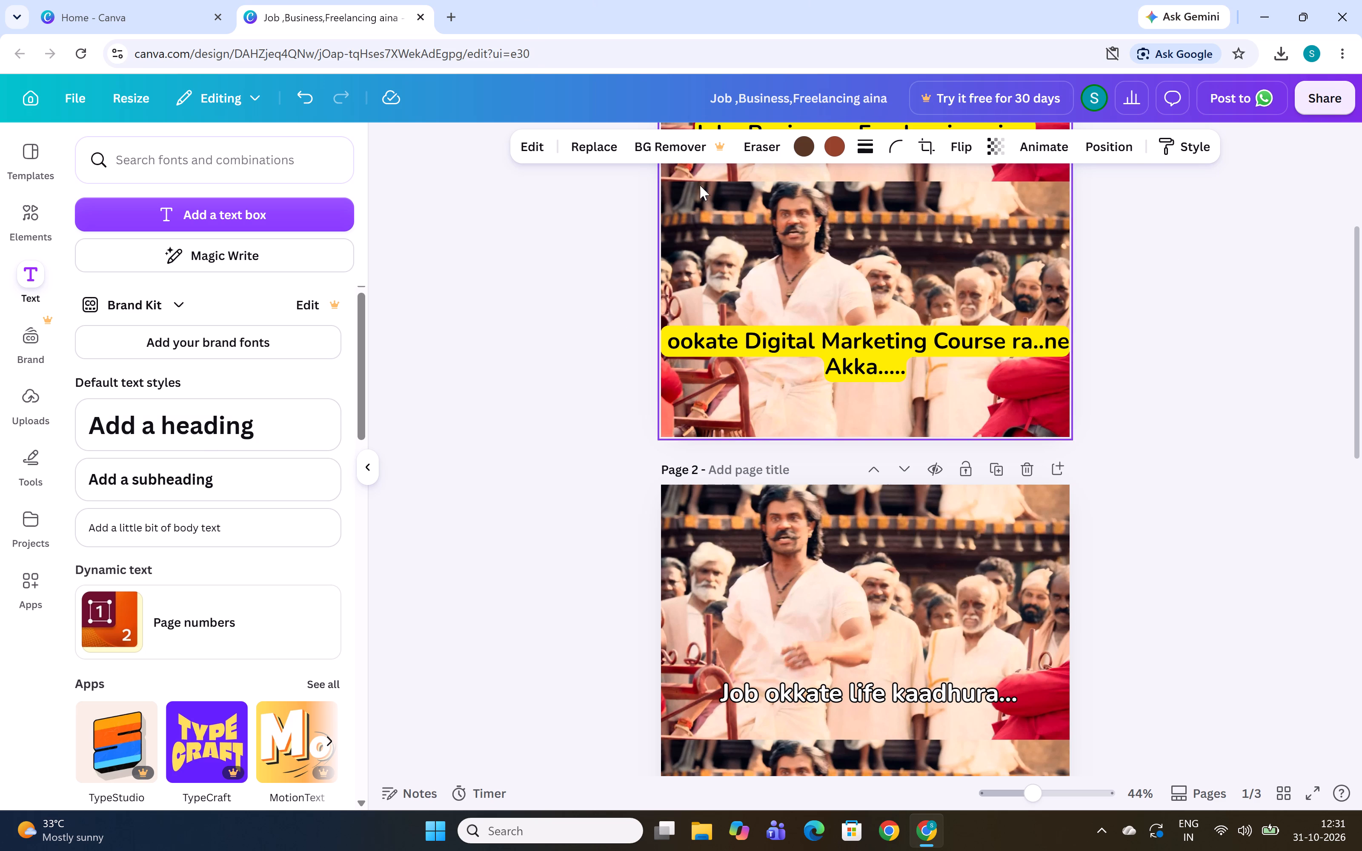
{"action": "left_click", "coordinate": [132, 17]}
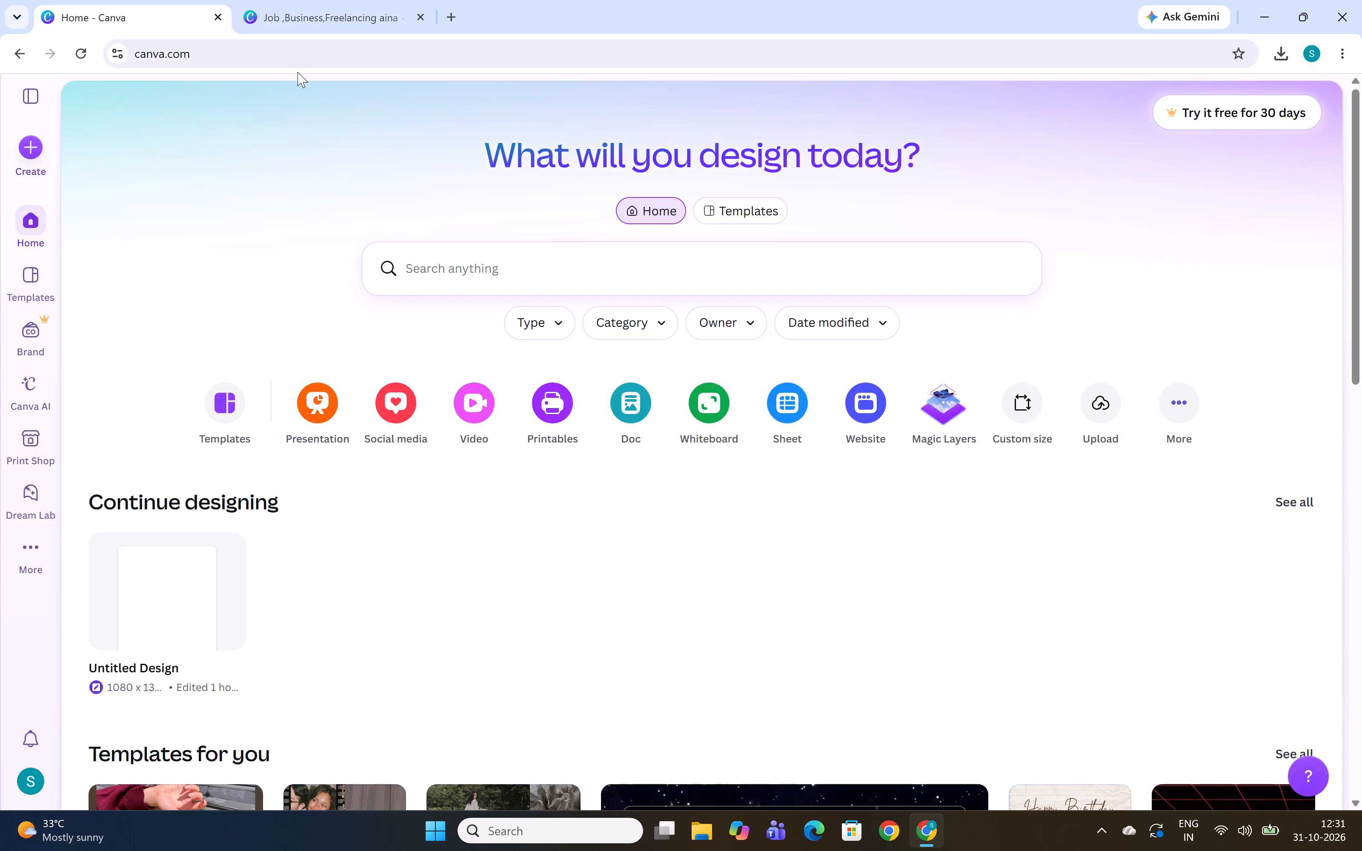
{"action": "double_click", "coordinate": [89, 58]}
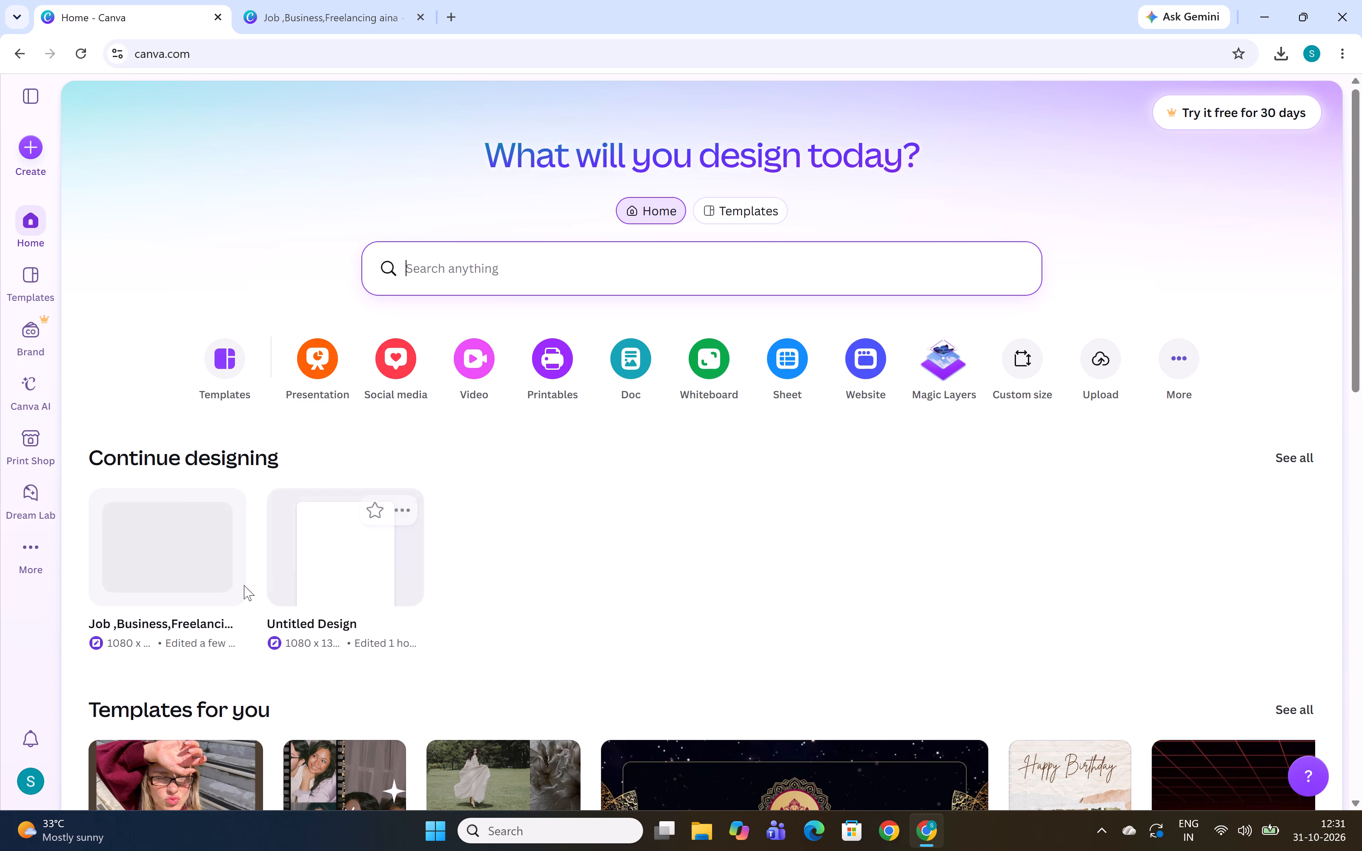
{"action": "left_click", "coordinate": [407, 508]}
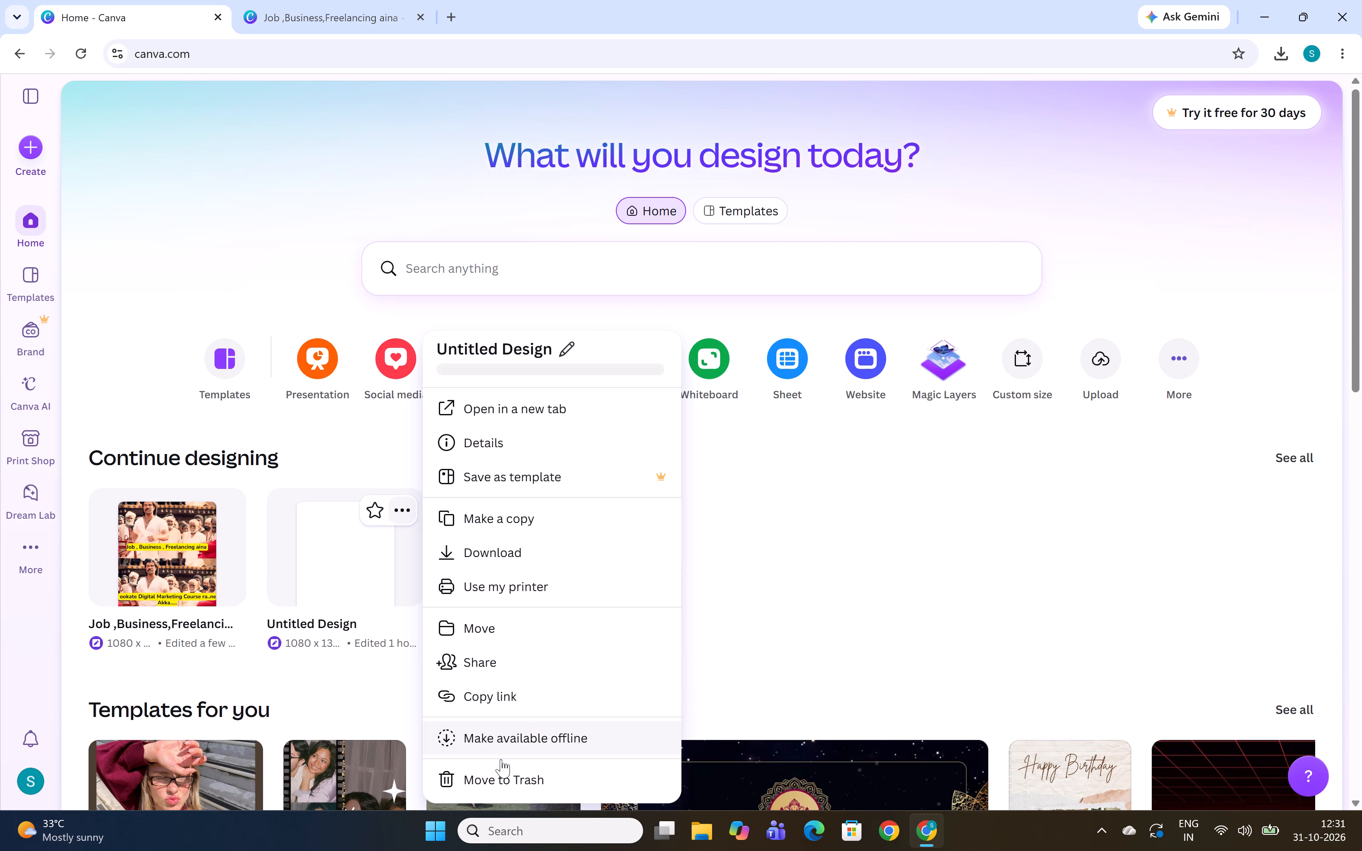
{"action": "left_click", "coordinate": [501, 772]}
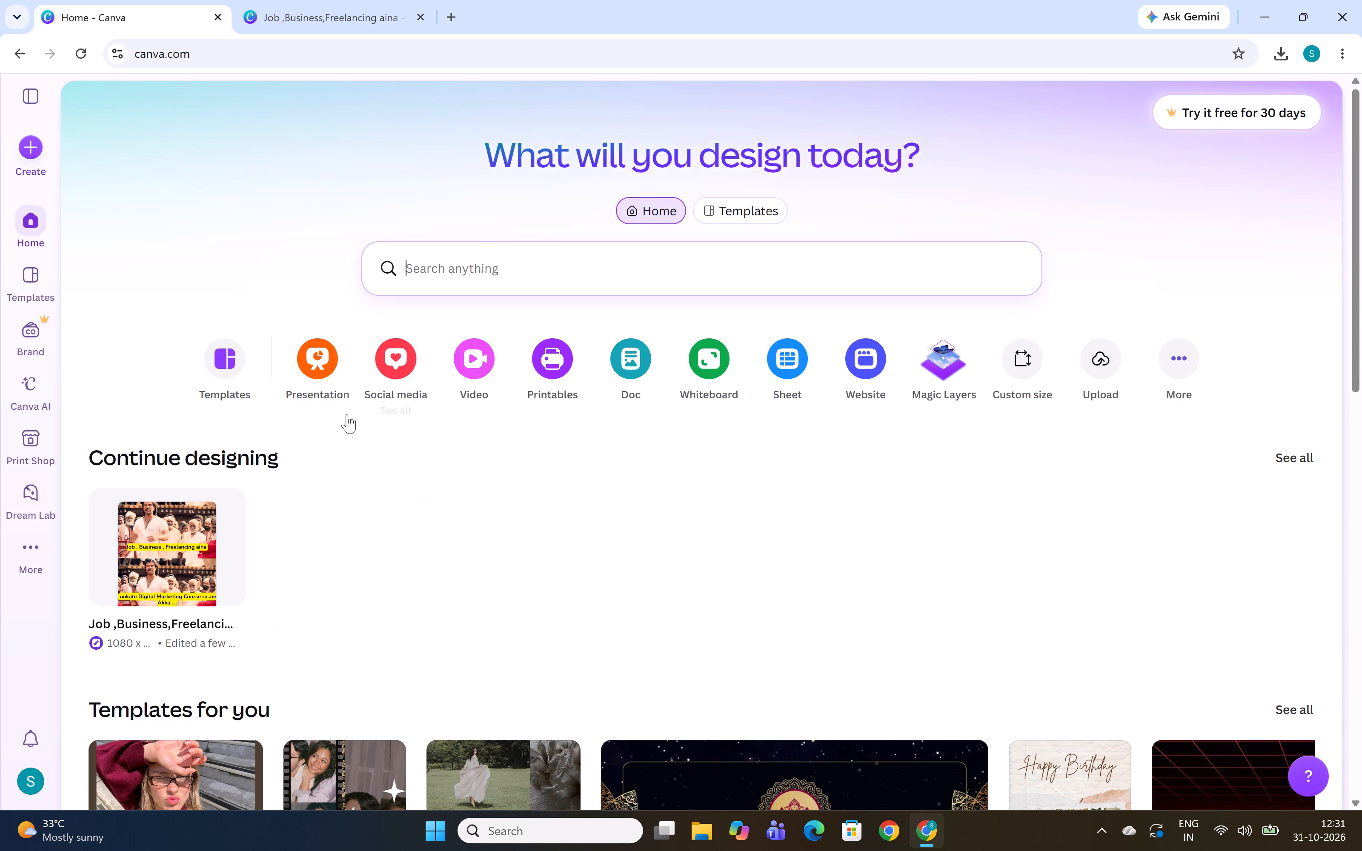
Return to the meme design for a last check of page 3, and close its tab and the browser window.
{"action": "left_click", "coordinate": [362, 15]}
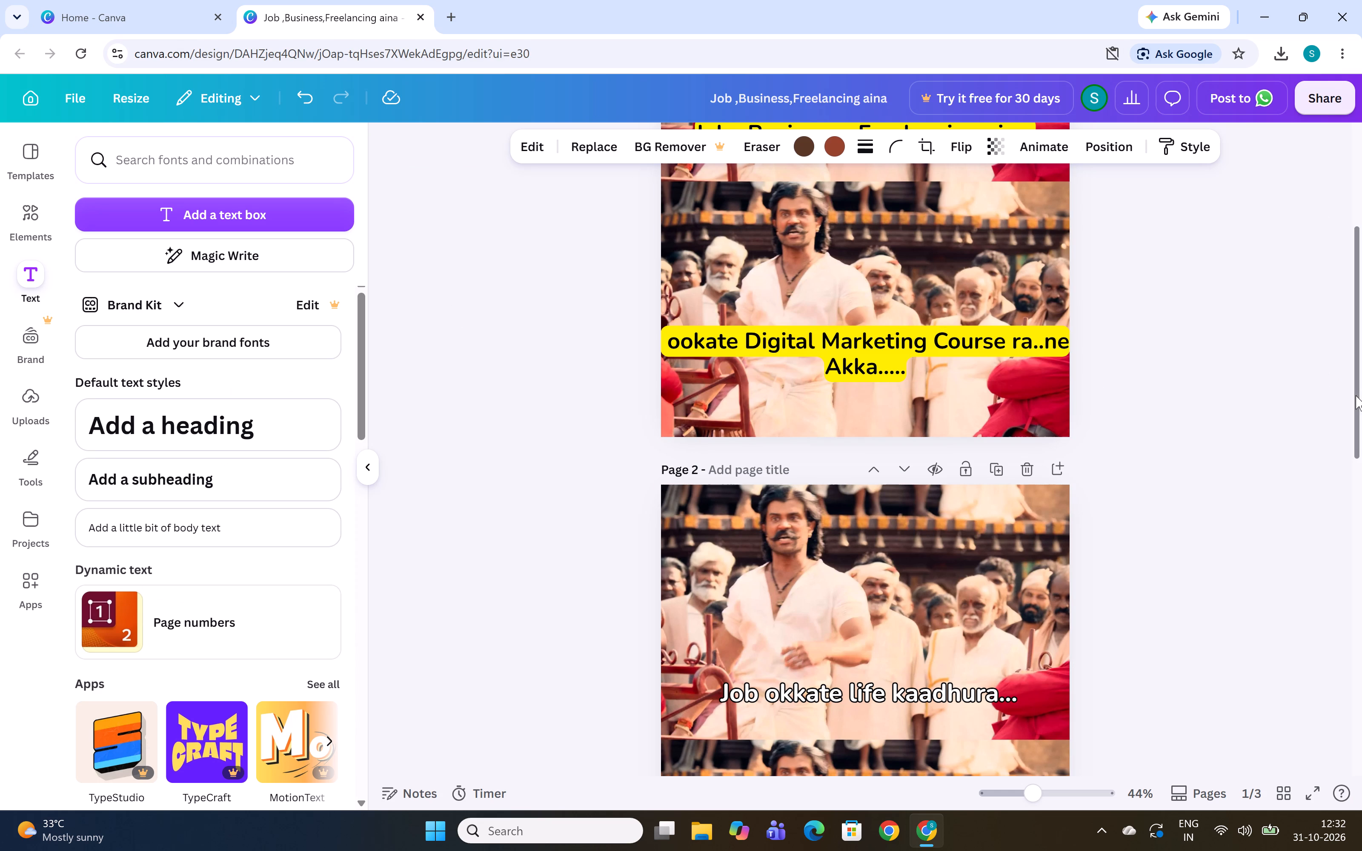
{"action": "left_click_drag", "start_coordinate": [1356, 395], "coordinate": [1361, 825]}
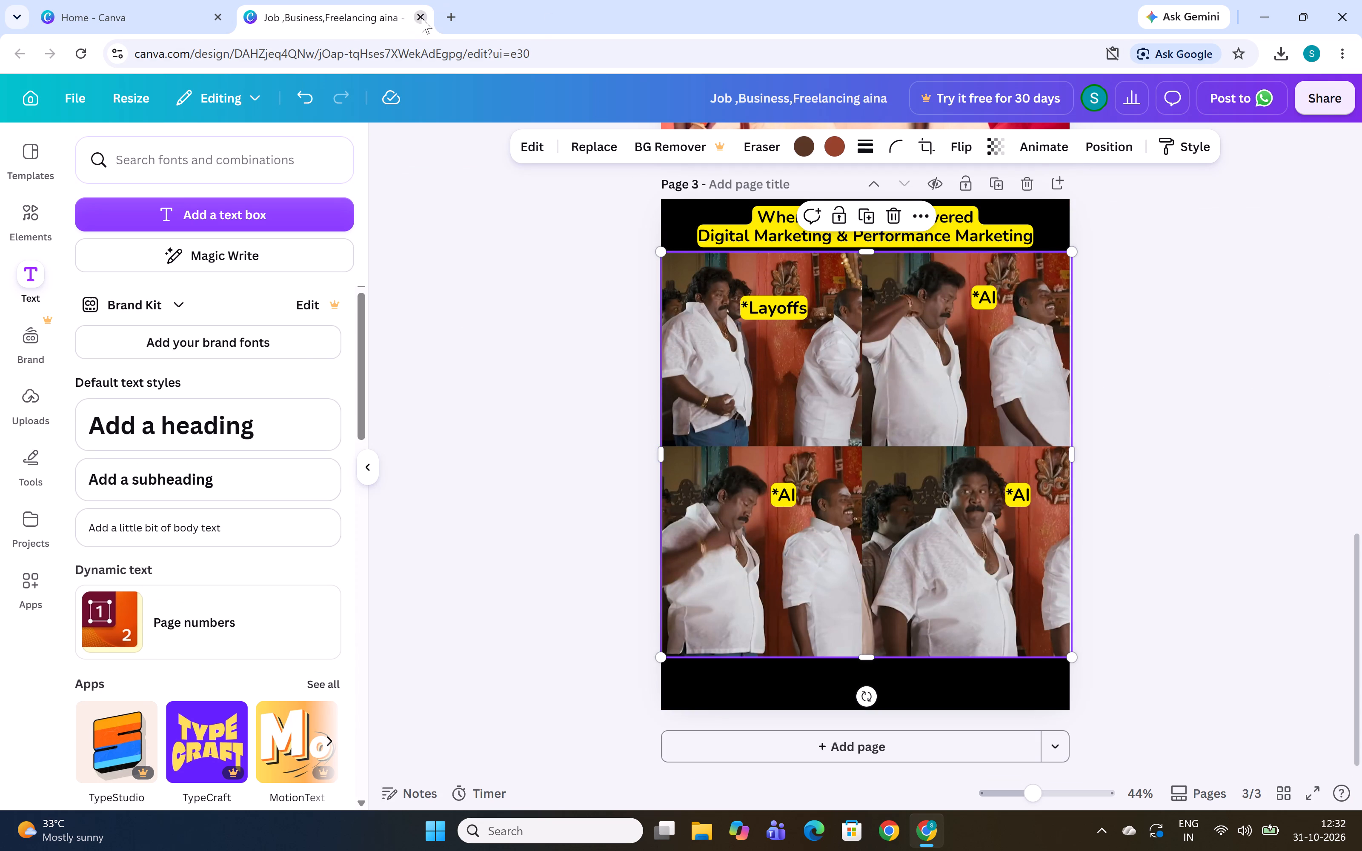
{"action": "left_click", "coordinate": [422, 18]}
{"action": "left_click", "coordinate": [1361, 19]}
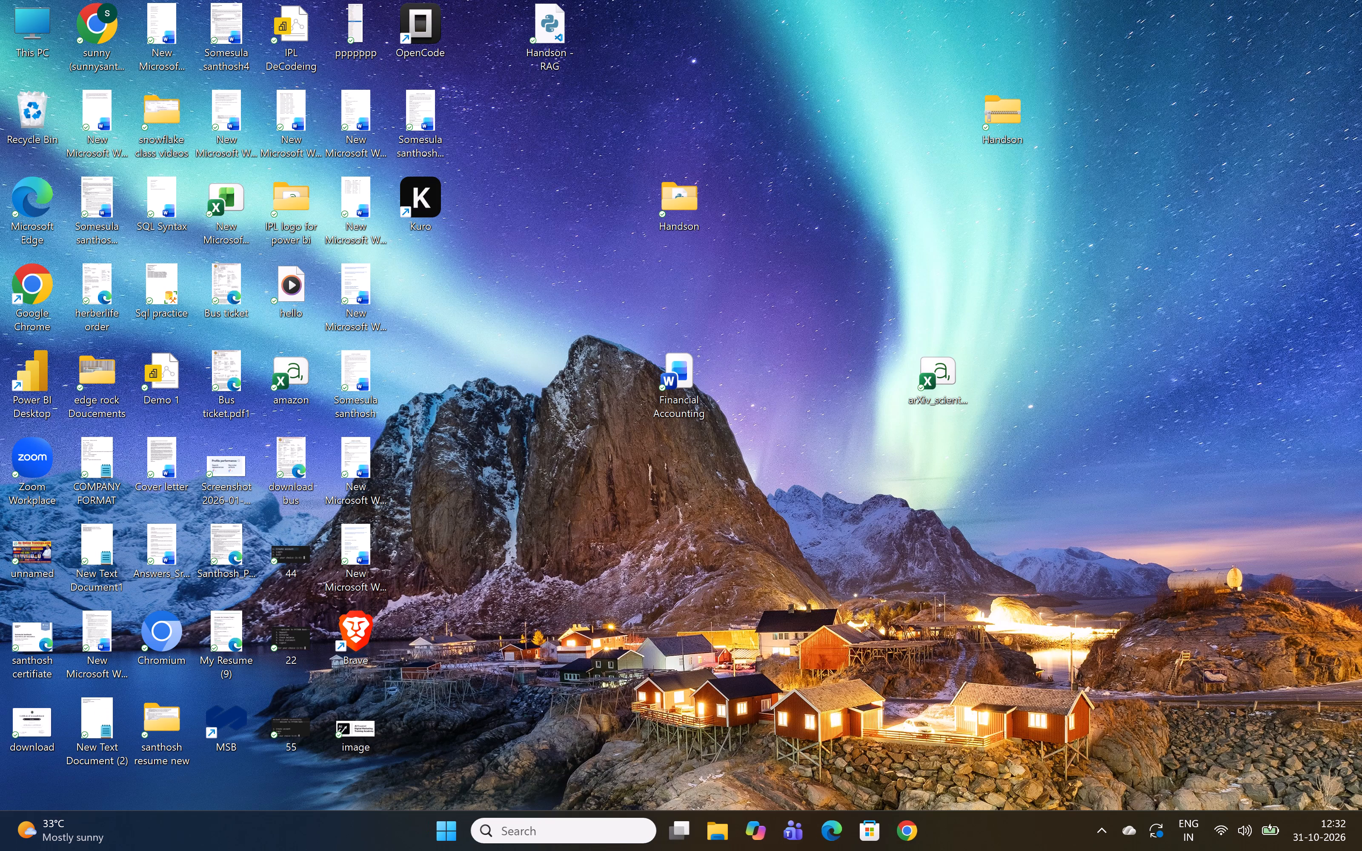
Open the computer's power options.
{"action": "left_click", "coordinate": [458, 834]}
{"action": "left_click", "coordinate": [857, 777]}
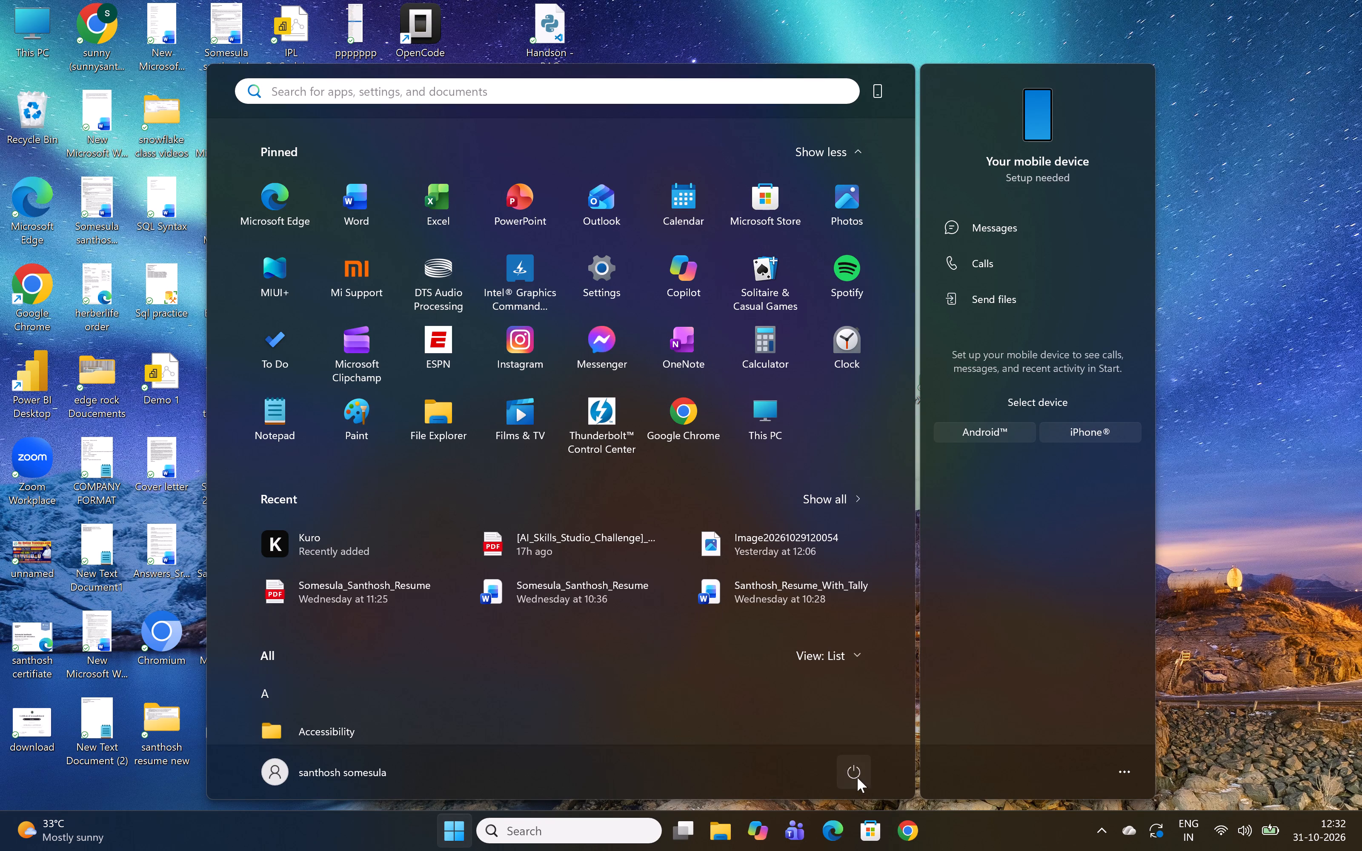